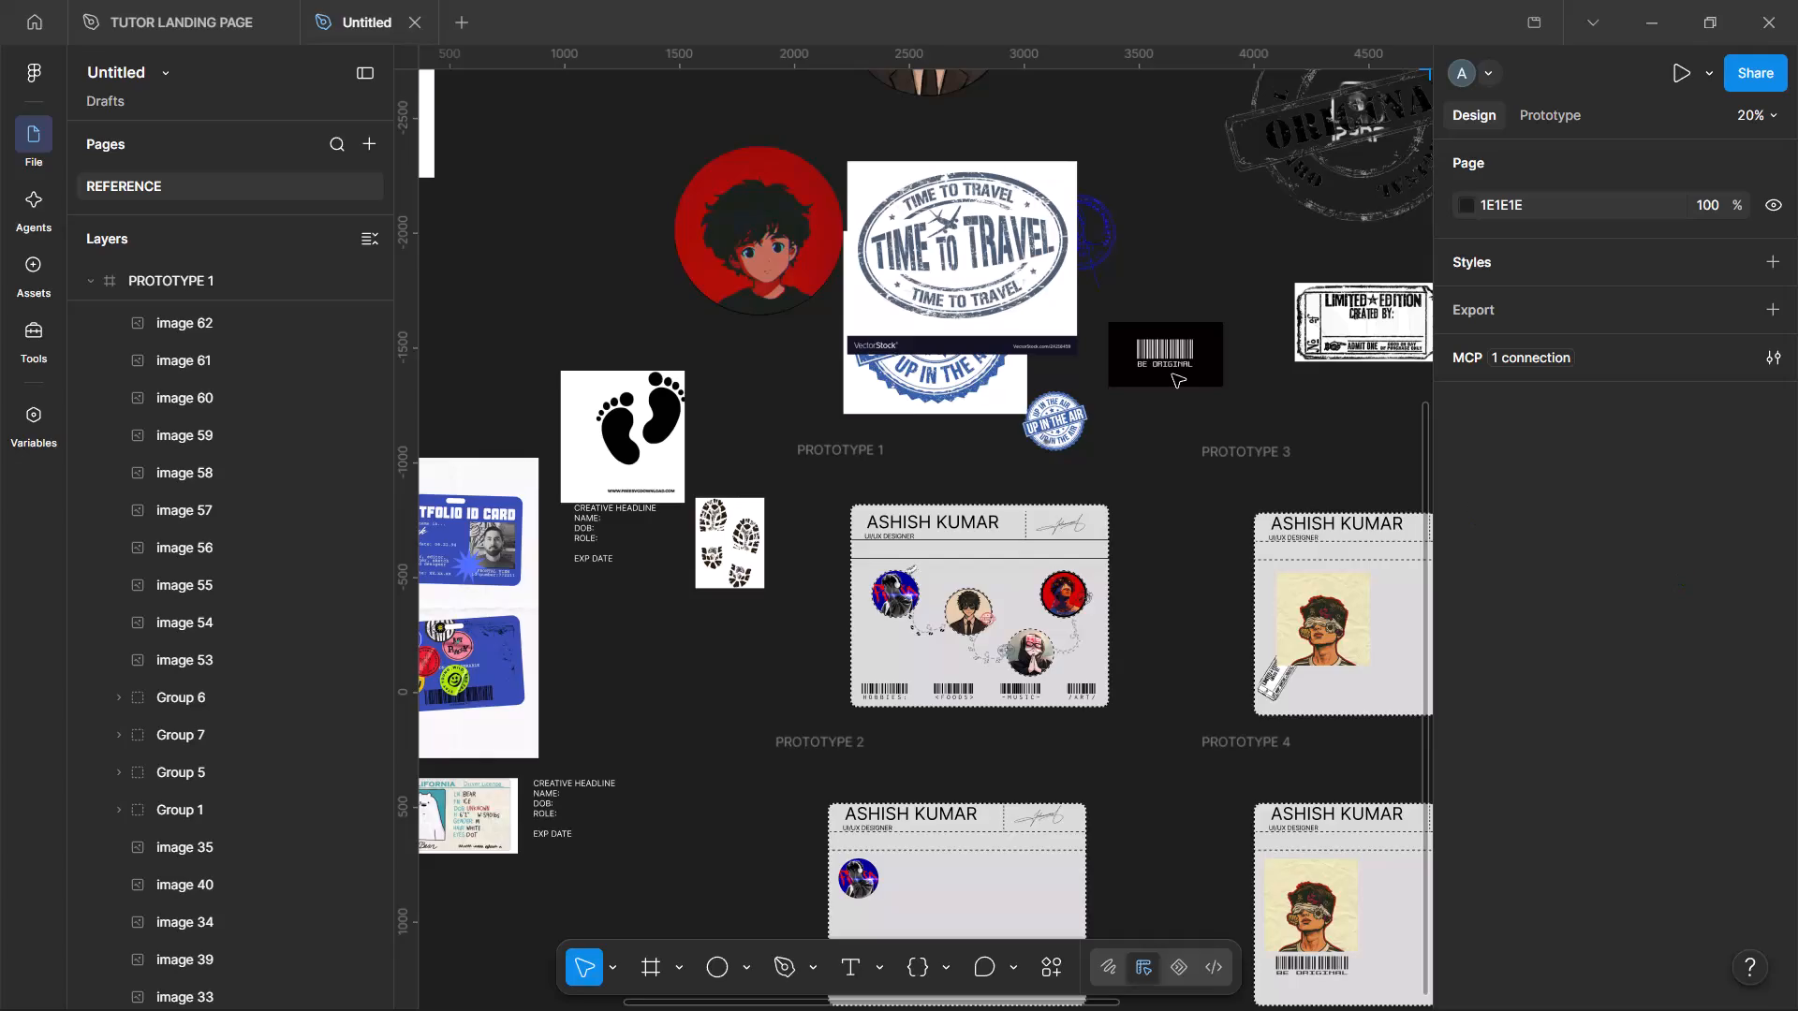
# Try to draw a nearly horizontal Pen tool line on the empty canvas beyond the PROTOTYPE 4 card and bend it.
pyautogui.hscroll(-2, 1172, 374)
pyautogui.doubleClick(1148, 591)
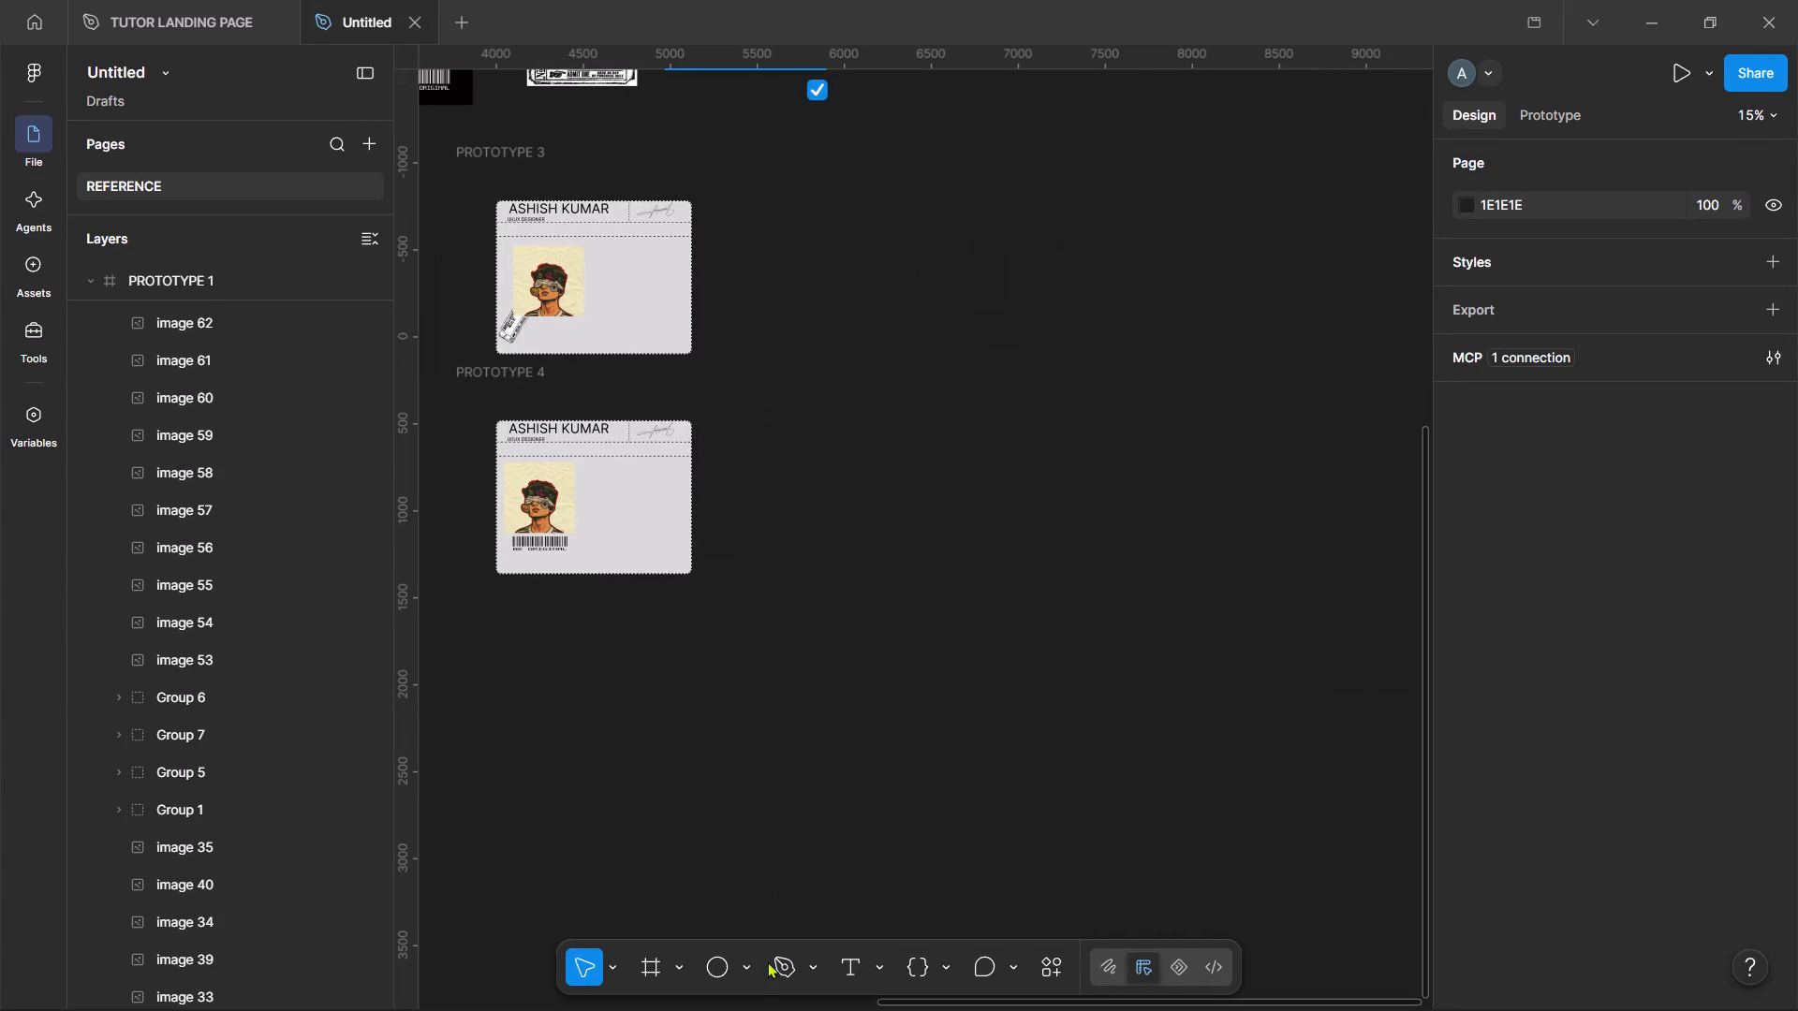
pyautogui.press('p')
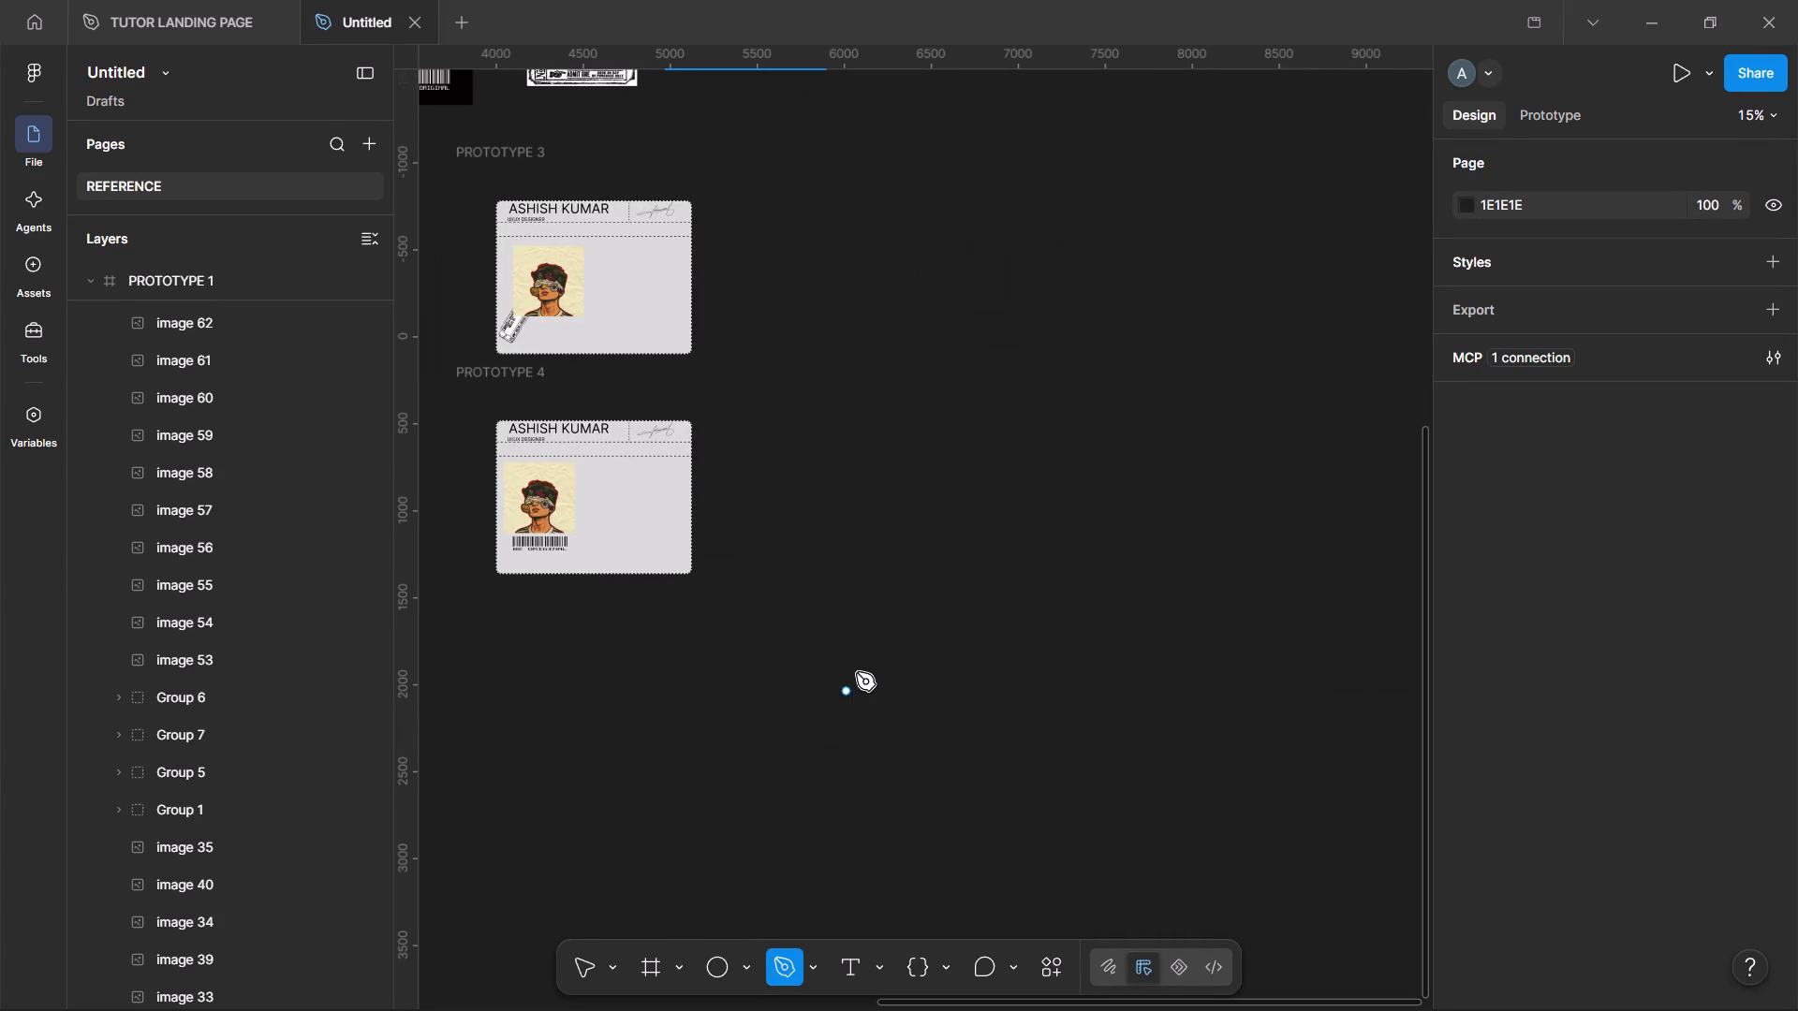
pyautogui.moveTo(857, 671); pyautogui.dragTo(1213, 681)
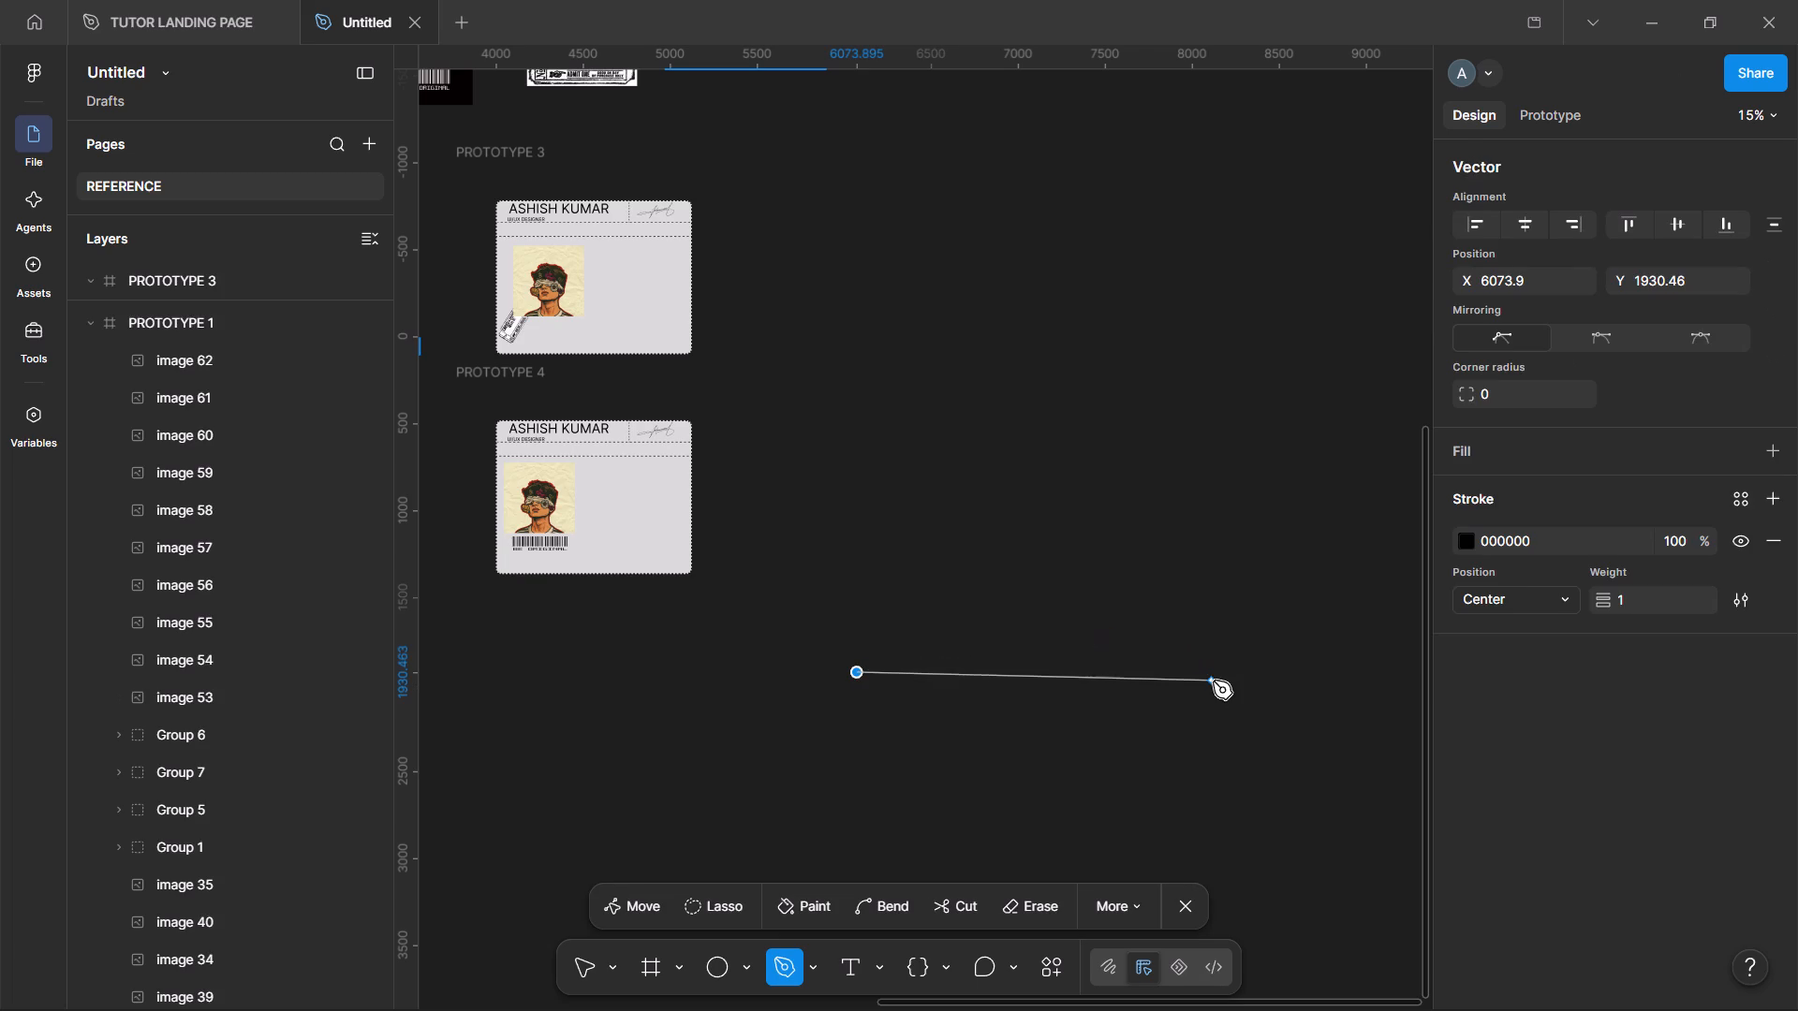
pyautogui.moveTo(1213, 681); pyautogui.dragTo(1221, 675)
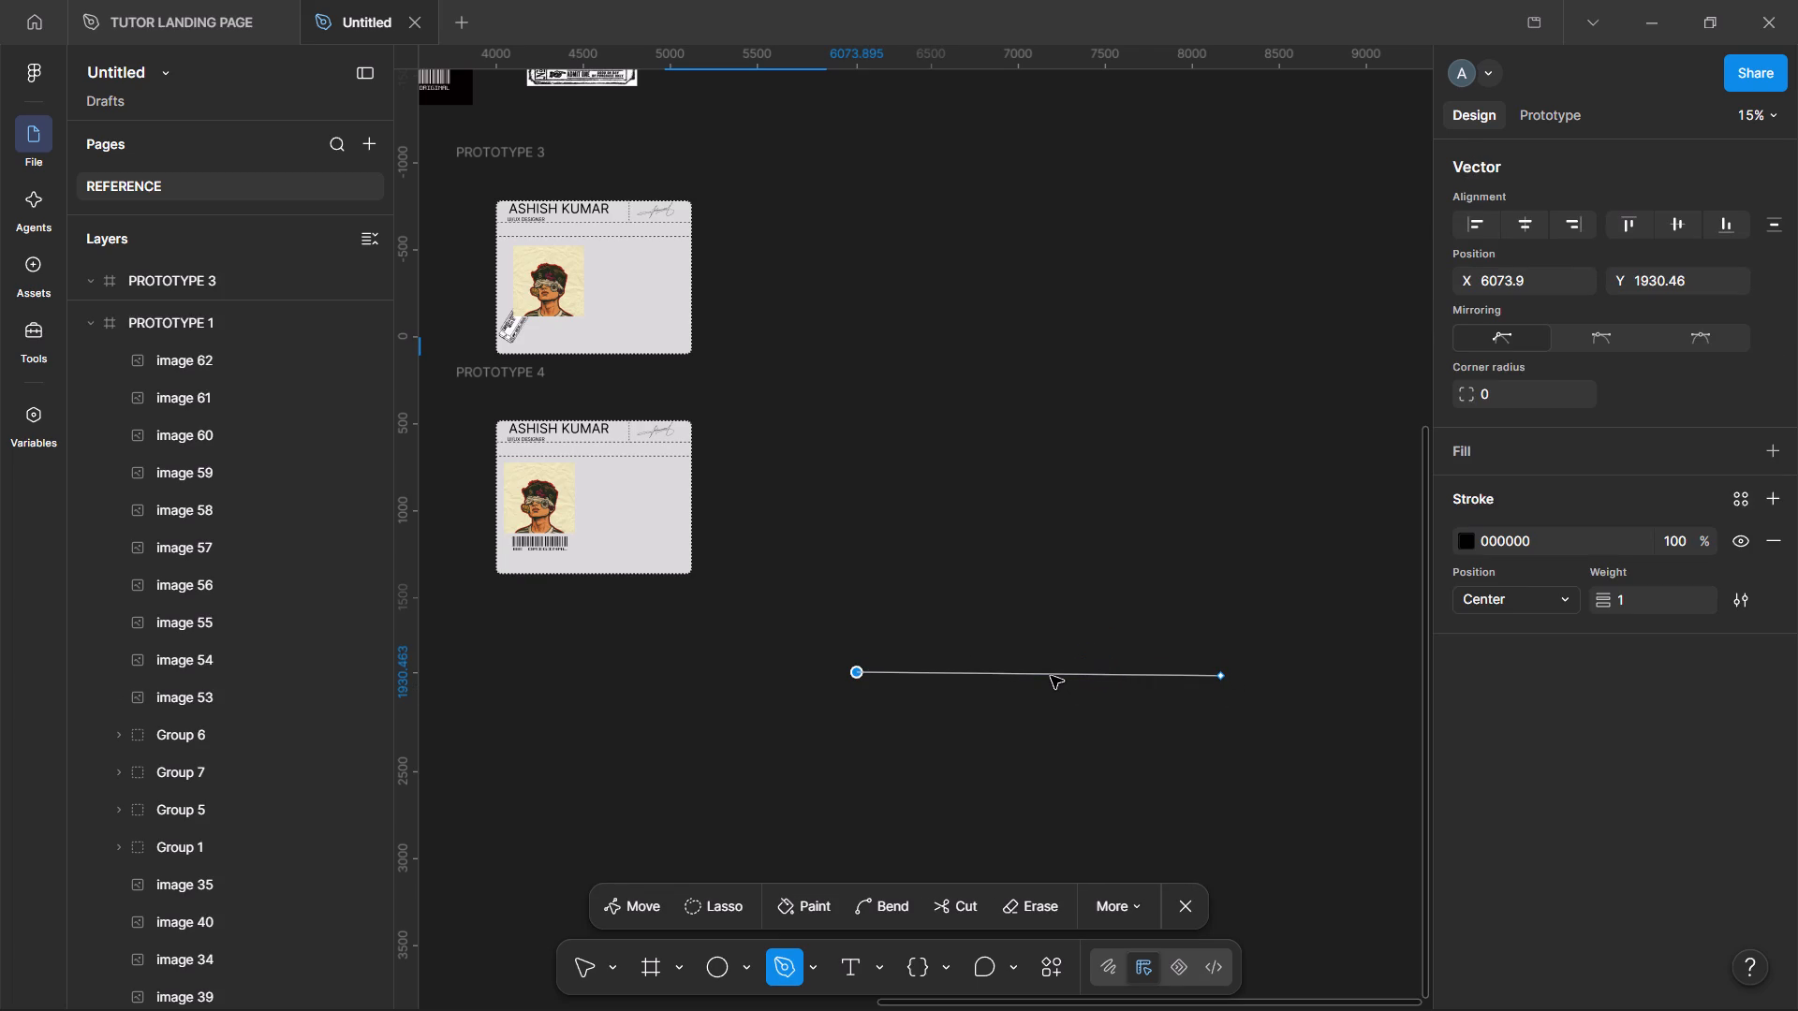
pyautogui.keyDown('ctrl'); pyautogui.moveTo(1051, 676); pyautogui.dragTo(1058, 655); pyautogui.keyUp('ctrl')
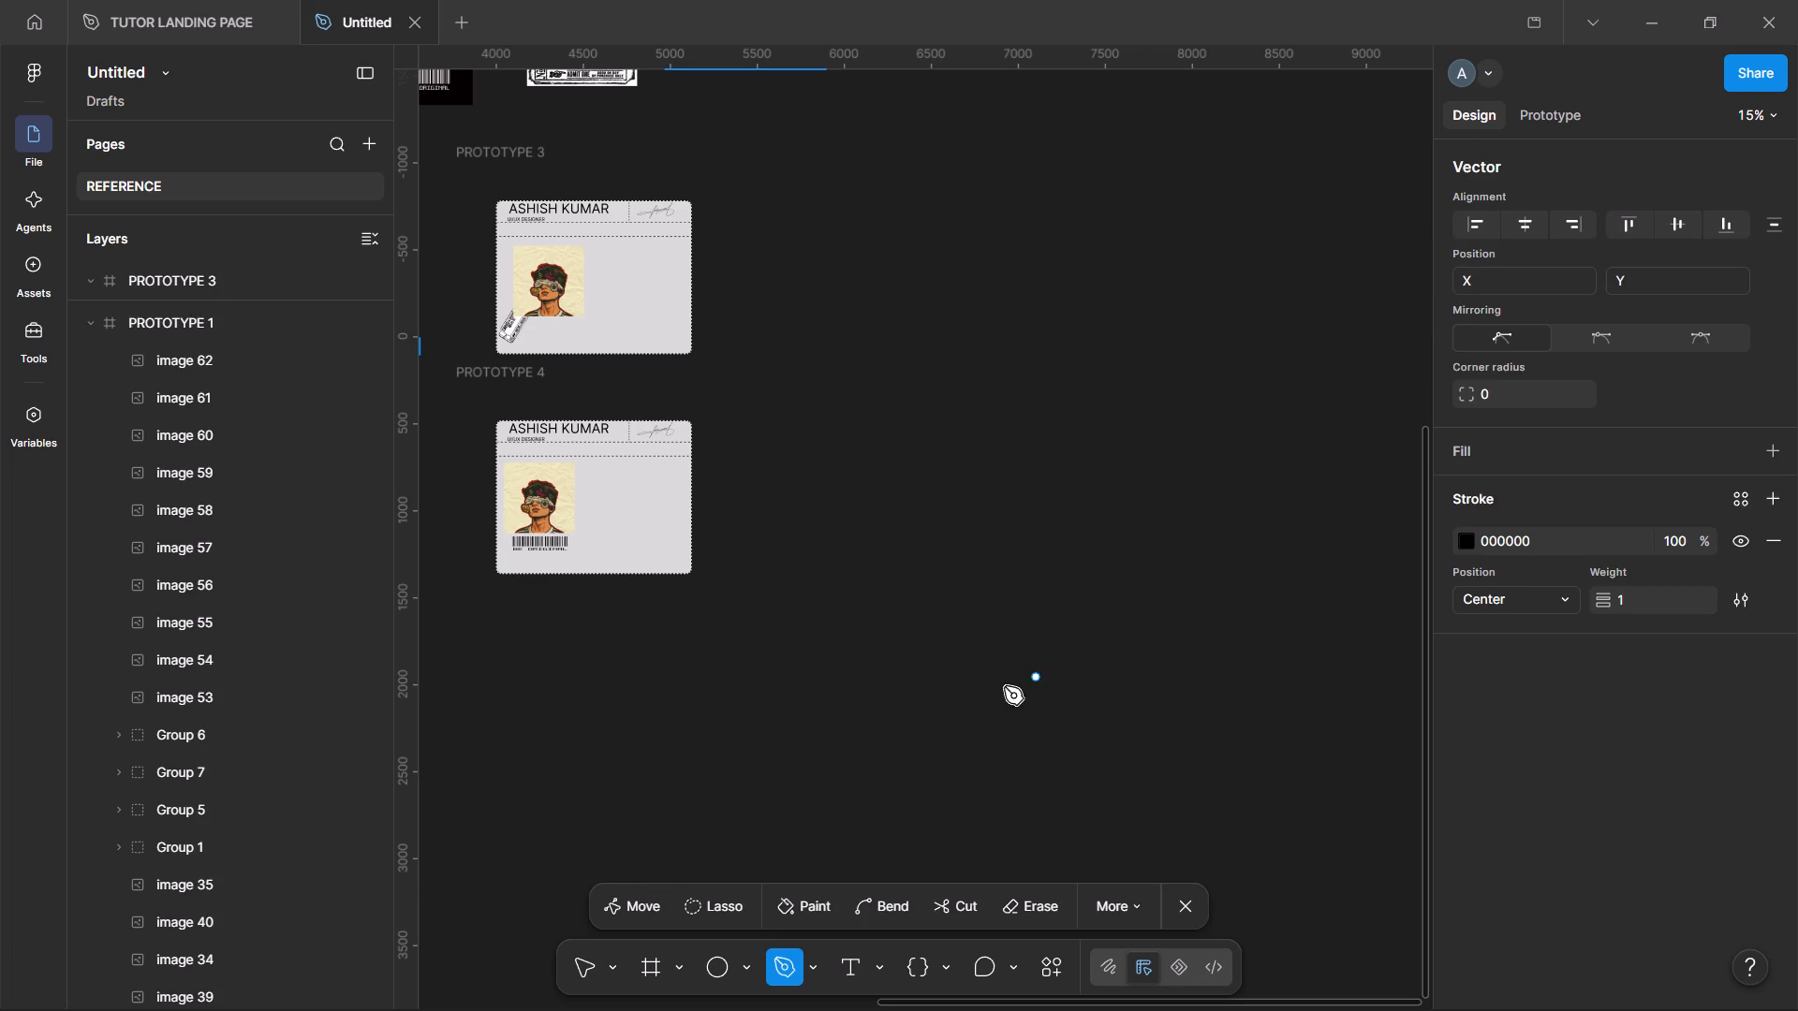
# Draw a horizontal Pen tool line about 1782 long at Y about 1897 on the empty canvas and bend it upward into a shallow arch.
pyautogui.click(918, 666)
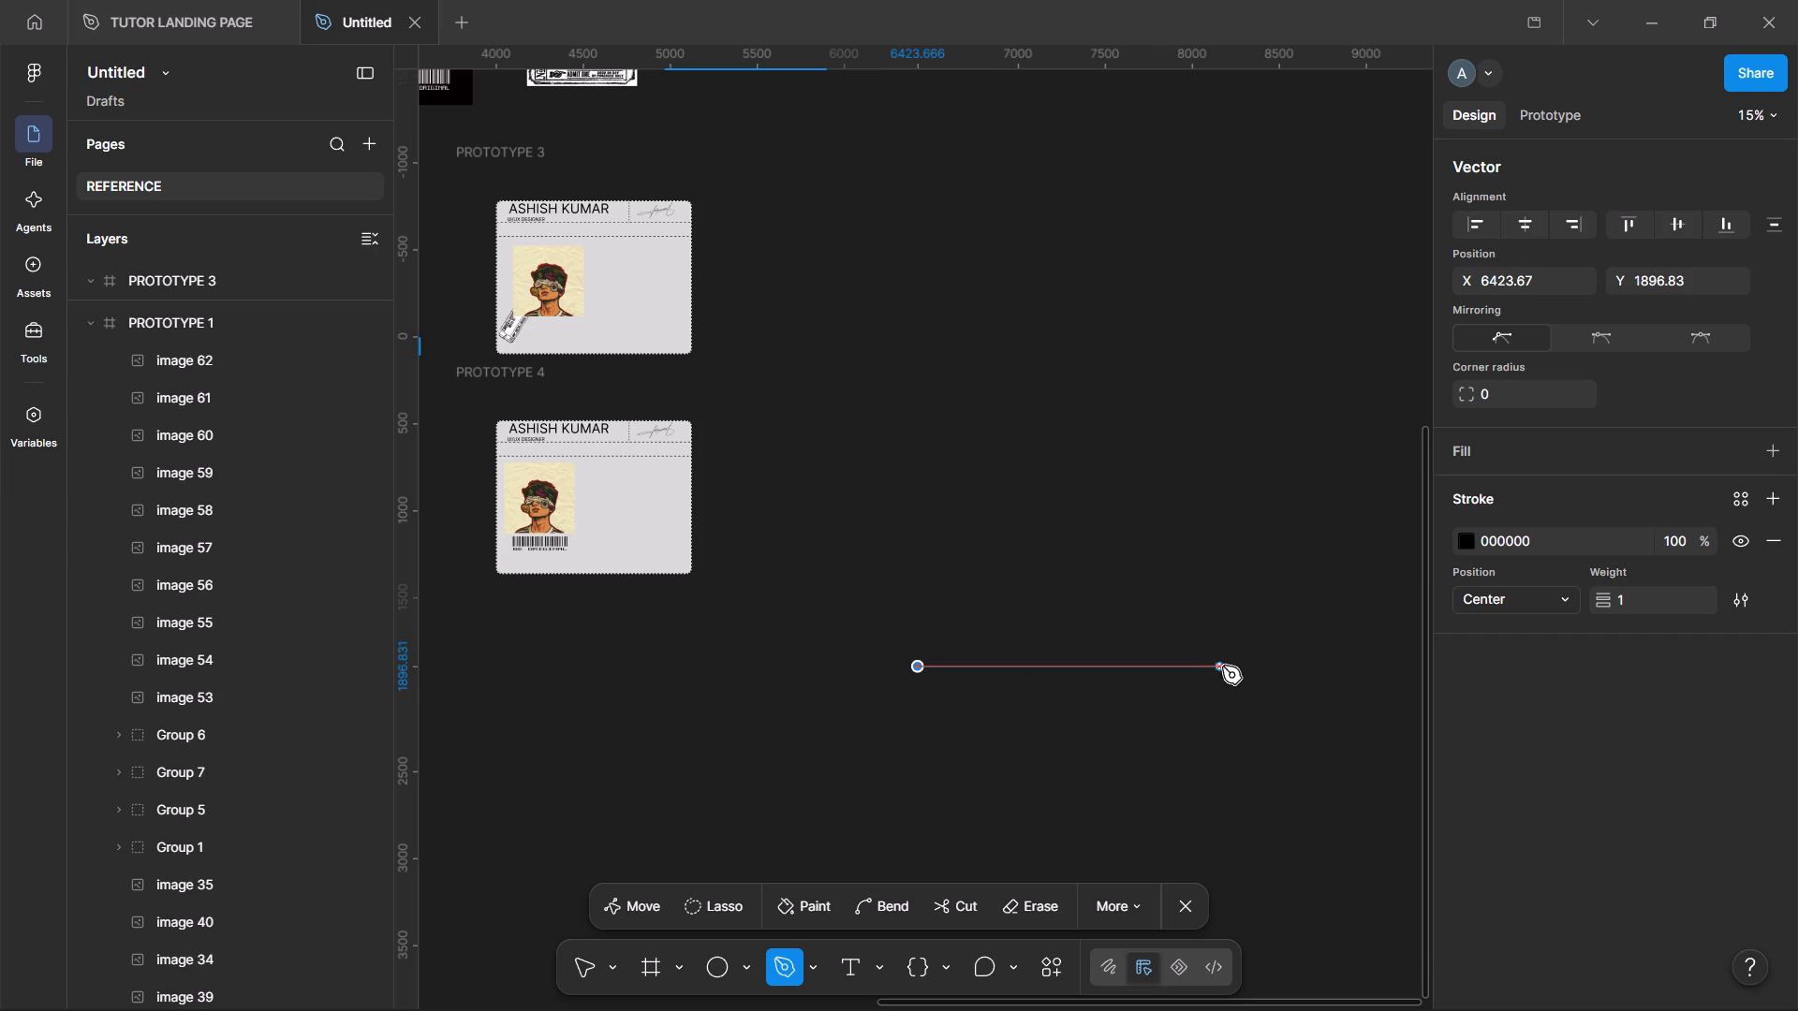
pyautogui.click(1228, 660)
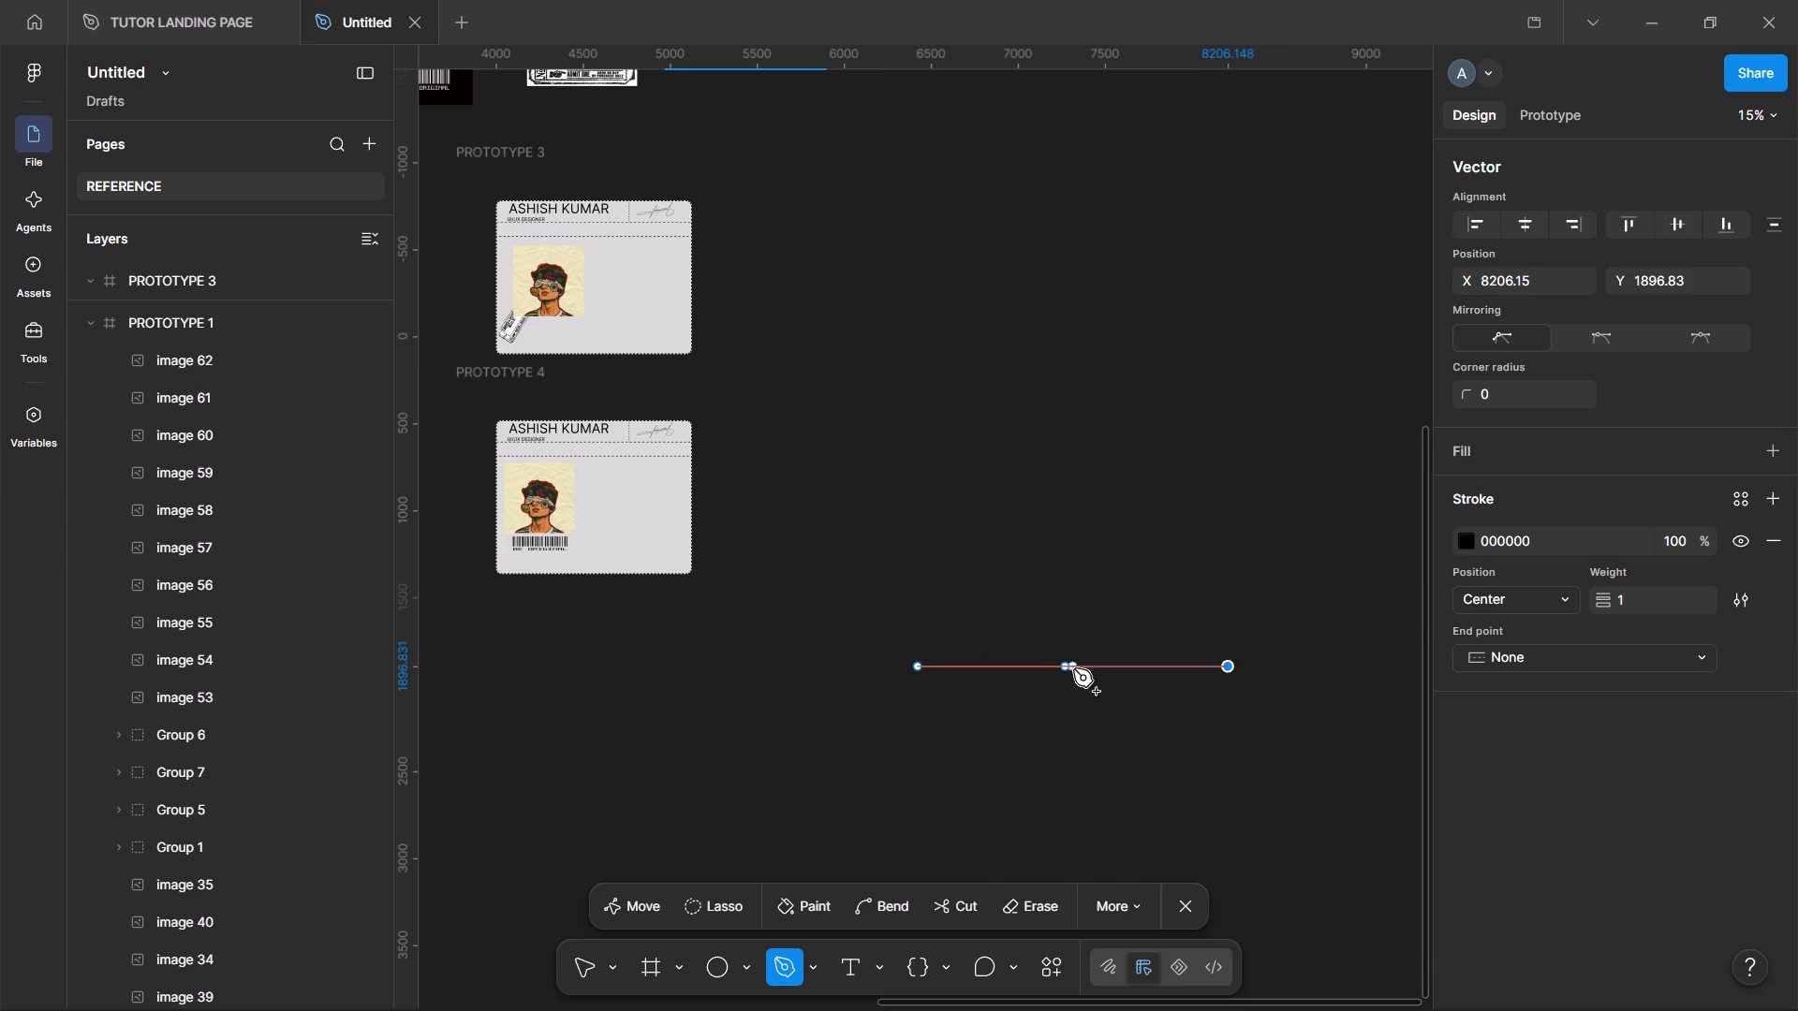
pyautogui.keyDown('ctrl'); pyautogui.moveTo(1074, 668); pyautogui.dragTo(1091, 645); pyautogui.keyUp('ctrl')
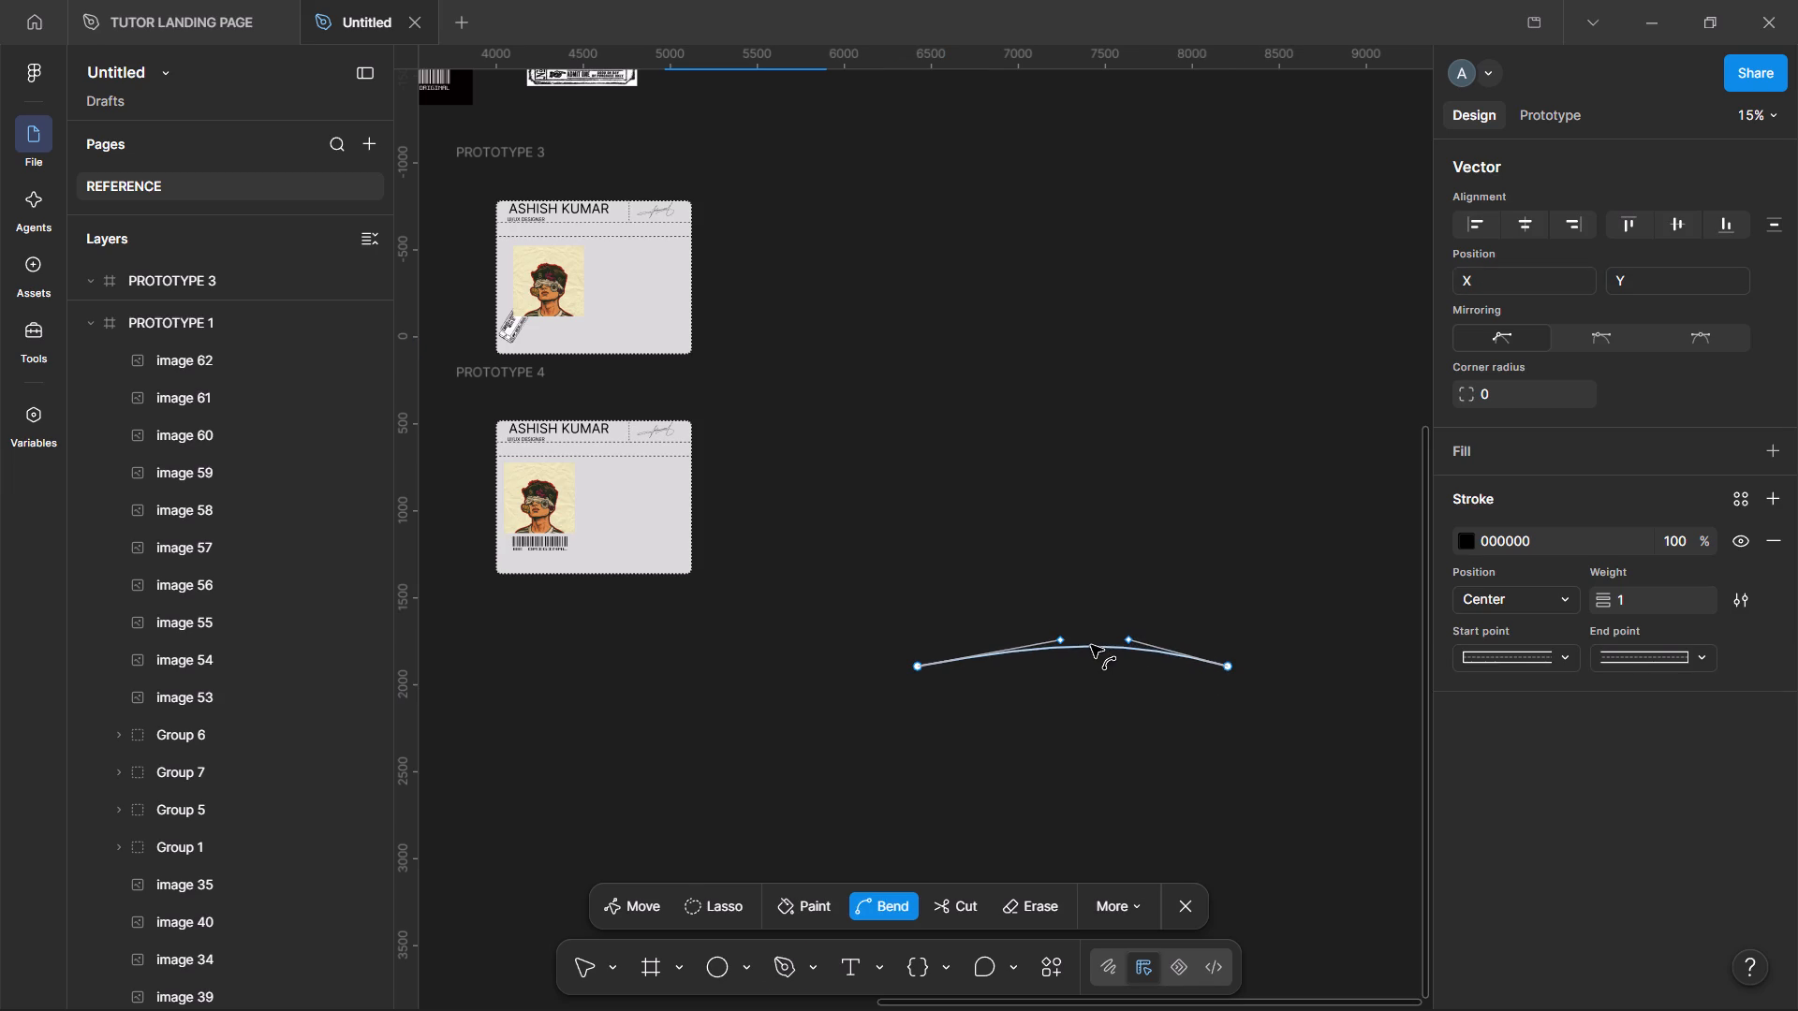
pyautogui.keyDown('ctrl'); pyautogui.moveTo(1091, 645); pyautogui.dragTo(1075, 665); pyautogui.keyUp('ctrl')
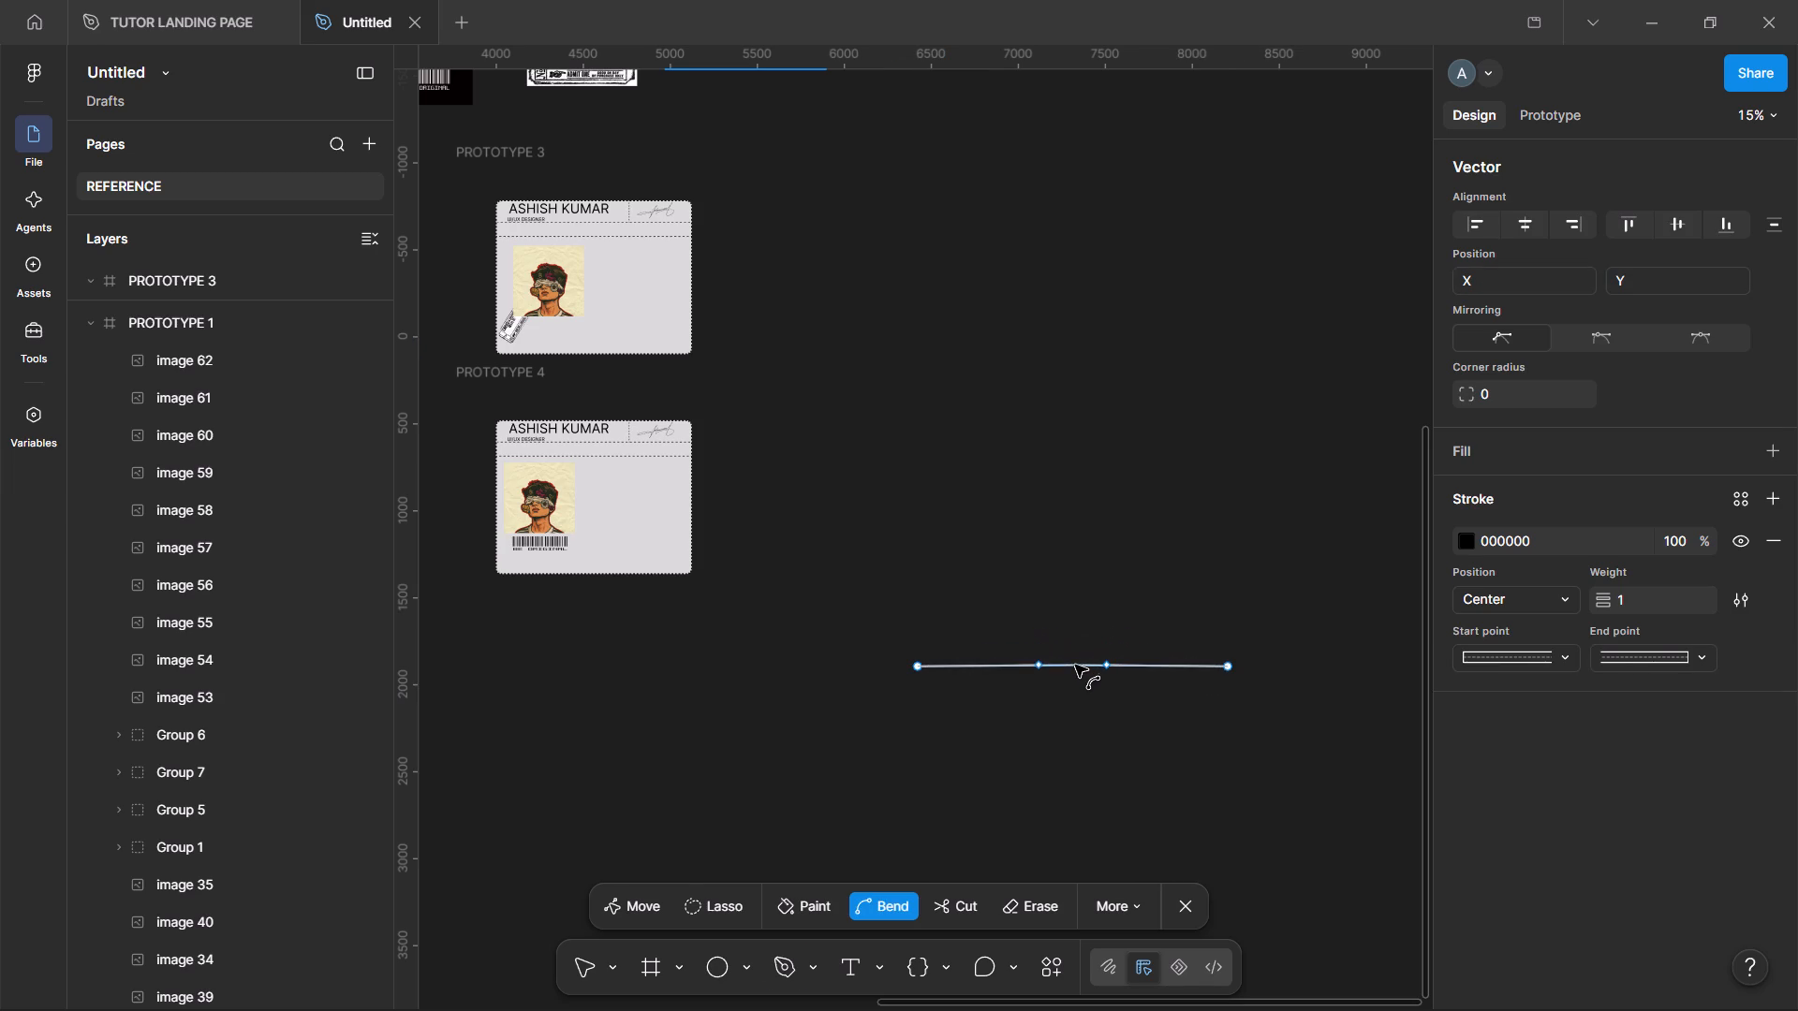
pyautogui.keyDown('ctrl'); pyautogui.moveTo(1075, 665); pyautogui.dragTo(1088, 648); pyautogui.keyUp('ctrl')
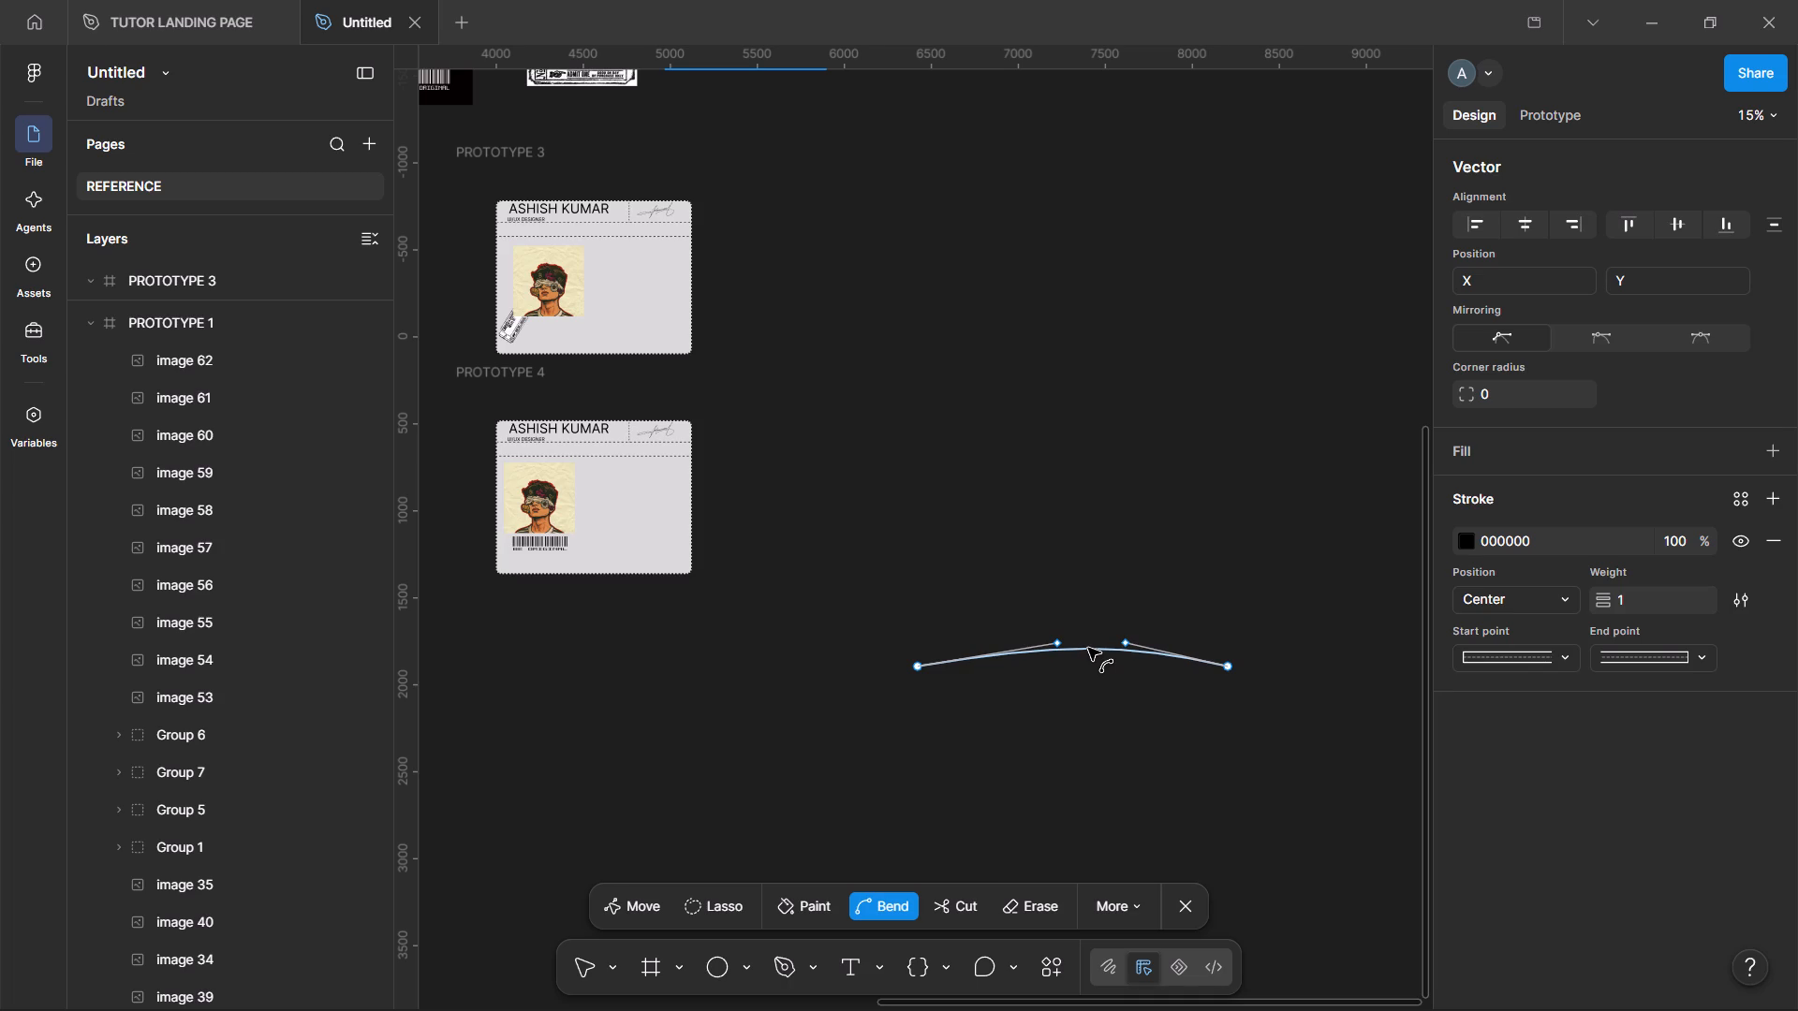
pyautogui.keyDown('ctrl'); pyautogui.moveTo(1088, 648); pyautogui.dragTo(1089, 643); pyautogui.keyUp('ctrl')
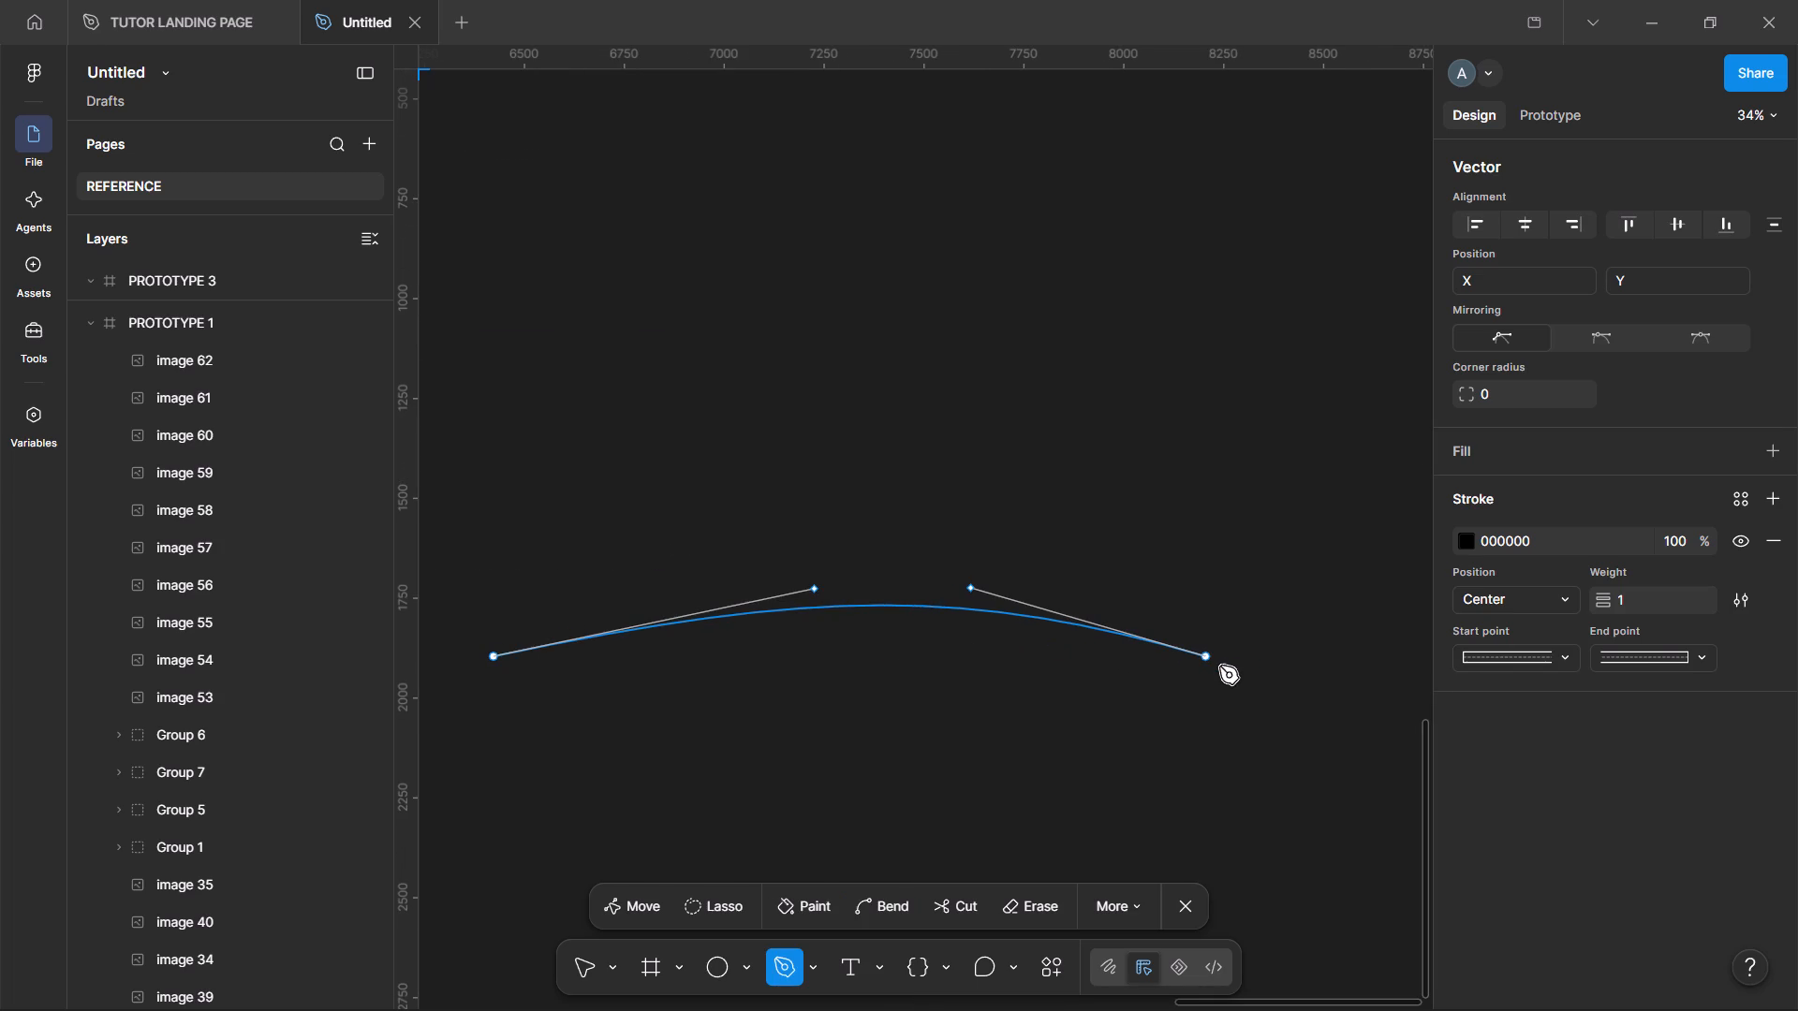
# Continue the path from the arch's right end back inward to about X 7555, Y 2112, and bend this segment upward.
pyautogui.click(1208, 658)
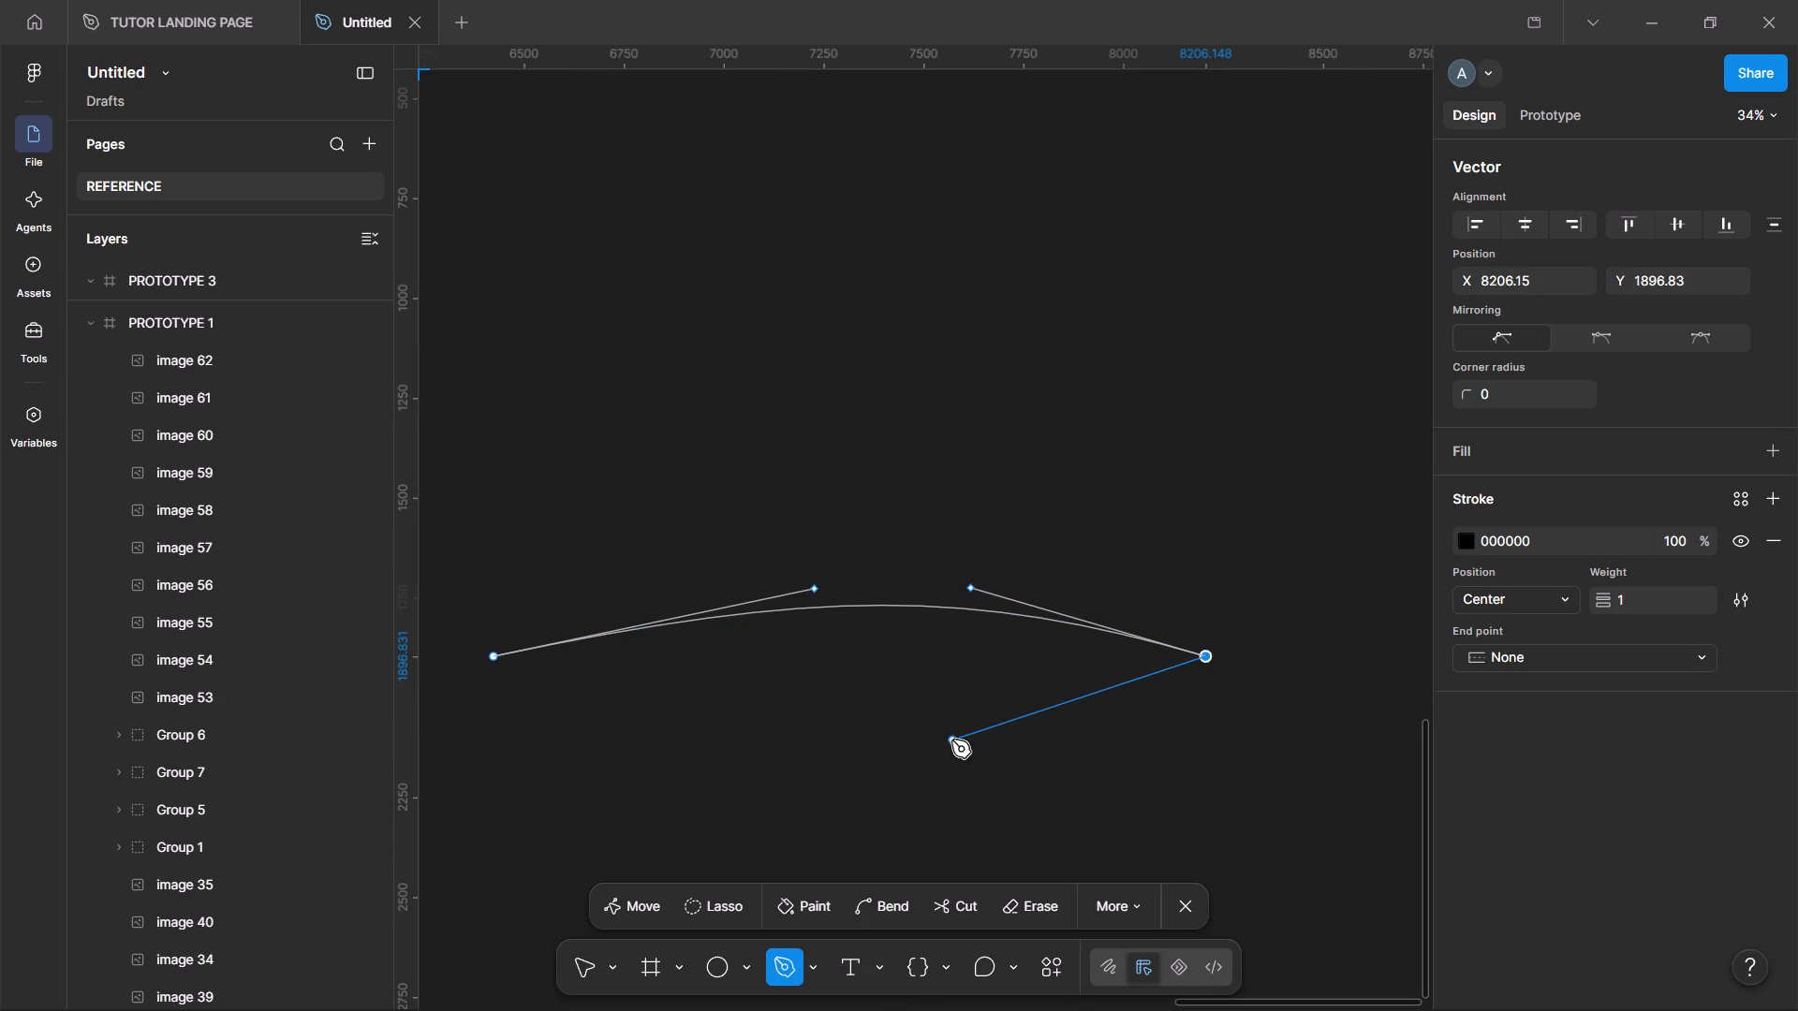
pyautogui.click(946, 741)
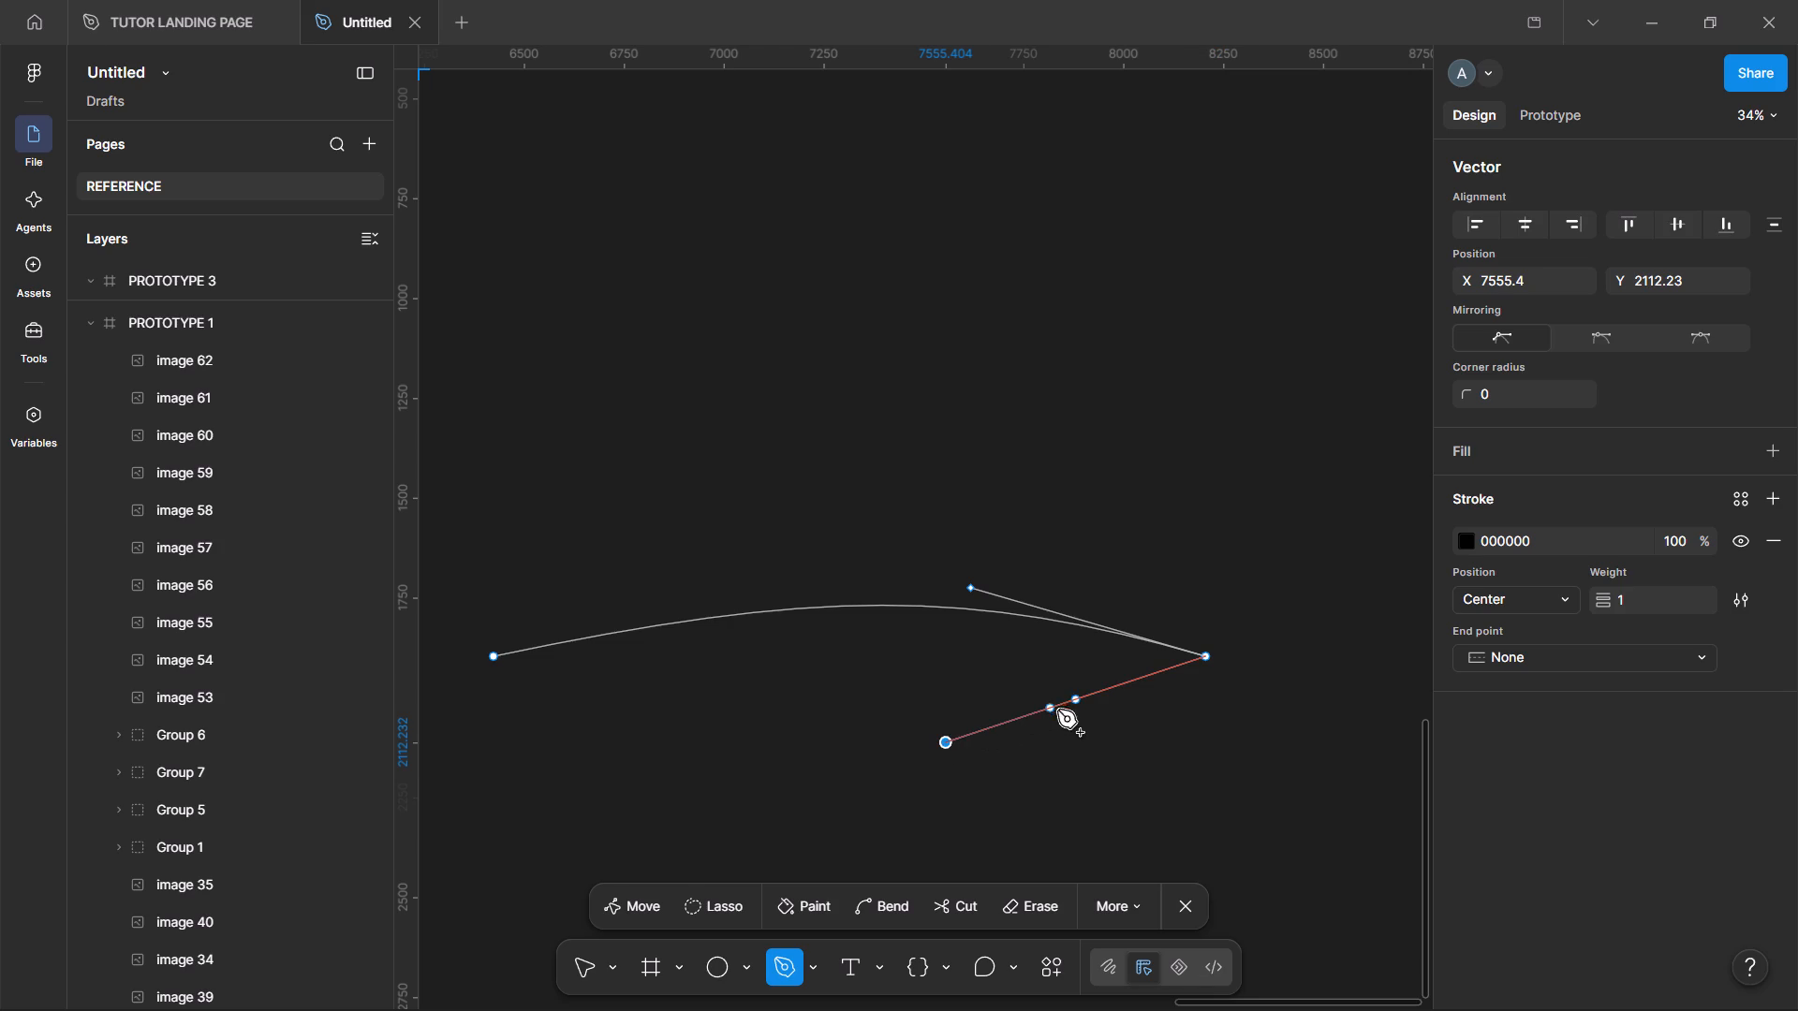
pyautogui.keyDown('ctrl'); pyautogui.moveTo(1076, 705); pyautogui.dragTo(1066, 694); pyautogui.keyUp('ctrl')
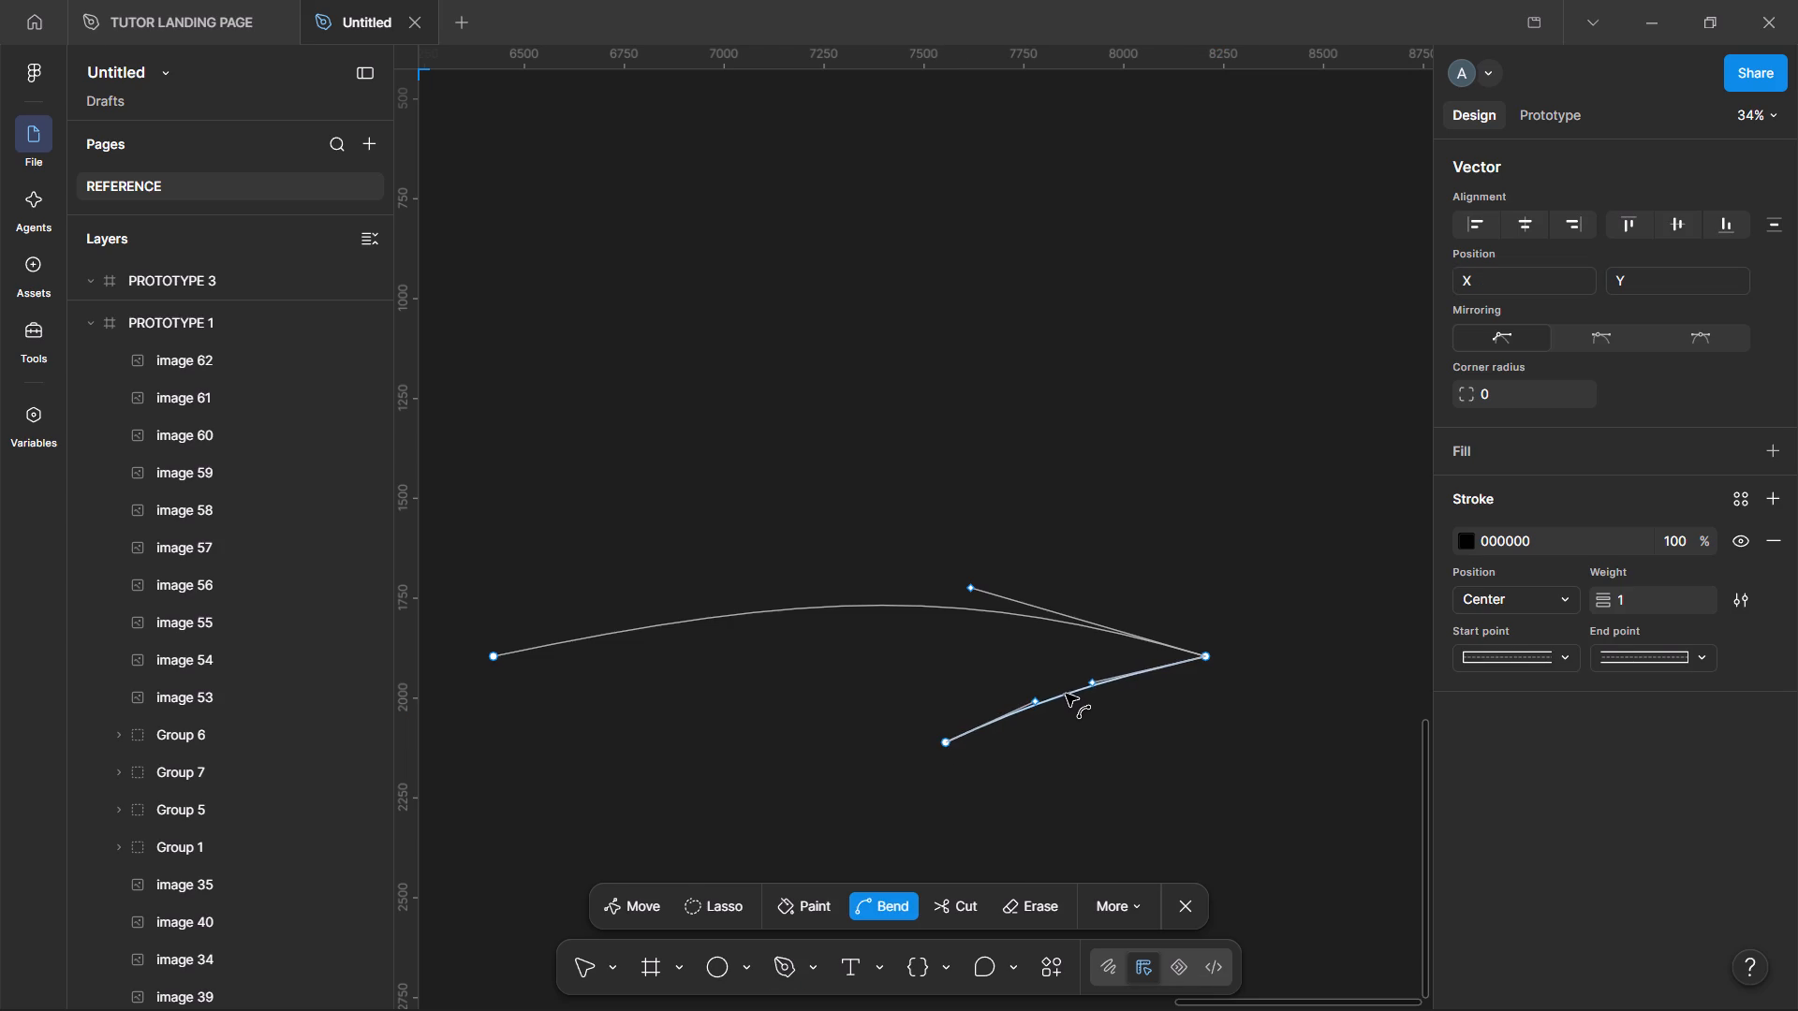
pyautogui.keyDown('ctrl'); pyautogui.moveTo(1066, 694); pyautogui.dragTo(1054, 688); pyautogui.keyUp('ctrl')
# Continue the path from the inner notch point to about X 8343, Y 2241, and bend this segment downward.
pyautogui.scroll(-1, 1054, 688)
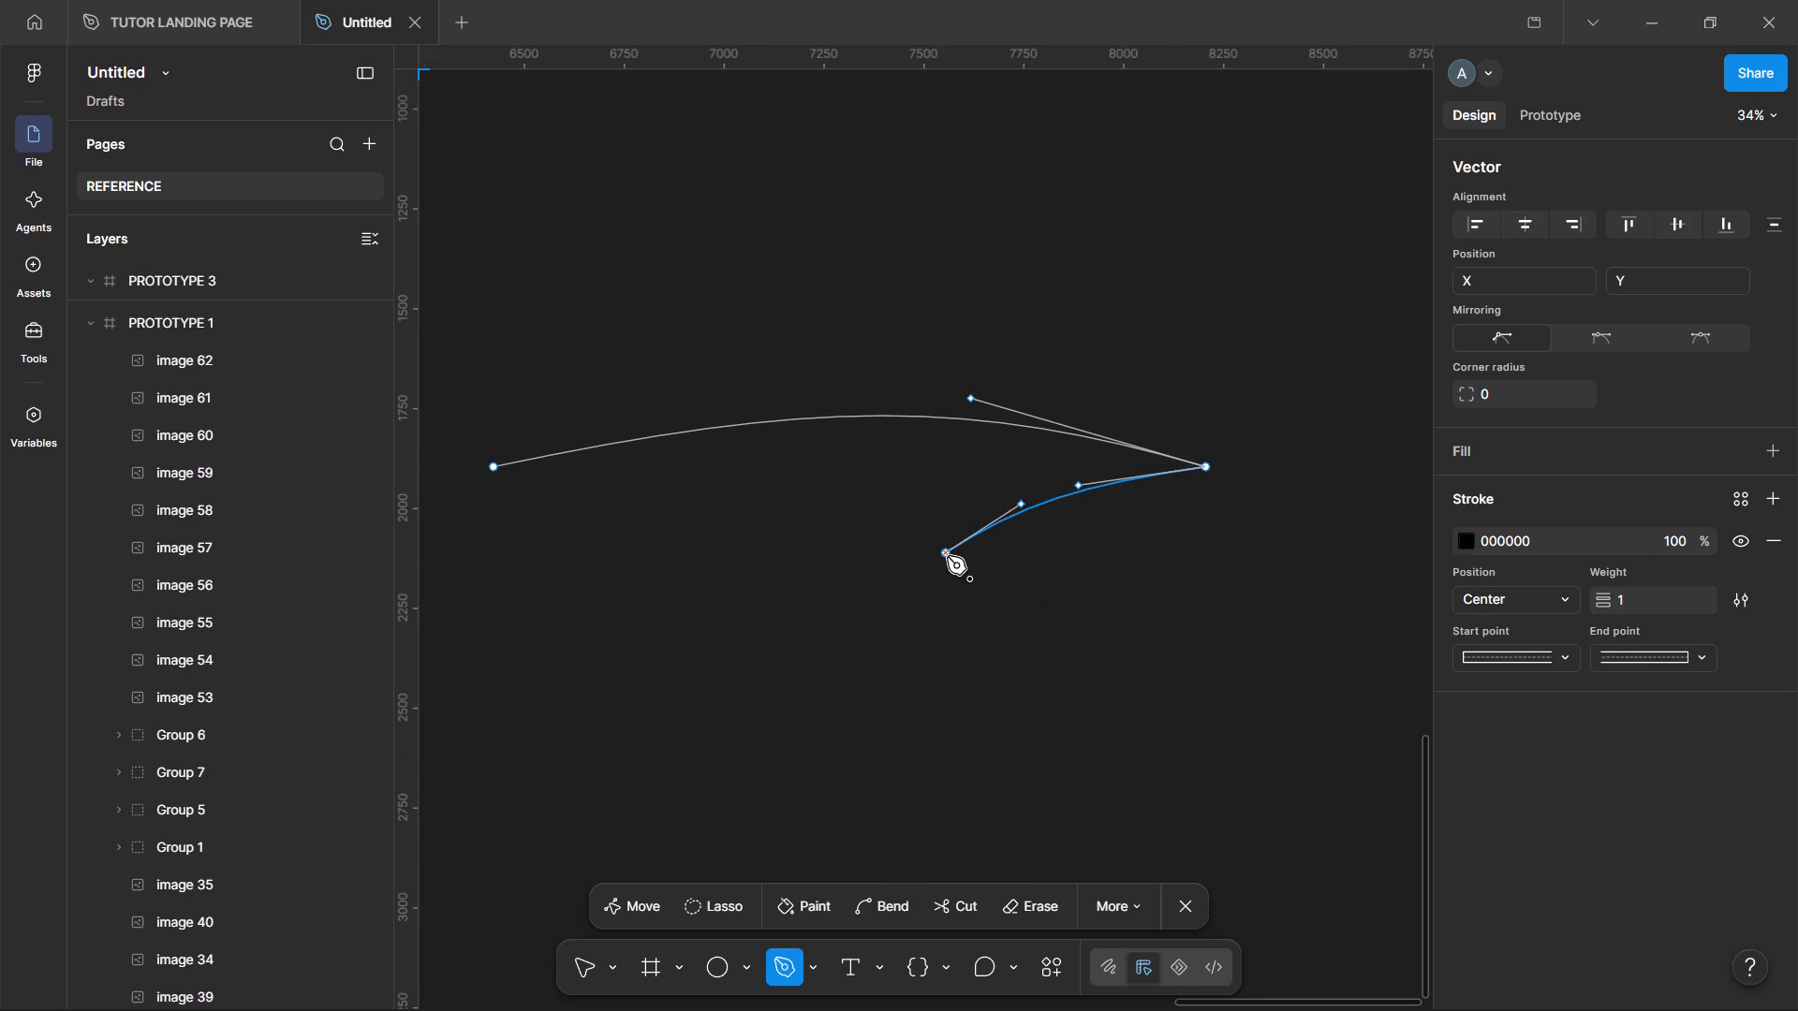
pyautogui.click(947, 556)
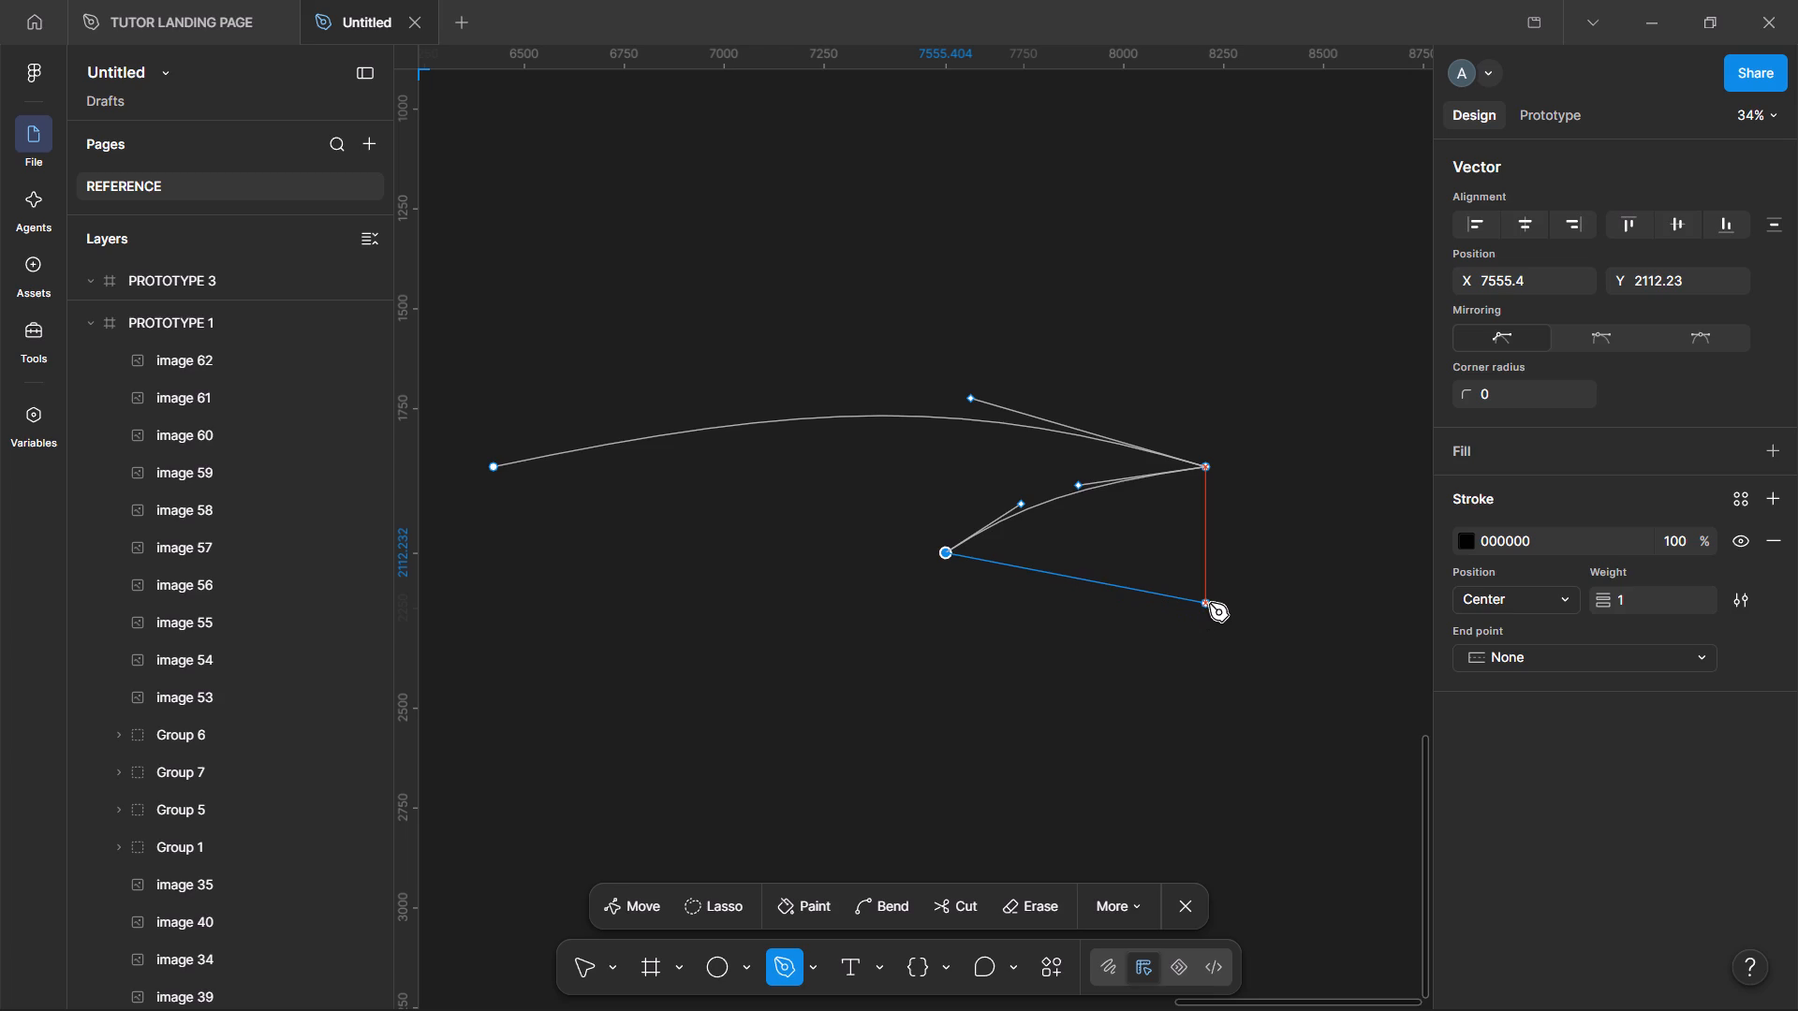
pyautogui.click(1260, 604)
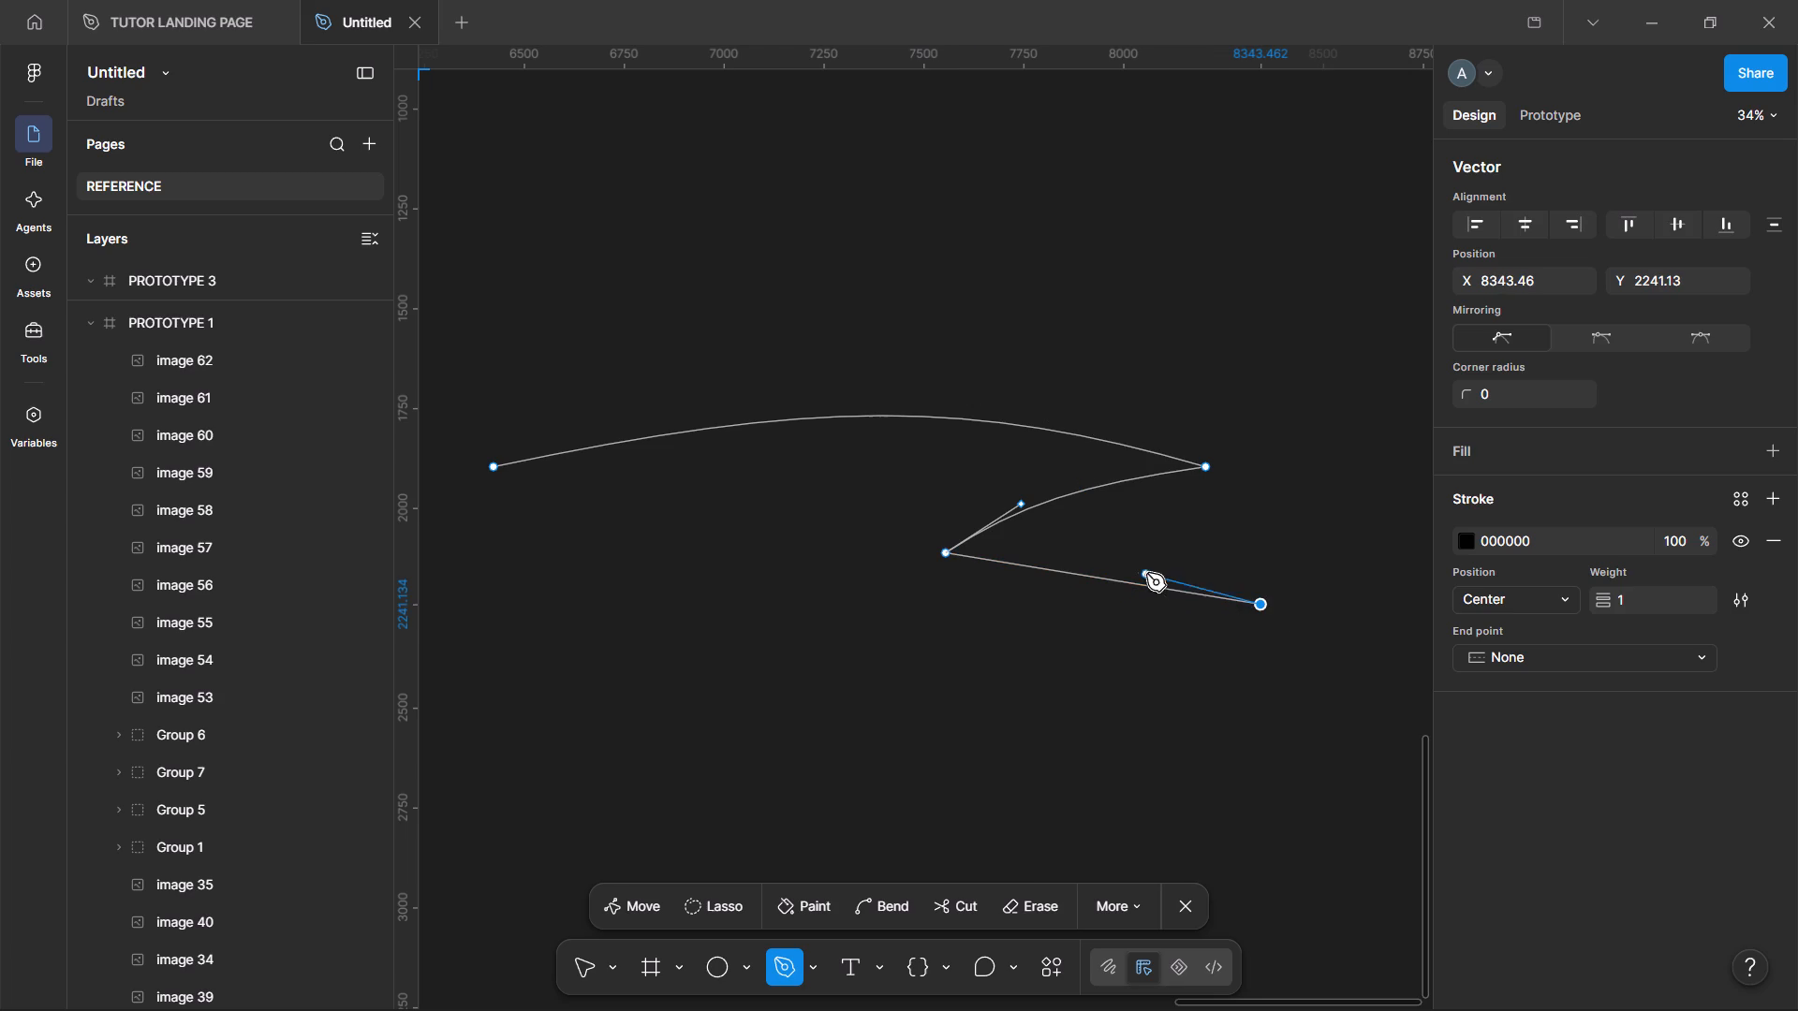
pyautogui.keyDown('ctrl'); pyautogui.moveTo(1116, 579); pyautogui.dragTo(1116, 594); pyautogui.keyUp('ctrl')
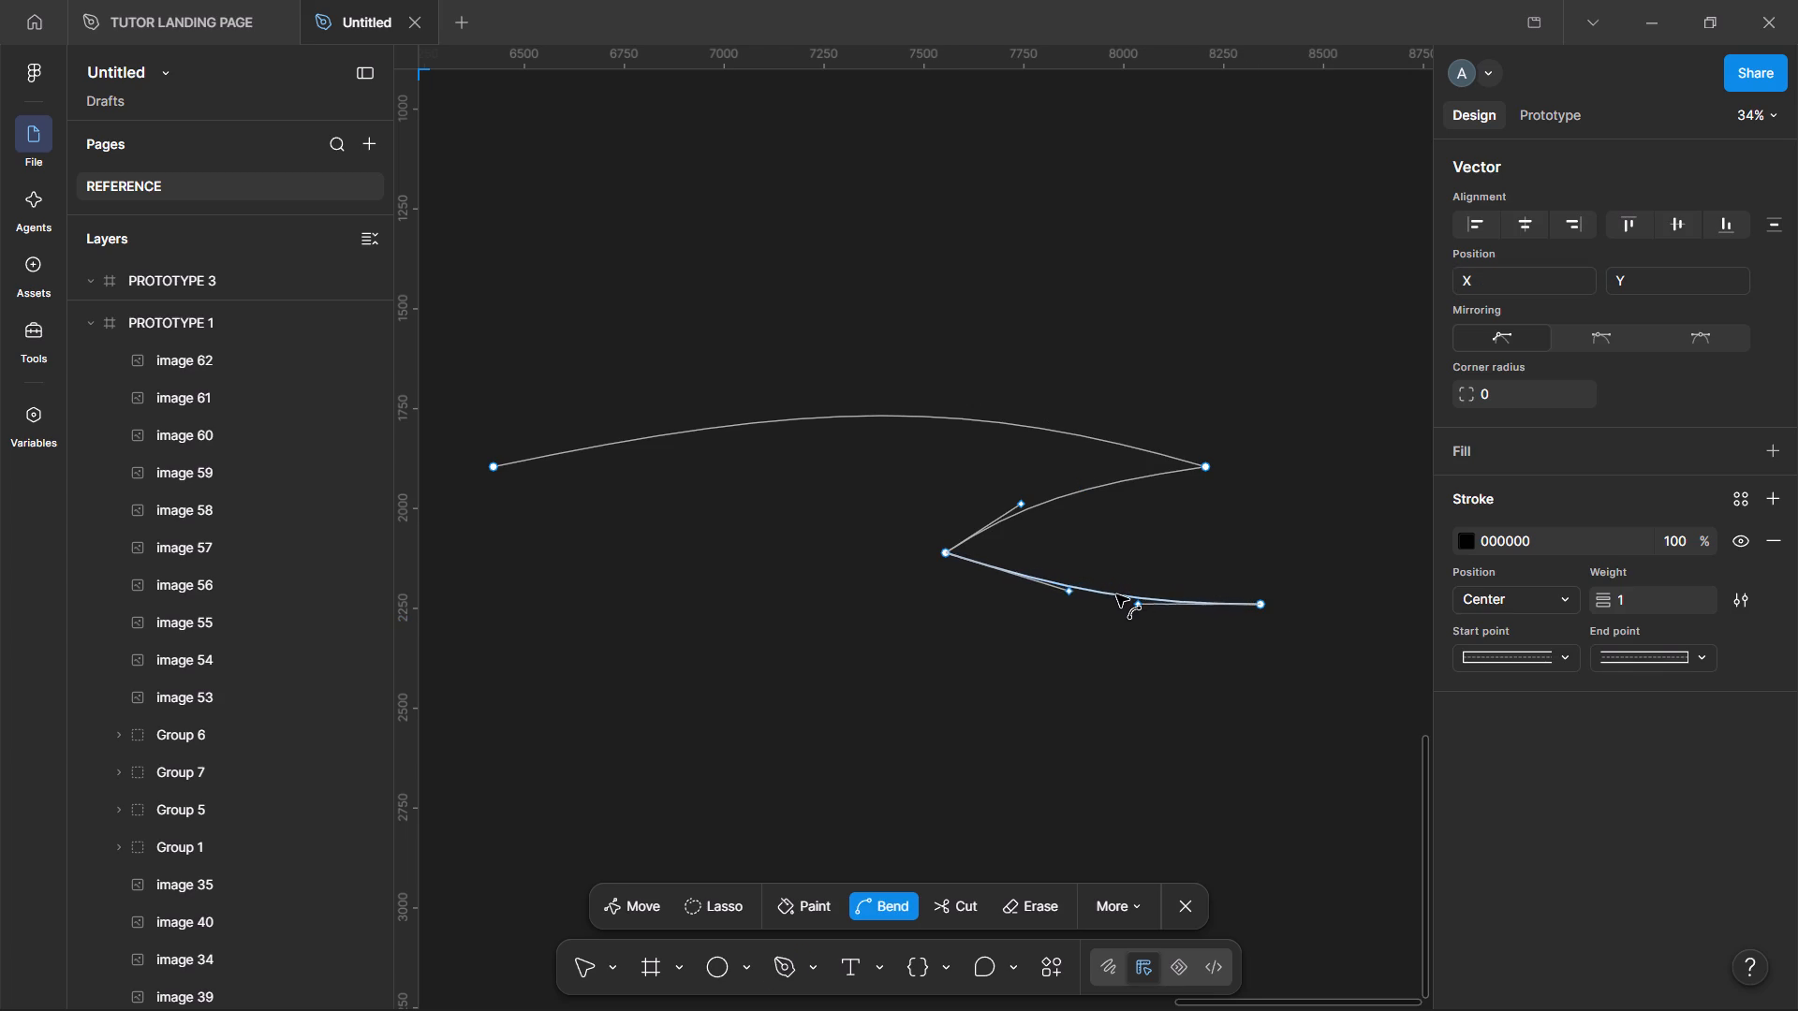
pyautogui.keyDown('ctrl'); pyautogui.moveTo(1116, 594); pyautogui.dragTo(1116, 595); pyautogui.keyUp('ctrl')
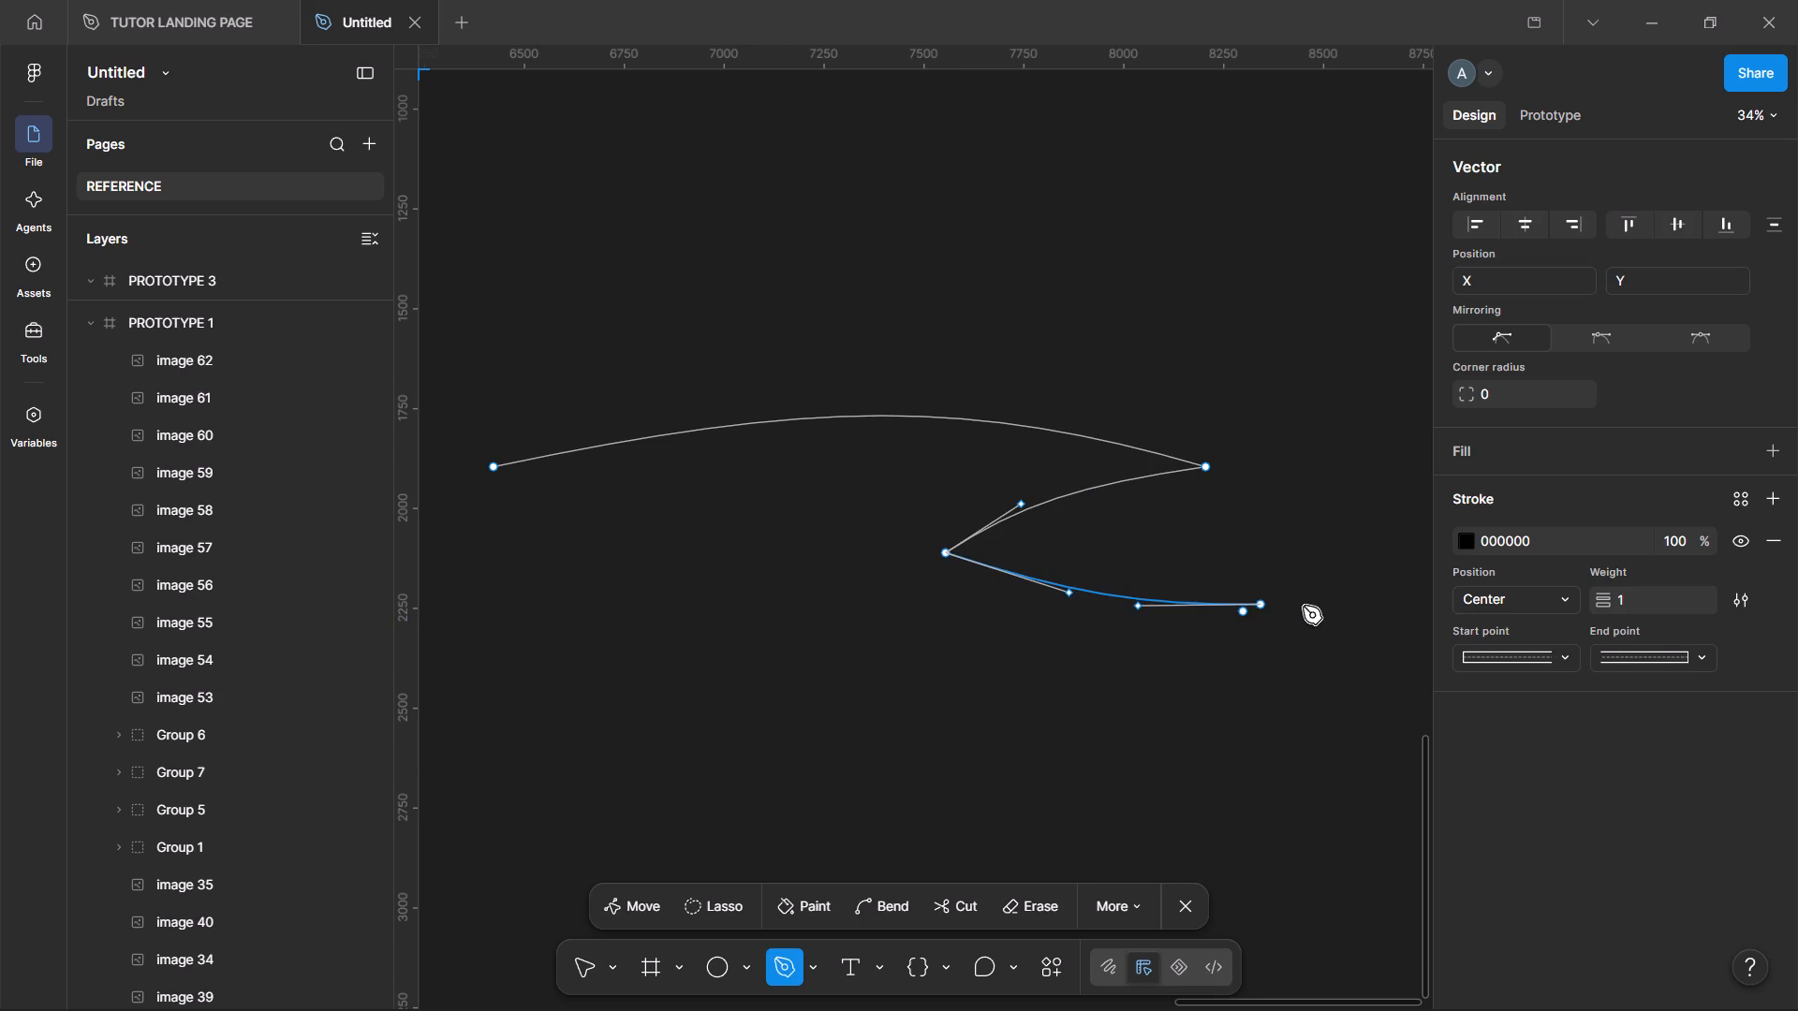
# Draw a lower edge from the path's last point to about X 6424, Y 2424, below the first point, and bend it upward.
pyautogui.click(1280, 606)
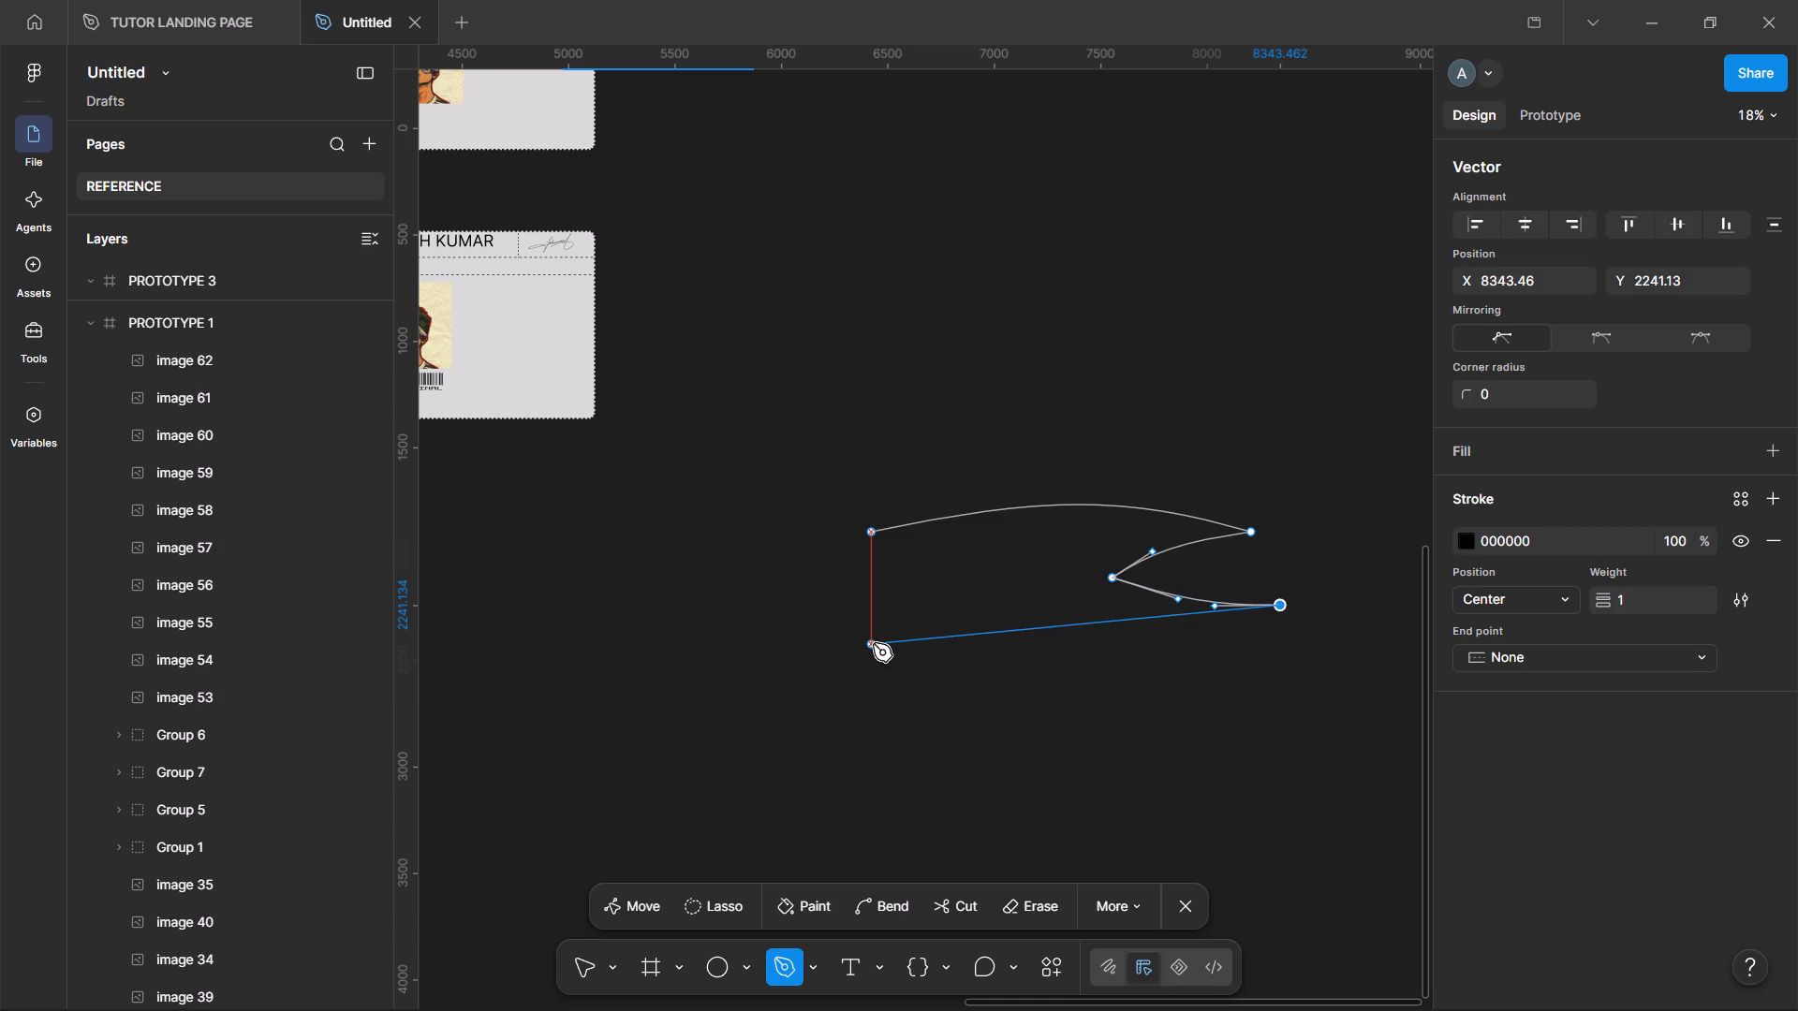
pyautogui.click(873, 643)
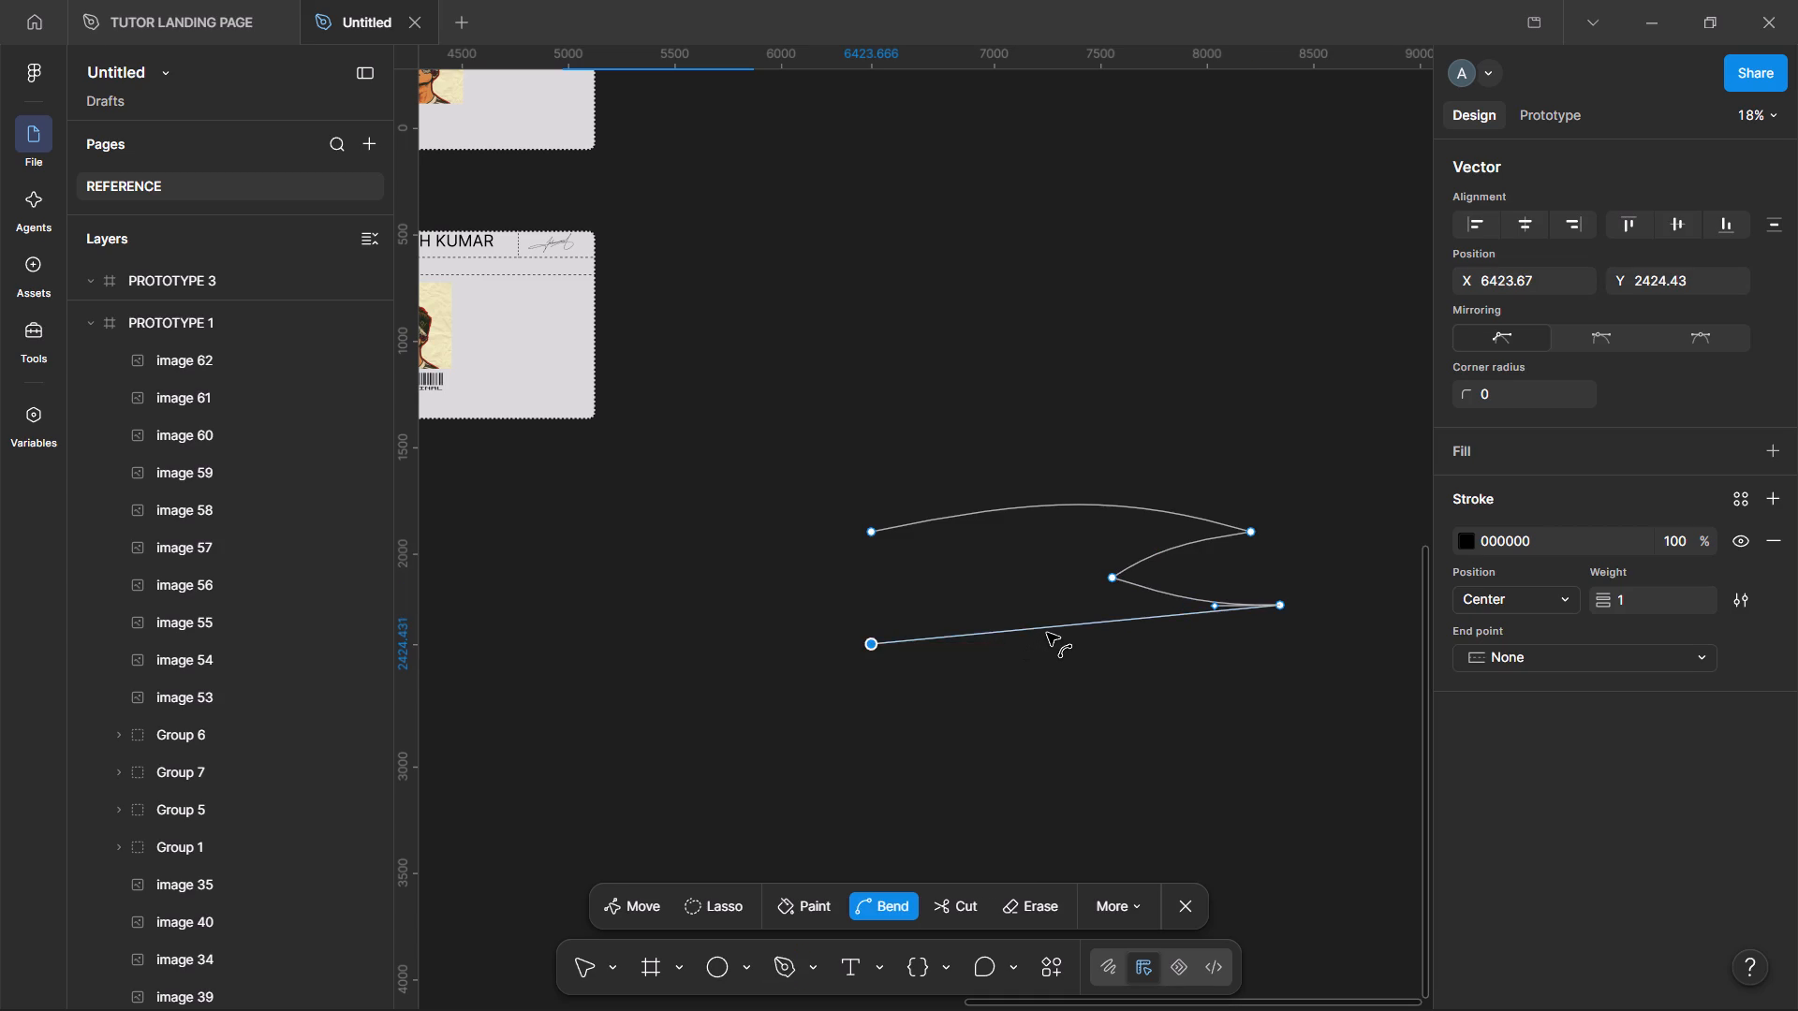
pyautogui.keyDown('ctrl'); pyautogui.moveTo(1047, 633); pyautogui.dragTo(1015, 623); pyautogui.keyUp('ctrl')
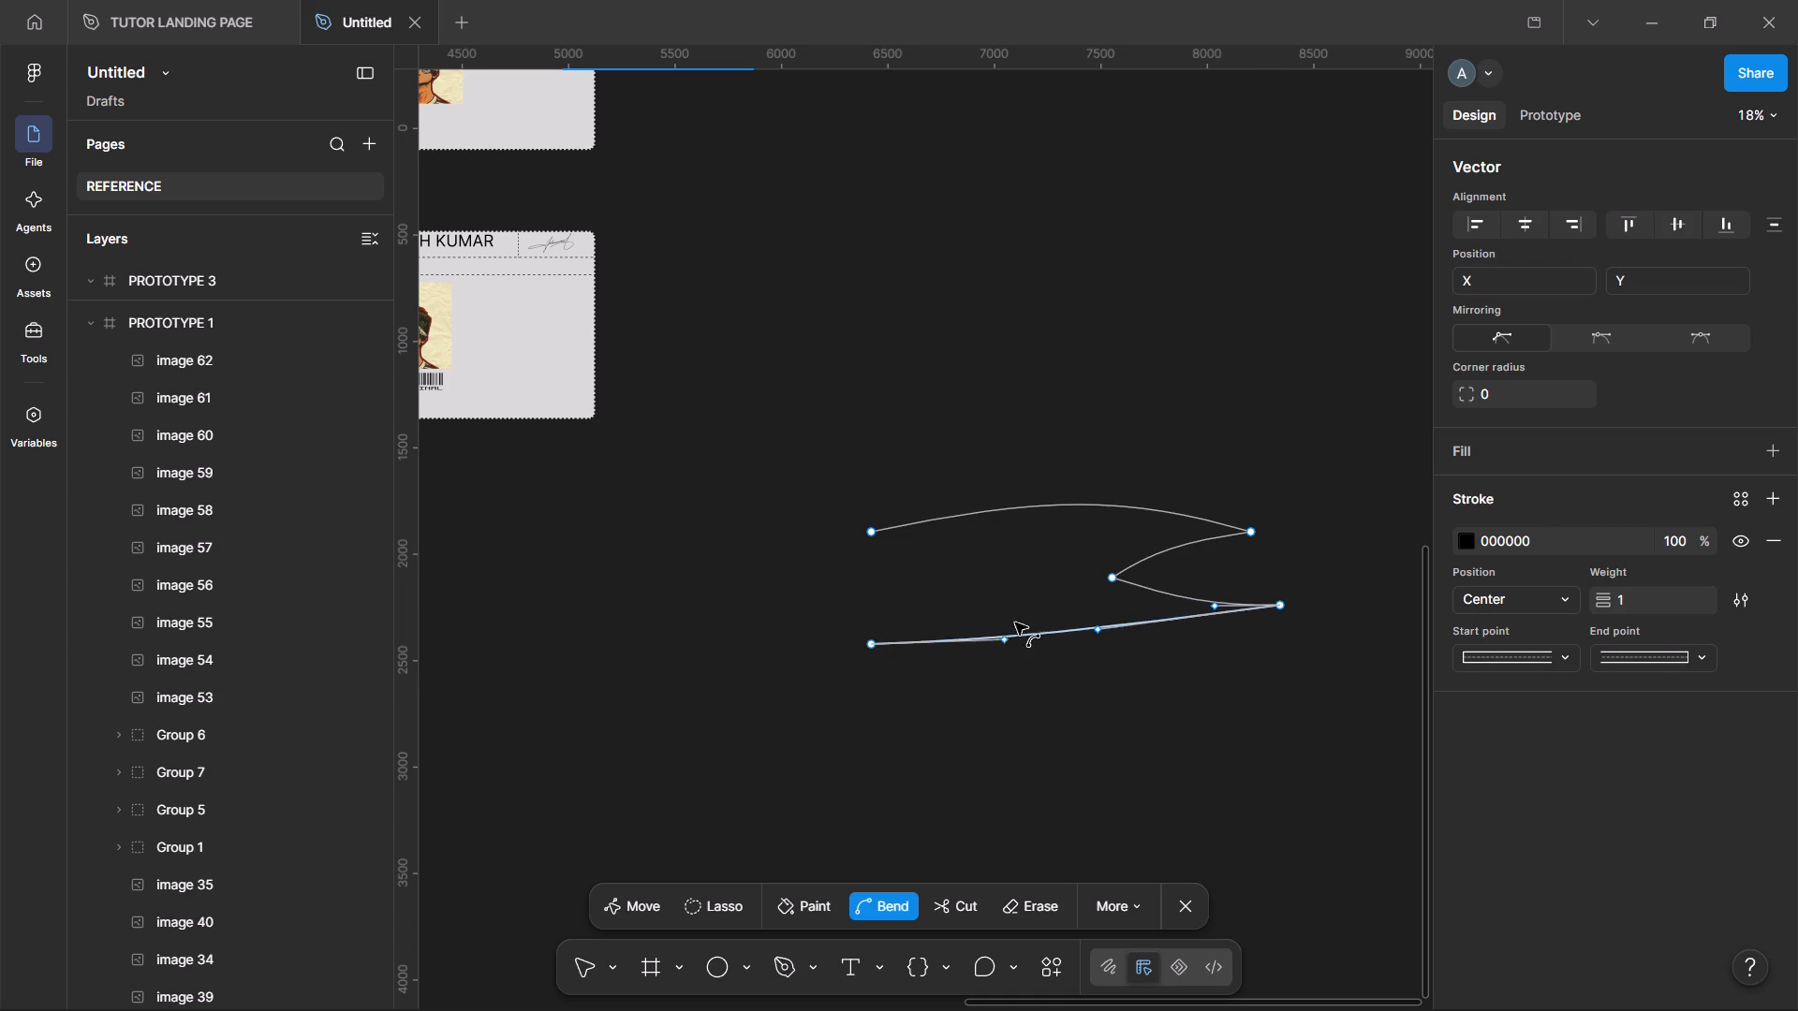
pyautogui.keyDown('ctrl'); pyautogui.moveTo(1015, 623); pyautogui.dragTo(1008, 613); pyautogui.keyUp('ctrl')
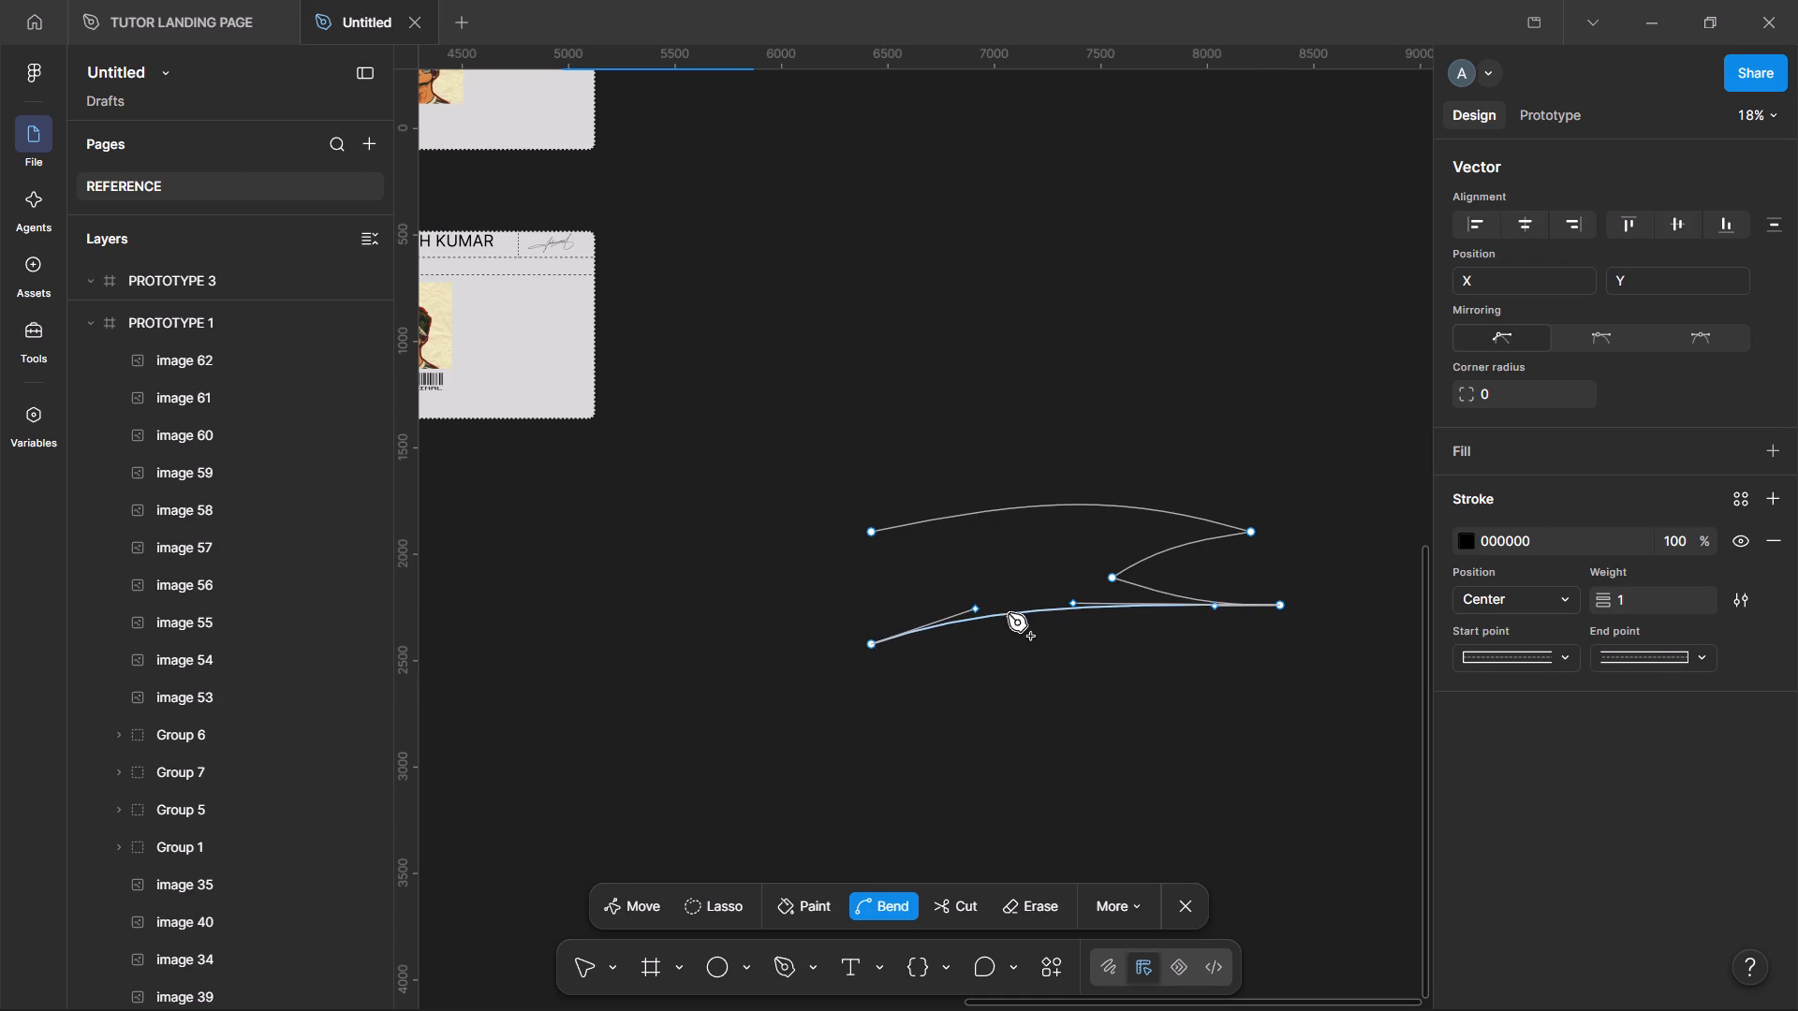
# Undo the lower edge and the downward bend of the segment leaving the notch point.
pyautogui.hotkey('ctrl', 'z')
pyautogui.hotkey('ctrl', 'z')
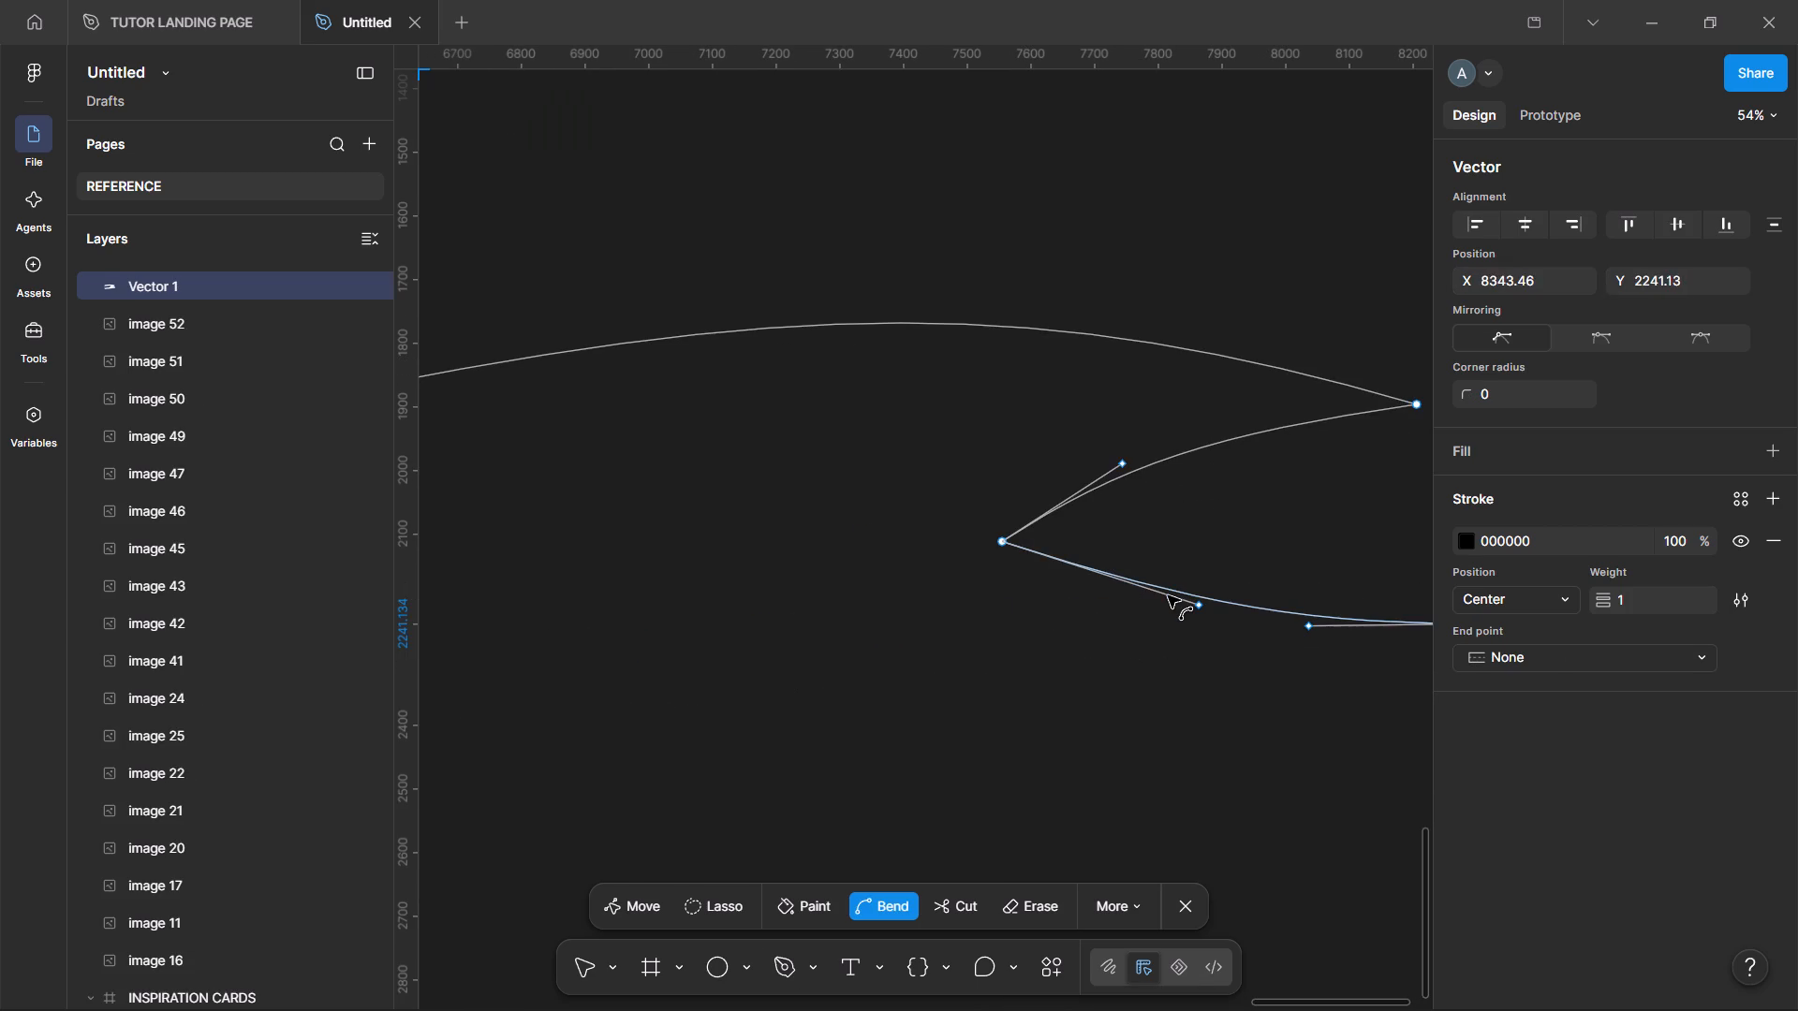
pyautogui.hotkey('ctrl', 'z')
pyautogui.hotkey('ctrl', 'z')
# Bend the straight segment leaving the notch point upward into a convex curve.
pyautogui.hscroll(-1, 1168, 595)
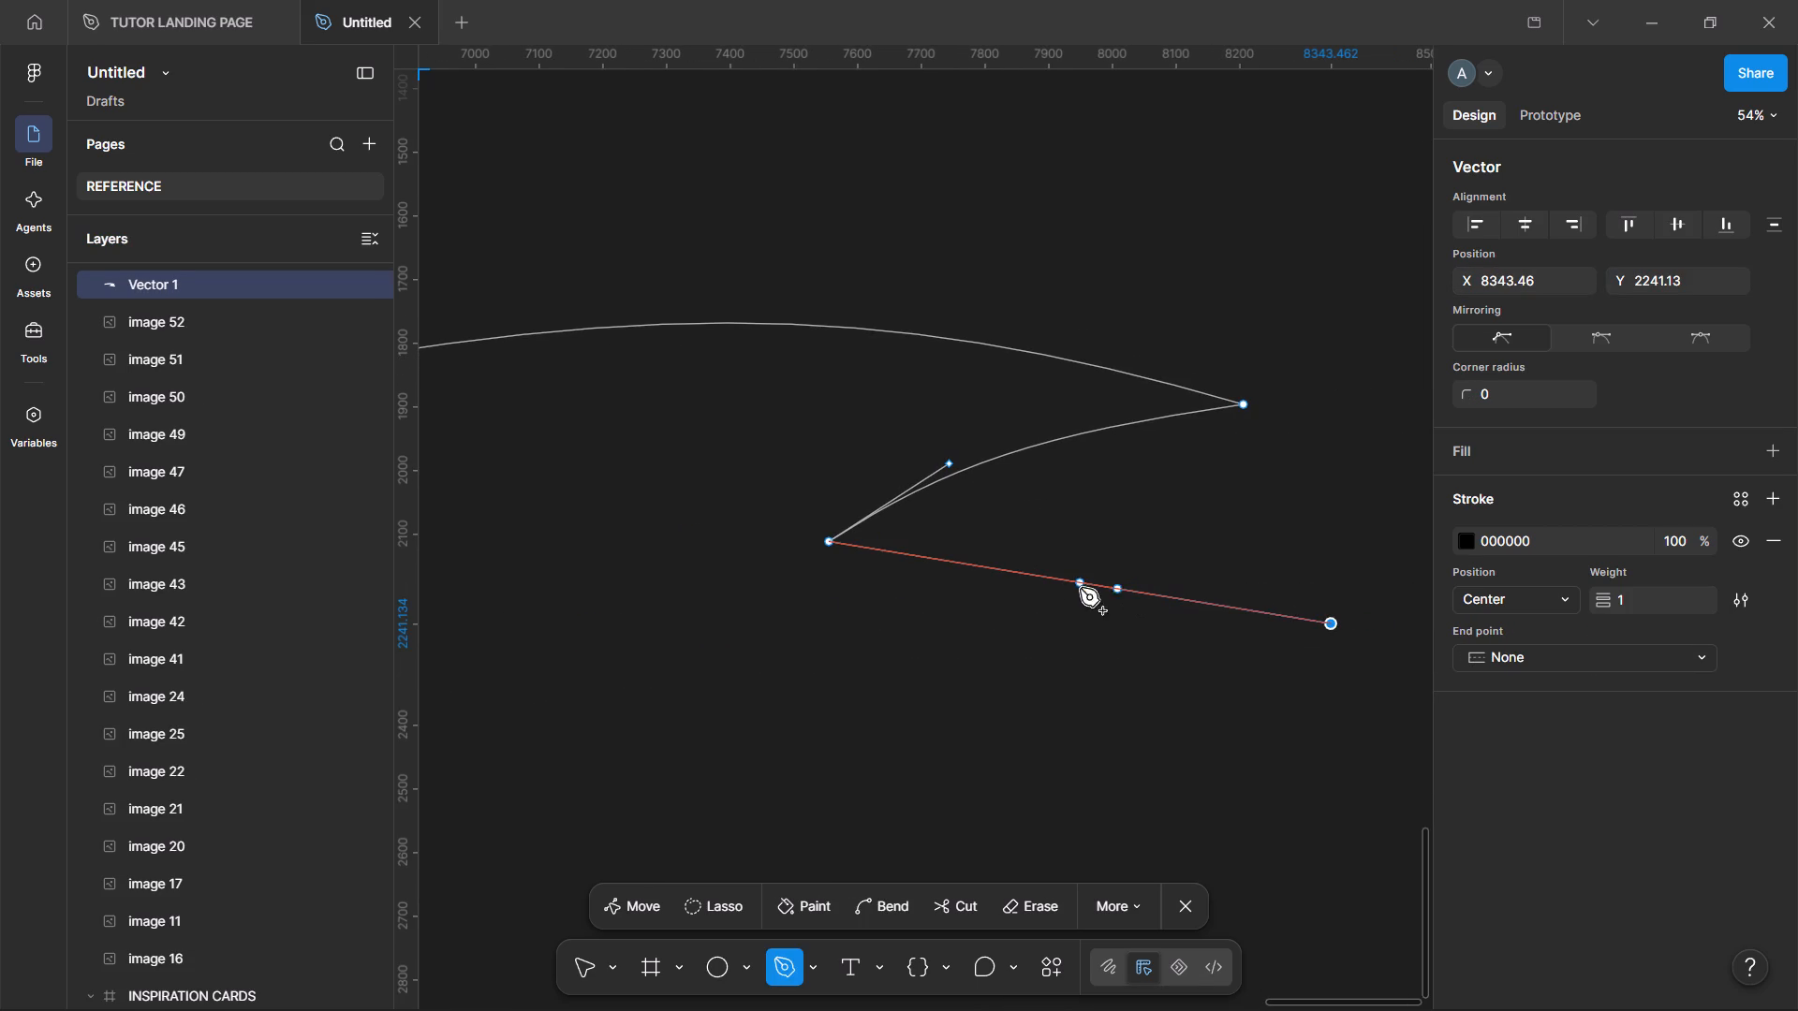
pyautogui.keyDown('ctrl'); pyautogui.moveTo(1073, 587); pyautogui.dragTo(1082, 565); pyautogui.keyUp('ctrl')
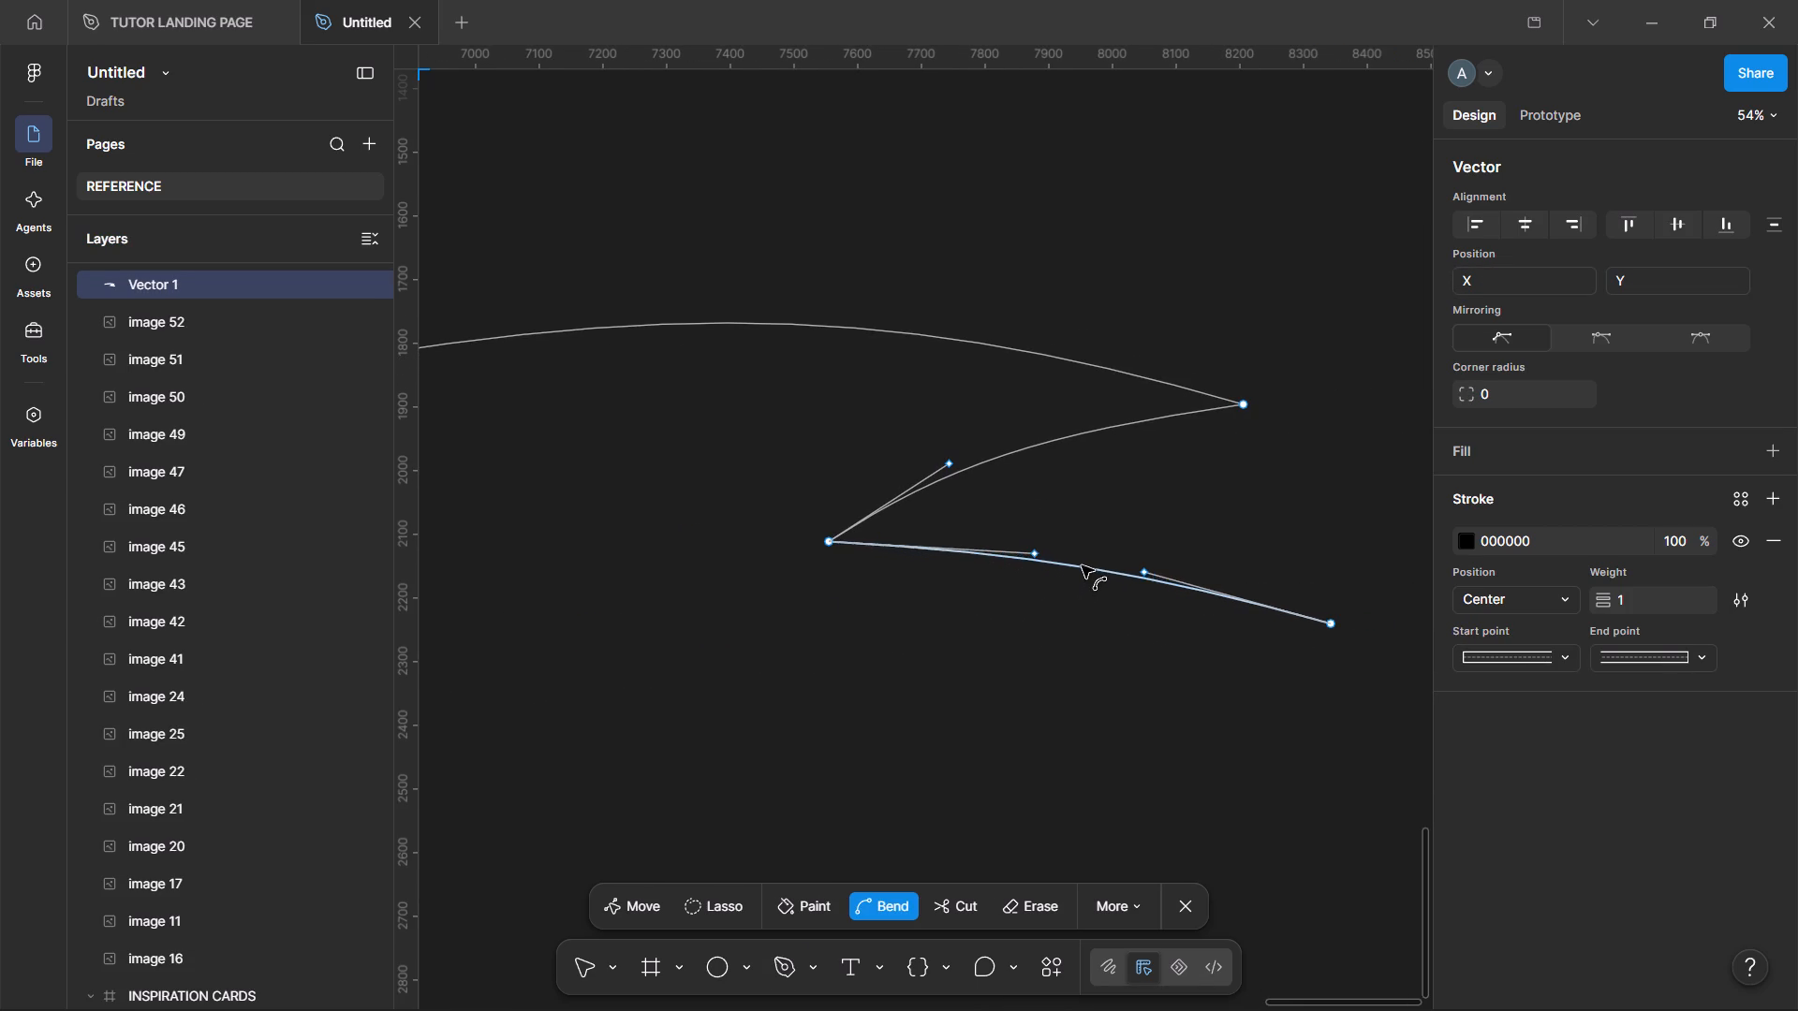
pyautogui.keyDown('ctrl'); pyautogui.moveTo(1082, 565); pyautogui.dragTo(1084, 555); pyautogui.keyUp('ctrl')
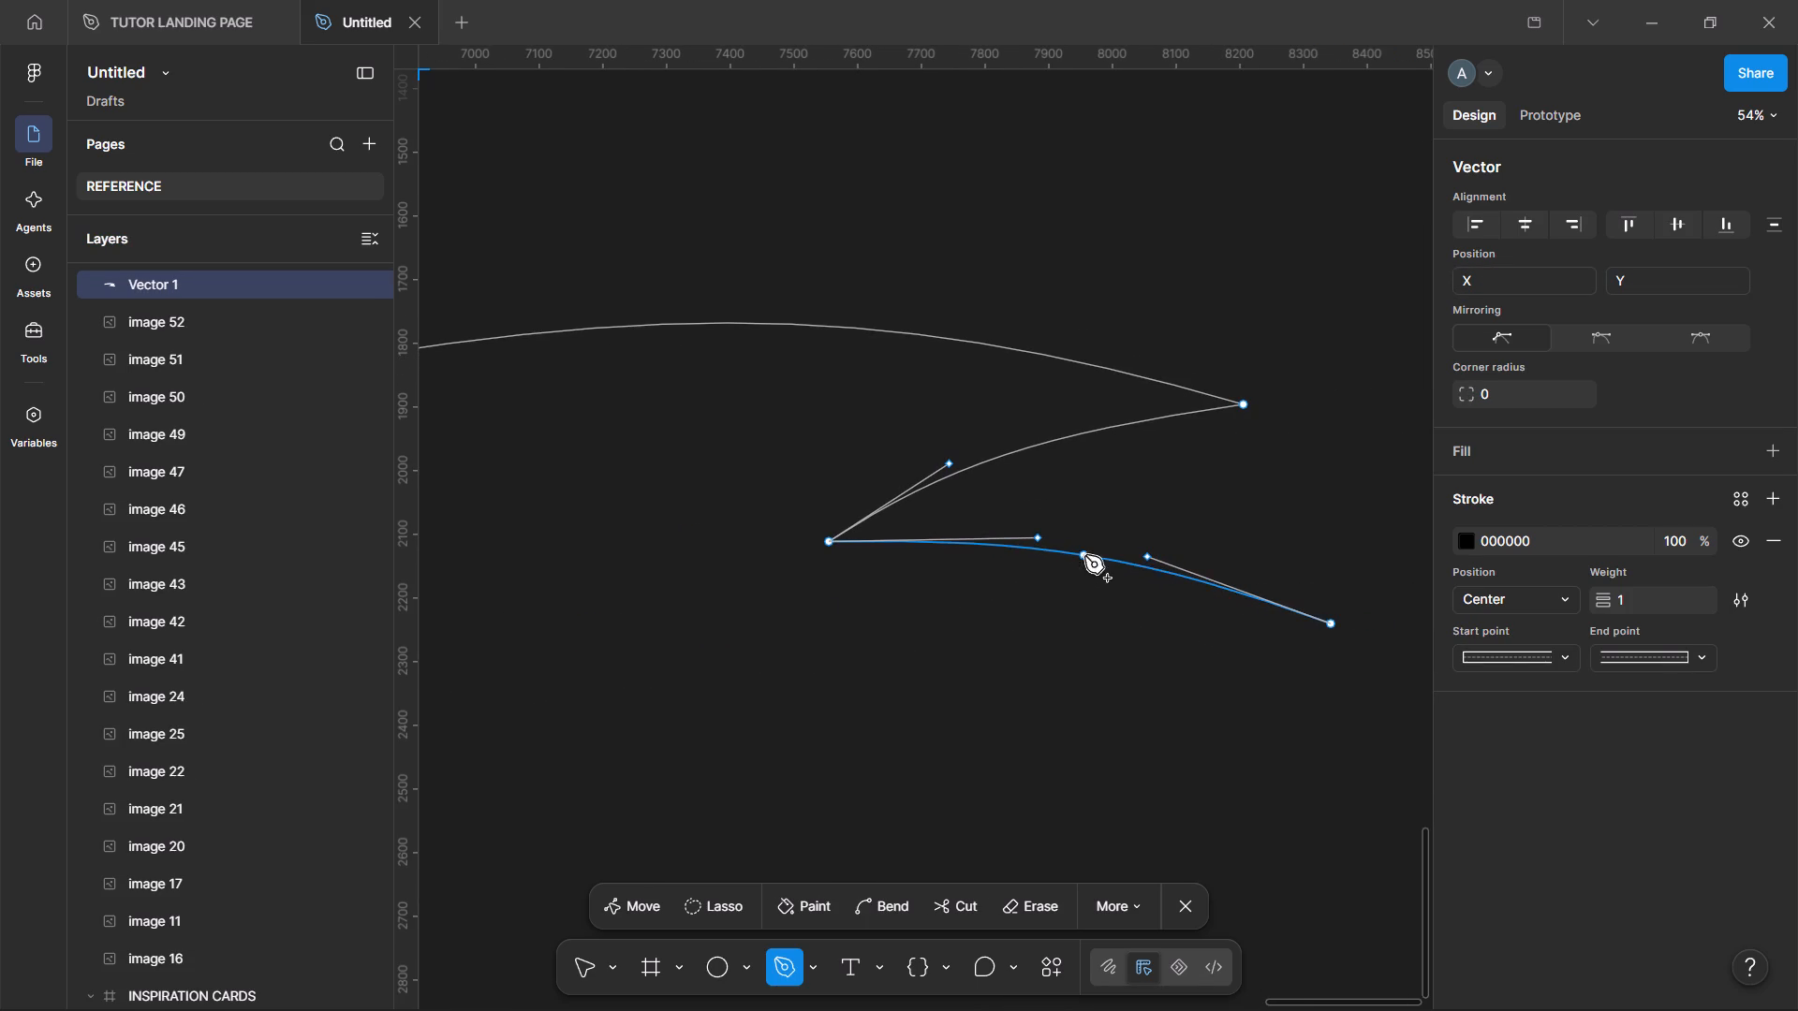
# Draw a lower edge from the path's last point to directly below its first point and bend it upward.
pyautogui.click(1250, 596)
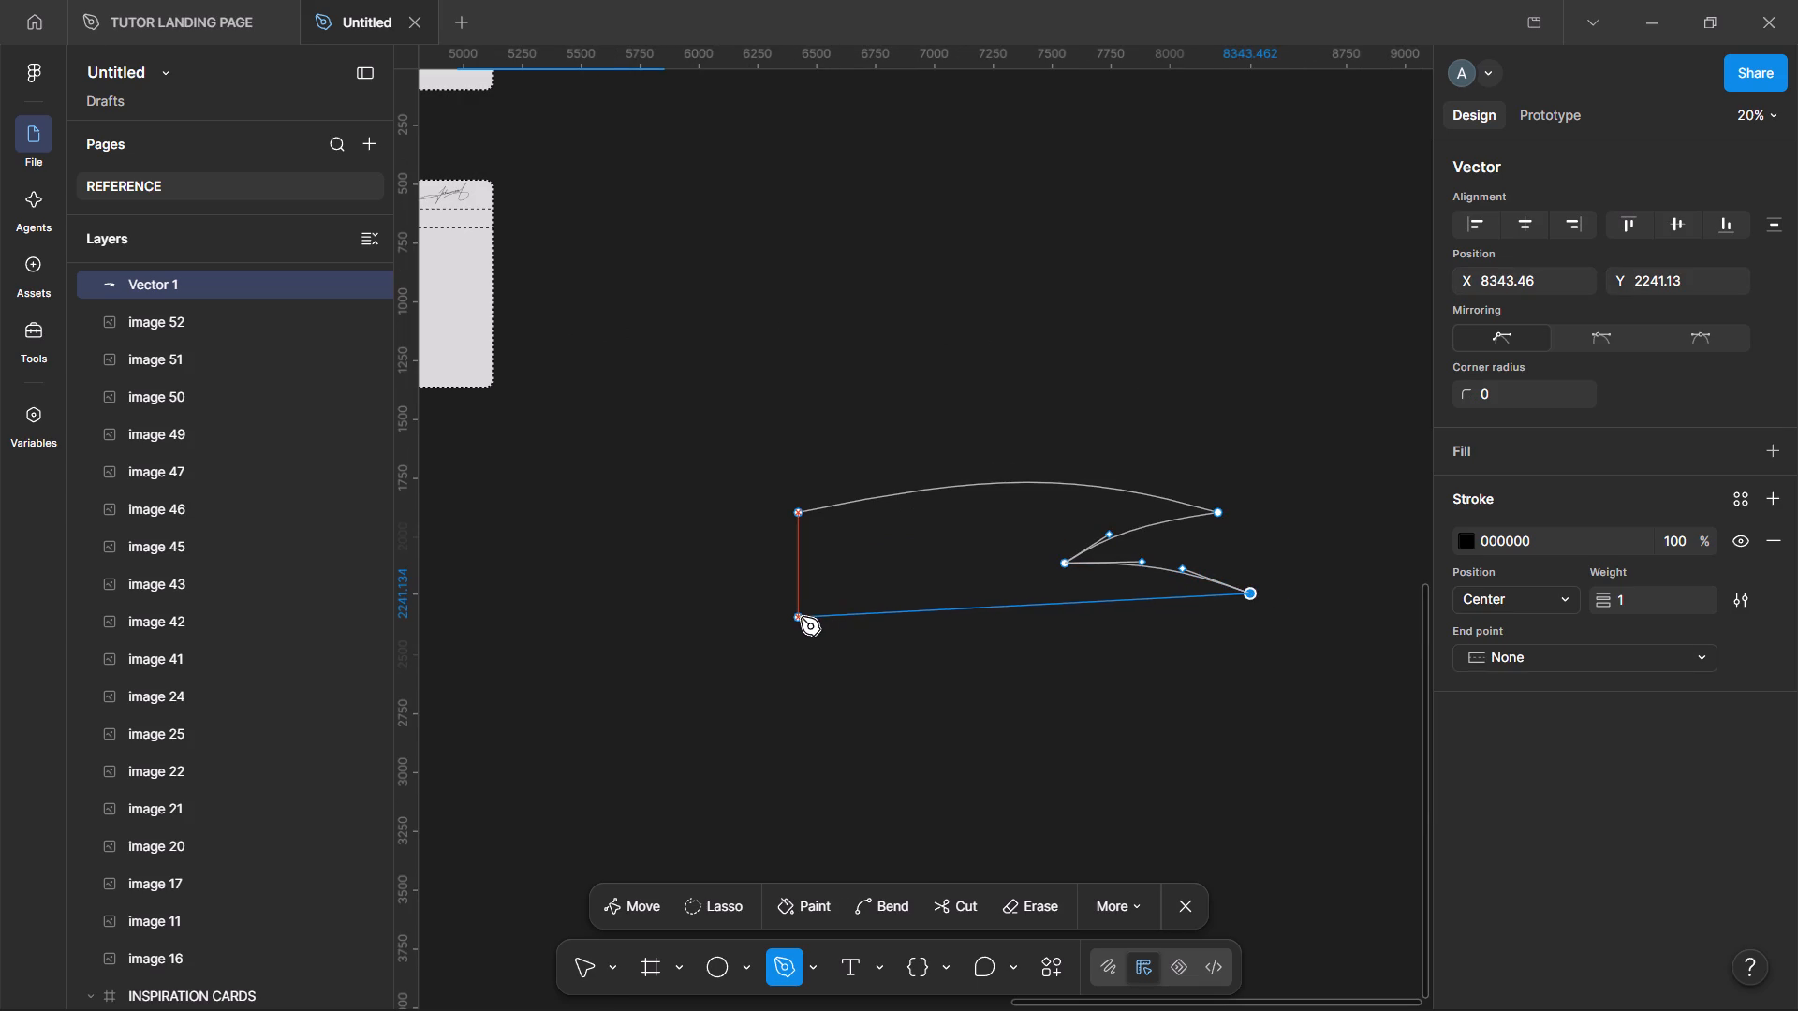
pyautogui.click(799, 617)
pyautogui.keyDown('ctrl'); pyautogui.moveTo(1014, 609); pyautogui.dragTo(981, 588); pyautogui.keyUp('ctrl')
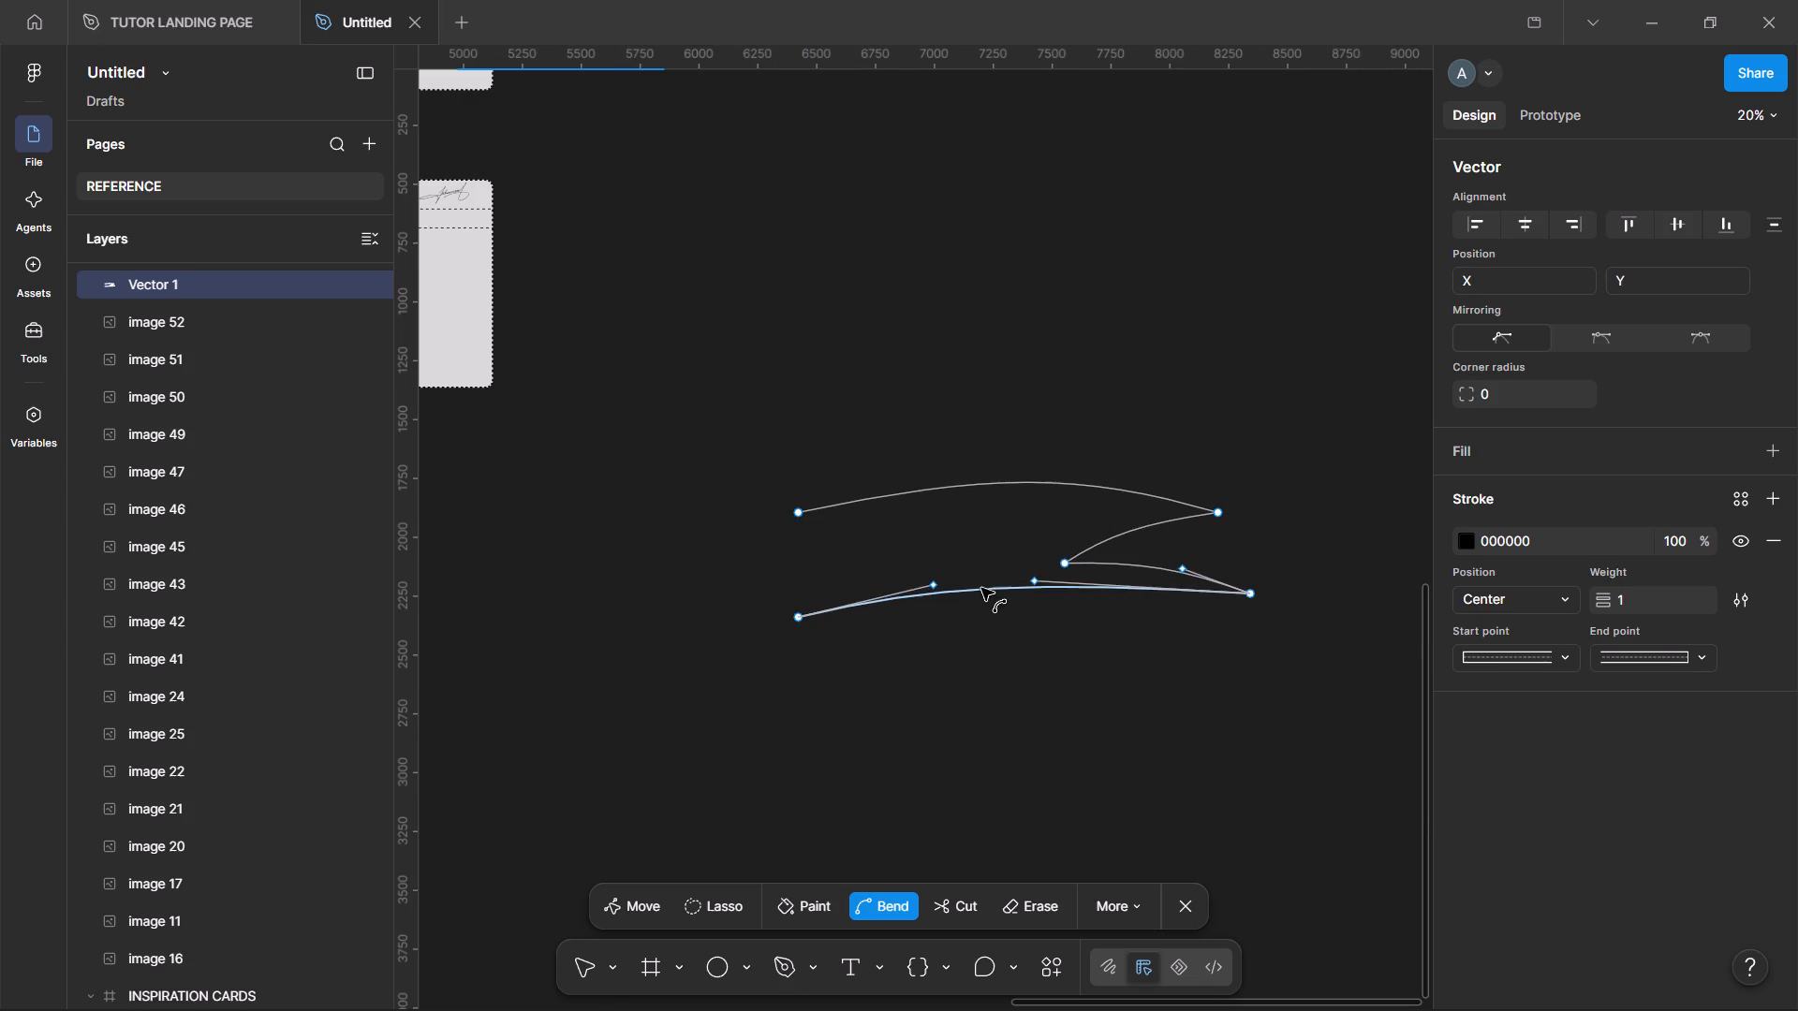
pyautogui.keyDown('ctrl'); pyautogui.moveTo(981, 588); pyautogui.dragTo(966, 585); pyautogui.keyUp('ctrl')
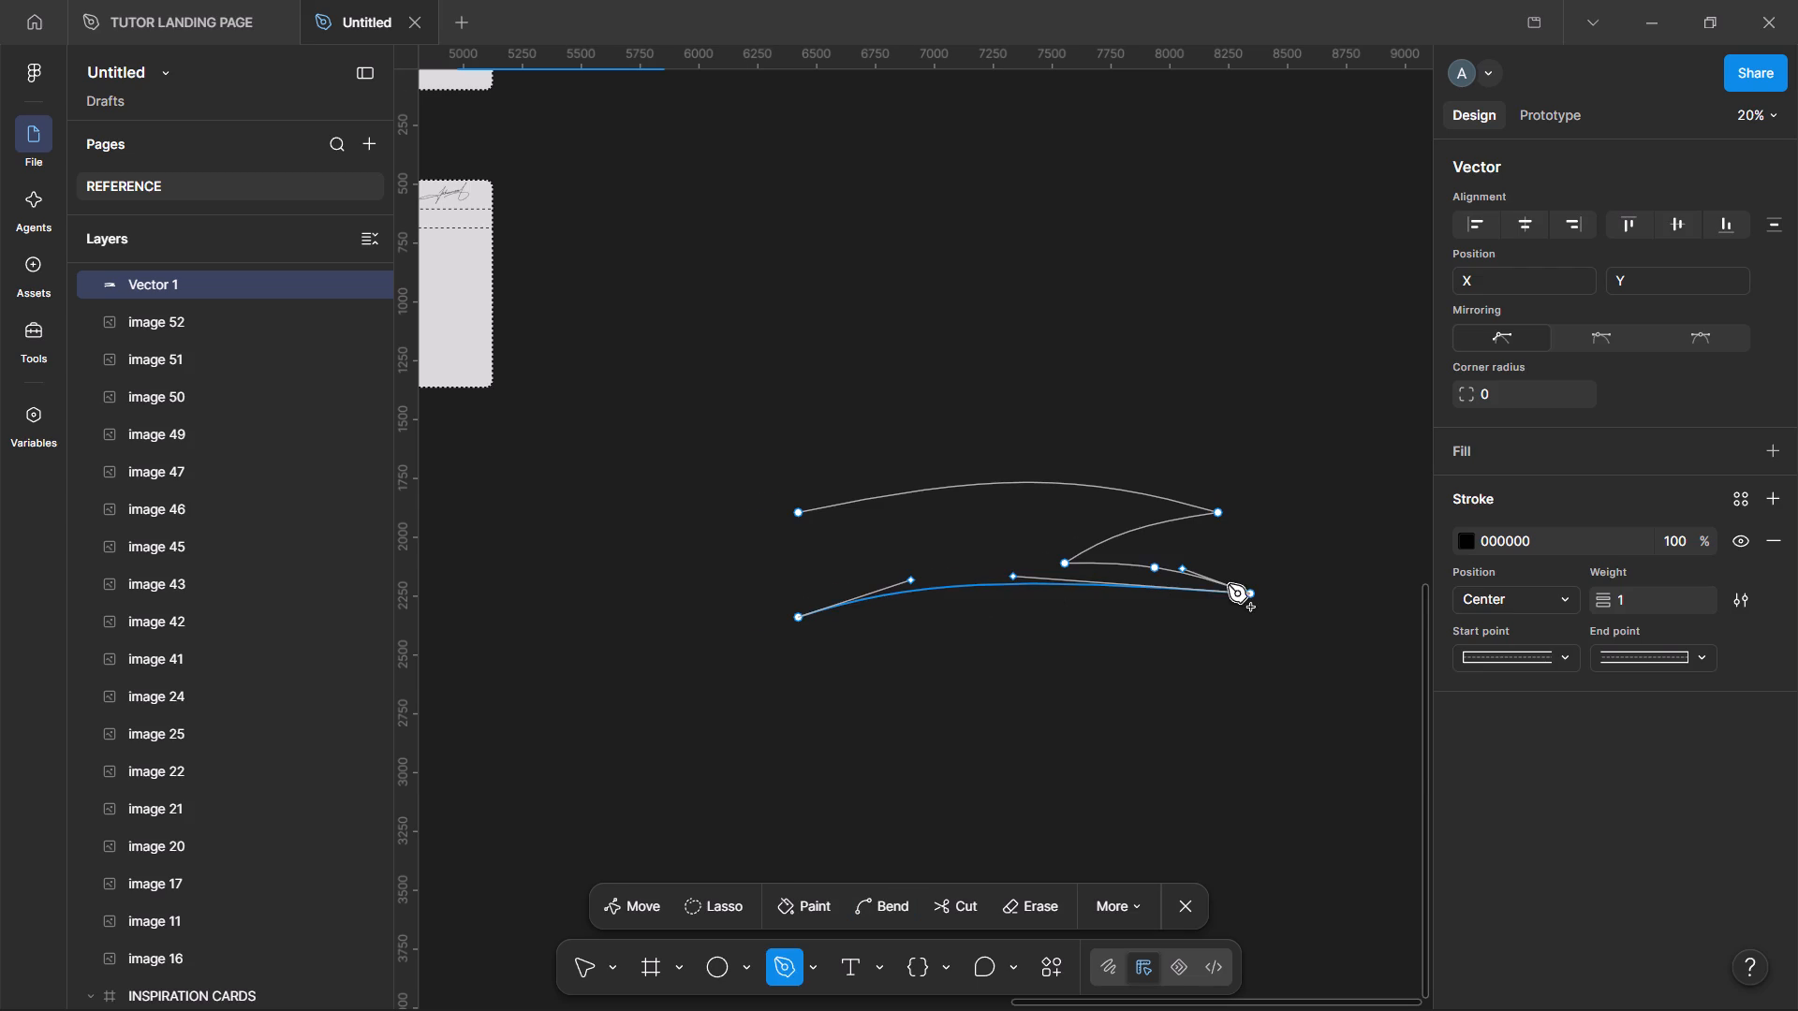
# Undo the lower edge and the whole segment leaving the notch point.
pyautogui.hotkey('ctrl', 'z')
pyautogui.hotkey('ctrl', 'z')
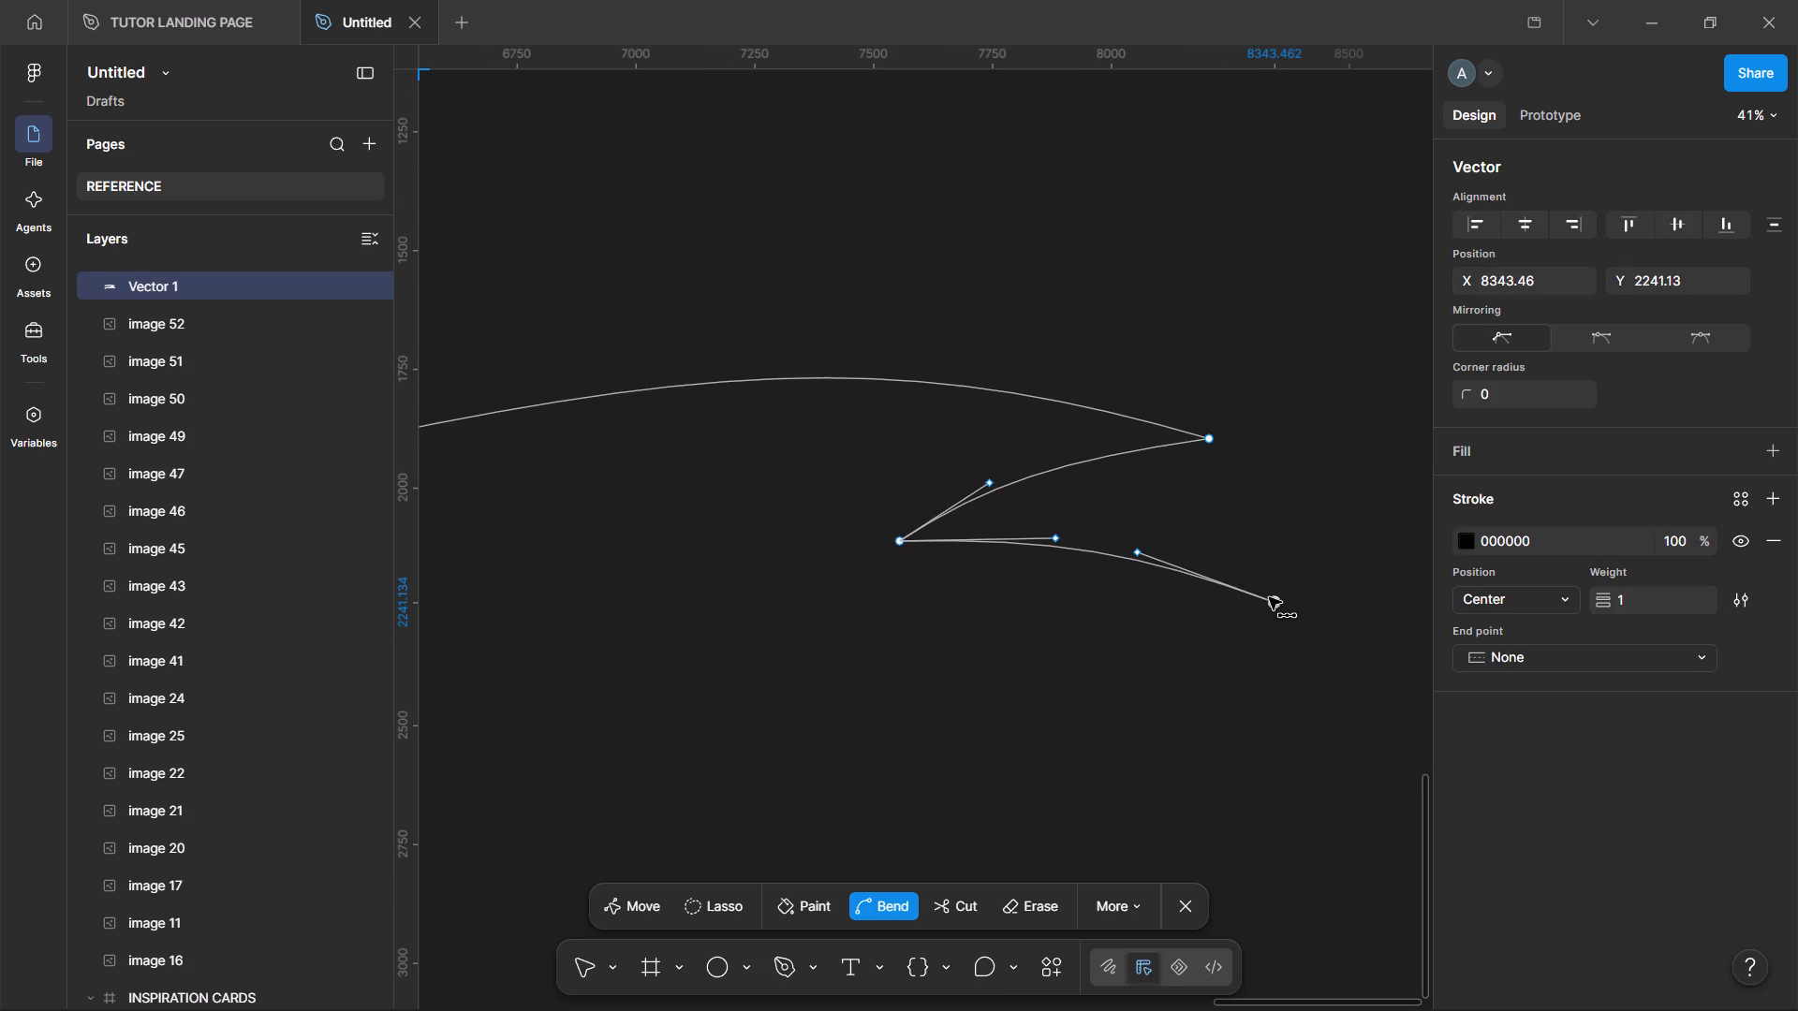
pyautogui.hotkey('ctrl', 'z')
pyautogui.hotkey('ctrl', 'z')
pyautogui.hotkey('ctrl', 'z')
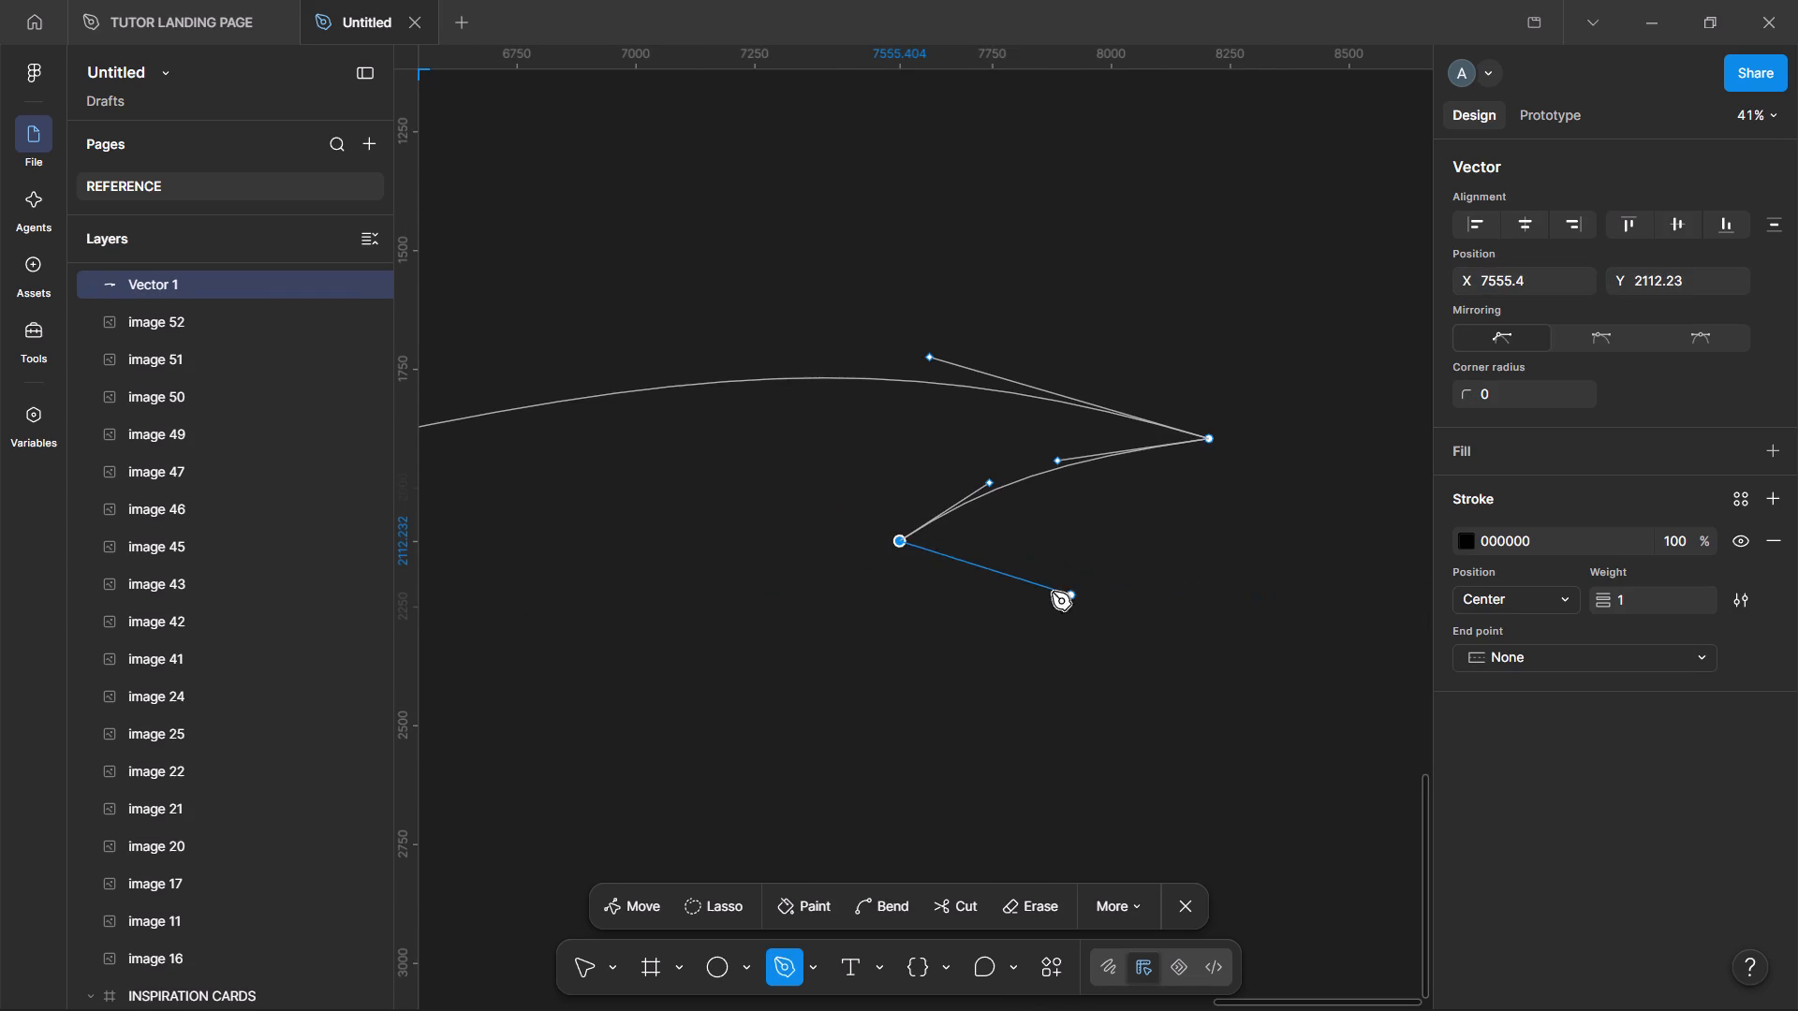
# Draw a segment from the notch point to about X 8287, Y 2506, and bend it upward into a convex curve.
pyautogui.click(1248, 728)
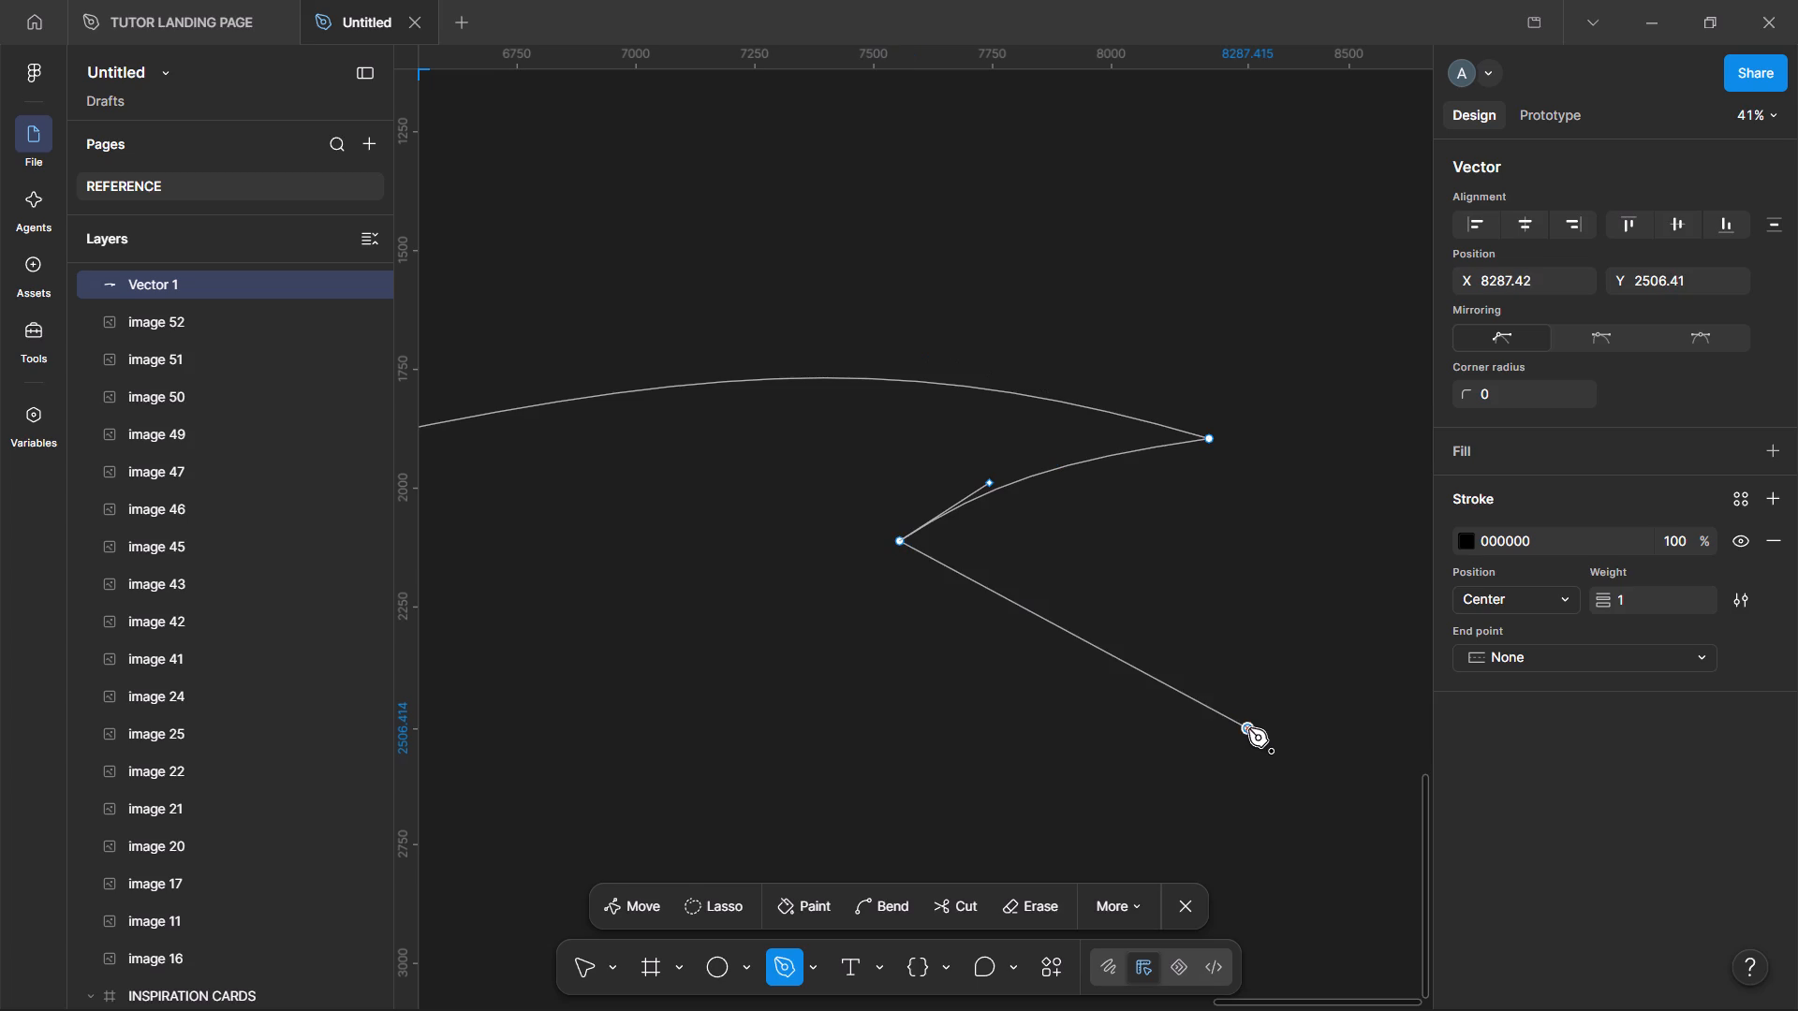
pyautogui.keyDown('ctrl'); pyautogui.moveTo(1106, 653); pyautogui.dragTo(1117, 643); pyautogui.keyUp('ctrl')
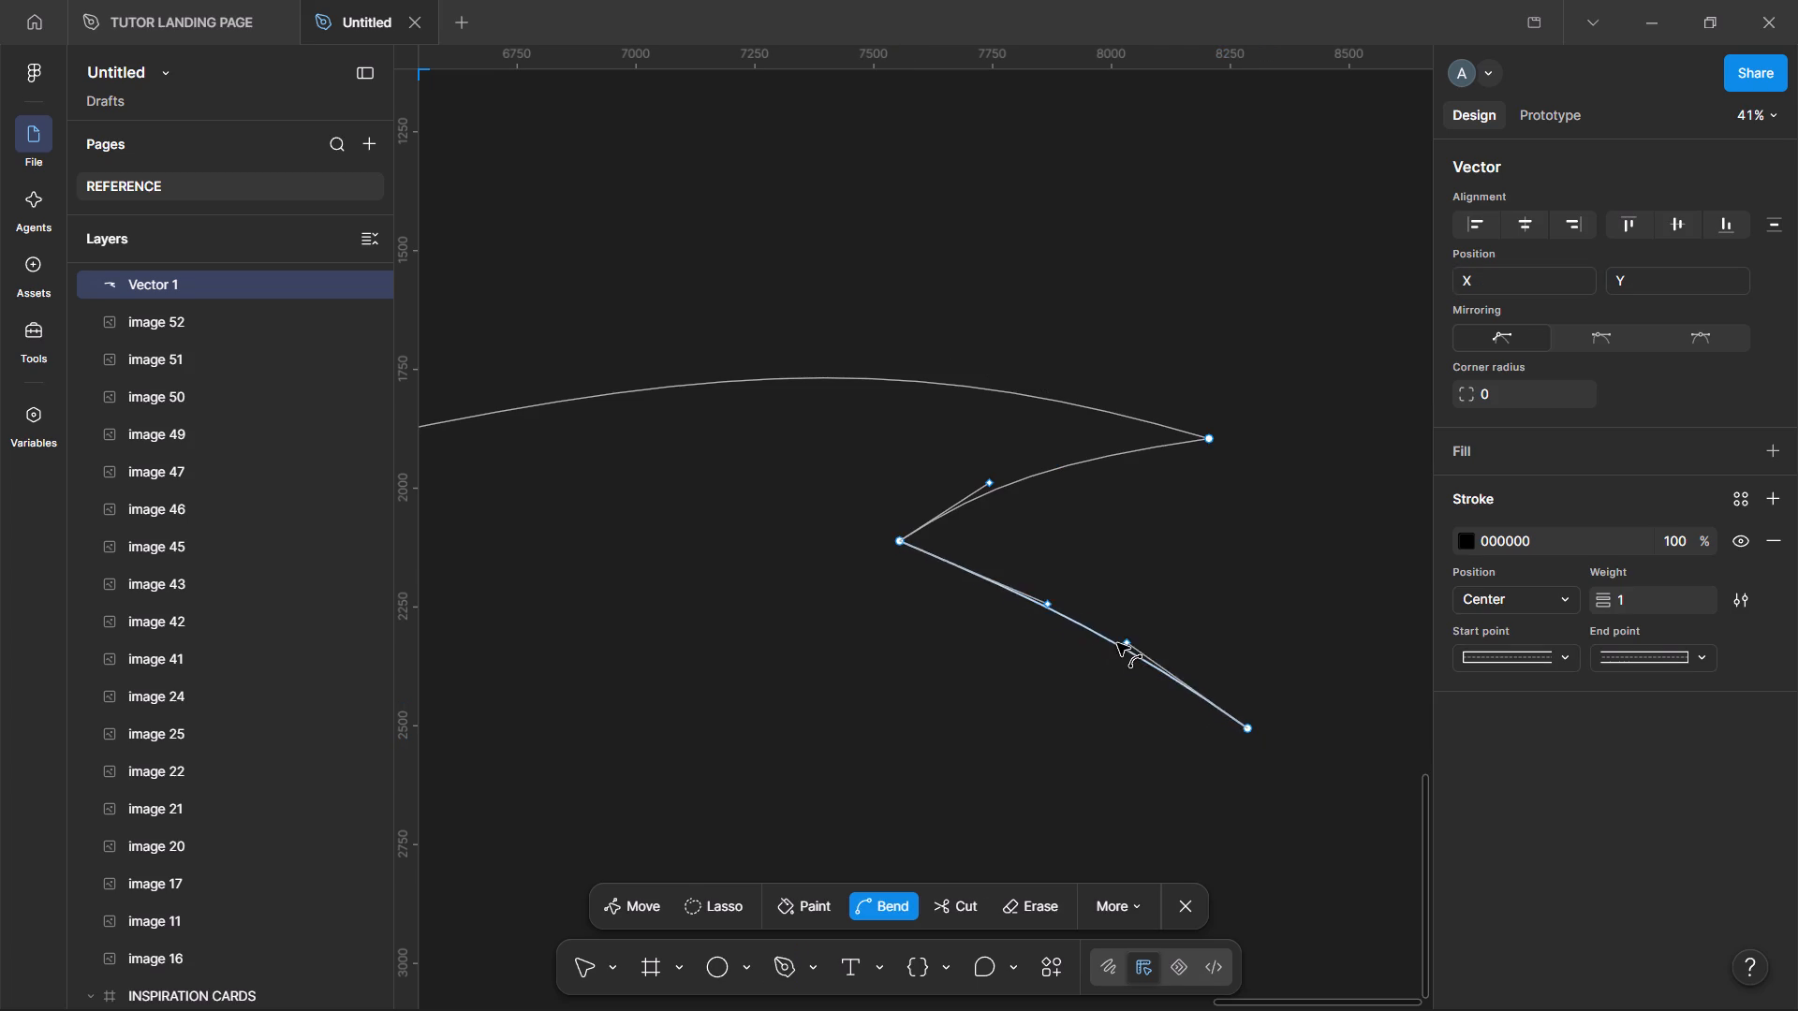
pyautogui.keyDown('ctrl'); pyautogui.moveTo(1117, 643); pyautogui.dragTo(1131, 627); pyautogui.keyUp('ctrl')
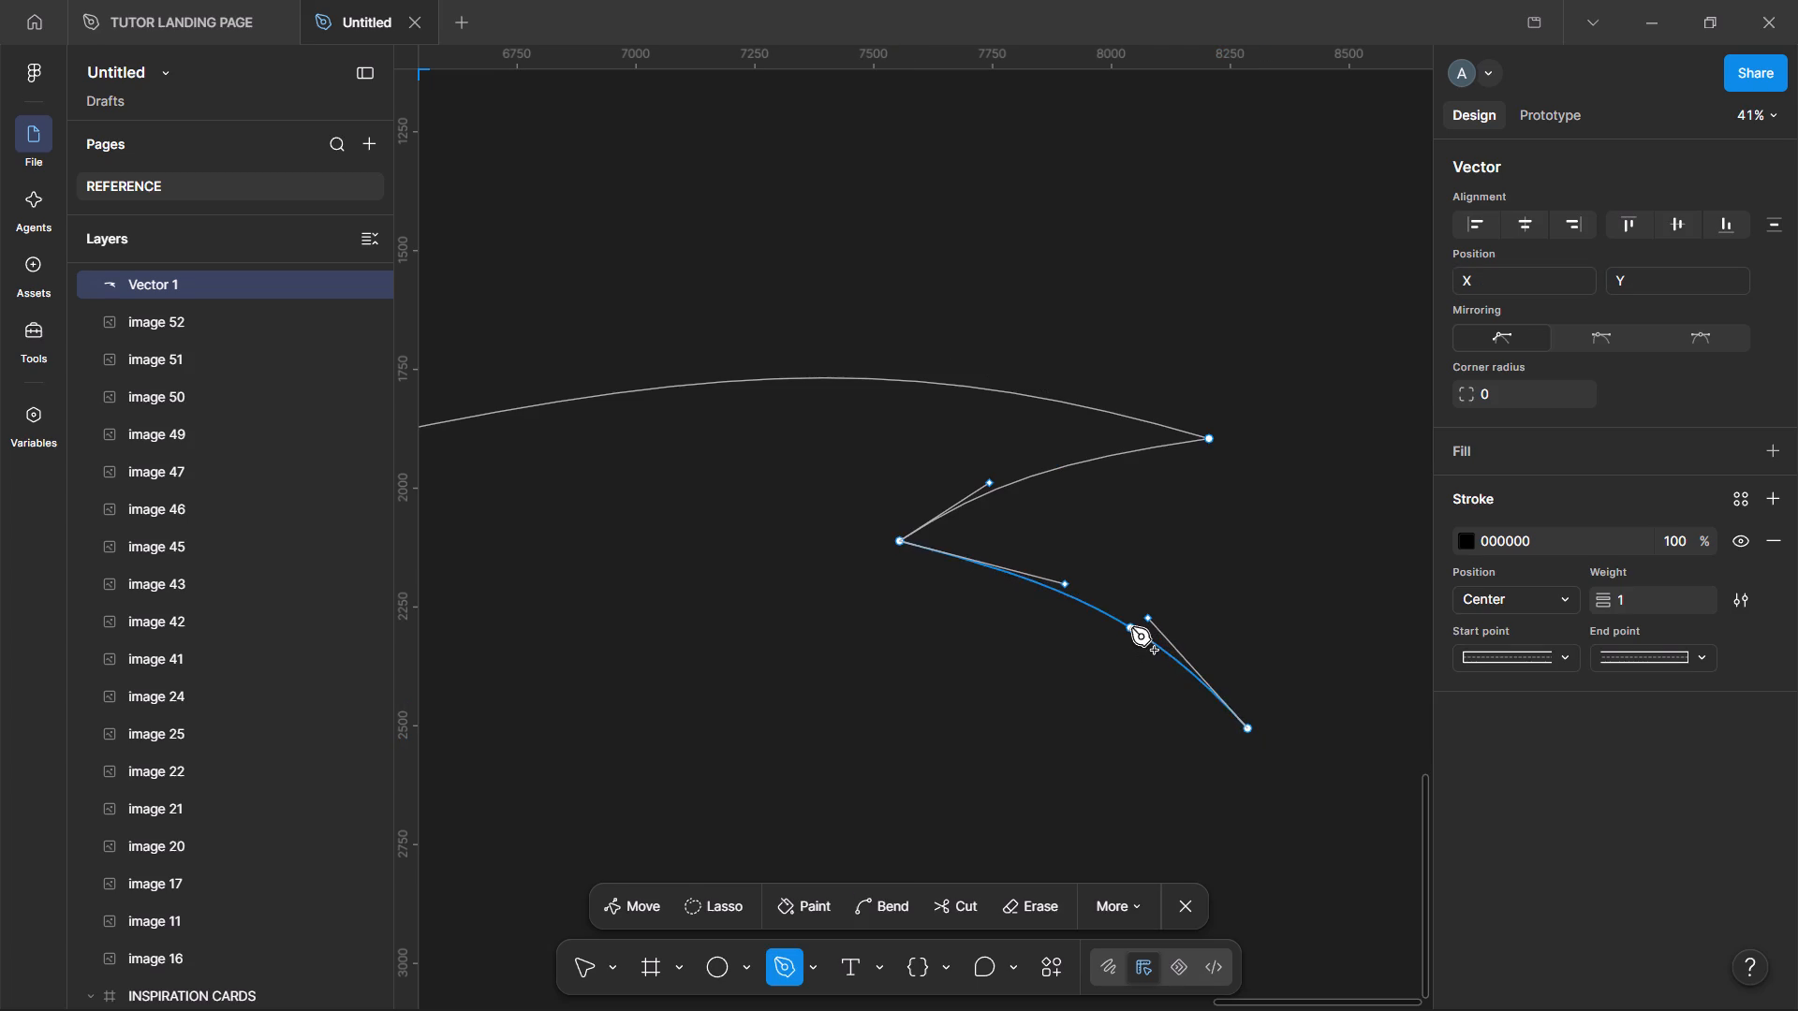
# Draw the lower edge from the path's last point to about X 6424, Y 2548, below the first point, and bend it upward.
pyautogui.hscroll(2, 1131, 627)
pyautogui.hscroll(-1, 1131, 627)
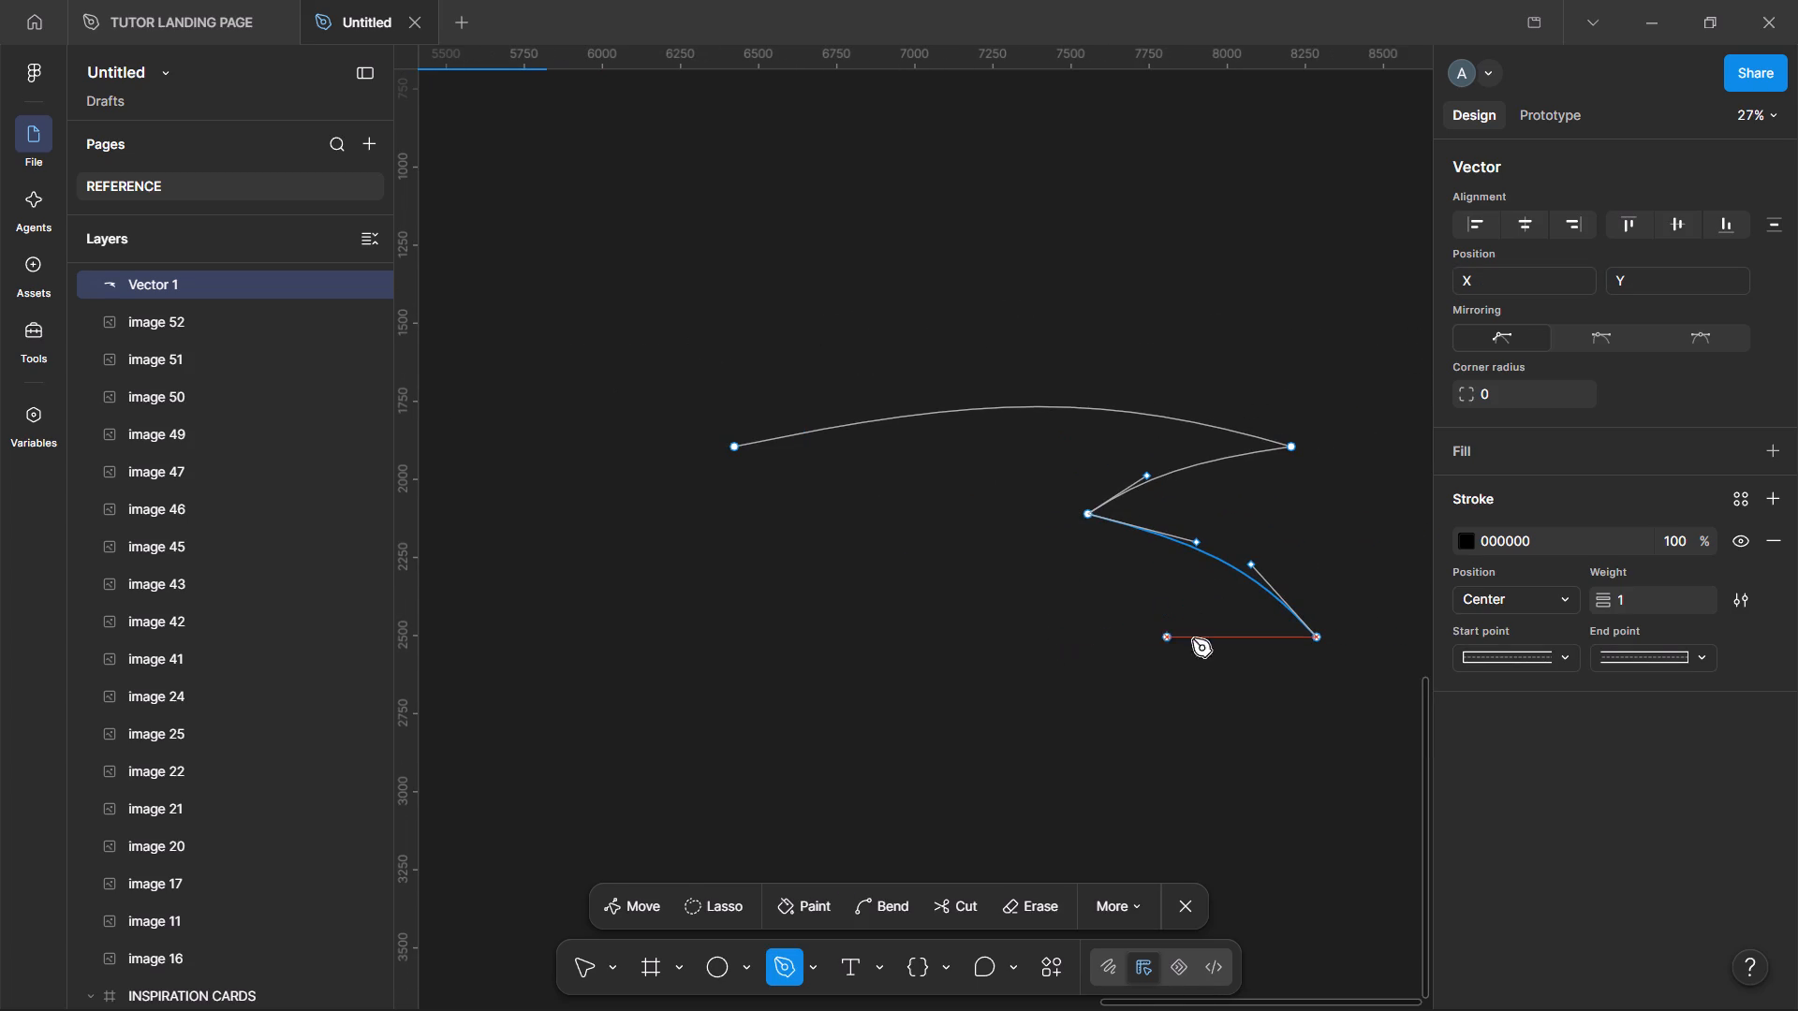
pyautogui.click(1319, 636)
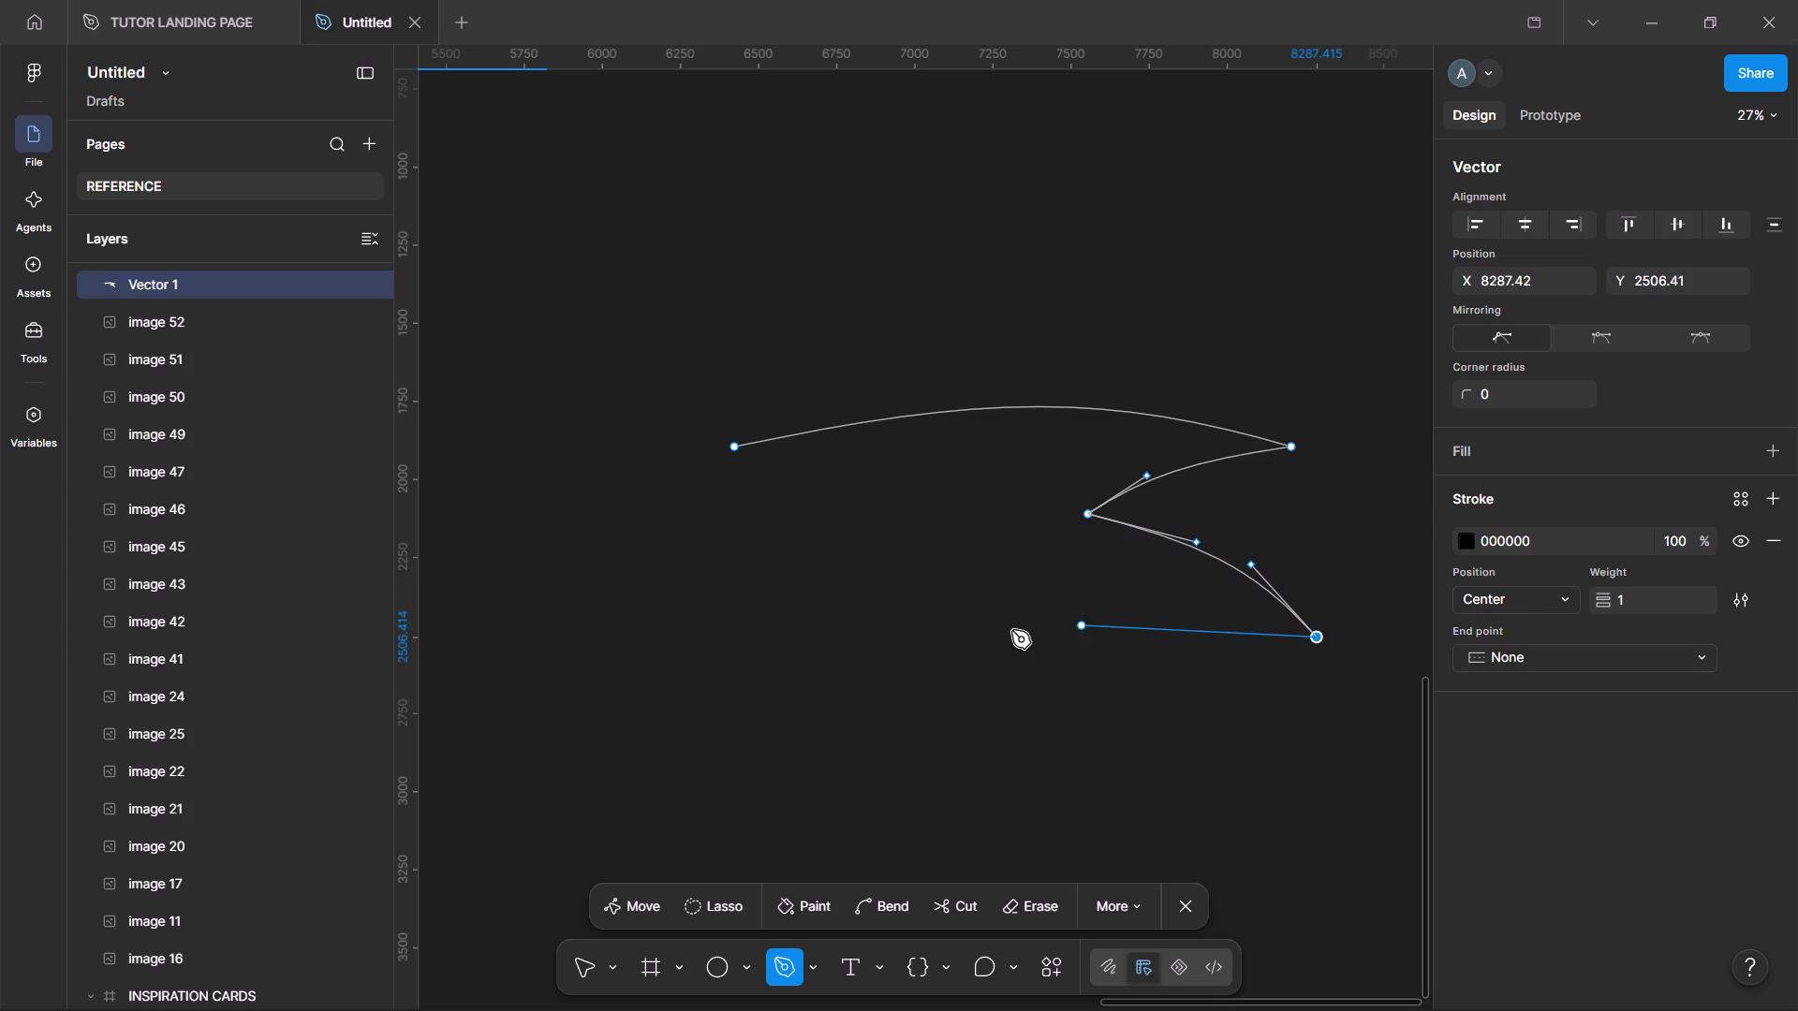
pyautogui.click(733, 650)
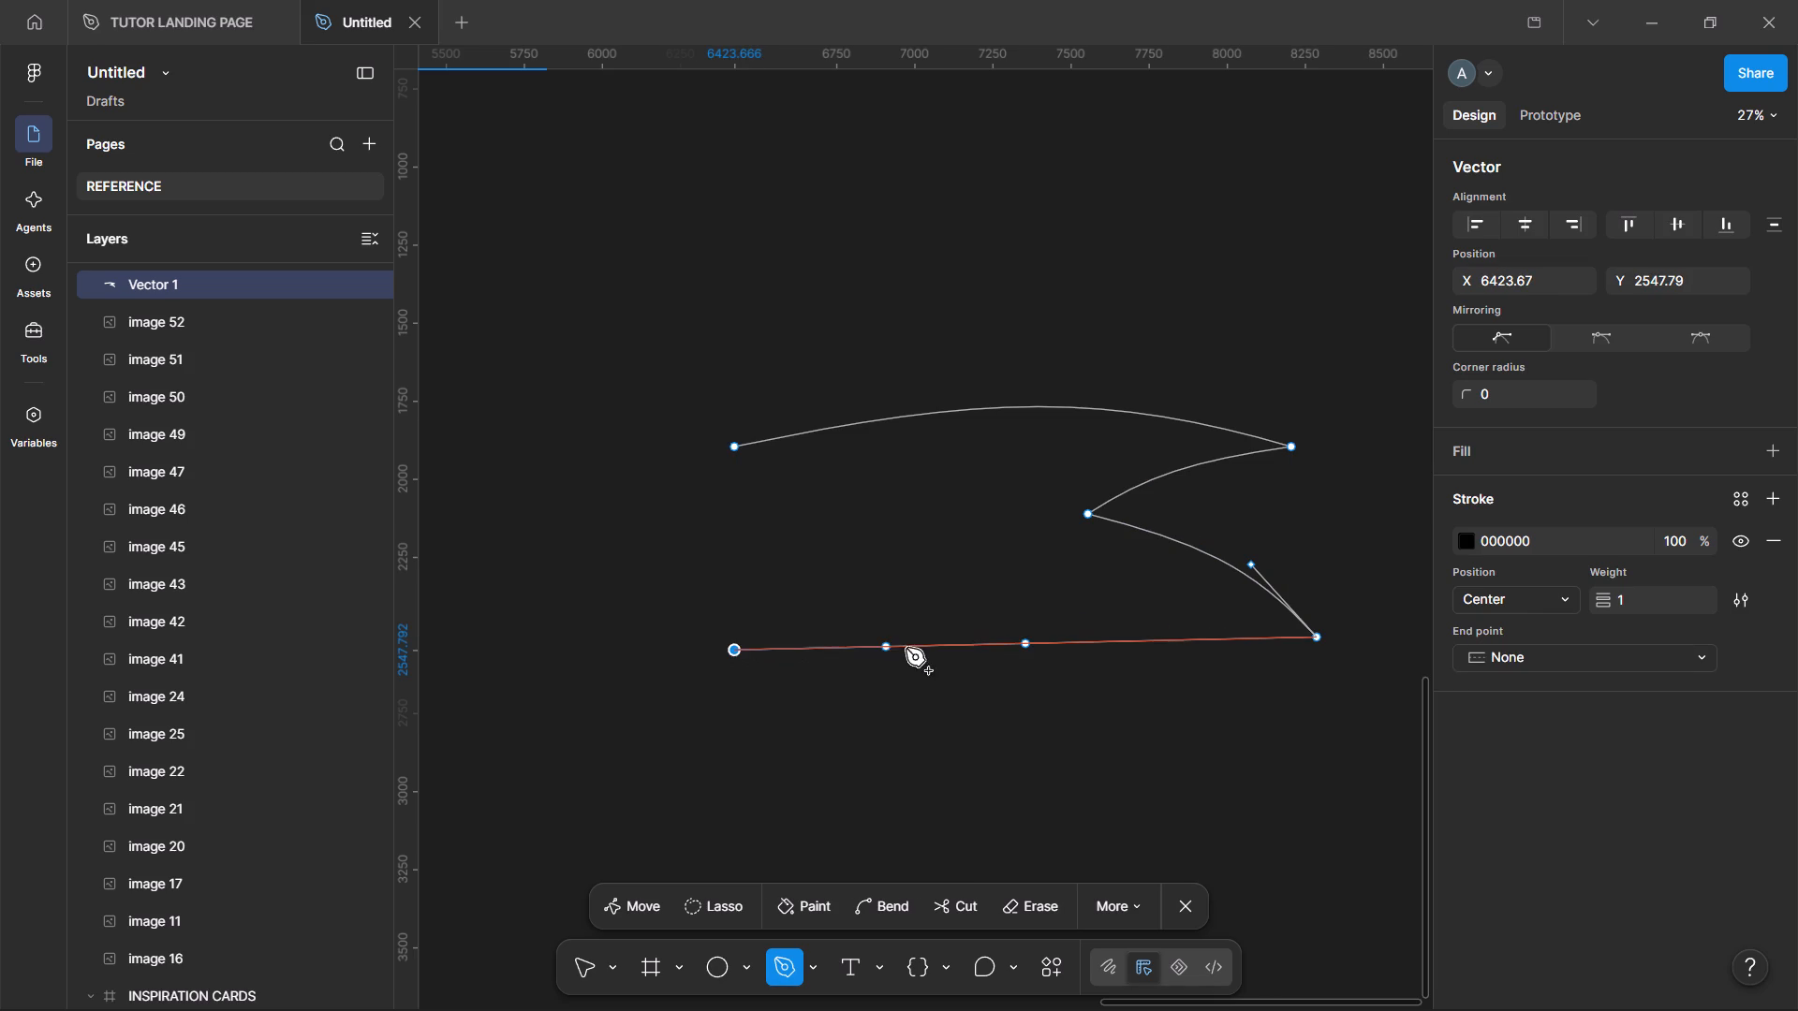
pyautogui.keyDown('ctrl'); pyautogui.moveTo(961, 647); pyautogui.dragTo(926, 622); pyautogui.keyUp('ctrl')
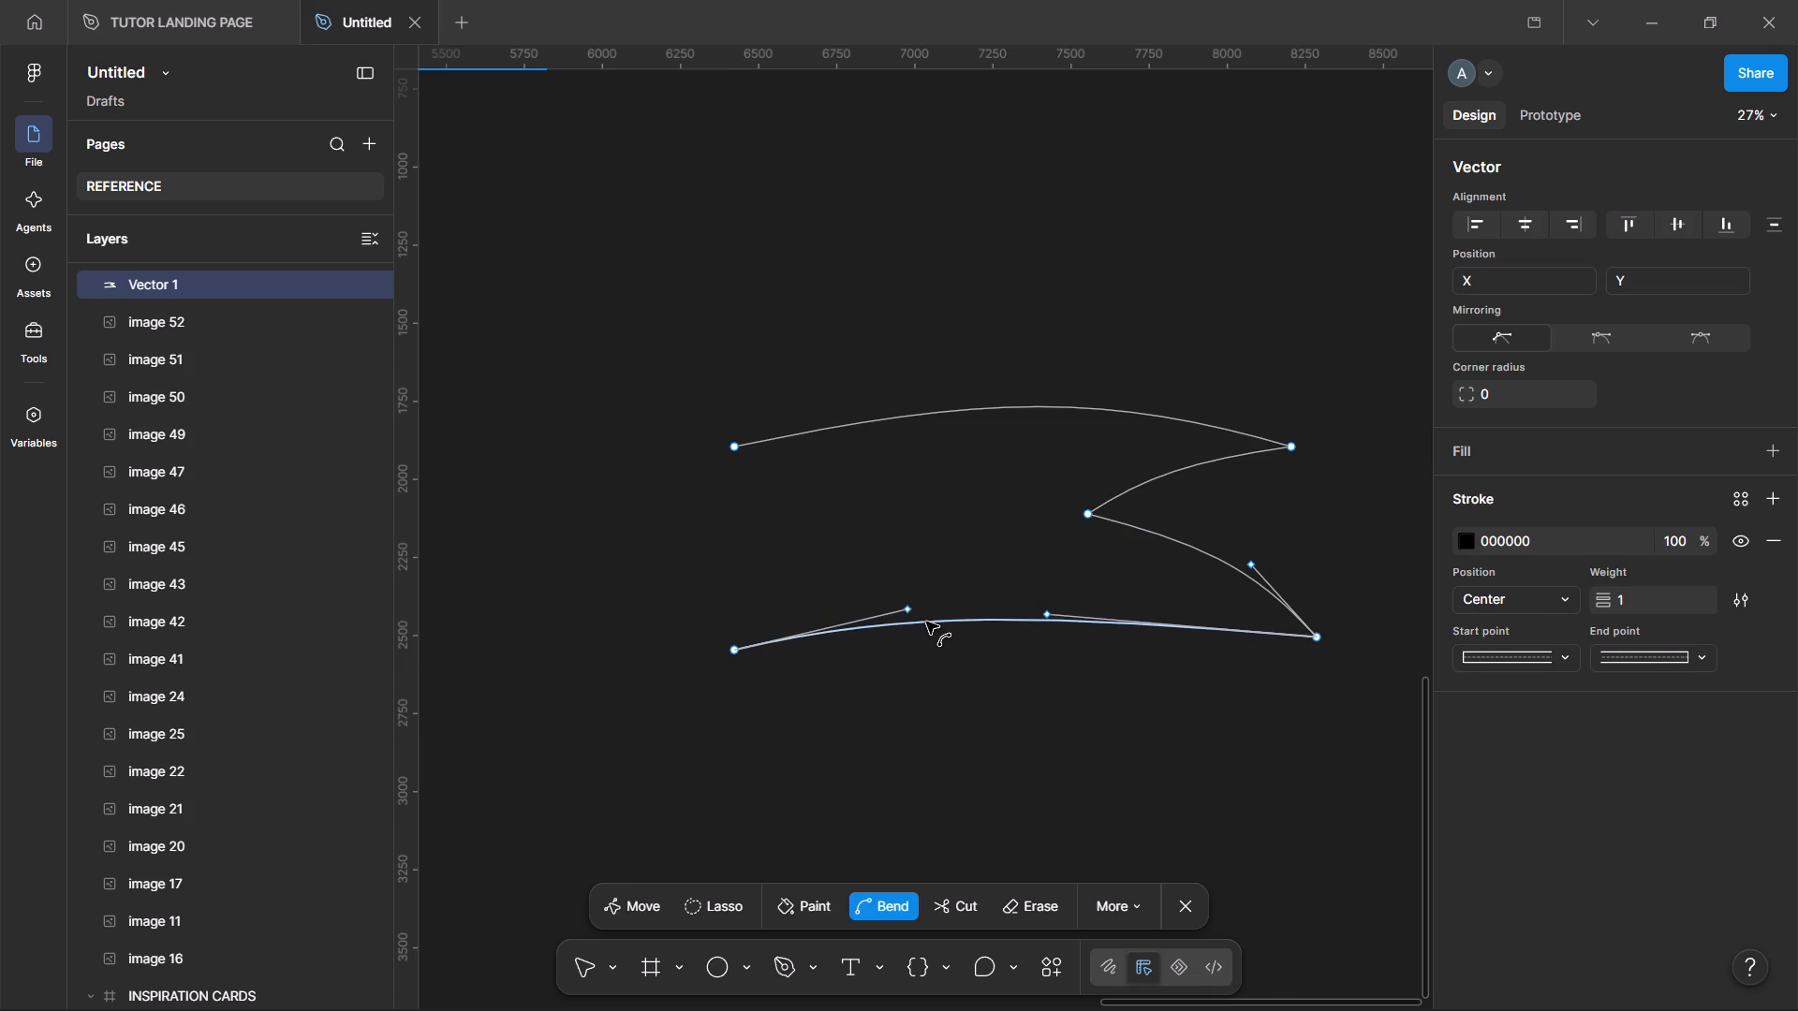
pyautogui.keyDown('ctrl'); pyautogui.moveTo(926, 622); pyautogui.dragTo(906, 615); pyautogui.keyUp('ctrl')
pyautogui.keyDown('ctrl'); pyautogui.moveTo(880, 618); pyautogui.dragTo(862, 609); pyautogui.keyUp('ctrl')
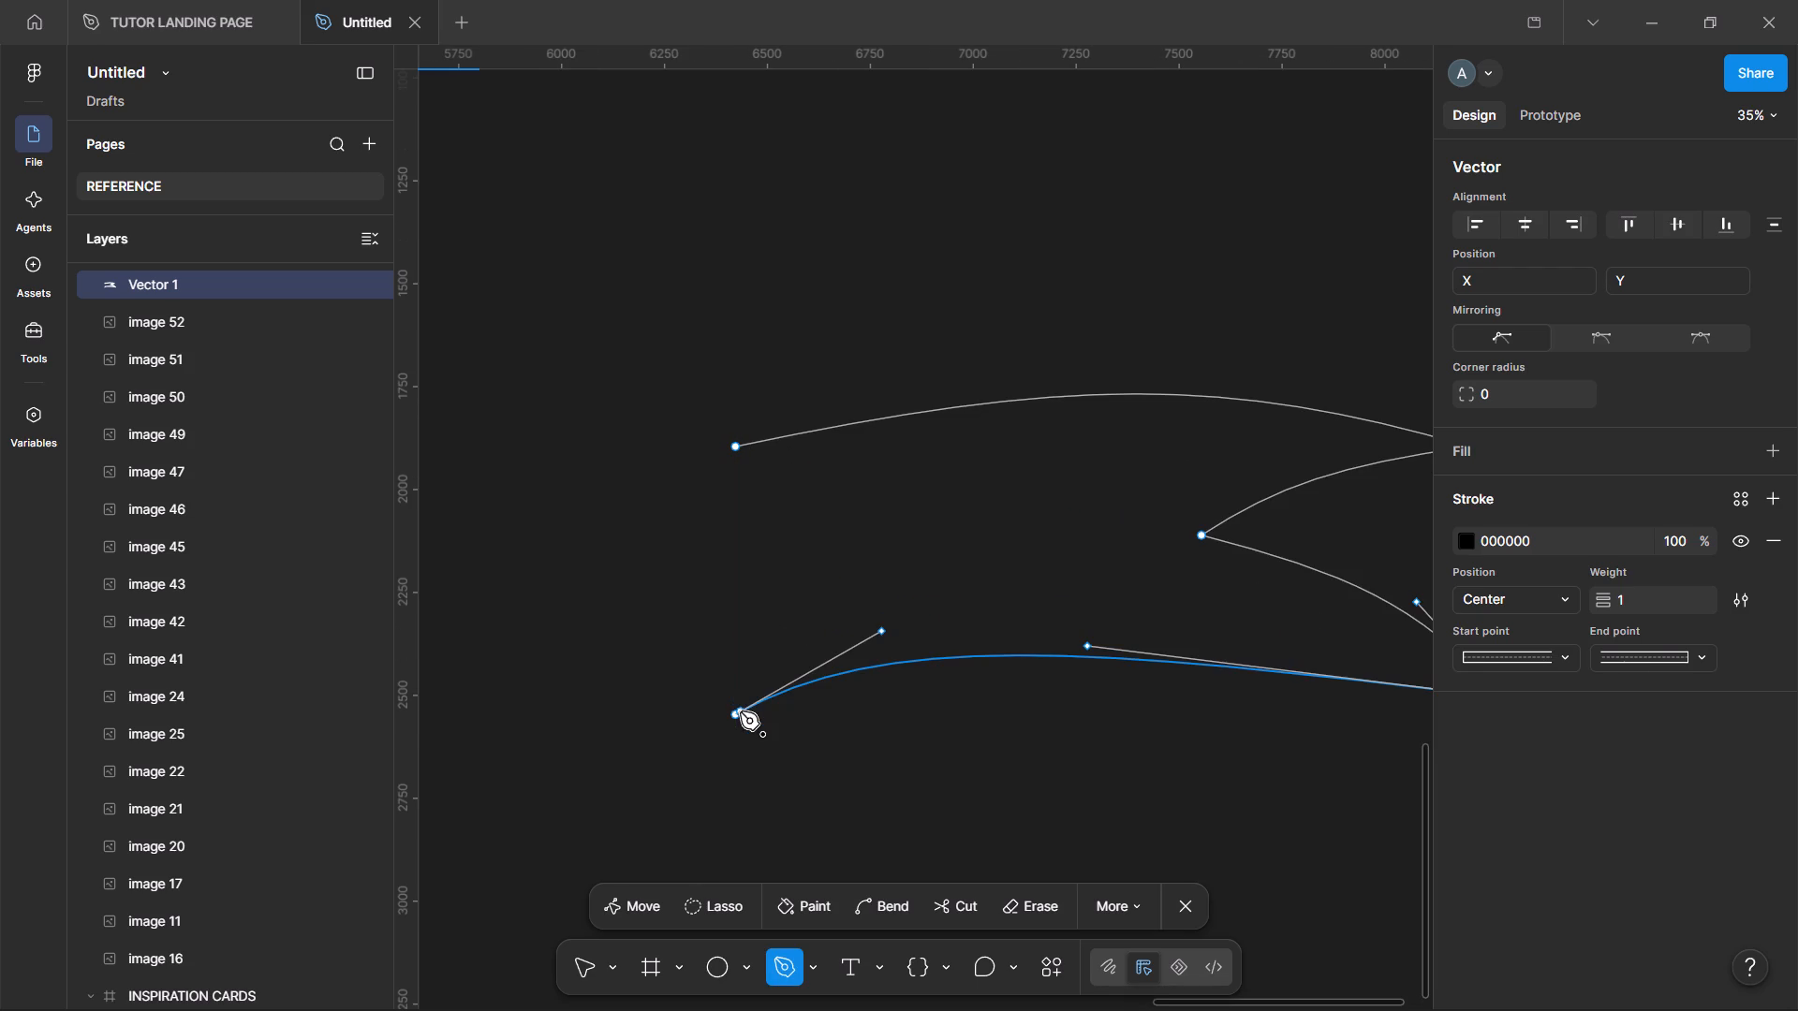
# Close the path with a straight vertical edge up to its first point and leave vector editing.
pyautogui.click(740, 711)
pyautogui.click(732, 441)
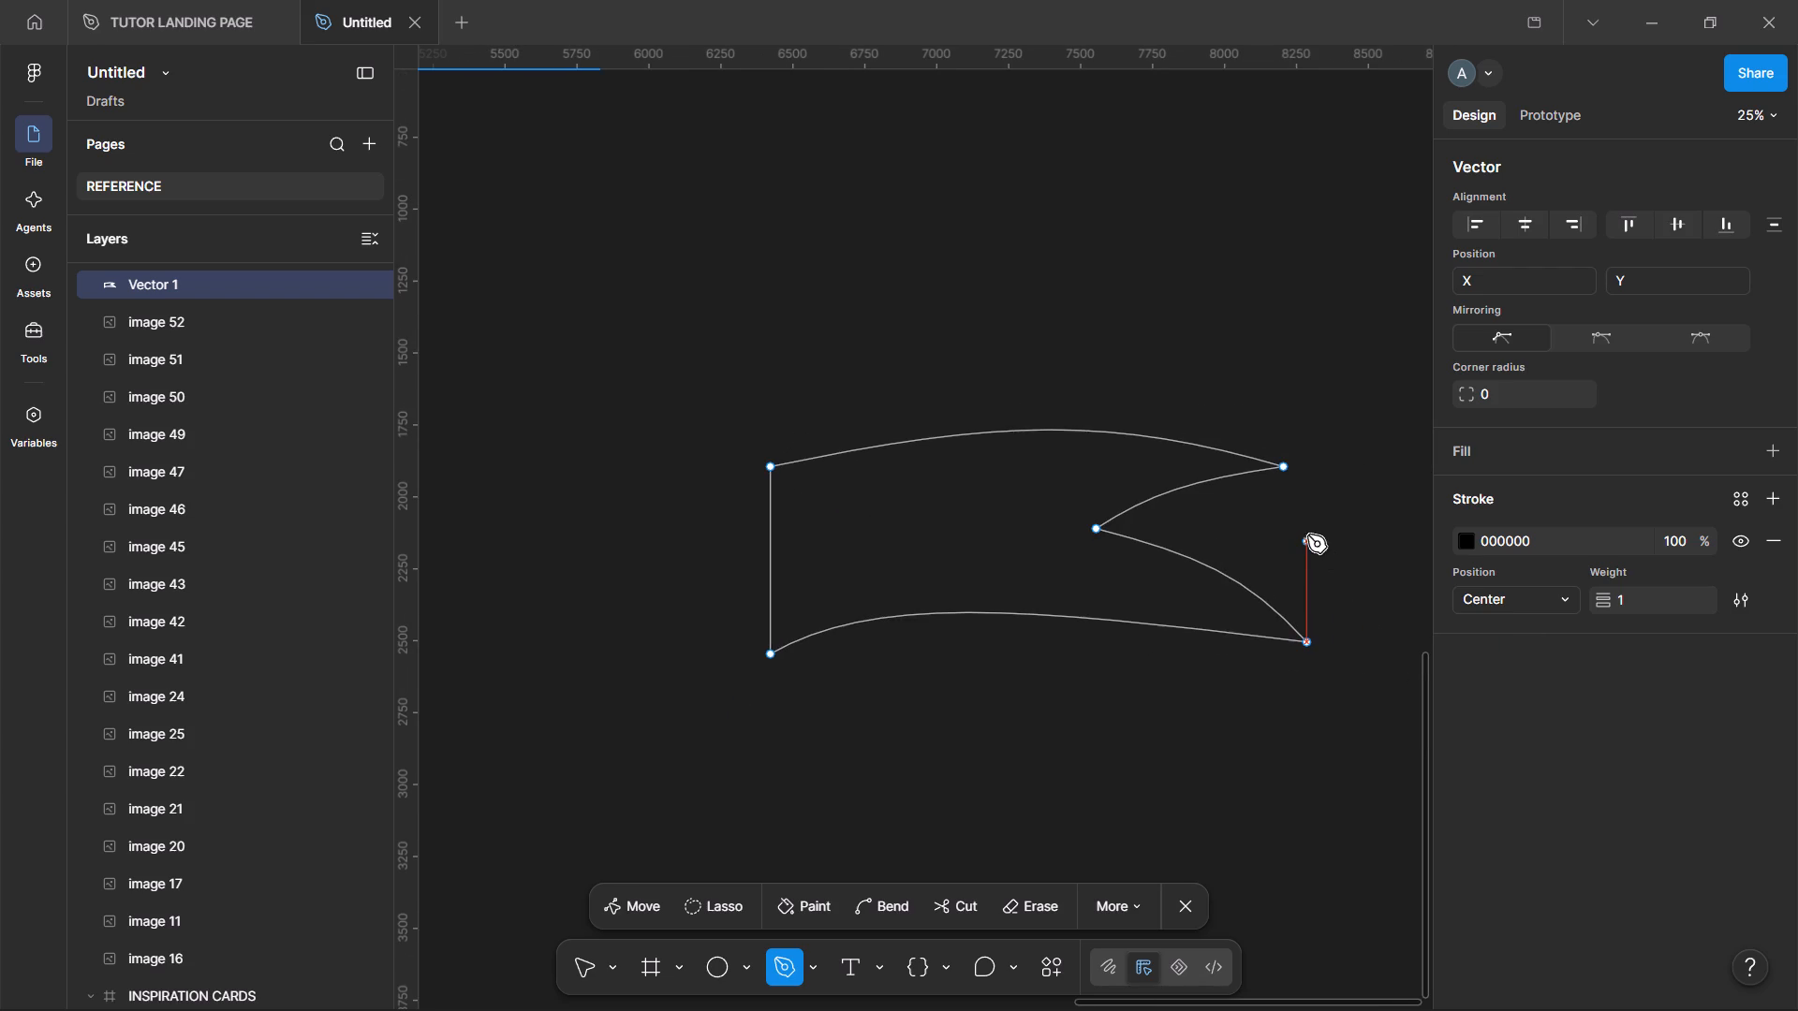
pyautogui.press('Escape')
pyautogui.press('Escape')
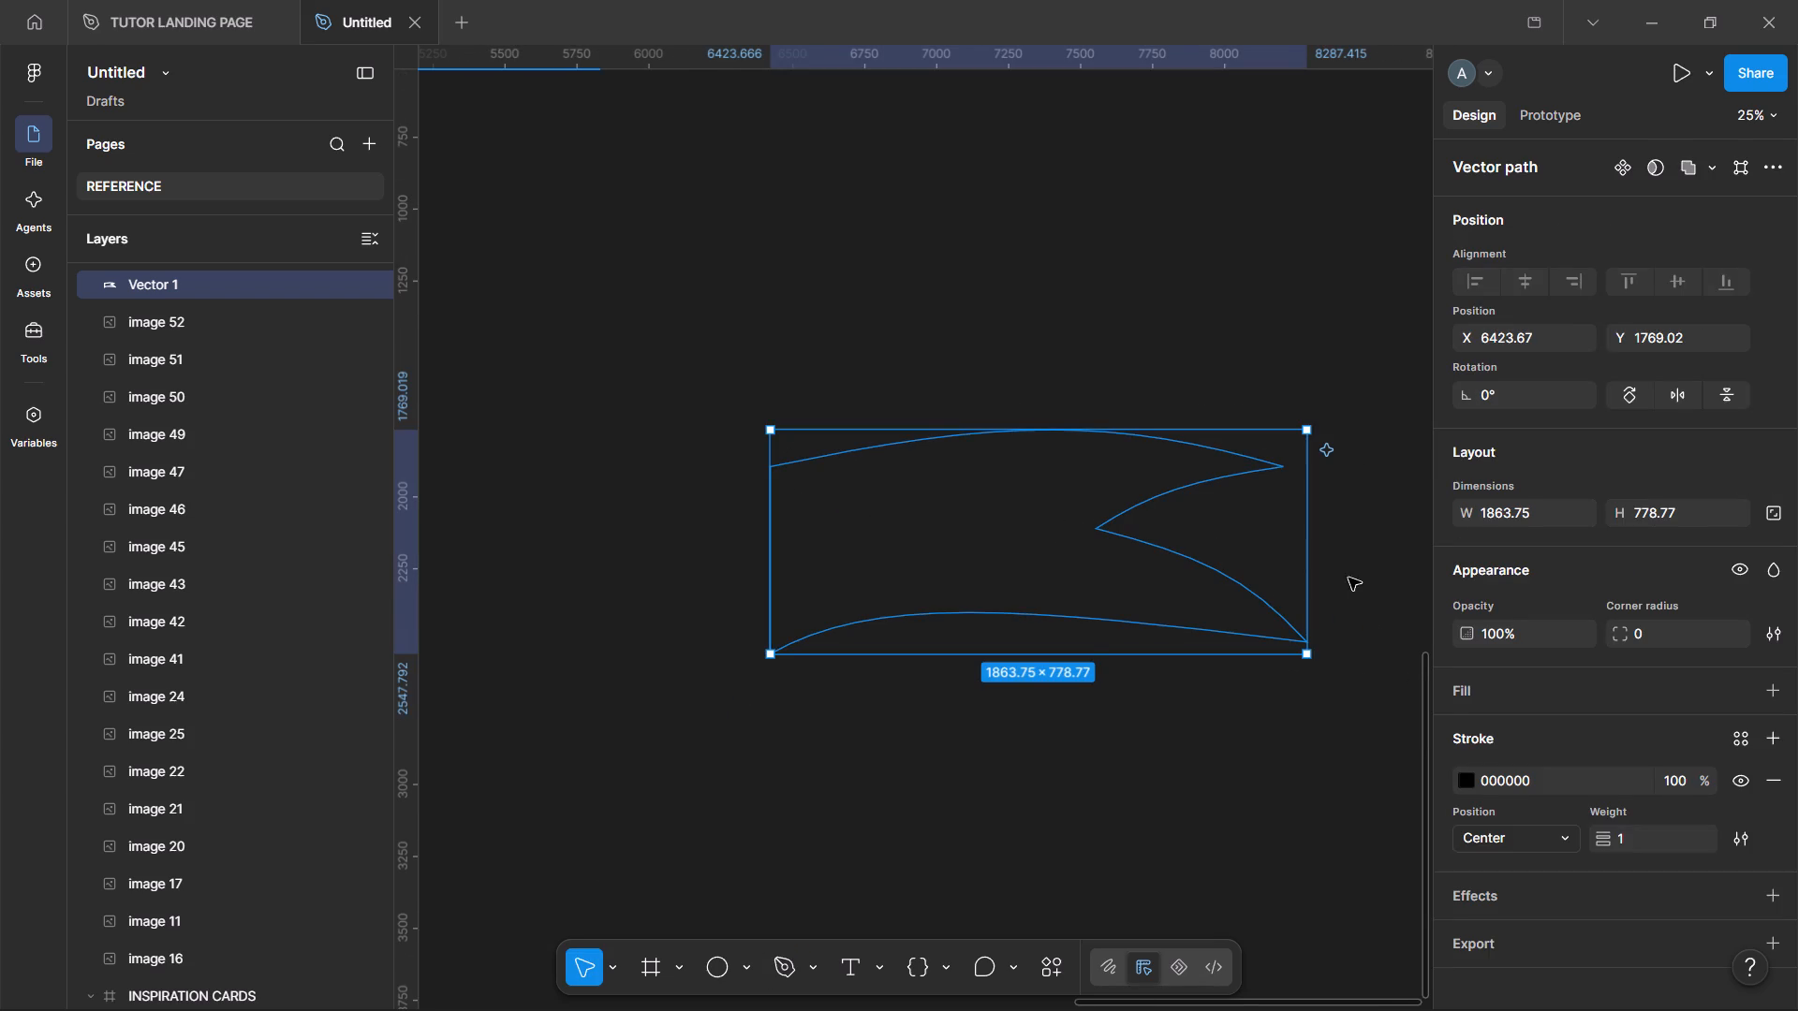
# Duplicate the closed notched vector shape in place.
pyautogui.scroll(-2, 1564, 802)
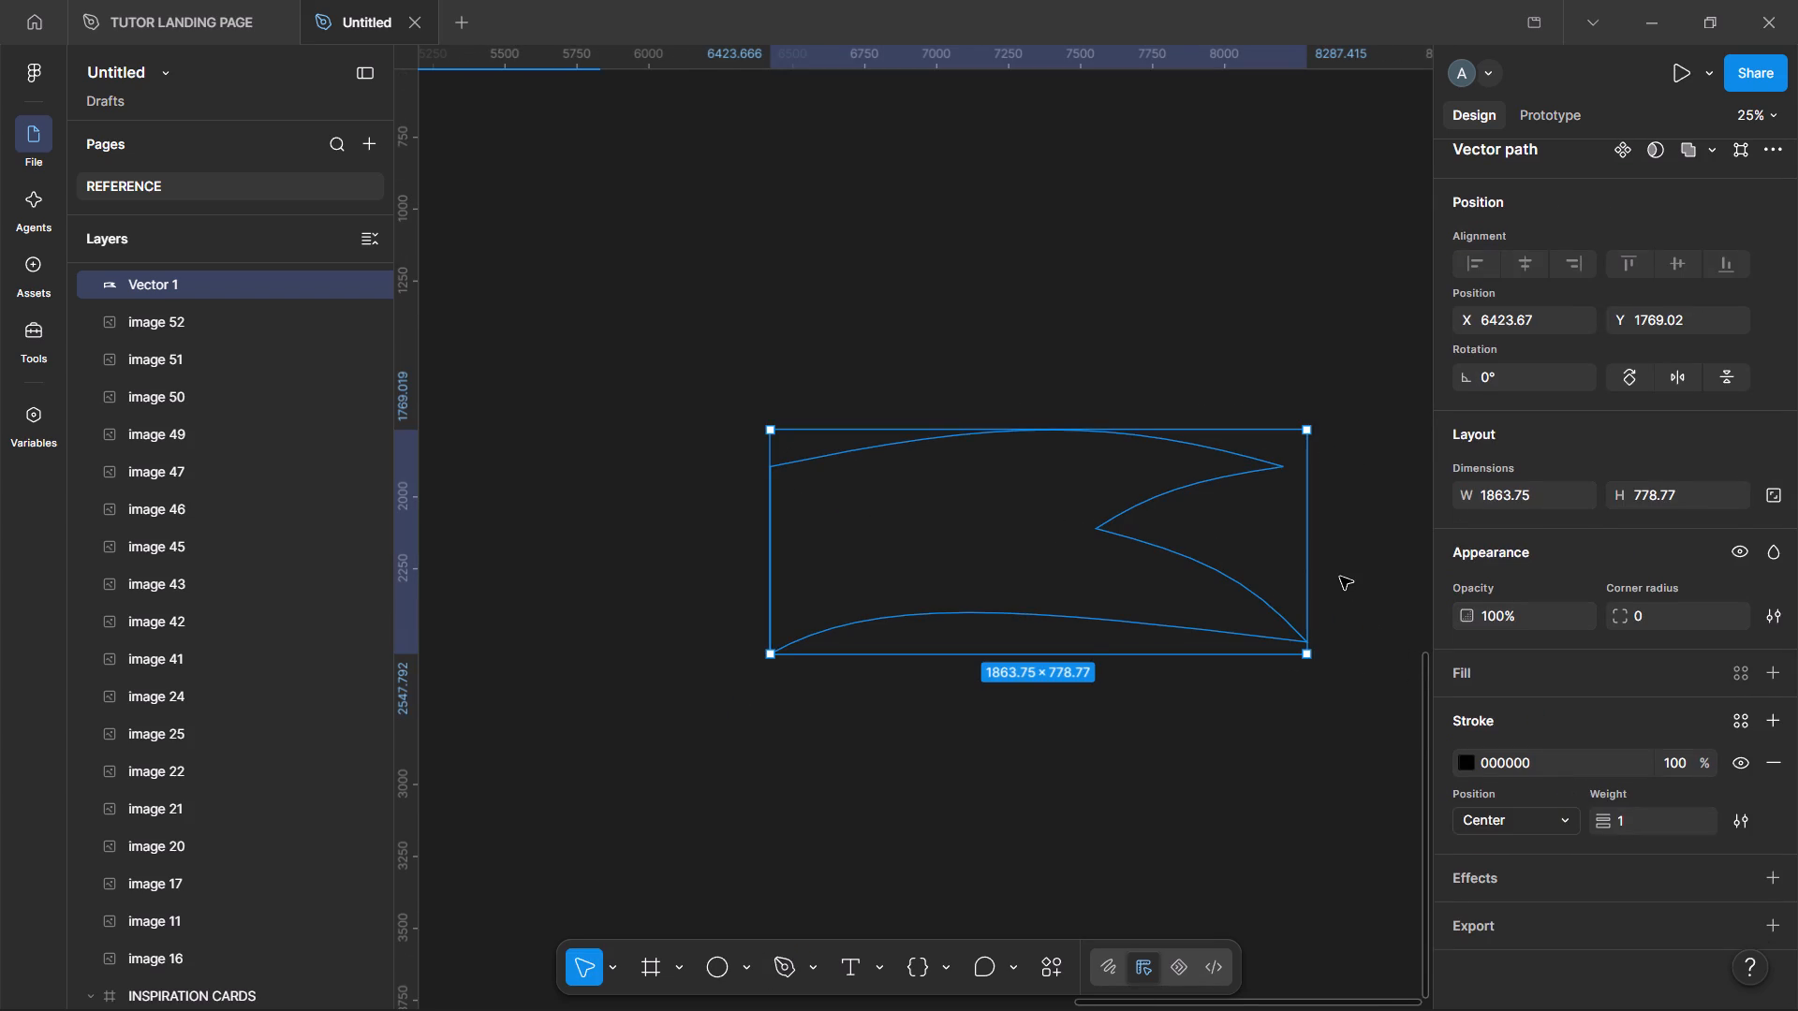
pyautogui.hotkey('ctrl', 'd')
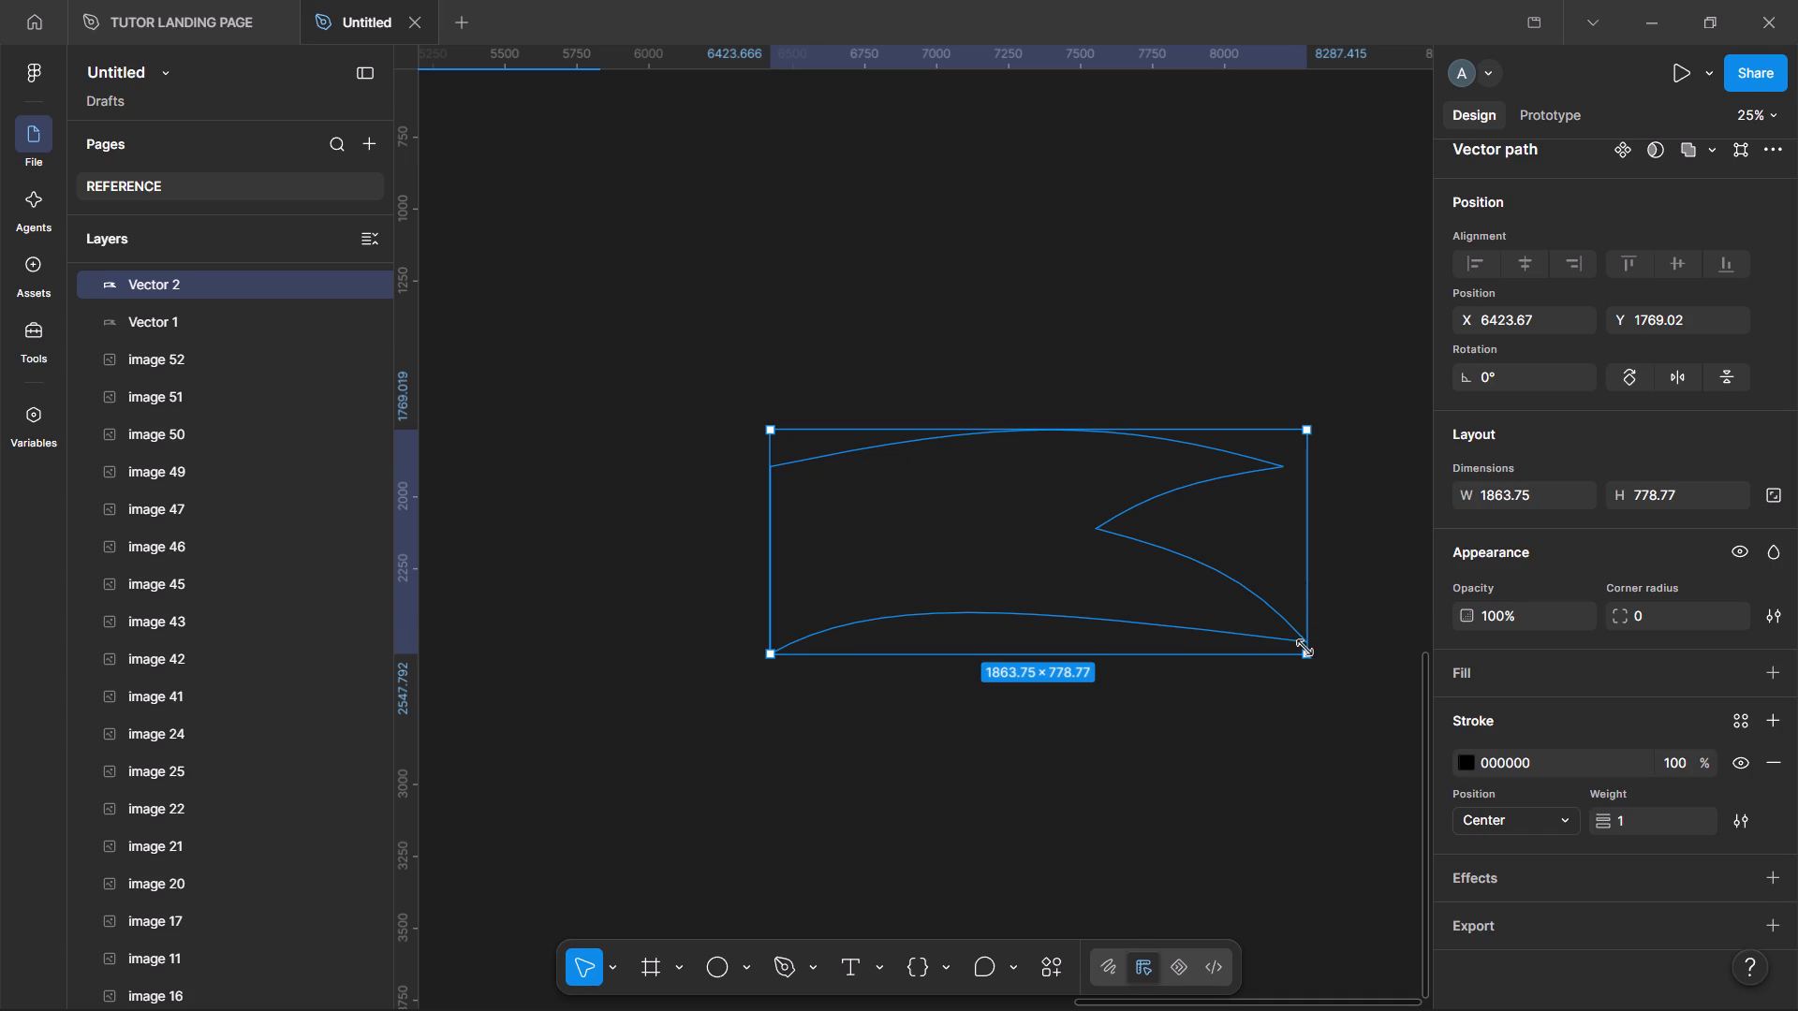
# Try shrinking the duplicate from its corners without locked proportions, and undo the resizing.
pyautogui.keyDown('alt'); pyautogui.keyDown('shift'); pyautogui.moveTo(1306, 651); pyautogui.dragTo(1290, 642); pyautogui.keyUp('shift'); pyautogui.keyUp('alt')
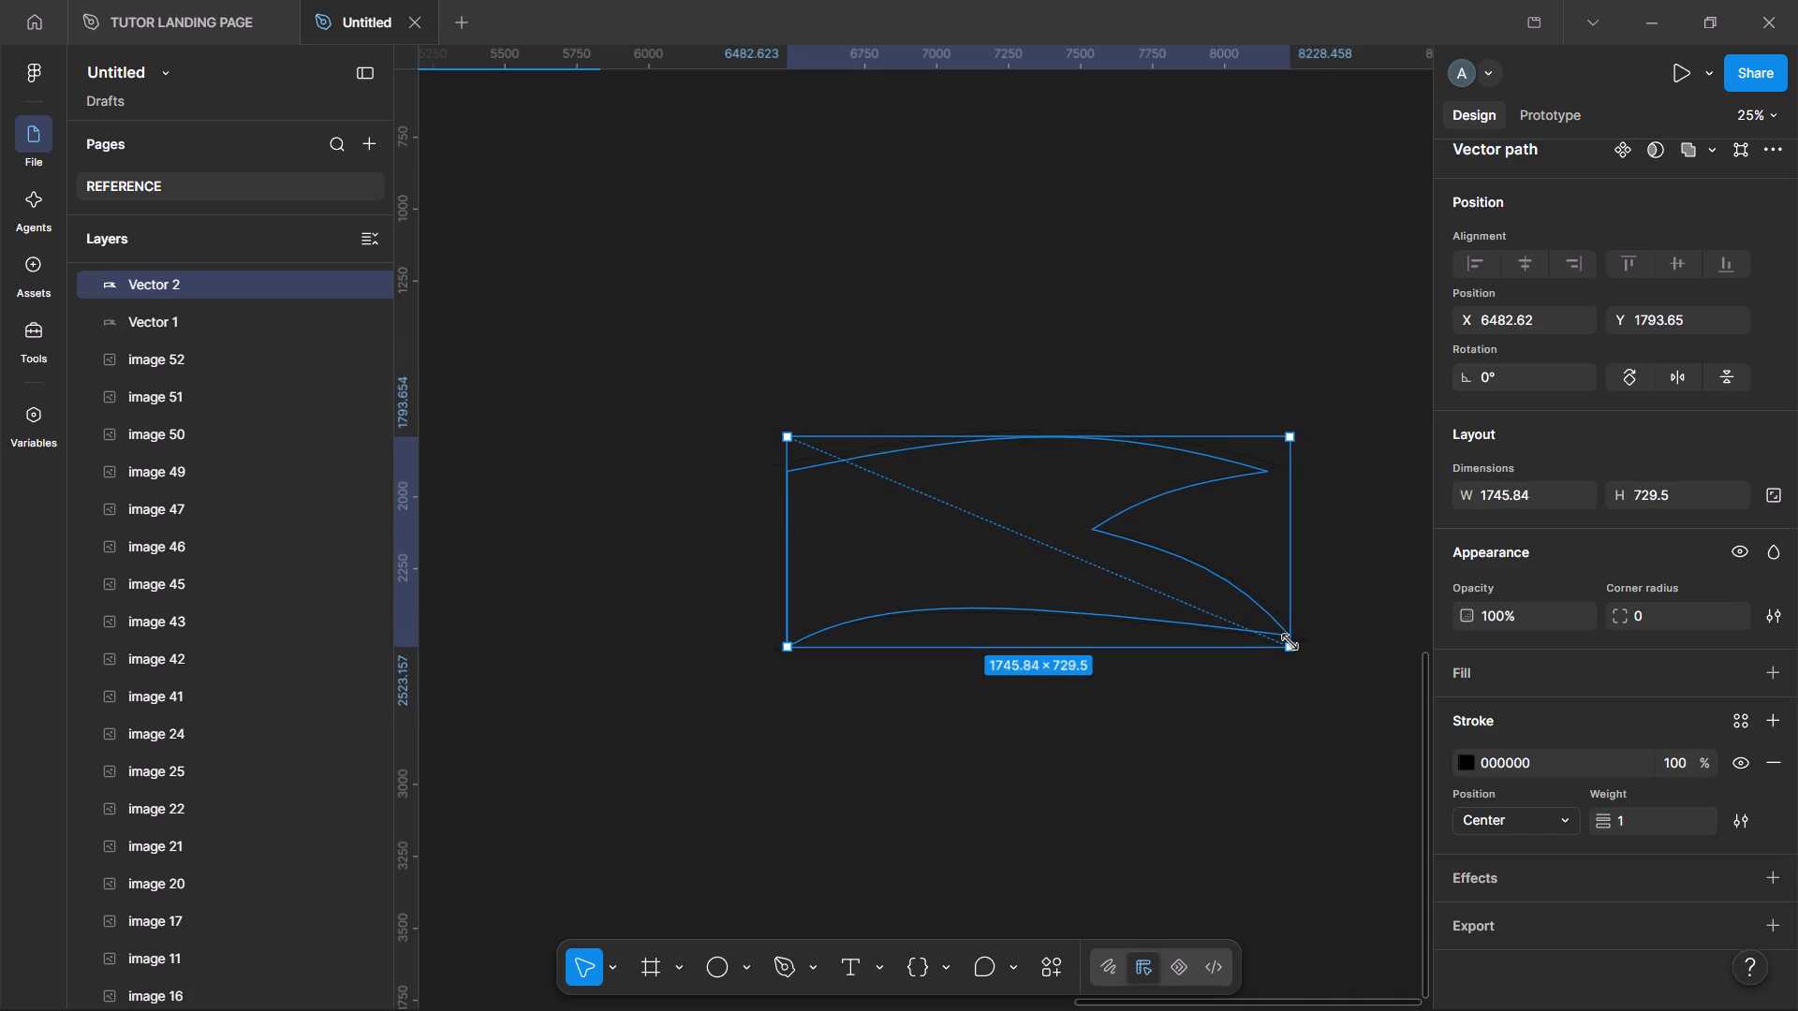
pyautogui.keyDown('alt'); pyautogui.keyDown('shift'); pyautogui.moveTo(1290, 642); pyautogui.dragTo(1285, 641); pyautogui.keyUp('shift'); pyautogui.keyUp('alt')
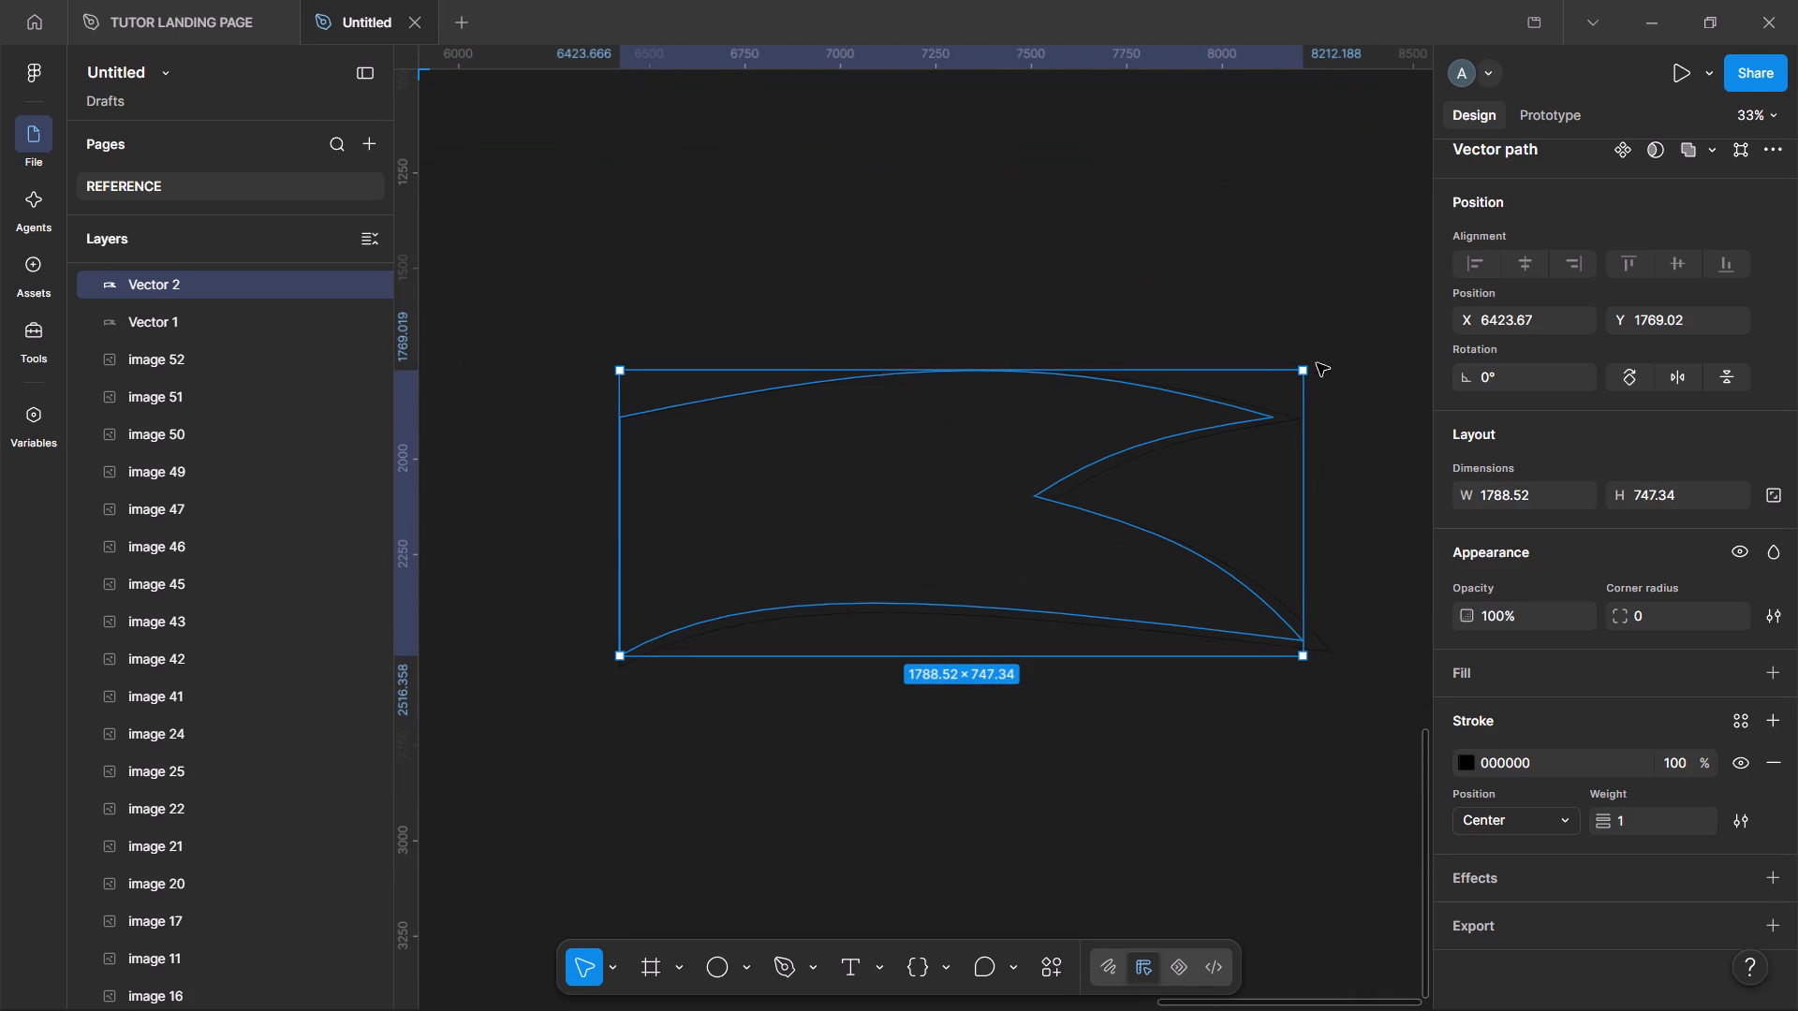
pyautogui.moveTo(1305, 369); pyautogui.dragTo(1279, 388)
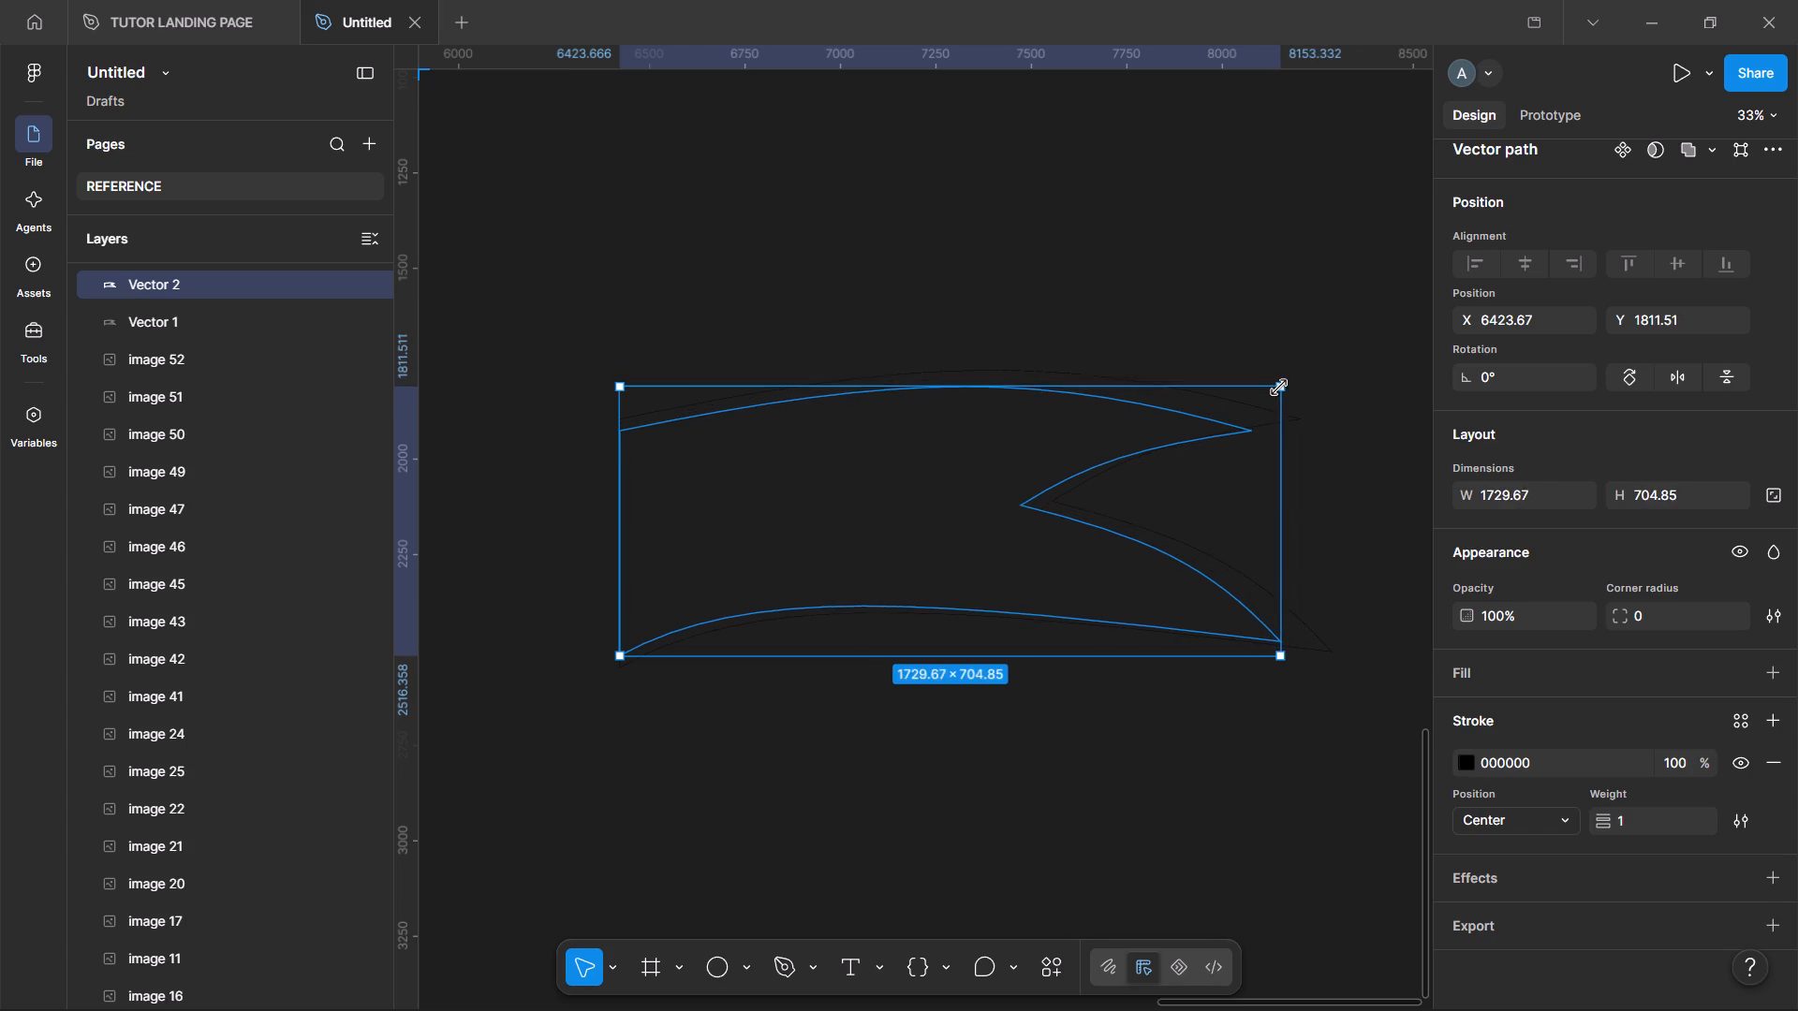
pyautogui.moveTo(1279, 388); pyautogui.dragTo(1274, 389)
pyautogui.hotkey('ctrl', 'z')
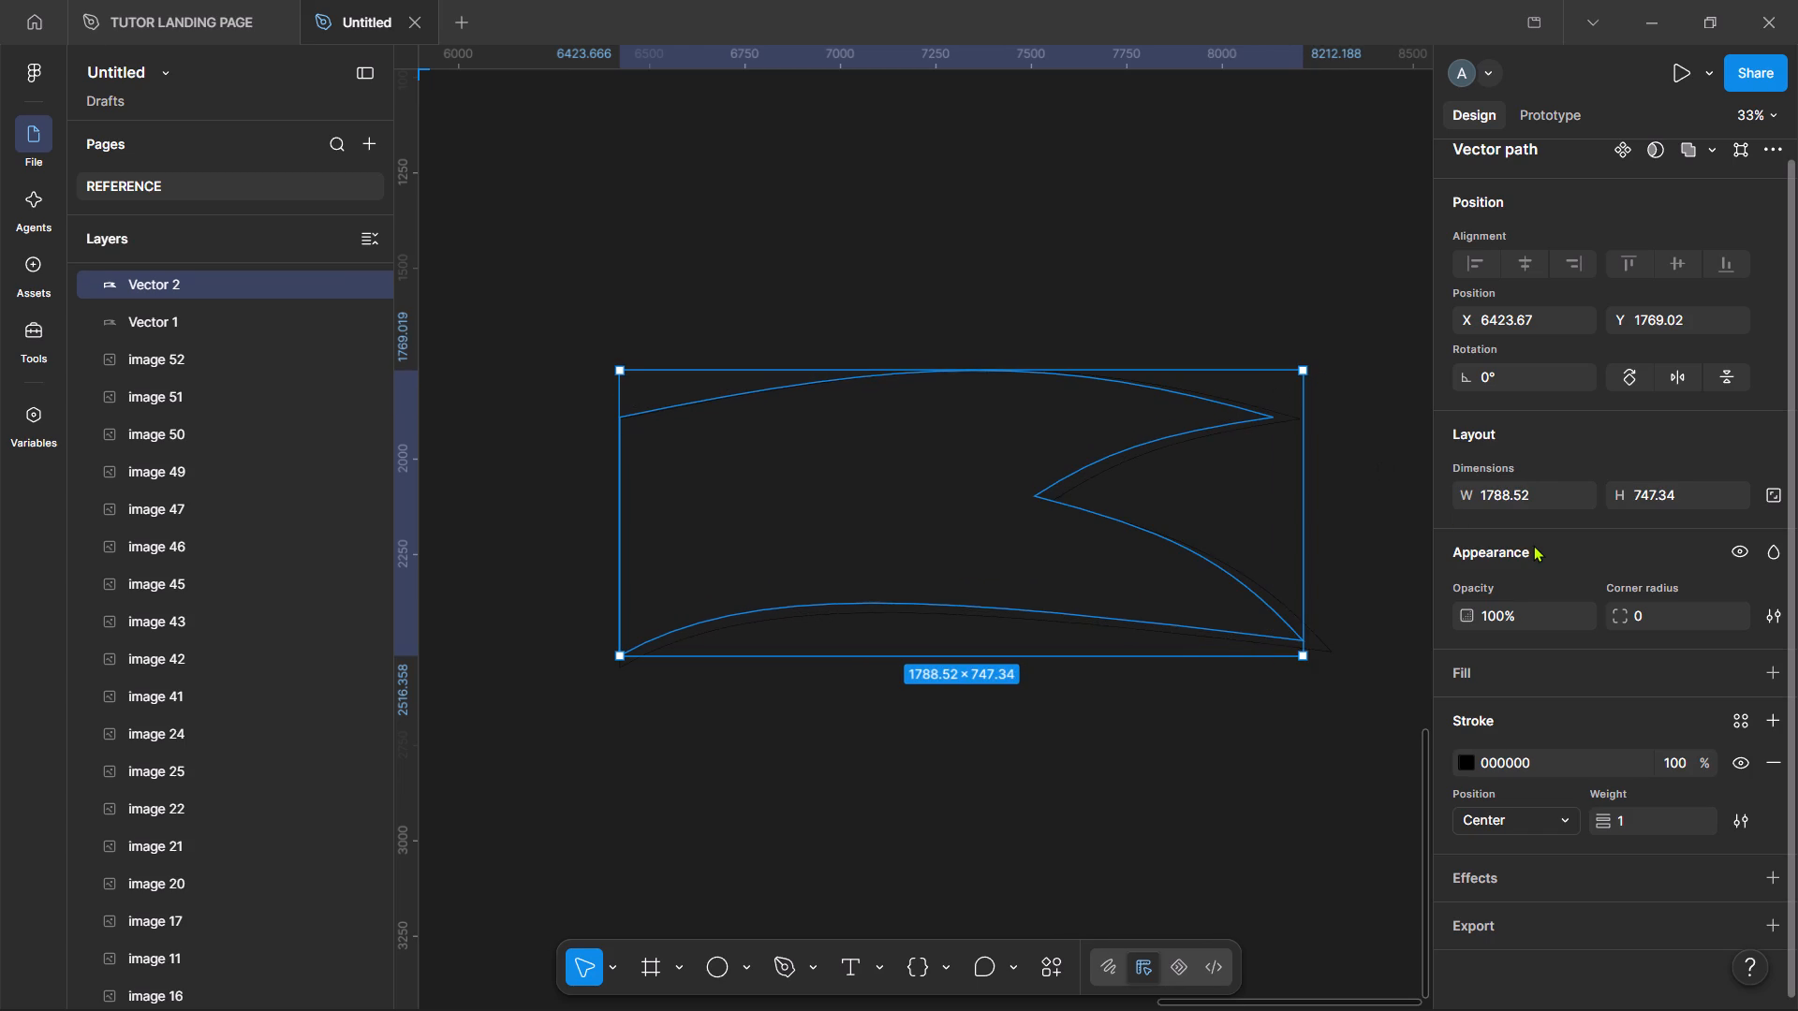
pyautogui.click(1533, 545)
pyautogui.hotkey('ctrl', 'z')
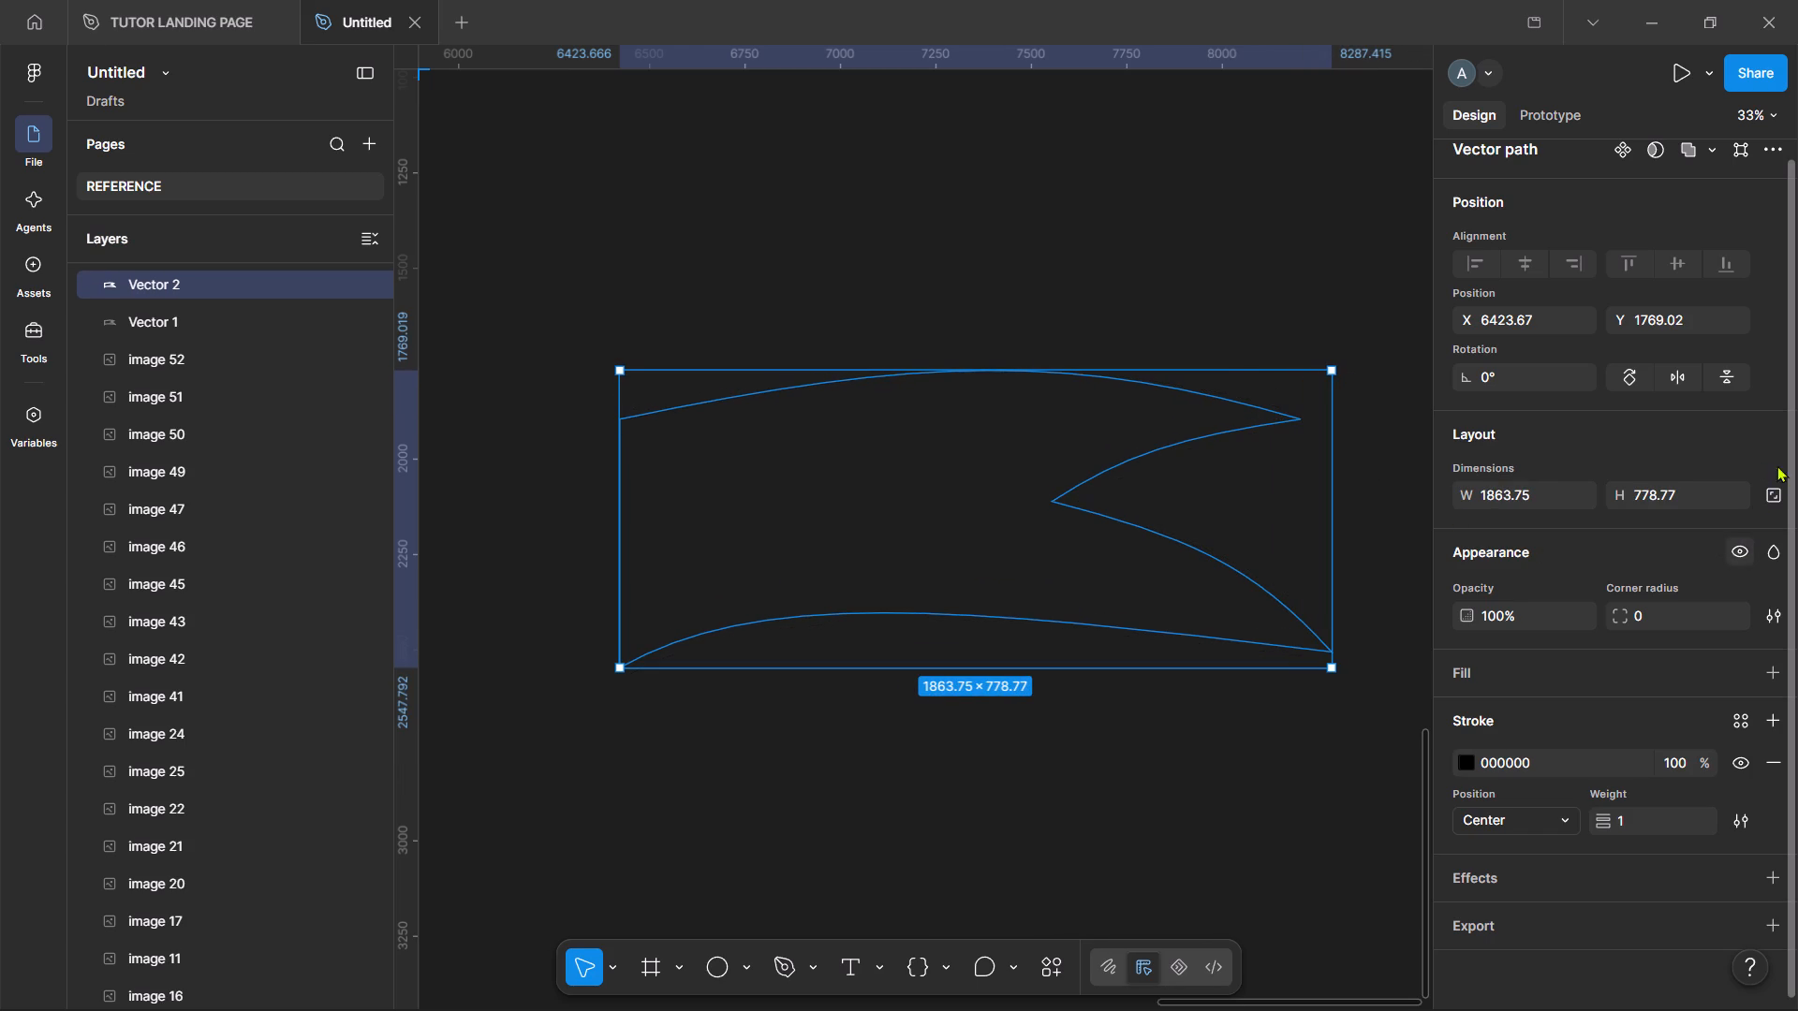
# Lock the duplicate's aspect ratio and scale it down to about 1538 × 643.
pyautogui.click(1776, 490)
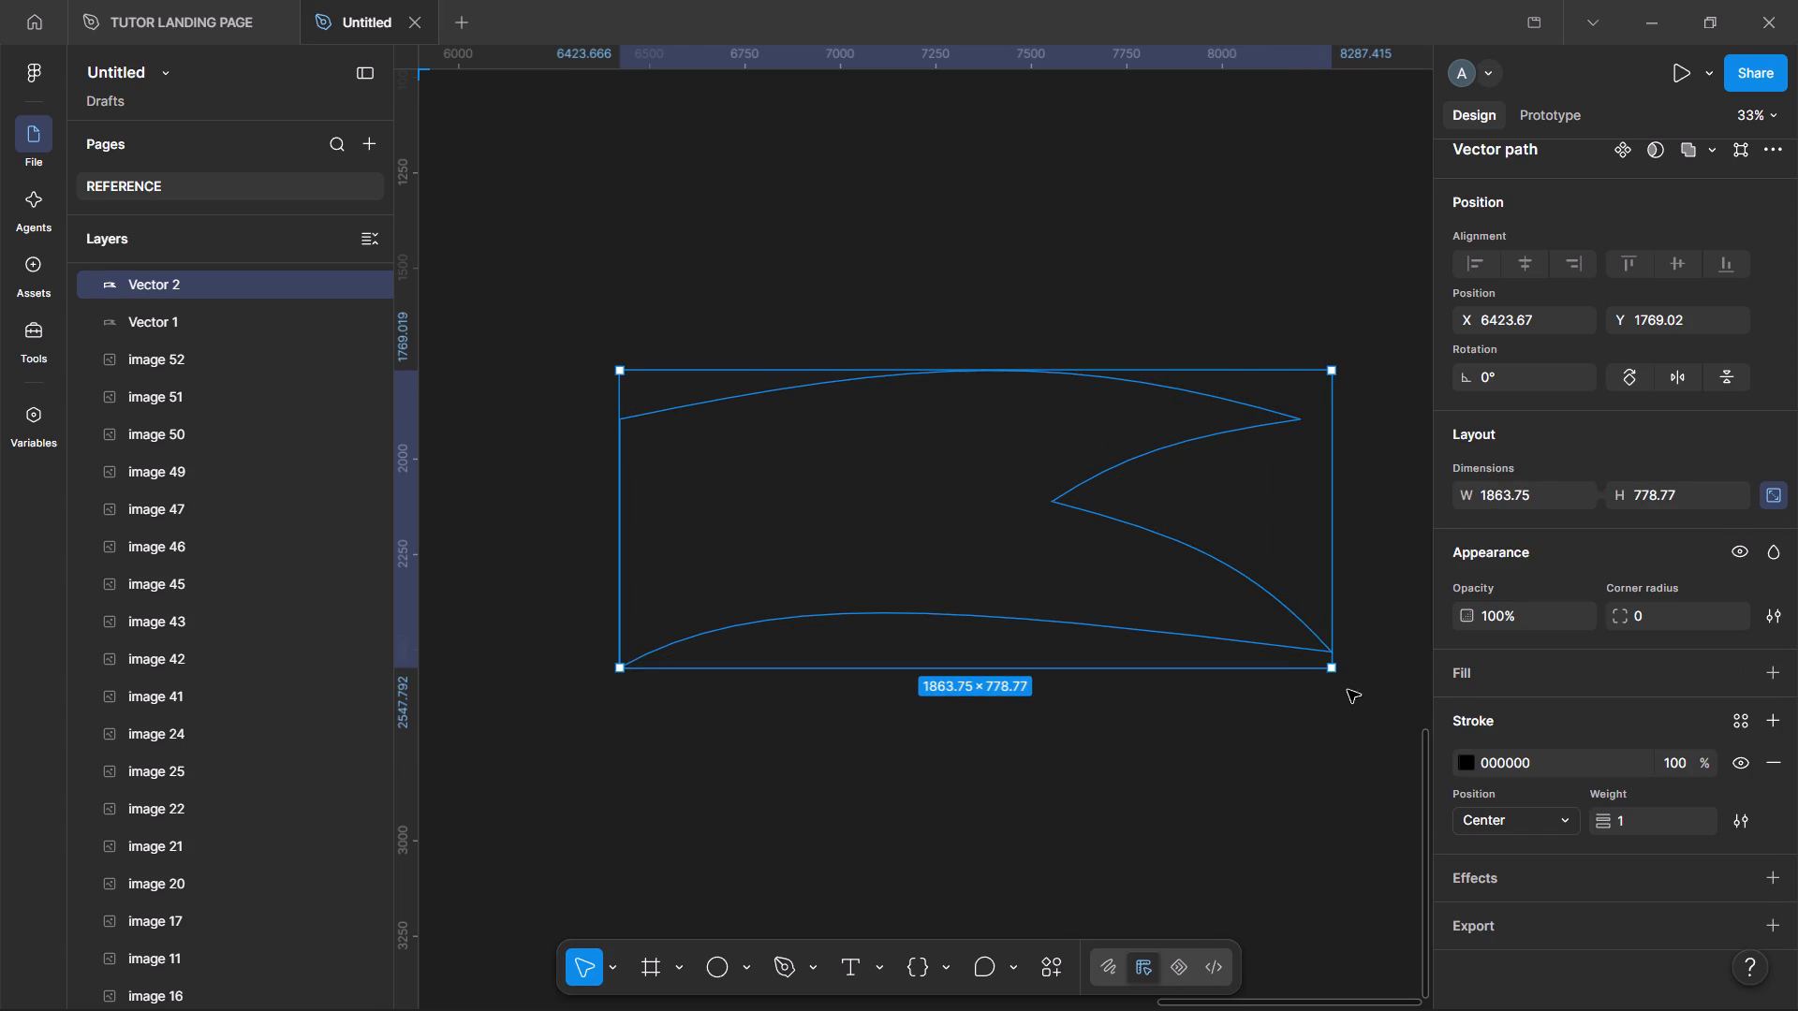
pyautogui.keyDown('alt'); pyautogui.keyDown('shift'); pyautogui.moveTo(1330, 674); pyautogui.dragTo(1282, 652); pyautogui.keyUp('shift'); pyautogui.keyUp('alt')
pyautogui.moveTo(1080, 548); pyautogui.dragTo(1058, 547)
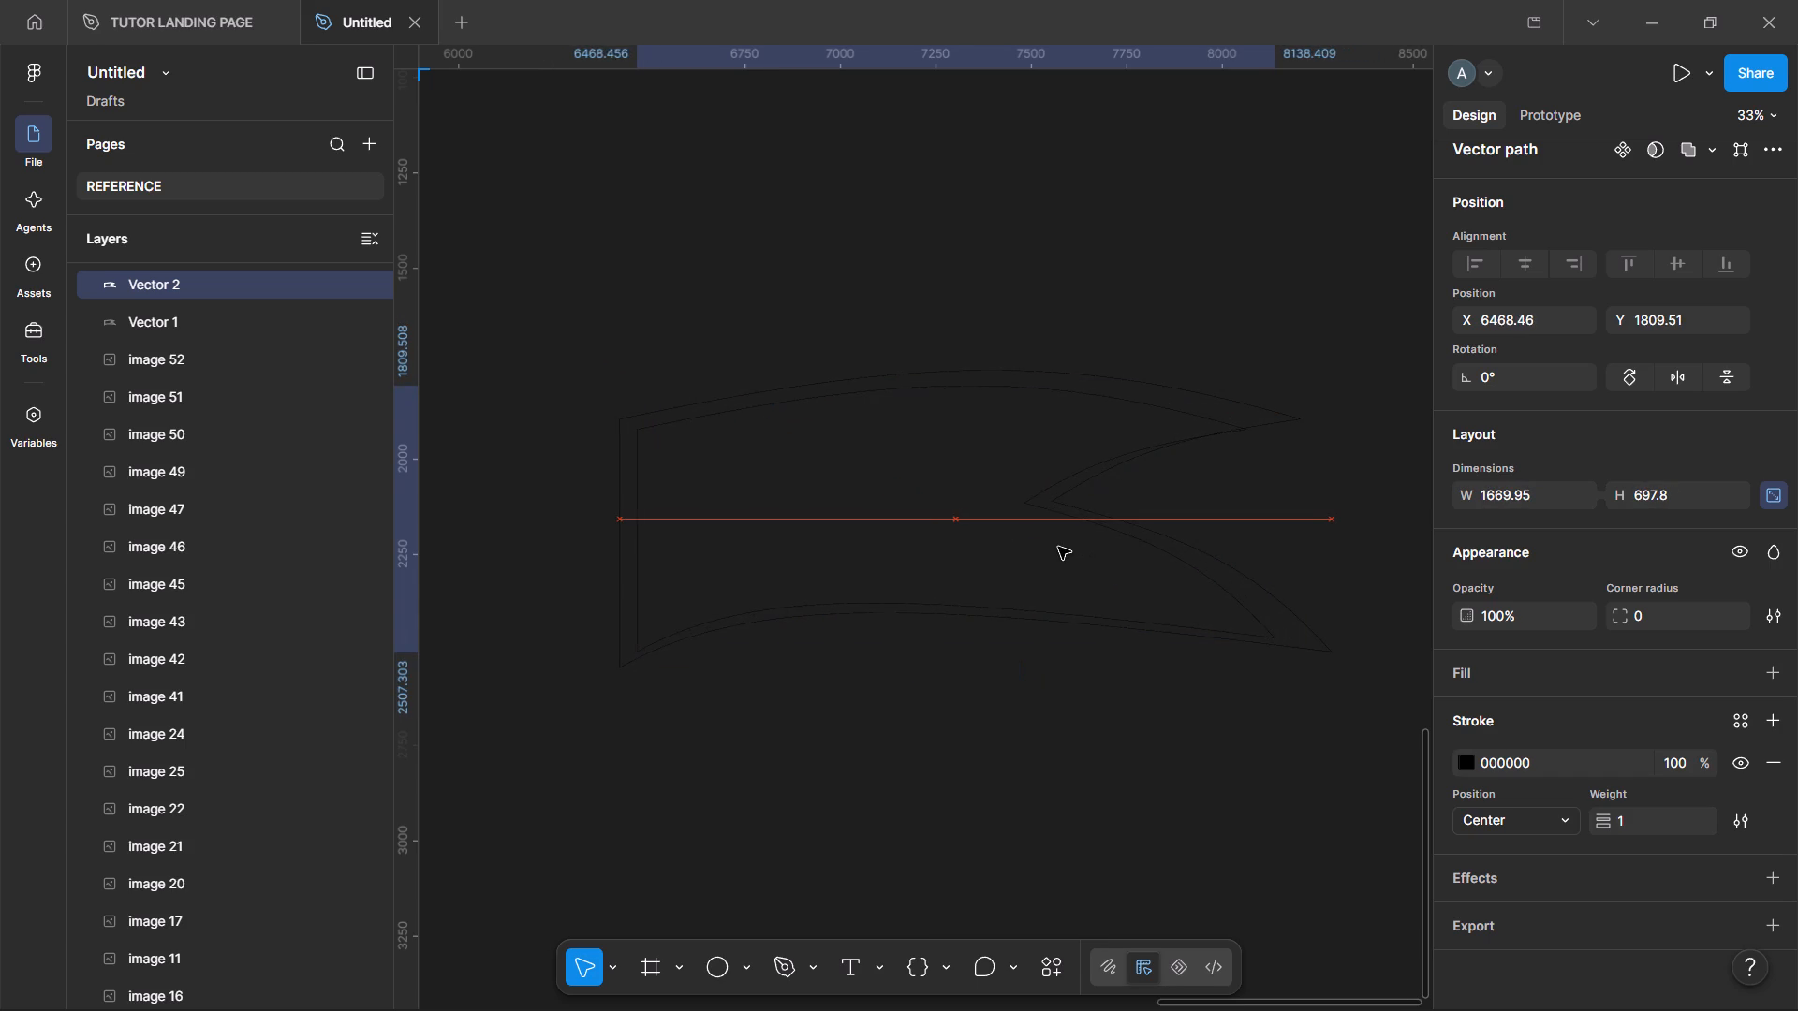
pyautogui.moveTo(1058, 547); pyautogui.dragTo(1055, 541)
pyautogui.moveTo(1274, 648); pyautogui.dragTo(1262, 644)
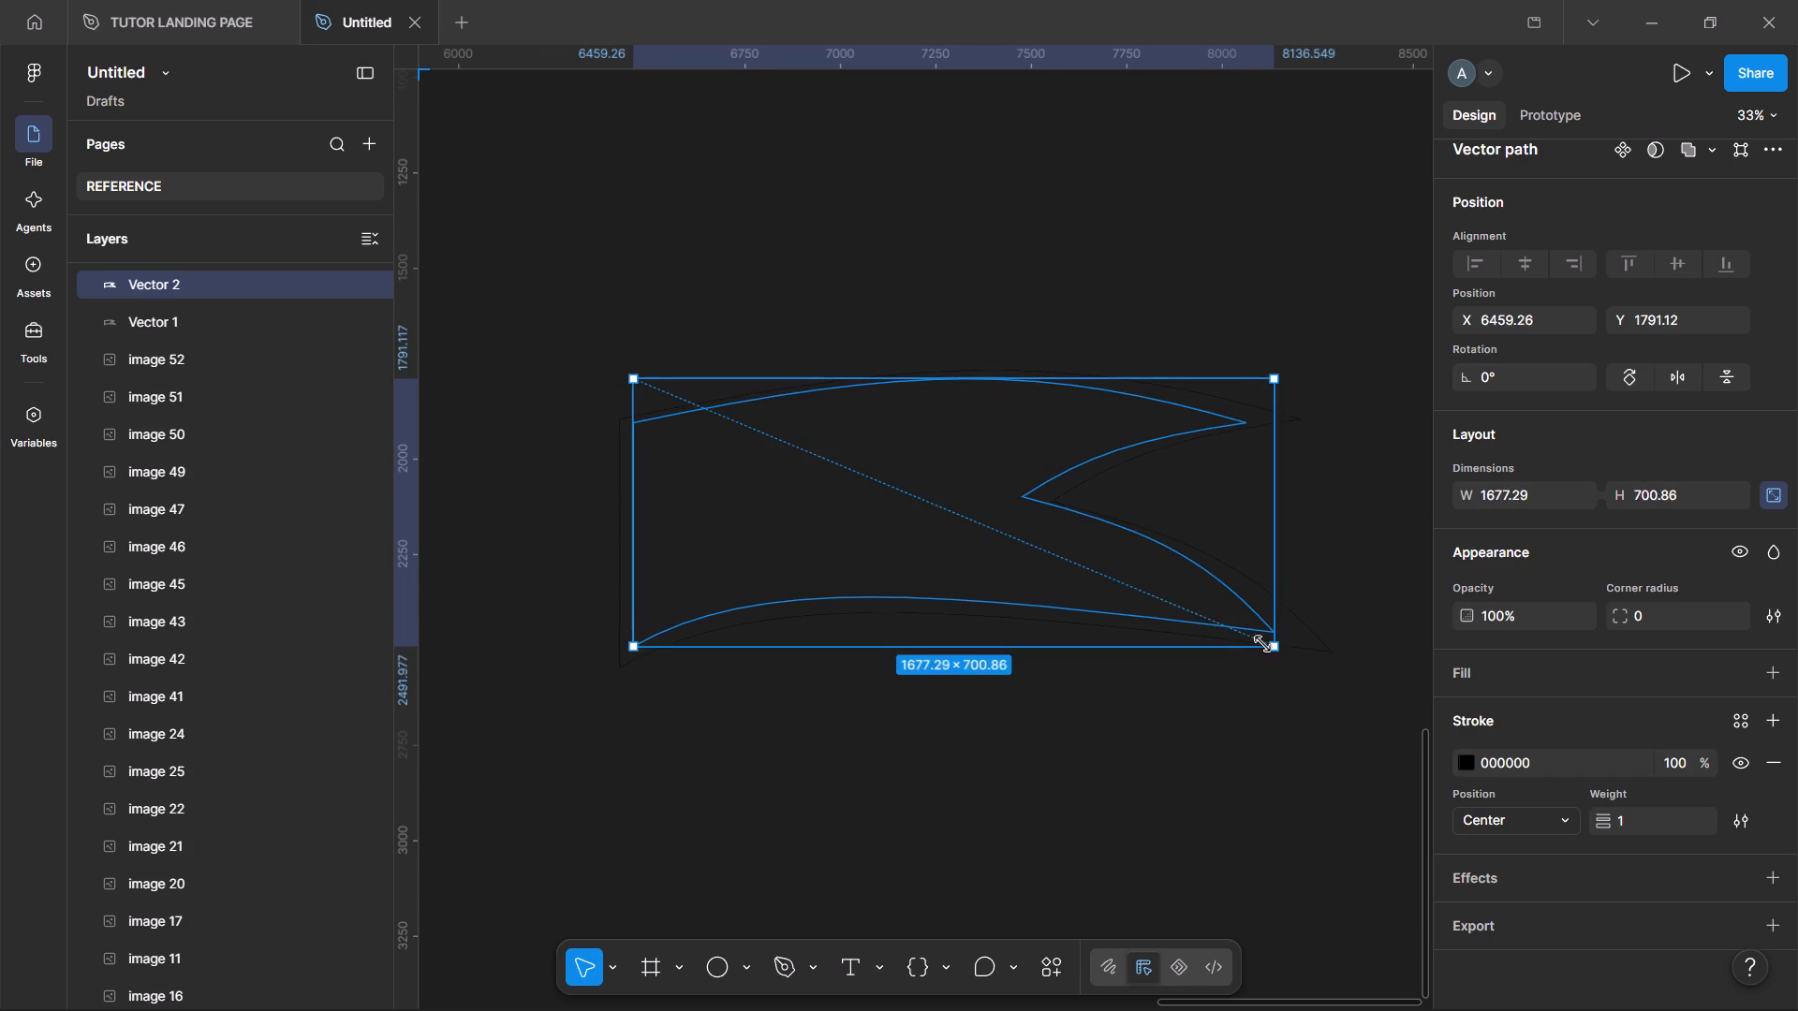
pyautogui.moveTo(1262, 644); pyautogui.dragTo(1214, 623)
# Position the smaller shape inside the original at about X 6502, Y 1822.
pyautogui.moveTo(933, 516); pyautogui.dragTo(940, 522)
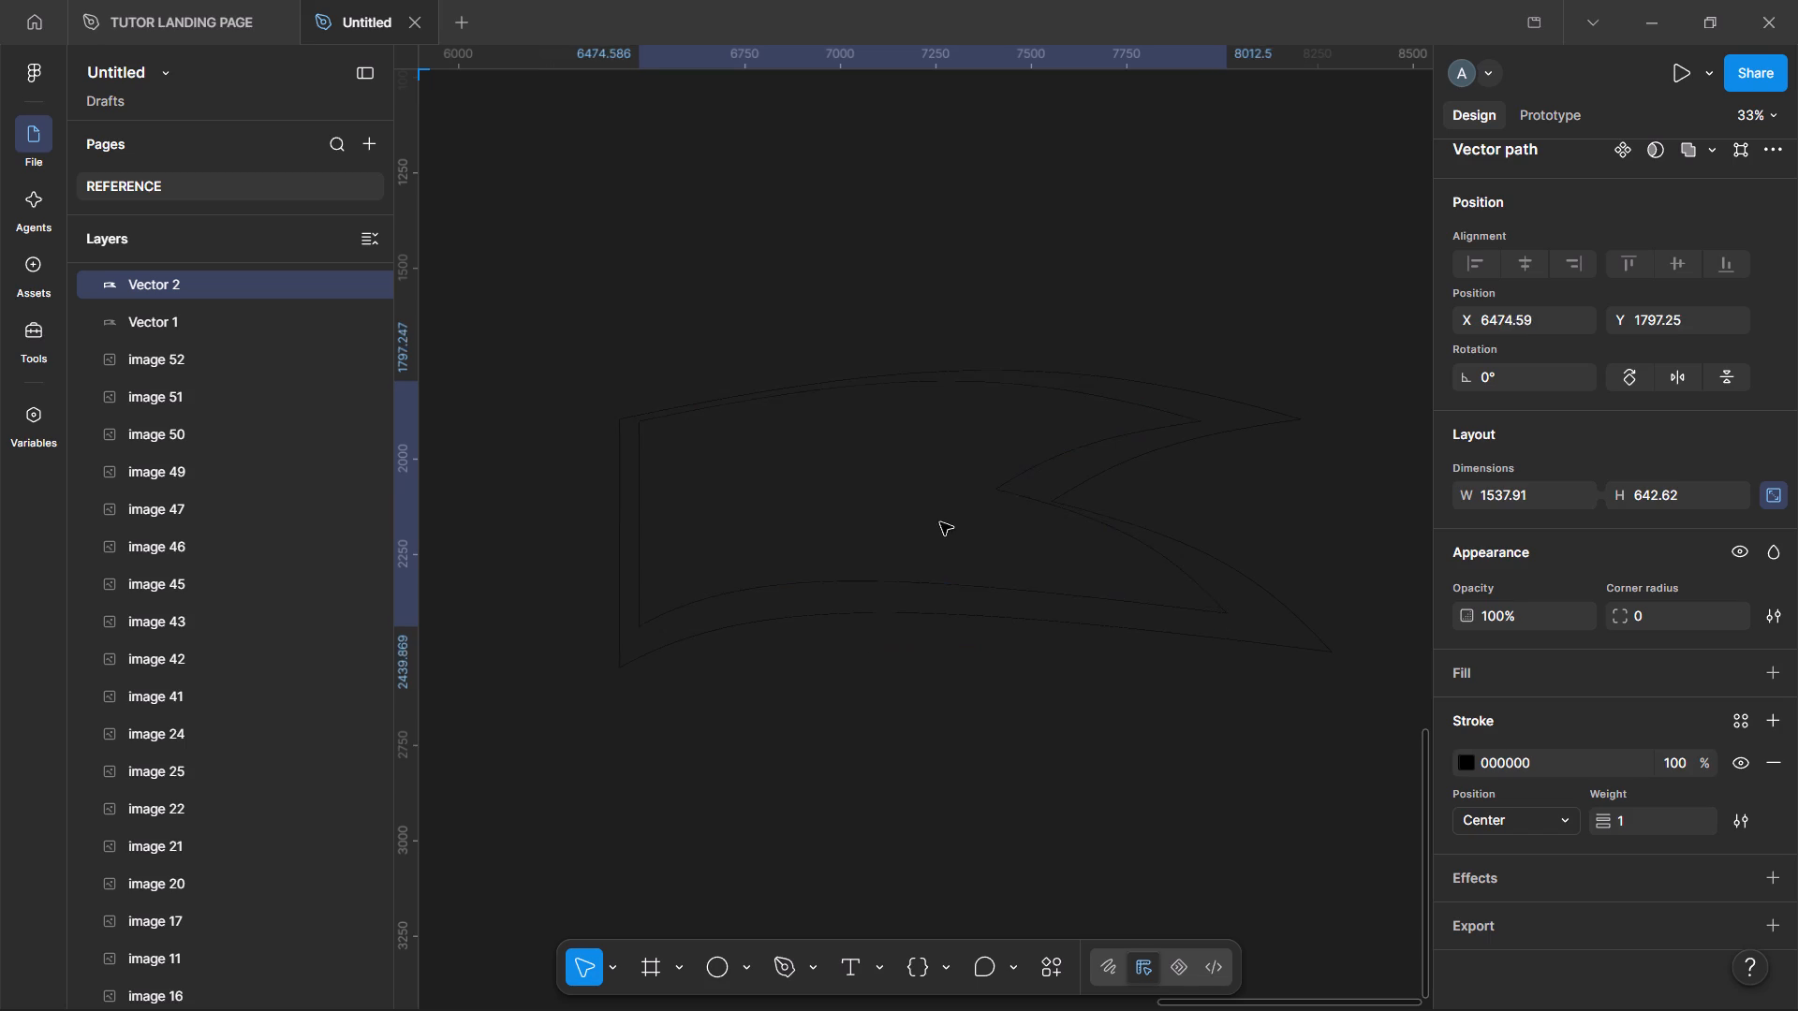
pyautogui.moveTo(940, 522); pyautogui.dragTo(950, 524)
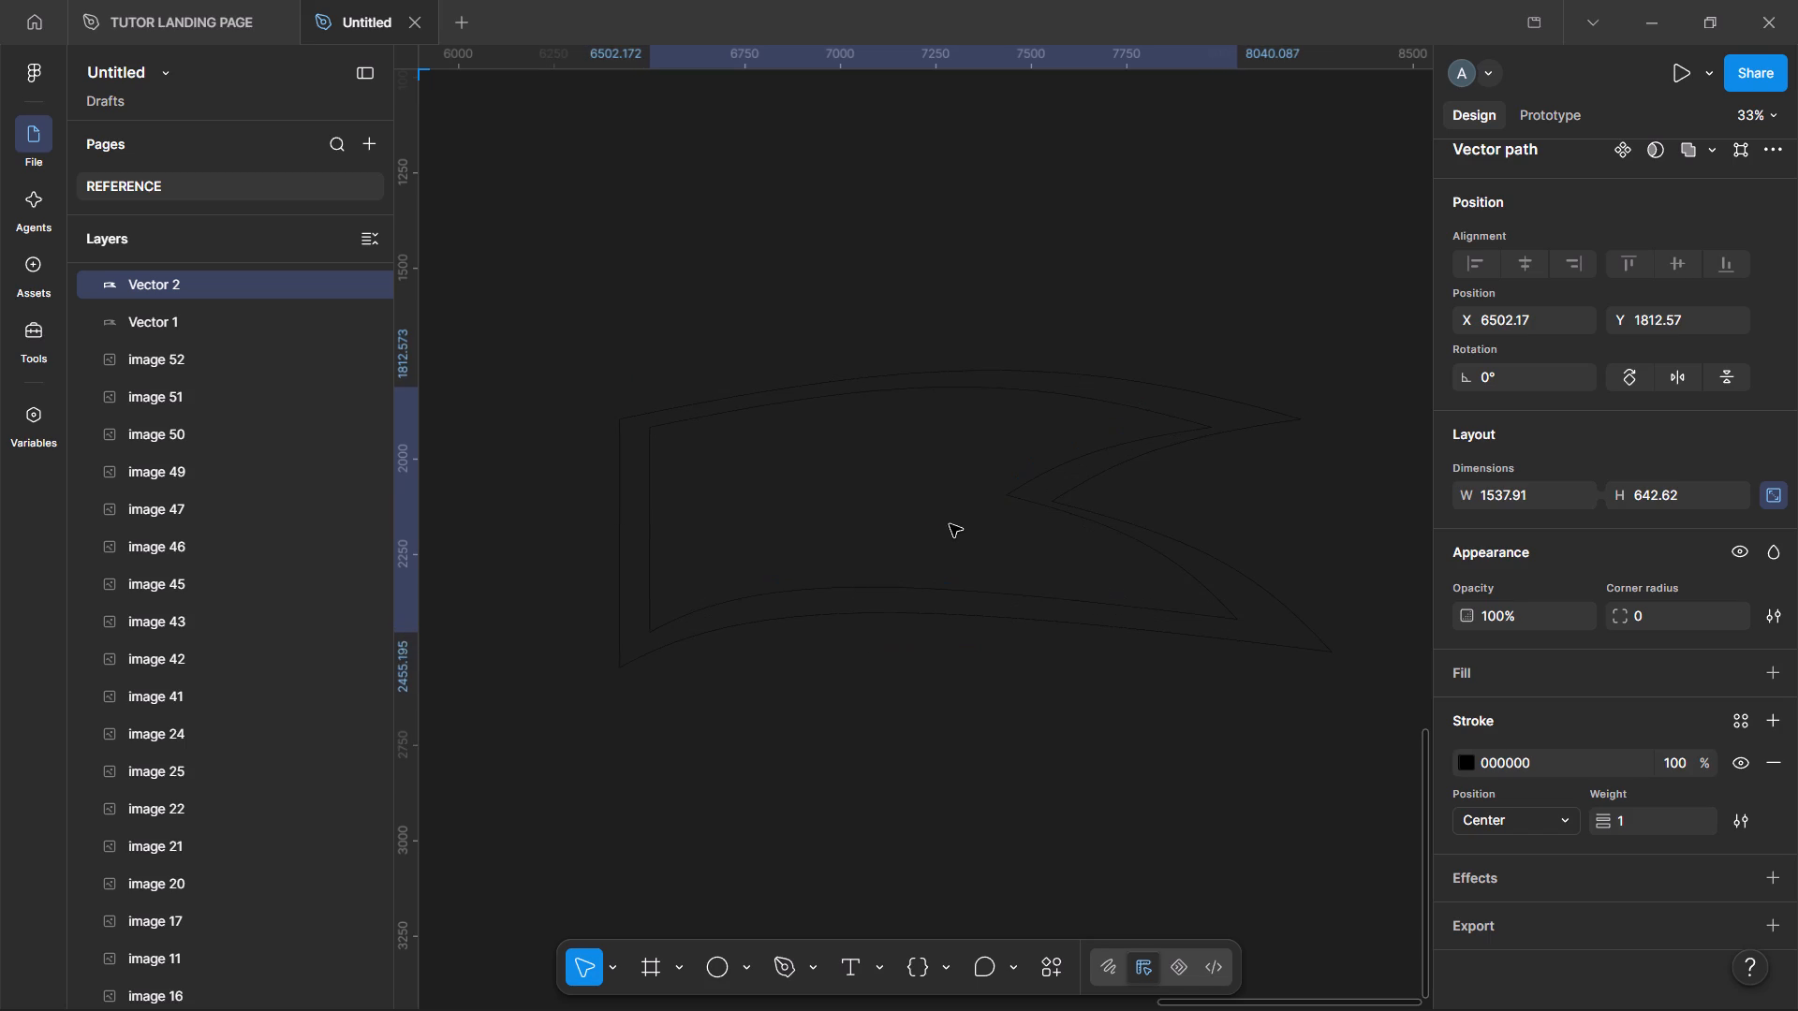
pyautogui.moveTo(950, 524); pyautogui.dragTo(950, 528)
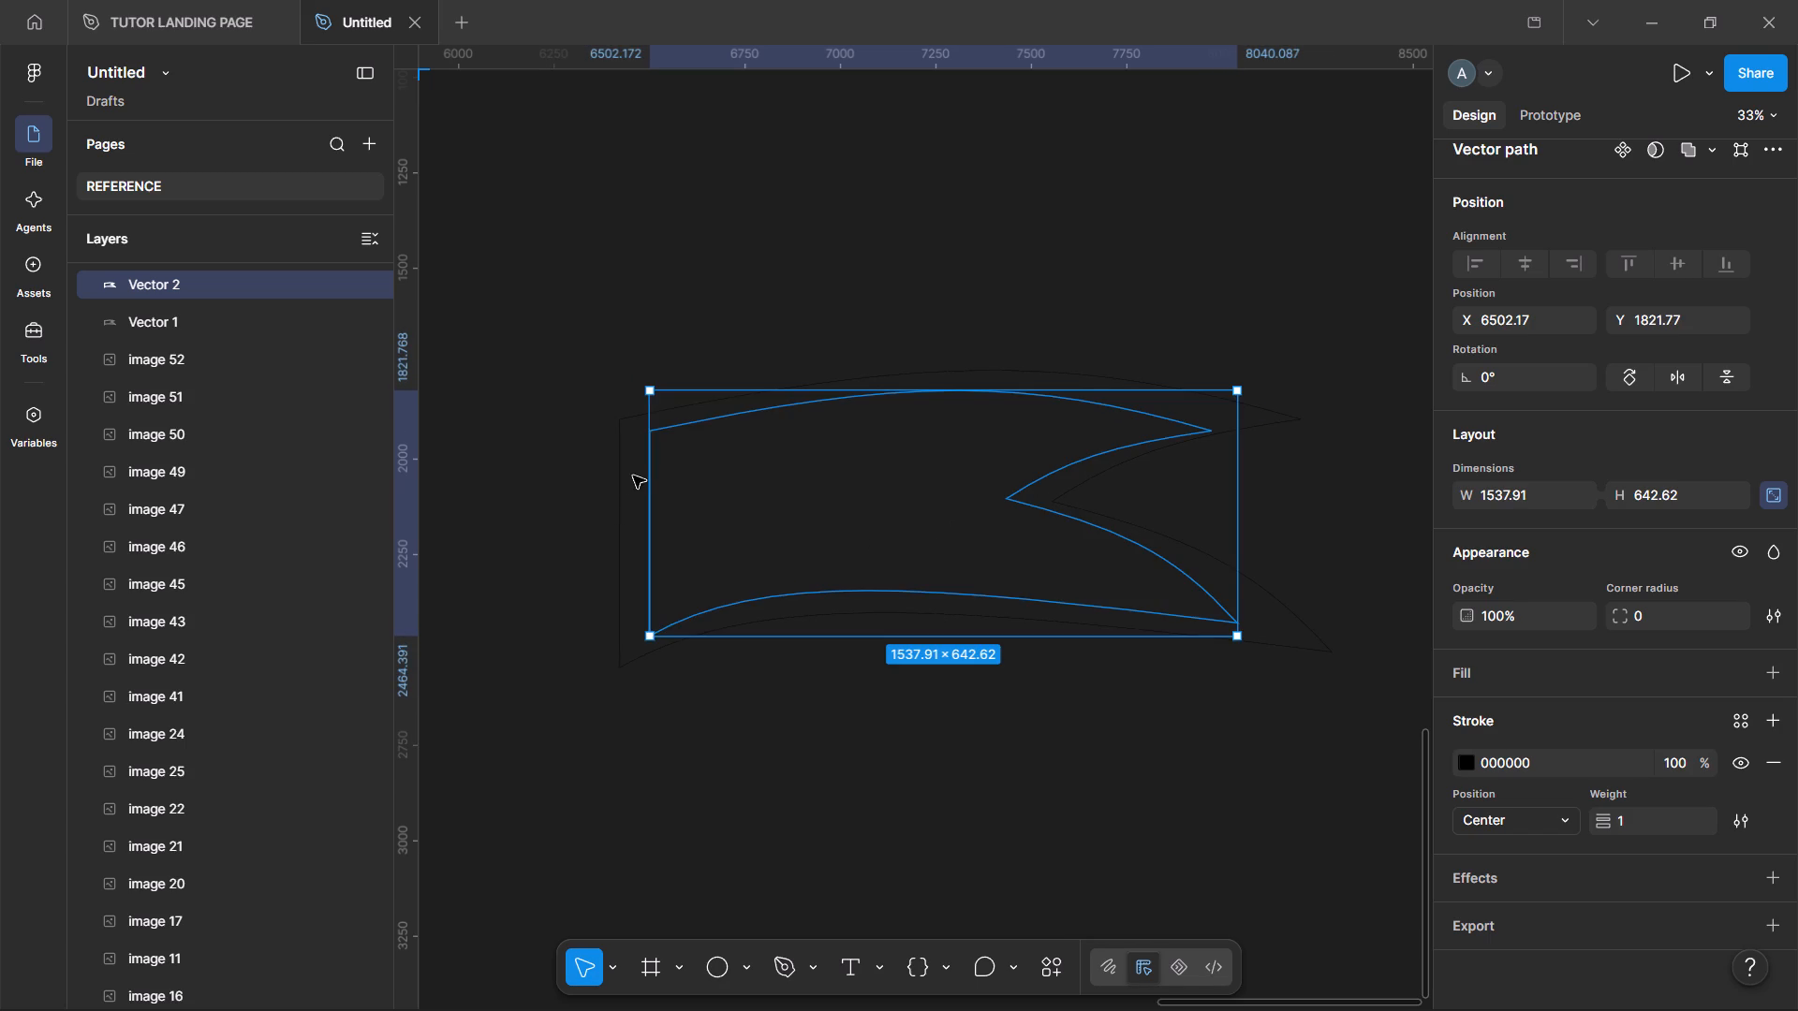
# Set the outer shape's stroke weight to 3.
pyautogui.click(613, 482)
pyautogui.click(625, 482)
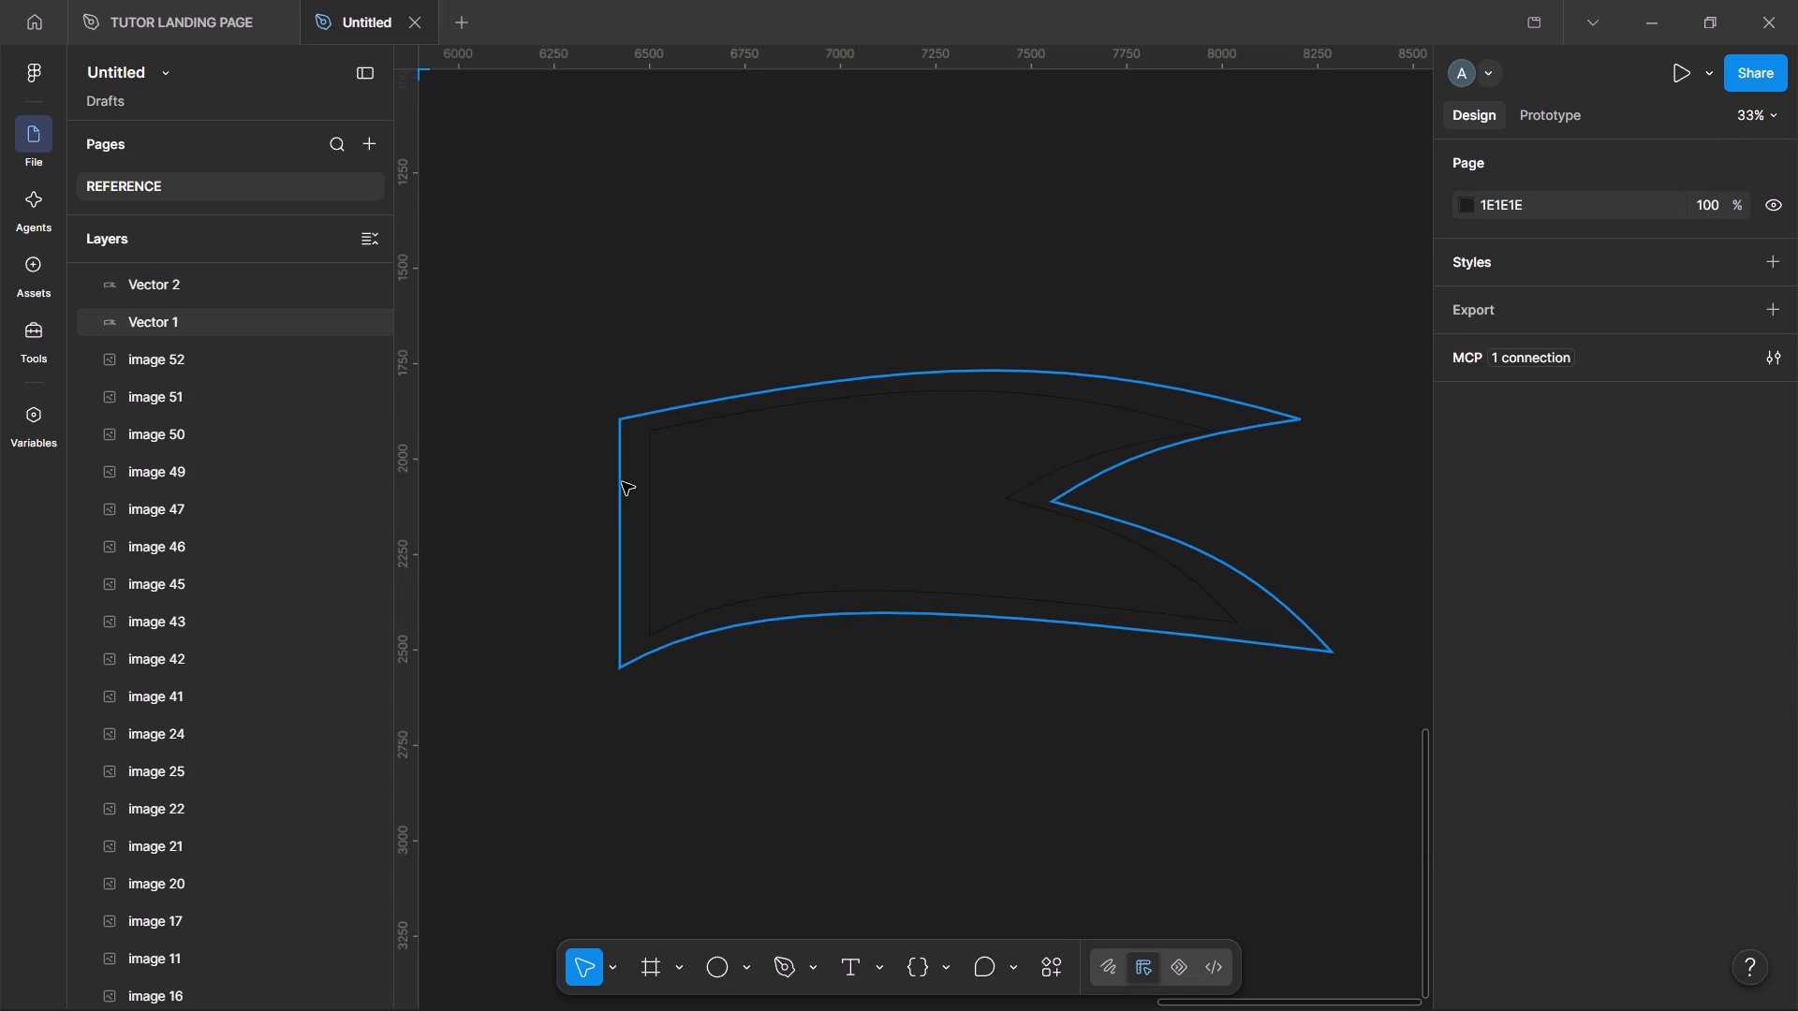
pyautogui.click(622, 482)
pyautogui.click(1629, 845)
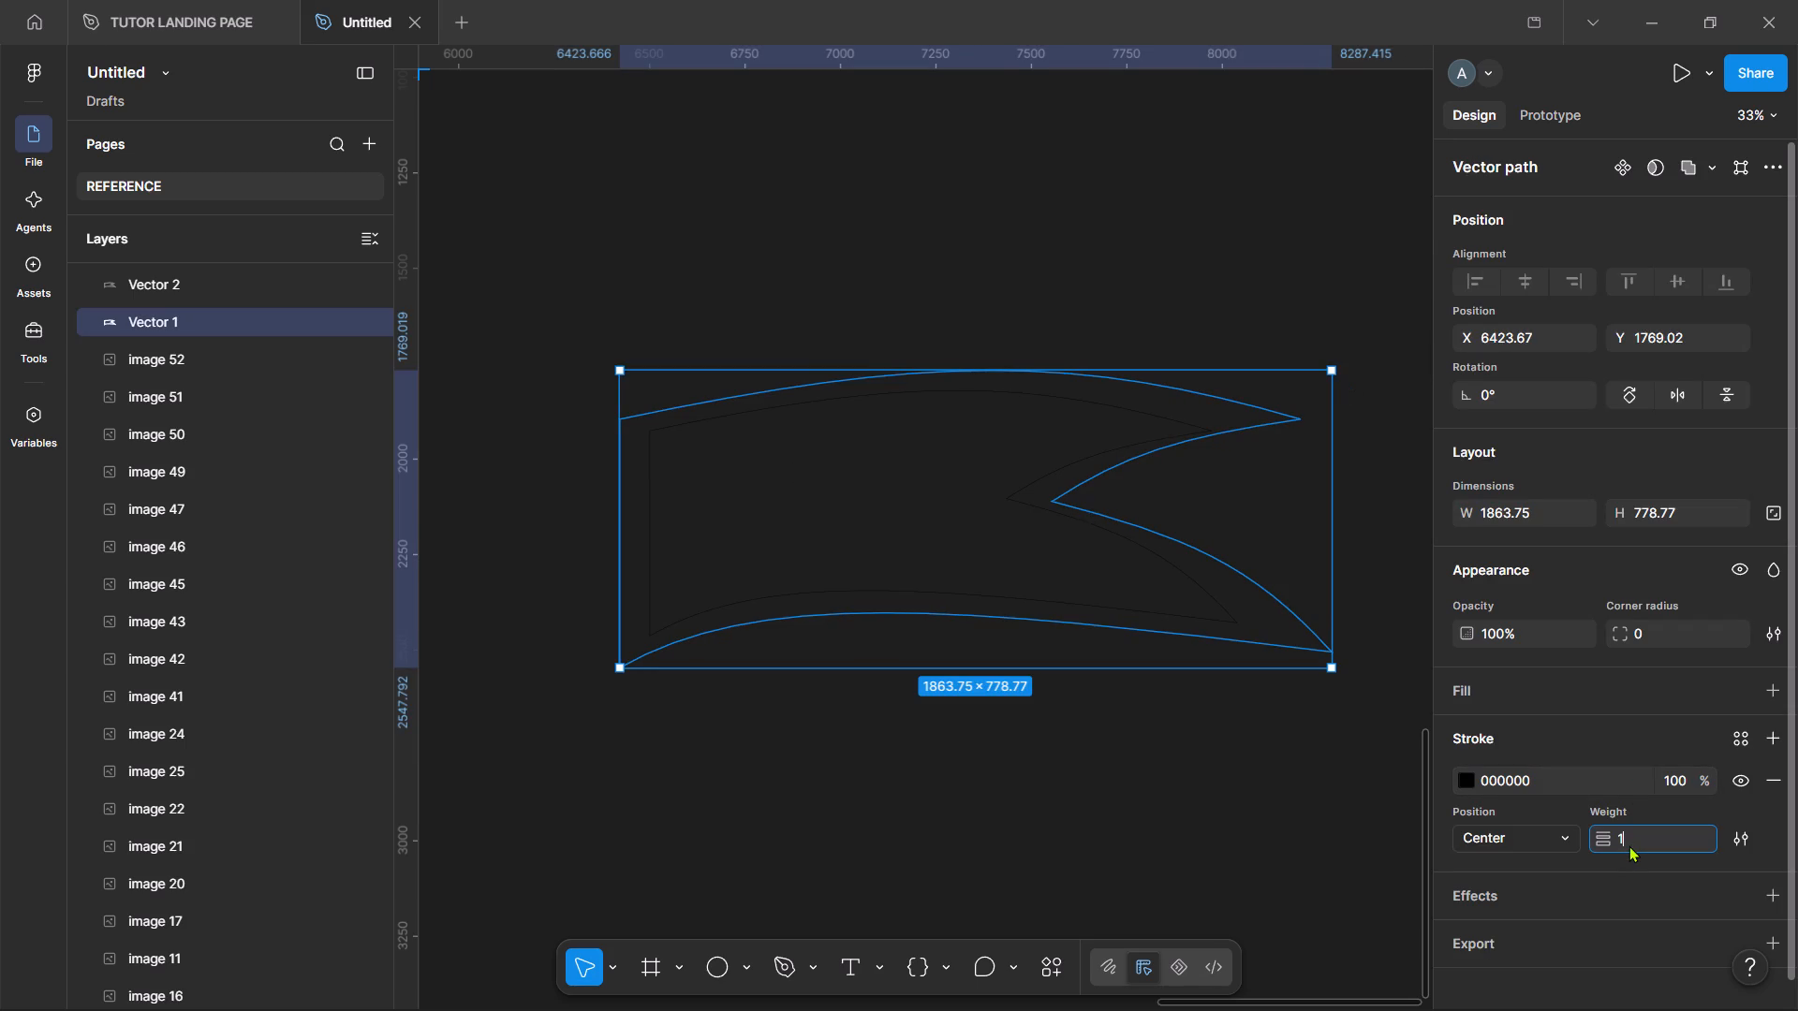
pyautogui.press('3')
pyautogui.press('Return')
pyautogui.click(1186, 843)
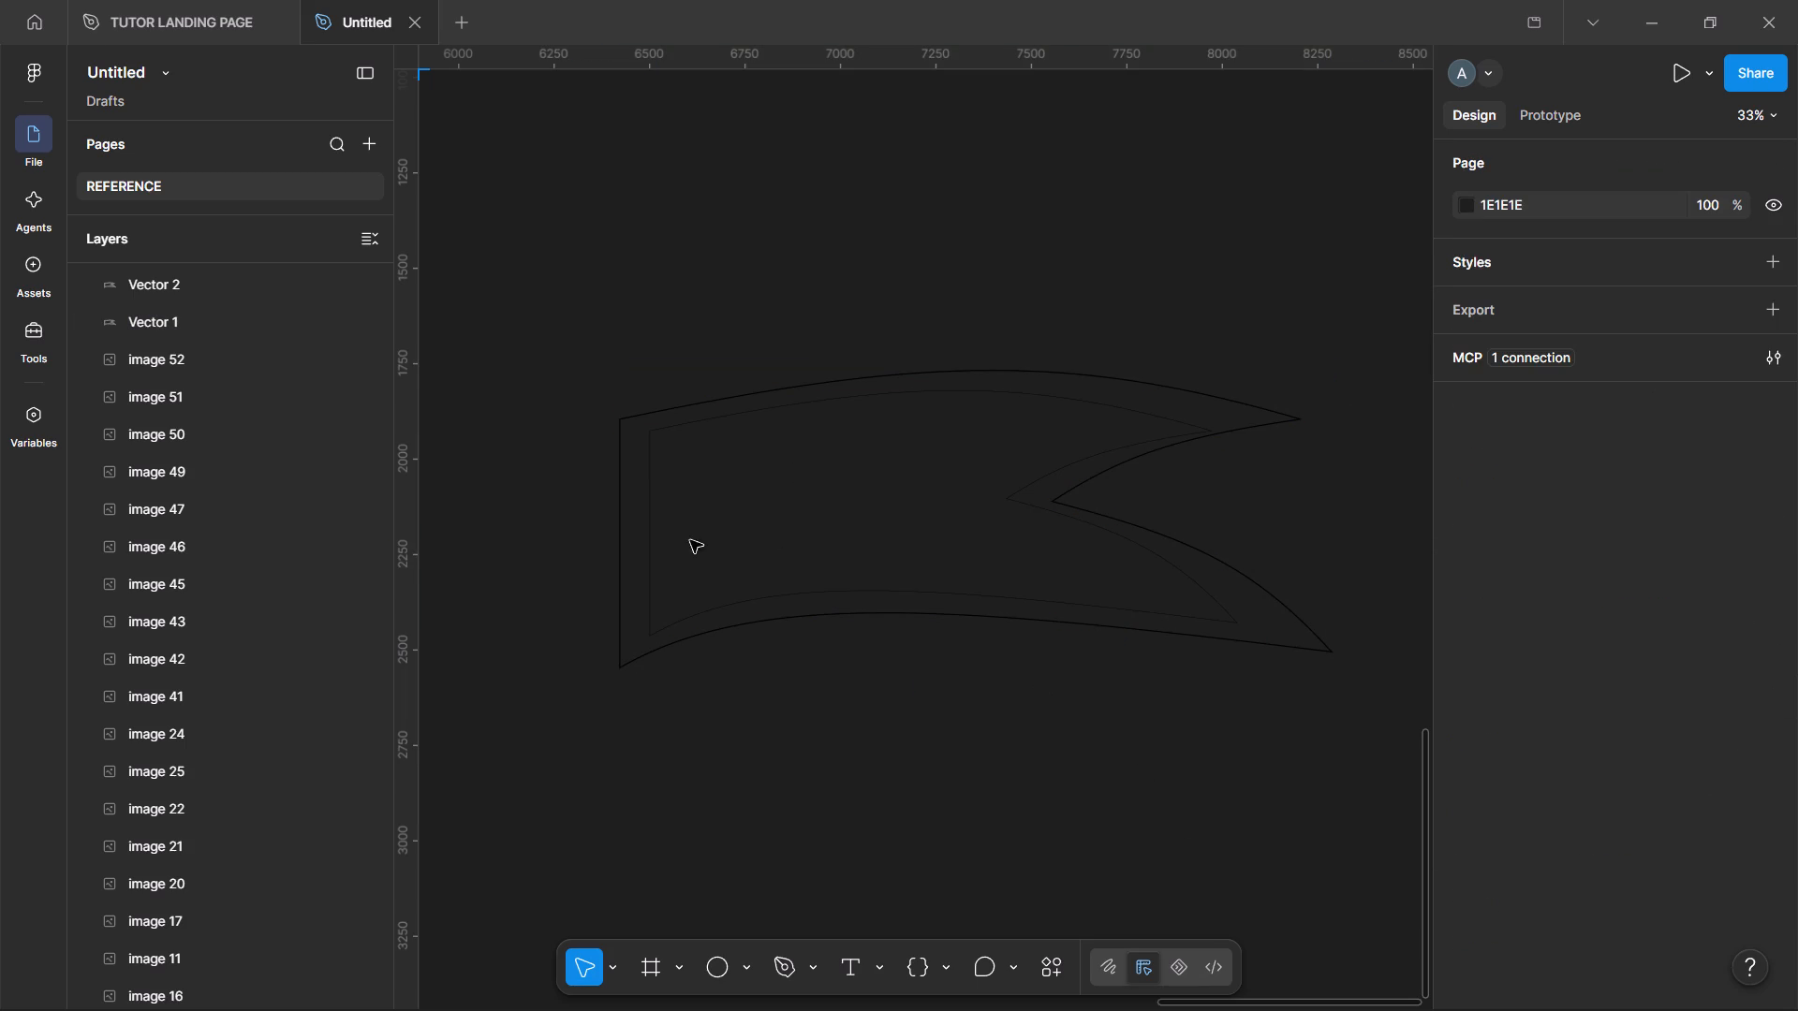
# Set the outer shape's stroke weight to 5.
pyautogui.click(620, 572)
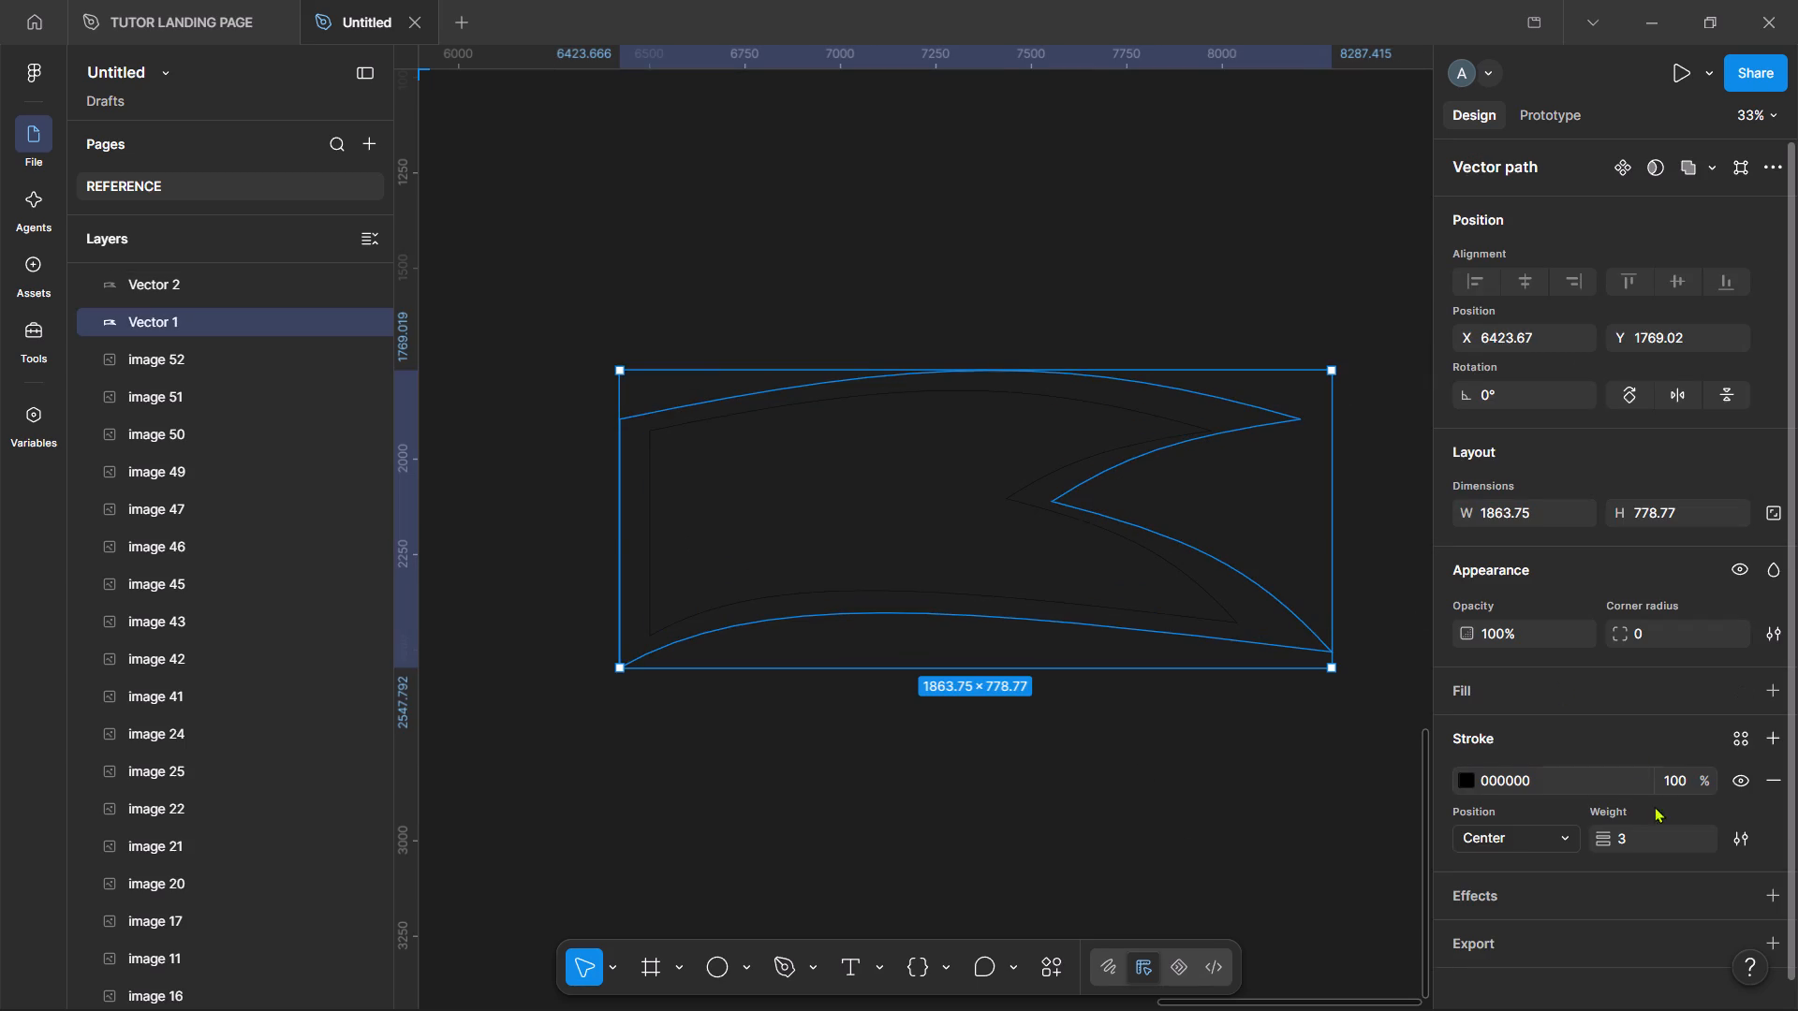
pyautogui.click(1658, 830)
pyautogui.press('5')
pyautogui.press('Return')
pyautogui.click(1157, 893)
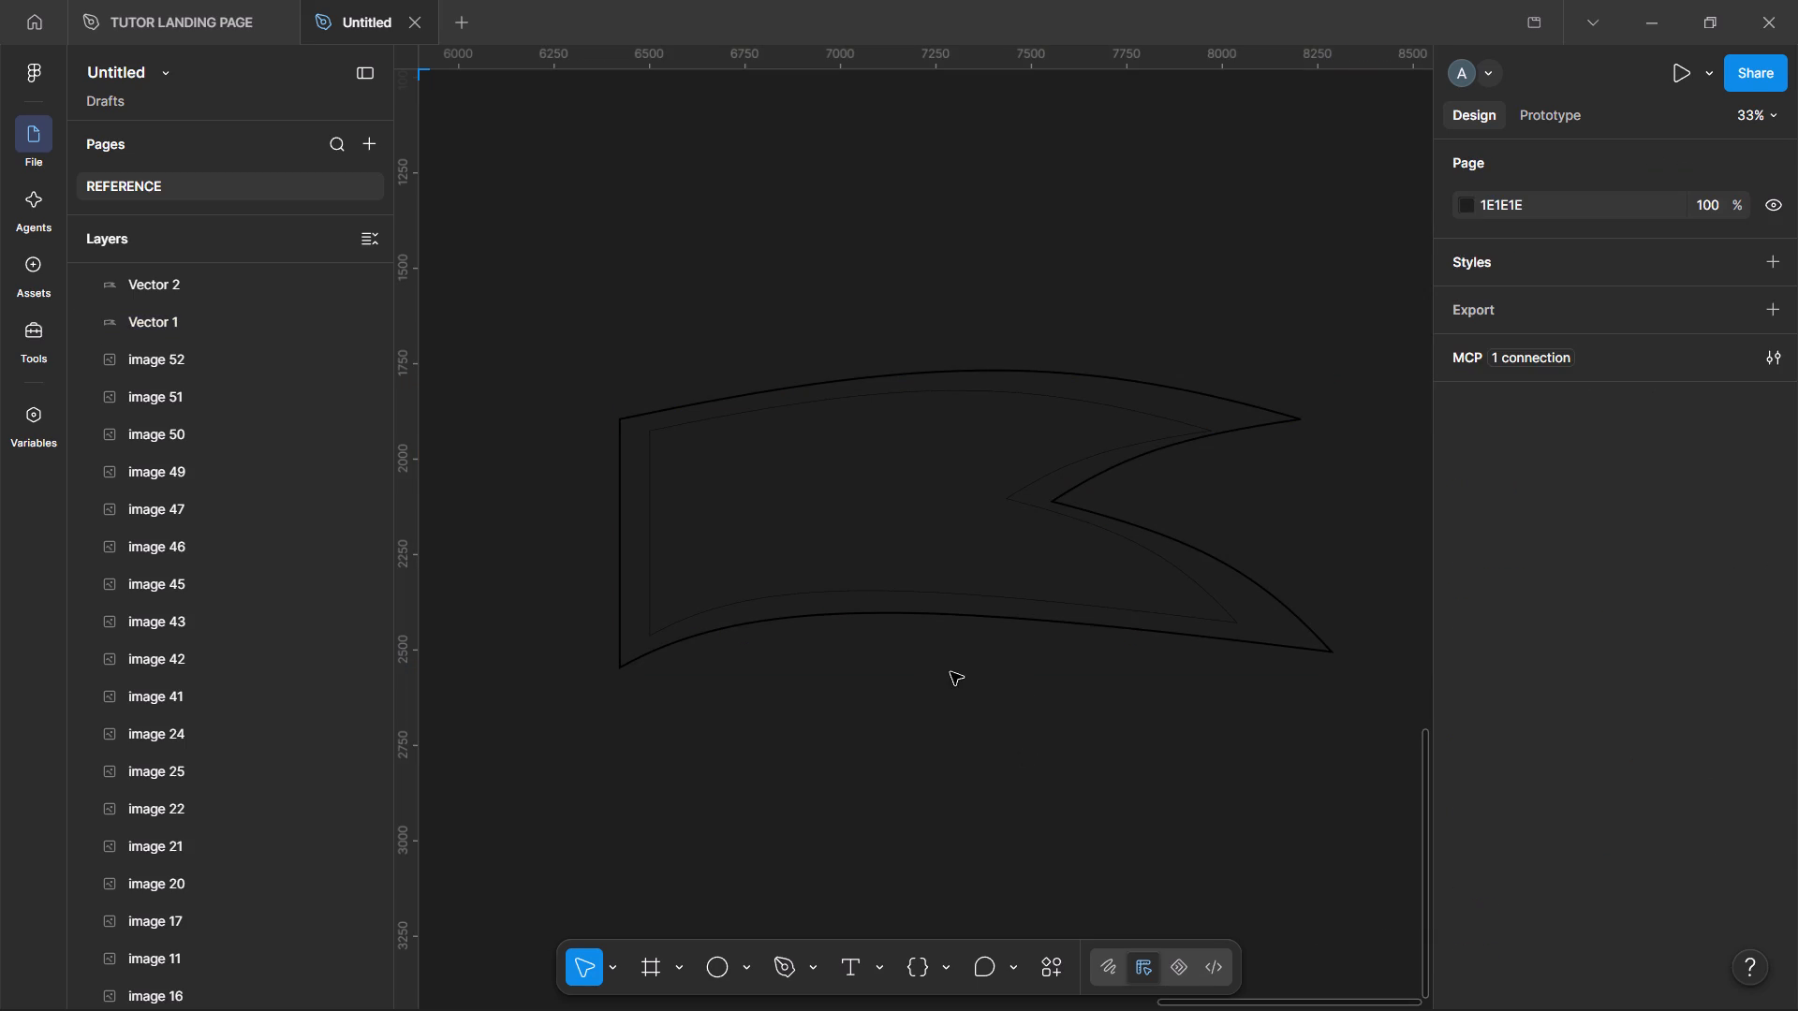
# Add a rectangle of about 2930 × 1110 as a backdrop behind both vector shapes, at about X 6051, Y 1604.
pyautogui.press('r')
pyautogui.moveTo(512, 355); pyautogui.dragTo(1457, 852)
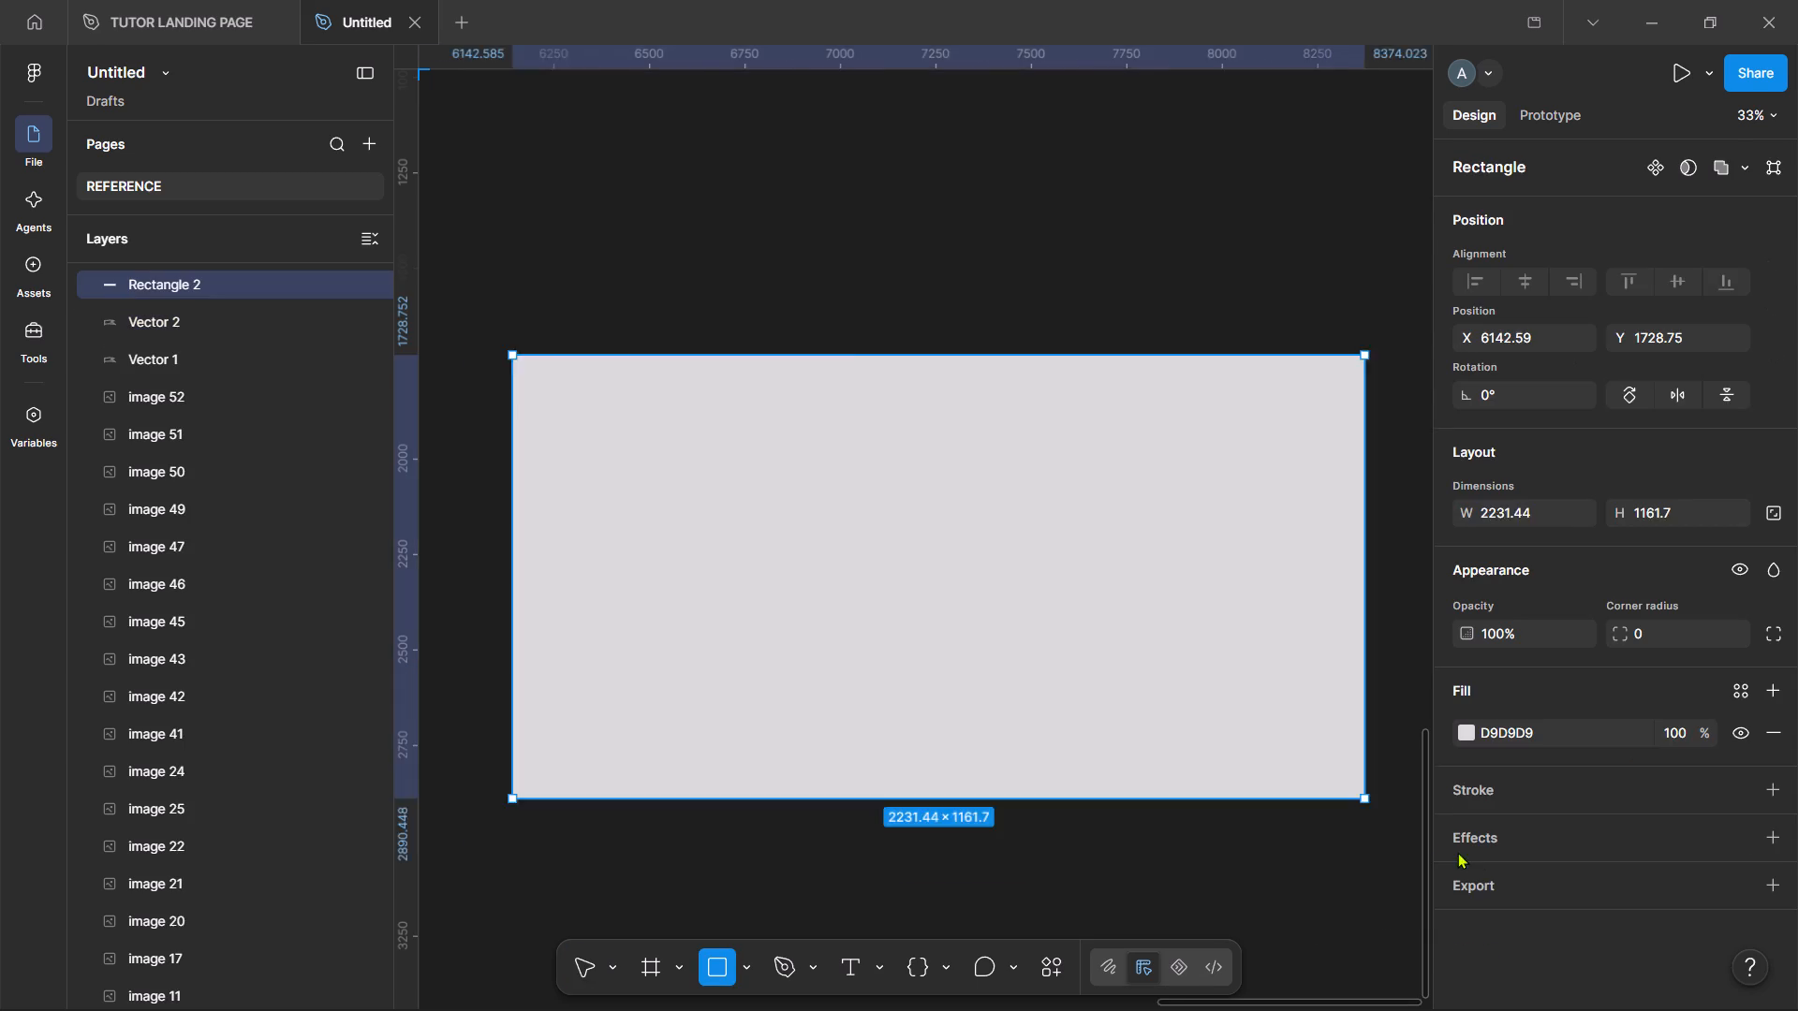
pyautogui.moveTo(1457, 852); pyautogui.dragTo(1359, 778)
pyautogui.press('[')
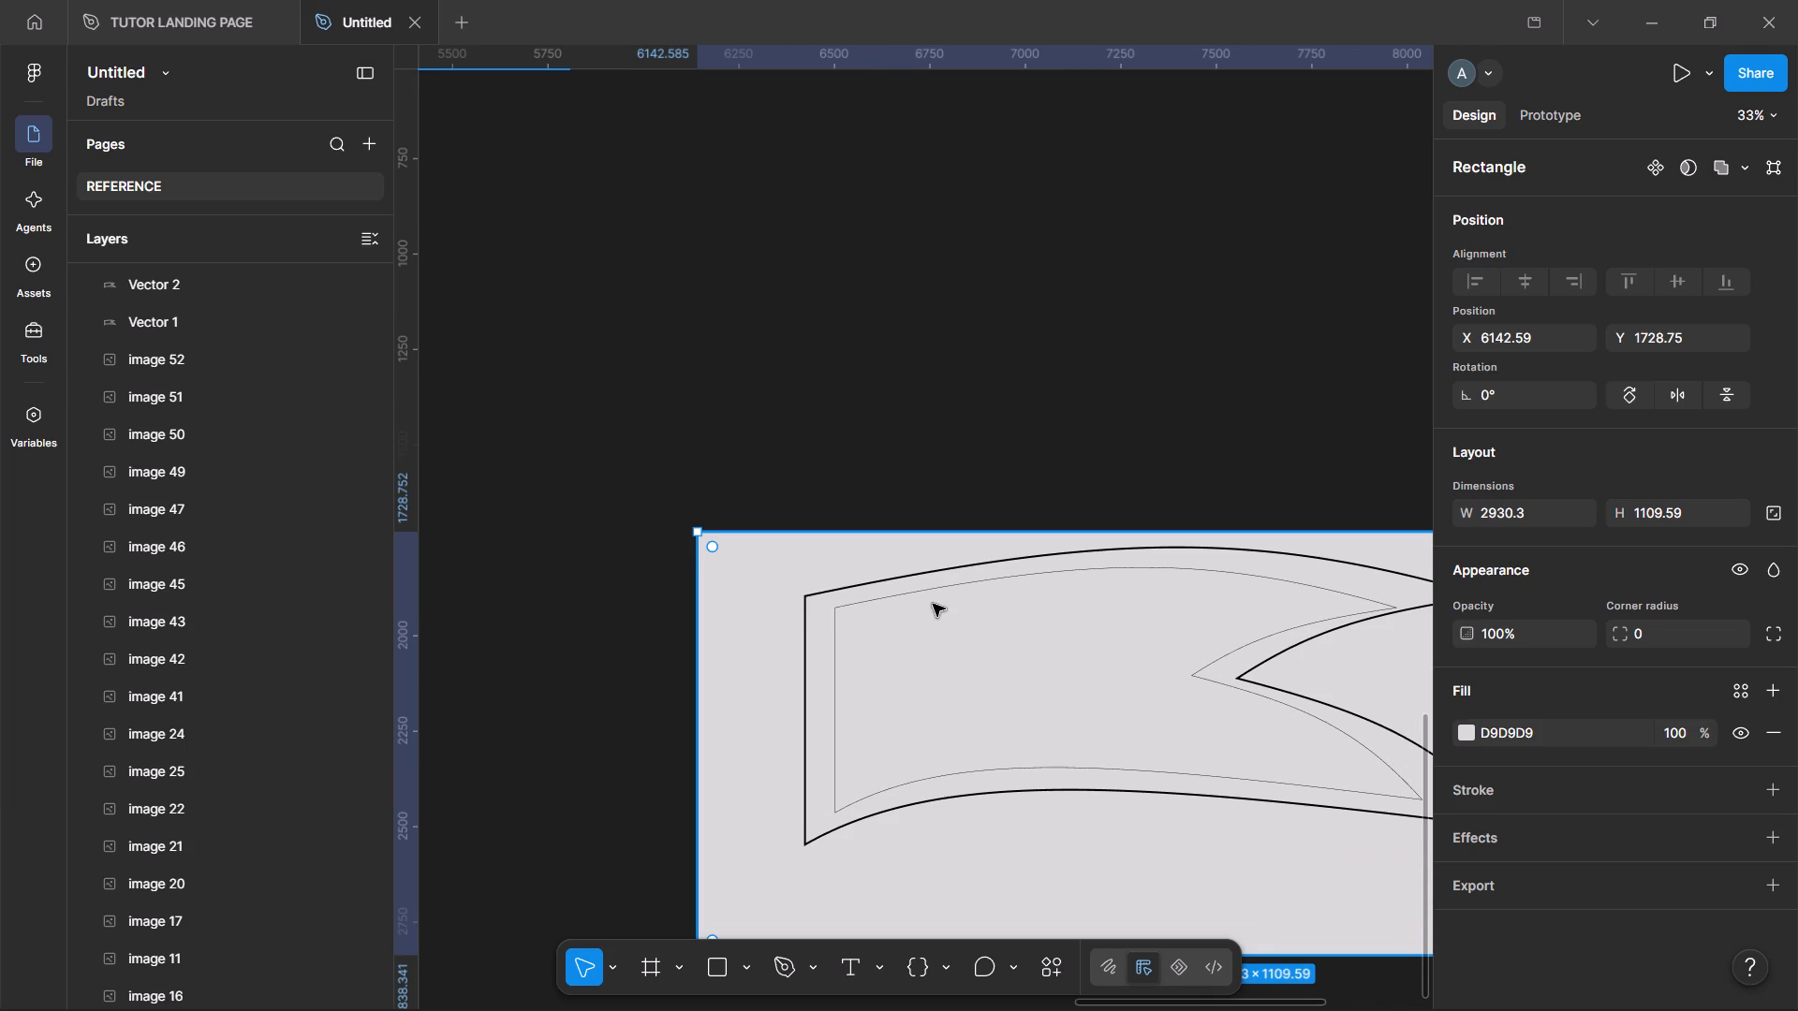
pyautogui.scroll(-1, 933, 604)
pyautogui.moveTo(1054, 627); pyautogui.dragTo(1018, 580)
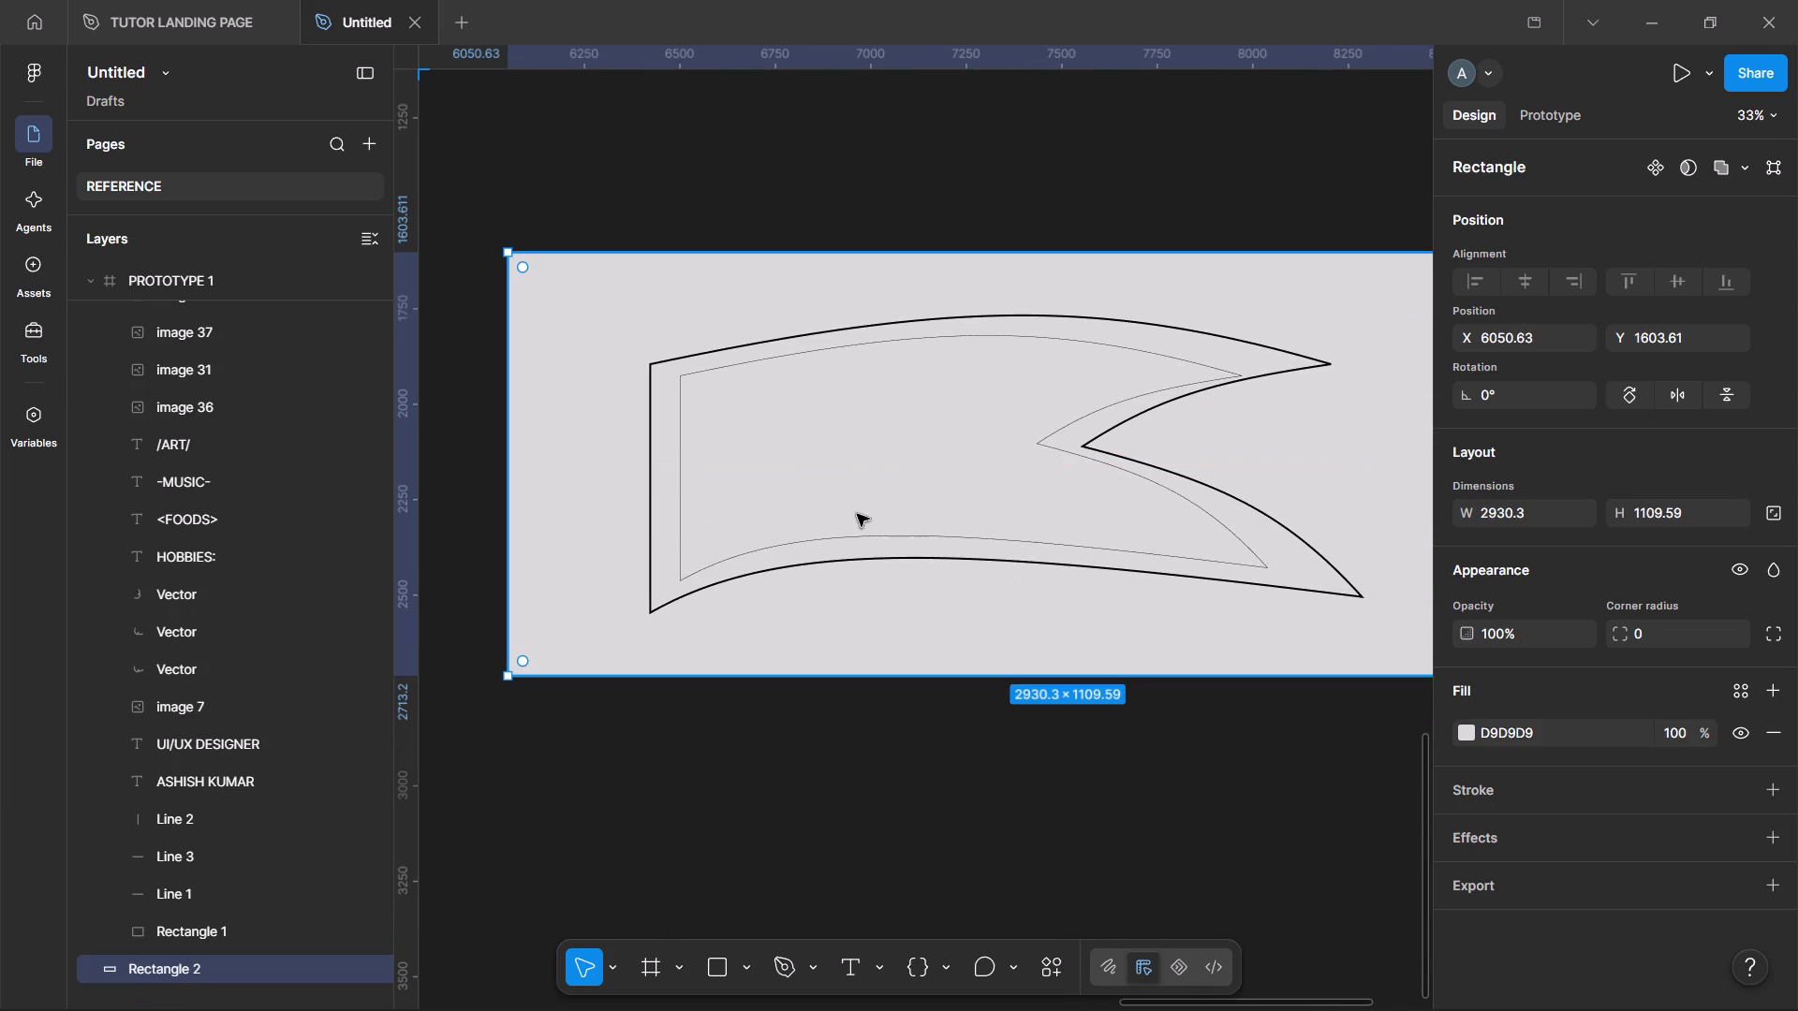
# Set the inner shape's stroke weight to 3.
pyautogui.click(837, 534)
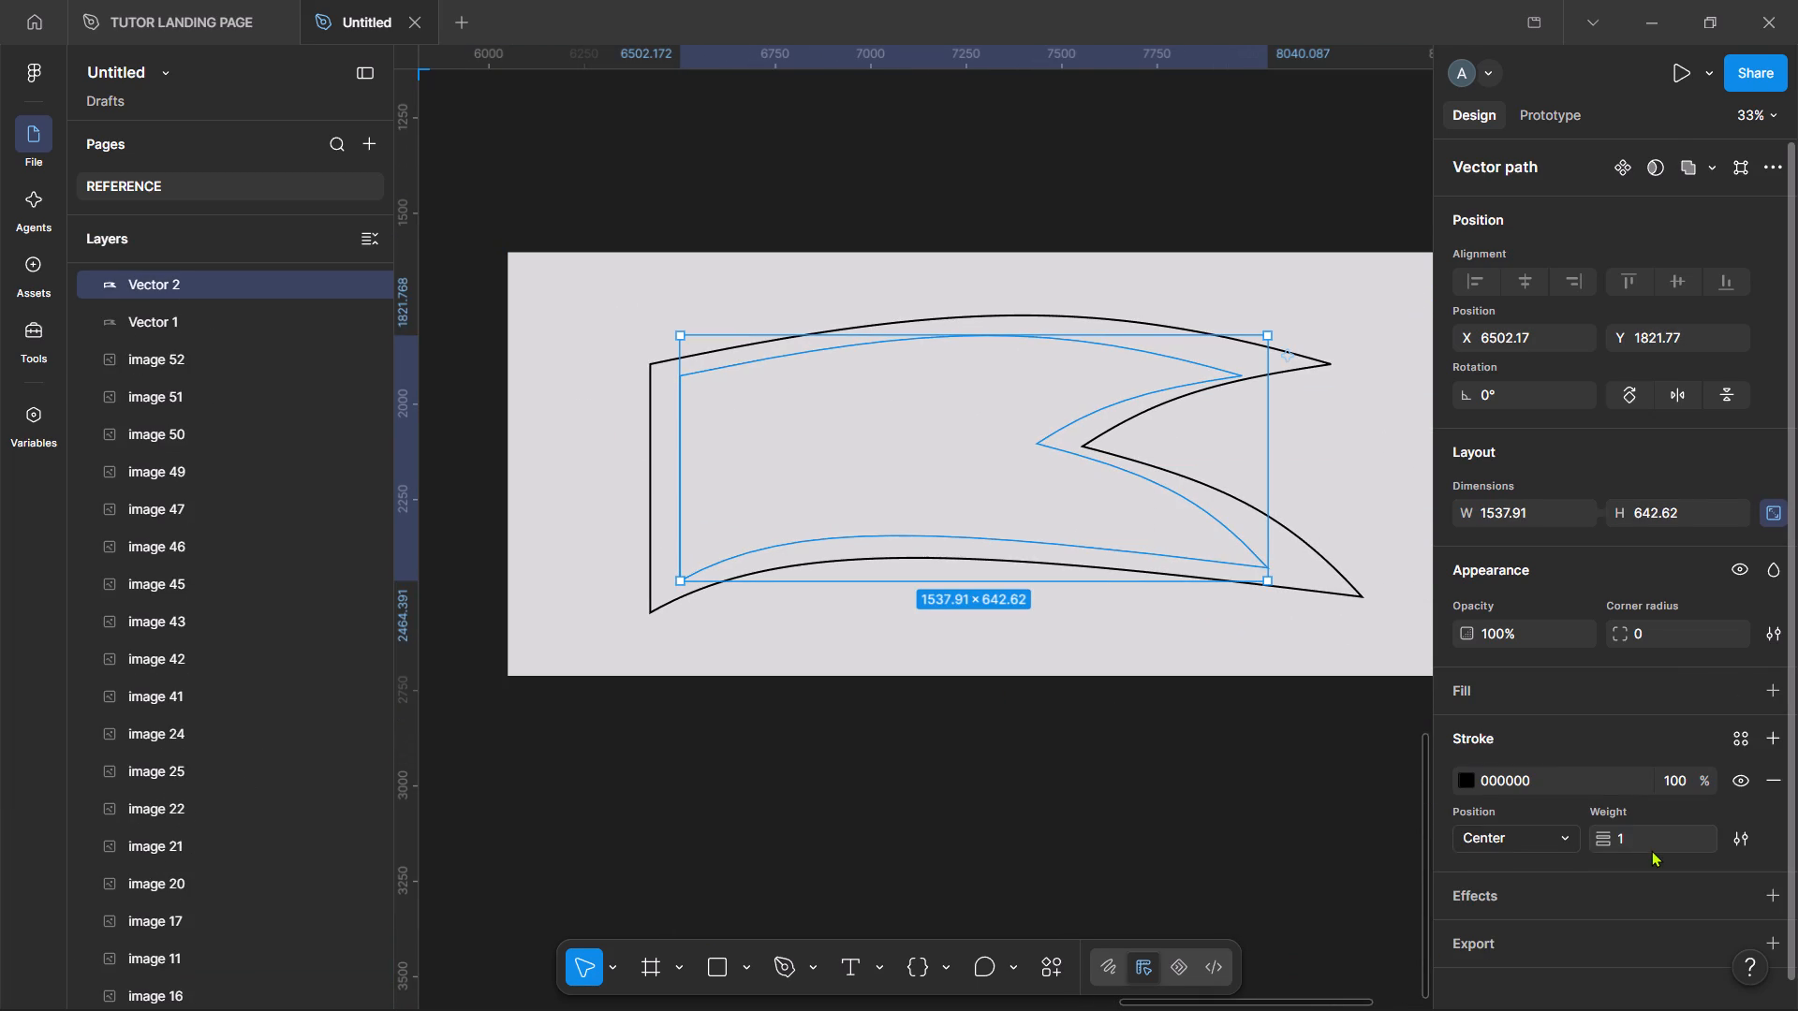
pyautogui.click(1651, 850)
pyautogui.press('3')
pyautogui.press('Return')
# Change the inner shape's stroke style to dashed with a dash length of 12.
pyautogui.click(1773, 827)
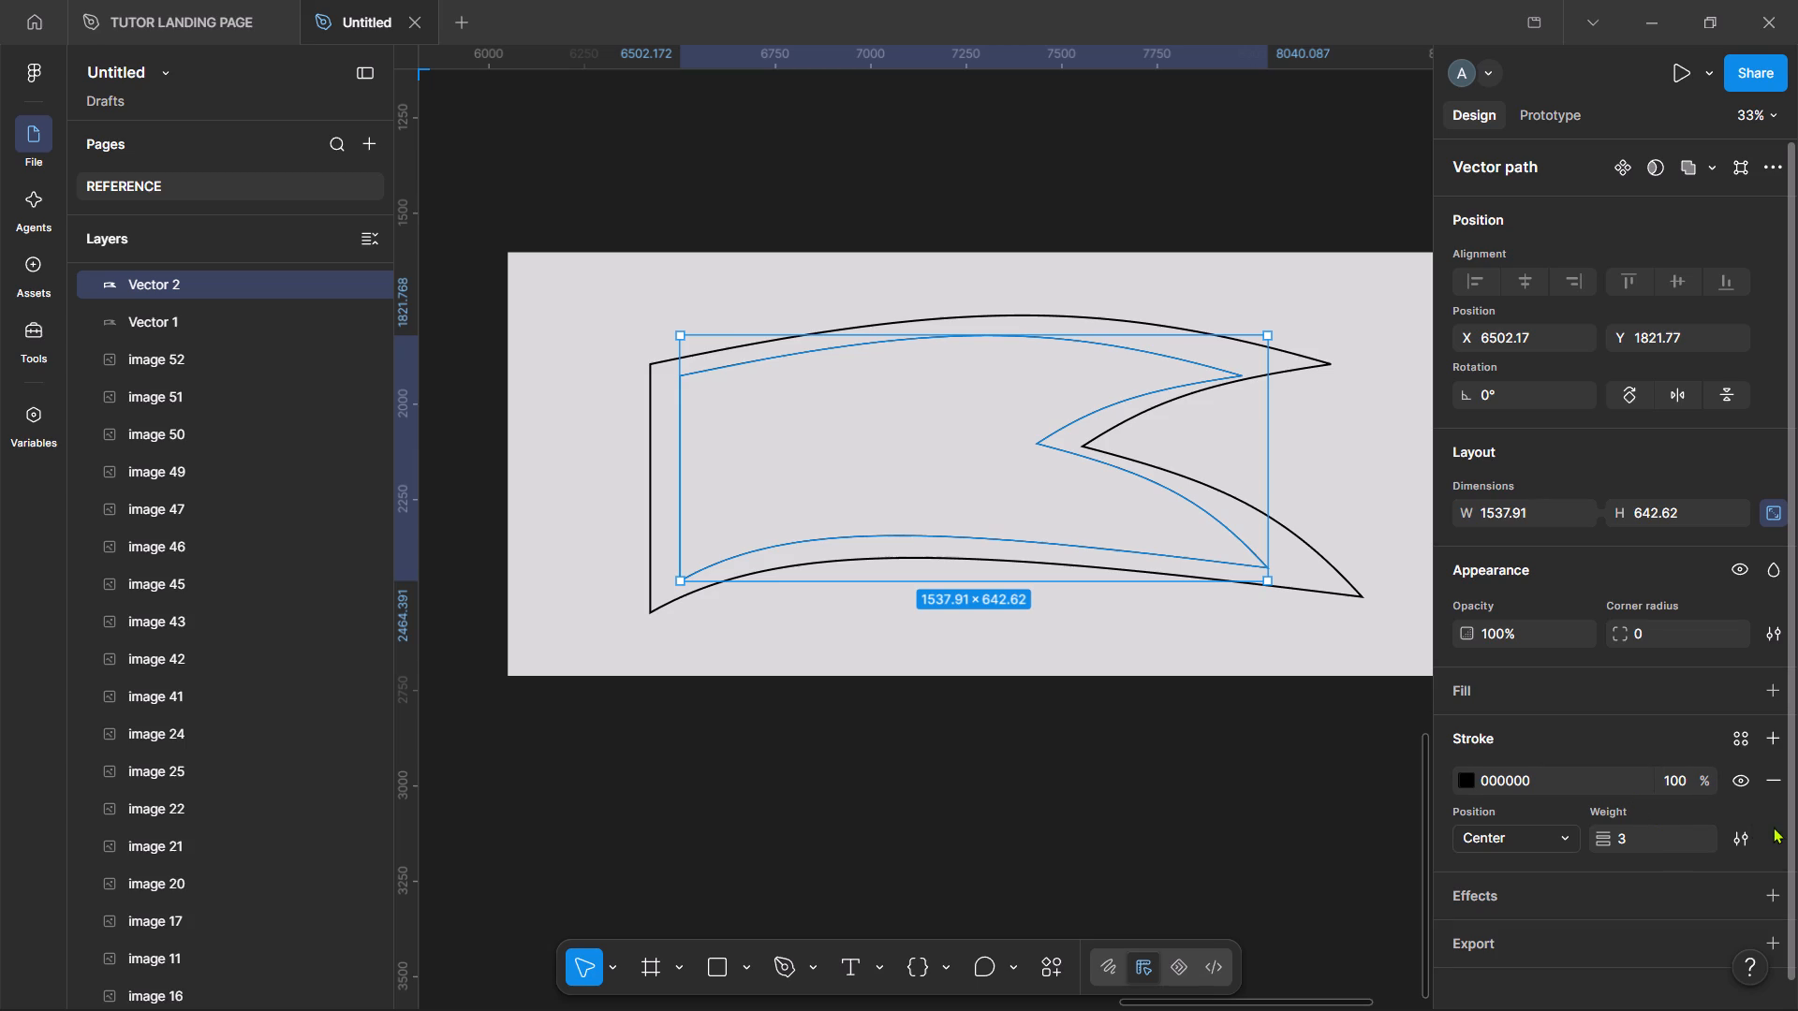
pyautogui.click(1742, 835)
pyautogui.click(1374, 835)
pyautogui.click(1337, 865)
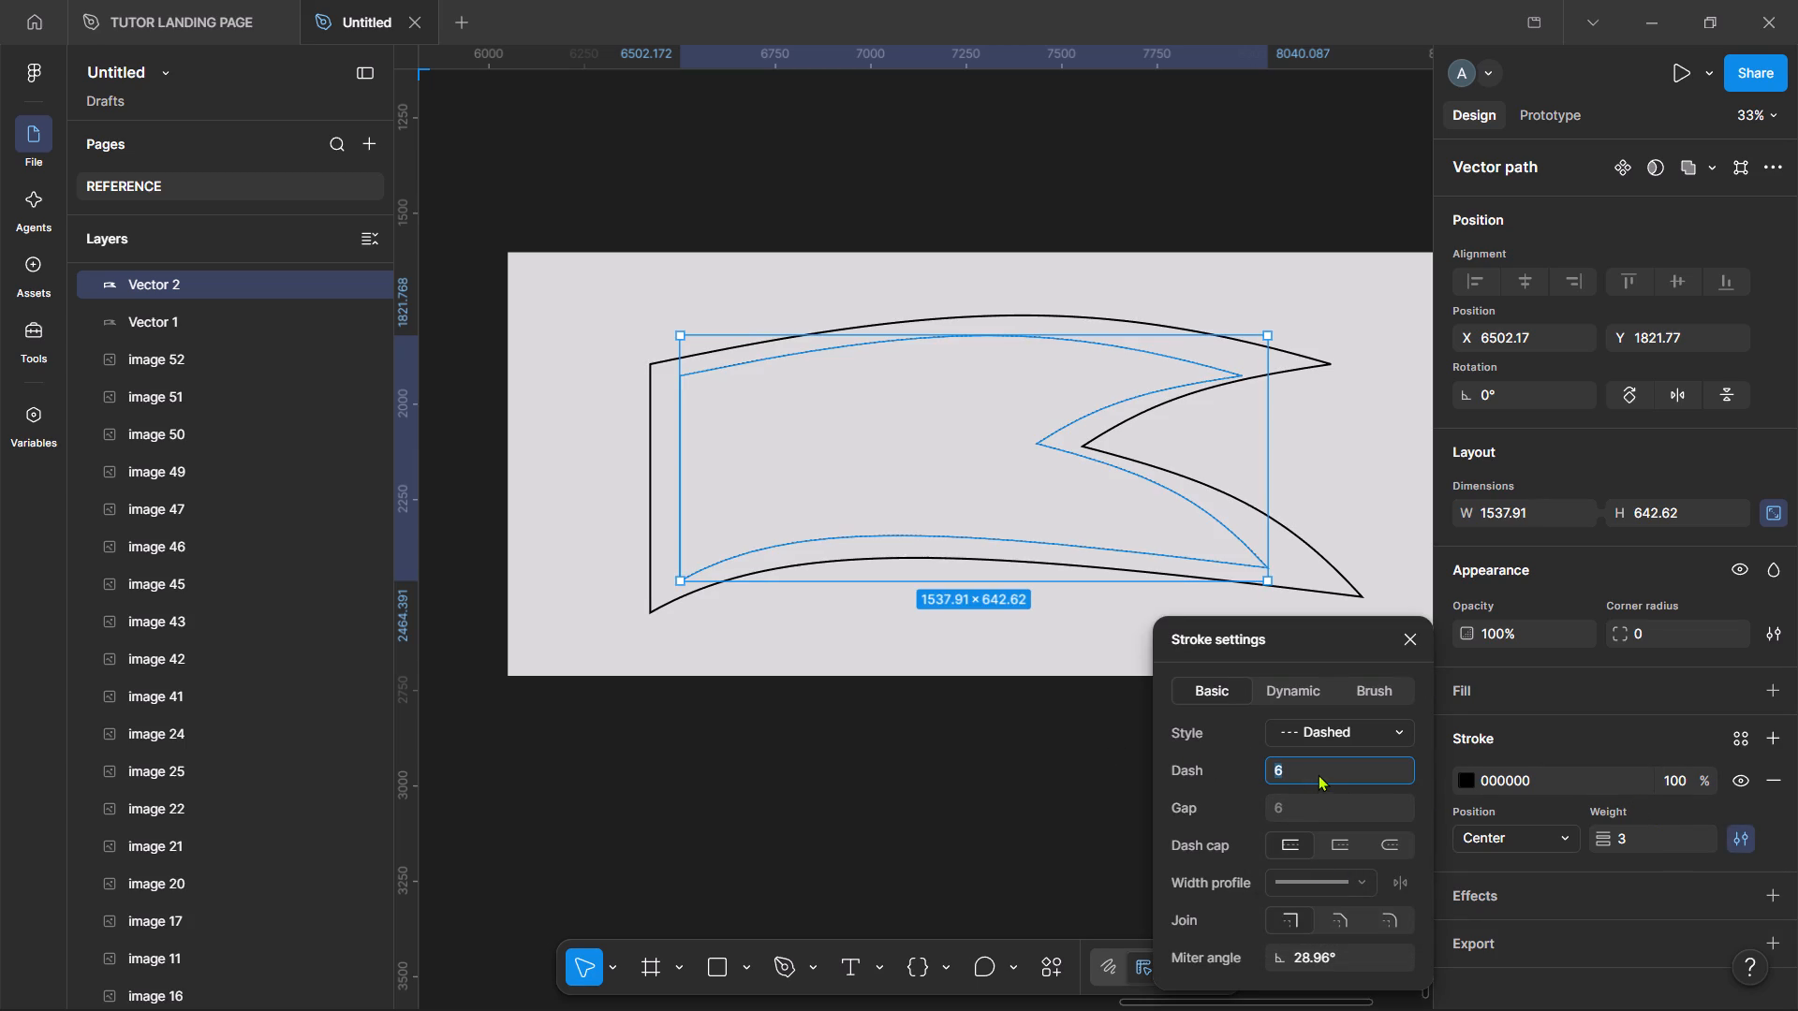
pyautogui.write('12')
pyautogui.press('Return')
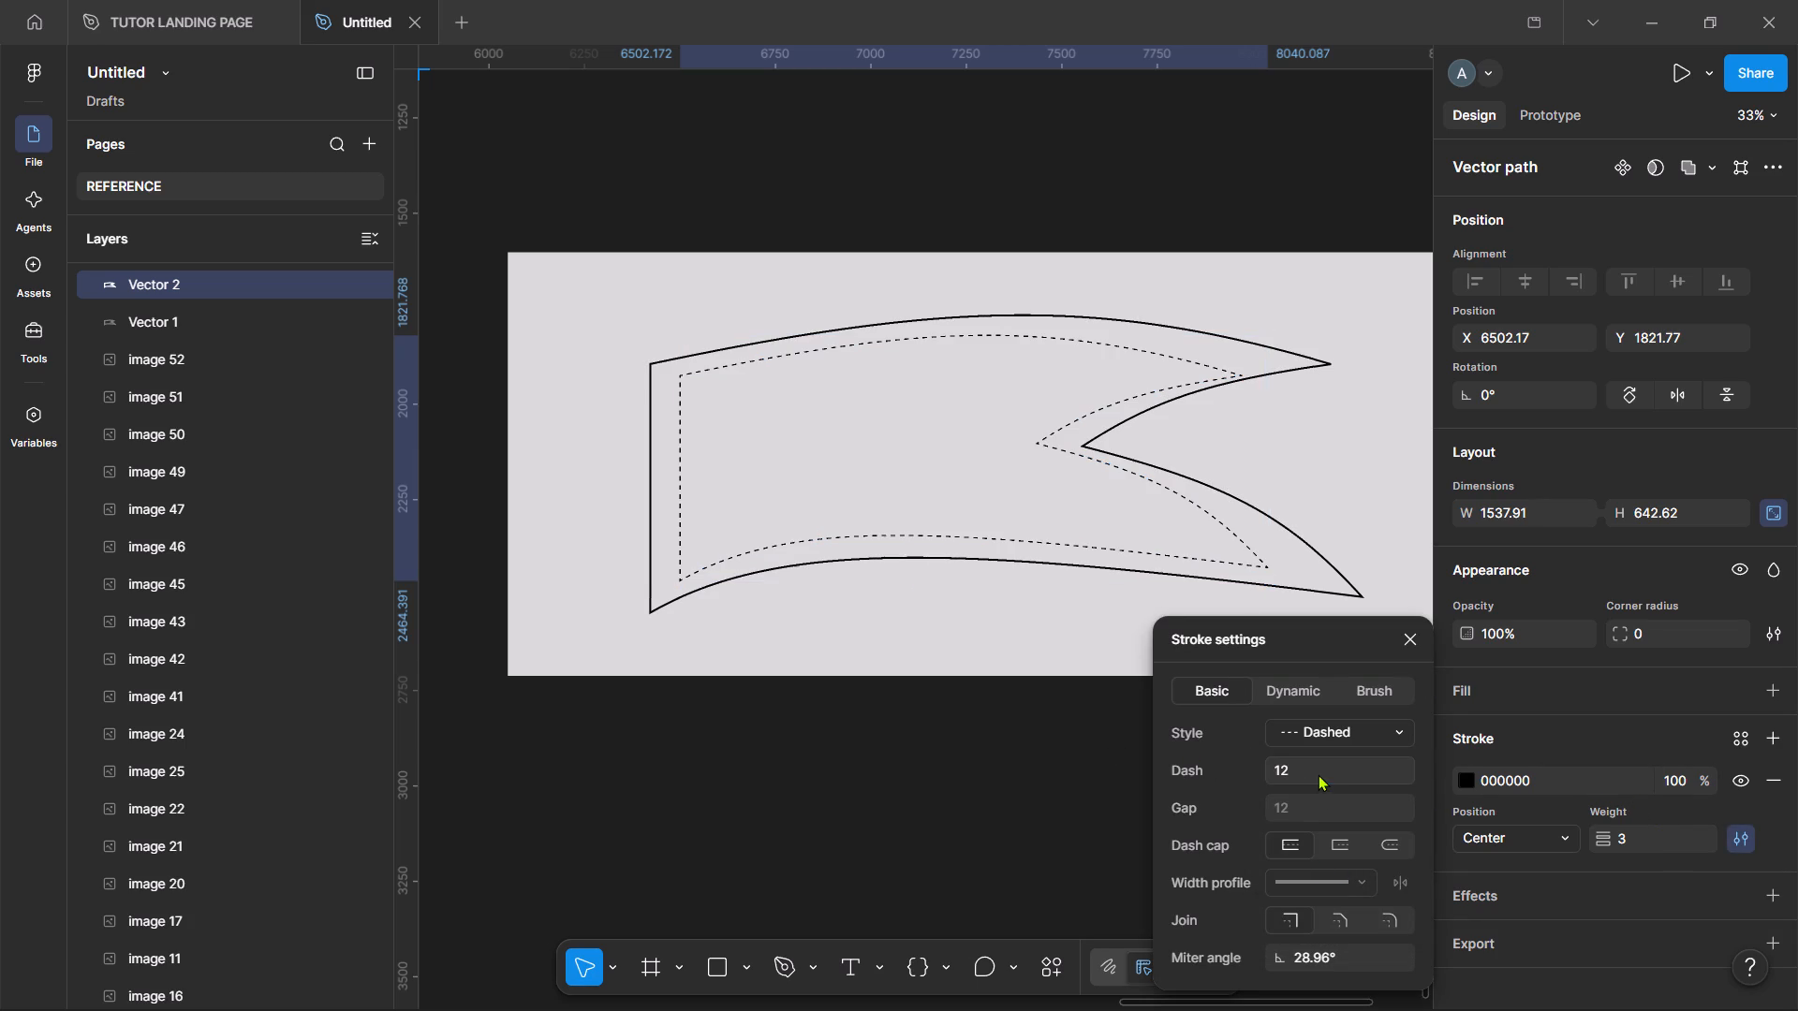
# Set the inner shape's dash length to 24.
pyautogui.click(1311, 778)
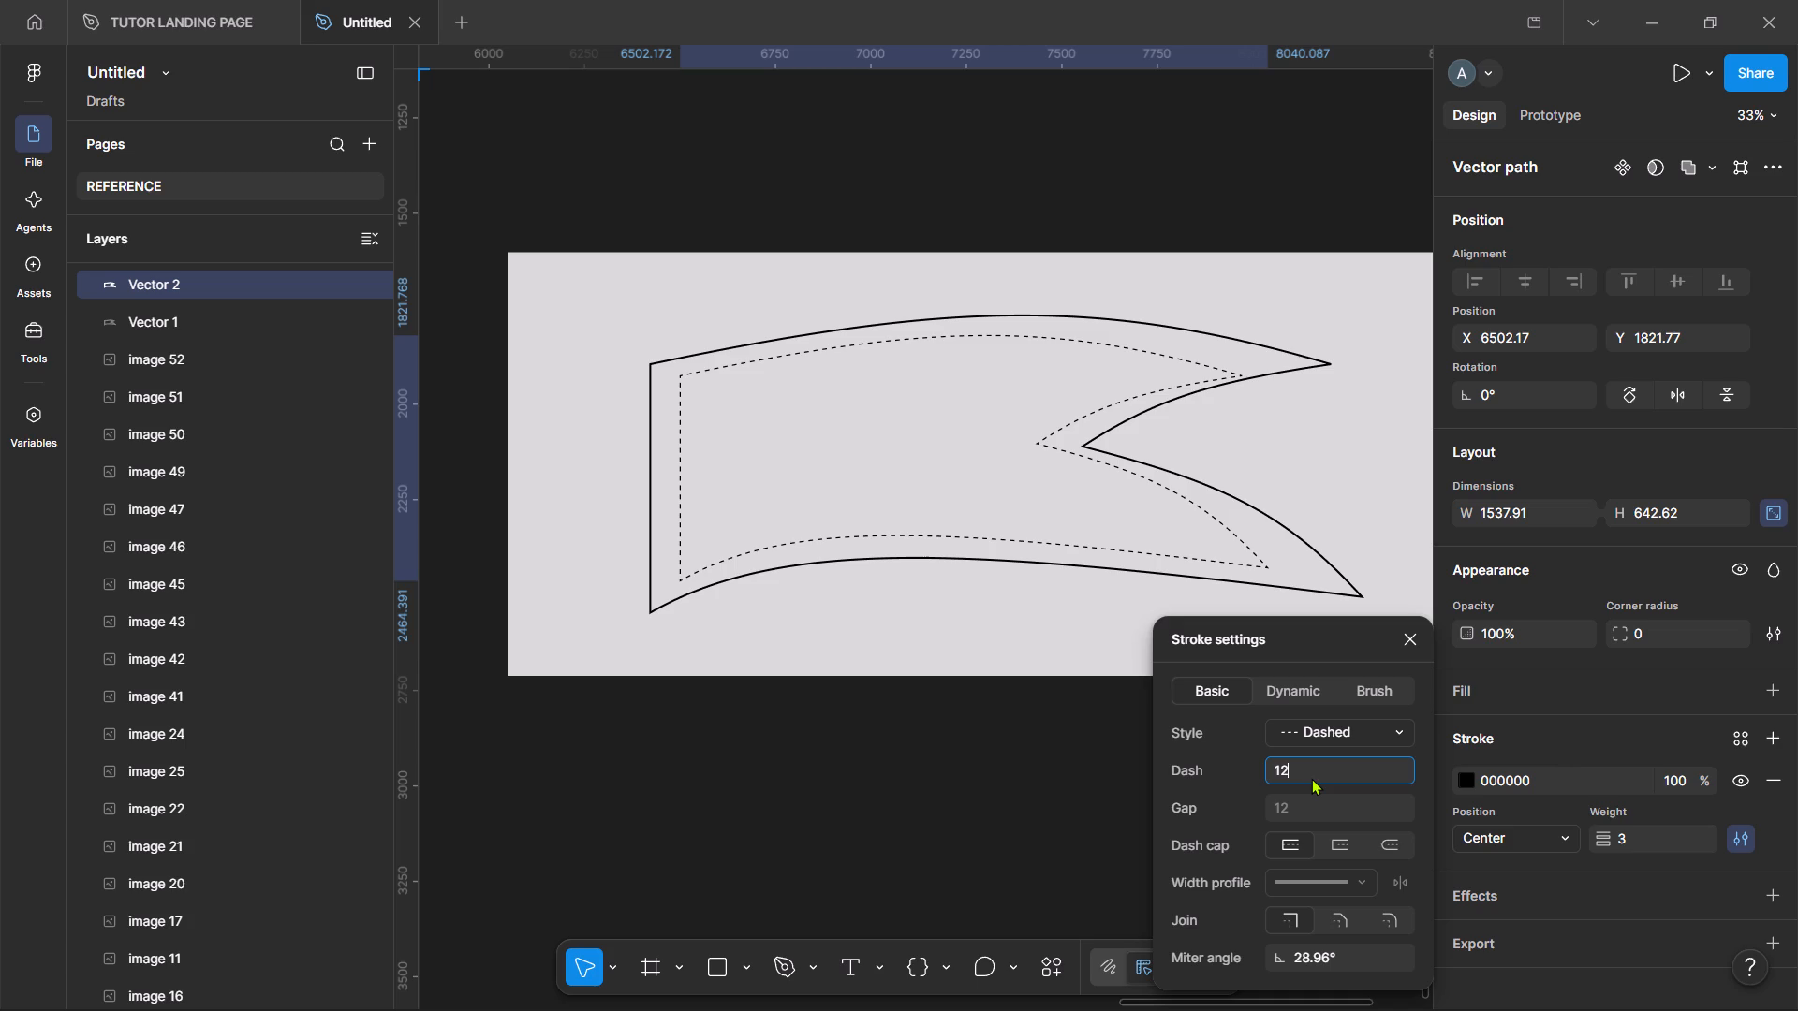
pyautogui.write('24')
pyautogui.hotkey('shift', 'Return')
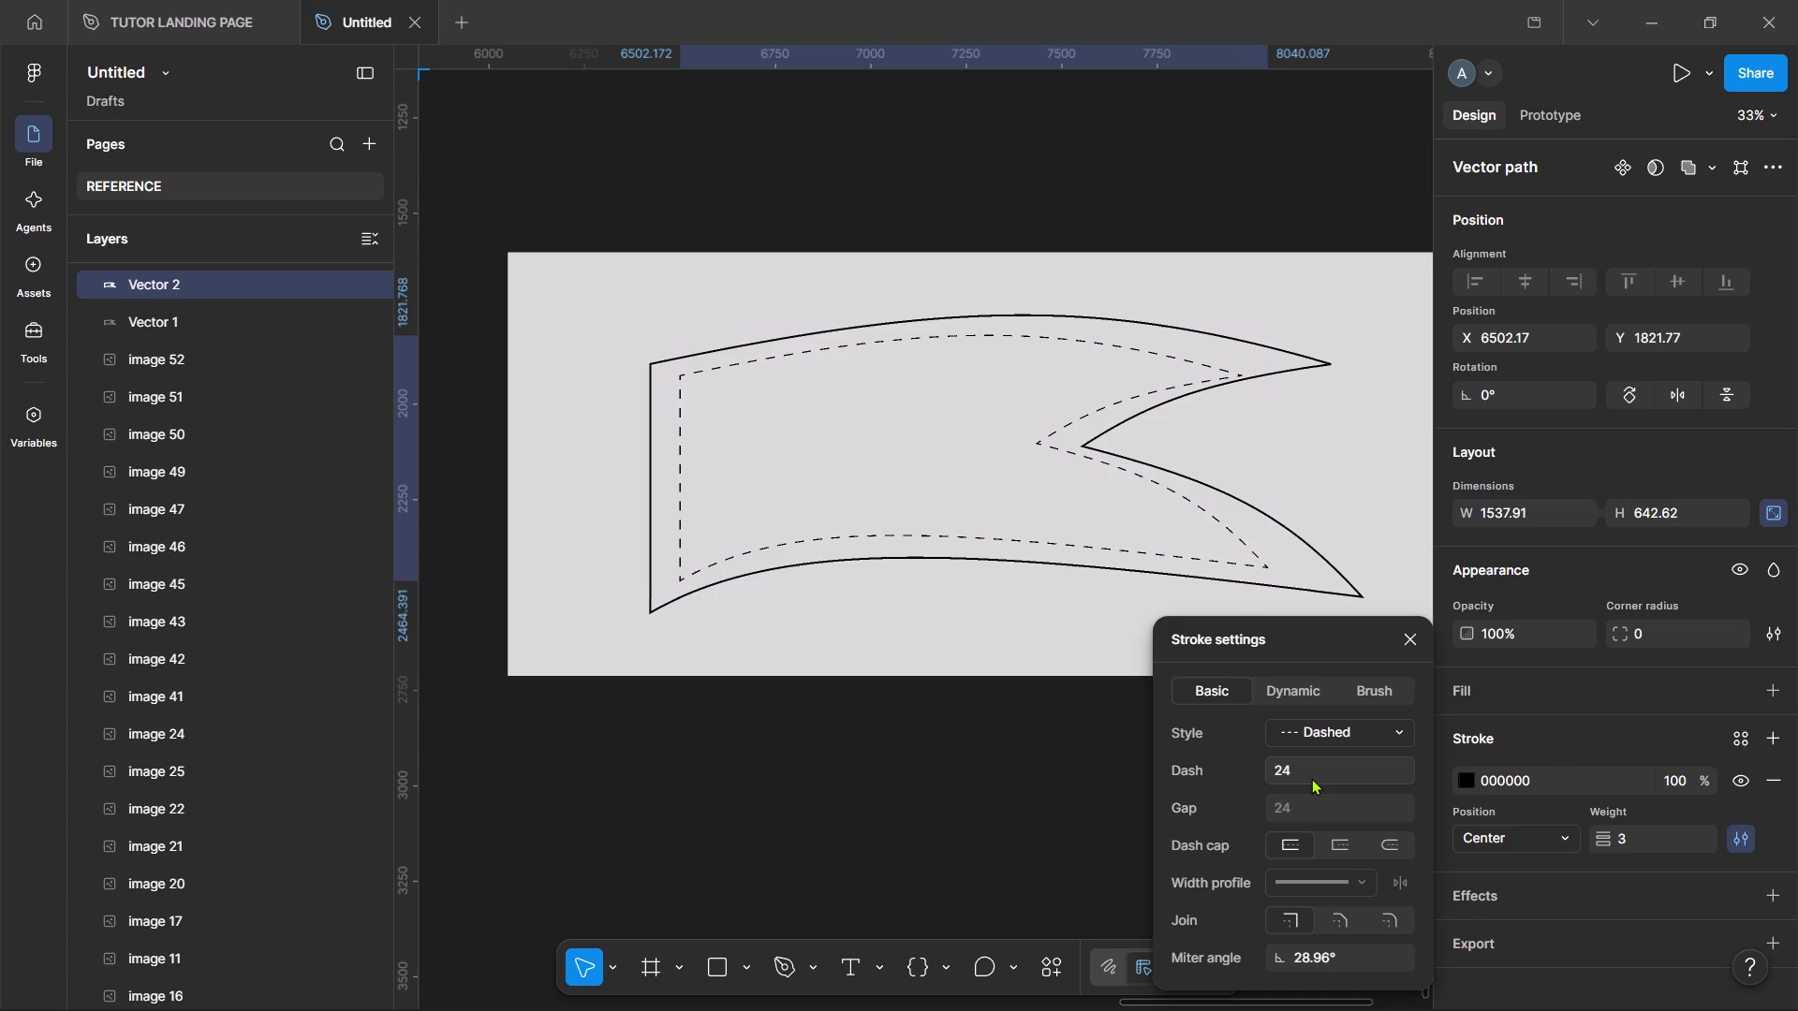
pyautogui.click(926, 747)
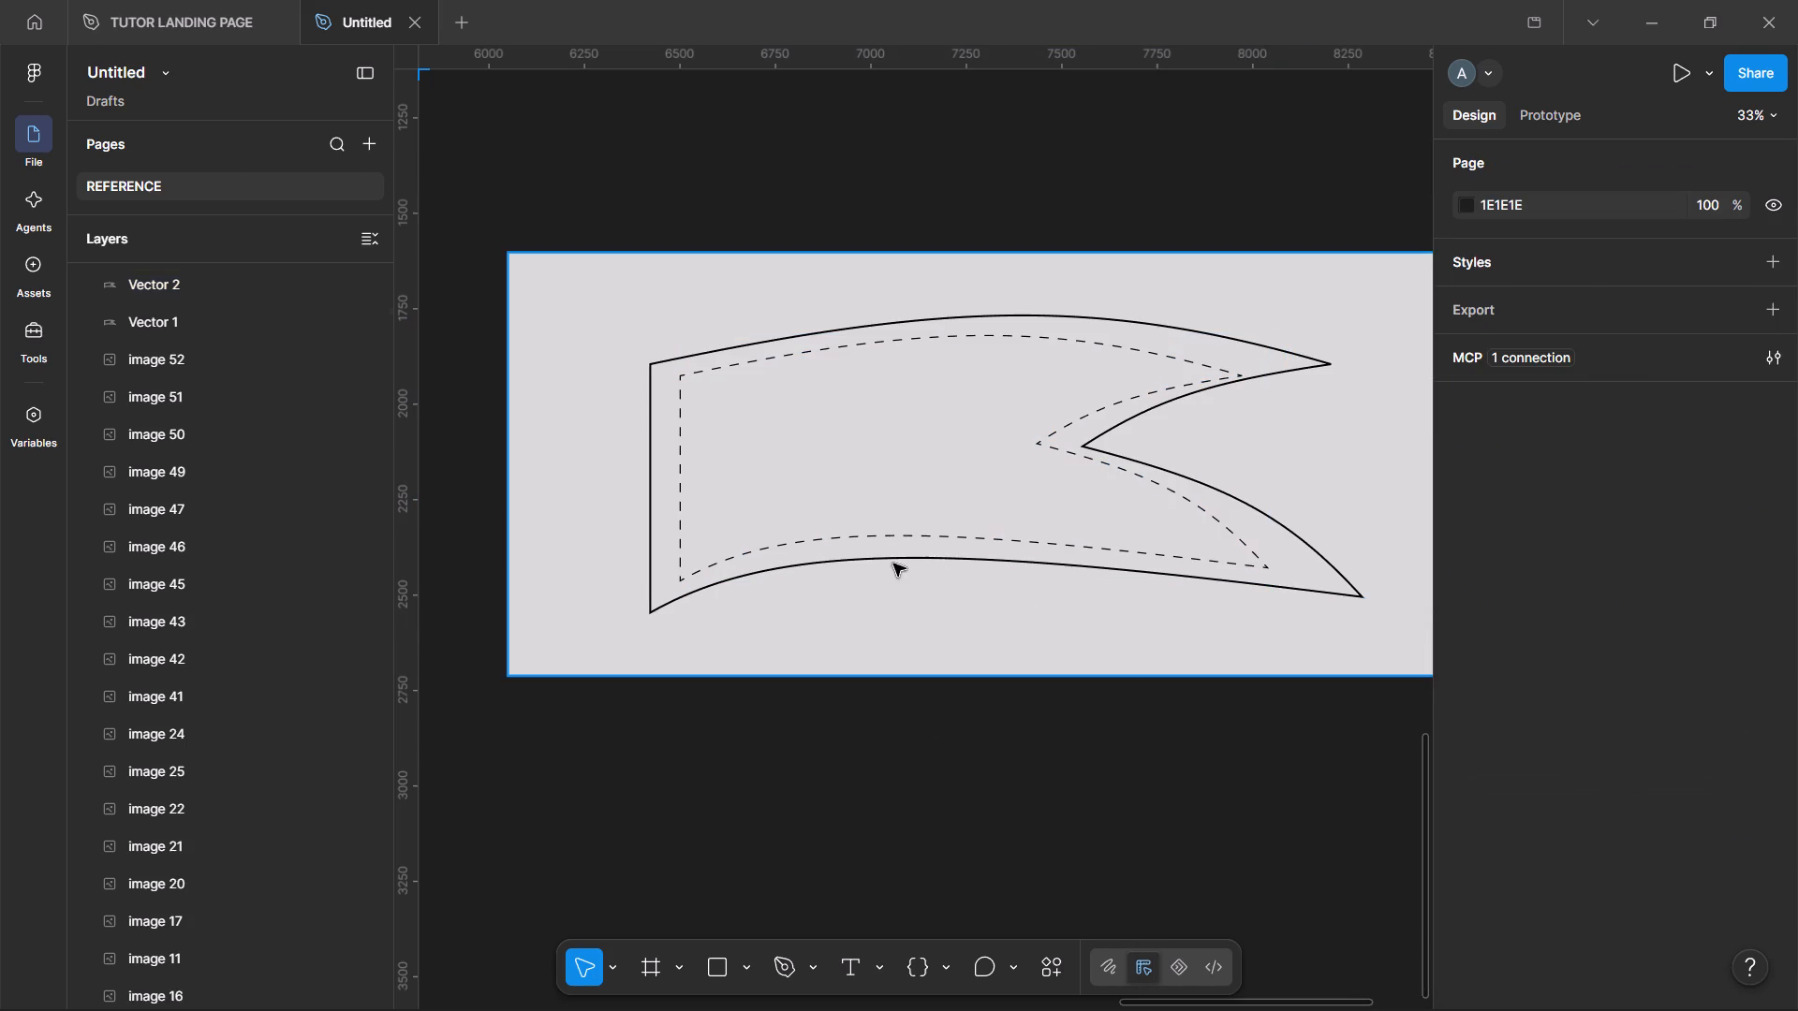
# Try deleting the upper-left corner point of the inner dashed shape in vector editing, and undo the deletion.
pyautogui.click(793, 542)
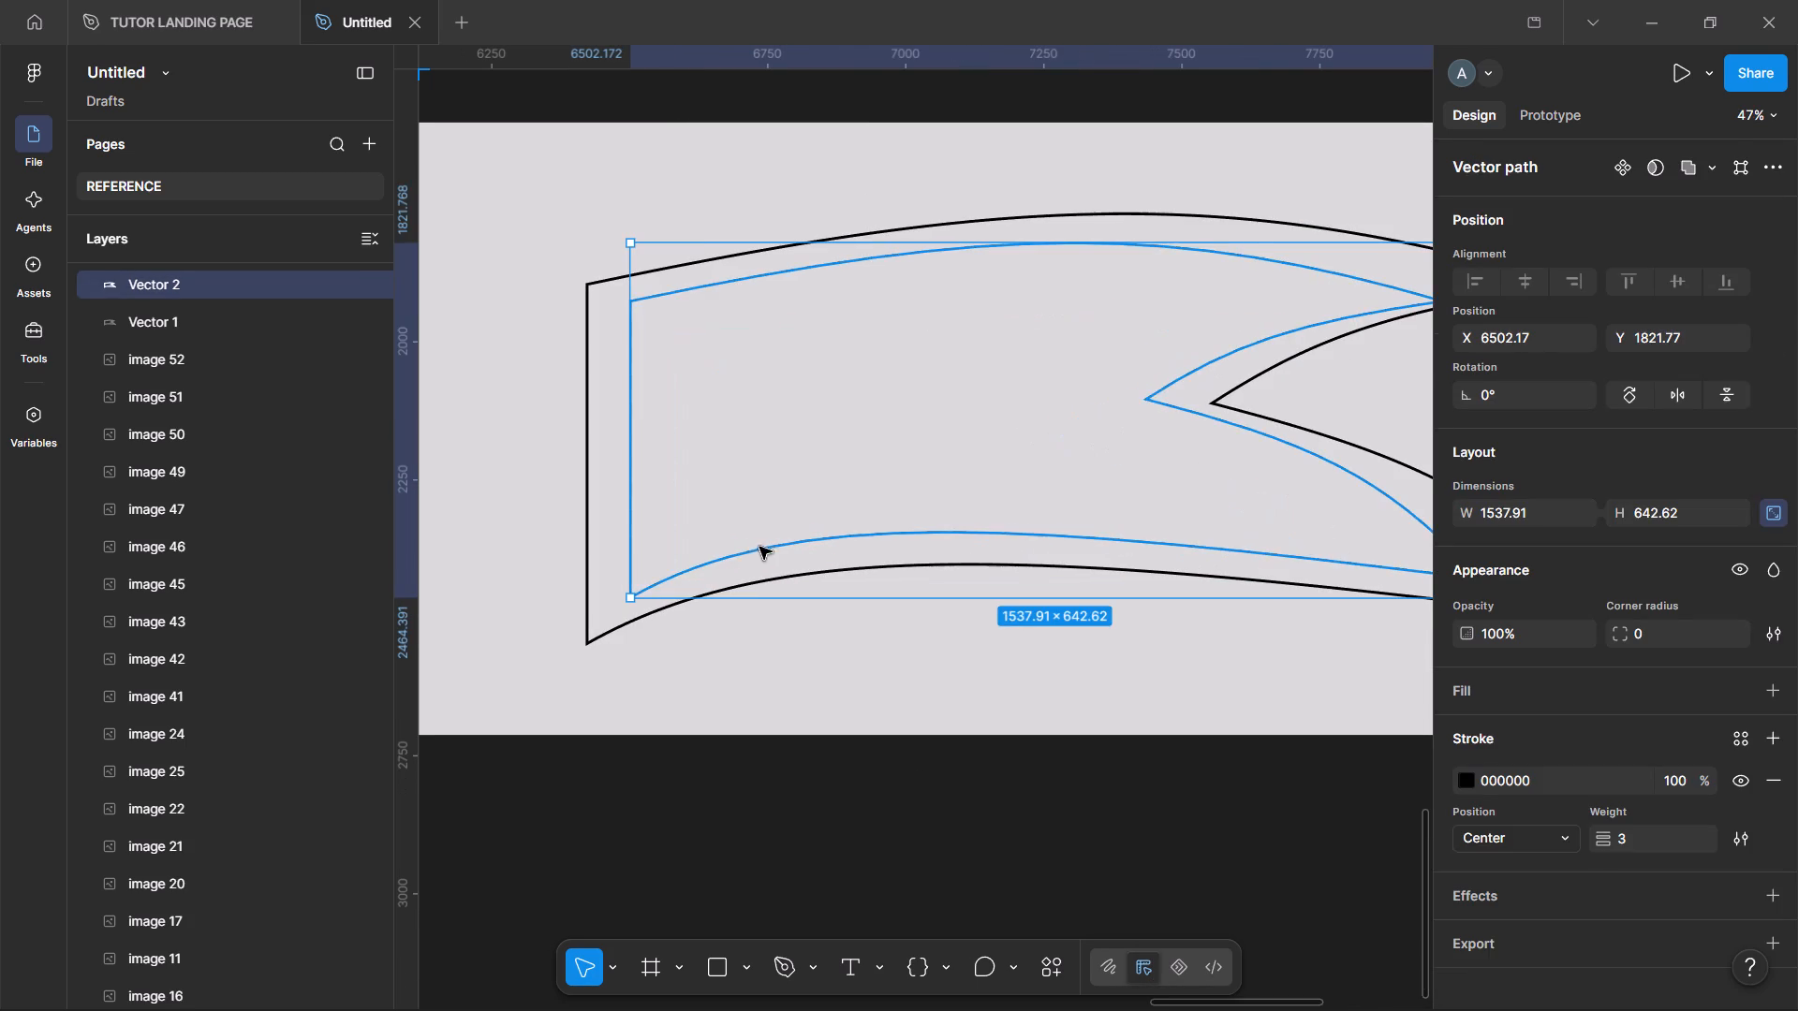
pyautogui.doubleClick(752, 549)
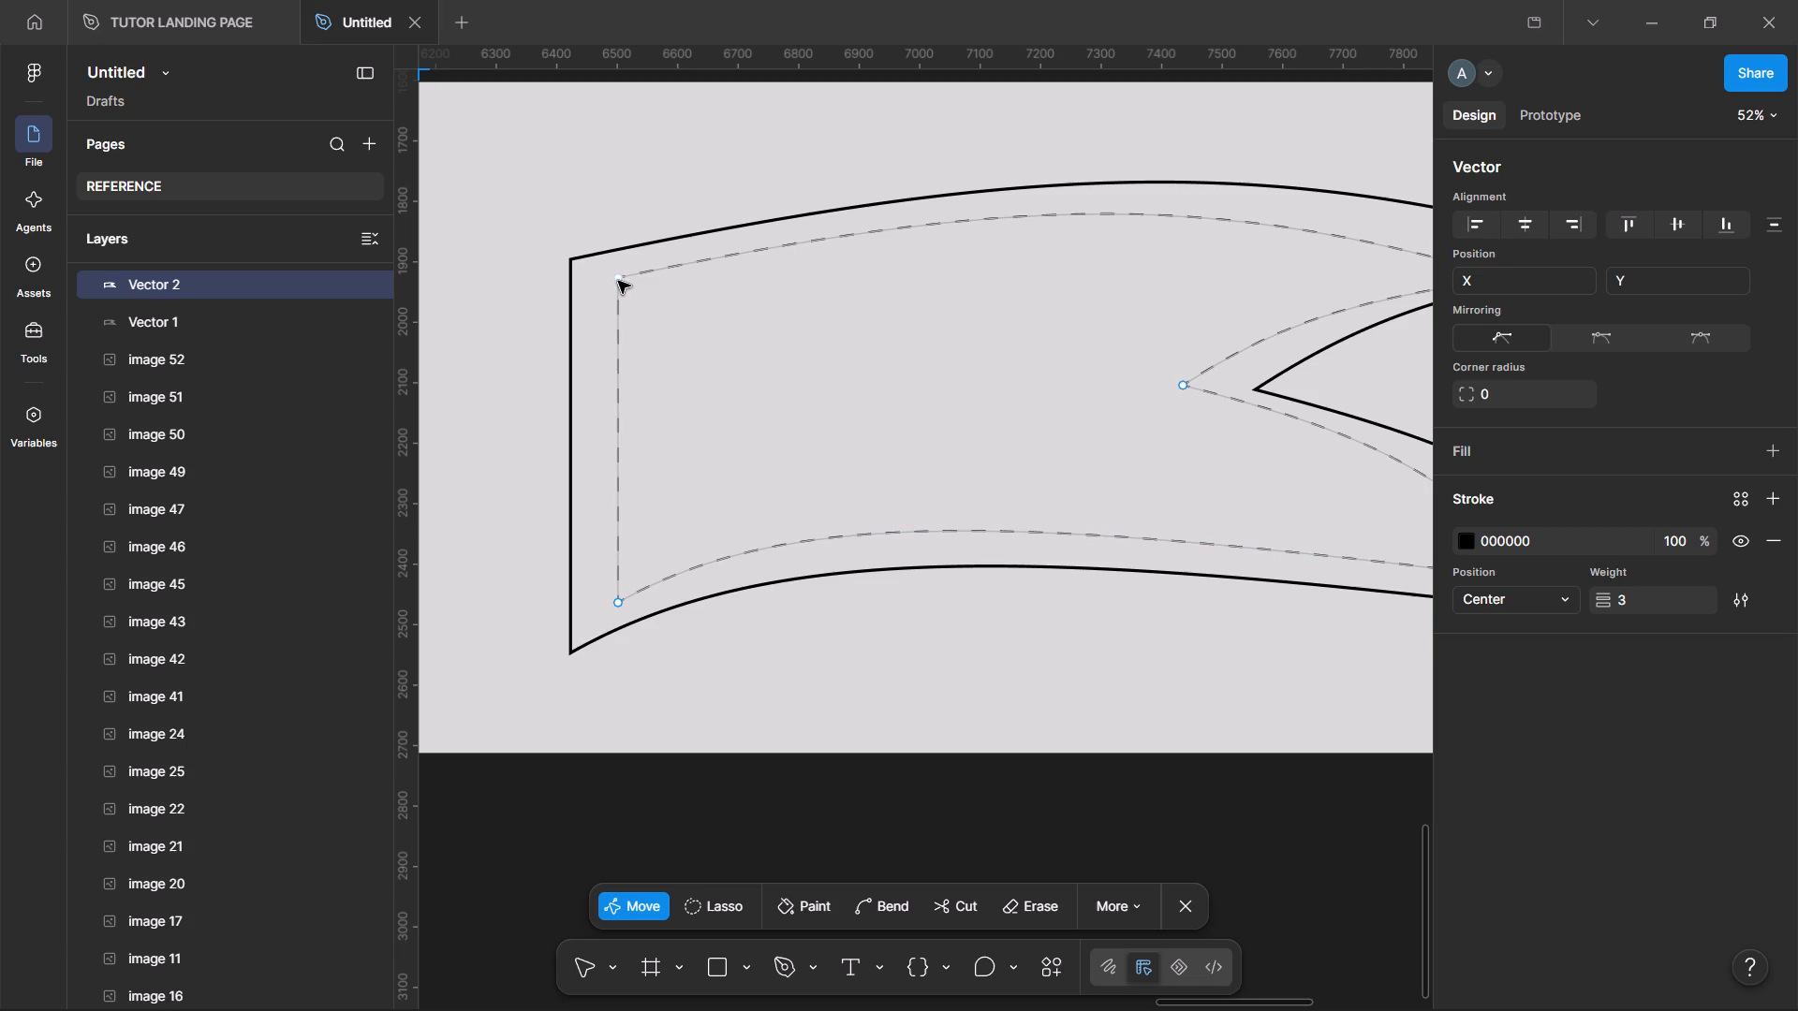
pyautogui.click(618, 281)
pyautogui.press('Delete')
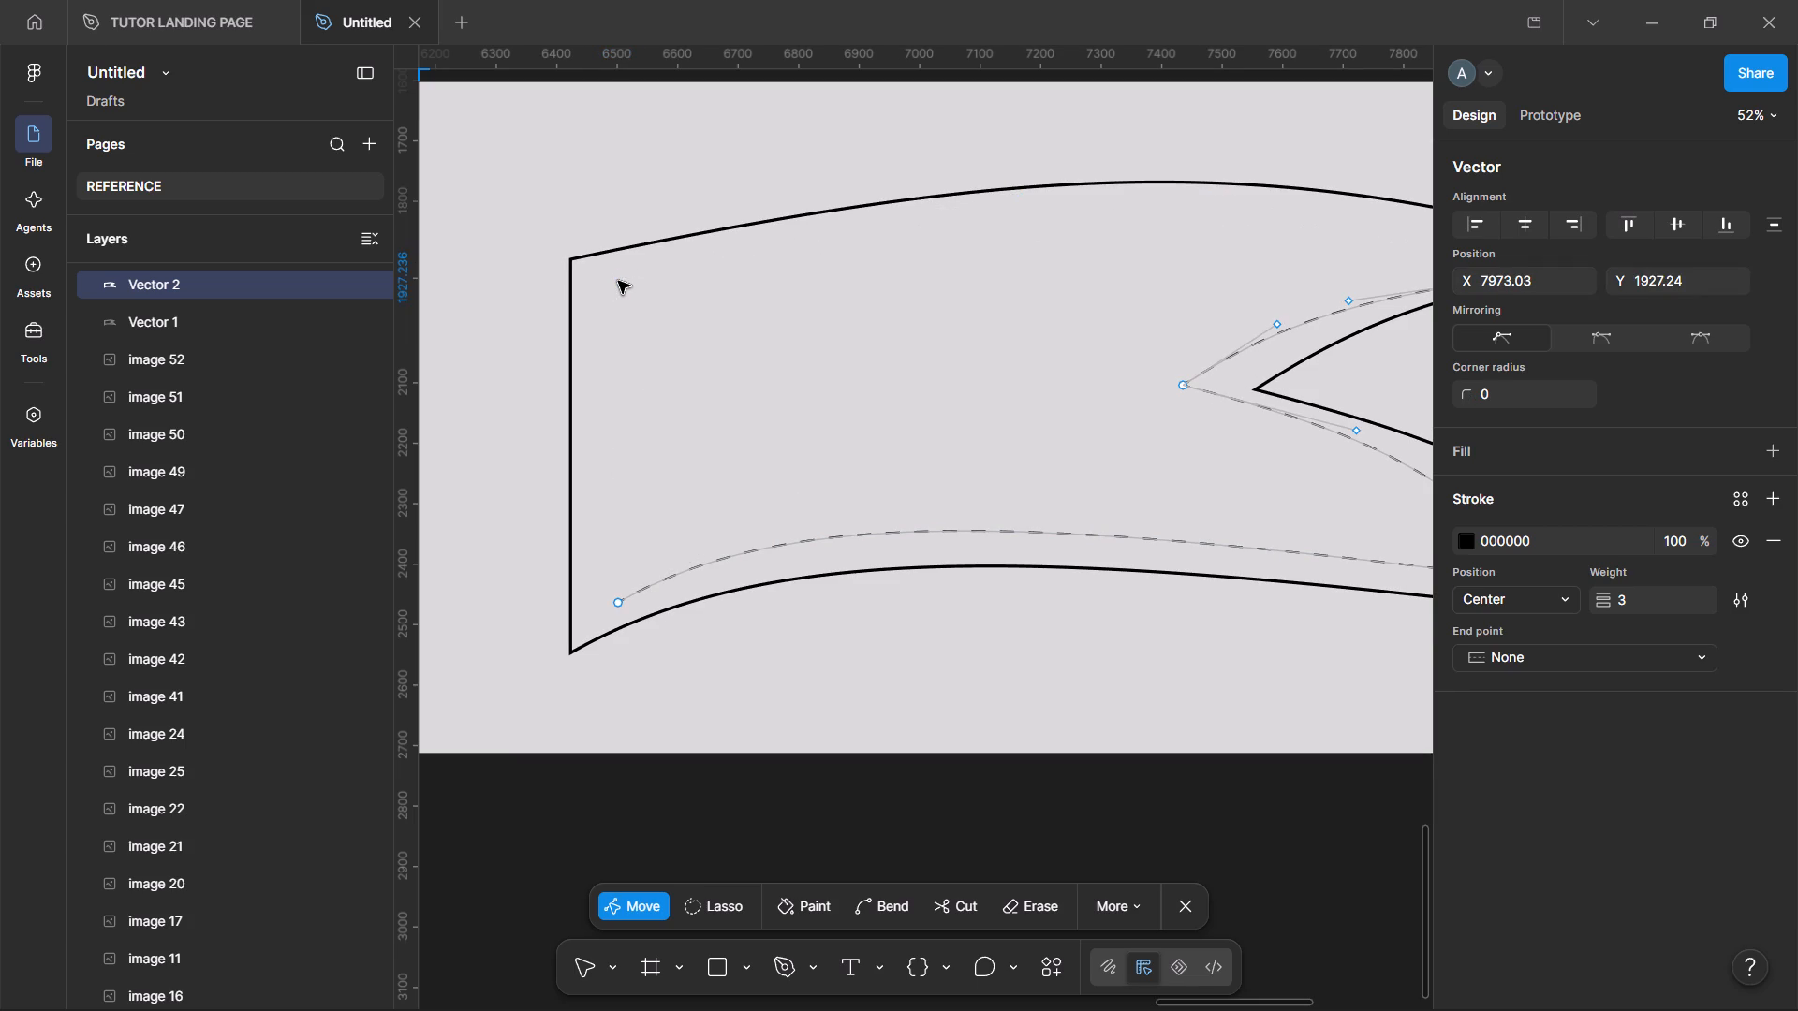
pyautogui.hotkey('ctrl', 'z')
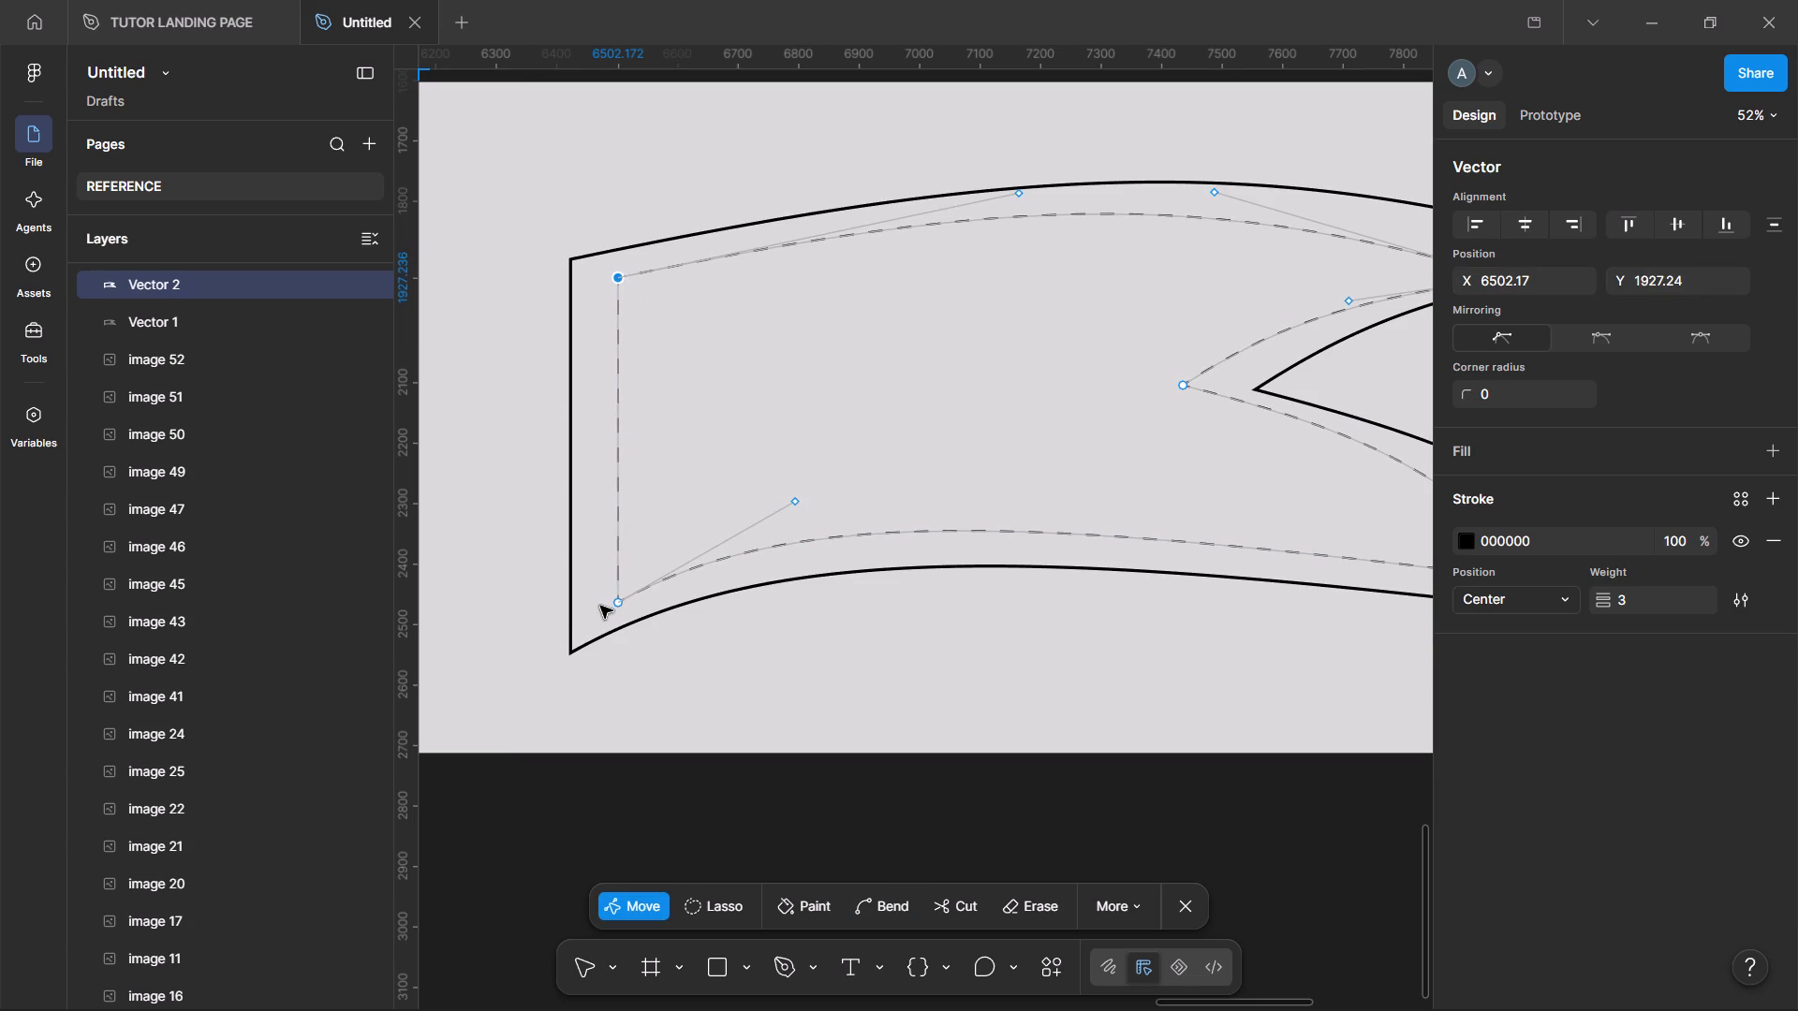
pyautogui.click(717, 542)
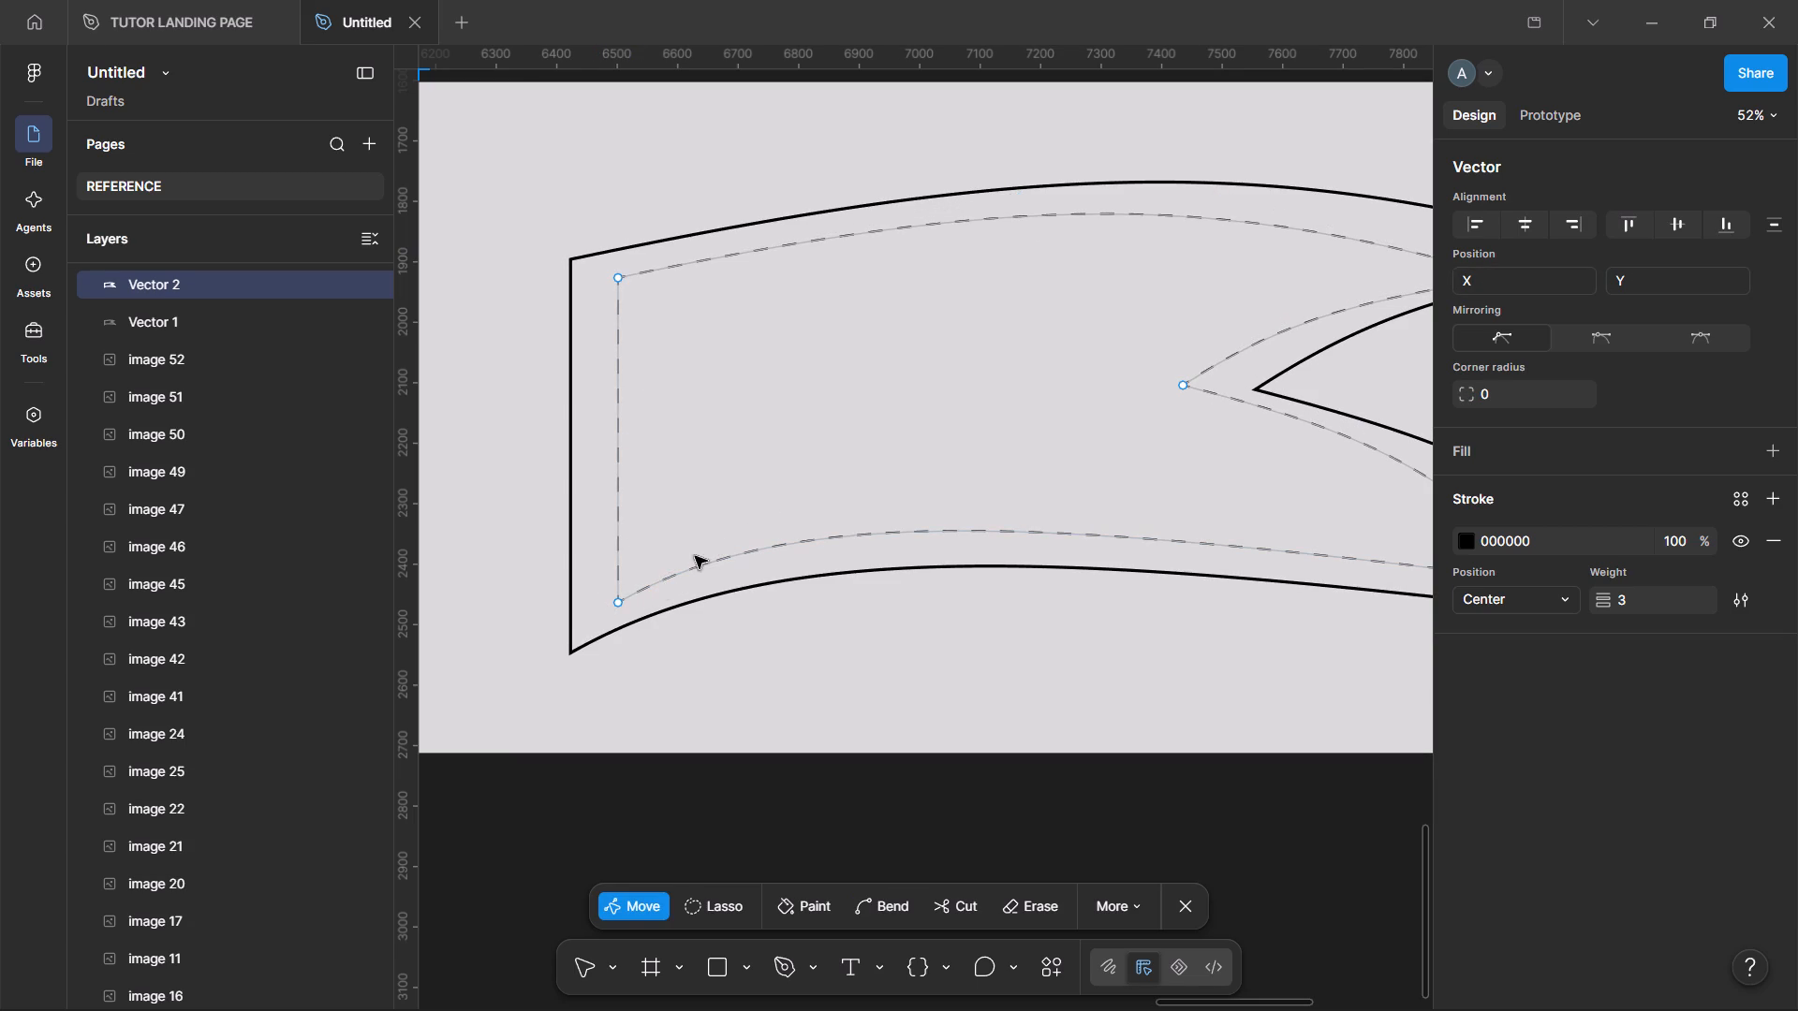
# Delete the lower-left corner point of the inner dashed shape to open its path.
pyautogui.click(620, 605)
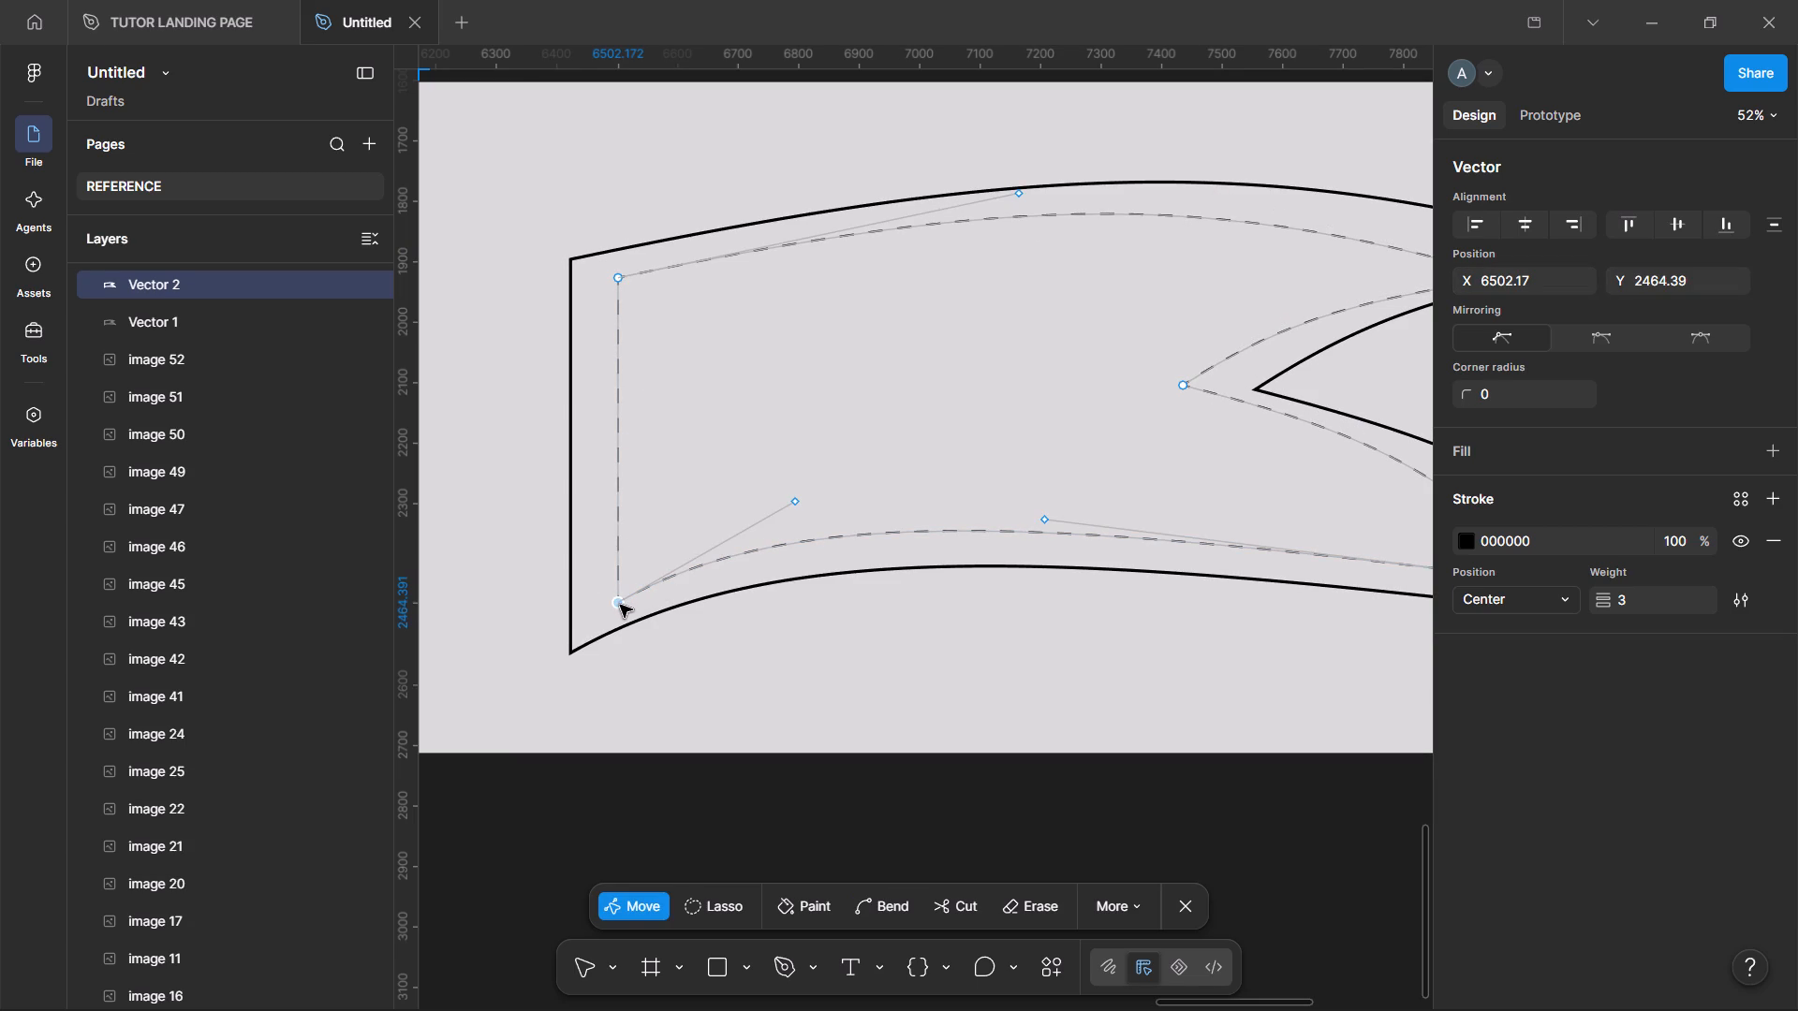
pyautogui.click(620, 605)
pyautogui.press('Delete')
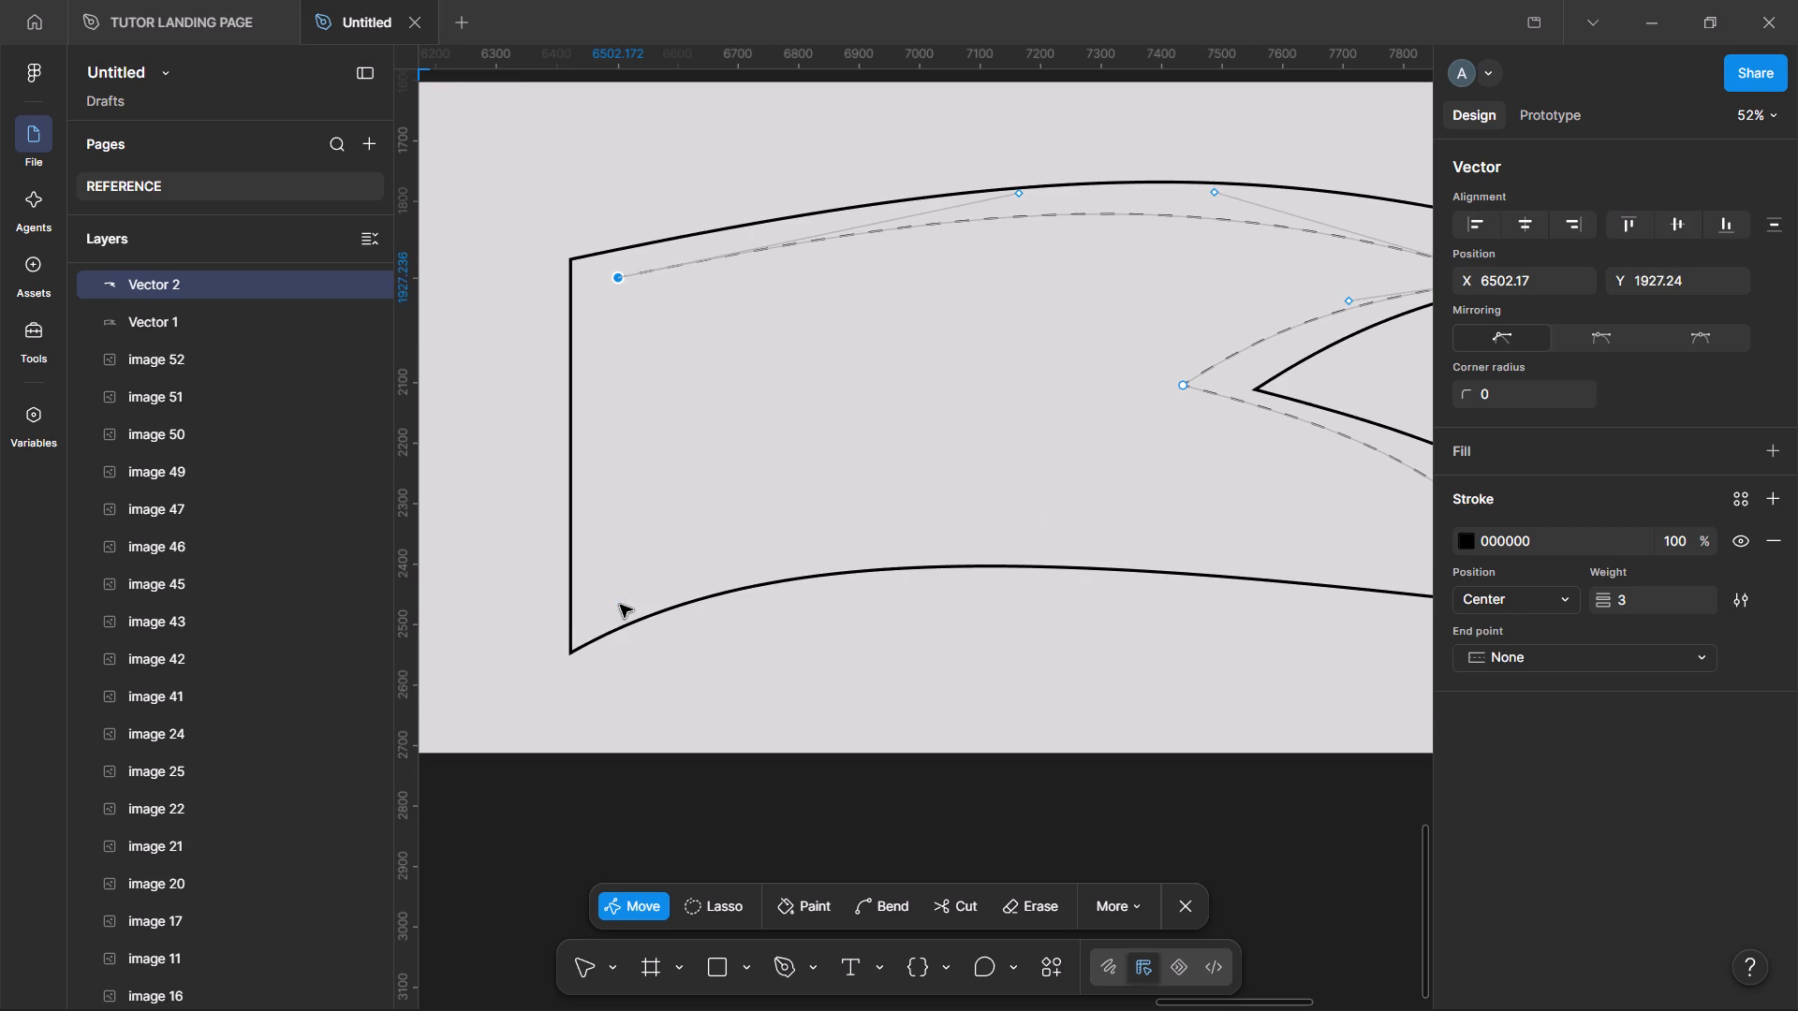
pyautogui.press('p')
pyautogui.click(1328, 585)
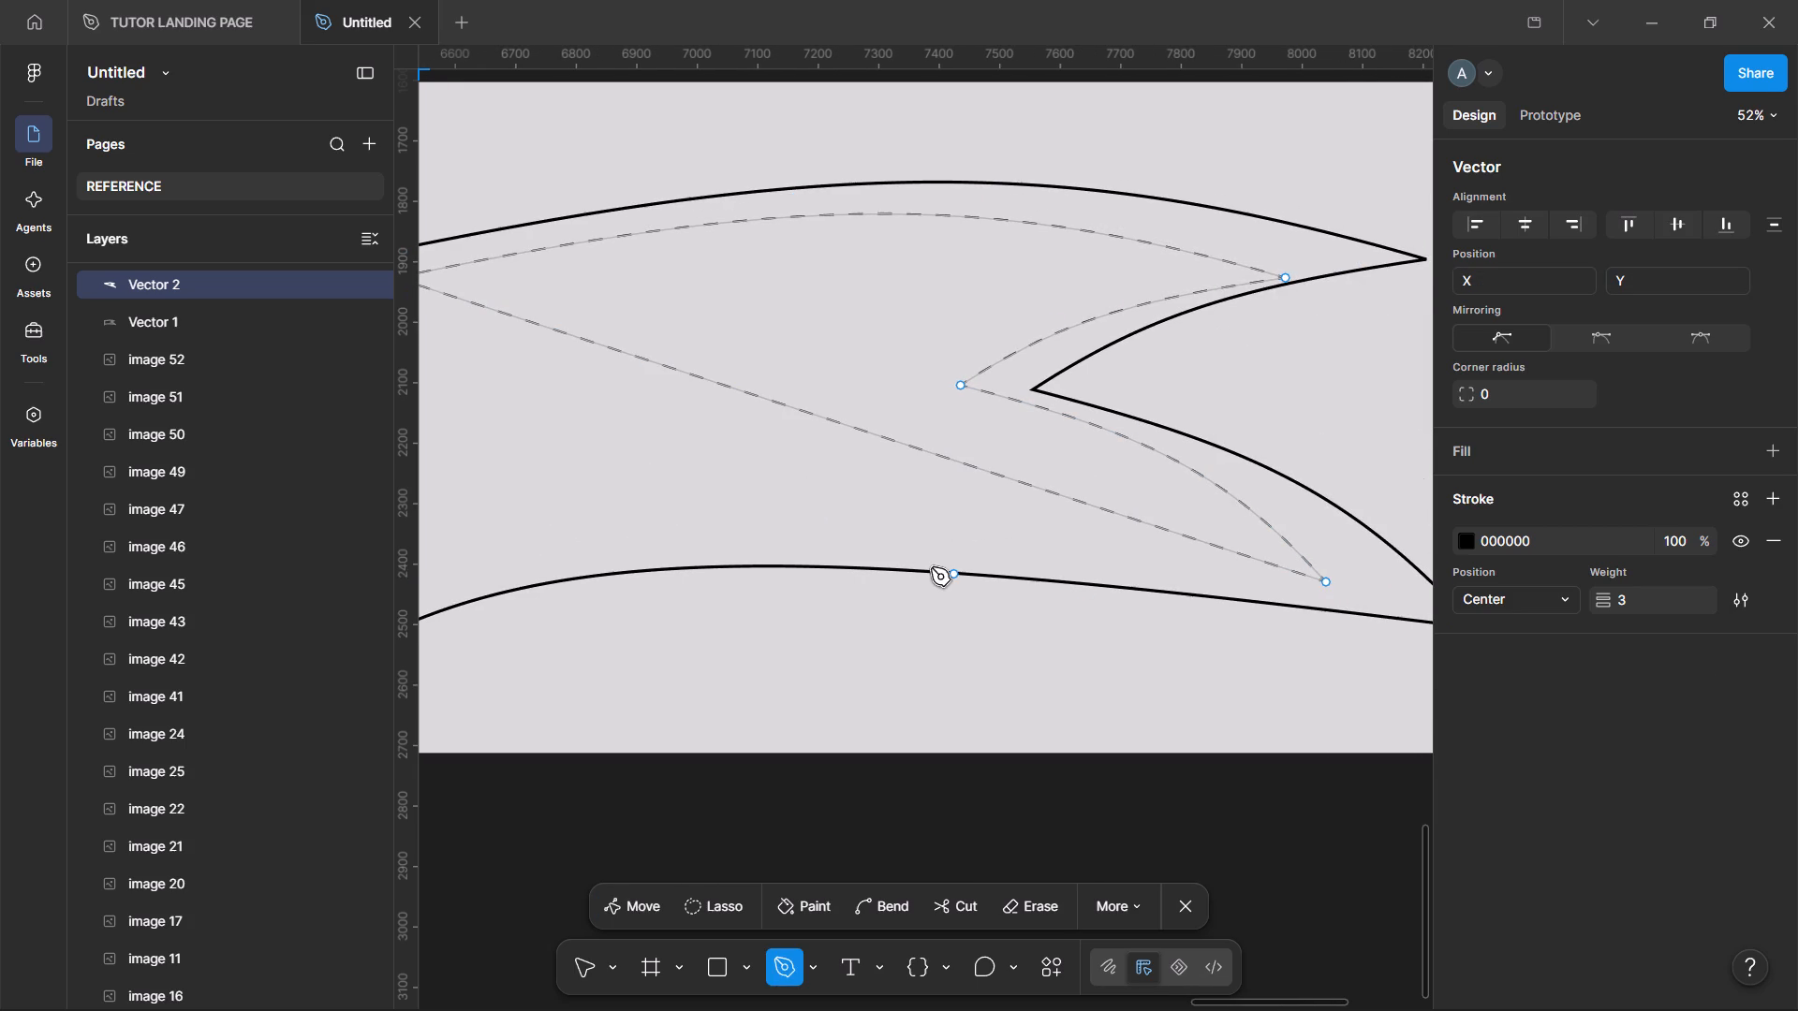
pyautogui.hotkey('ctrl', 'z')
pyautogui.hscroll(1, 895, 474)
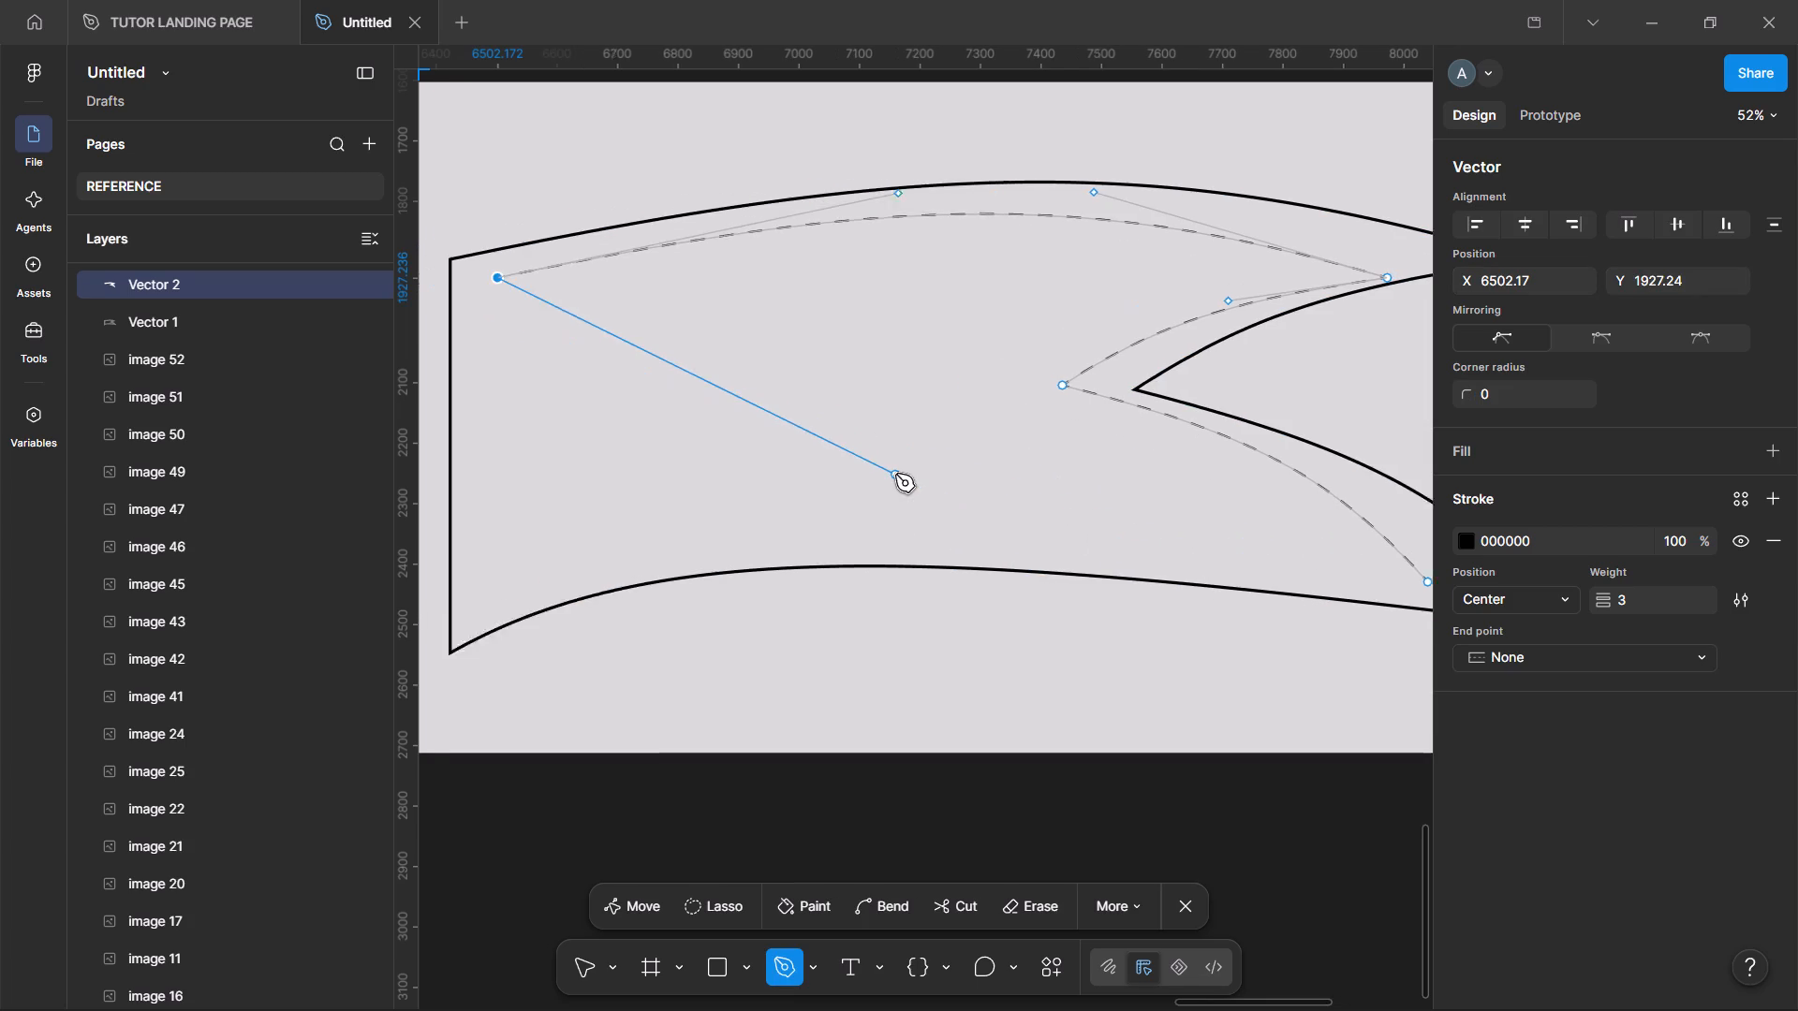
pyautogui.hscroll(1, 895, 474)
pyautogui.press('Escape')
# Redraw the inner shape's bottom edge as an upward-bowed curve from the lower-right tip to a new endpoint at about X 6502, Y 2405.
pyautogui.hscroll(-2, 895, 474)
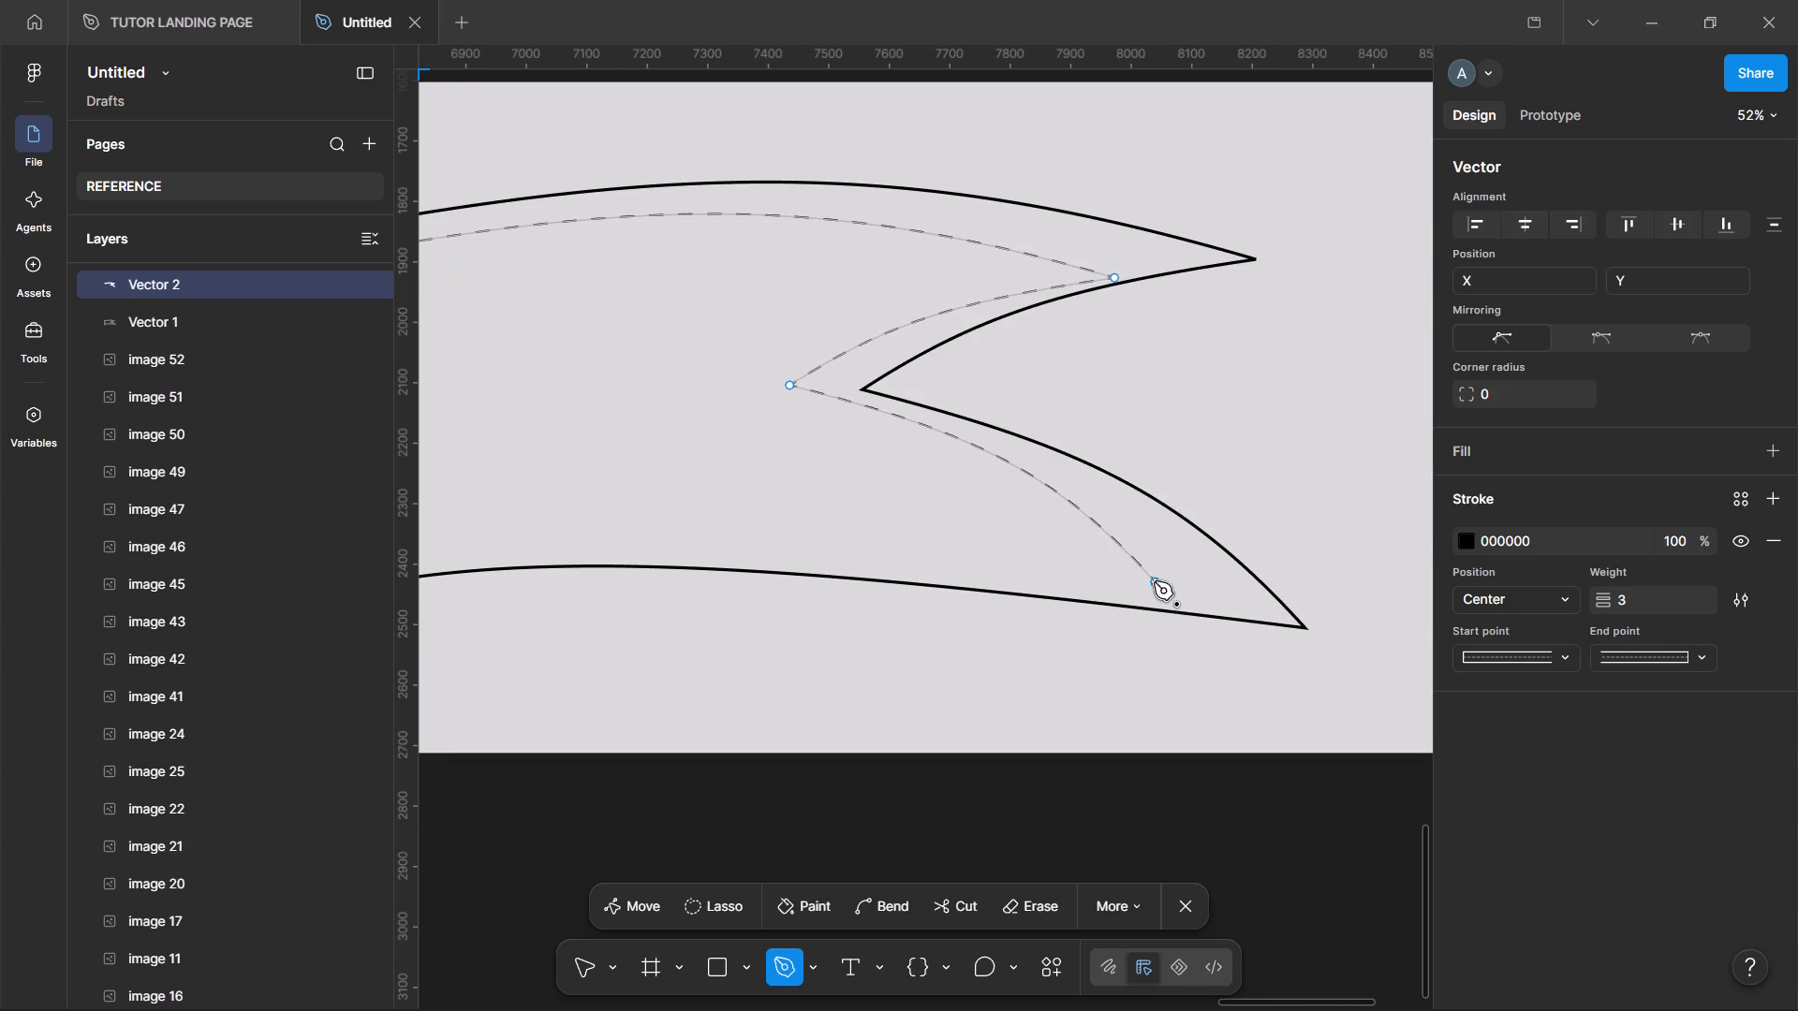
pyautogui.click(1153, 581)
pyautogui.hscroll(2, 1153, 581)
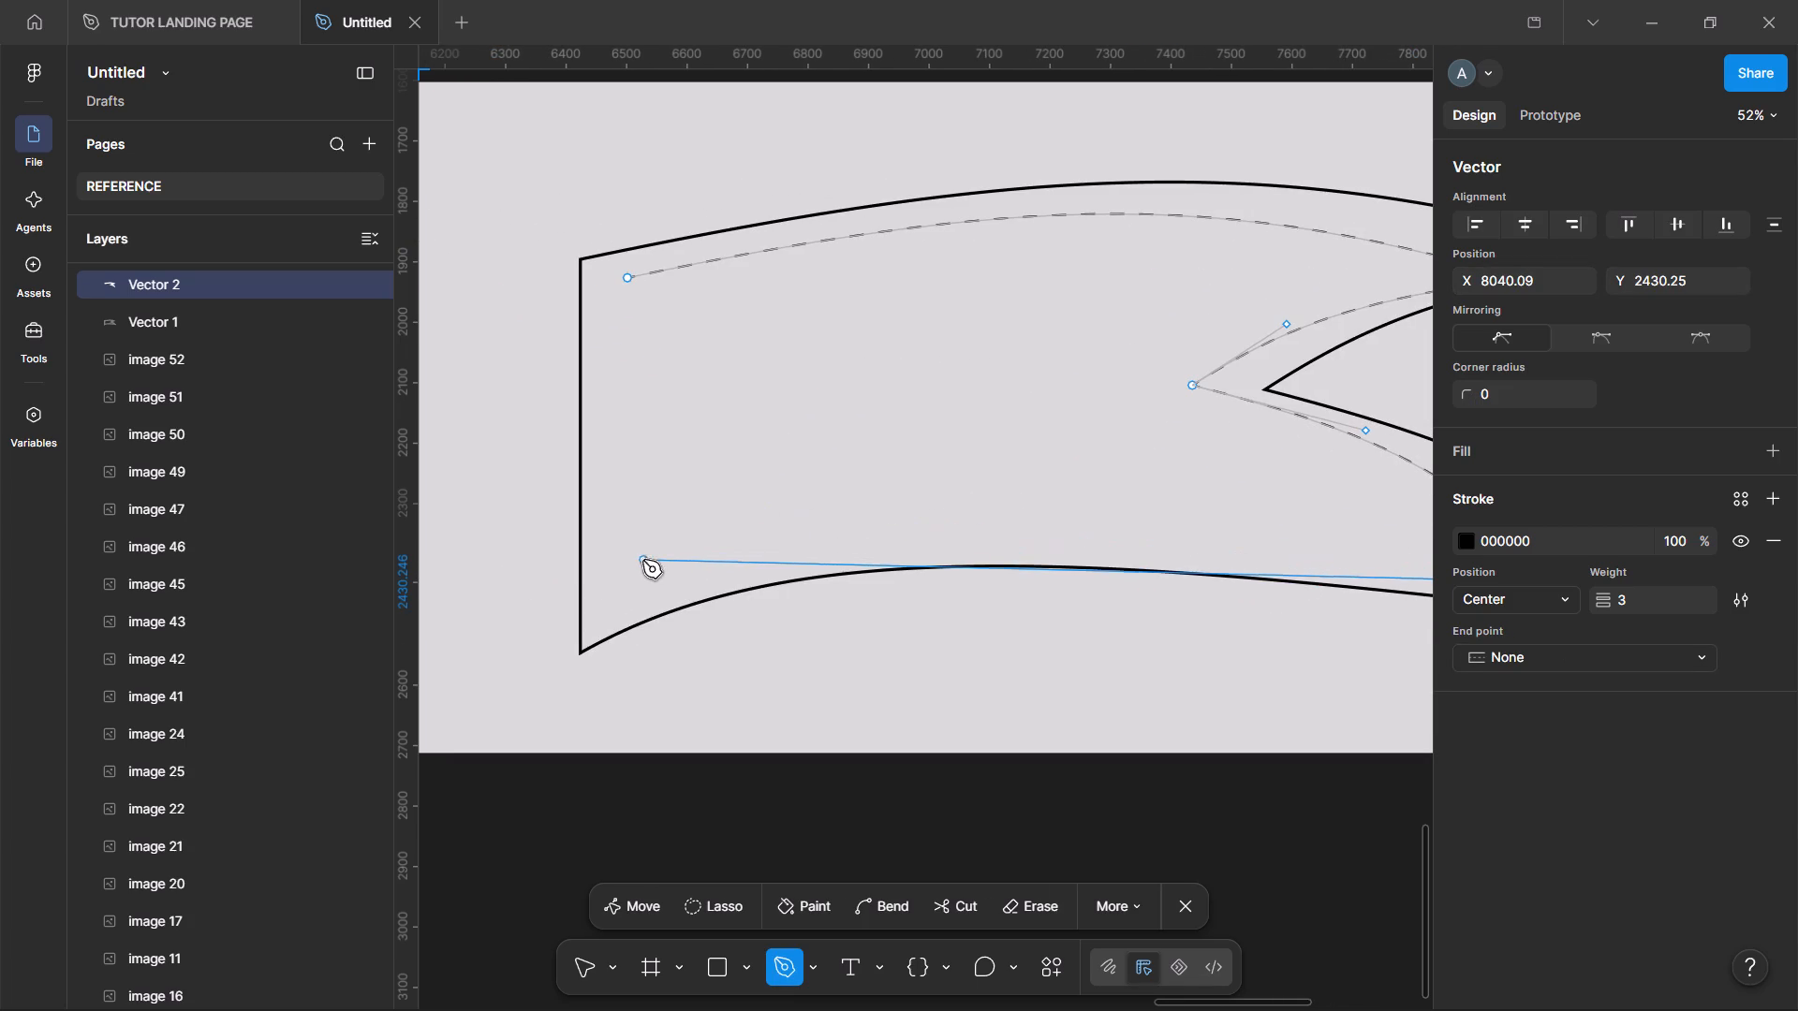
pyautogui.click(627, 566)
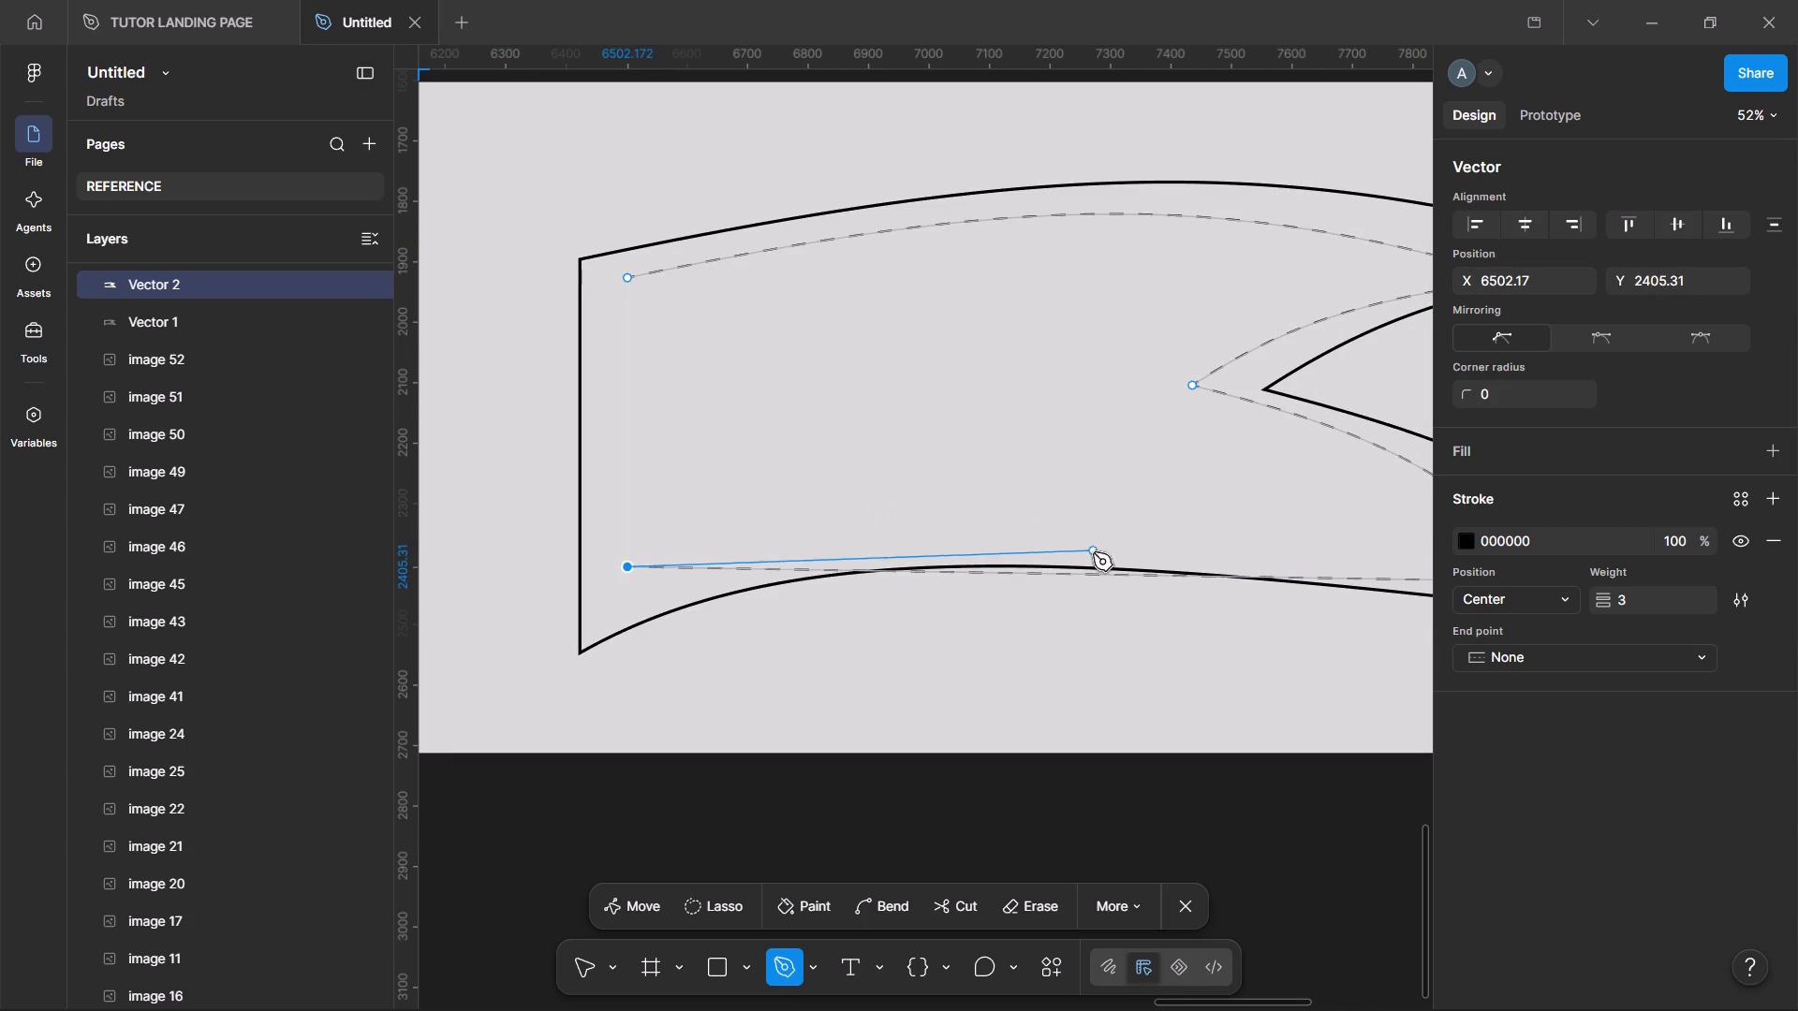
pyautogui.keyDown('ctrl'); pyautogui.moveTo(1087, 572); pyautogui.dragTo(1082, 537); pyautogui.keyUp('ctrl')
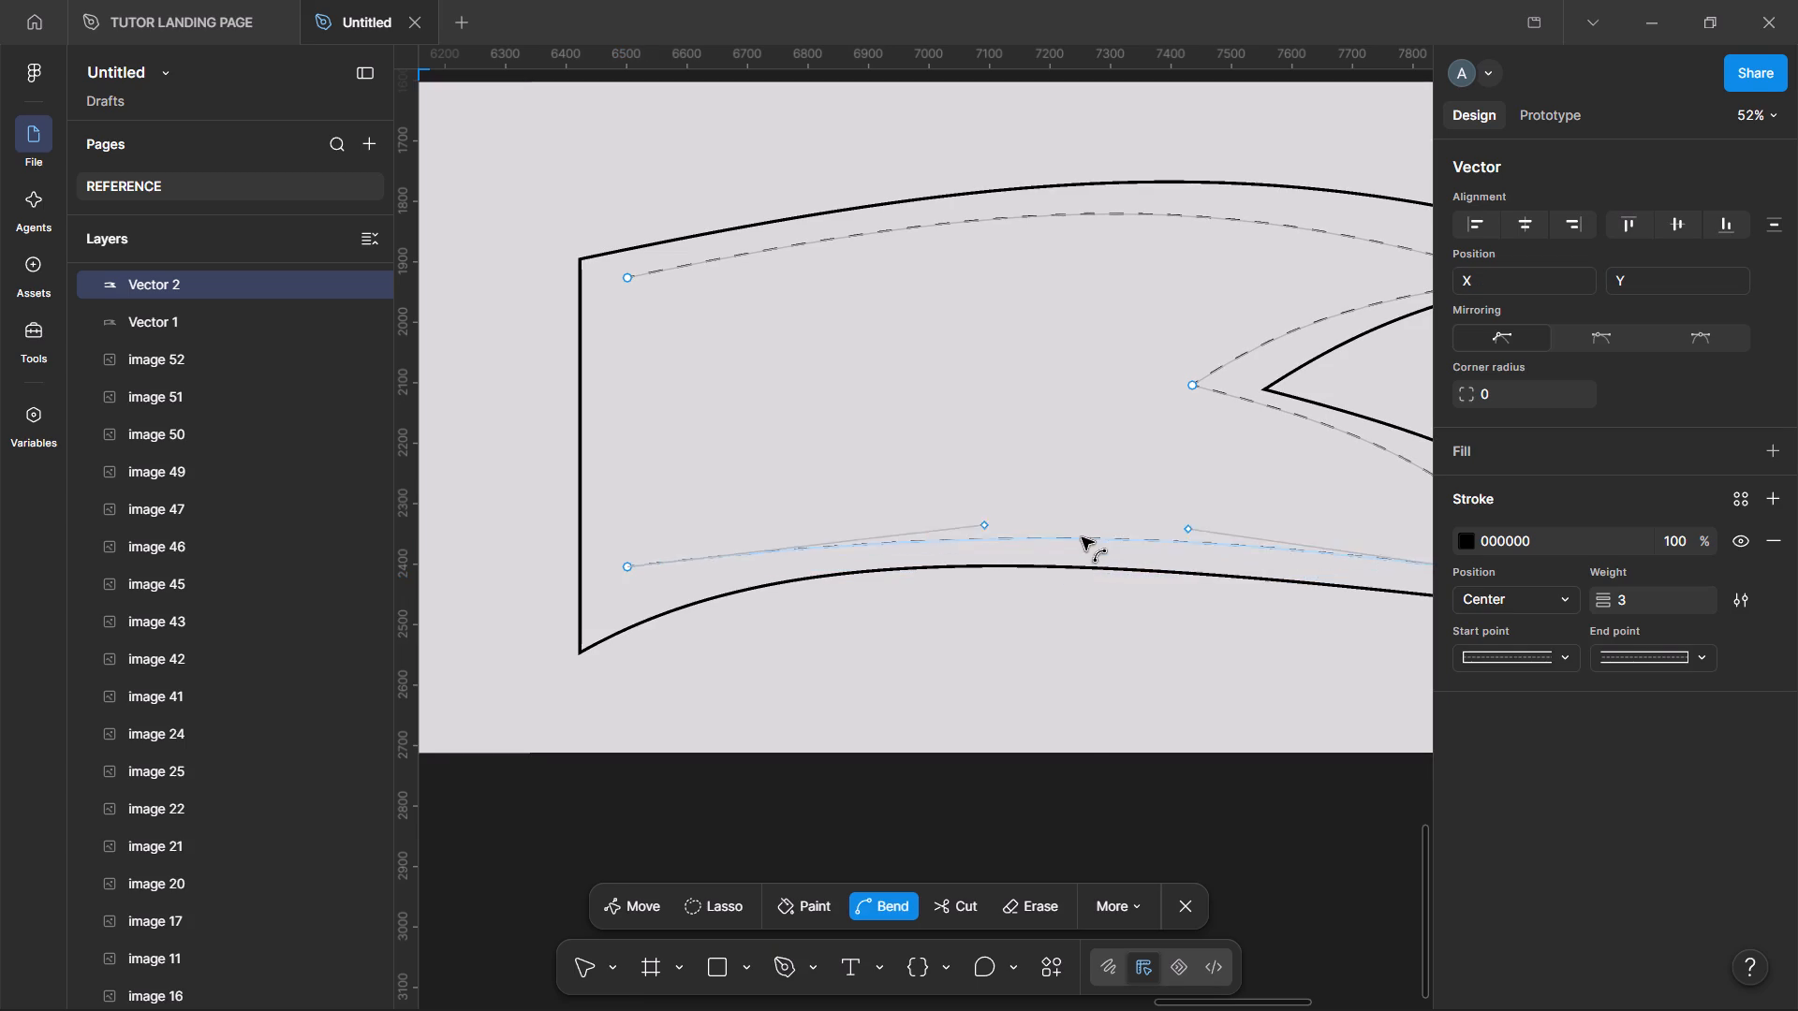
pyautogui.keyDown('ctrl'); pyautogui.moveTo(1082, 537); pyautogui.dragTo(1035, 528); pyautogui.keyUp('ctrl')
pyautogui.hscroll(-1, 1035, 528)
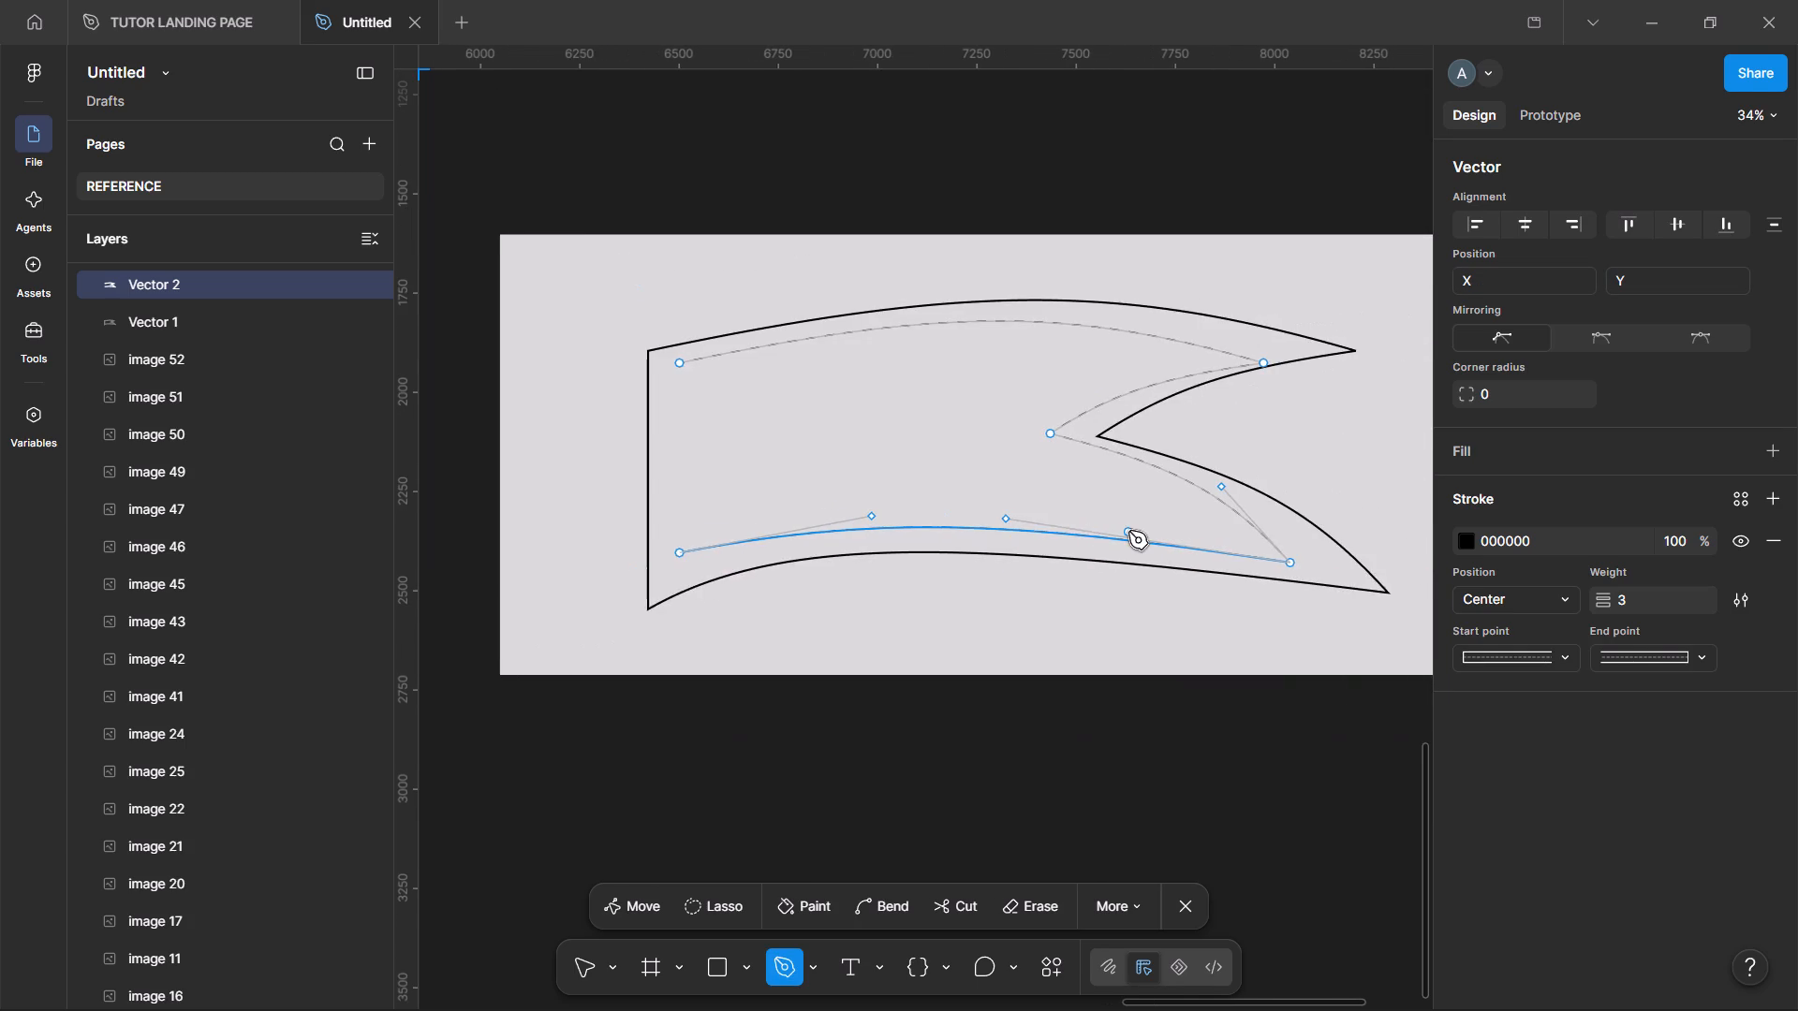
pyautogui.hscroll(-1, 1128, 531)
pyautogui.press('Escape')
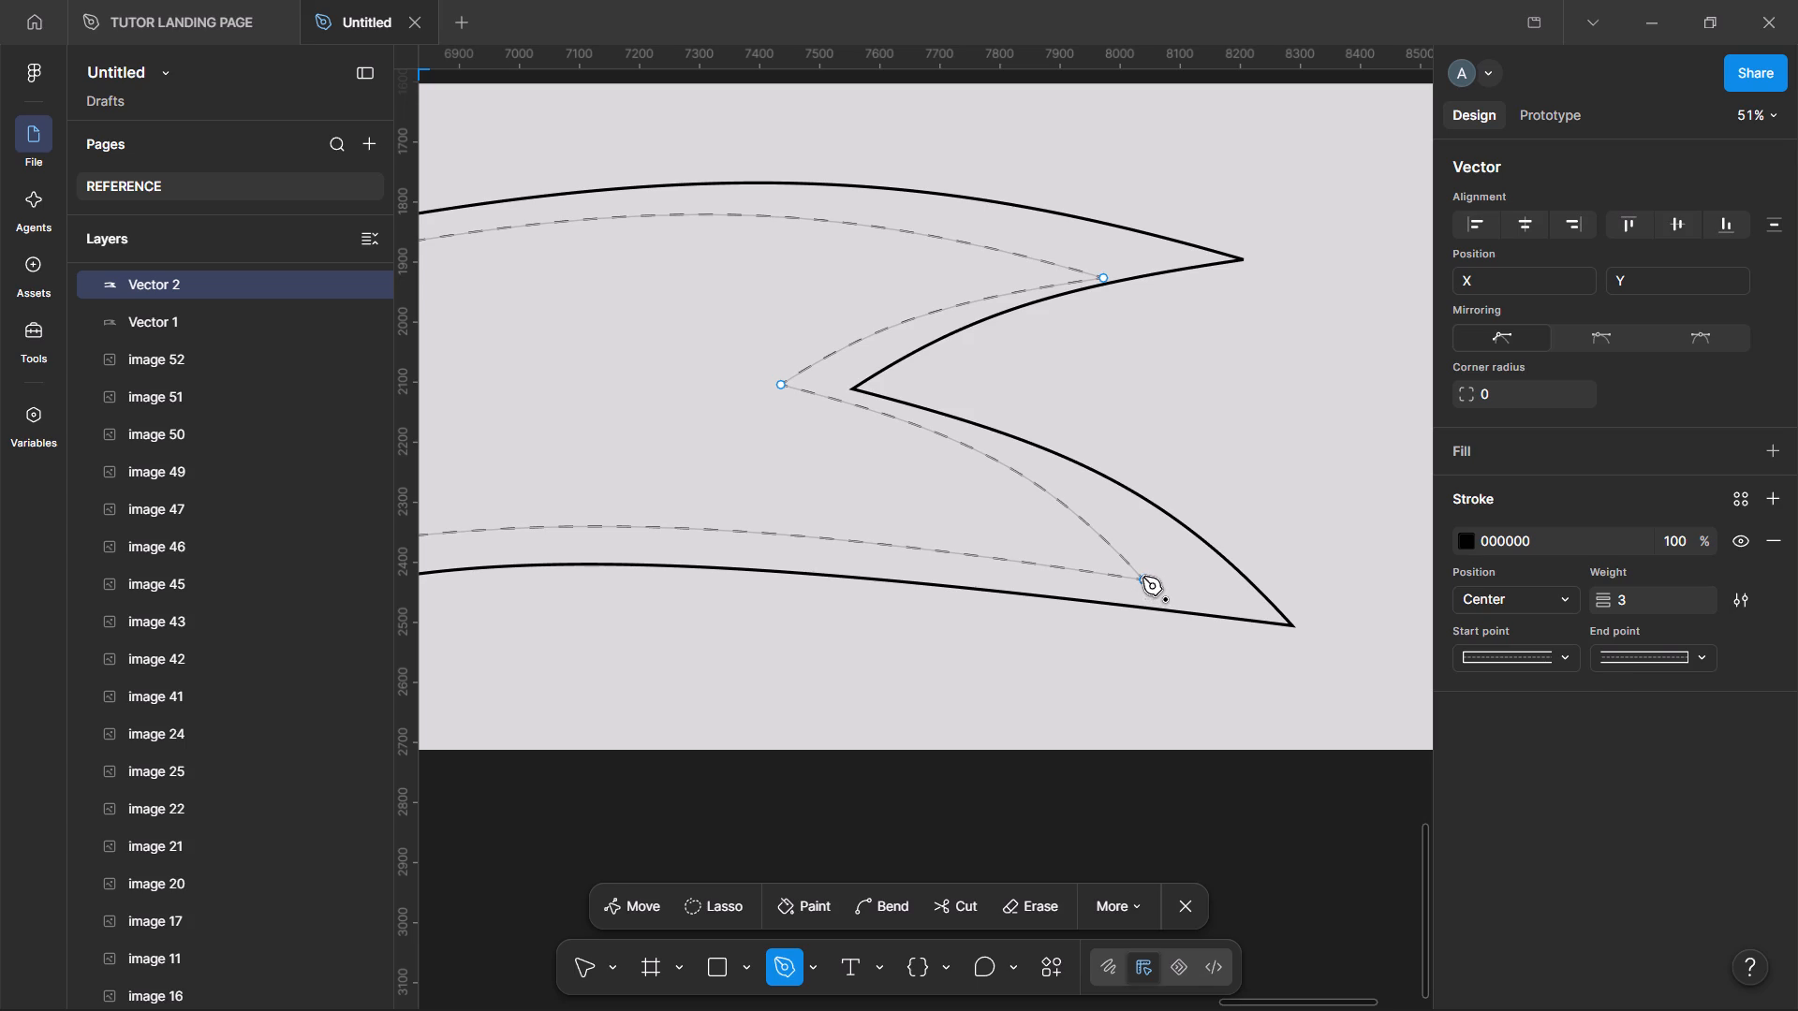
pyautogui.press('`')
pyautogui.press('Escape')
# Move the inner shape's lower-right tip to about X 8168, Y 2461 and adjust the handles of the lower notch edge to follow the outline.
pyautogui.moveTo(1142, 580); pyautogui.dragTo(1147, 580)
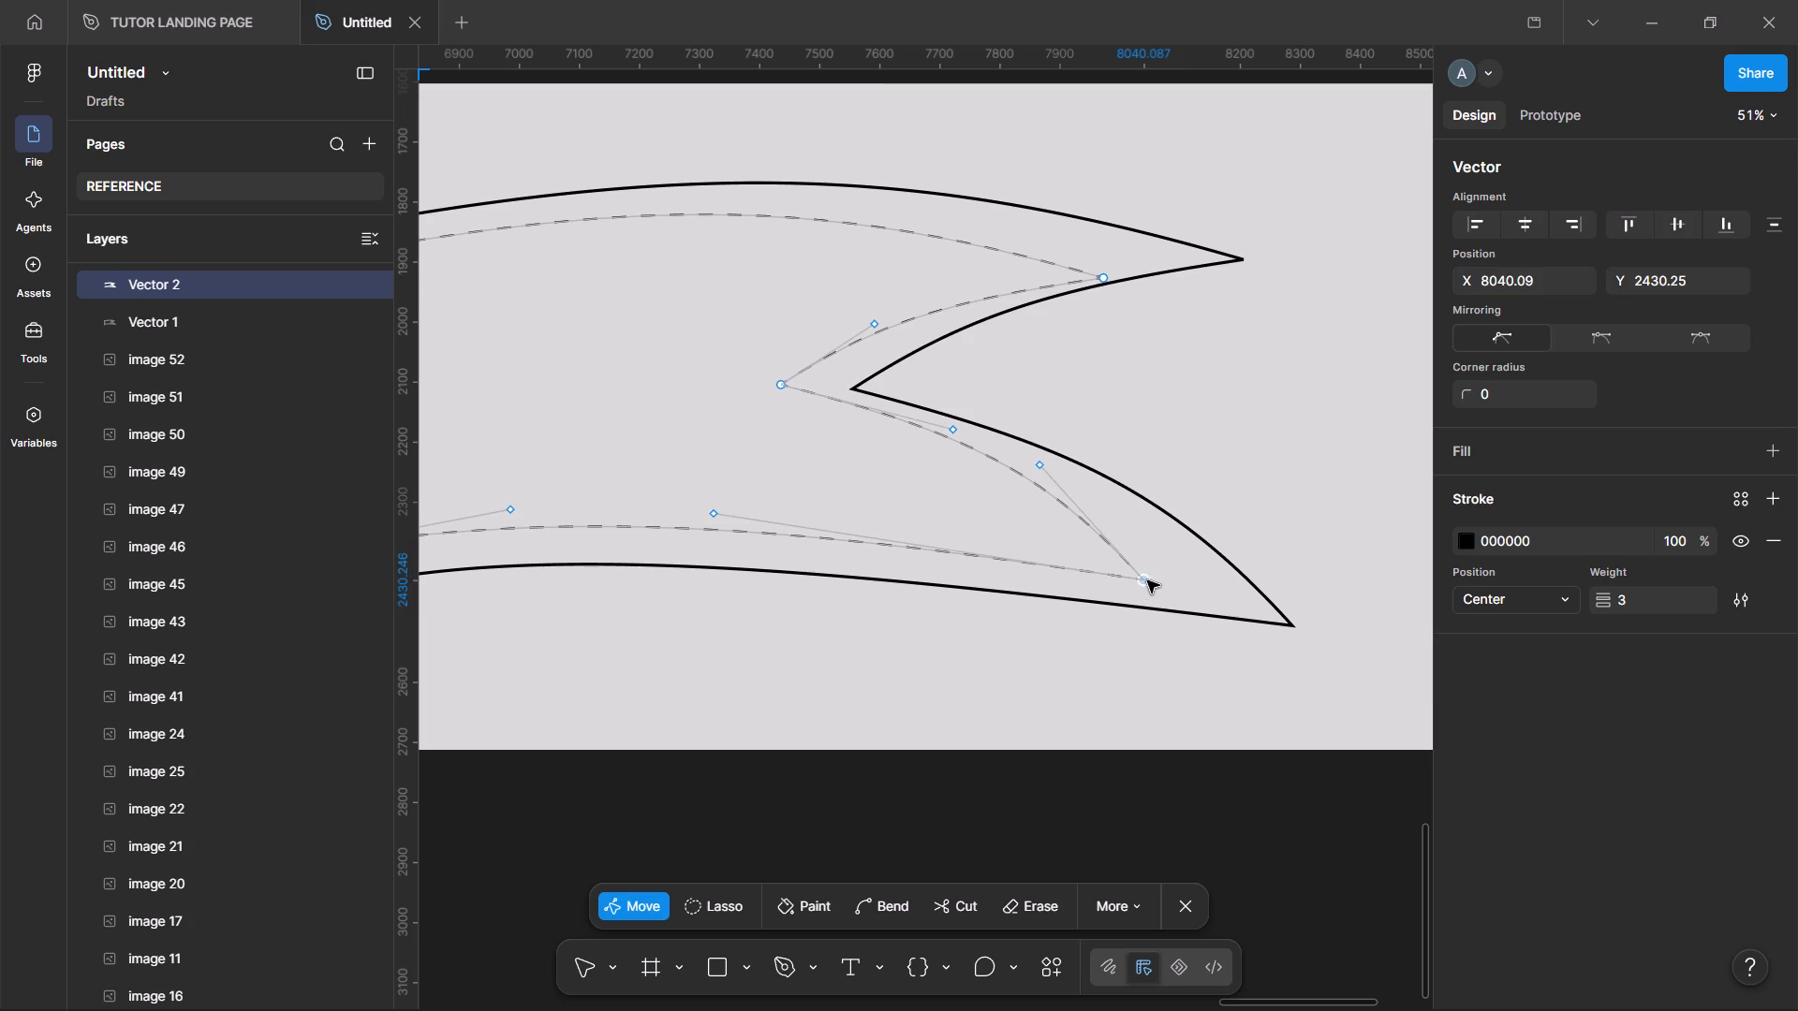
pyautogui.moveTo(1147, 580); pyautogui.dragTo(1201, 586)
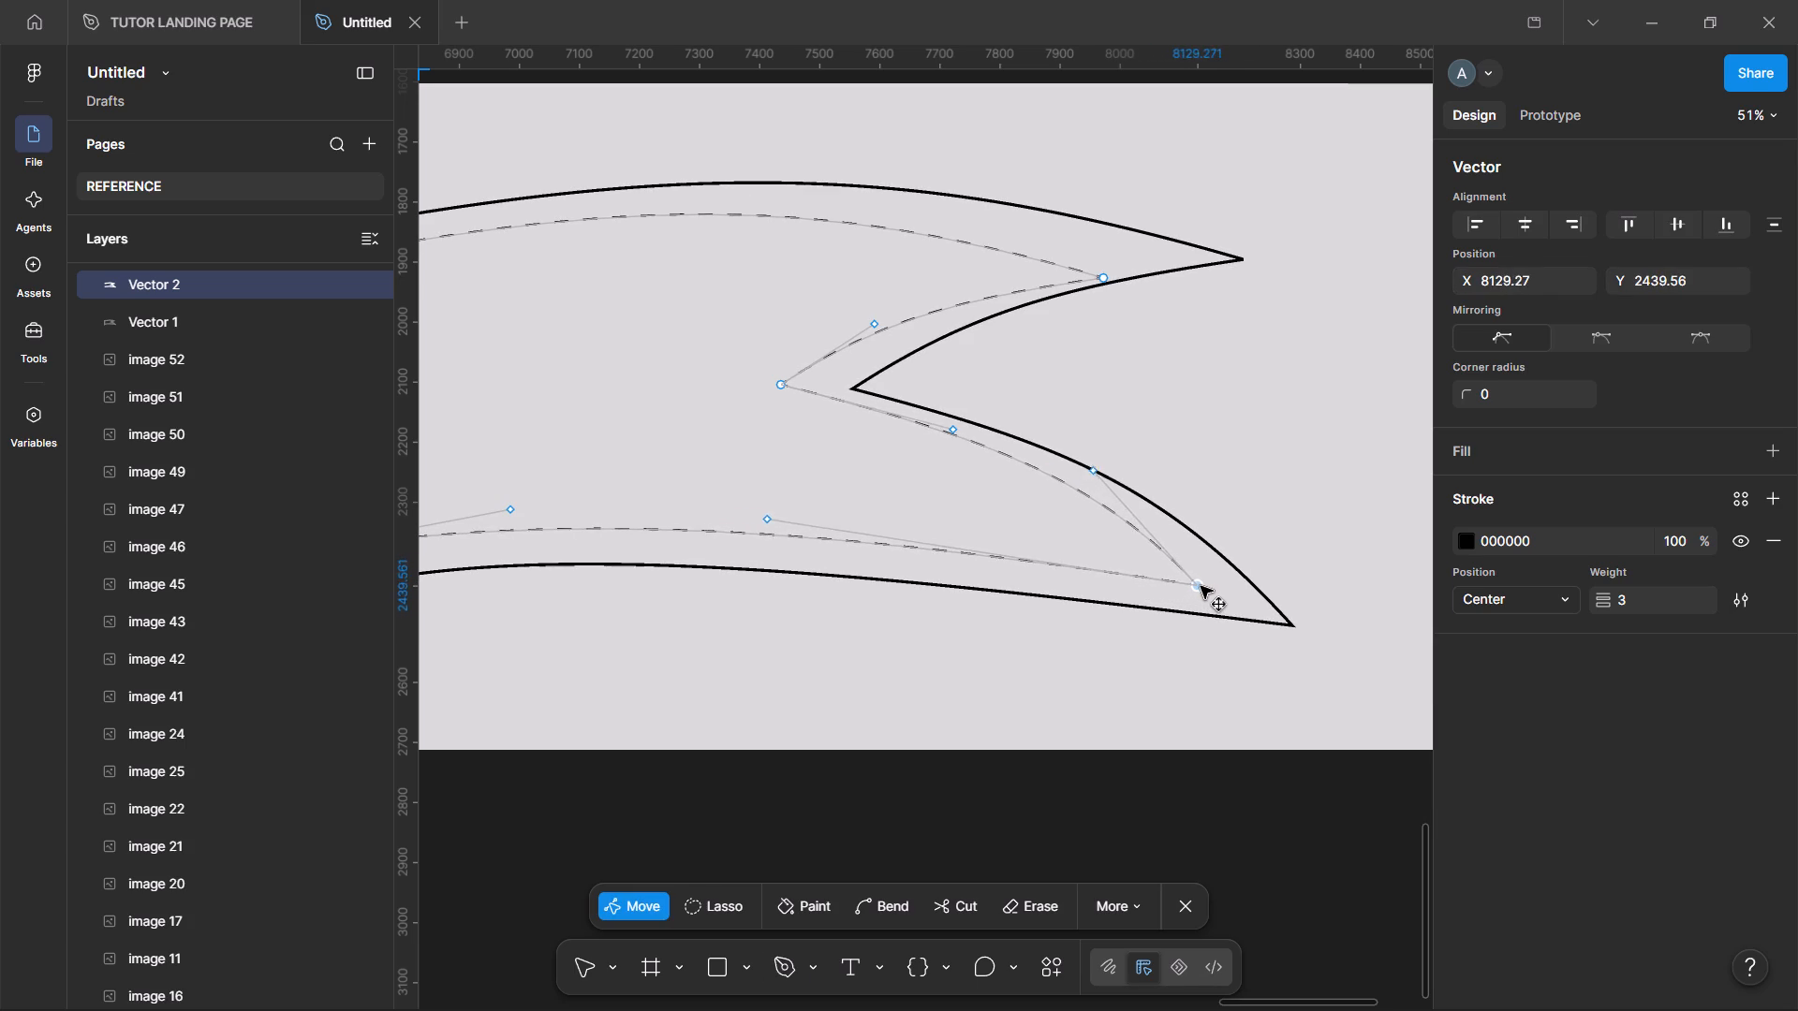
pyautogui.moveTo(1201, 586); pyautogui.dragTo(1221, 598)
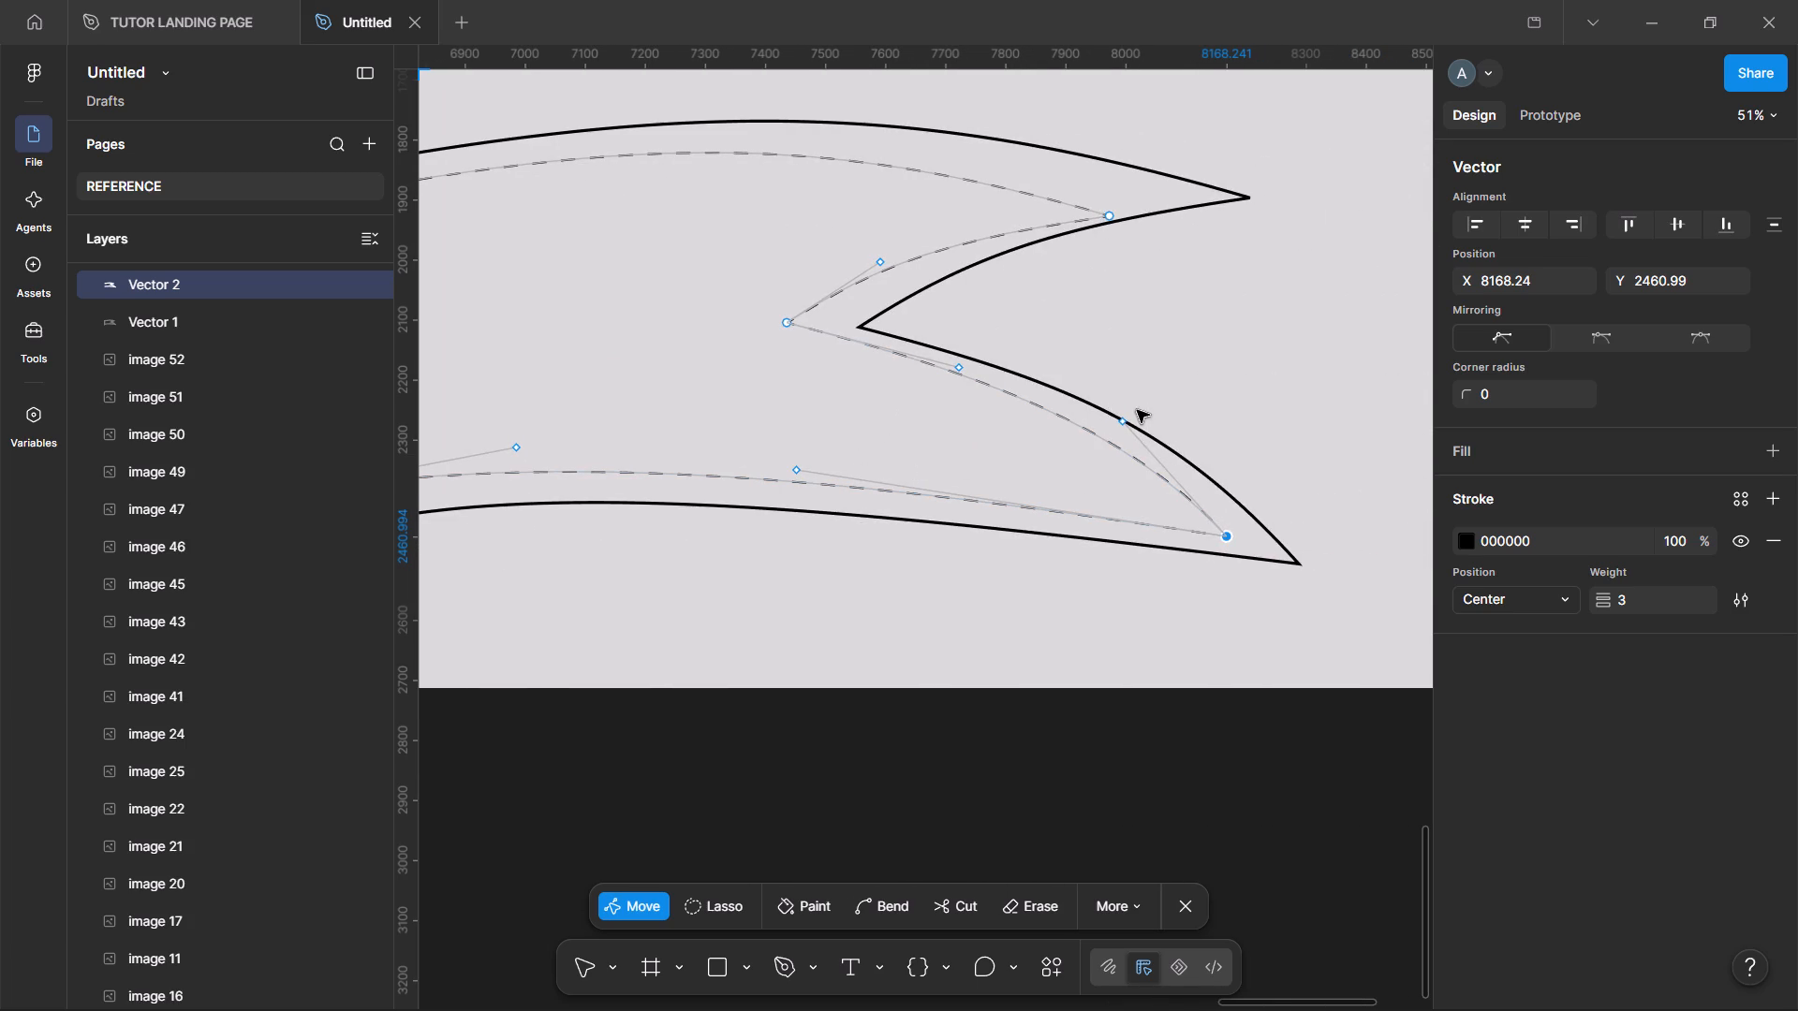
pyautogui.moveTo(957, 367); pyautogui.dragTo(942, 385)
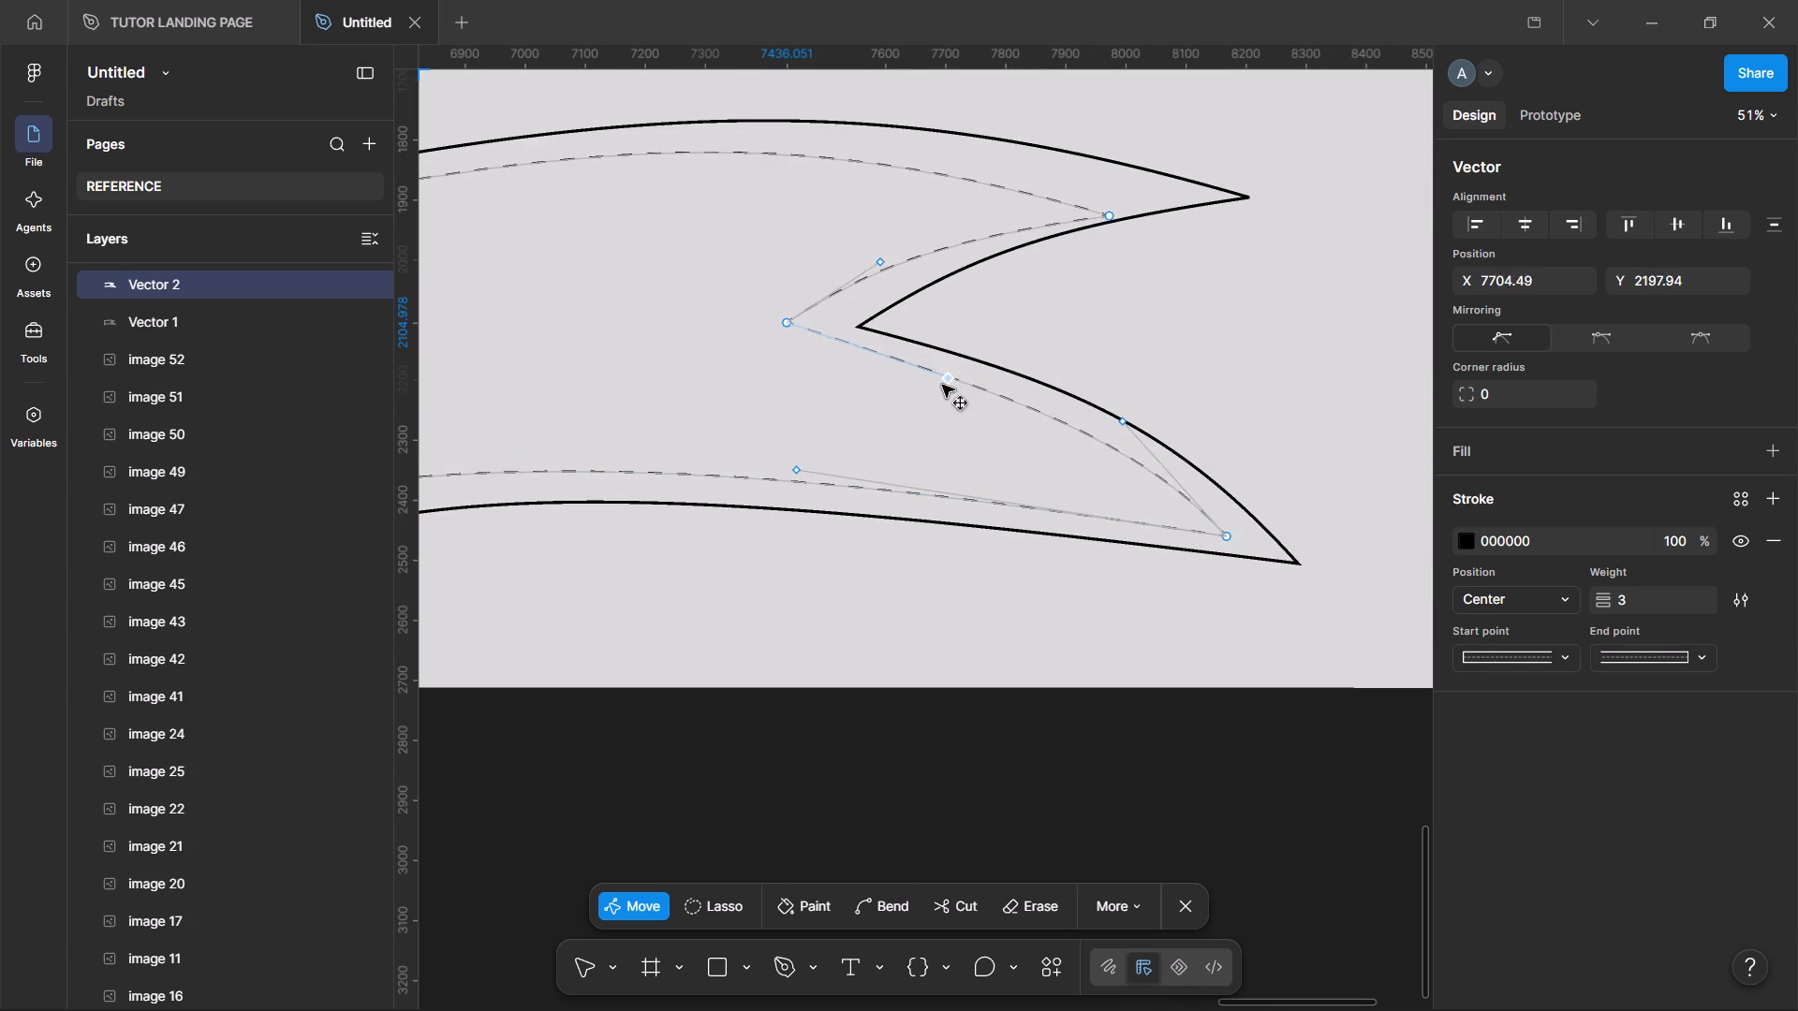
pyautogui.moveTo(942, 385); pyautogui.dragTo(947, 375)
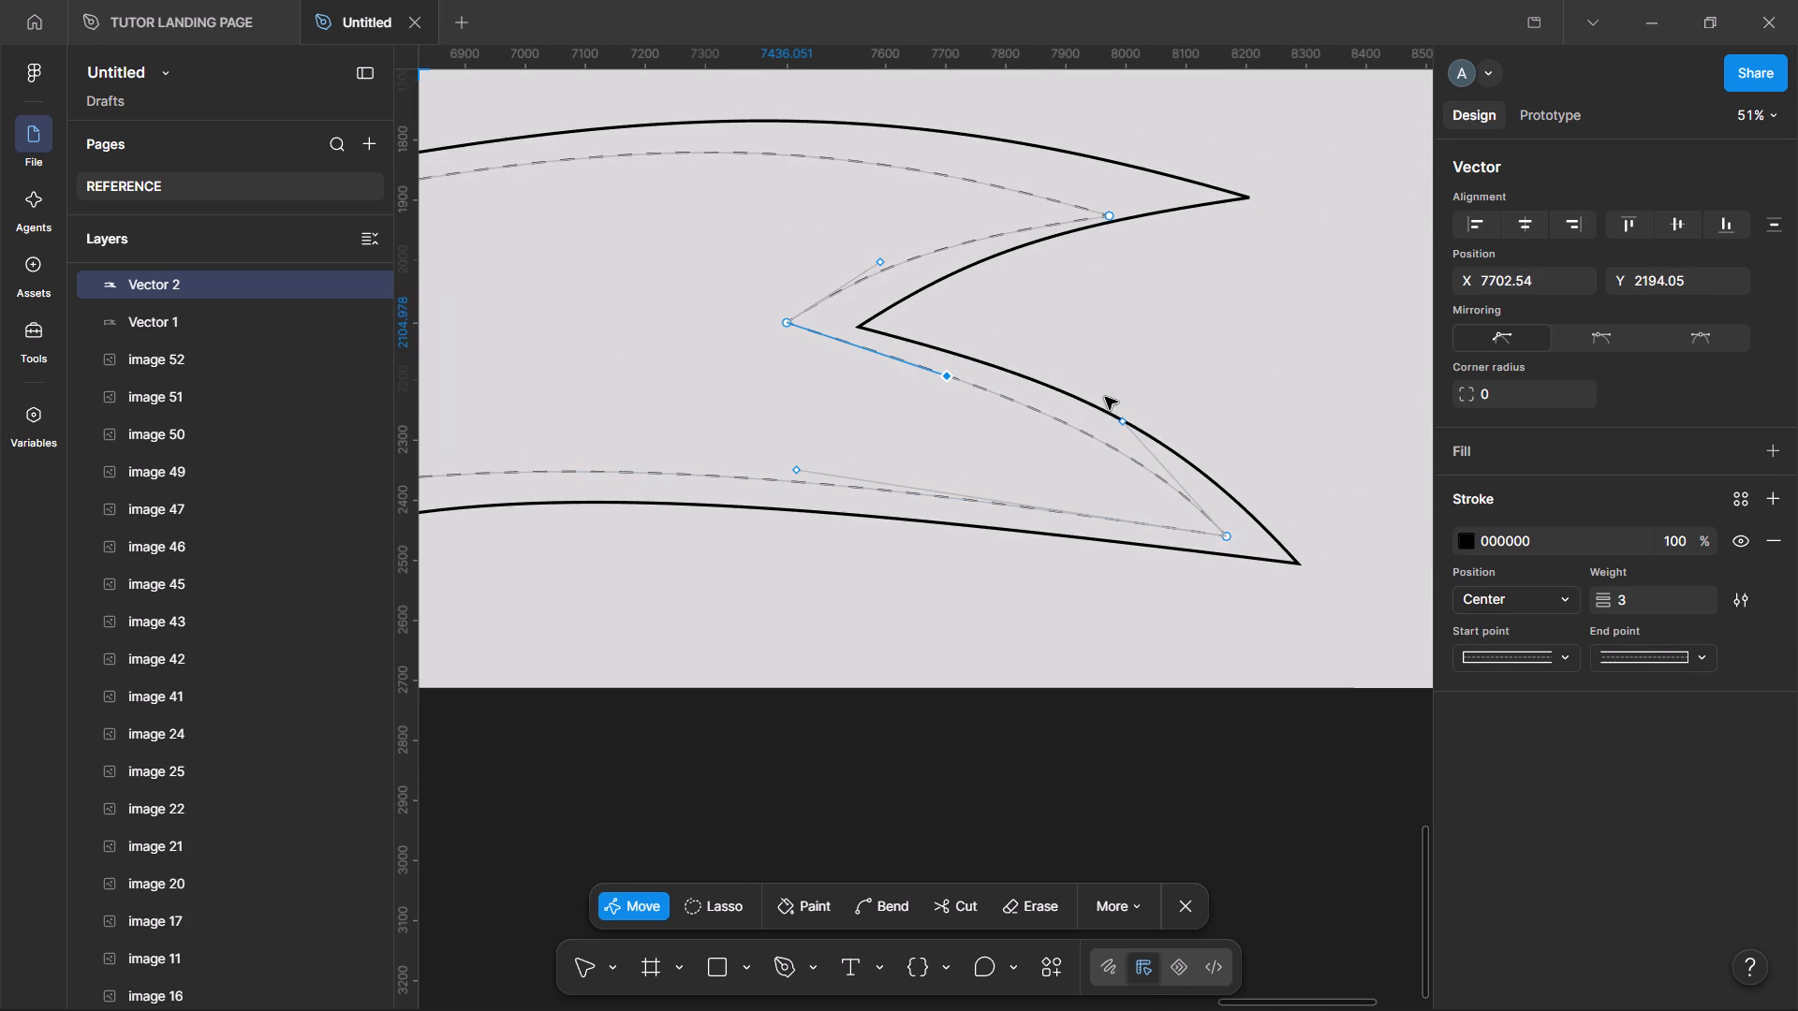
pyautogui.moveTo(1128, 424); pyautogui.dragTo(1113, 430)
# Reshape the inner upper notch edge, with the notch point at about X 7443, Y 2122 and the upper-right tip at X 8040, Y 1882.
pyautogui.click(786, 326)
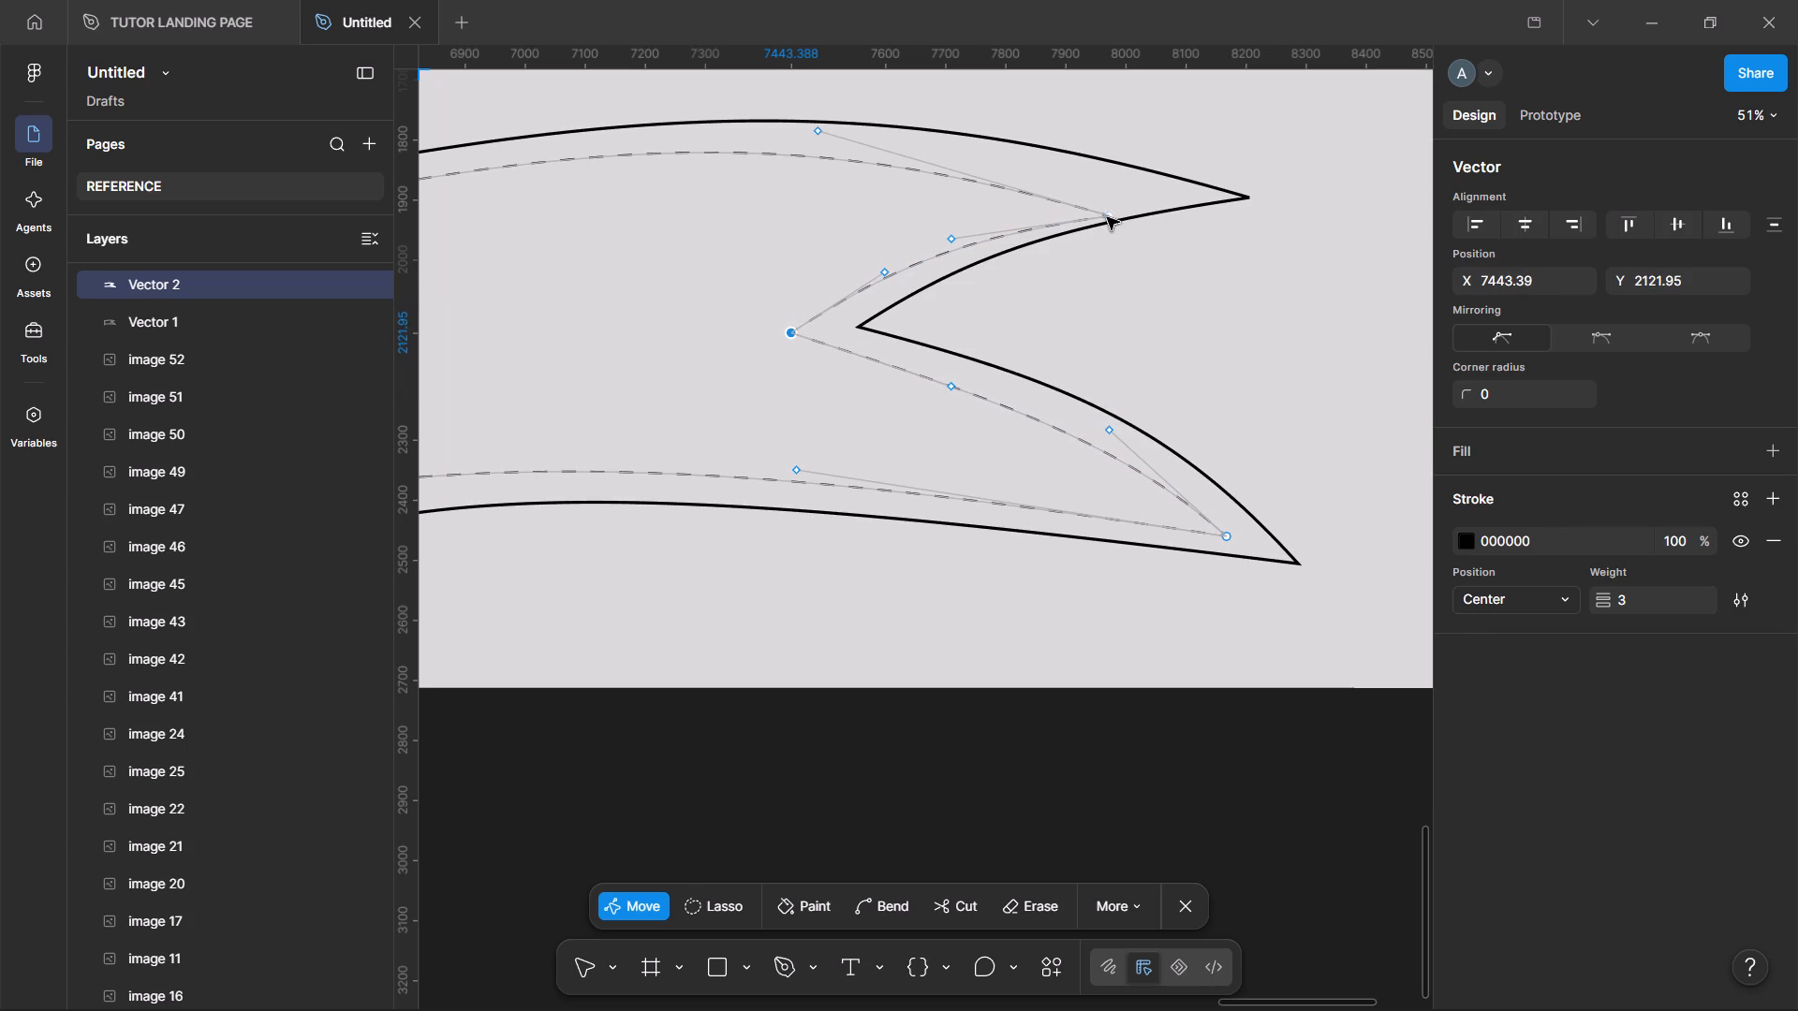
pyautogui.moveTo(1107, 215); pyautogui.dragTo(1149, 189)
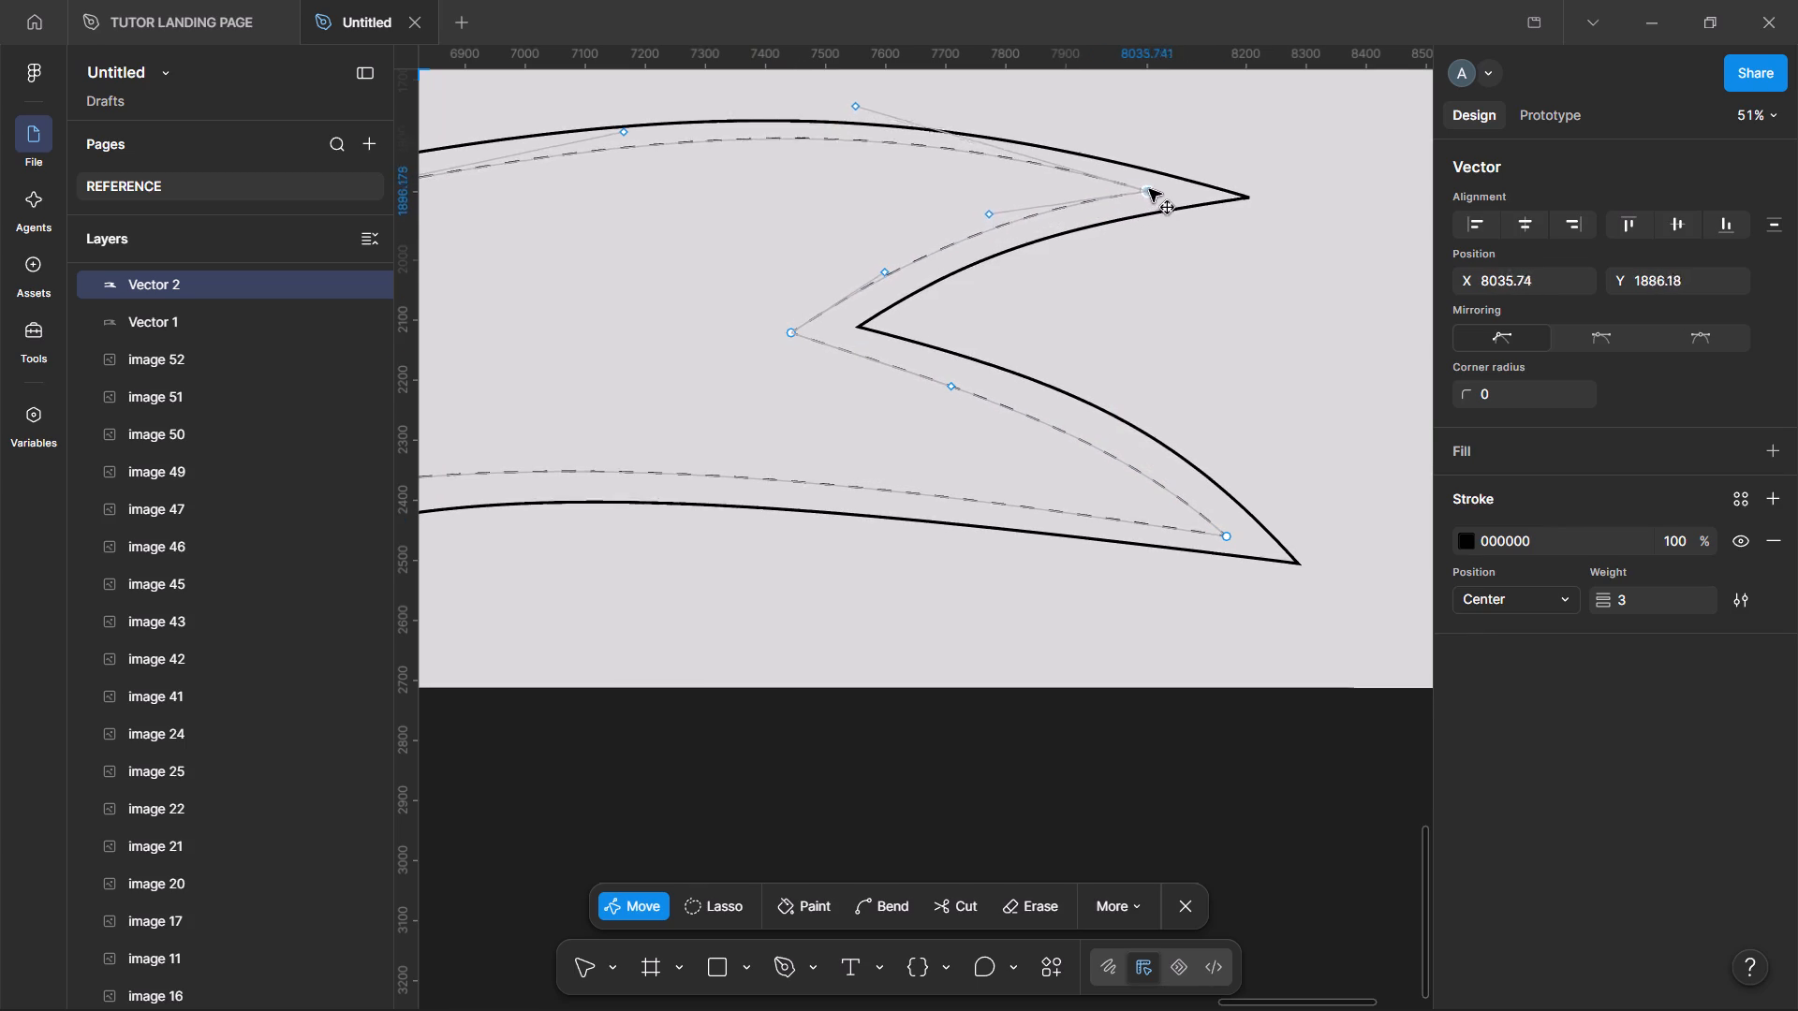
pyautogui.moveTo(1149, 189); pyautogui.dragTo(1150, 188)
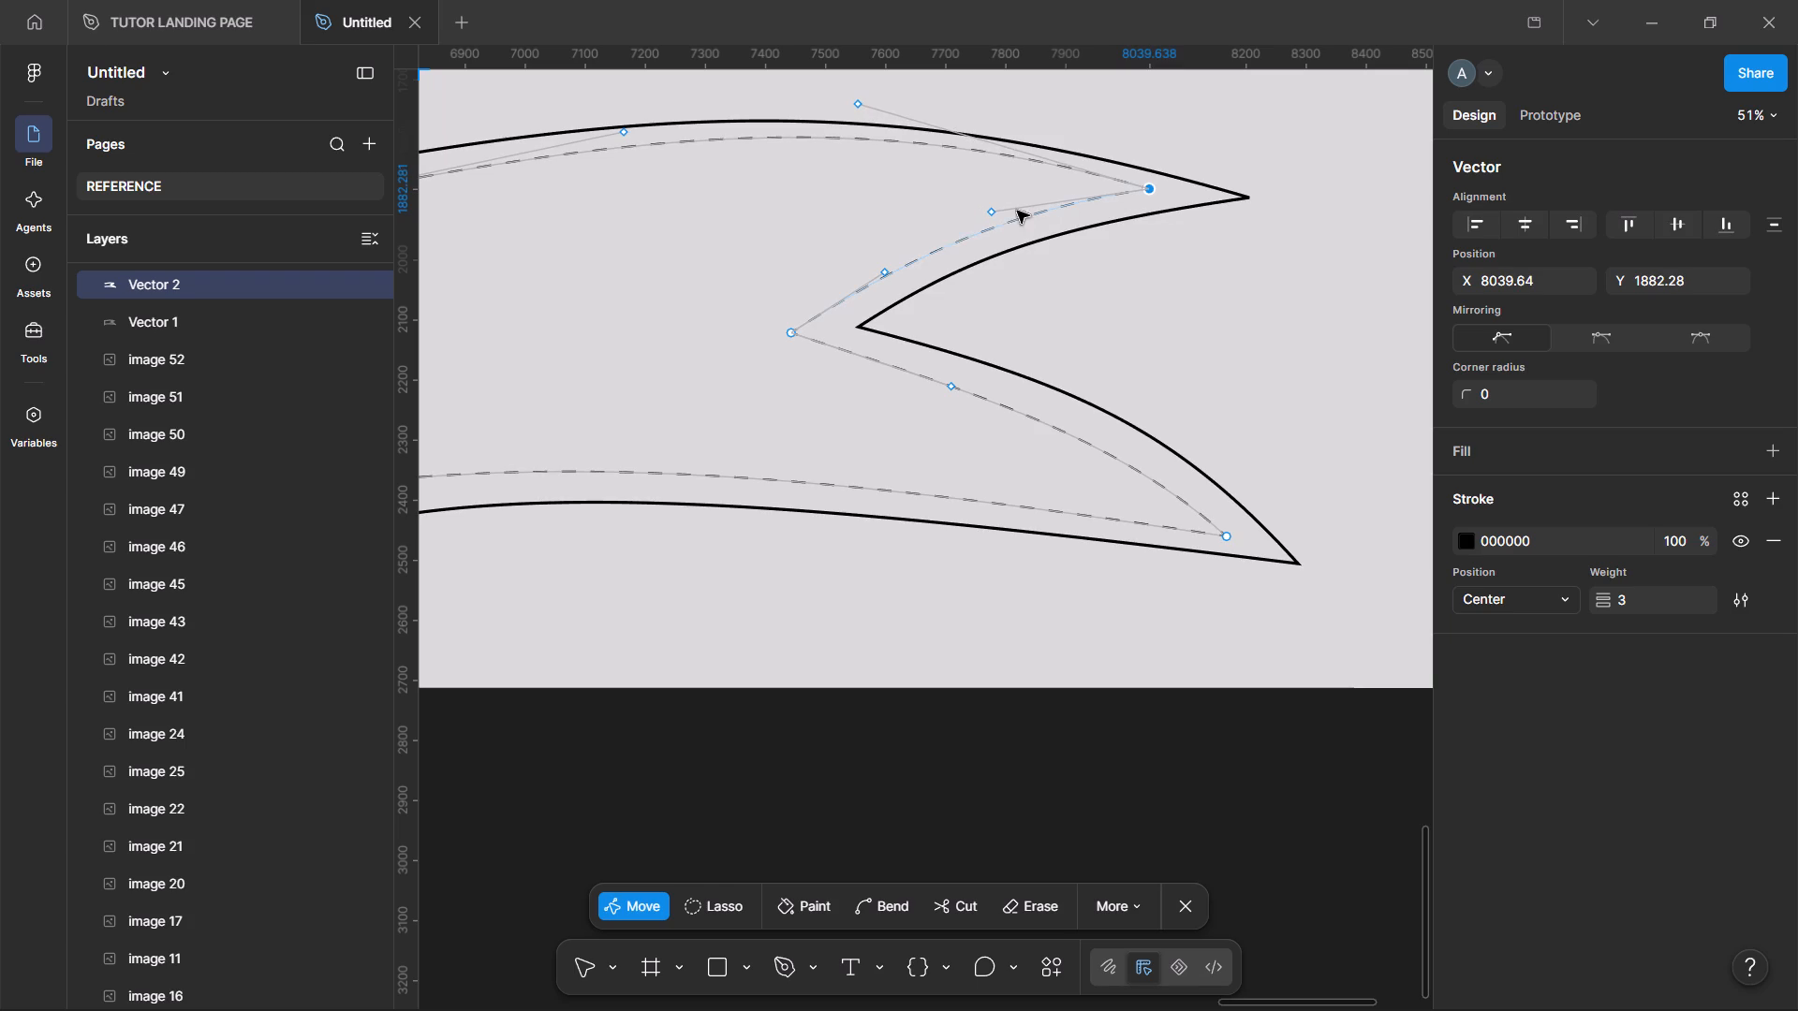
pyautogui.moveTo(889, 275); pyautogui.dragTo(877, 267)
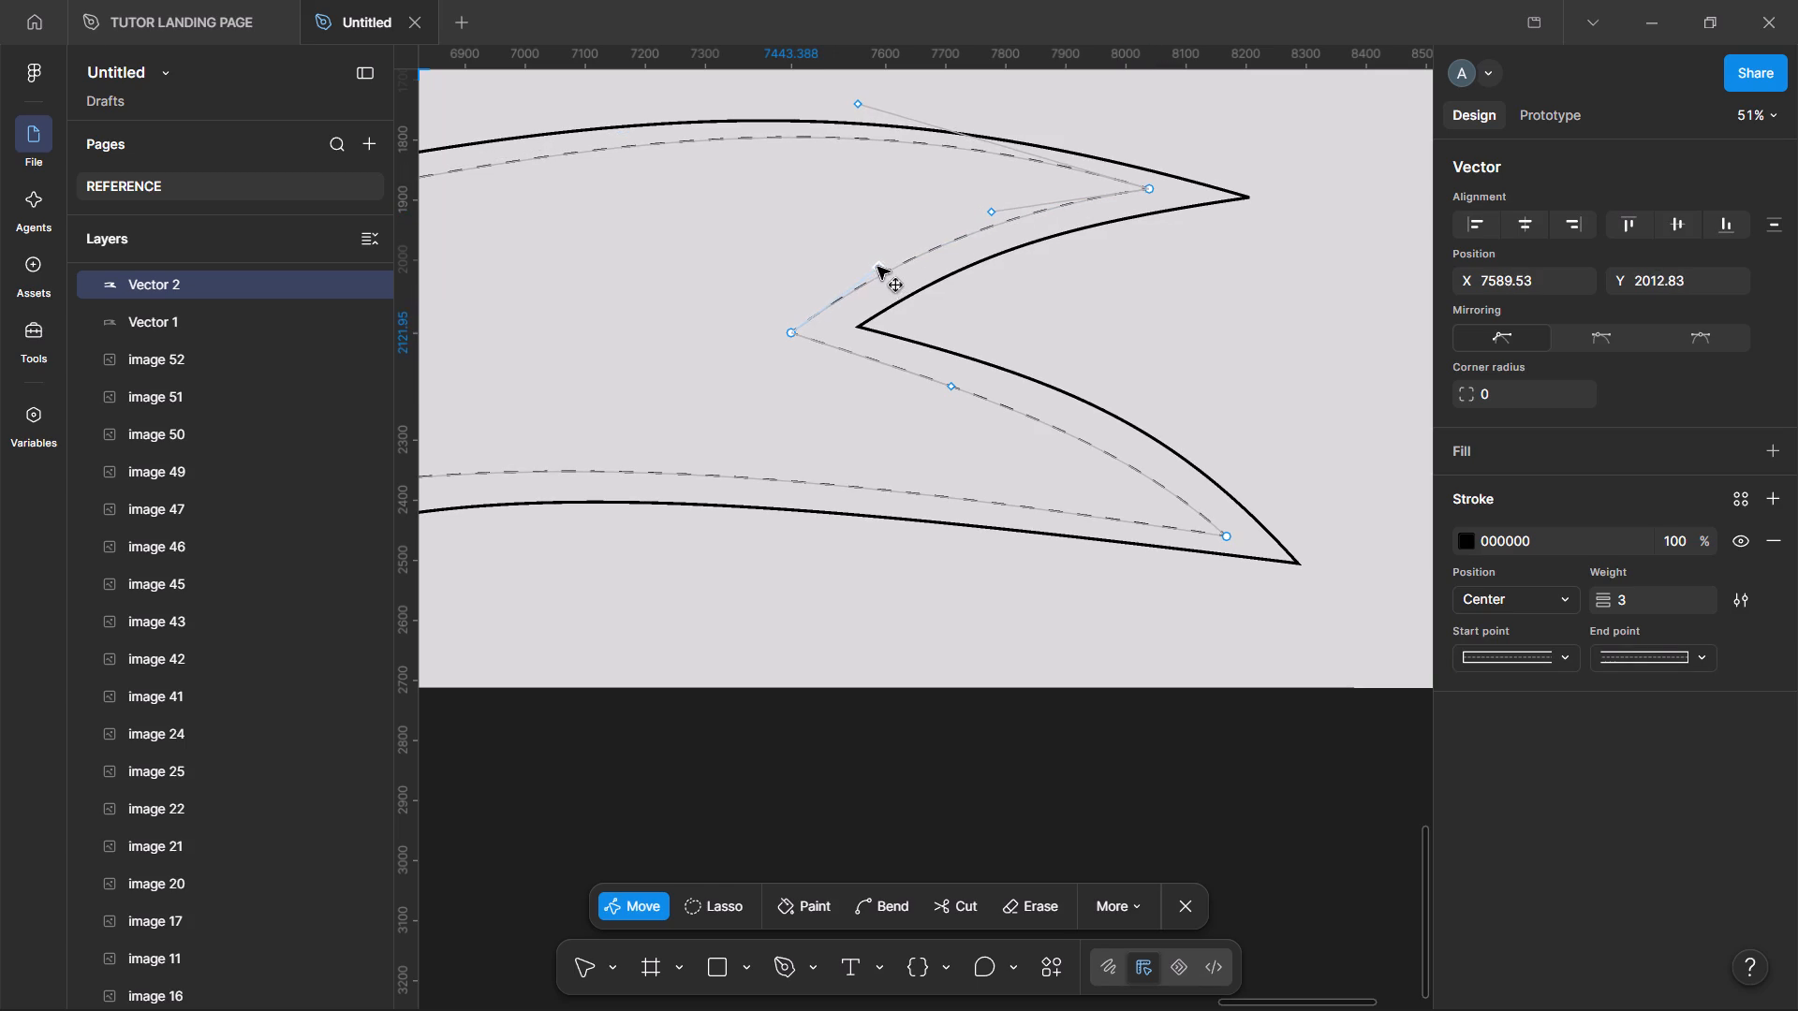
pyautogui.moveTo(877, 267); pyautogui.dragTo(870, 262)
pyautogui.click(995, 216)
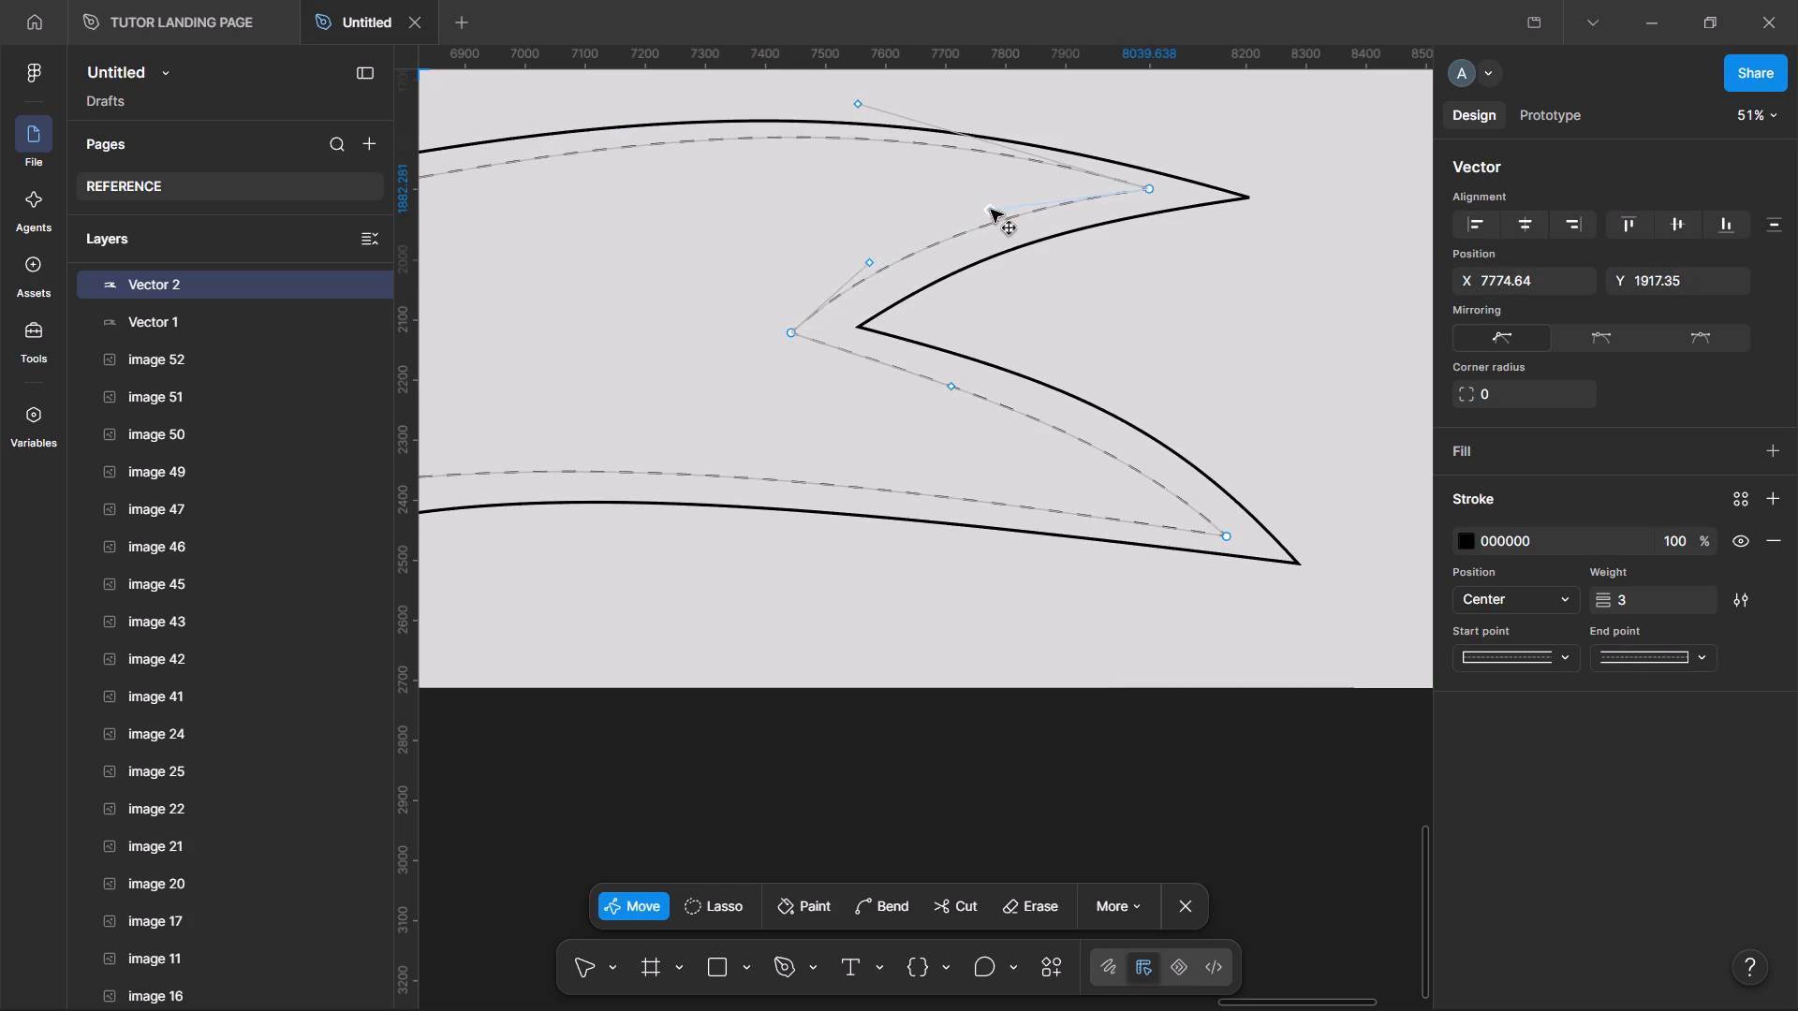
# Adjust the inner top edge's curve handles to about X 7461, Y 1800 and X 6927, Y 1804, and finish editing the vector.
pyautogui.moveTo(1075, 207); pyautogui.dragTo(1013, 242)
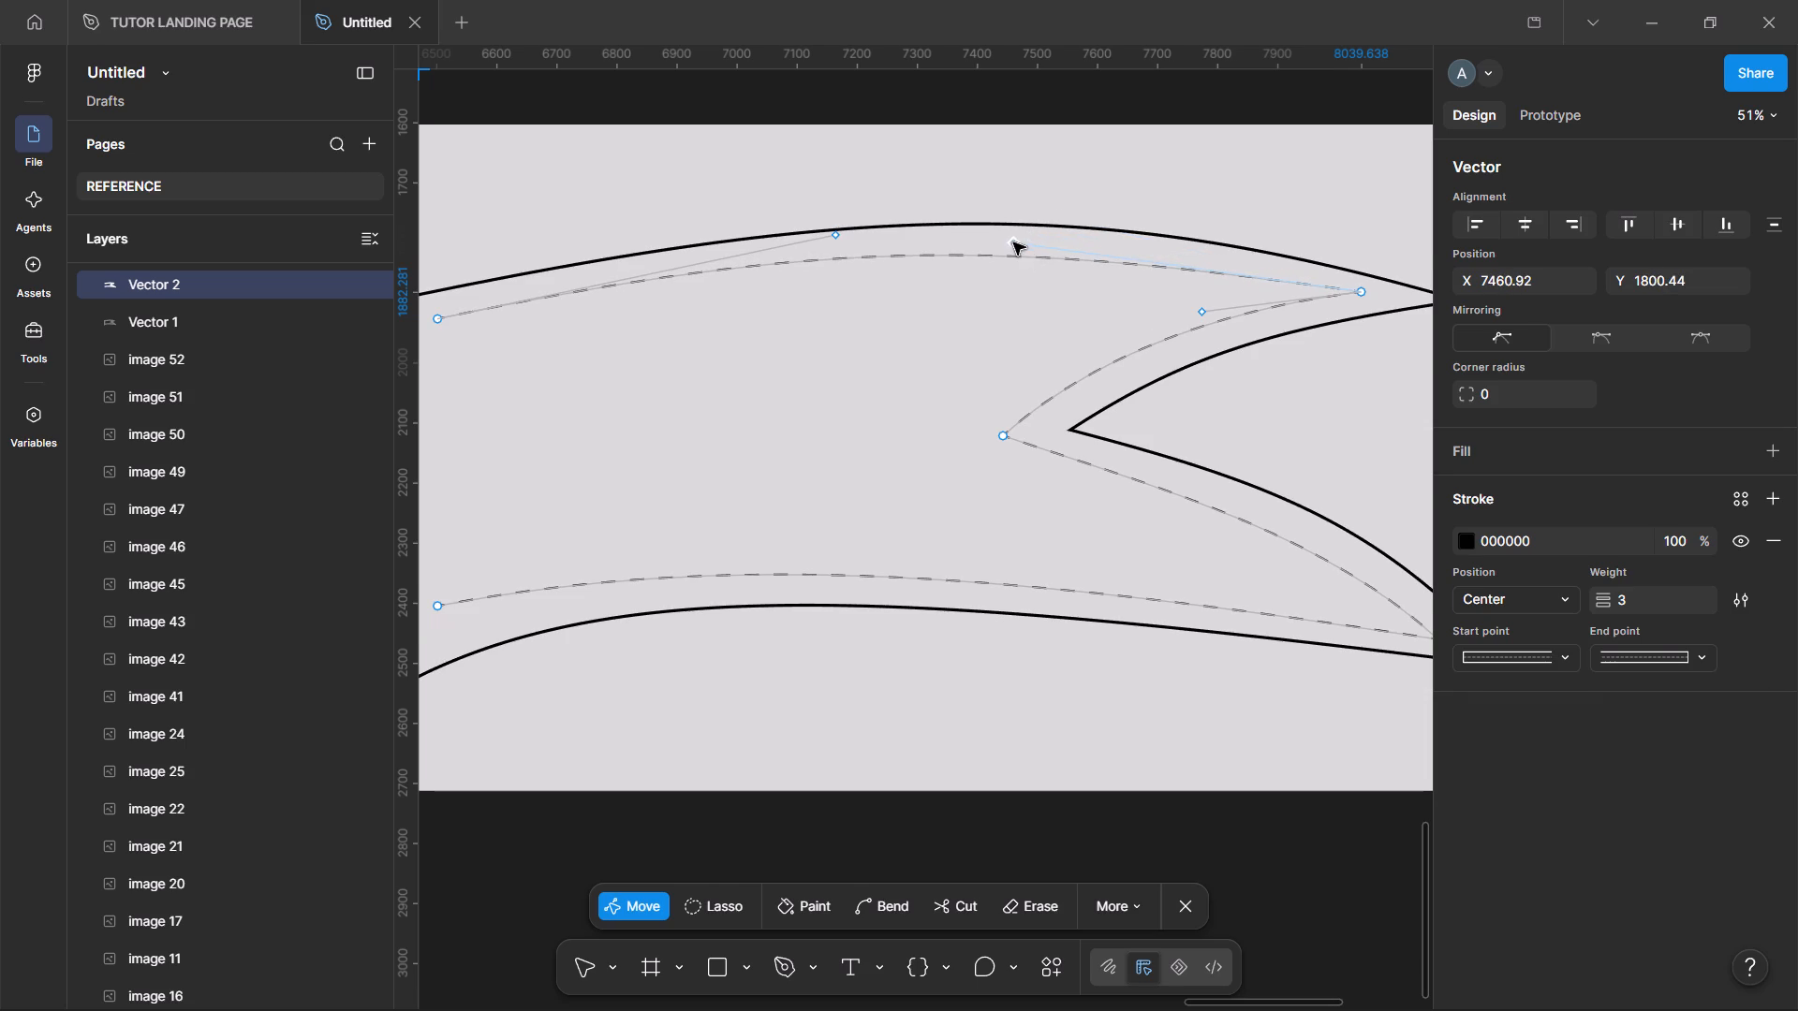
pyautogui.moveTo(1073, 235); pyautogui.dragTo(970, 242)
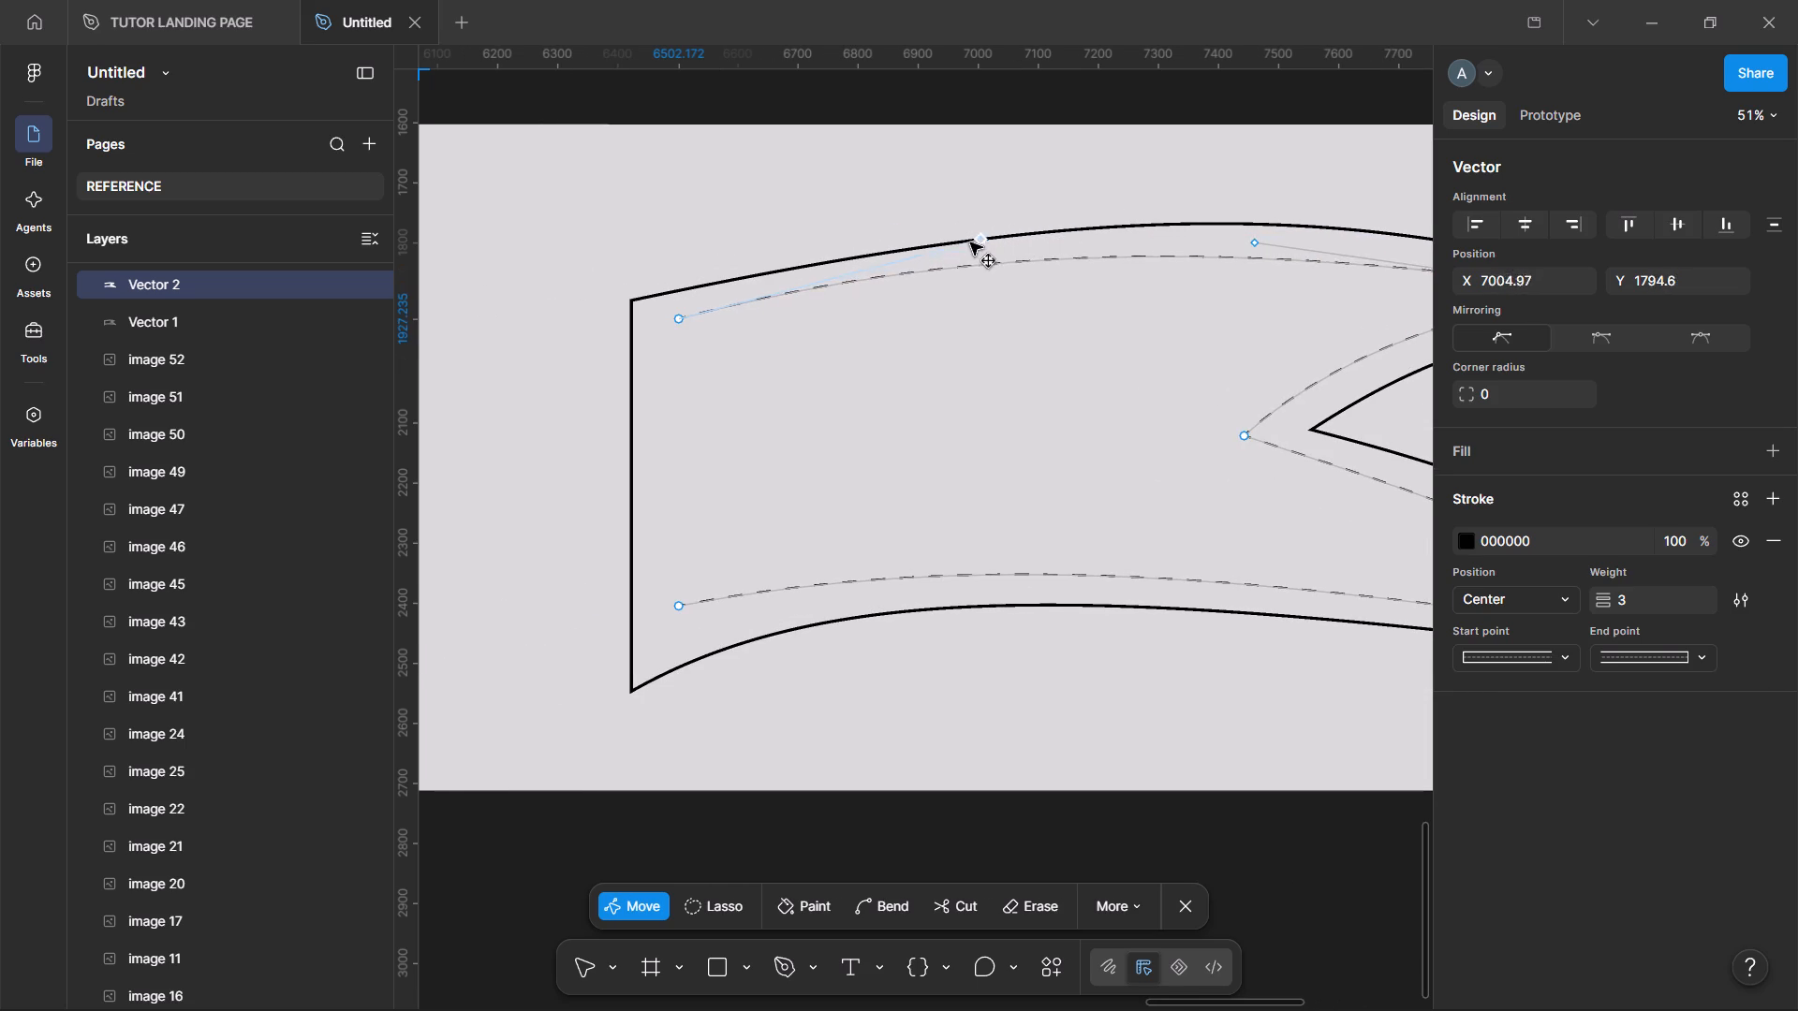
pyautogui.moveTo(970, 242); pyautogui.dragTo(935, 244)
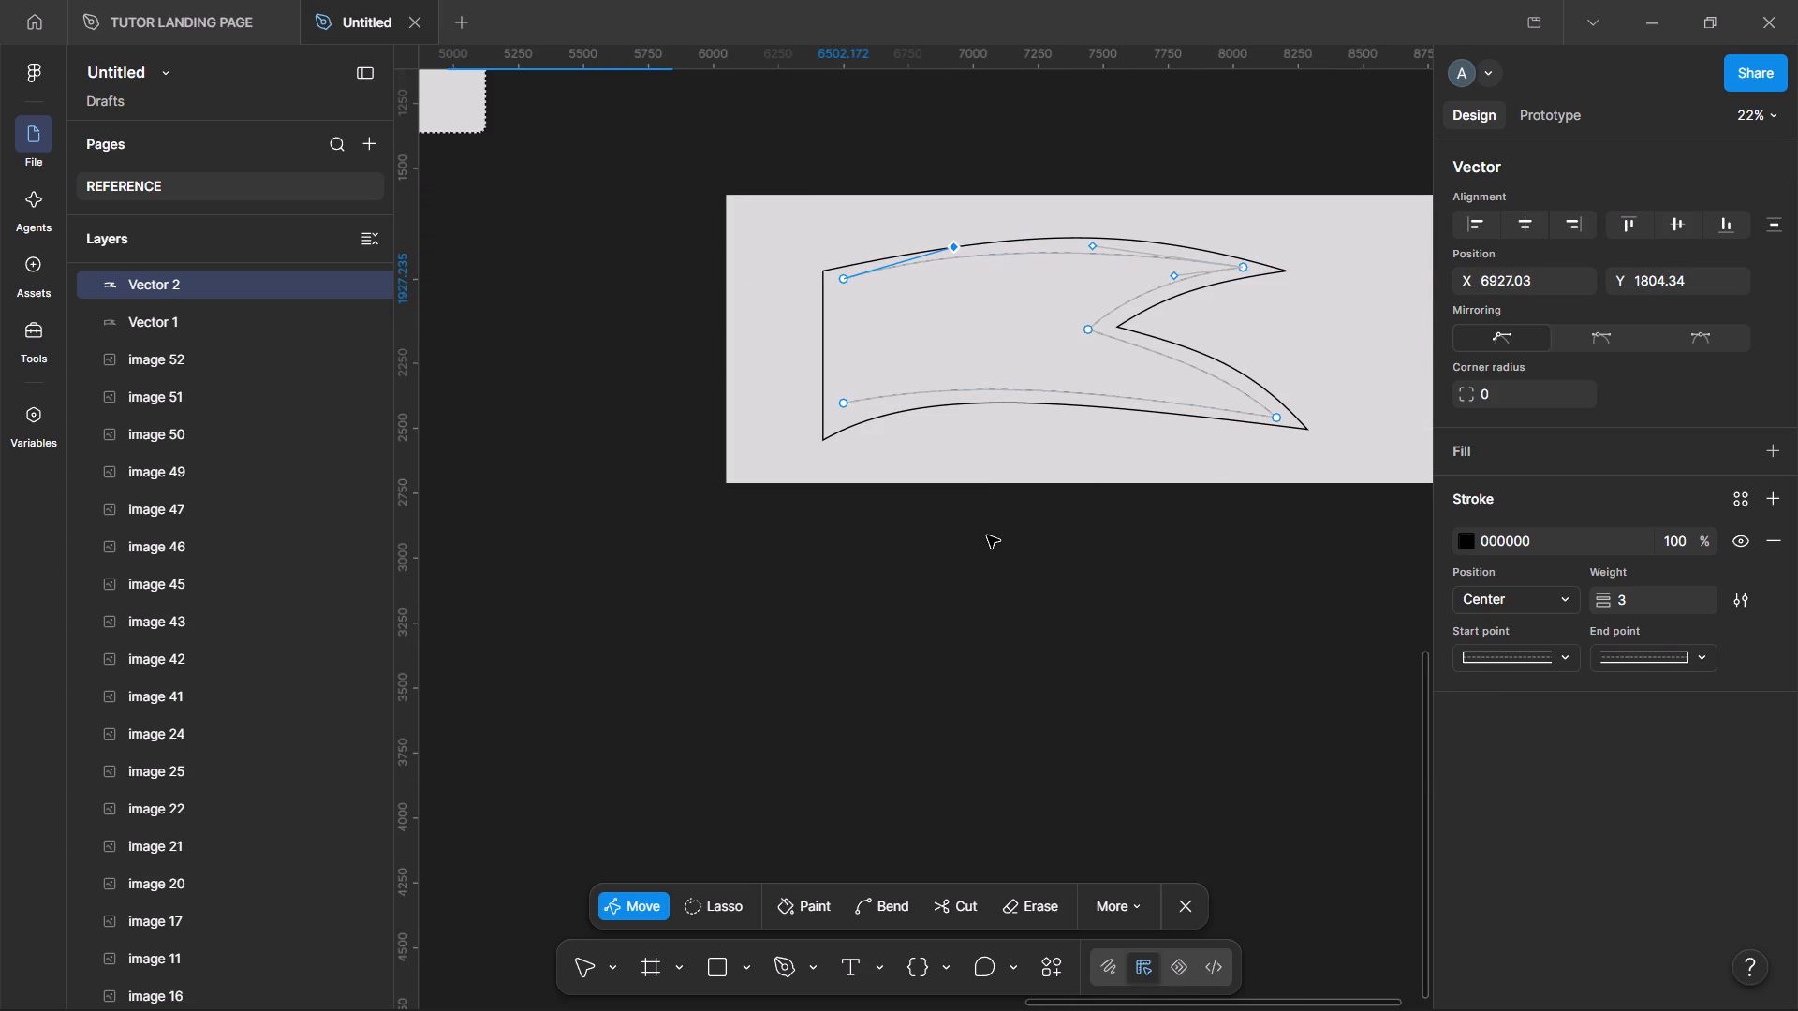
pyautogui.scroll(2, 987, 535)
pyautogui.click(622, 464)
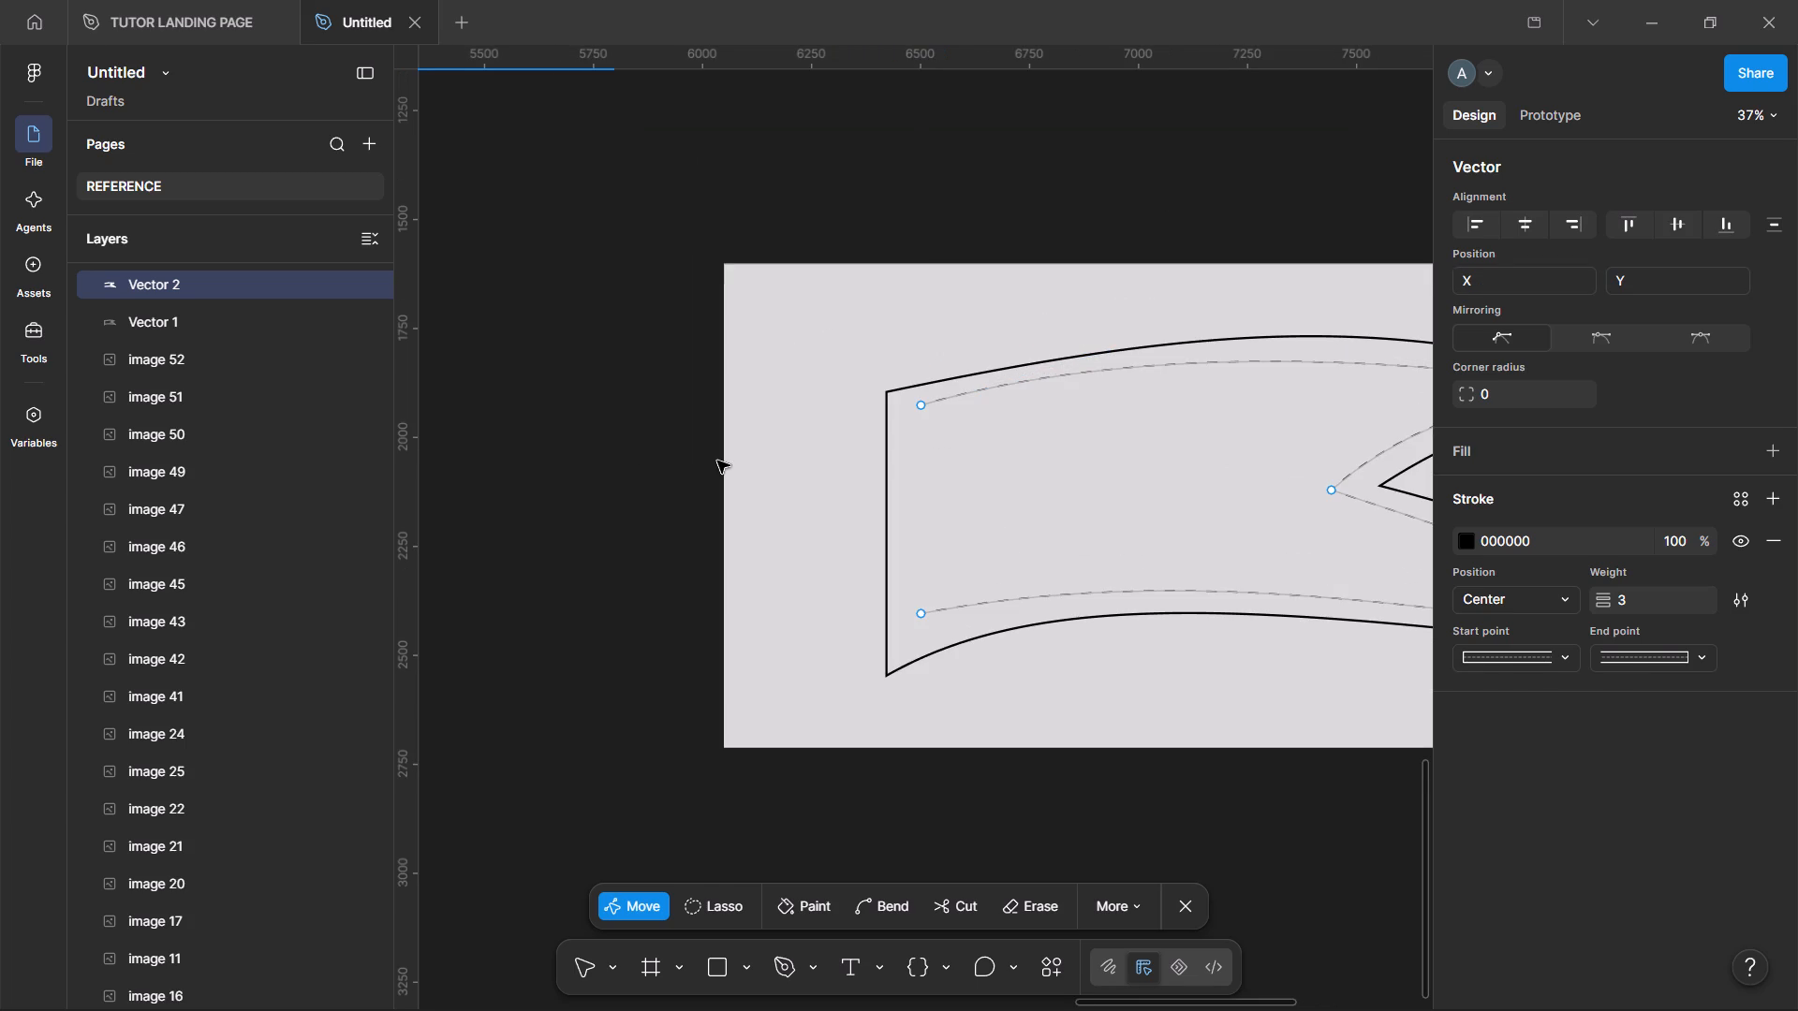
pyautogui.doubleClick(671, 476)
pyautogui.click(671, 476)
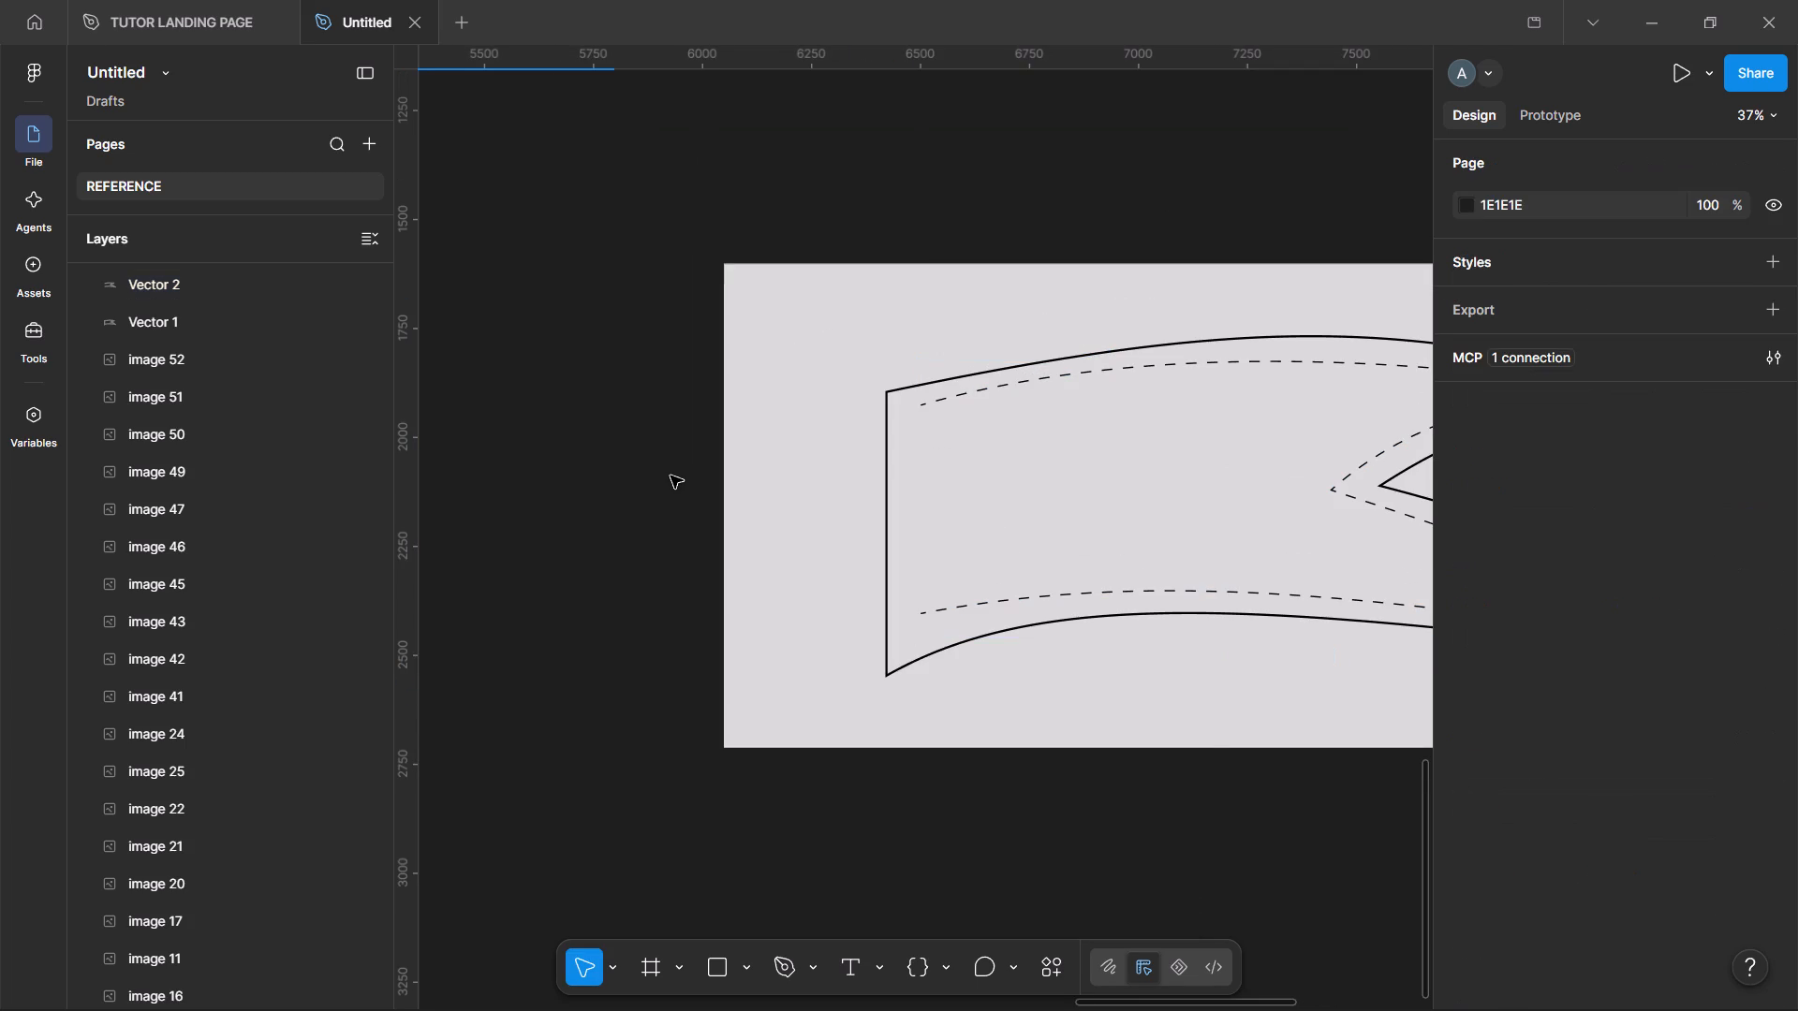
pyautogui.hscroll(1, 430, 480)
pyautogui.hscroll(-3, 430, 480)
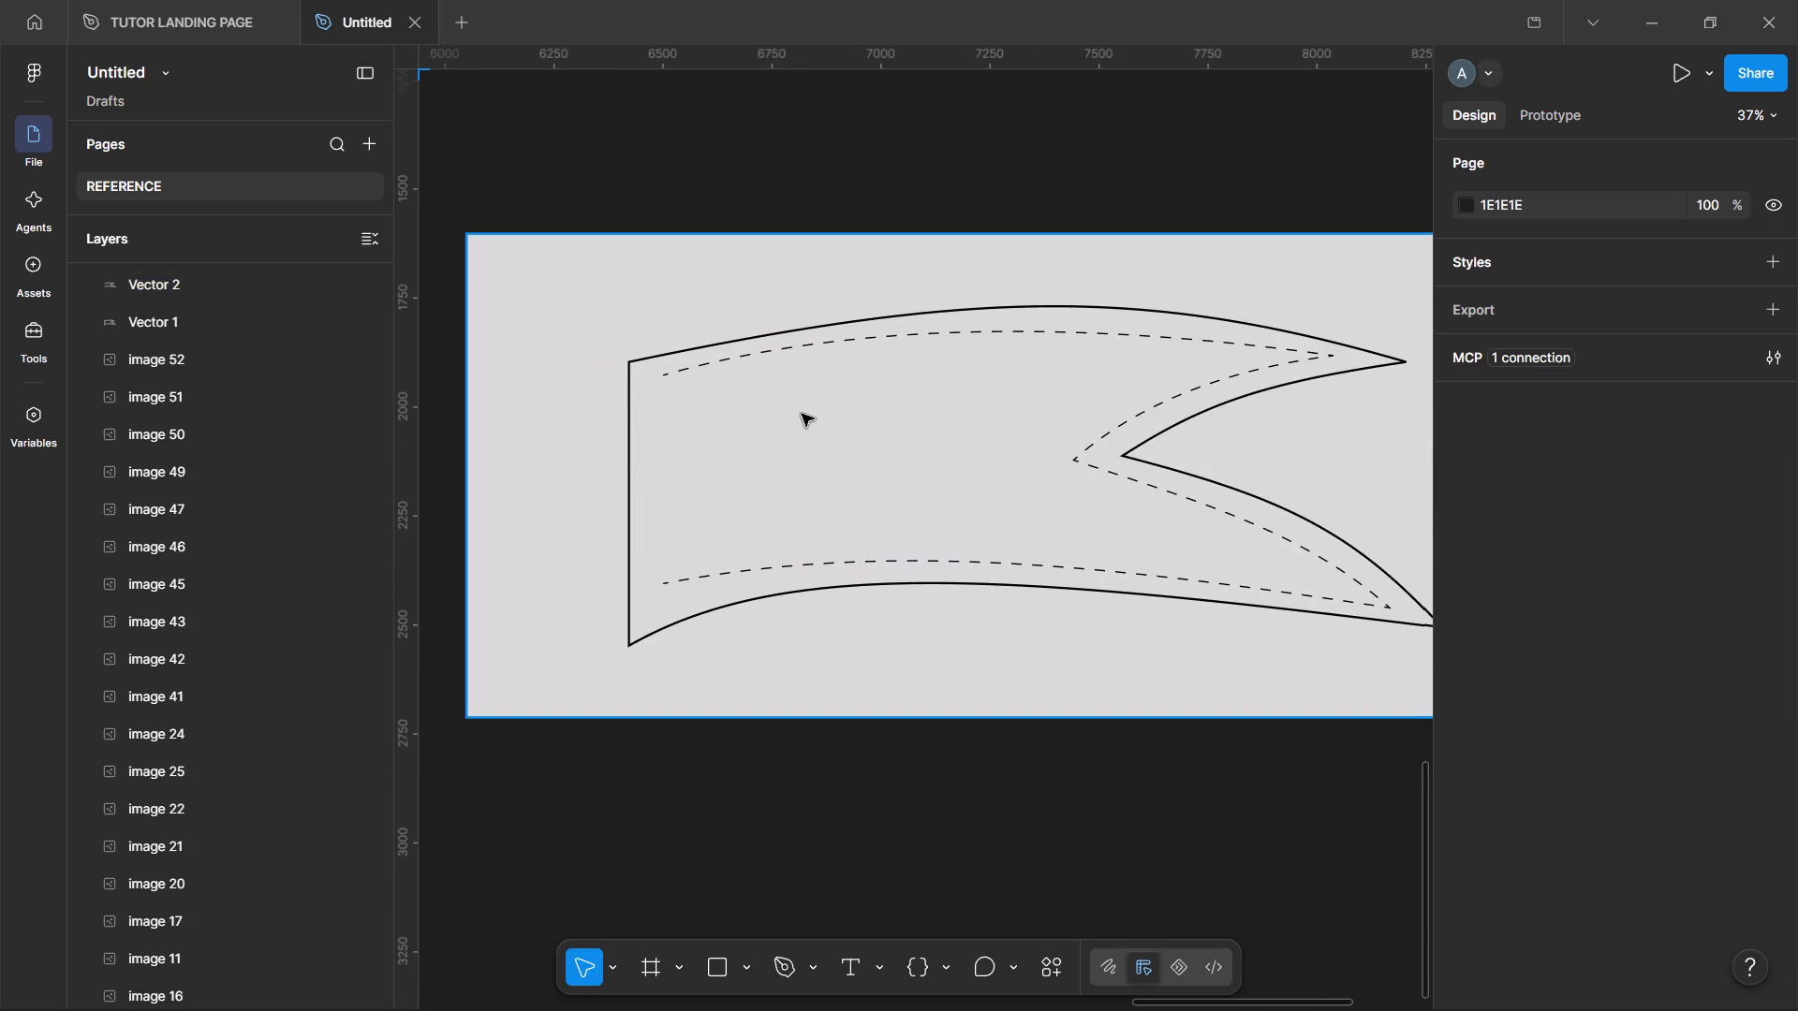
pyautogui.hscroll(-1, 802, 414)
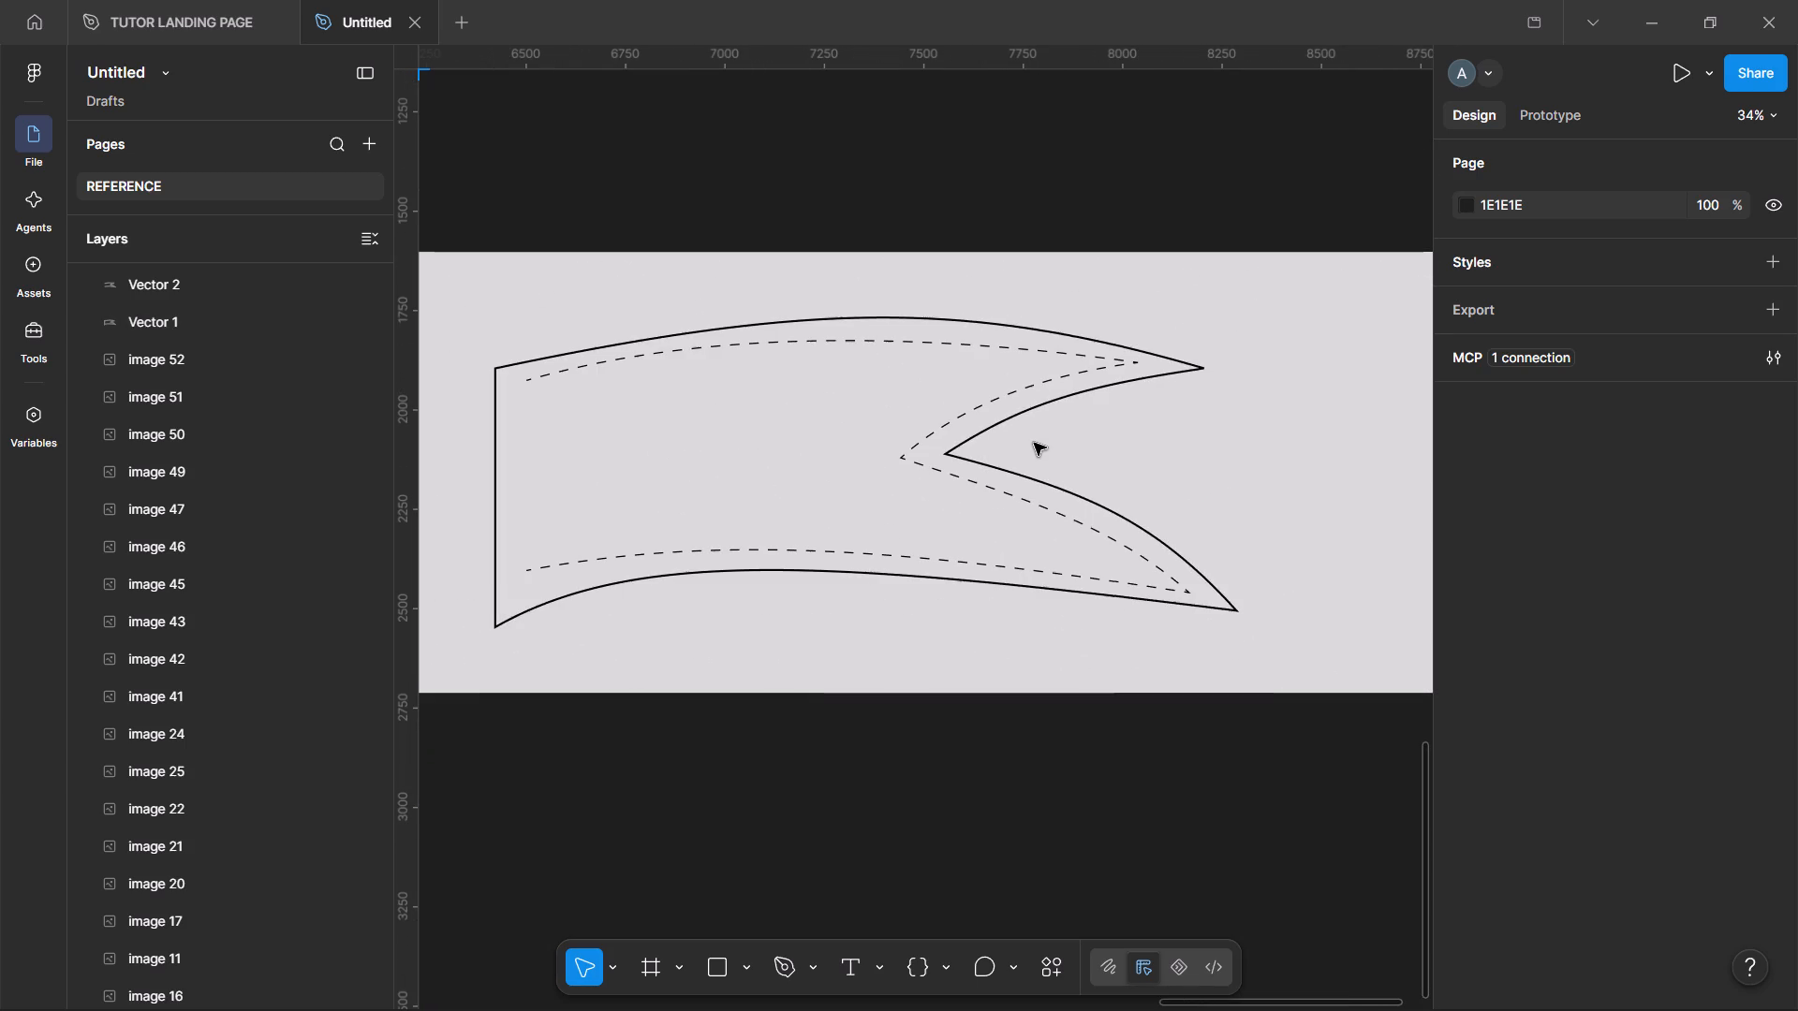
# Move the solid outer shape's straight left edge inward to about X 6499, in line with the dashed outline's open ends.
pyautogui.click(995, 423)
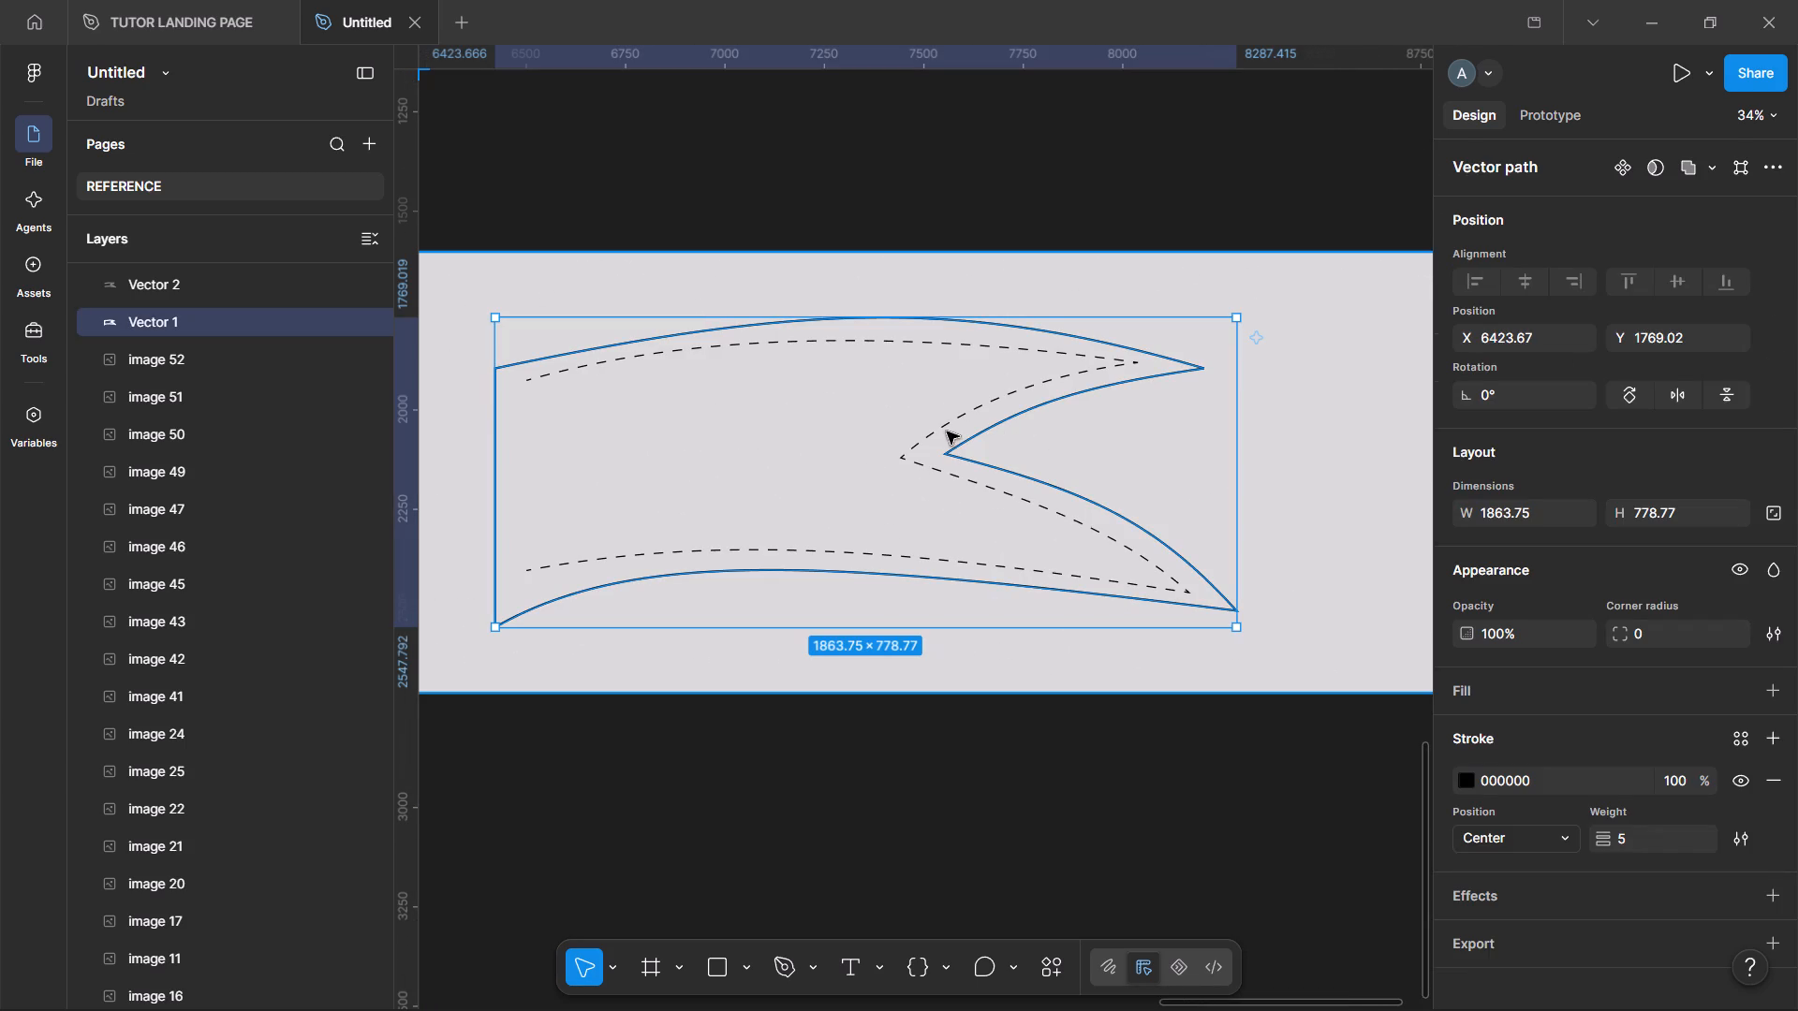
pyautogui.keyDown('shift'); pyautogui.click(925, 433); pyautogui.keyUp('shift')
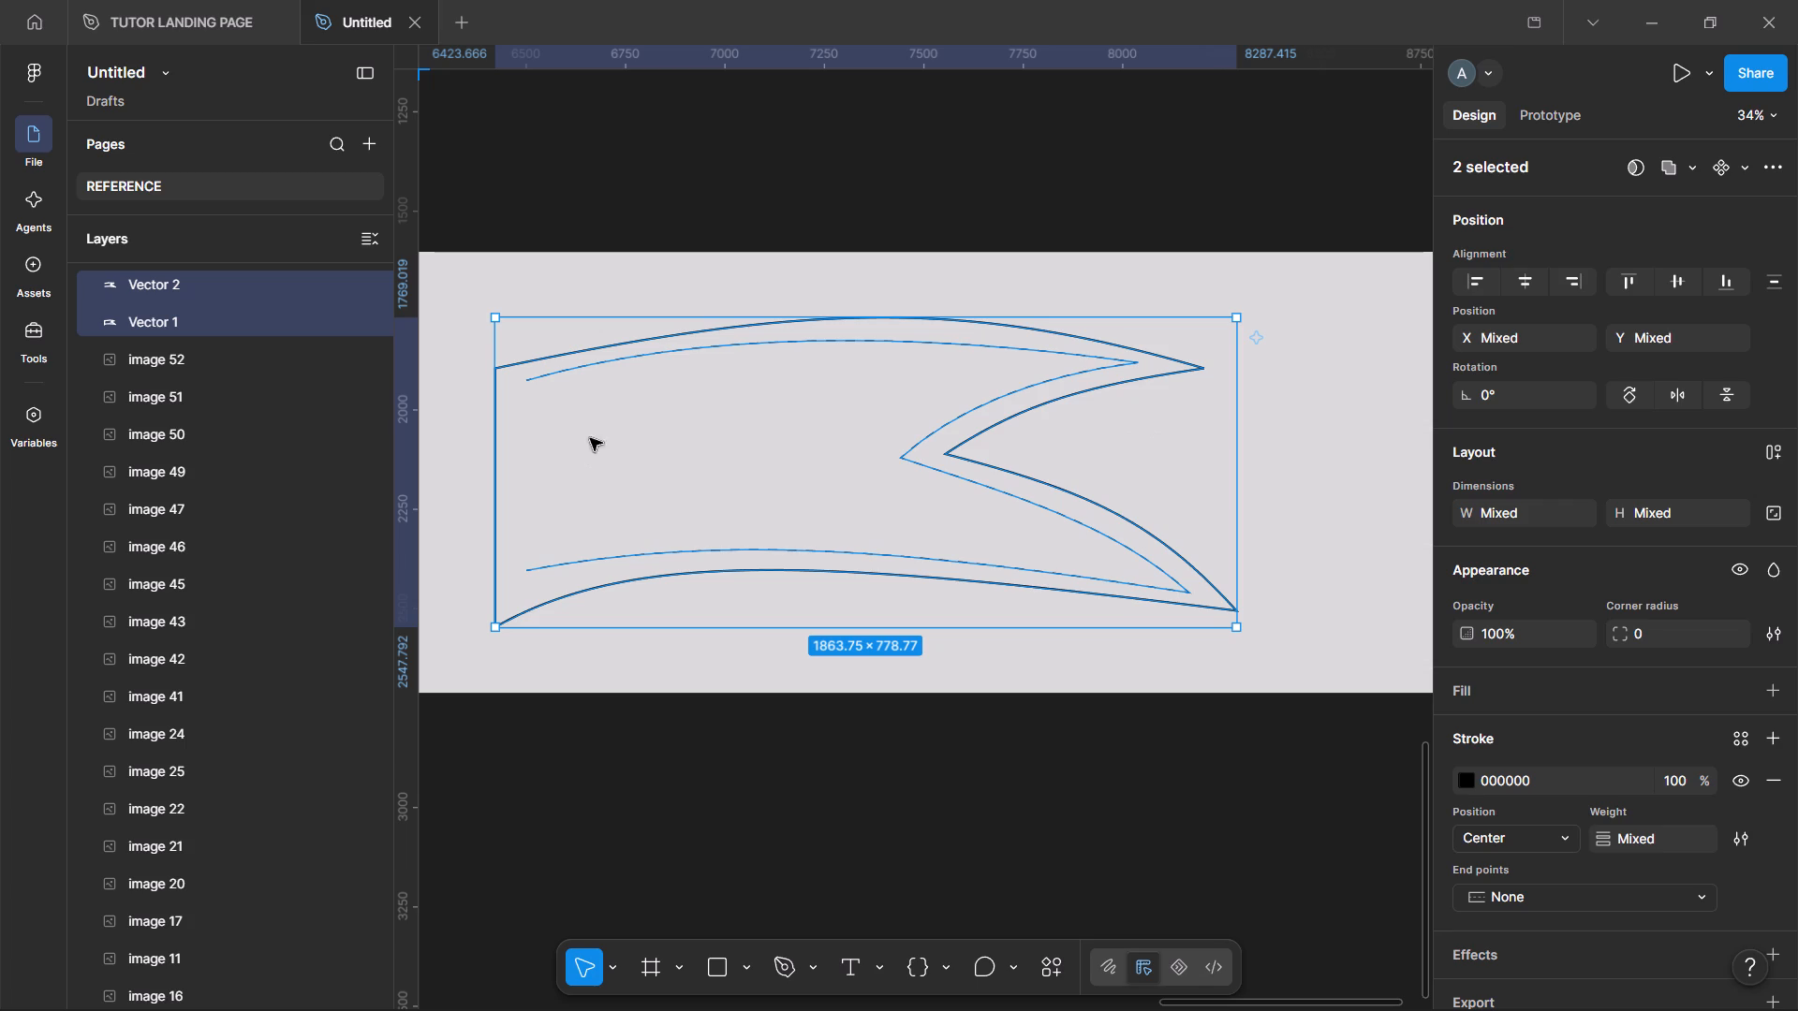
pyautogui.hscroll(1, 508, 330)
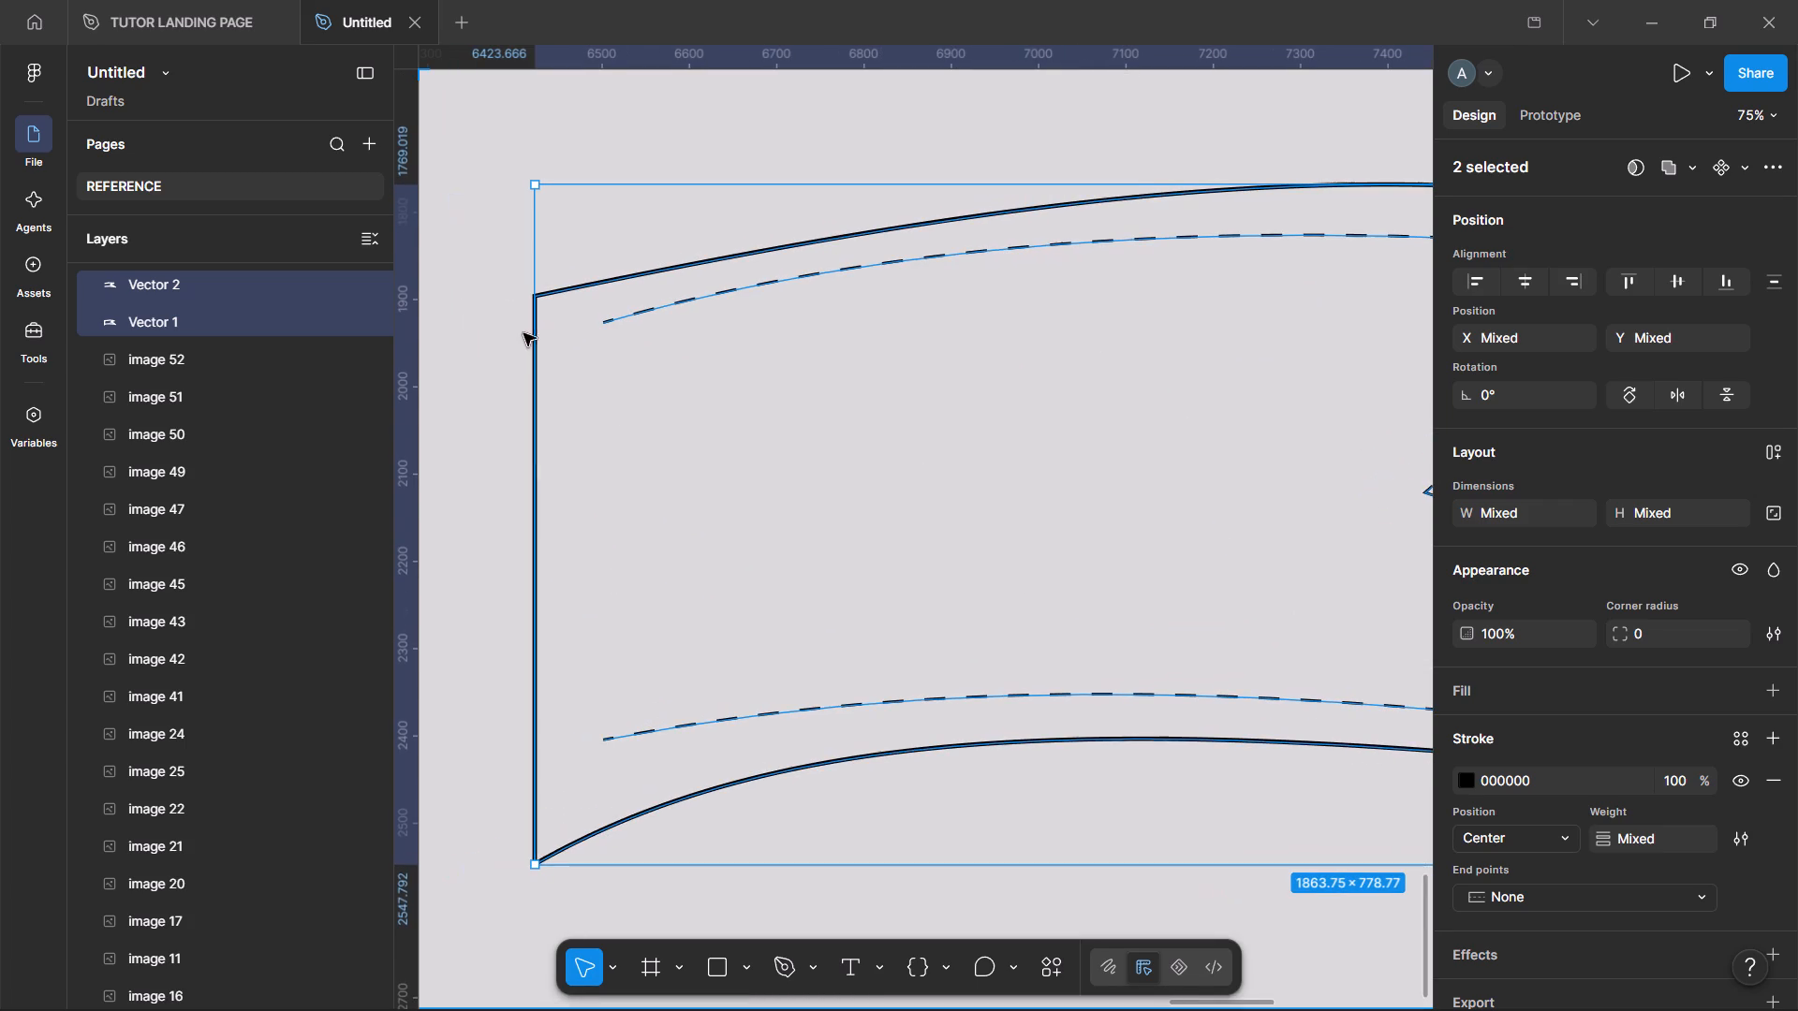
pyautogui.click(180, 291)
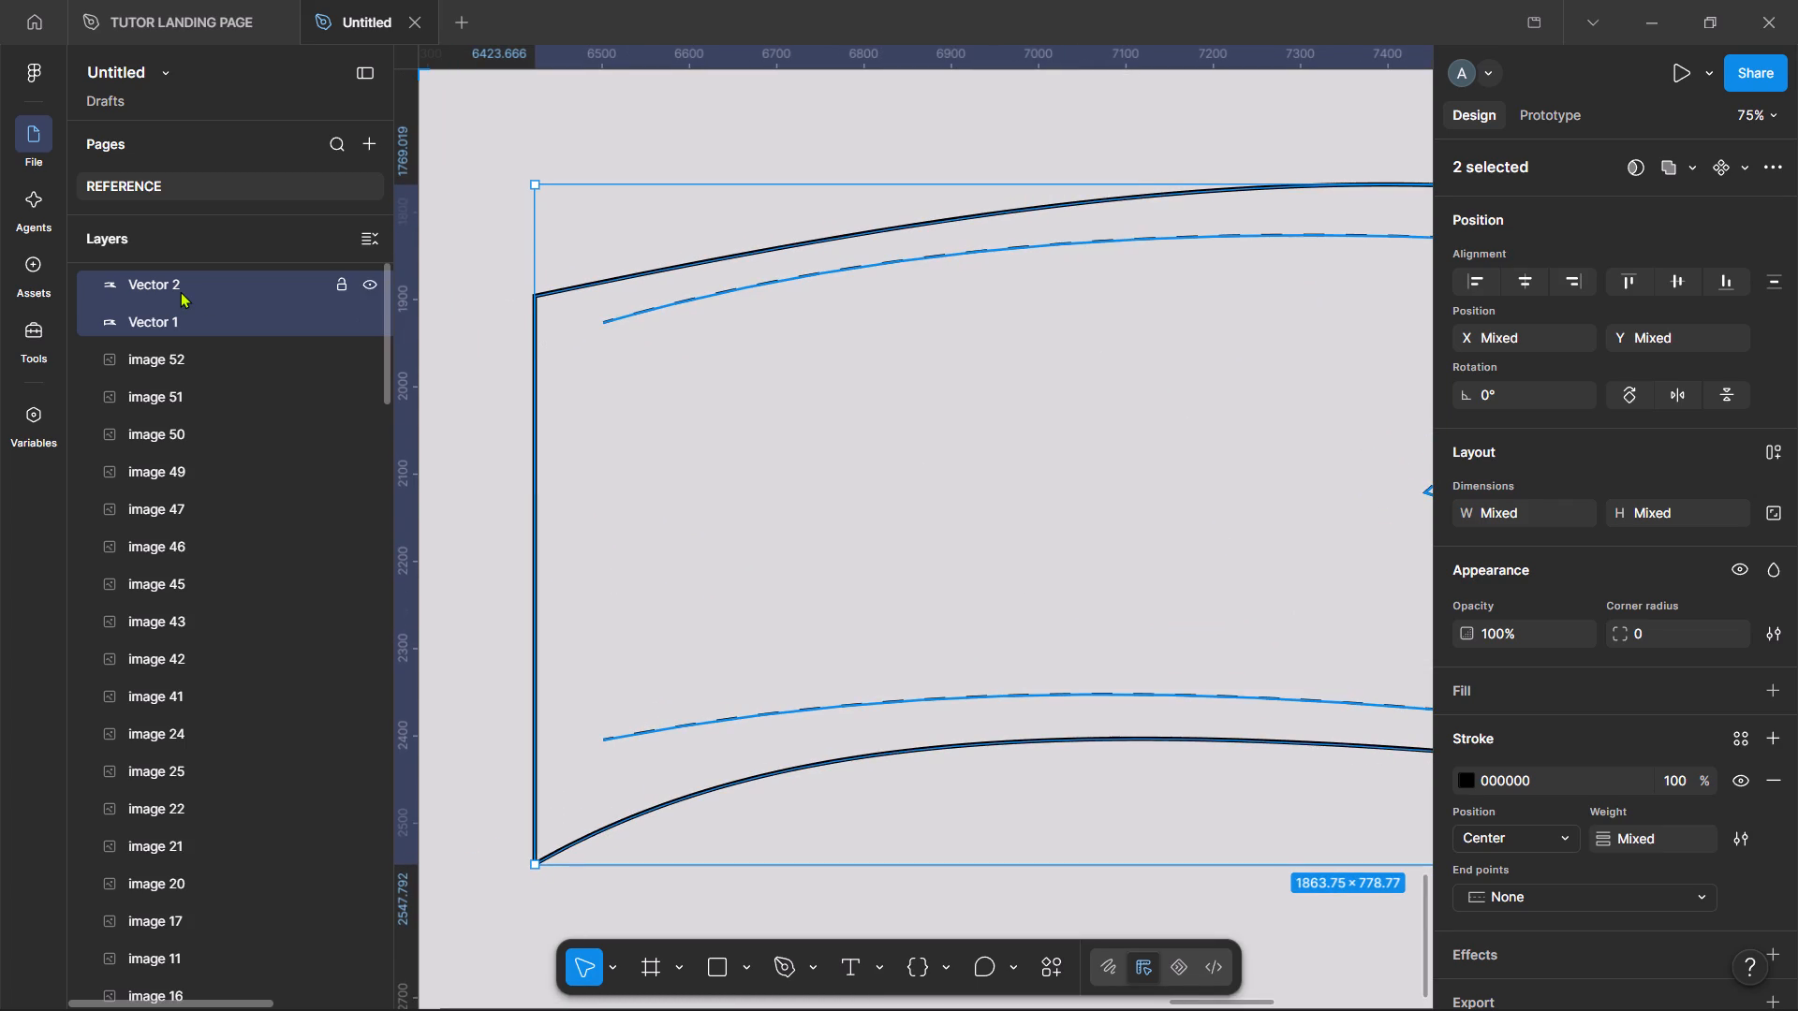
pyautogui.click(194, 317)
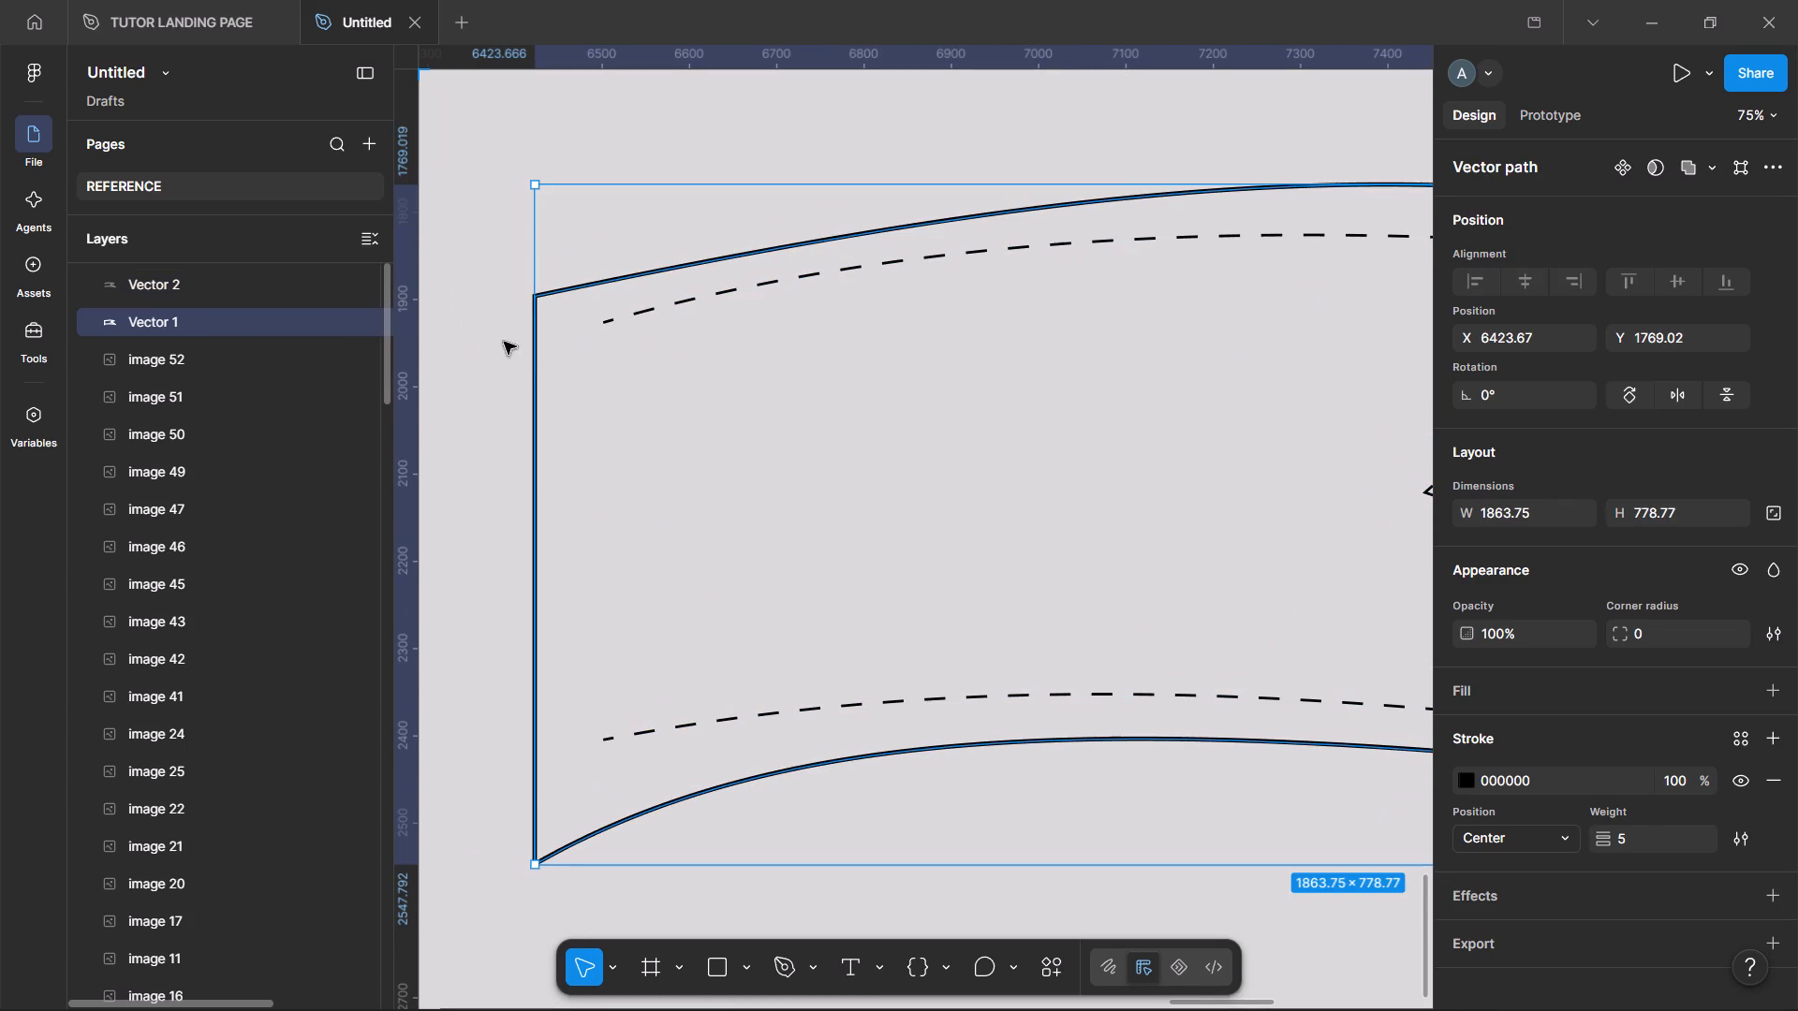
pyautogui.doubleClick(537, 368)
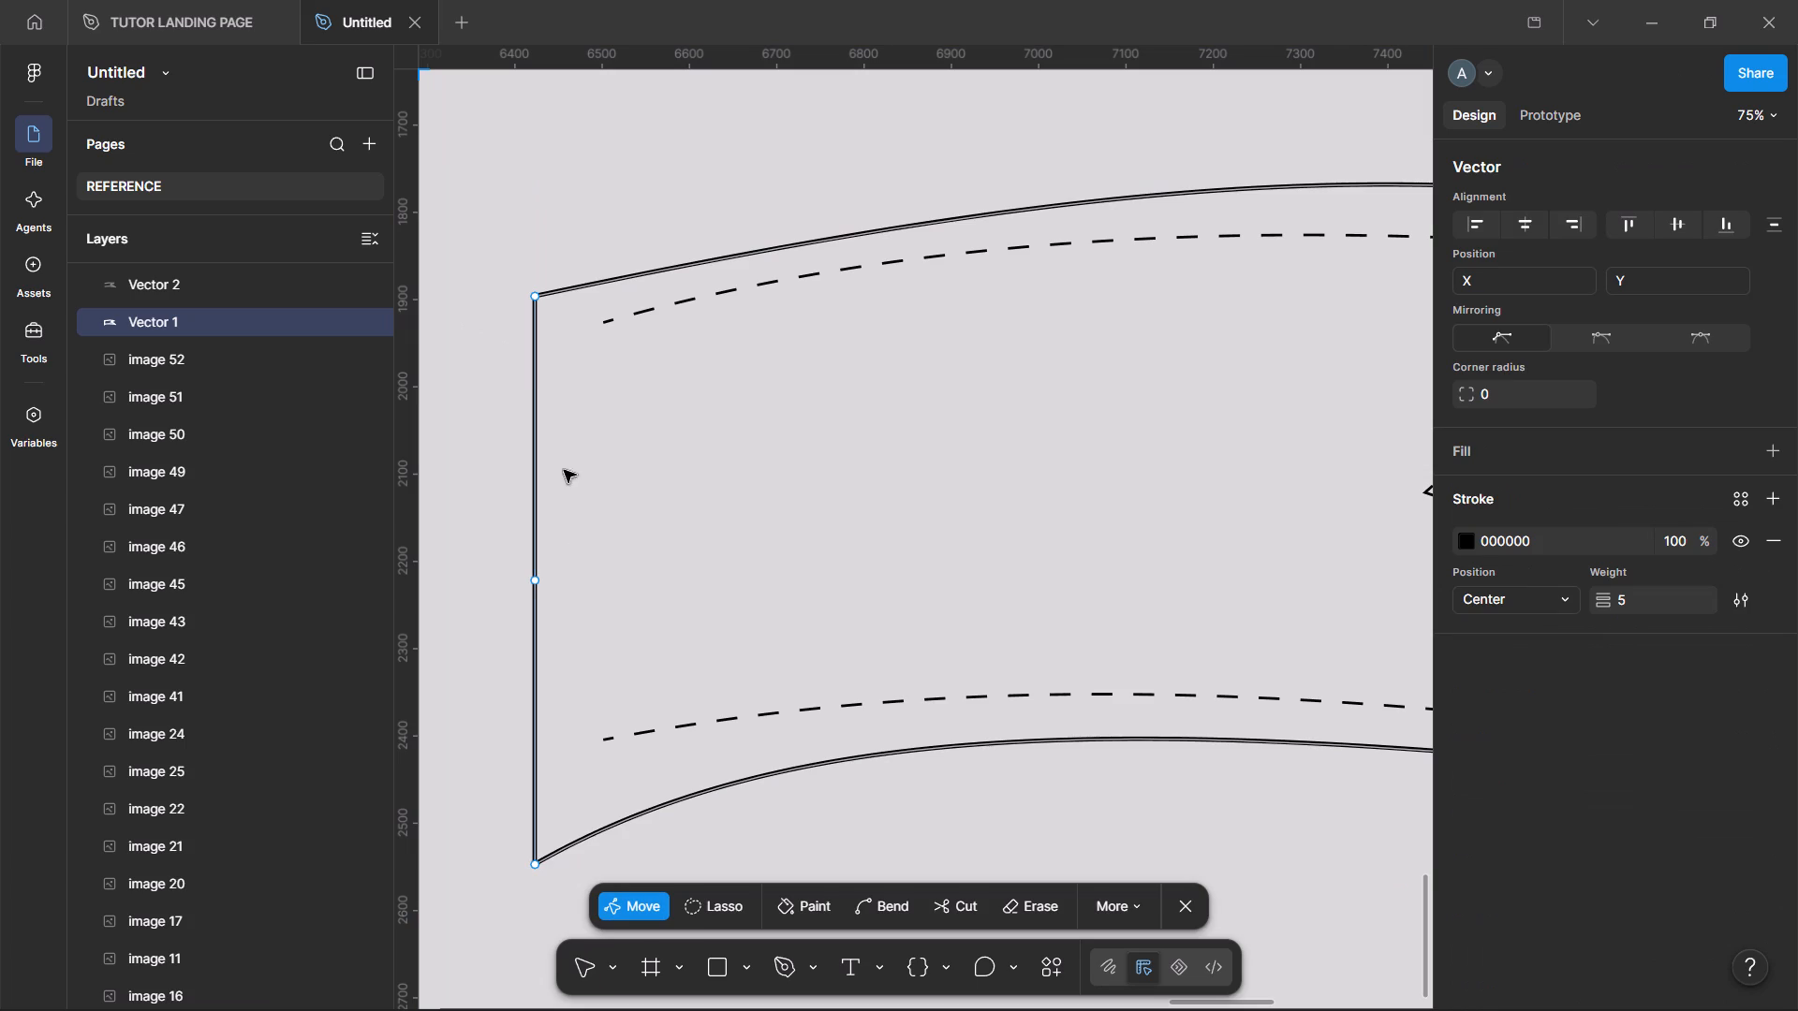
pyautogui.moveTo(534, 538); pyautogui.dragTo(597, 535)
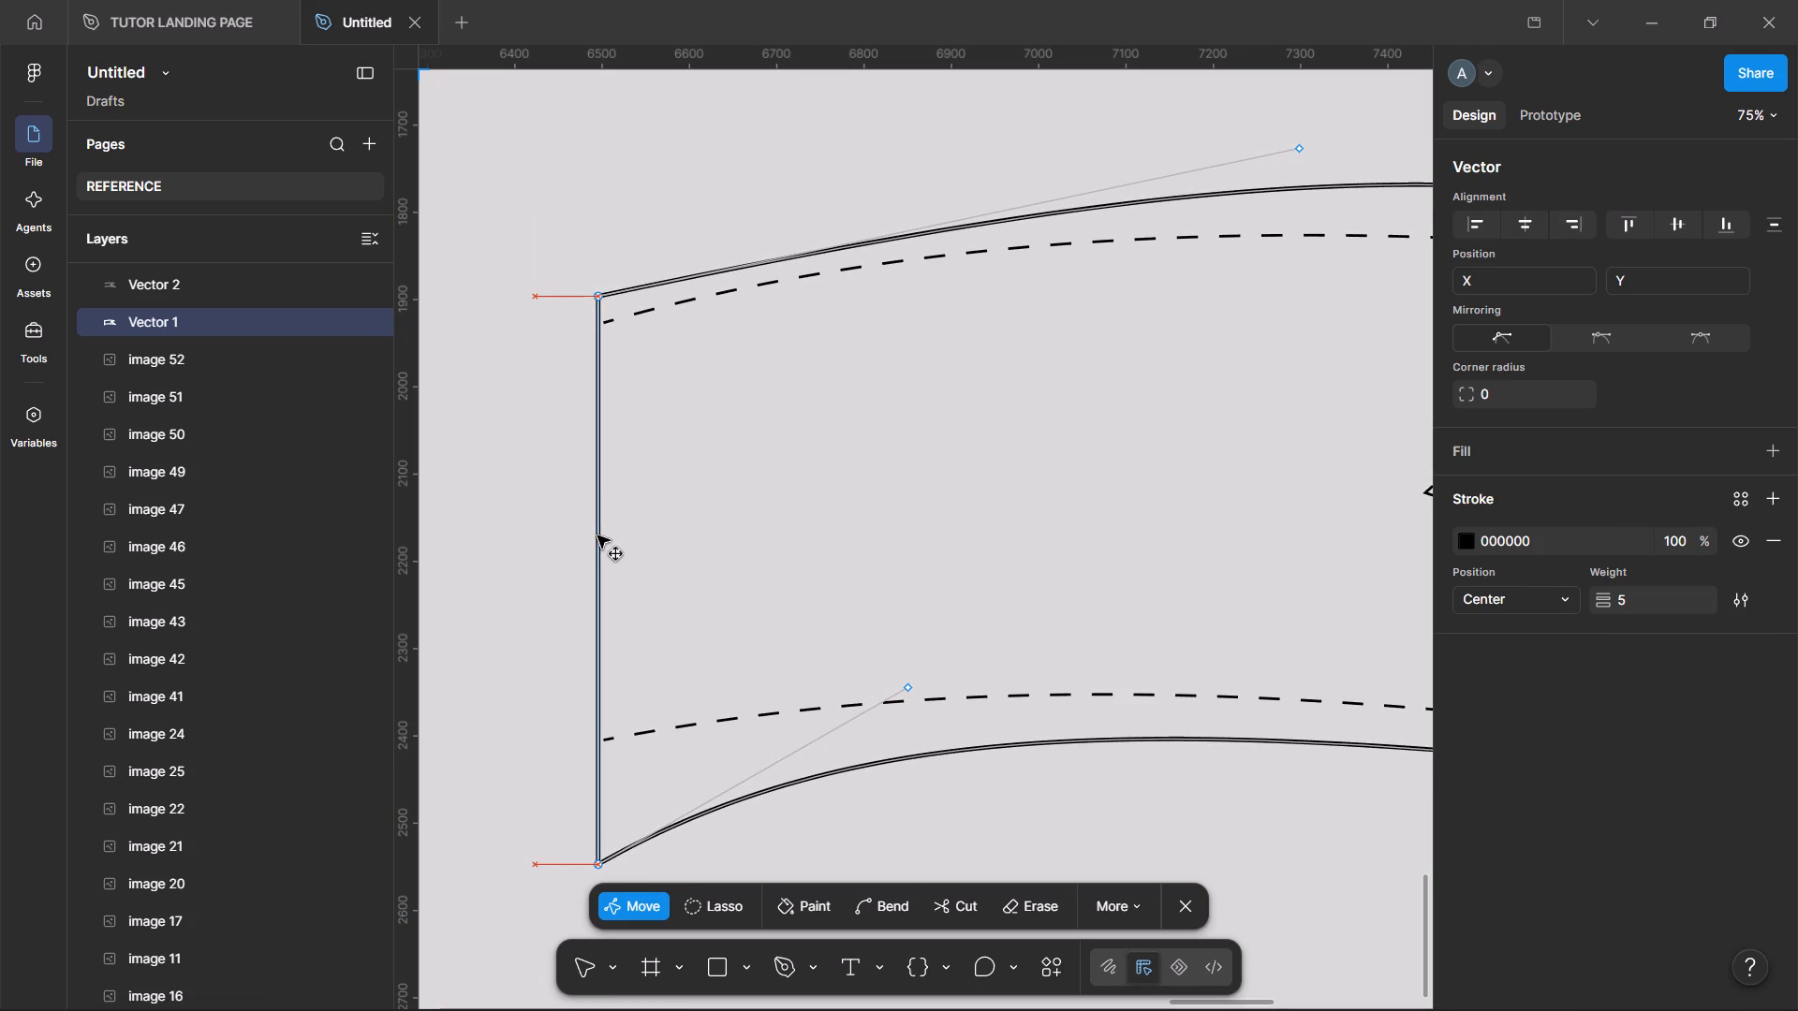
pyautogui.moveTo(597, 535); pyautogui.dragTo(599, 535)
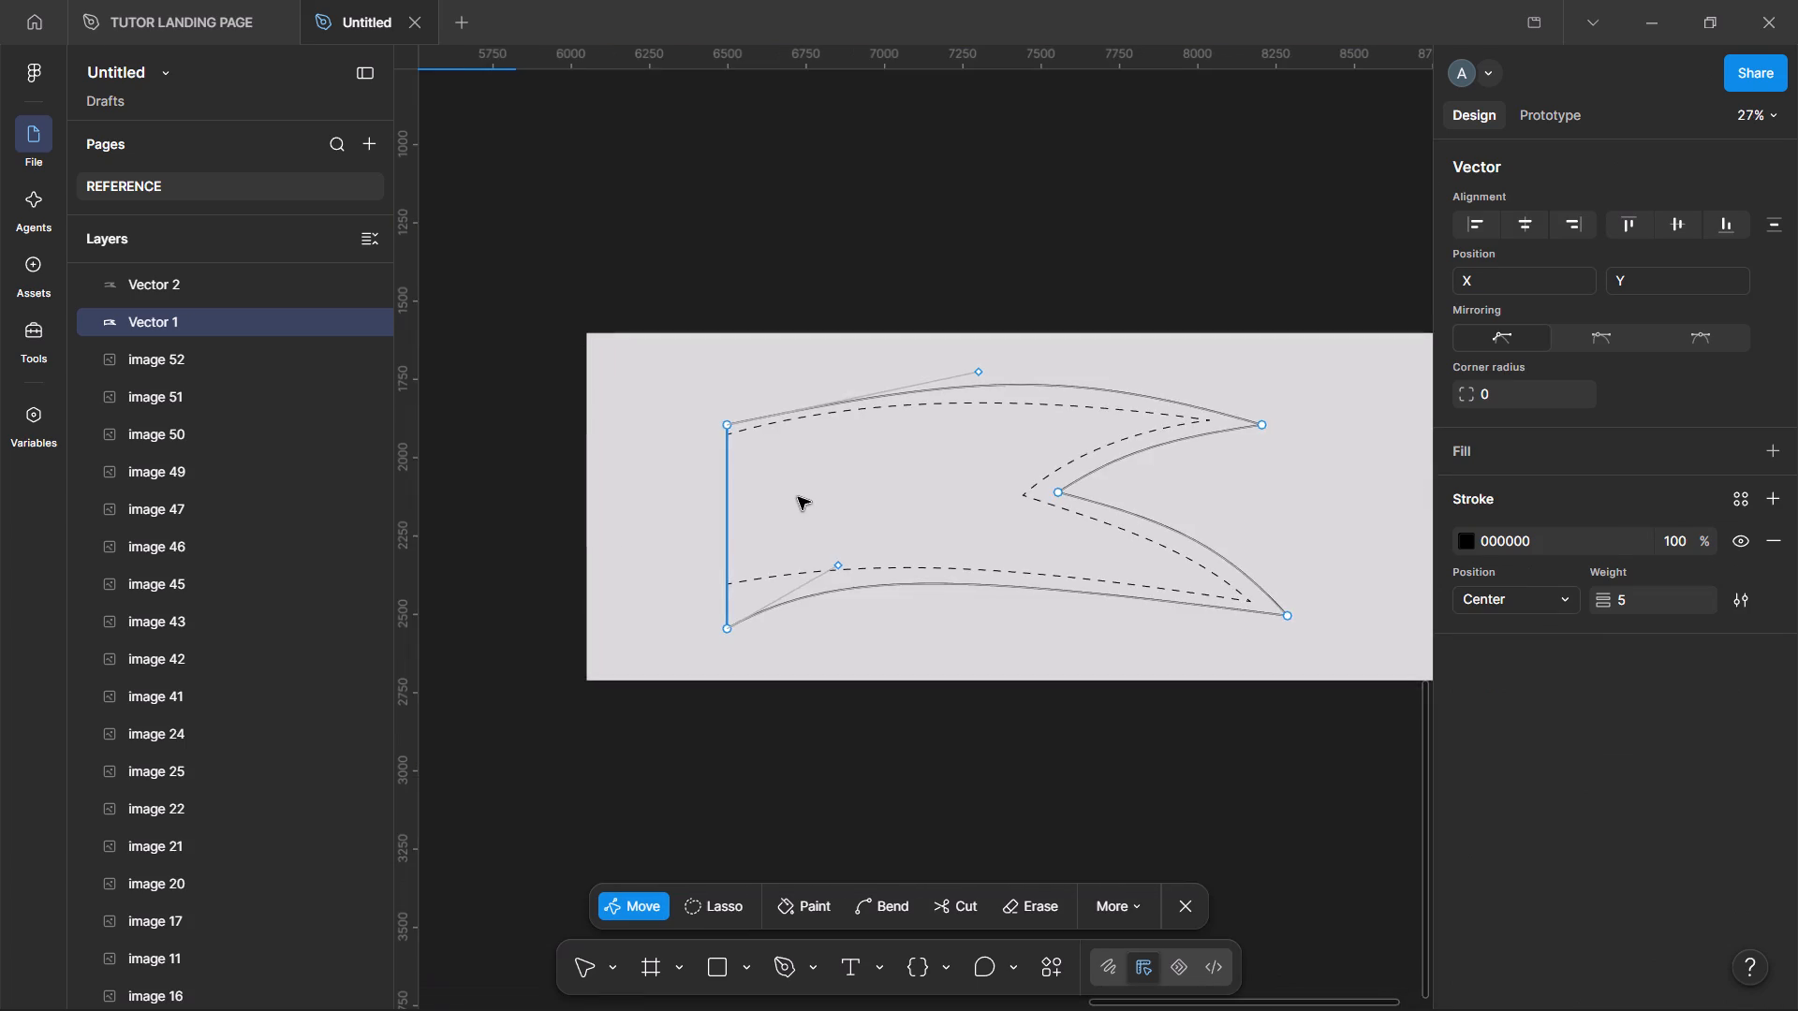
pyautogui.click(965, 732)
pyautogui.click(965, 732)
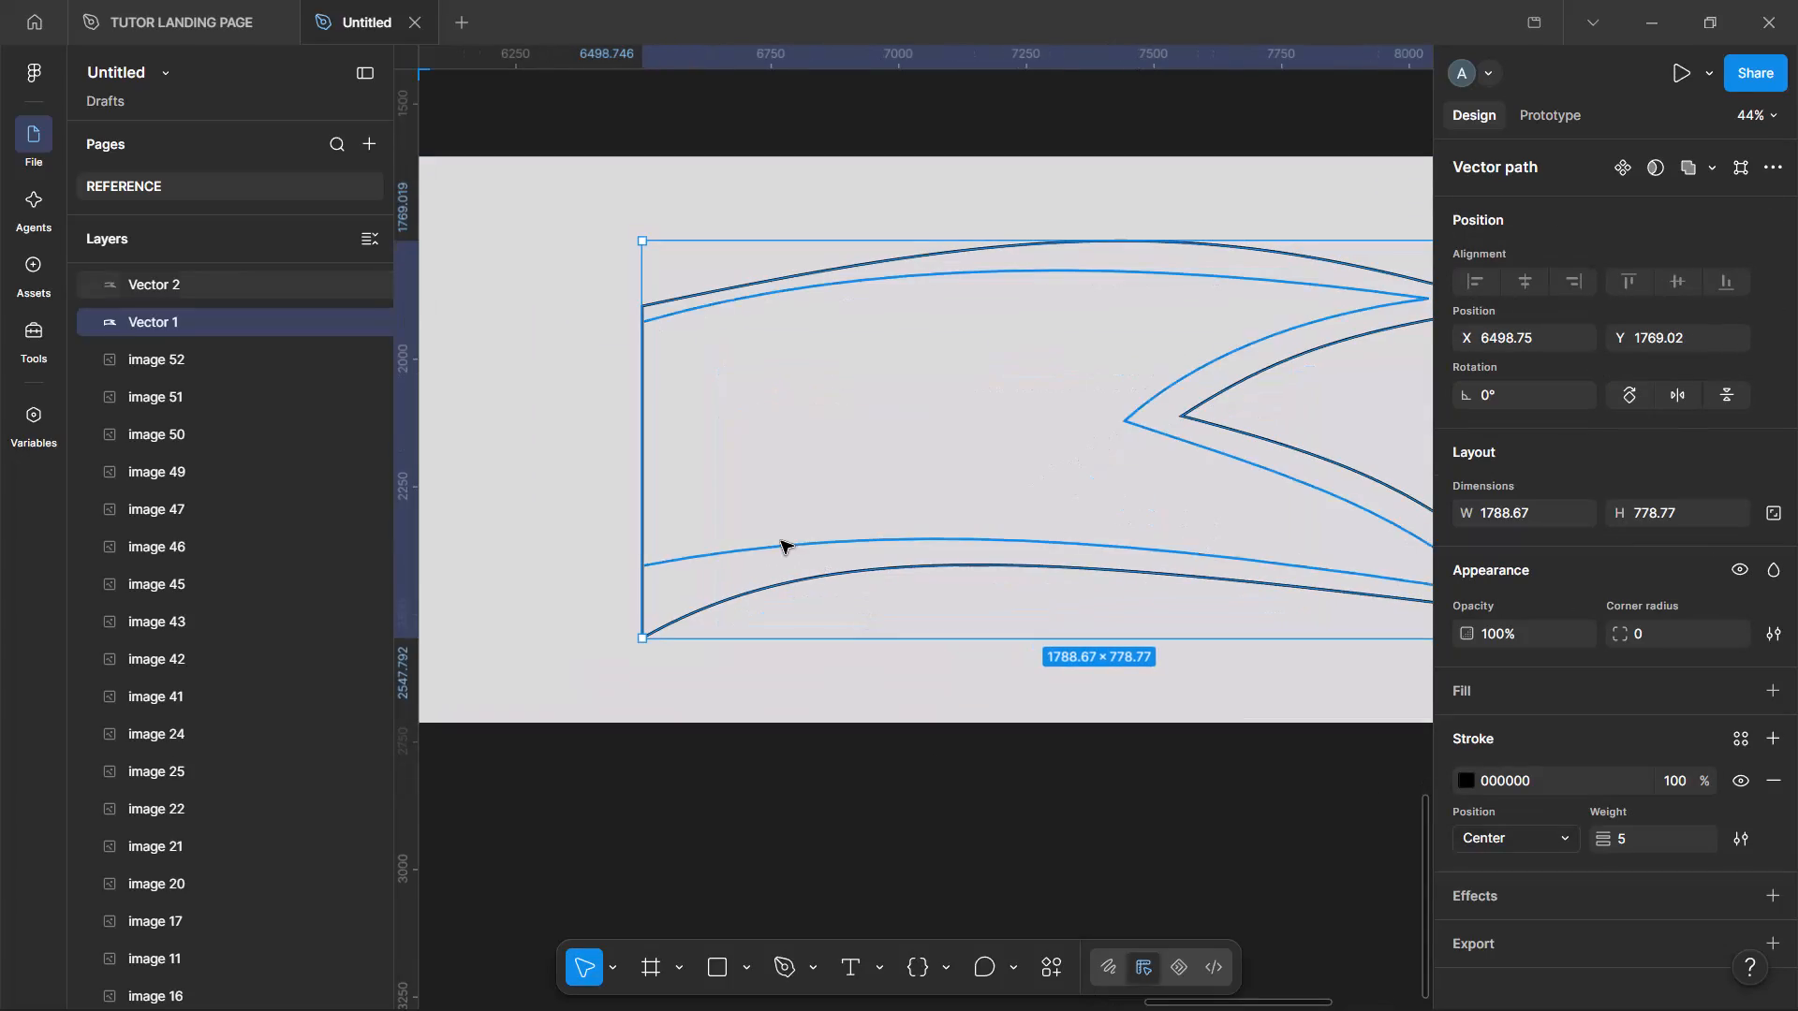
# Edit the dashed inner shape and lower its bottom-left endpoint to about X 6502, Y 2463.
pyautogui.click(780, 541)
pyautogui.doubleClick(767, 545)
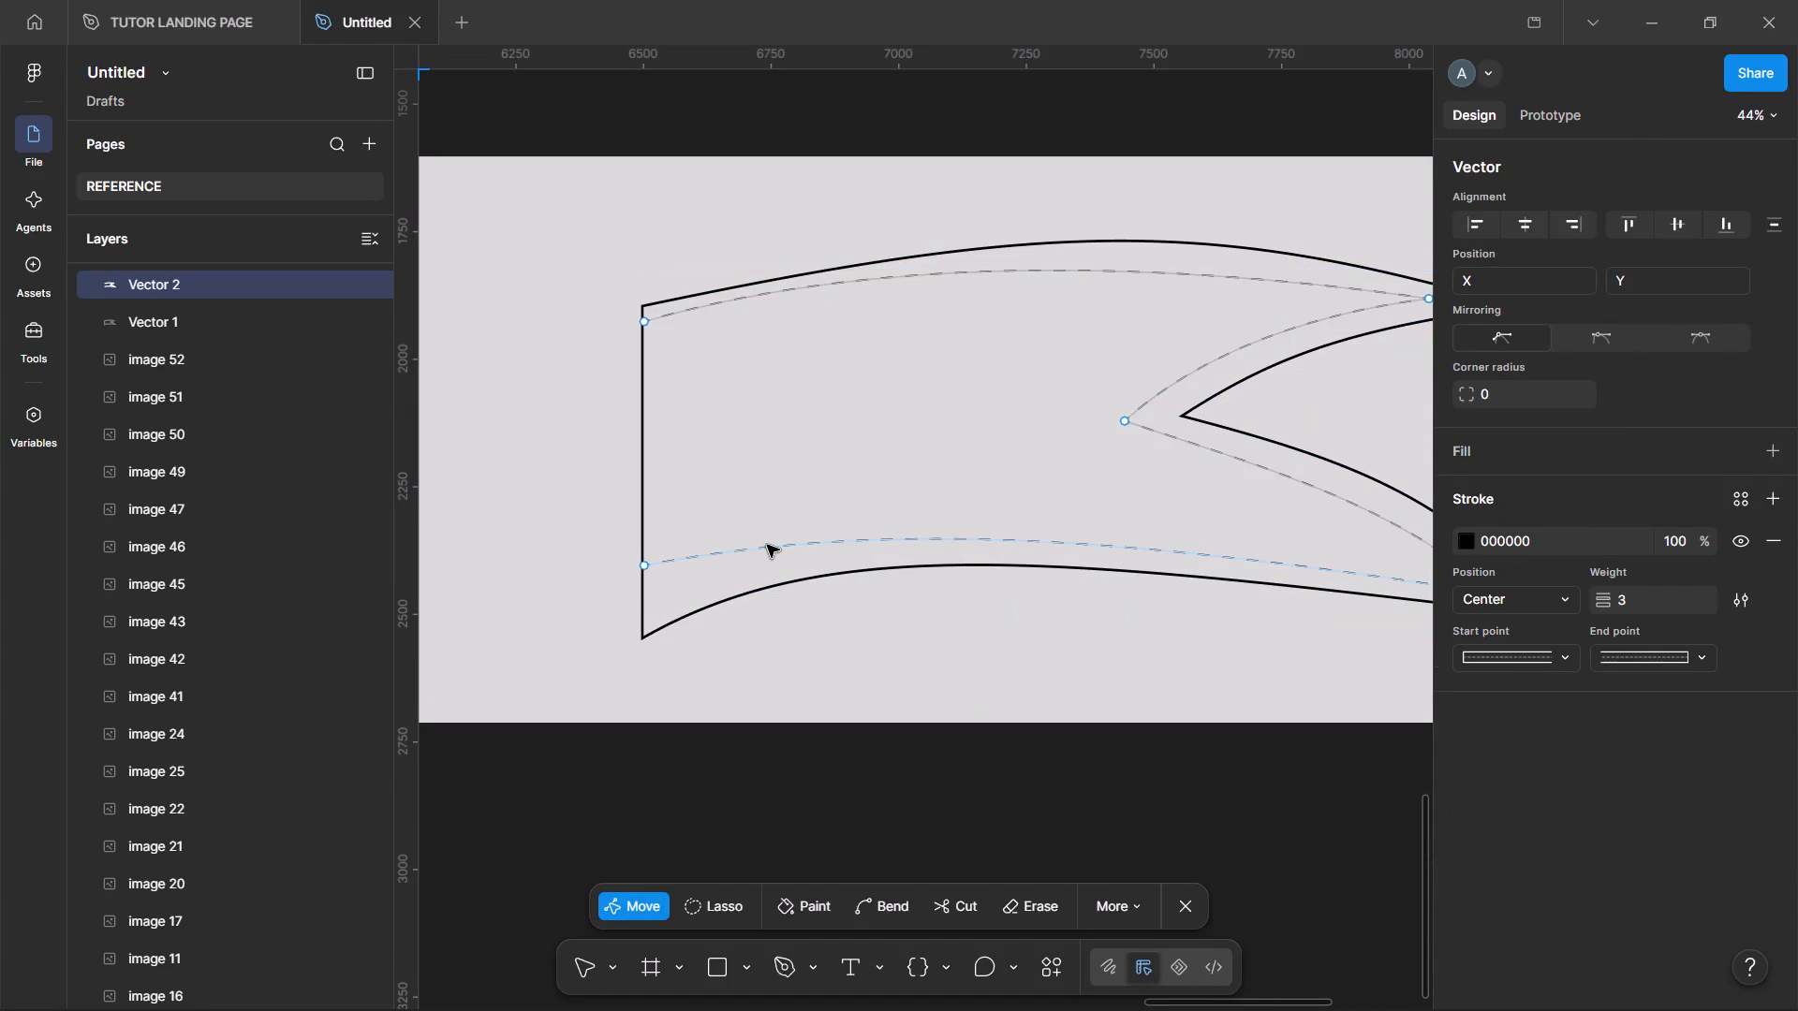
pyautogui.click(633, 564)
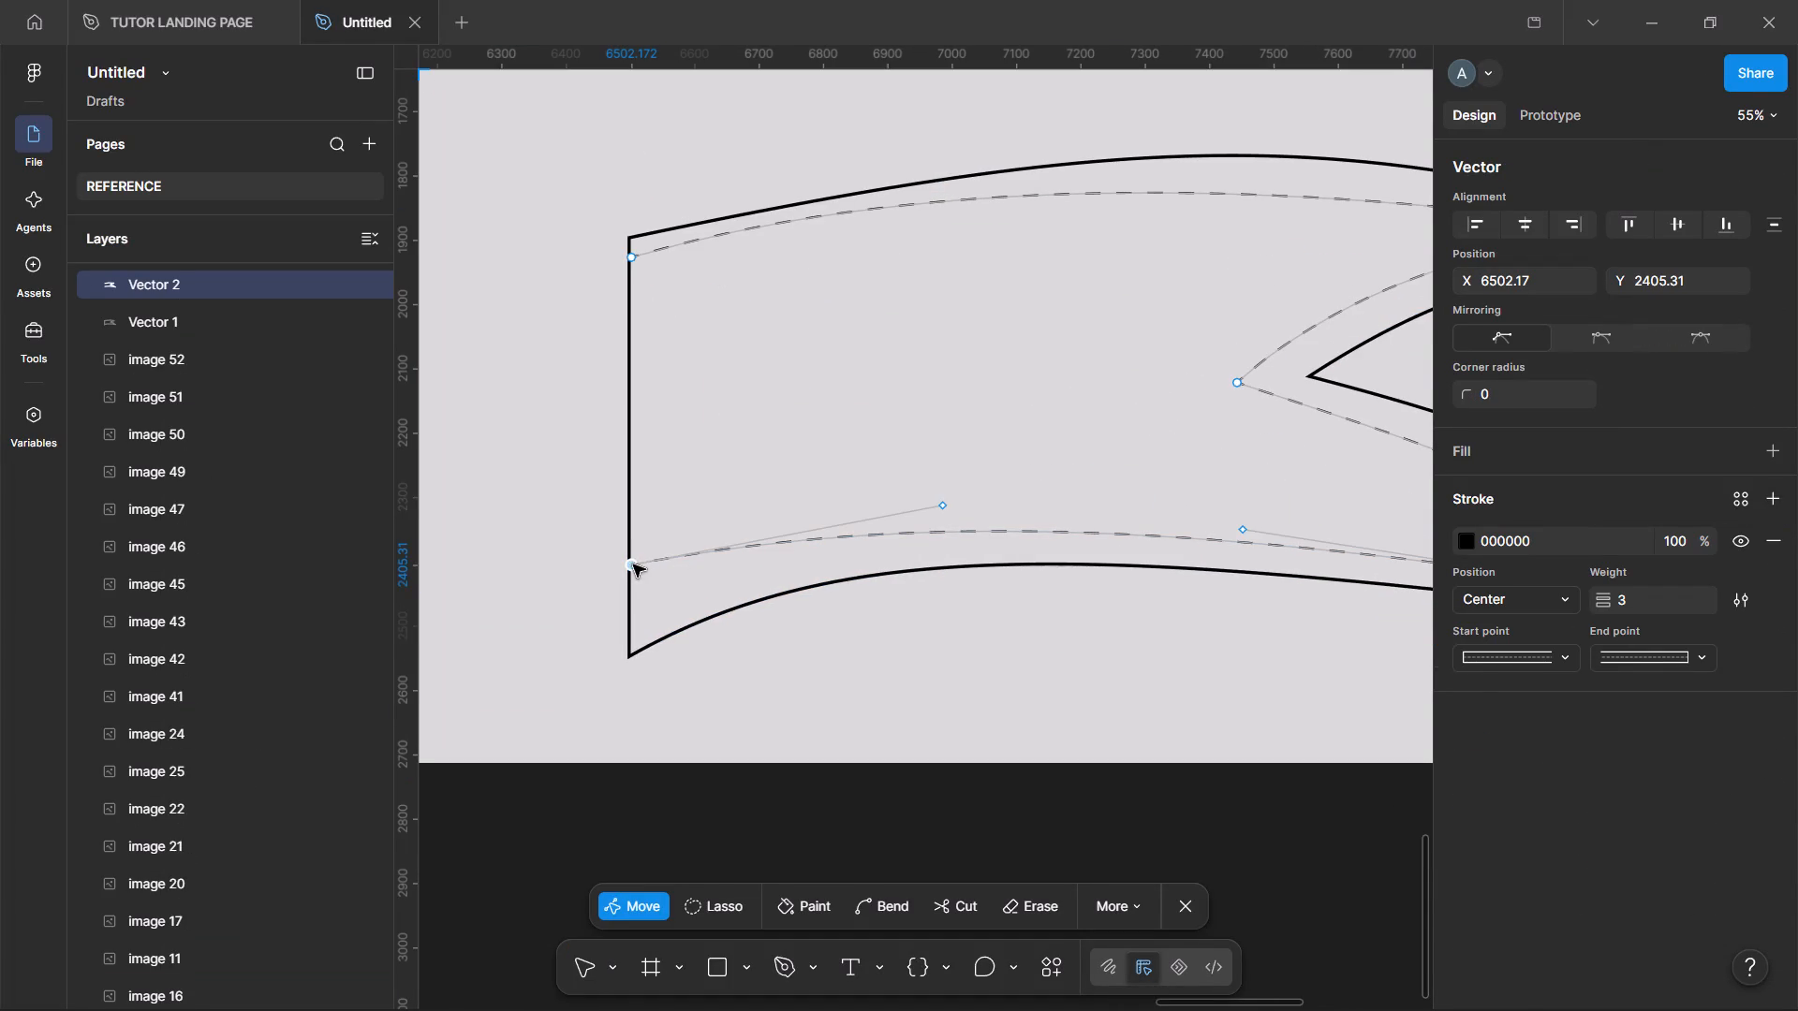
pyautogui.moveTo(949, 512); pyautogui.dragTo(776, 487)
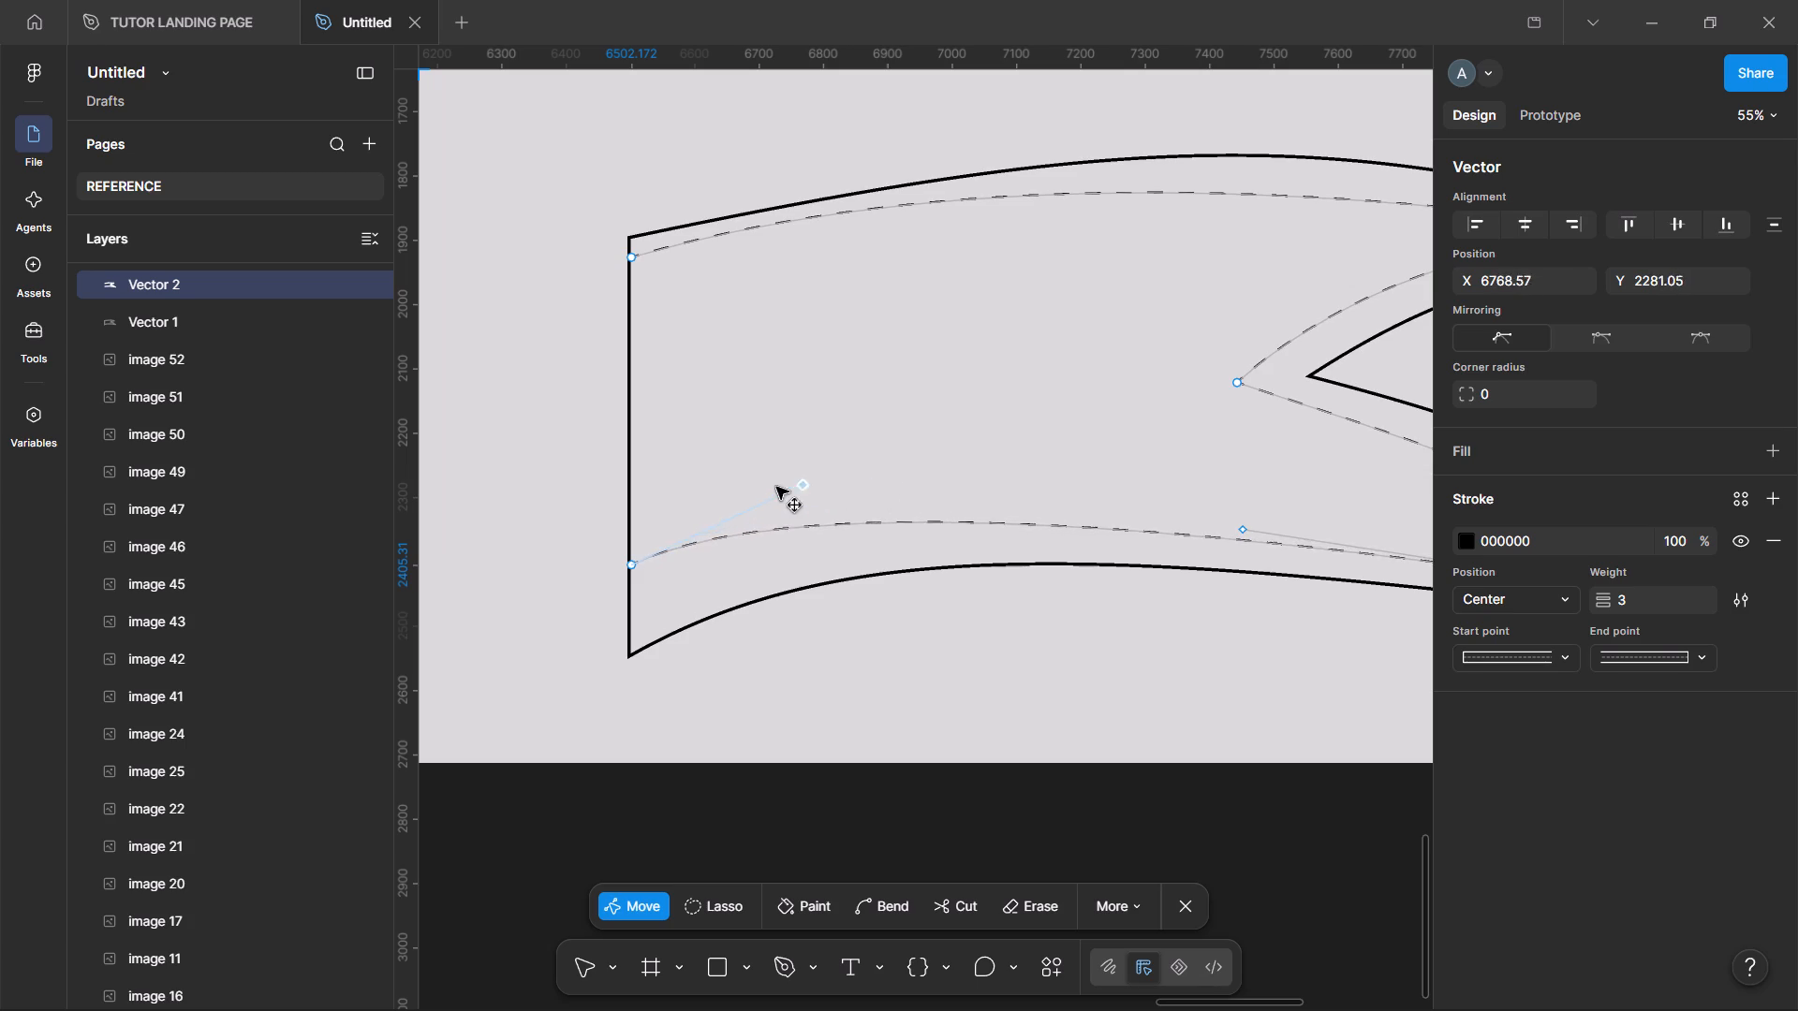
pyautogui.moveTo(776, 487); pyautogui.dragTo(728, 497)
pyautogui.hotkey('ctrl', 'z')
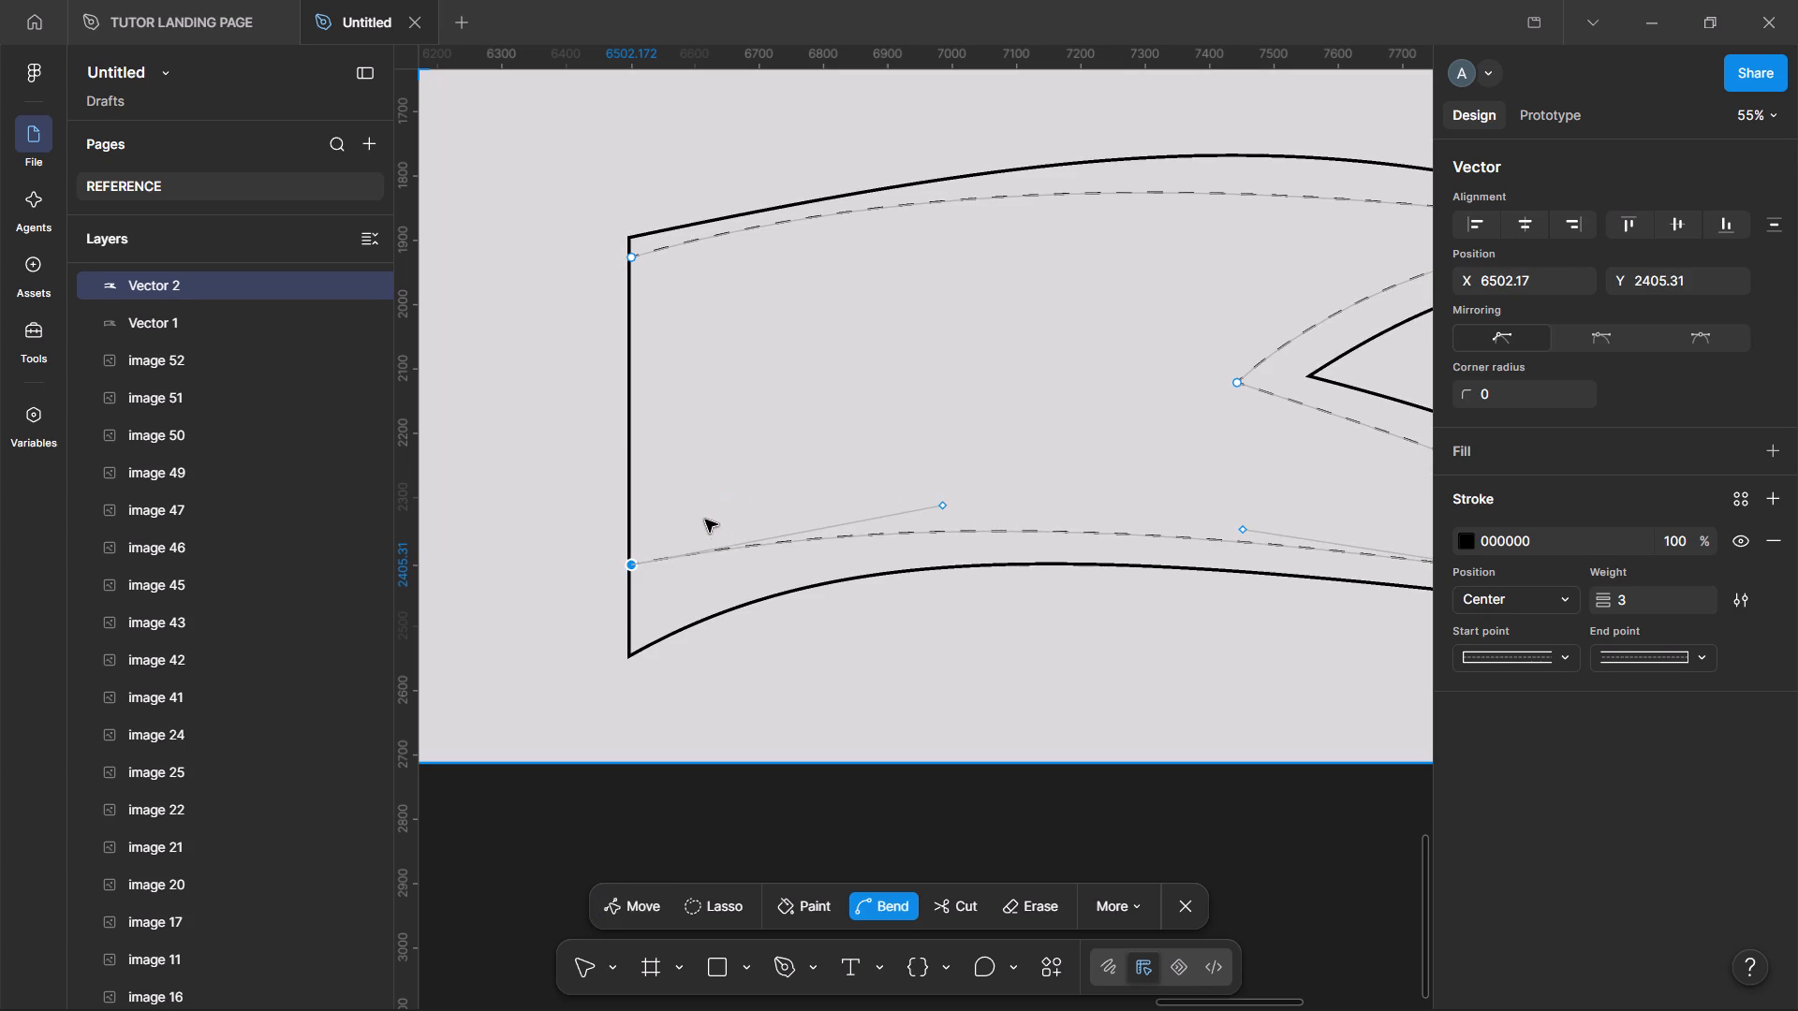
pyautogui.moveTo(634, 567); pyautogui.dragTo(652, 593)
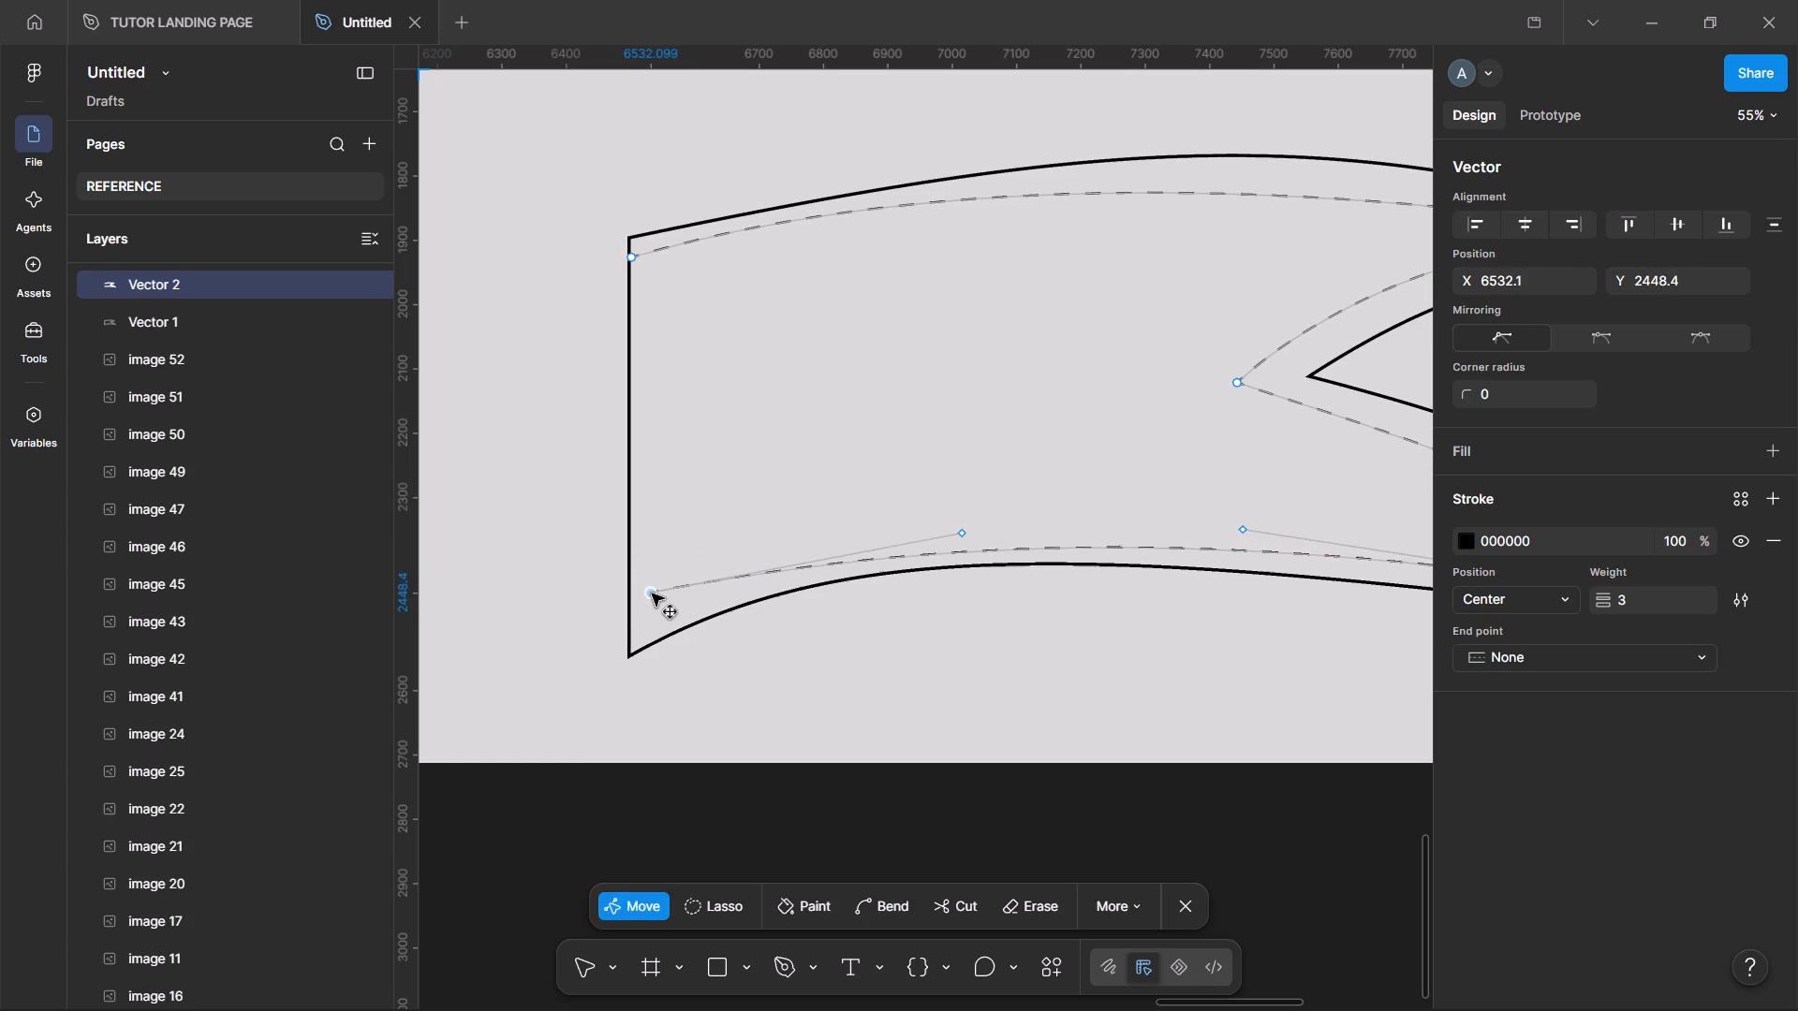
pyautogui.moveTo(652, 593); pyautogui.dragTo(636, 605)
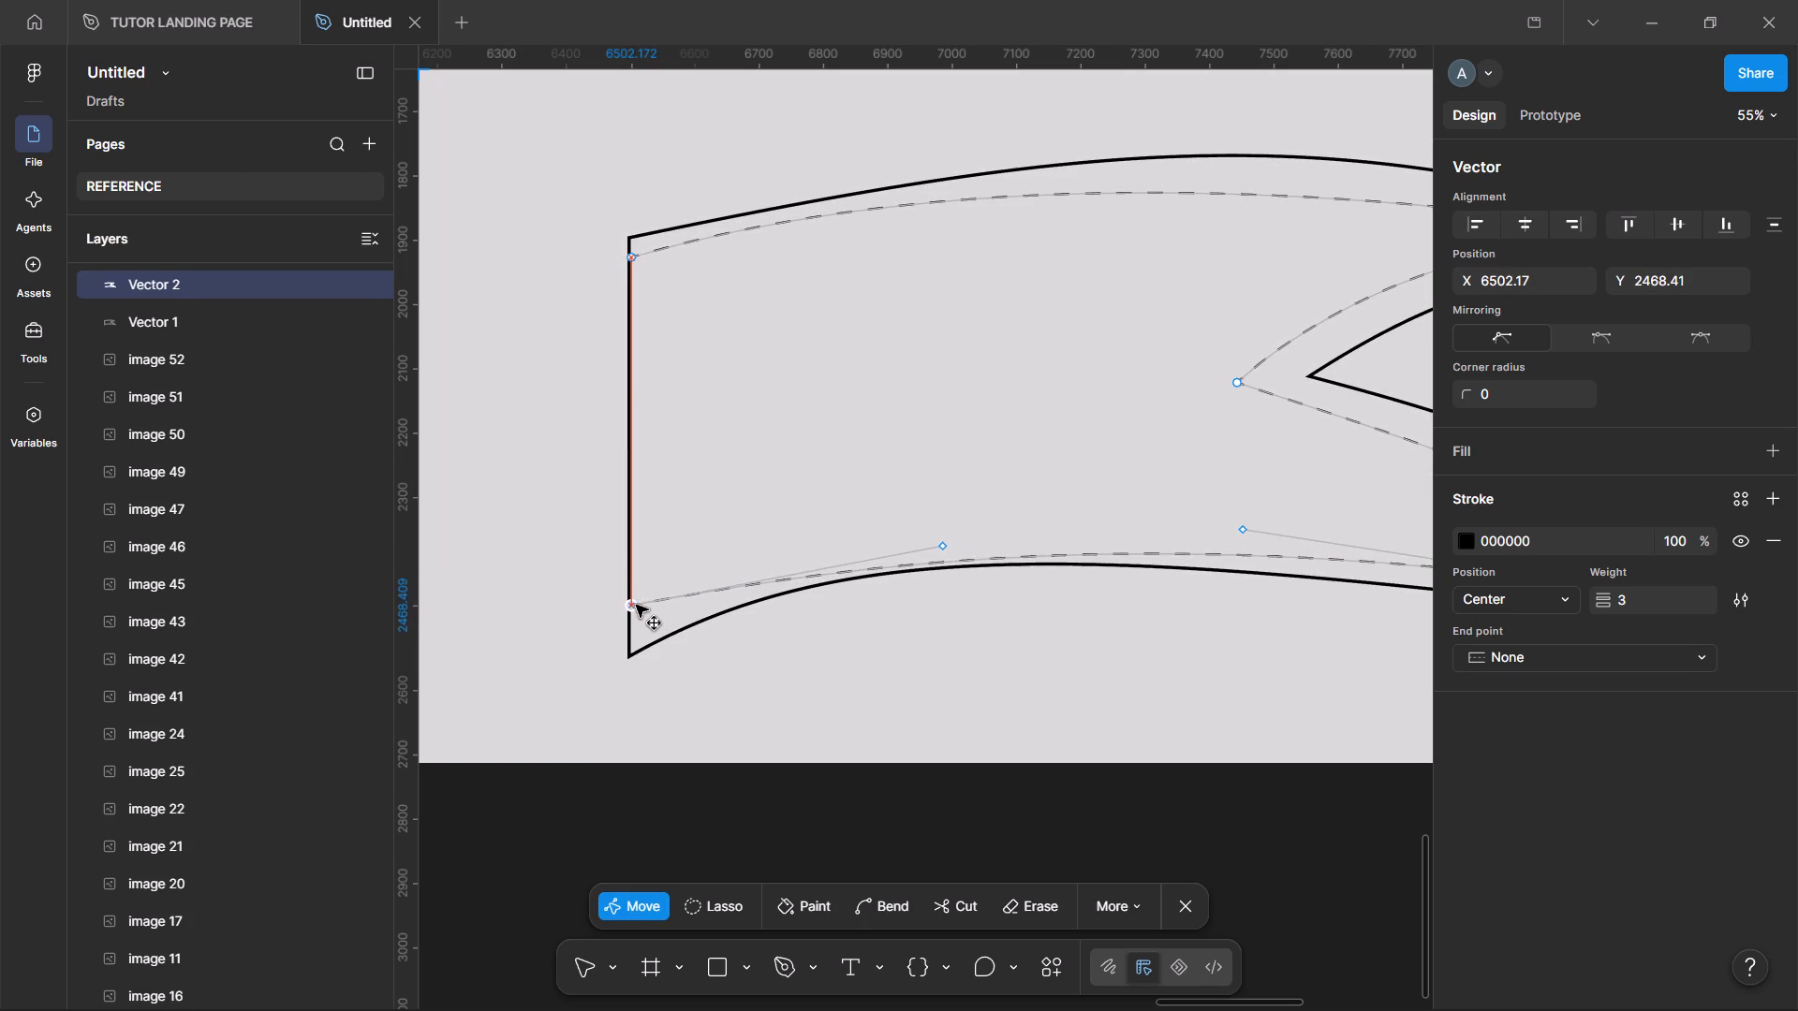
pyautogui.moveTo(636, 605); pyautogui.dragTo(636, 602)
# Set the dashed bottom edge's left endpoint to about Y 2485 and its curve handle to about X 7116, Y 2236.
pyautogui.moveTo(941, 541); pyautogui.dragTo(889, 528)
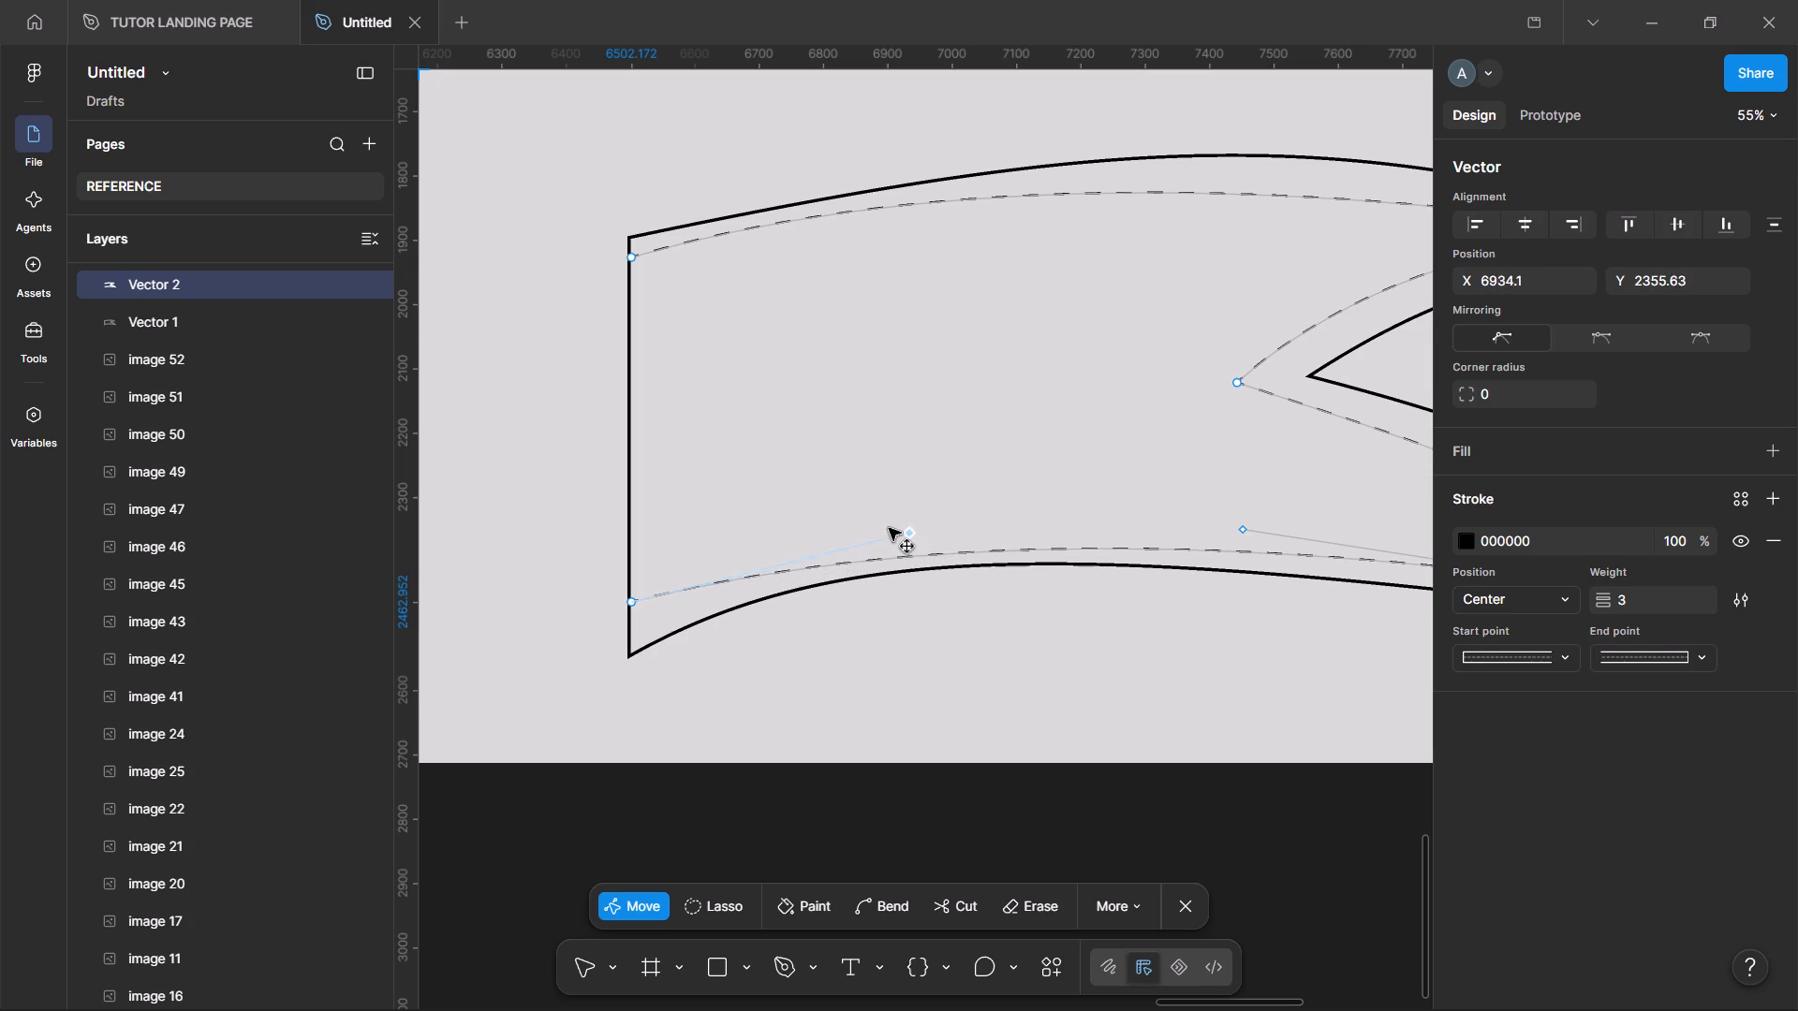
pyautogui.moveTo(889, 528); pyautogui.dragTo(920, 474)
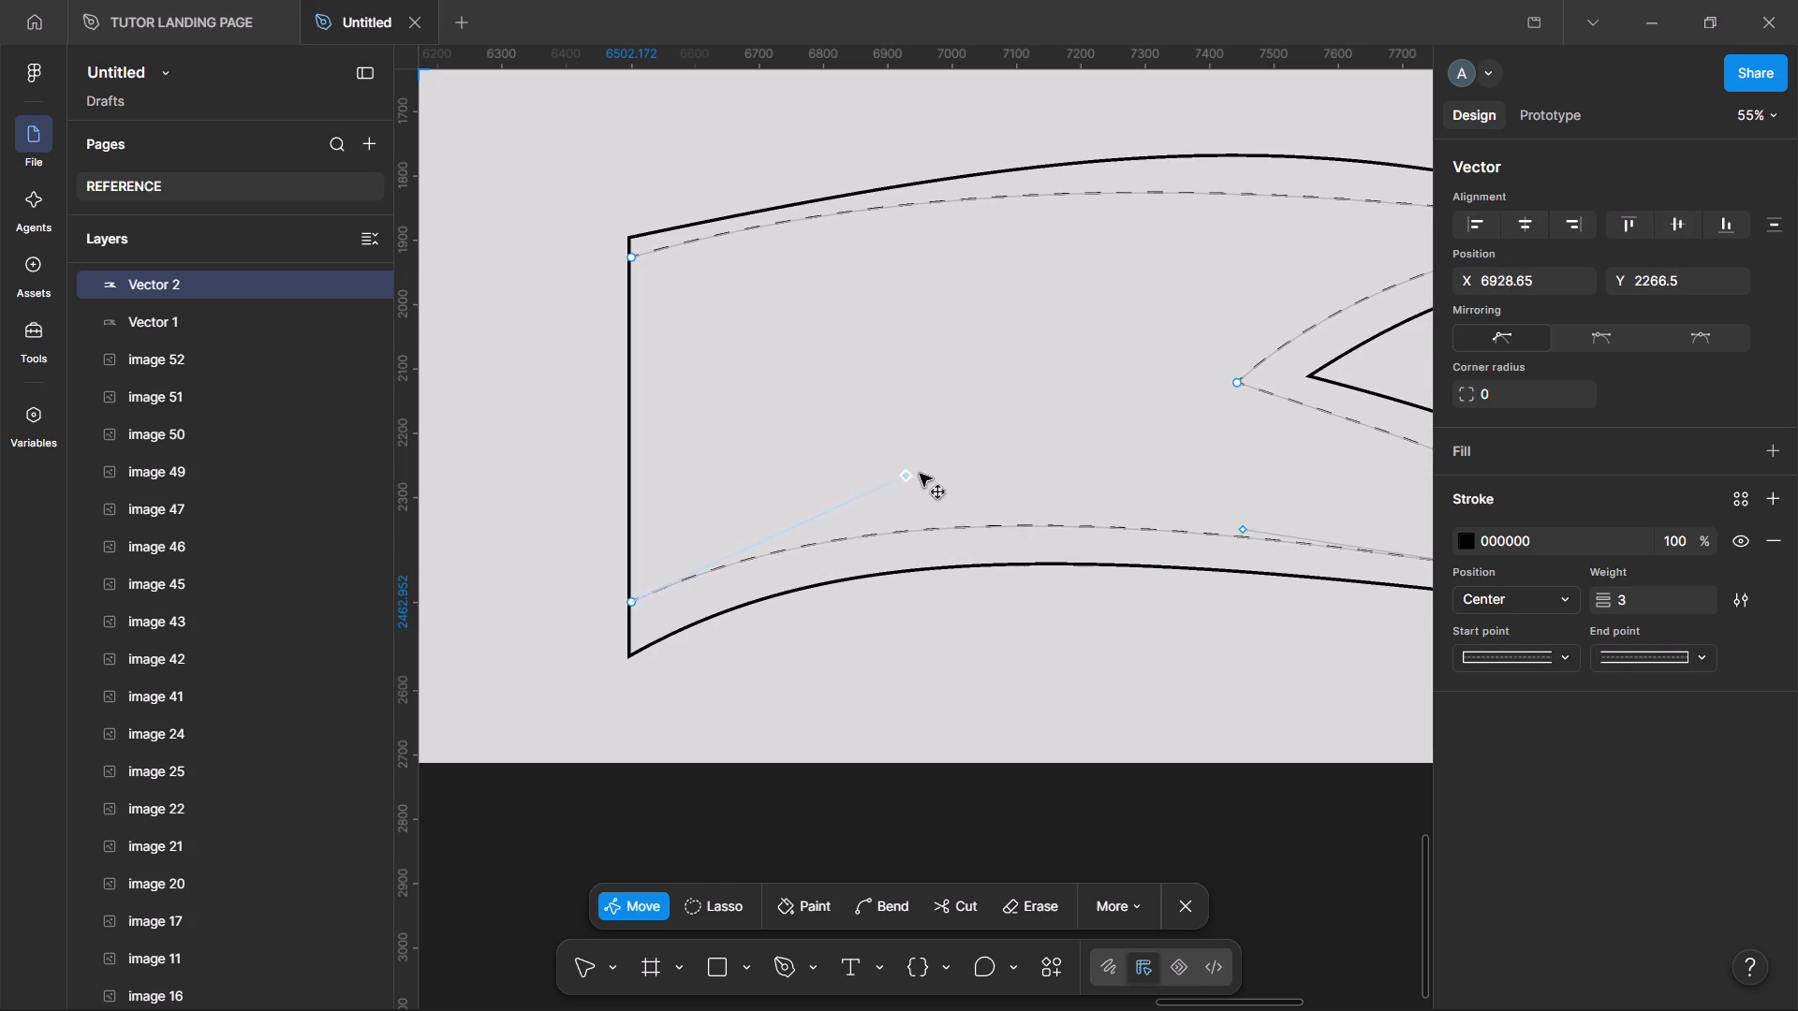
pyautogui.moveTo(920, 474); pyautogui.dragTo(982, 473)
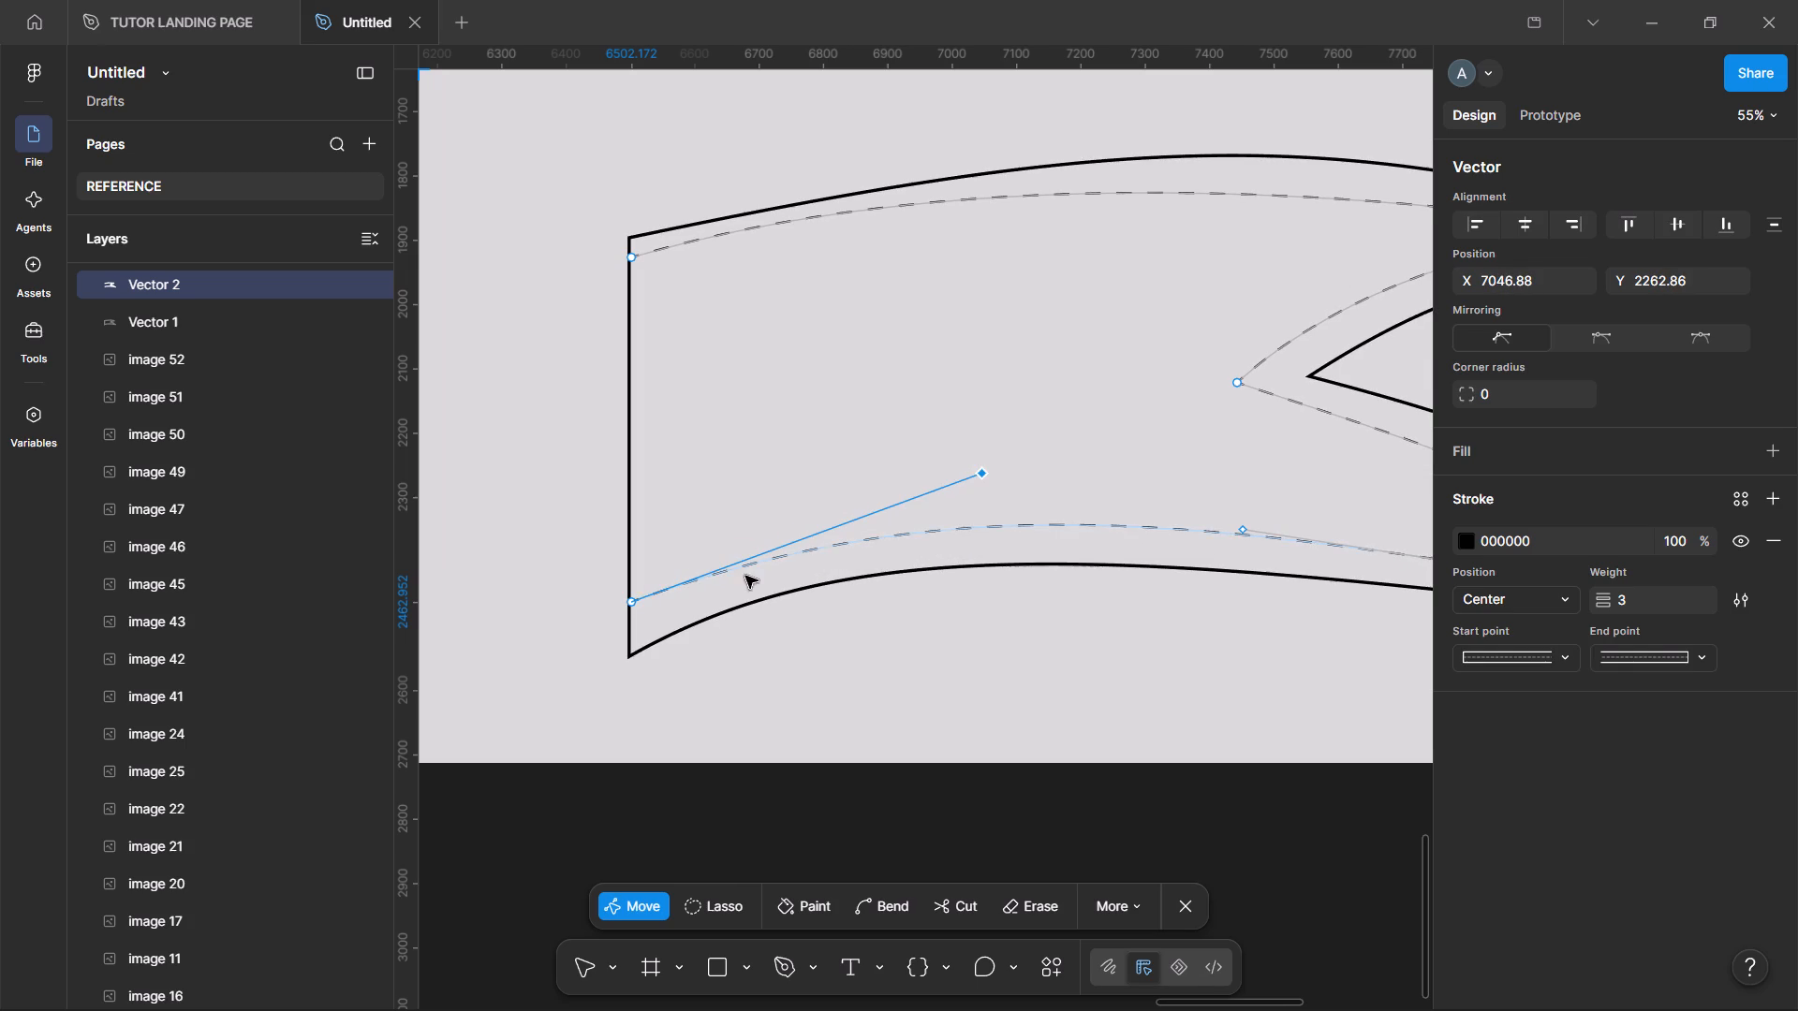
pyautogui.moveTo(635, 602); pyautogui.dragTo(634, 612)
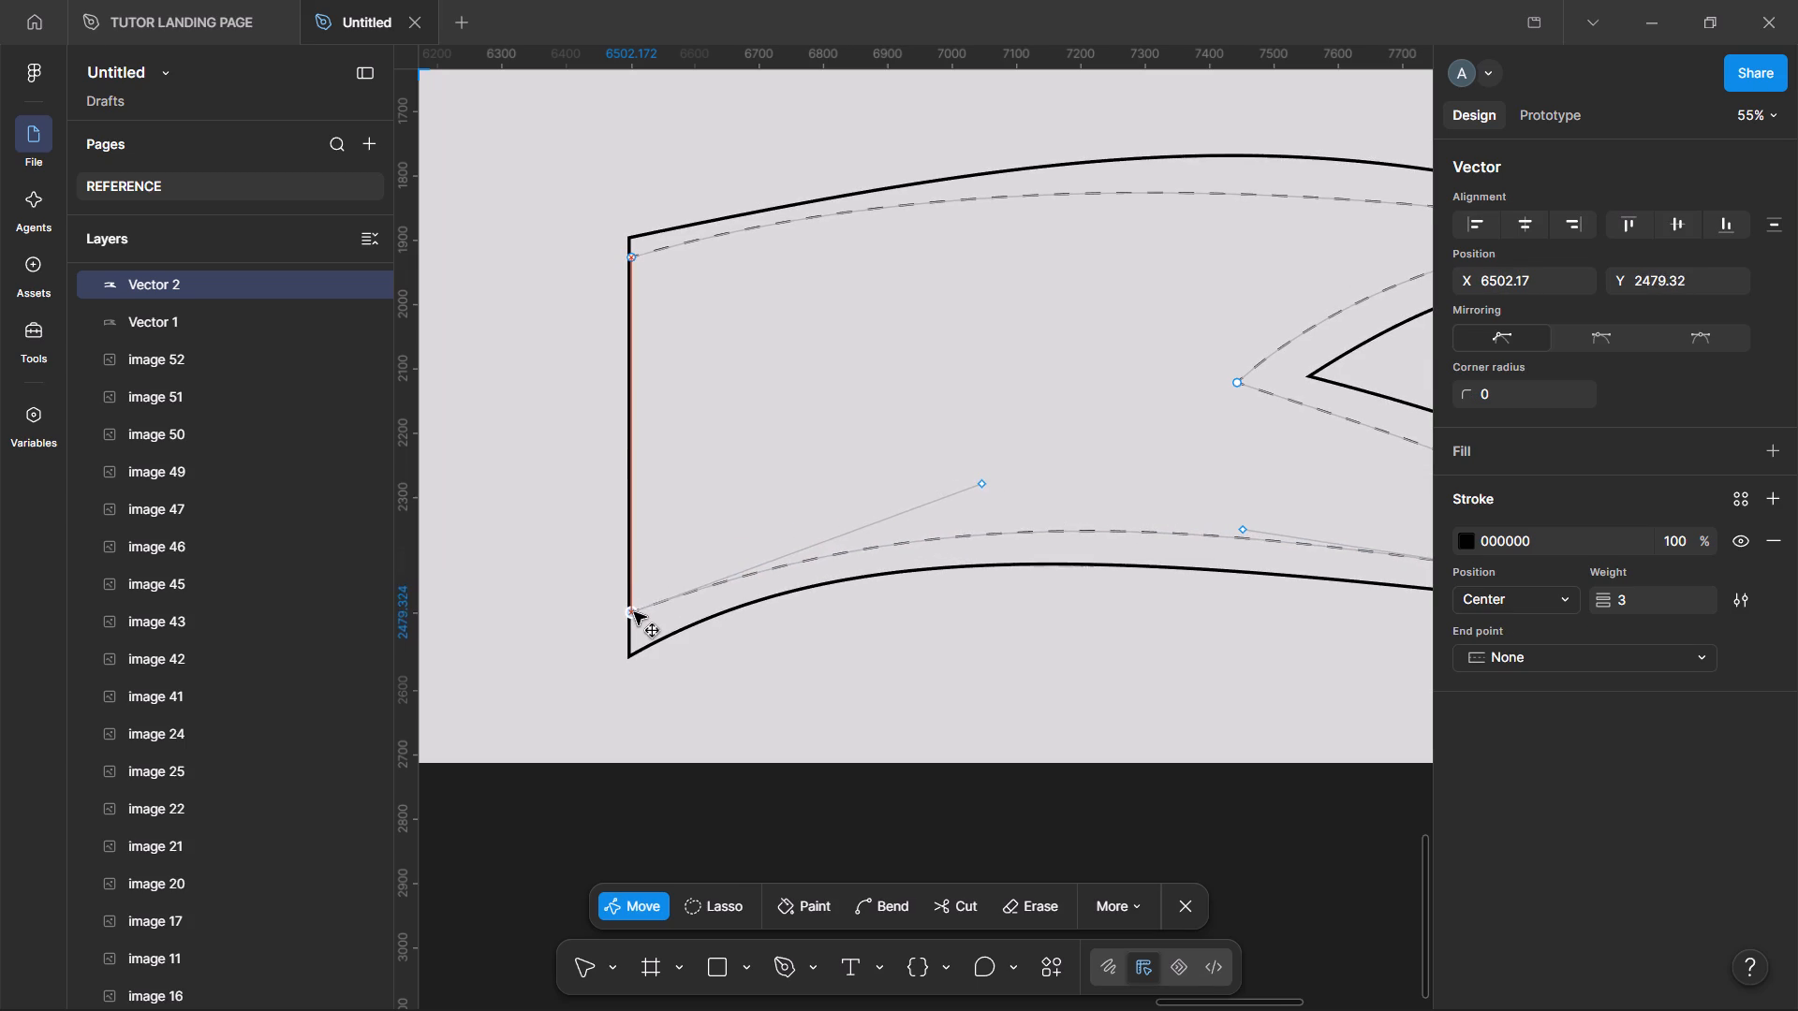
pyautogui.moveTo(634, 612); pyautogui.dragTo(634, 615)
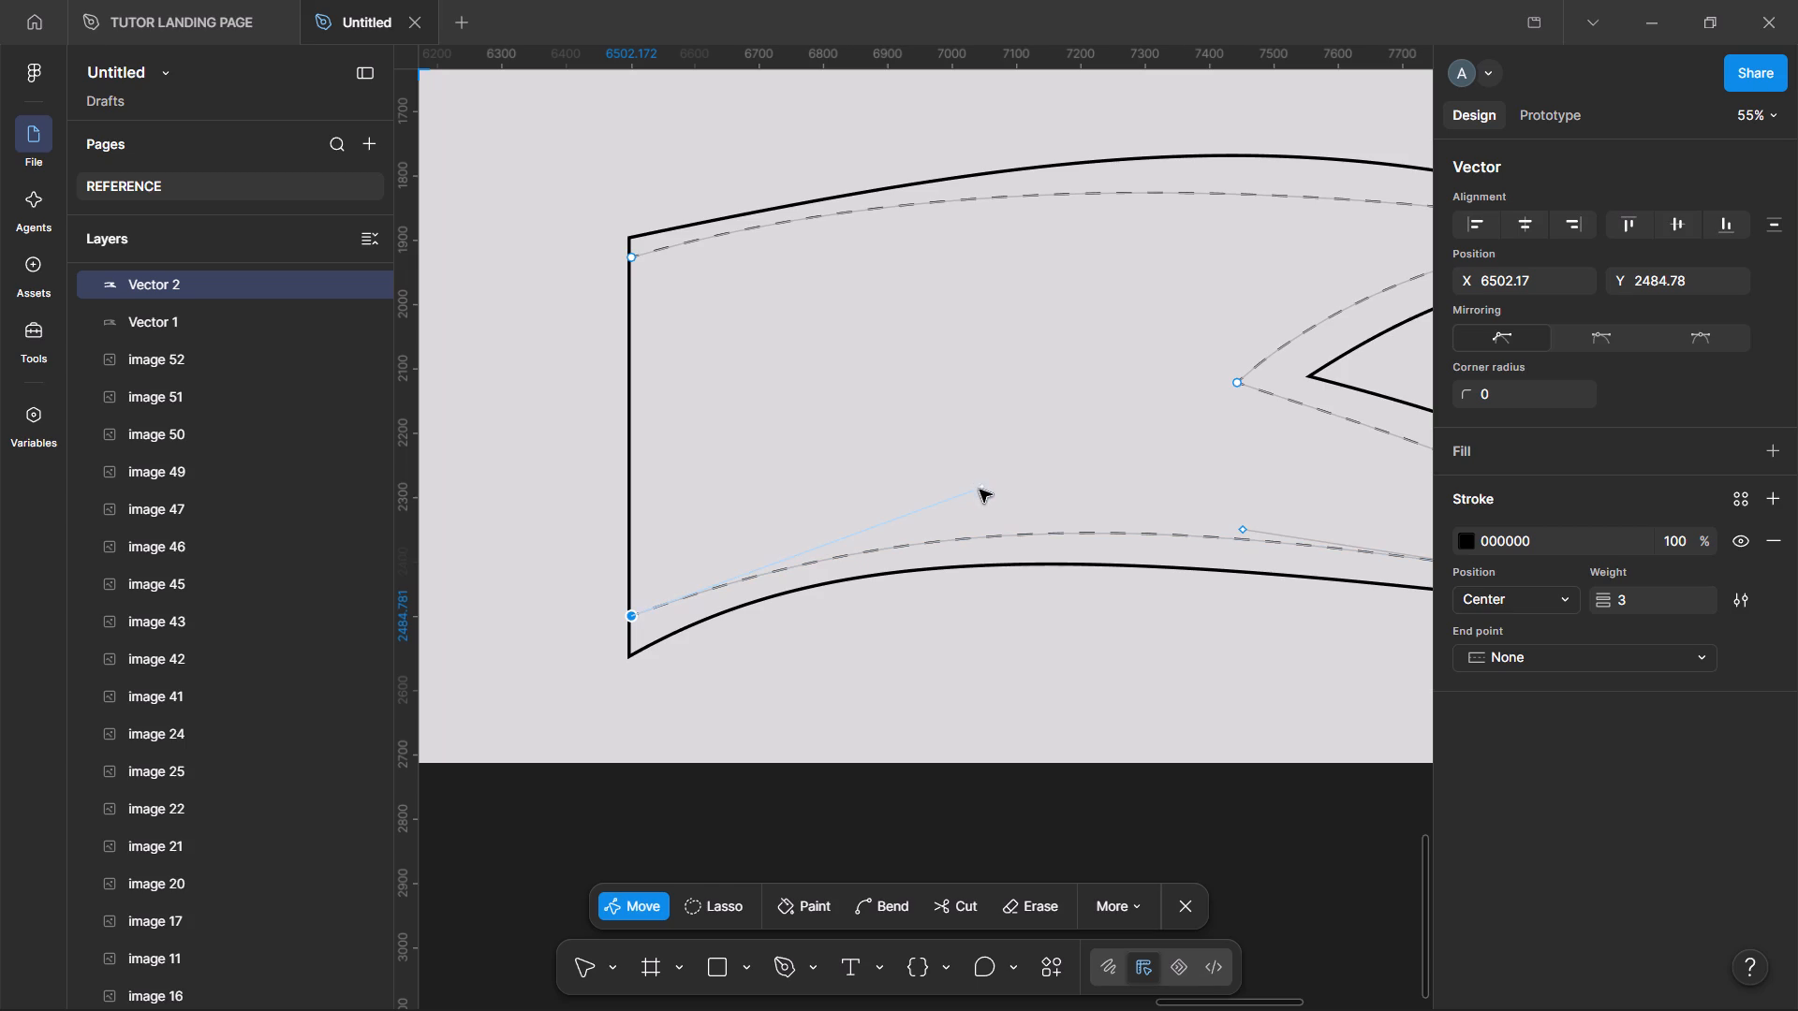
pyautogui.moveTo(981, 492); pyautogui.dragTo(1026, 455)
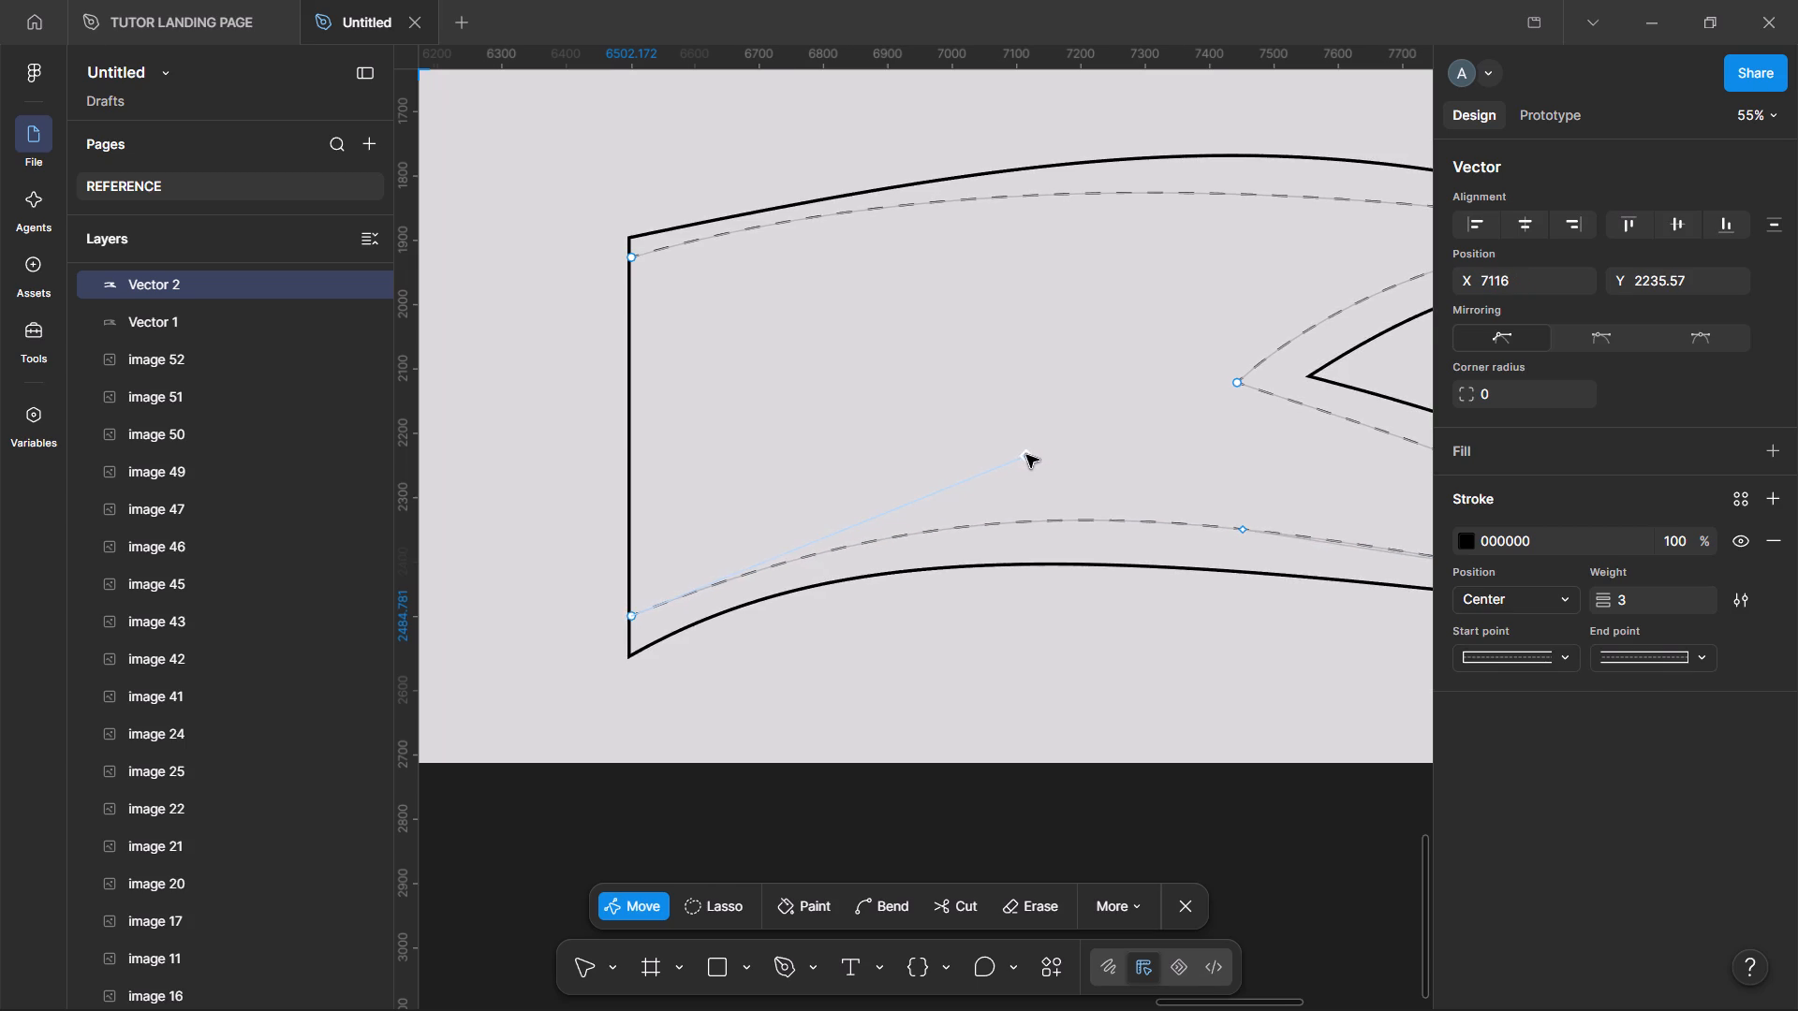
# Adjust the dashed bottom edge's handles to about X 7214, Y 2317 for the right tip and X 7107, Y 2270 for the left endpoint.
pyautogui.moveTo(842, 525); pyautogui.dragTo(904, 505)
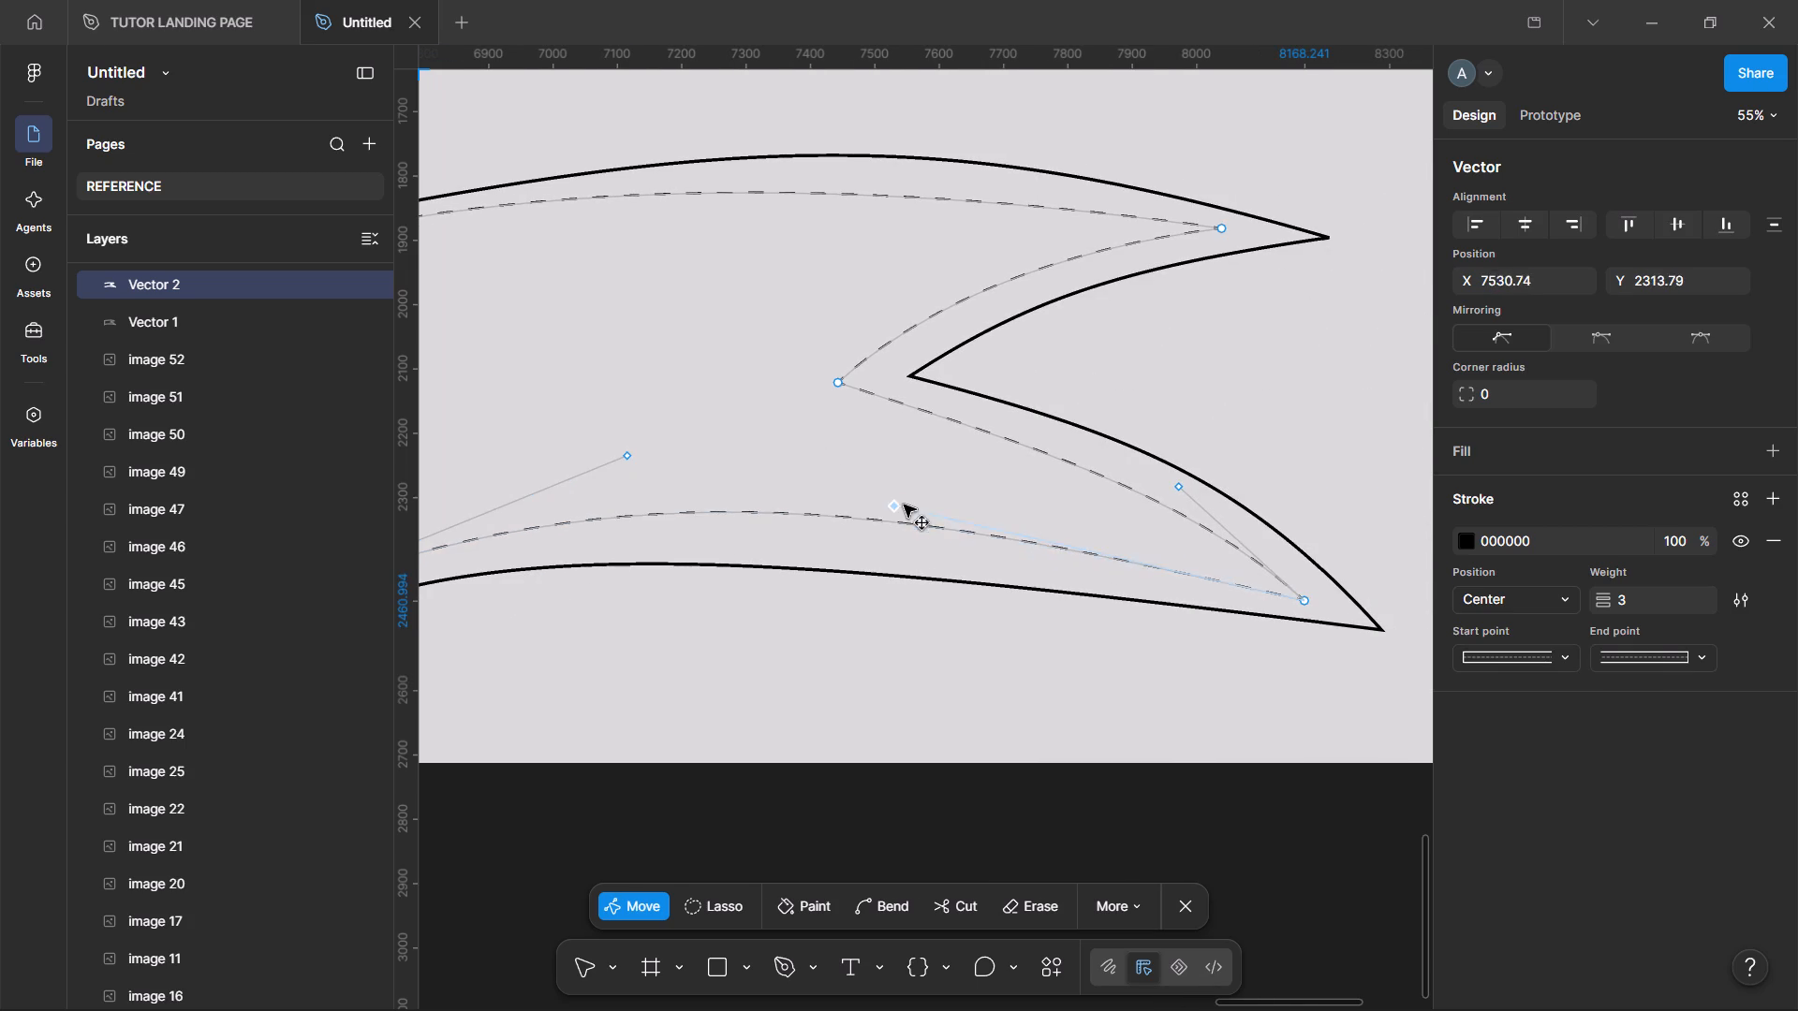
pyautogui.moveTo(904, 505); pyautogui.dragTo(1039, 518)
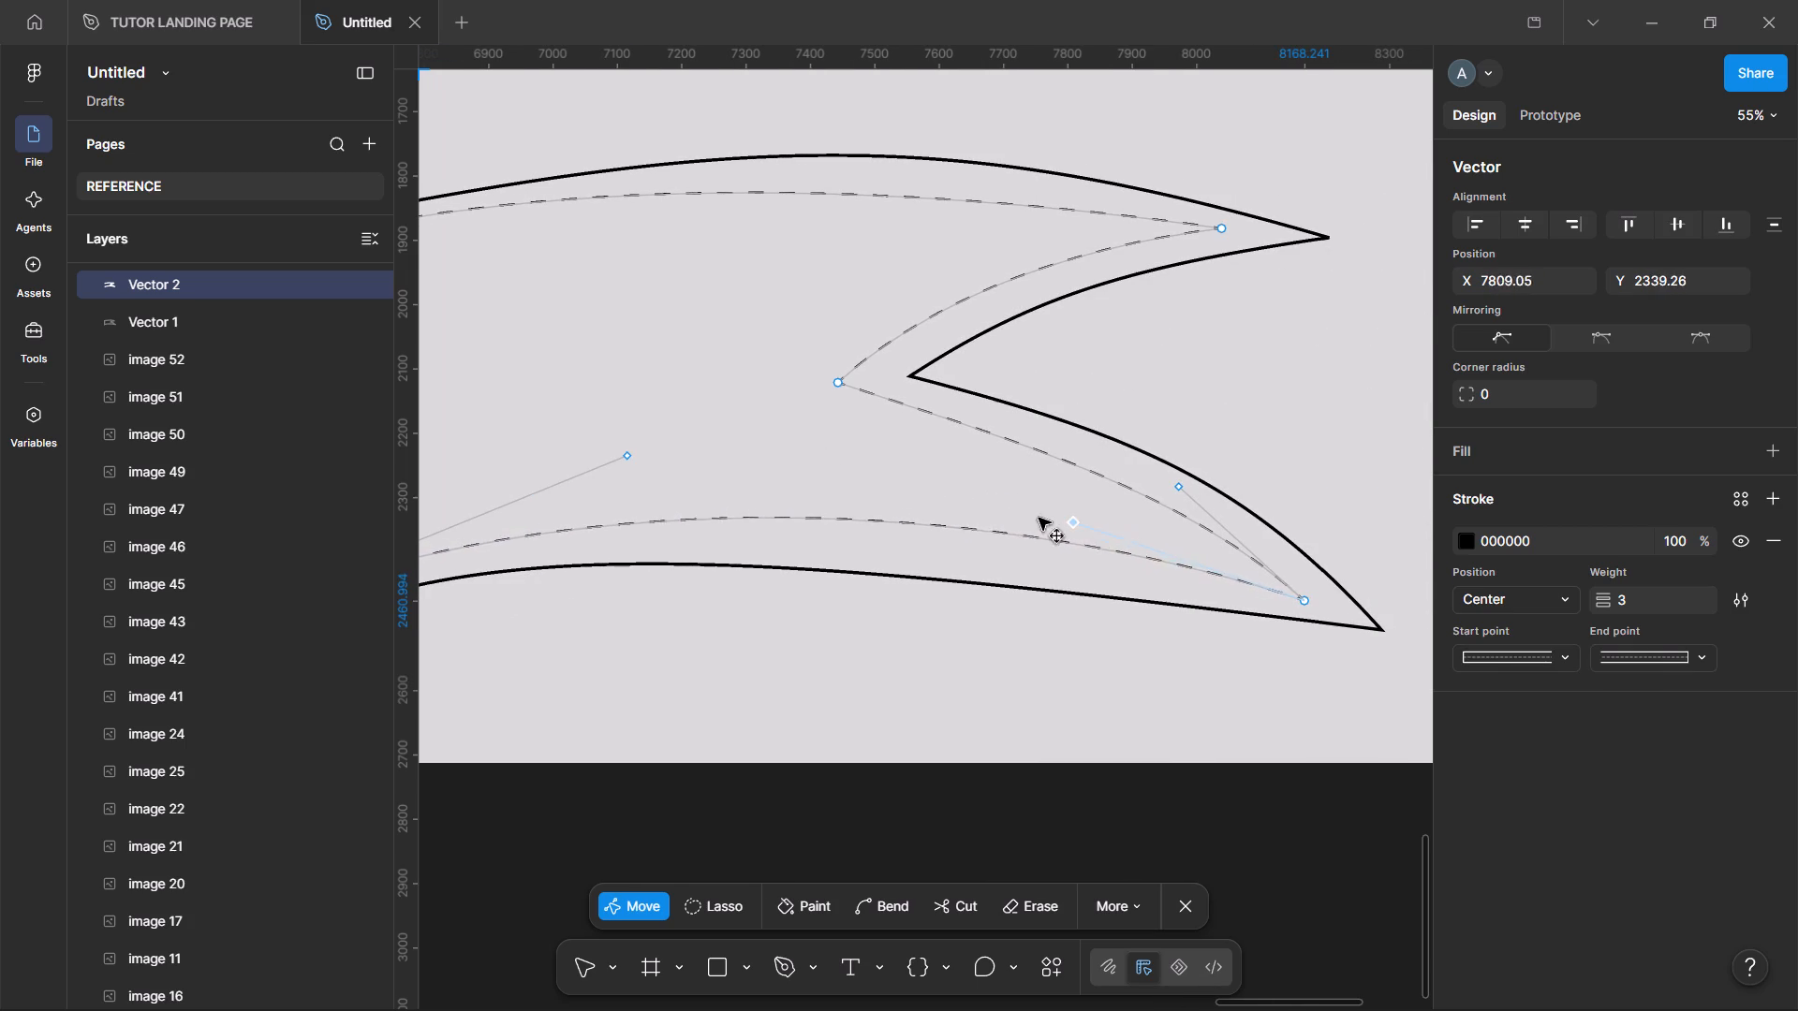
pyautogui.moveTo(1039, 518); pyautogui.dragTo(694, 491)
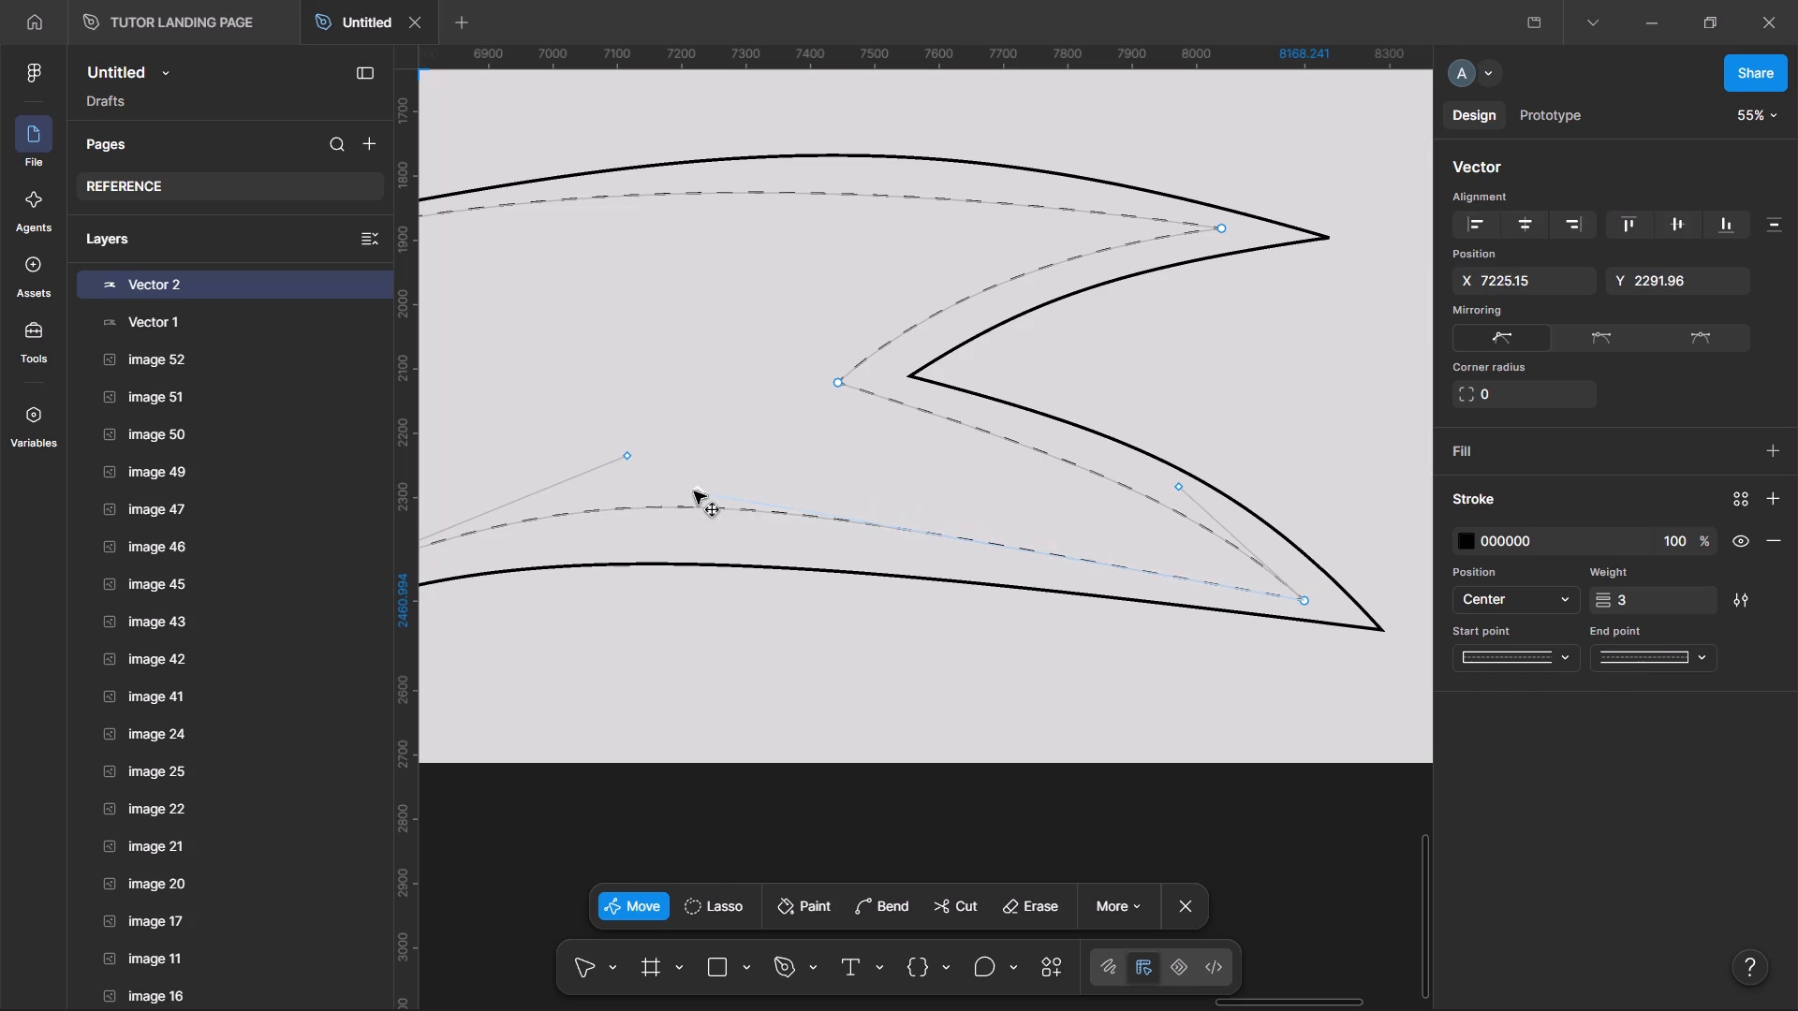
pyautogui.moveTo(694, 491); pyautogui.dragTo(710, 545)
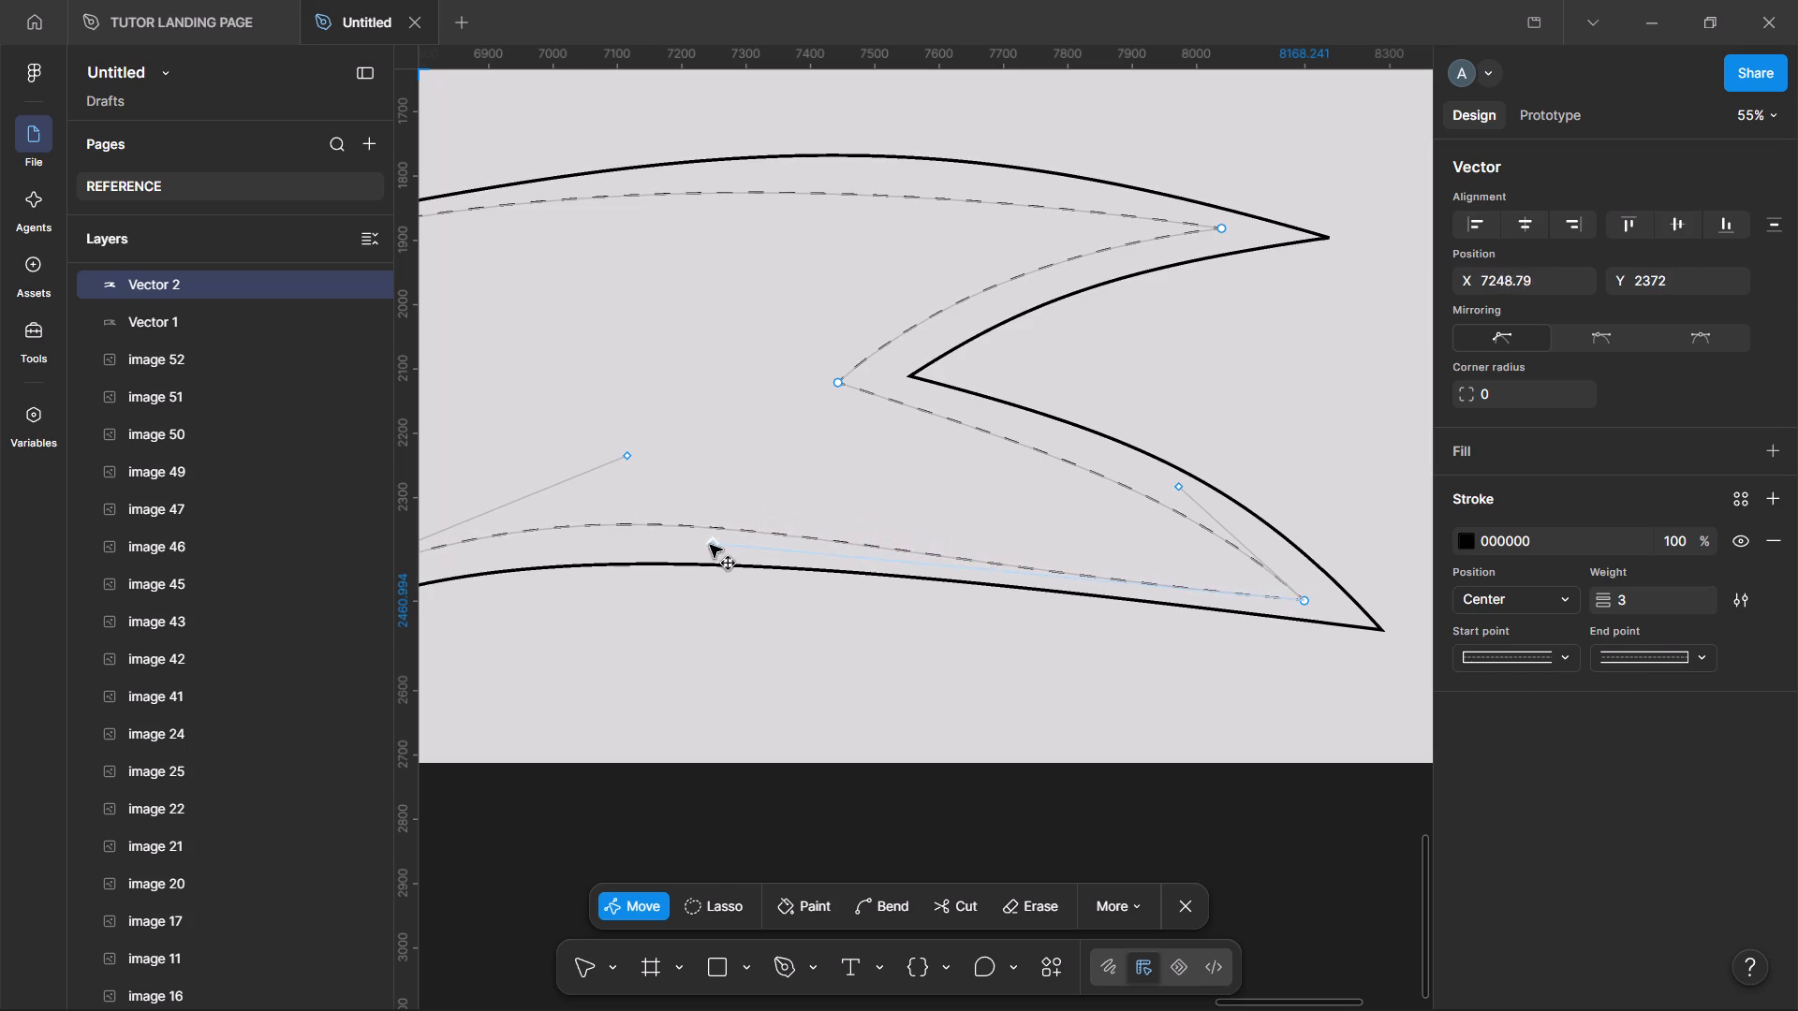
pyautogui.moveTo(710, 545); pyautogui.dragTo(691, 508)
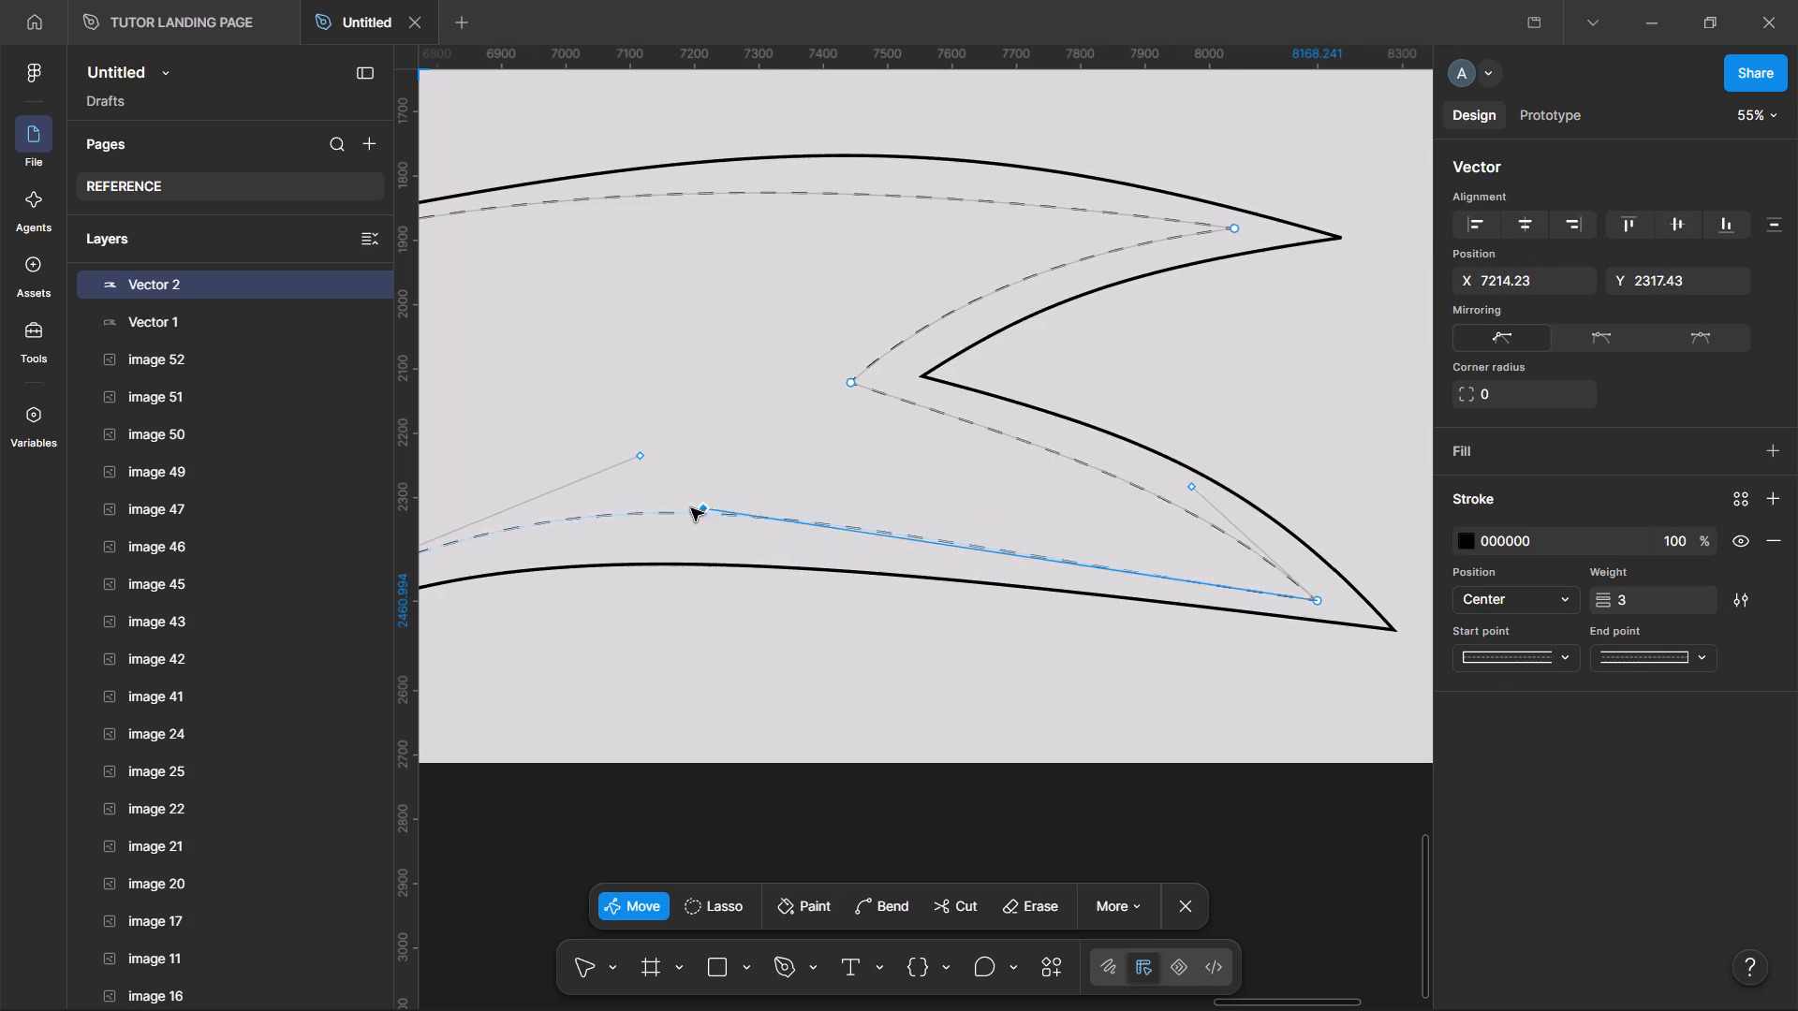
pyautogui.moveTo(921, 353); pyautogui.dragTo(920, 375)
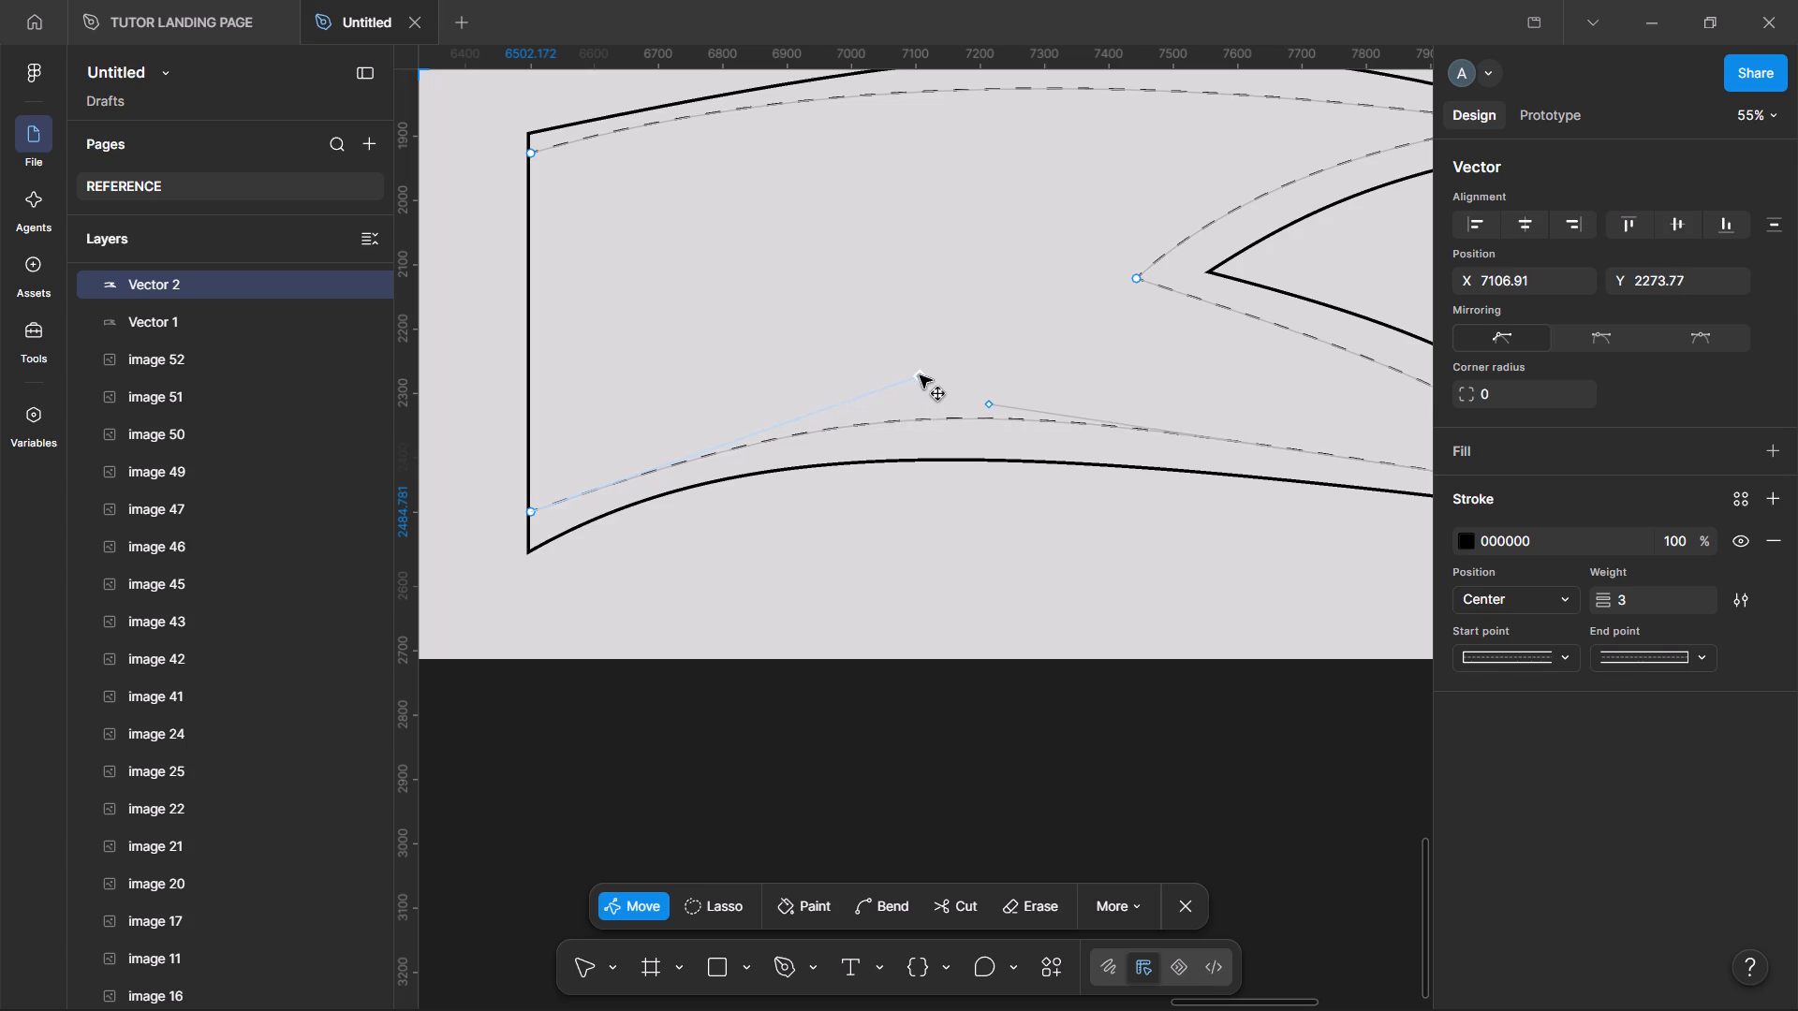
pyautogui.moveTo(920, 375); pyautogui.dragTo(920, 374)
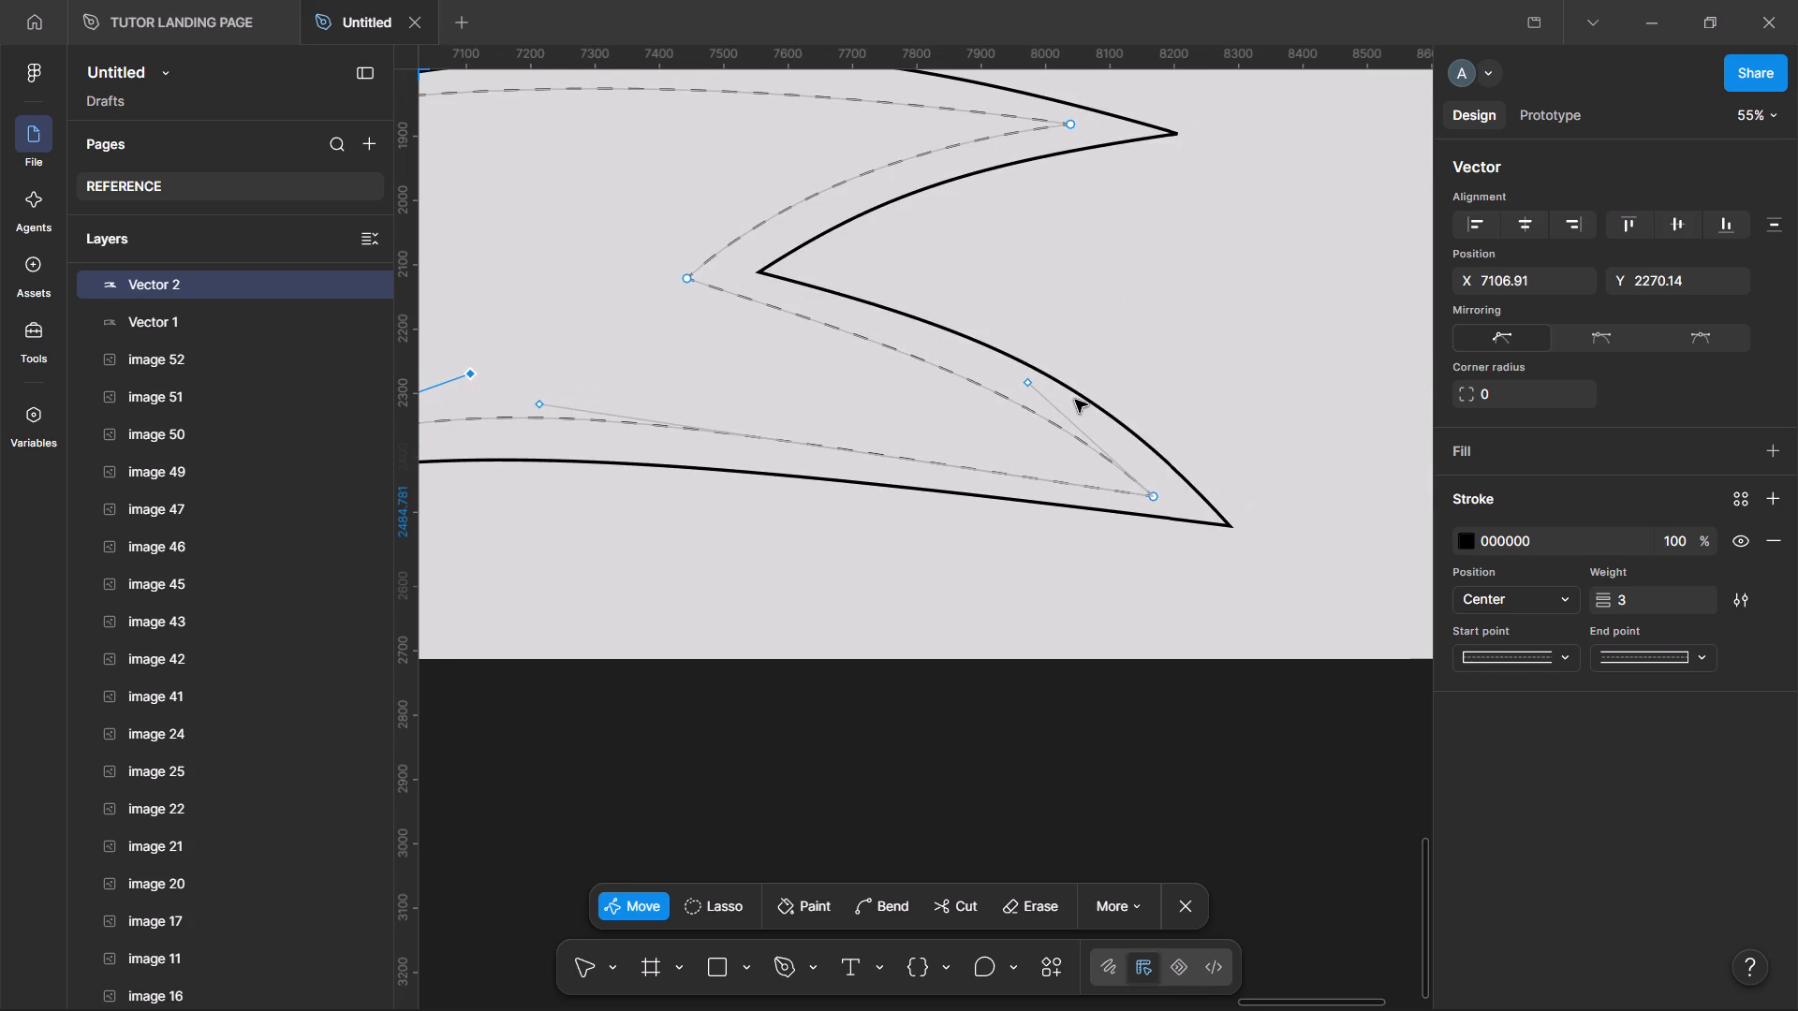
pyautogui.click(1201, 323)
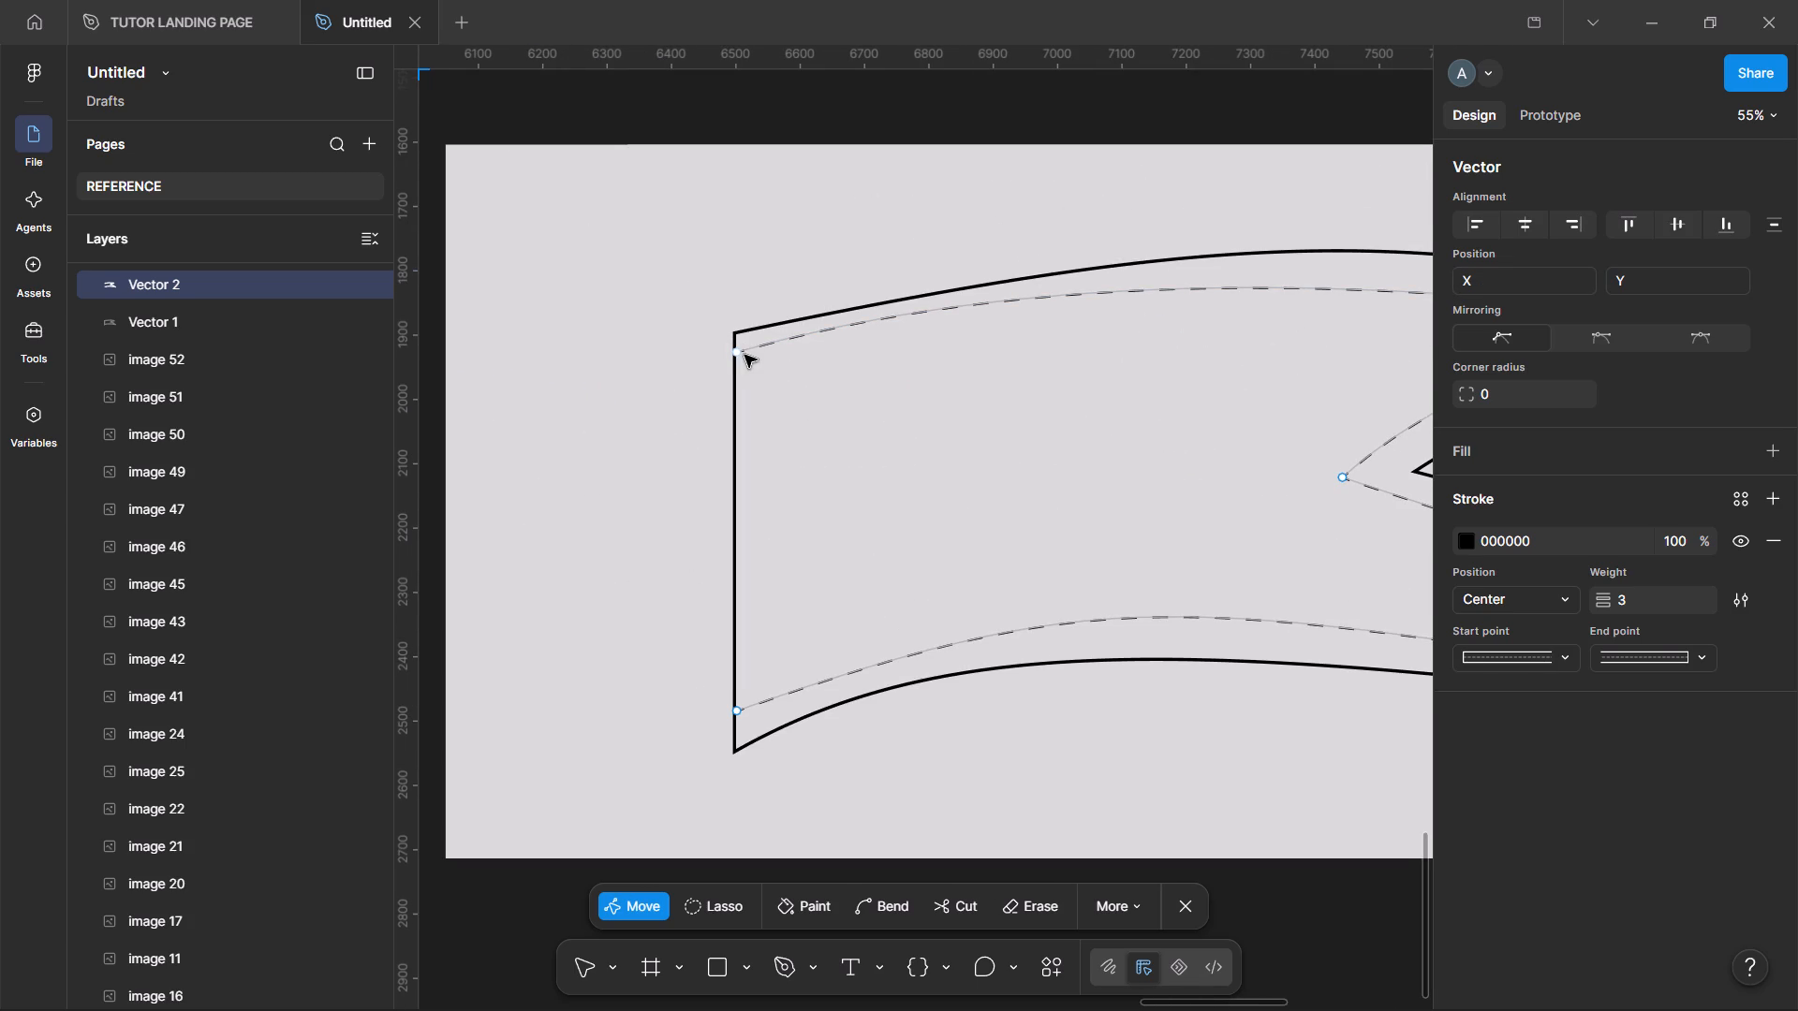
# Lower the dashed top-left endpoint to about Y 1954, set the top edge's handles near X 7090, Y 1783 and X 7460, Y 1765, and finish editing.
pyautogui.moveTo(740, 354); pyautogui.dragTo(738, 369)
pyautogui.moveTo(1014, 290); pyautogui.dragTo(1000, 285)
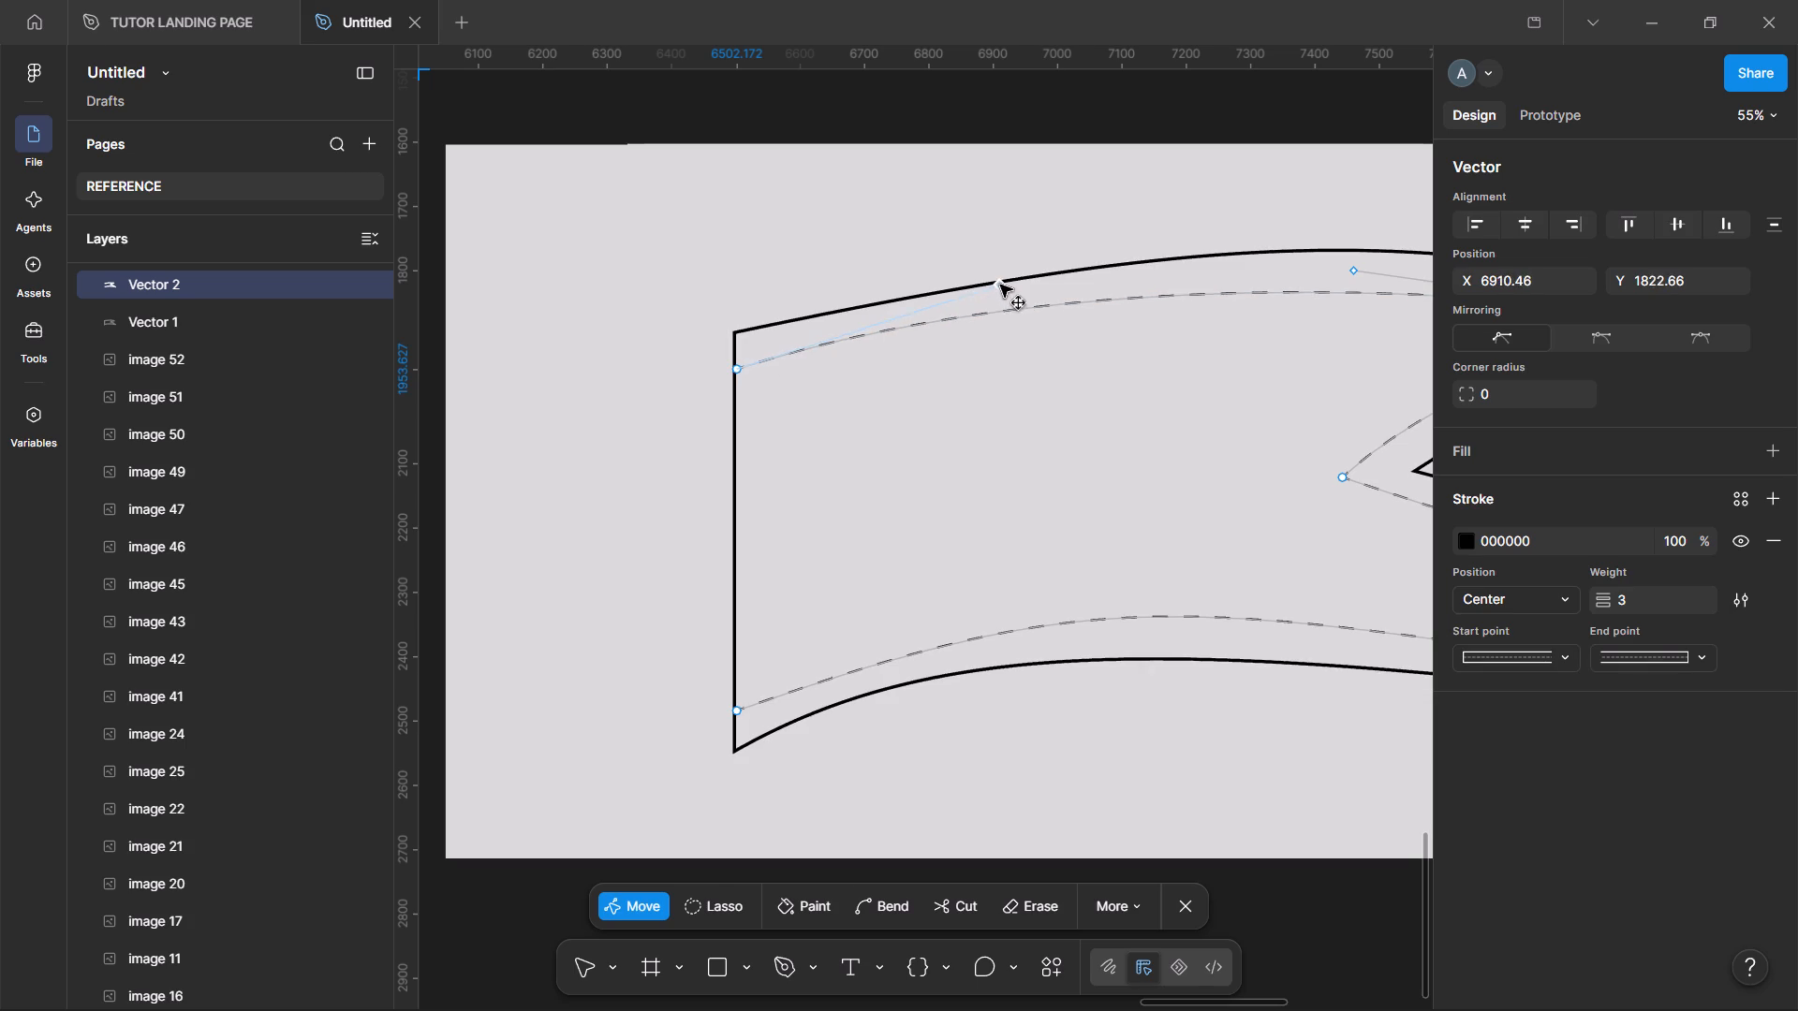
pyautogui.moveTo(1000, 285); pyautogui.dragTo(1115, 258)
pyautogui.moveTo(1038, 272); pyautogui.dragTo(1021, 263)
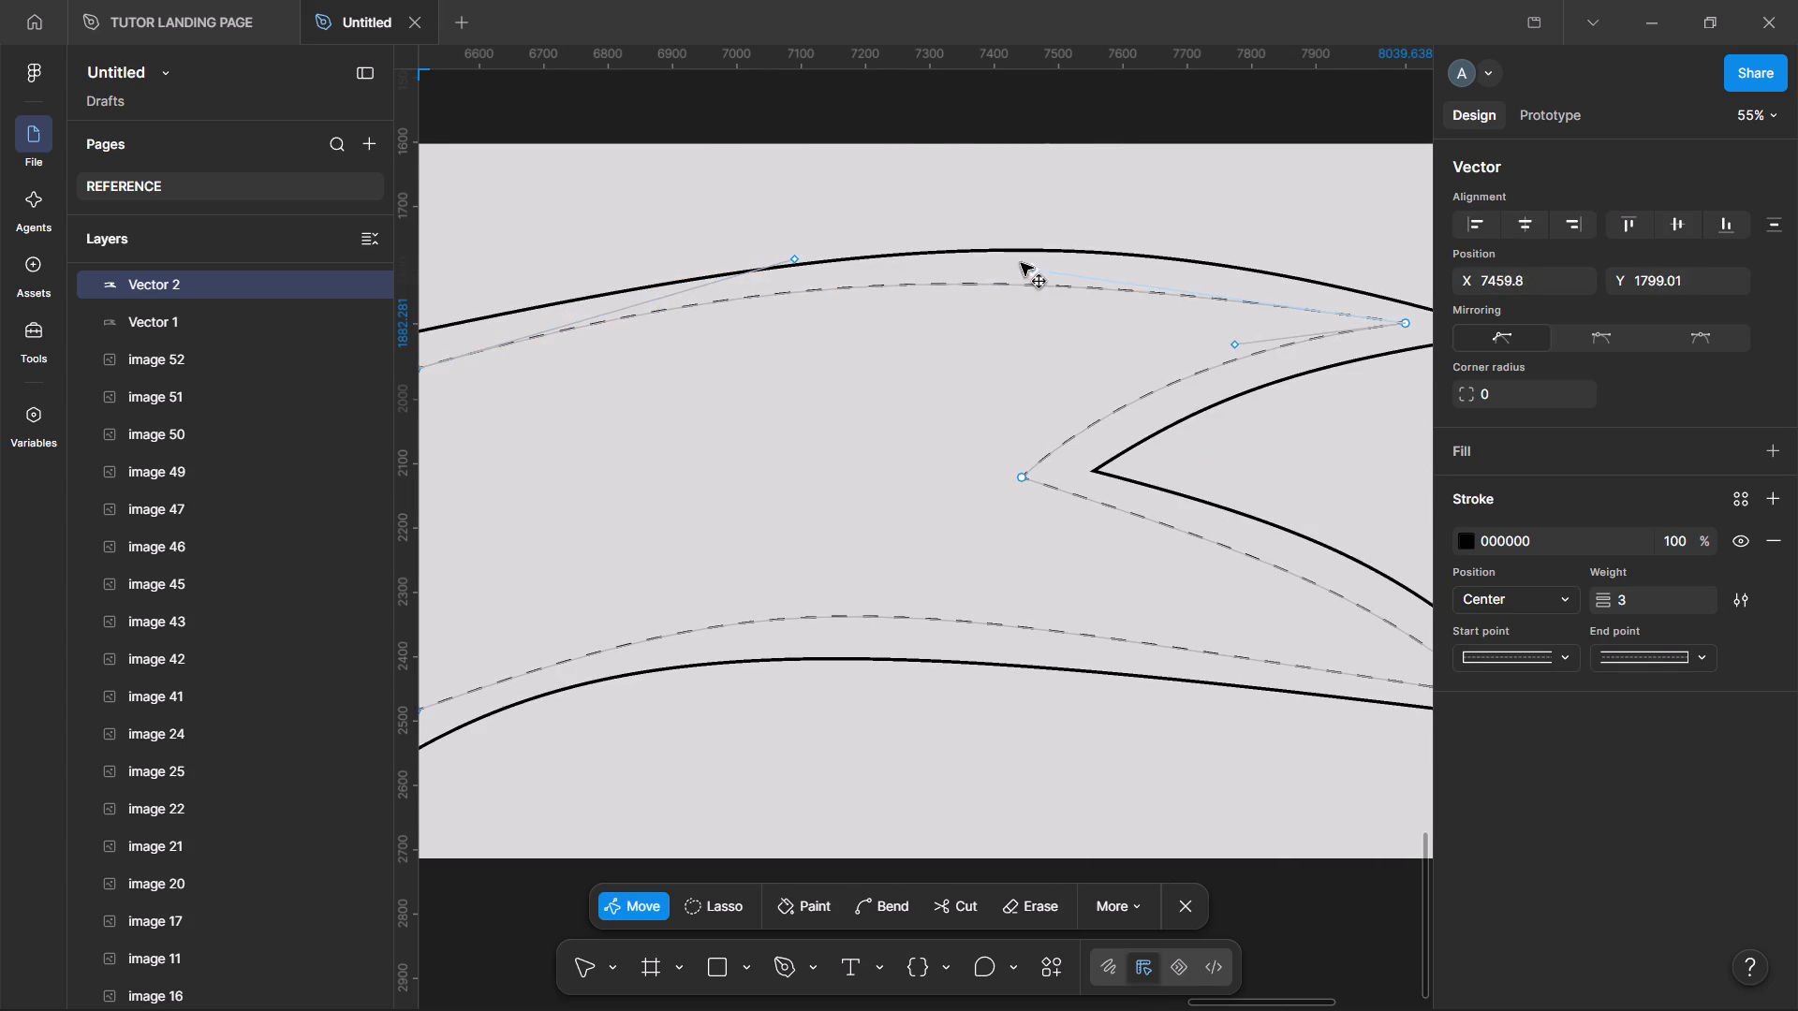
pyautogui.moveTo(1021, 263); pyautogui.dragTo(1010, 246)
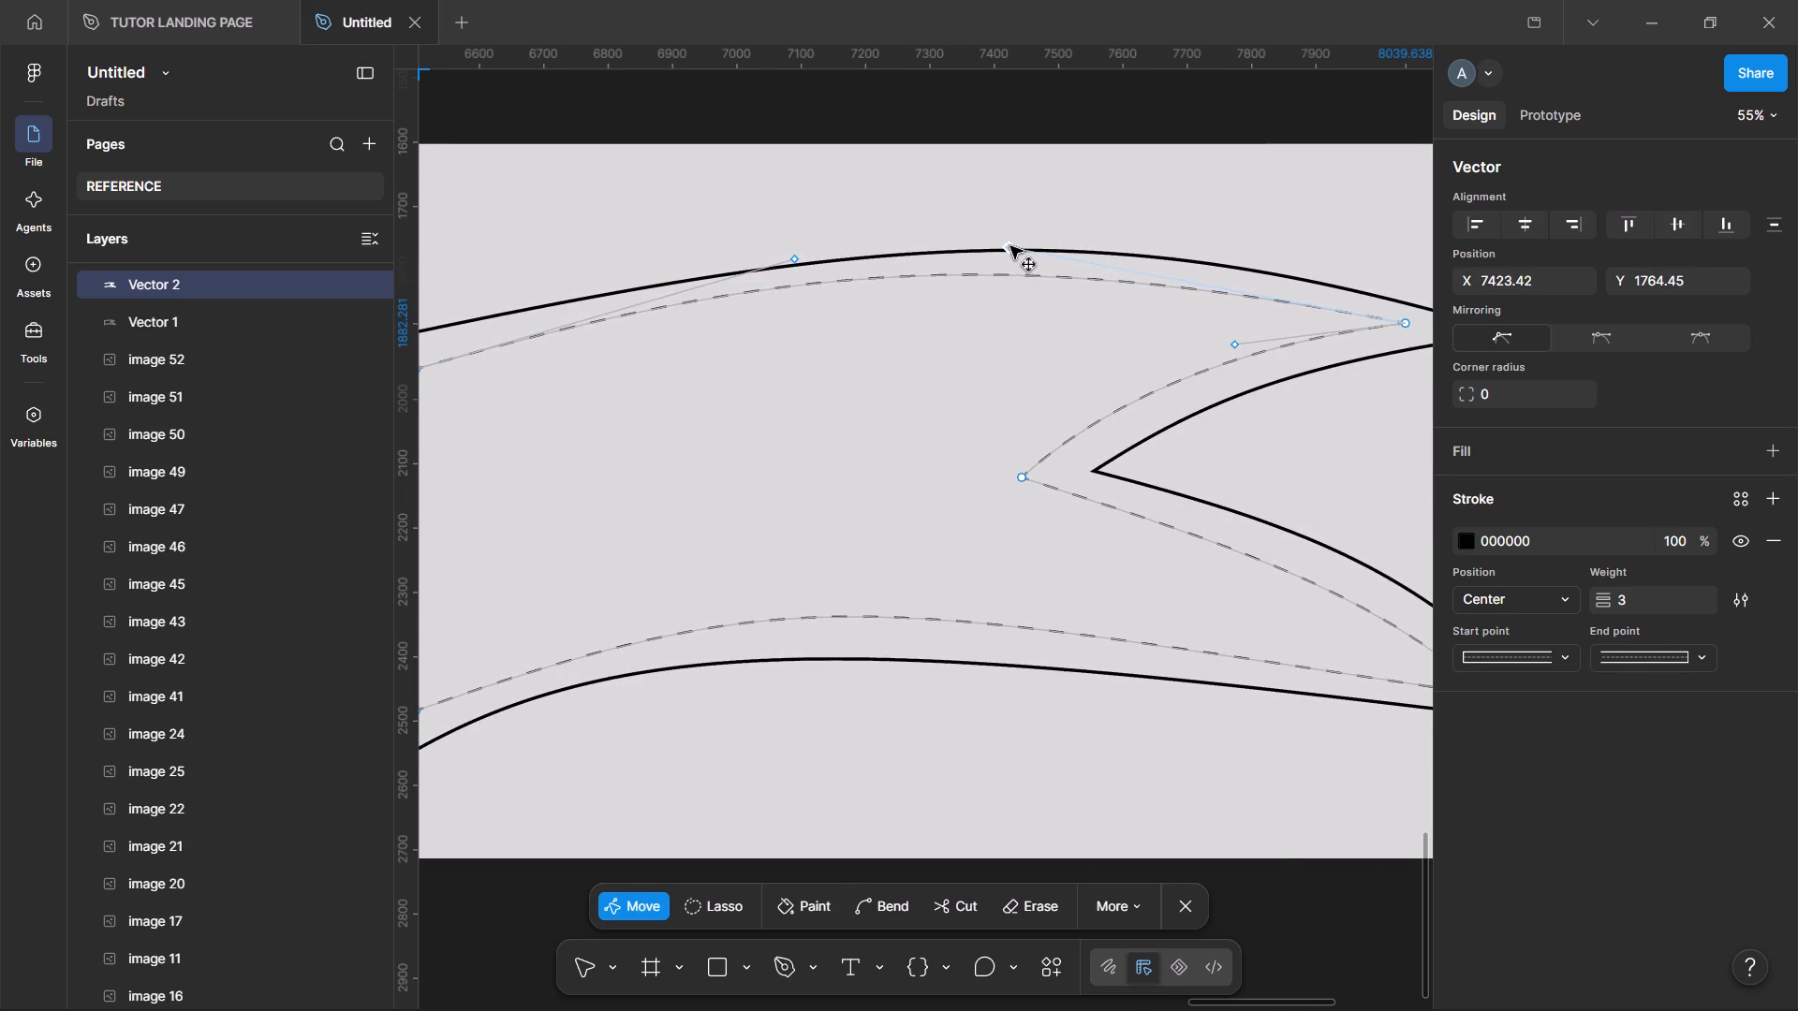
pyautogui.moveTo(1010, 246); pyautogui.dragTo(1032, 245)
pyautogui.doubleClick(1140, 626)
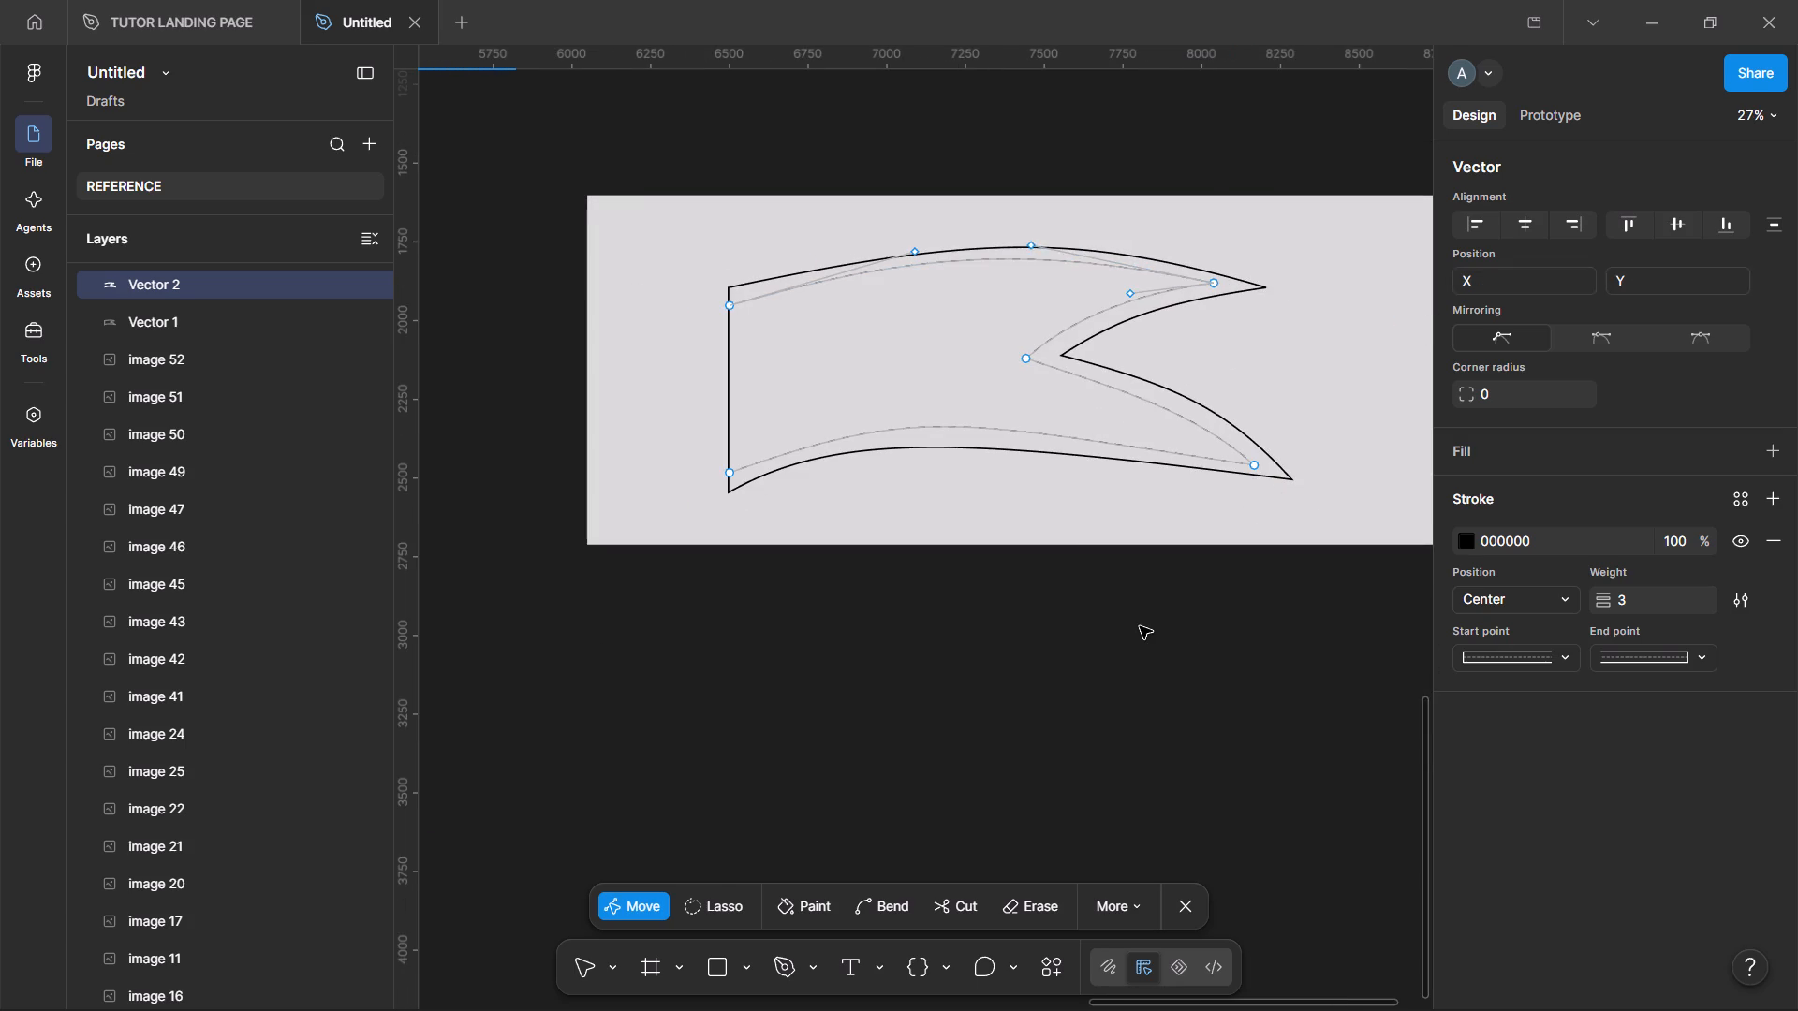
pyautogui.click(1140, 626)
# Delete the light D9D9D9 backdrop rectangle behind the two ribbon outlines.
pyautogui.scroll(2, 1140, 626)
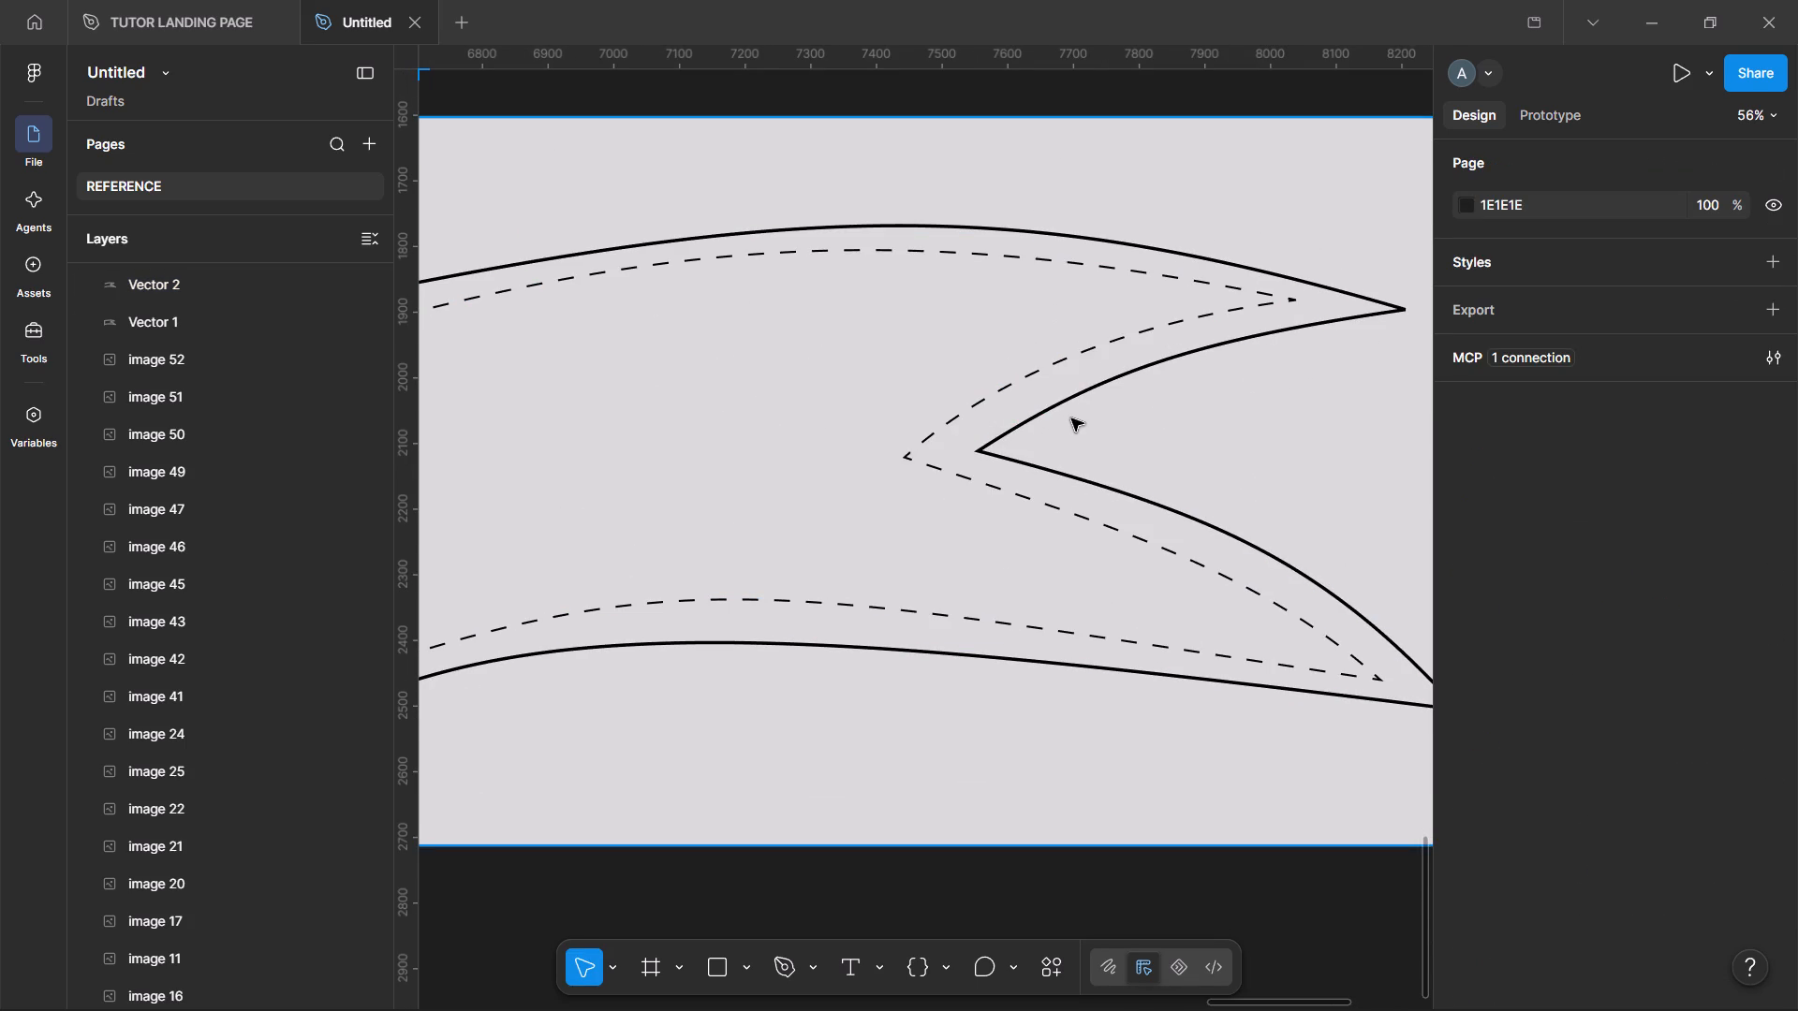
pyautogui.click(1243, 376)
pyautogui.moveTo(1243, 376); pyautogui.dragTo(1243, 381)
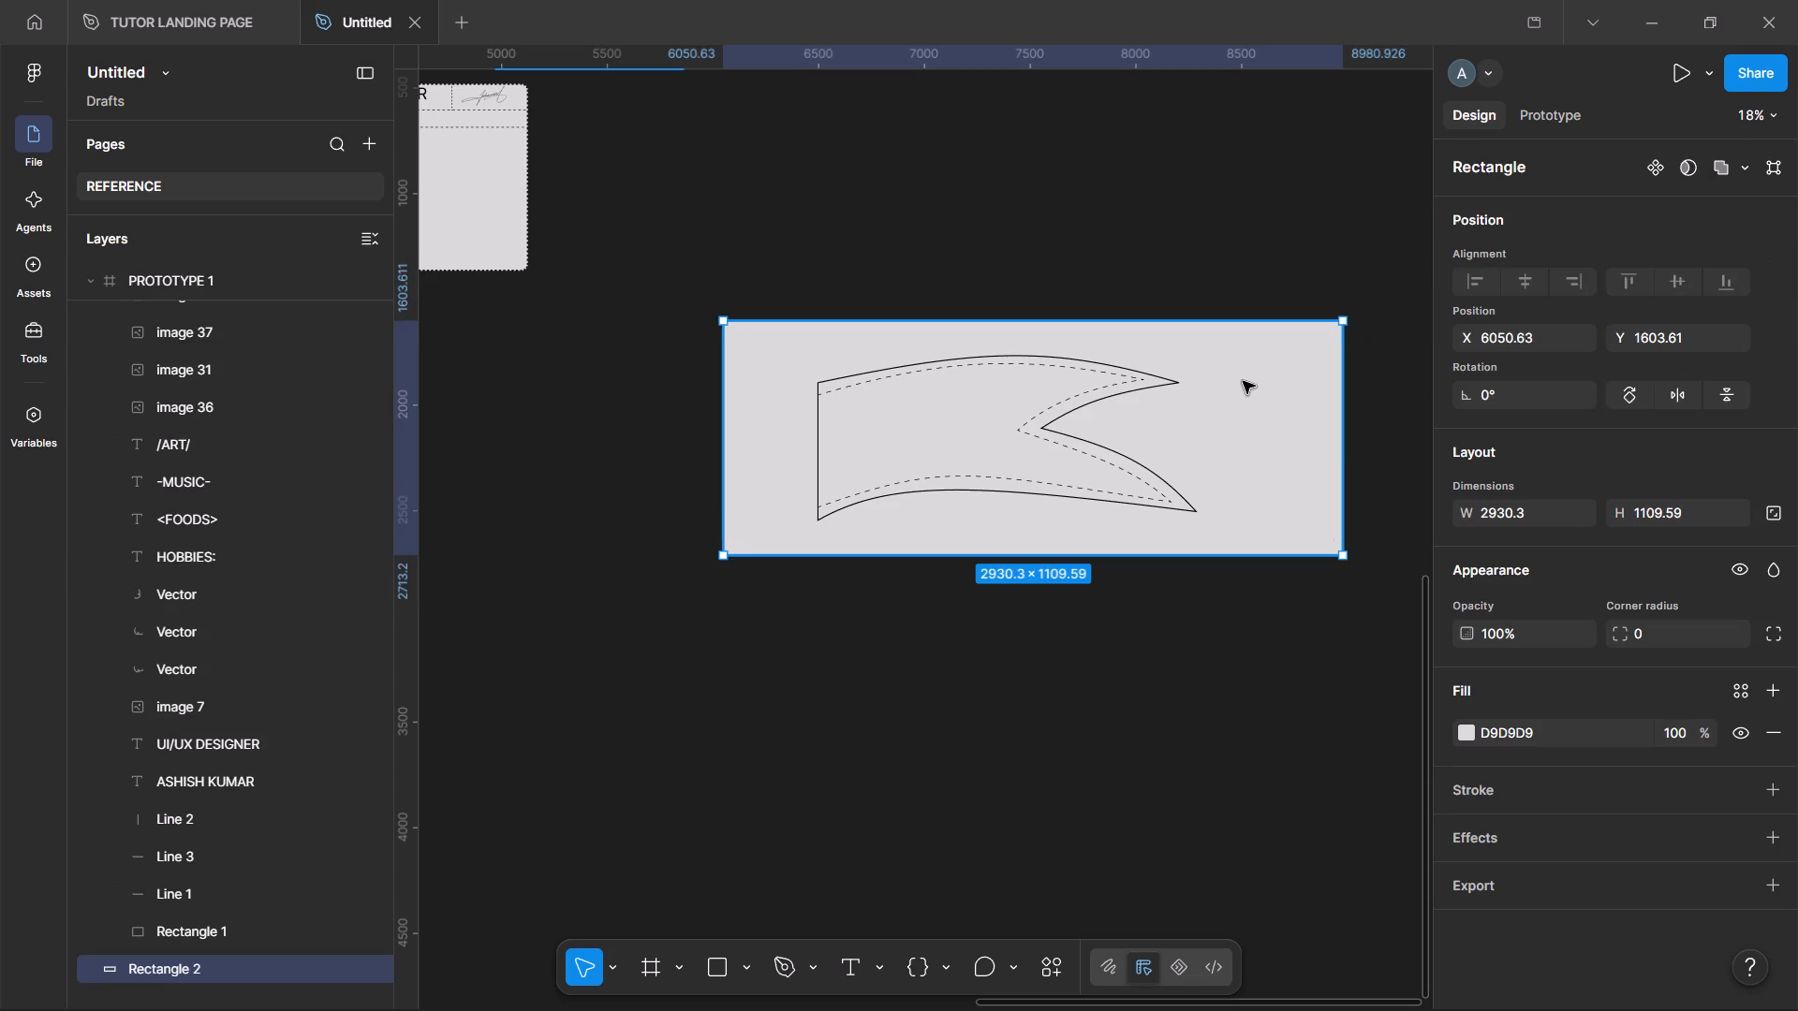
pyautogui.moveTo(1243, 381); pyautogui.dragTo(1230, 639)
pyautogui.press('Delete')
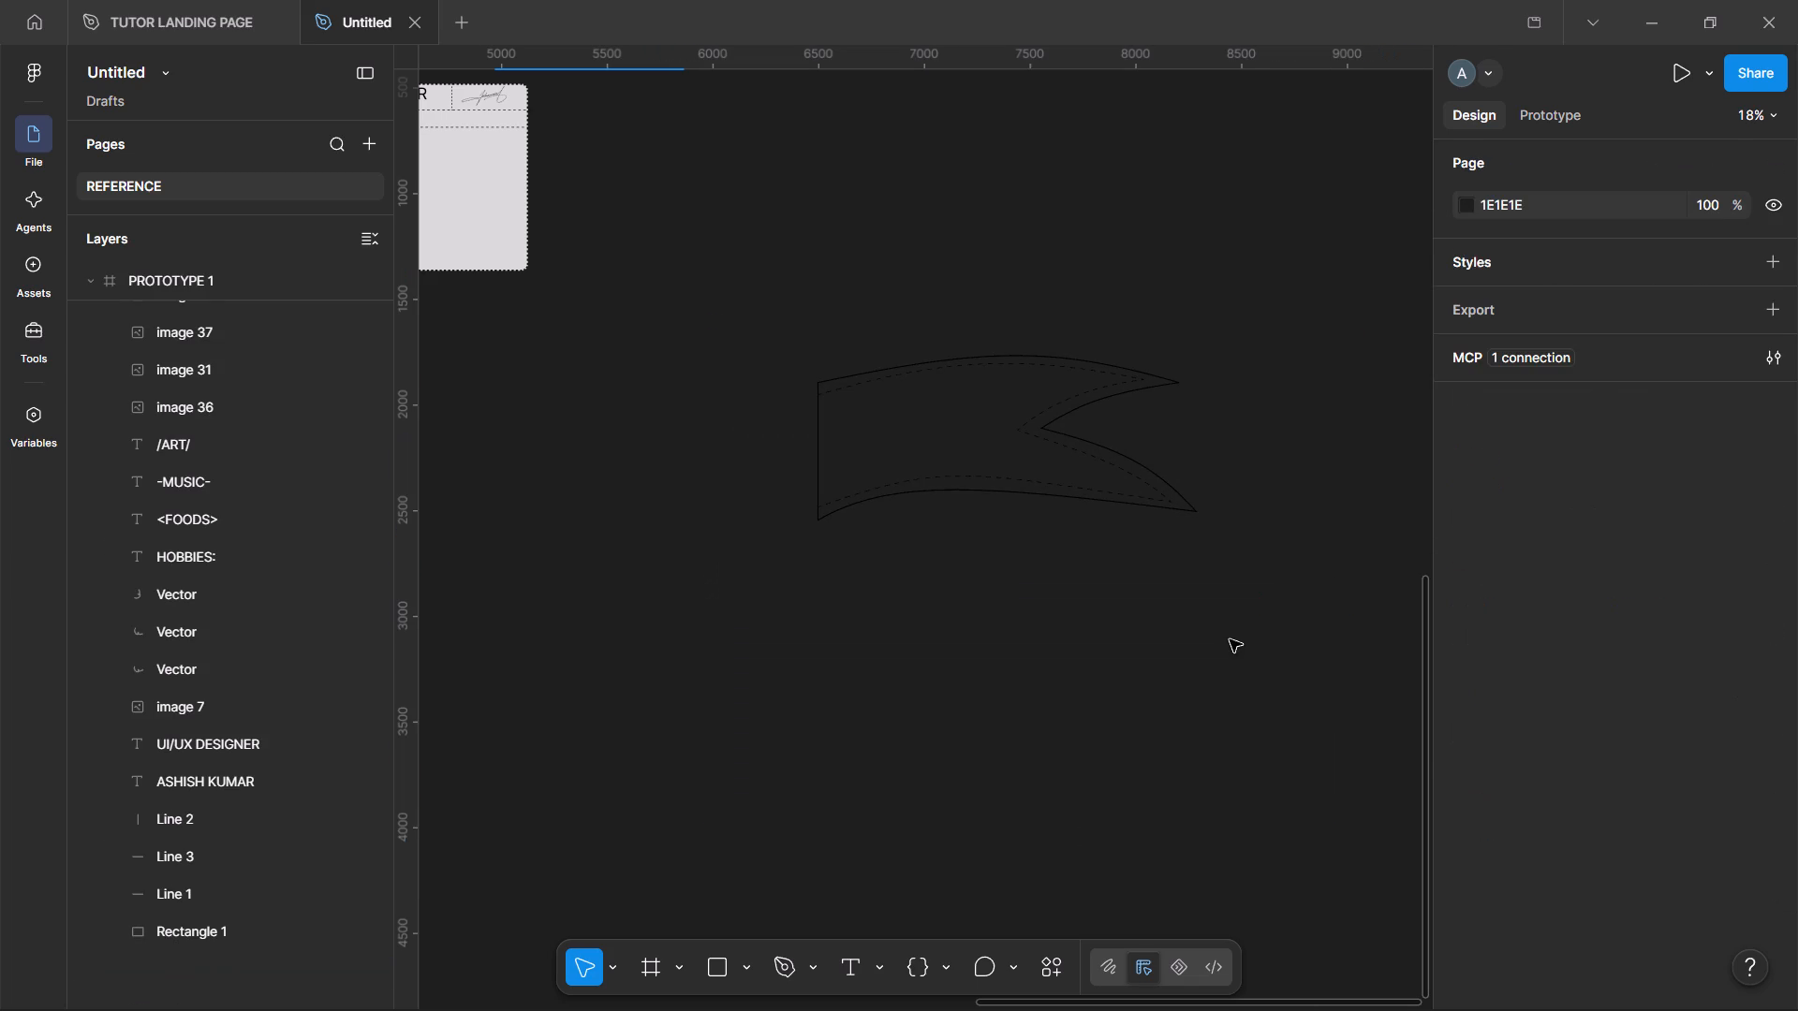
# Group the solid and dashed ribbon outlines and rename the group food.
pyautogui.moveTo(799, 330); pyautogui.dragTo(1195, 576)
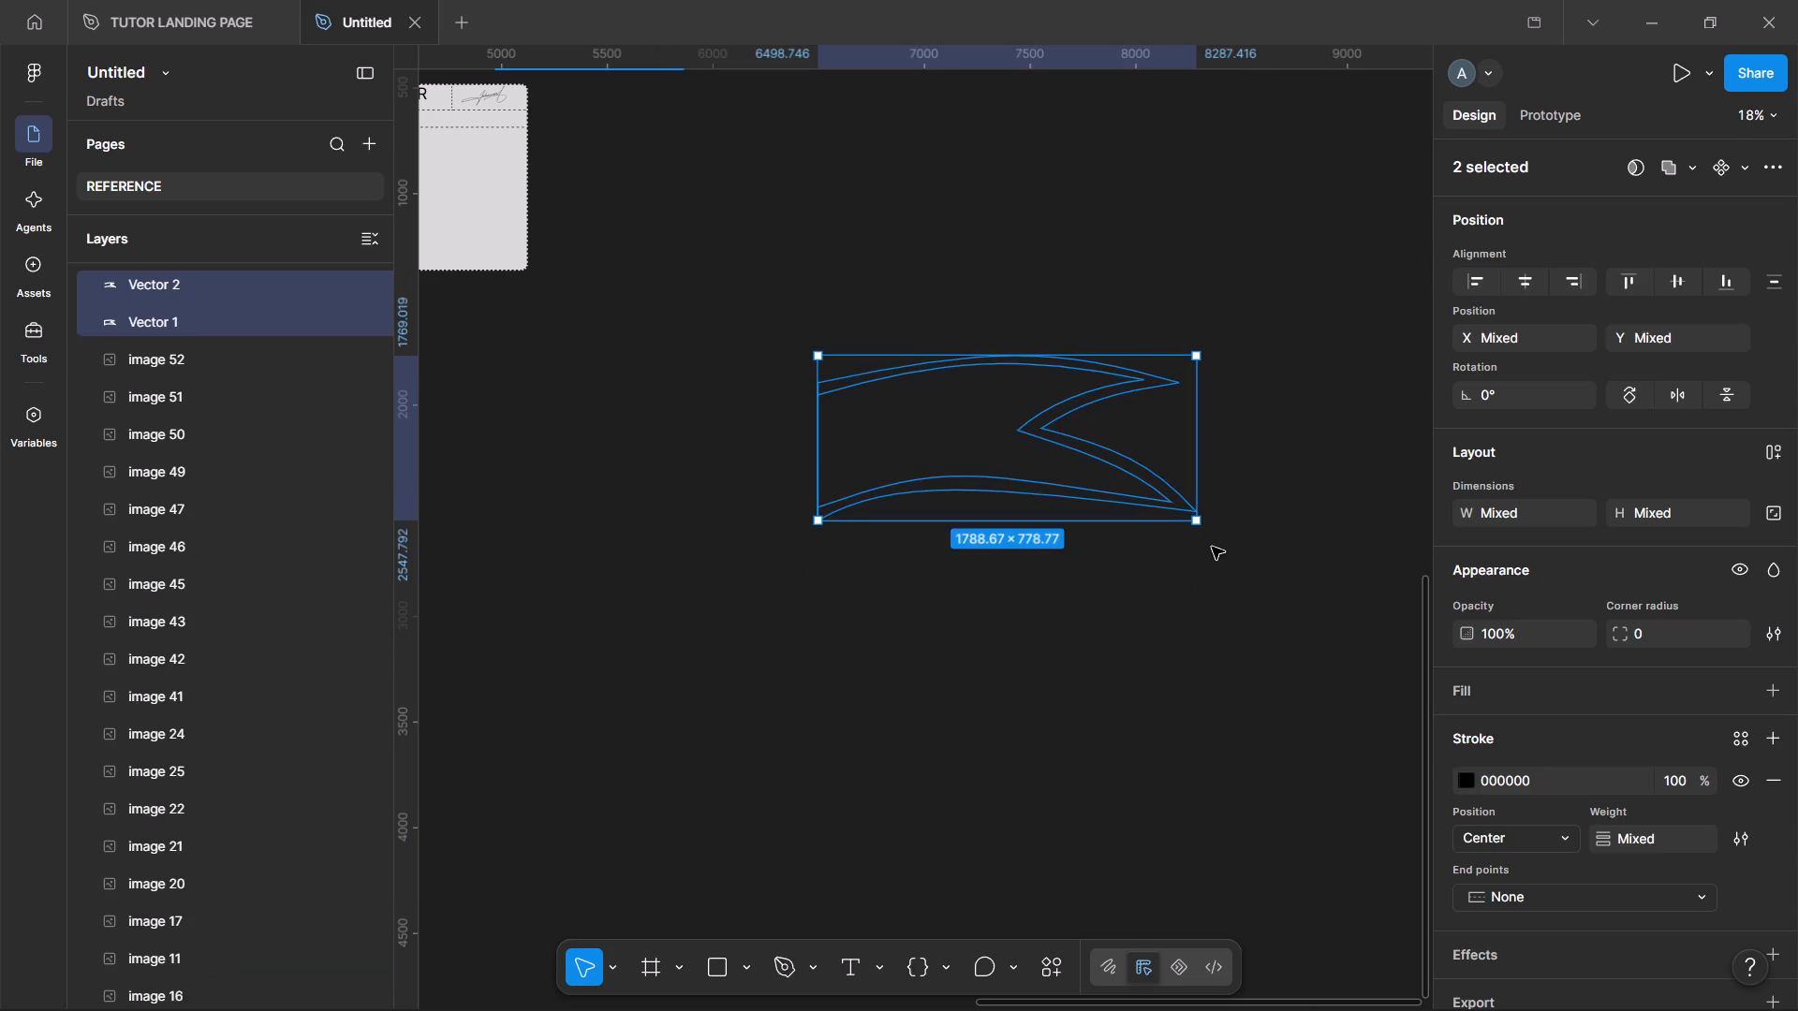
pyautogui.hotkey('ctrl', 'g')
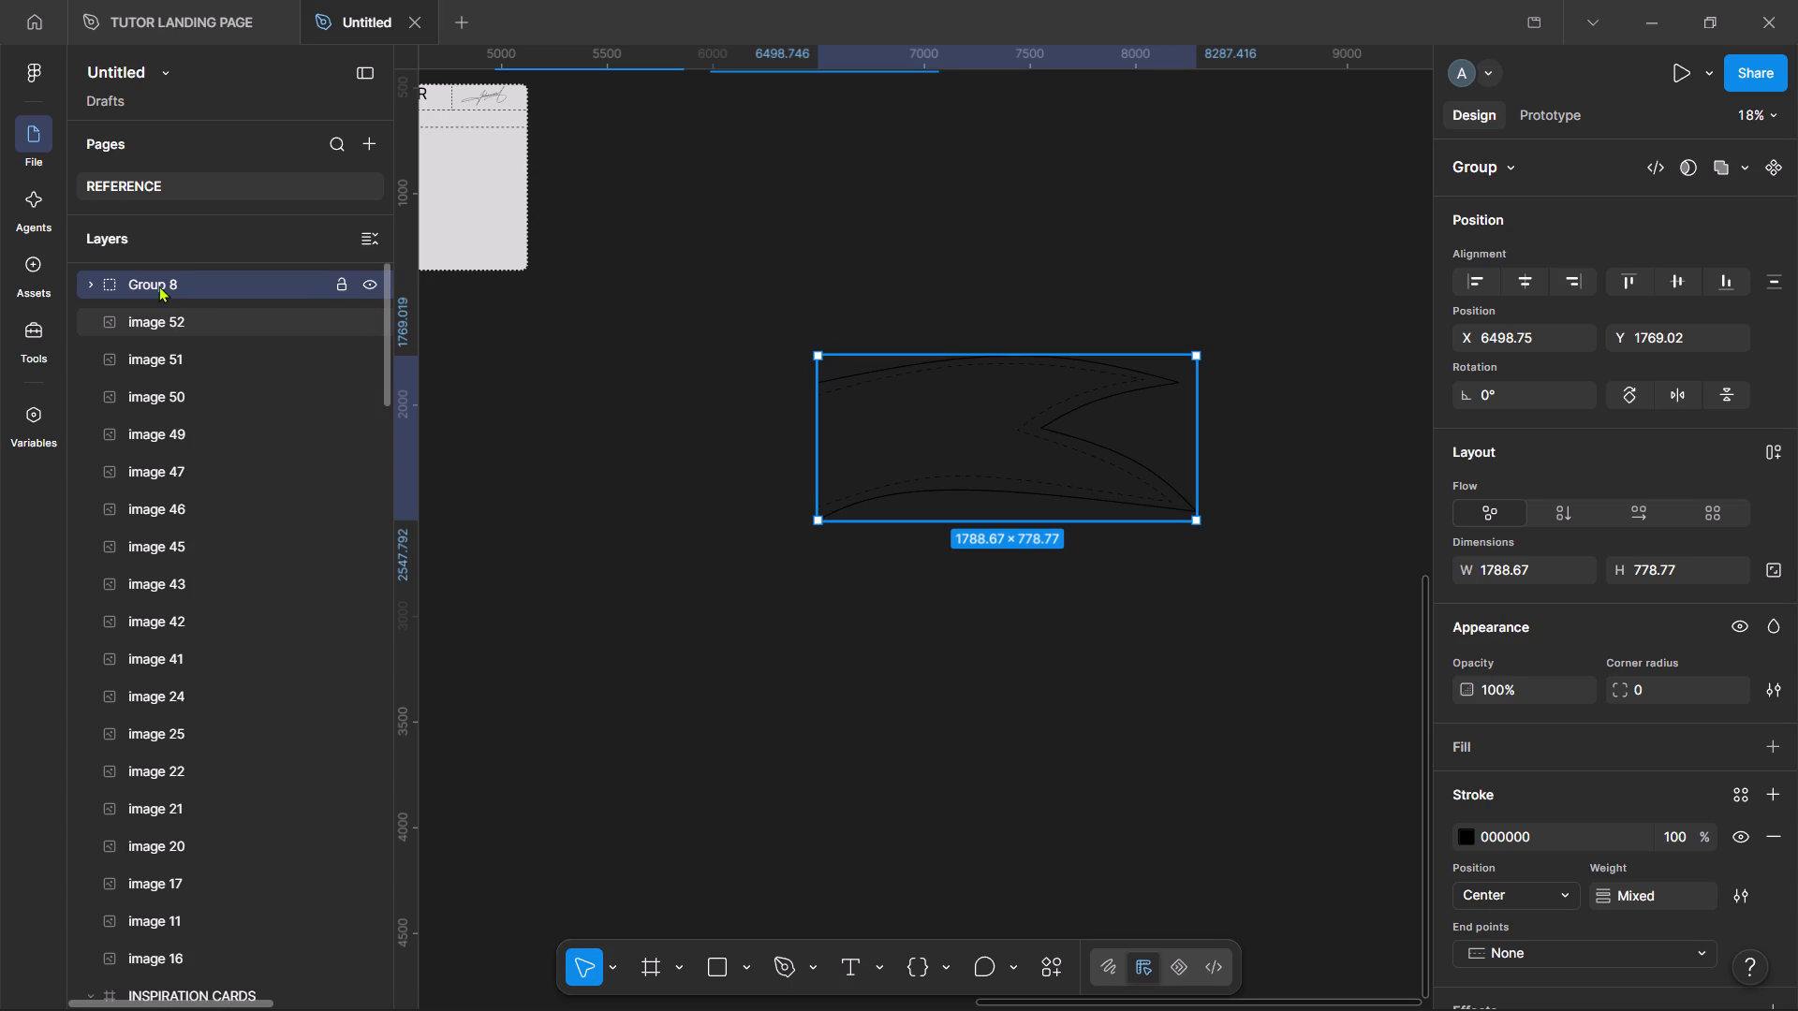
pyautogui.doubleClick(158, 286)
pyautogui.write('food')
pyautogui.press('Return')
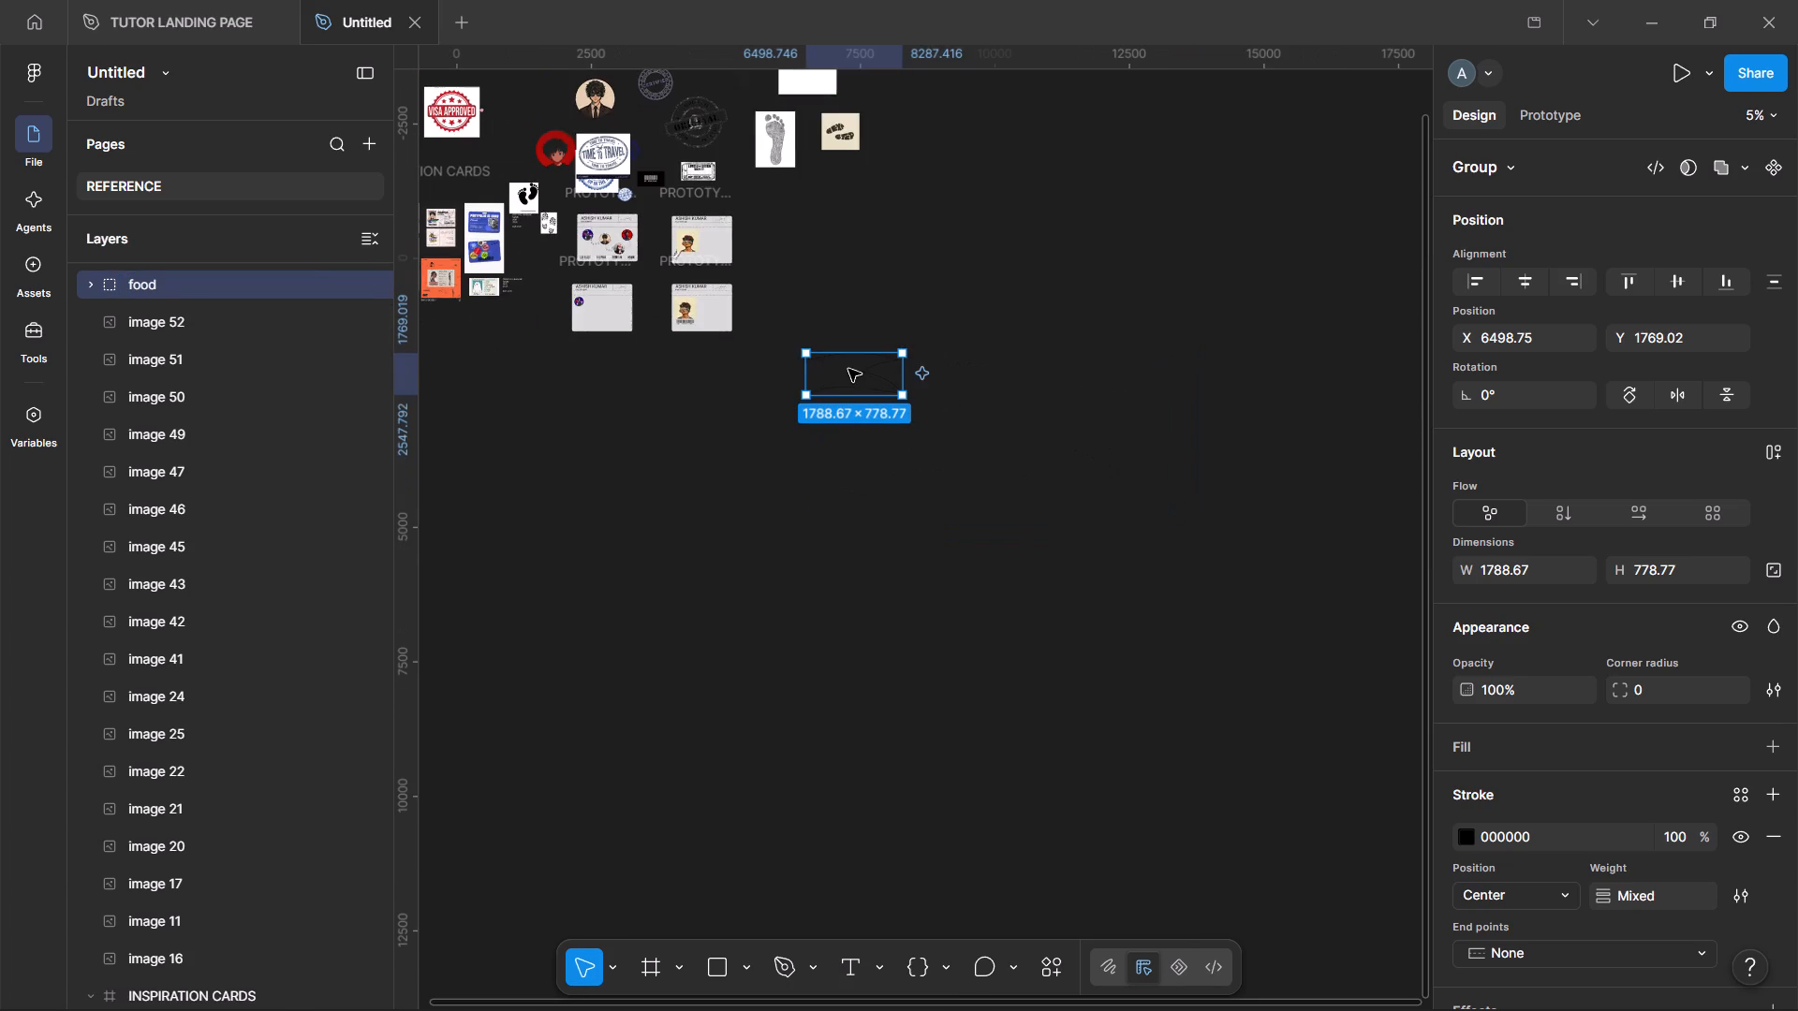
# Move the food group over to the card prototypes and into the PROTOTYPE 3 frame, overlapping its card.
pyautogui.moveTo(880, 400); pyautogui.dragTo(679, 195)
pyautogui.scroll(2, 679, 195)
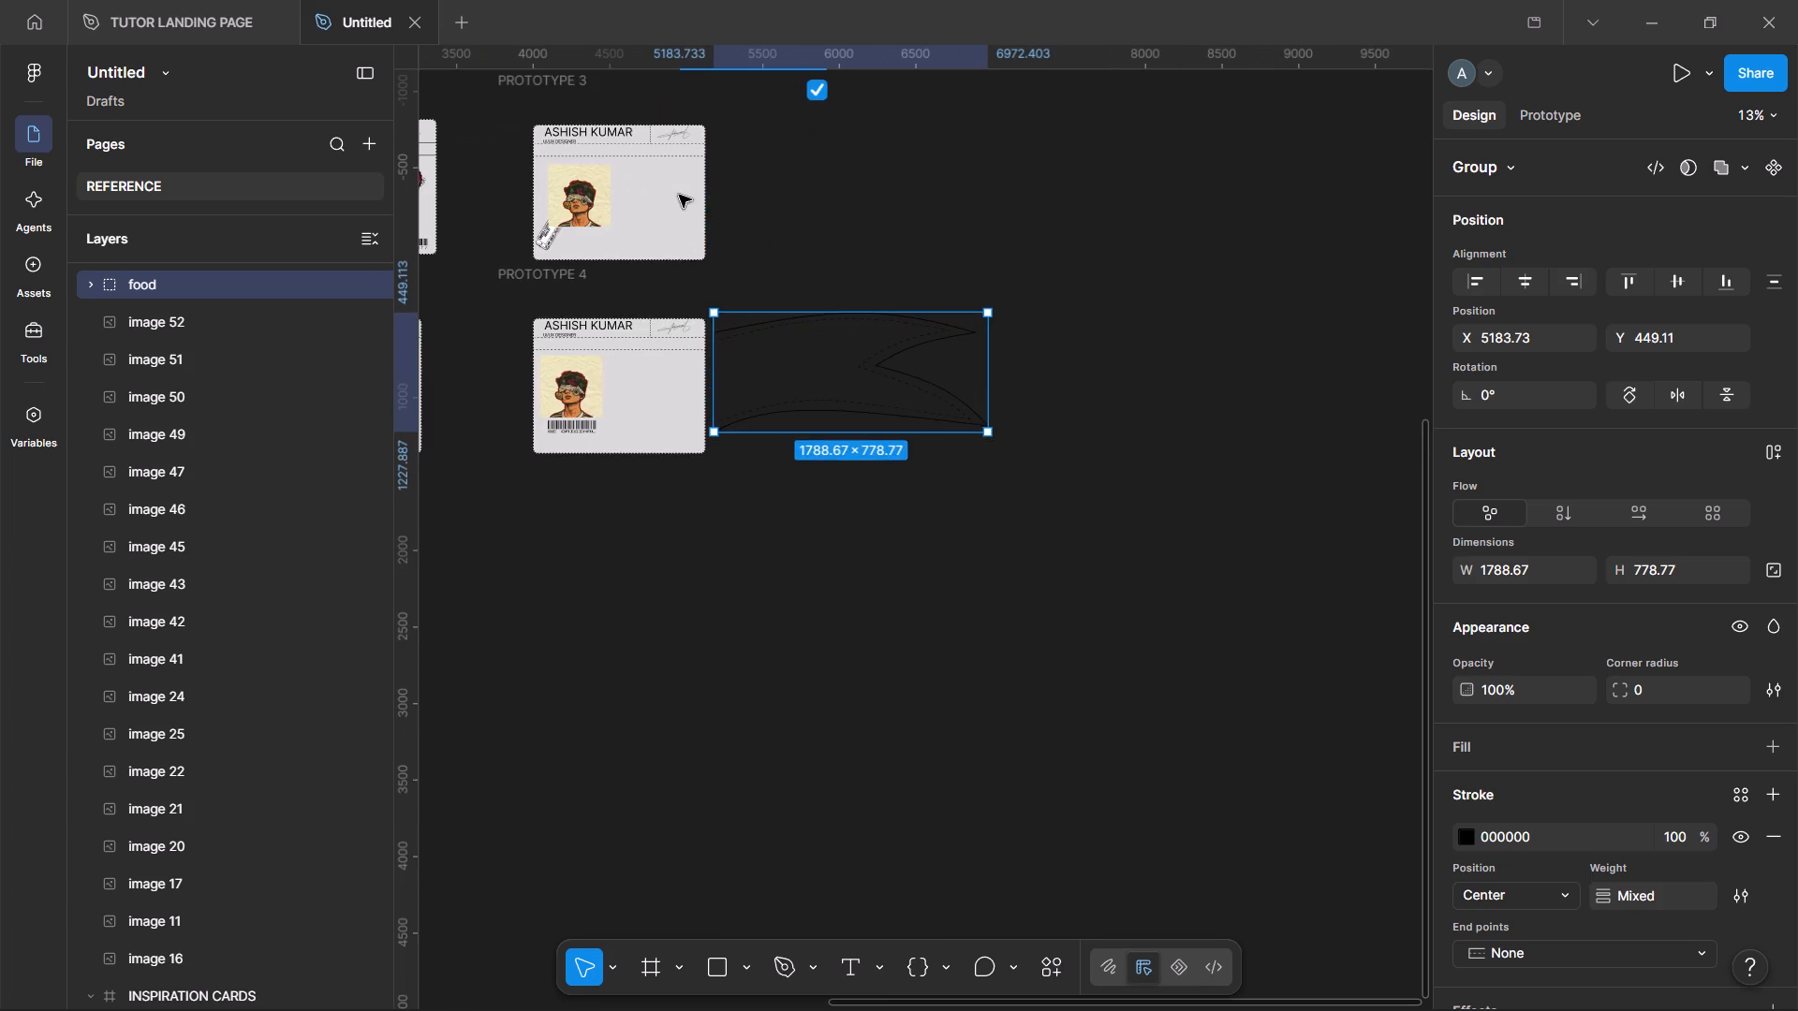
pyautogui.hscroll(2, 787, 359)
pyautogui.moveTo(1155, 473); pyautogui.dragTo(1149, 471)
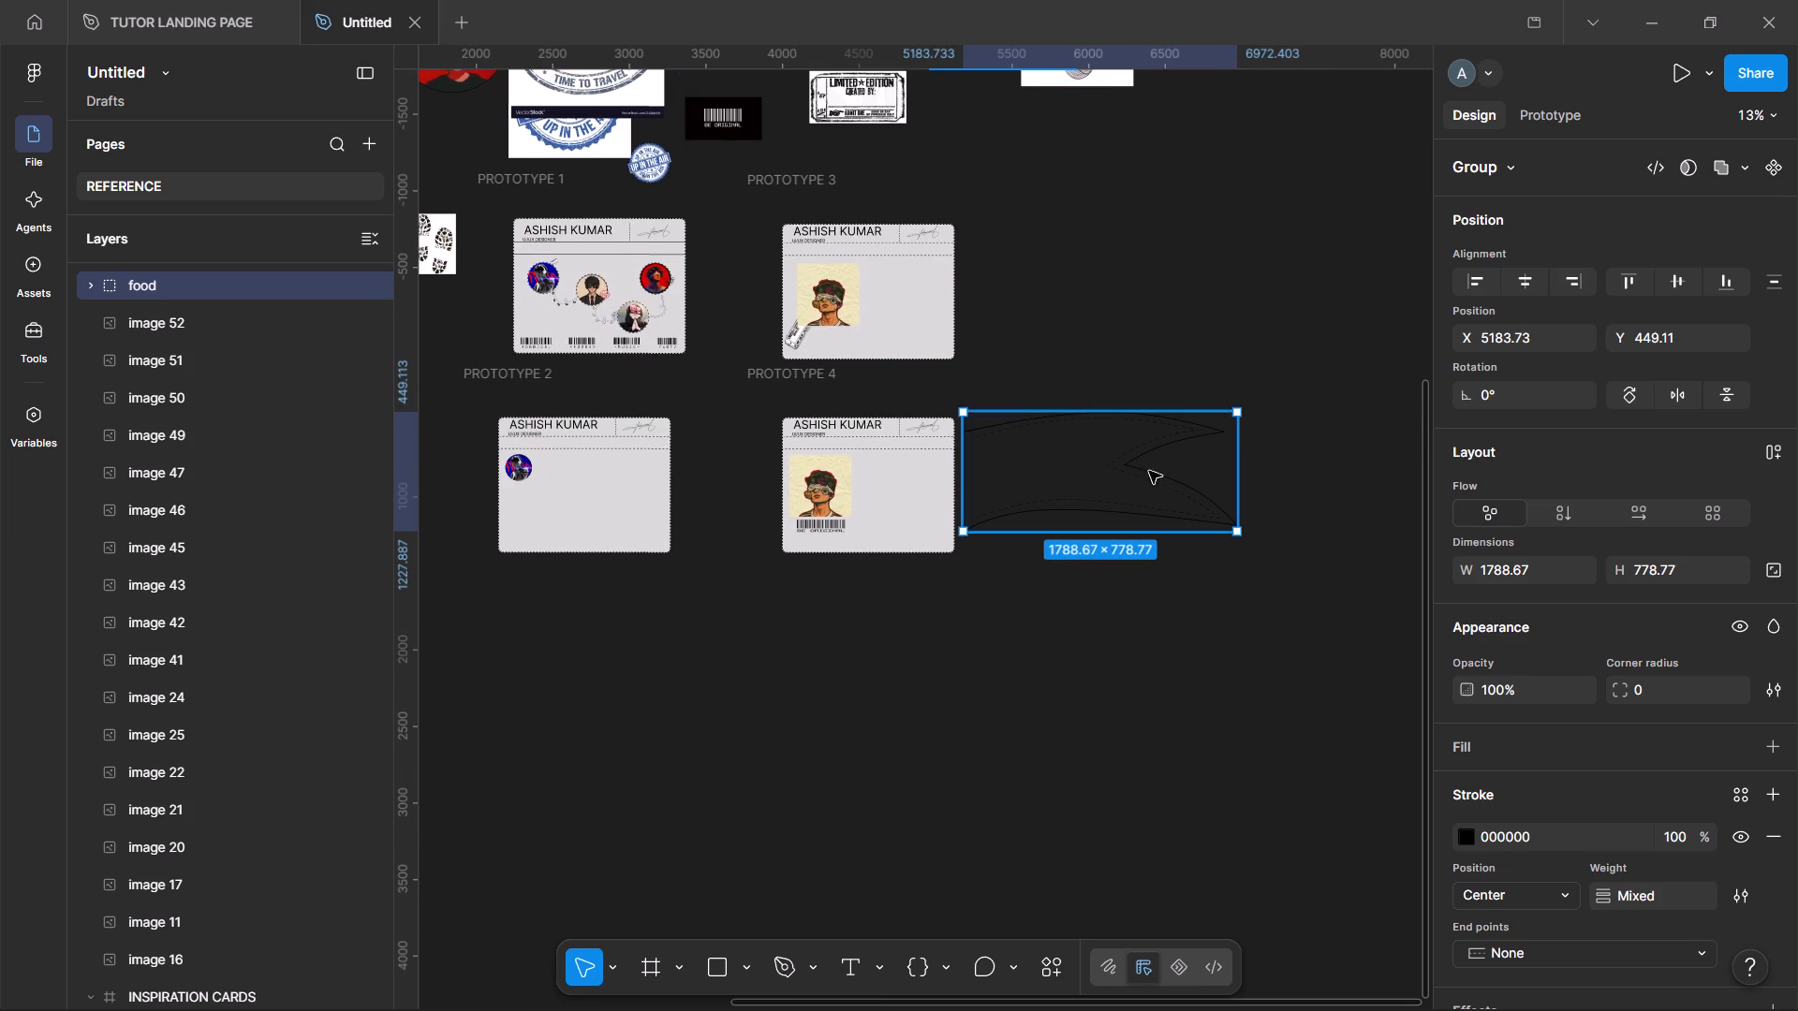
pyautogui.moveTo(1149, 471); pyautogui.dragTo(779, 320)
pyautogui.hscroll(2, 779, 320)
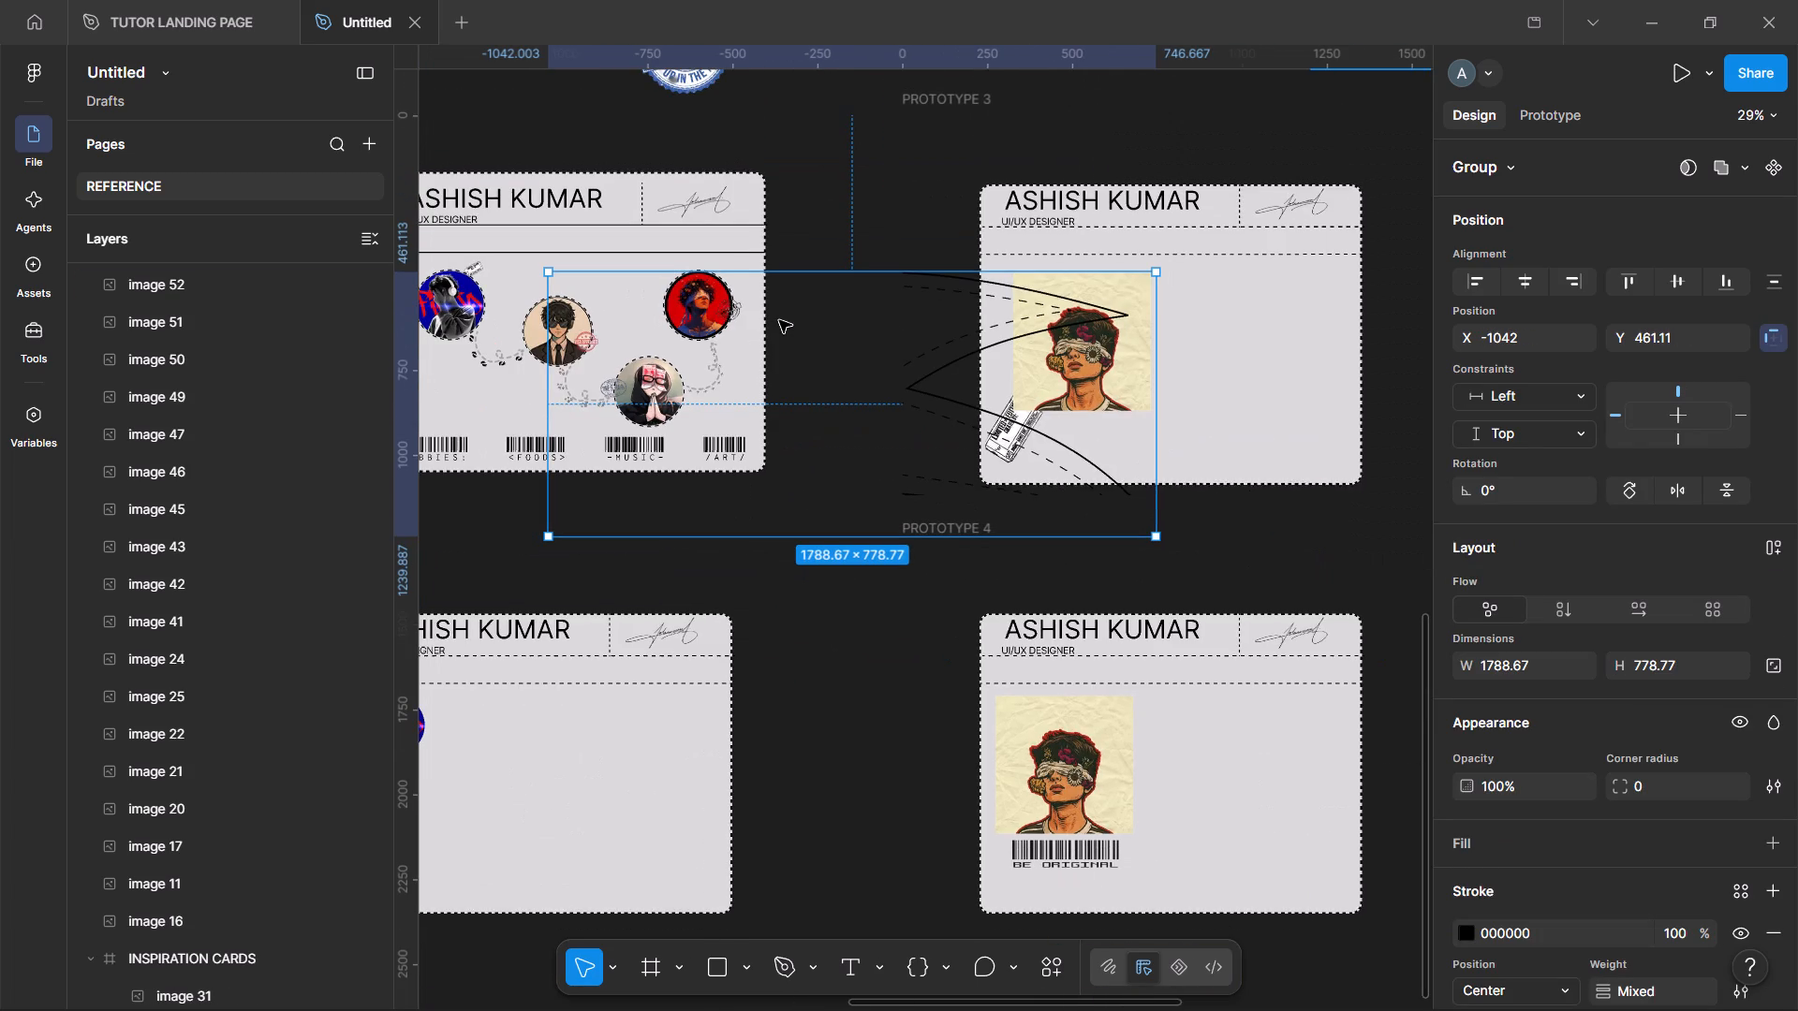
# Lock the food group's aspect ratio and scale it down proportionally to about 260 × 113.
pyautogui.click(1765, 658)
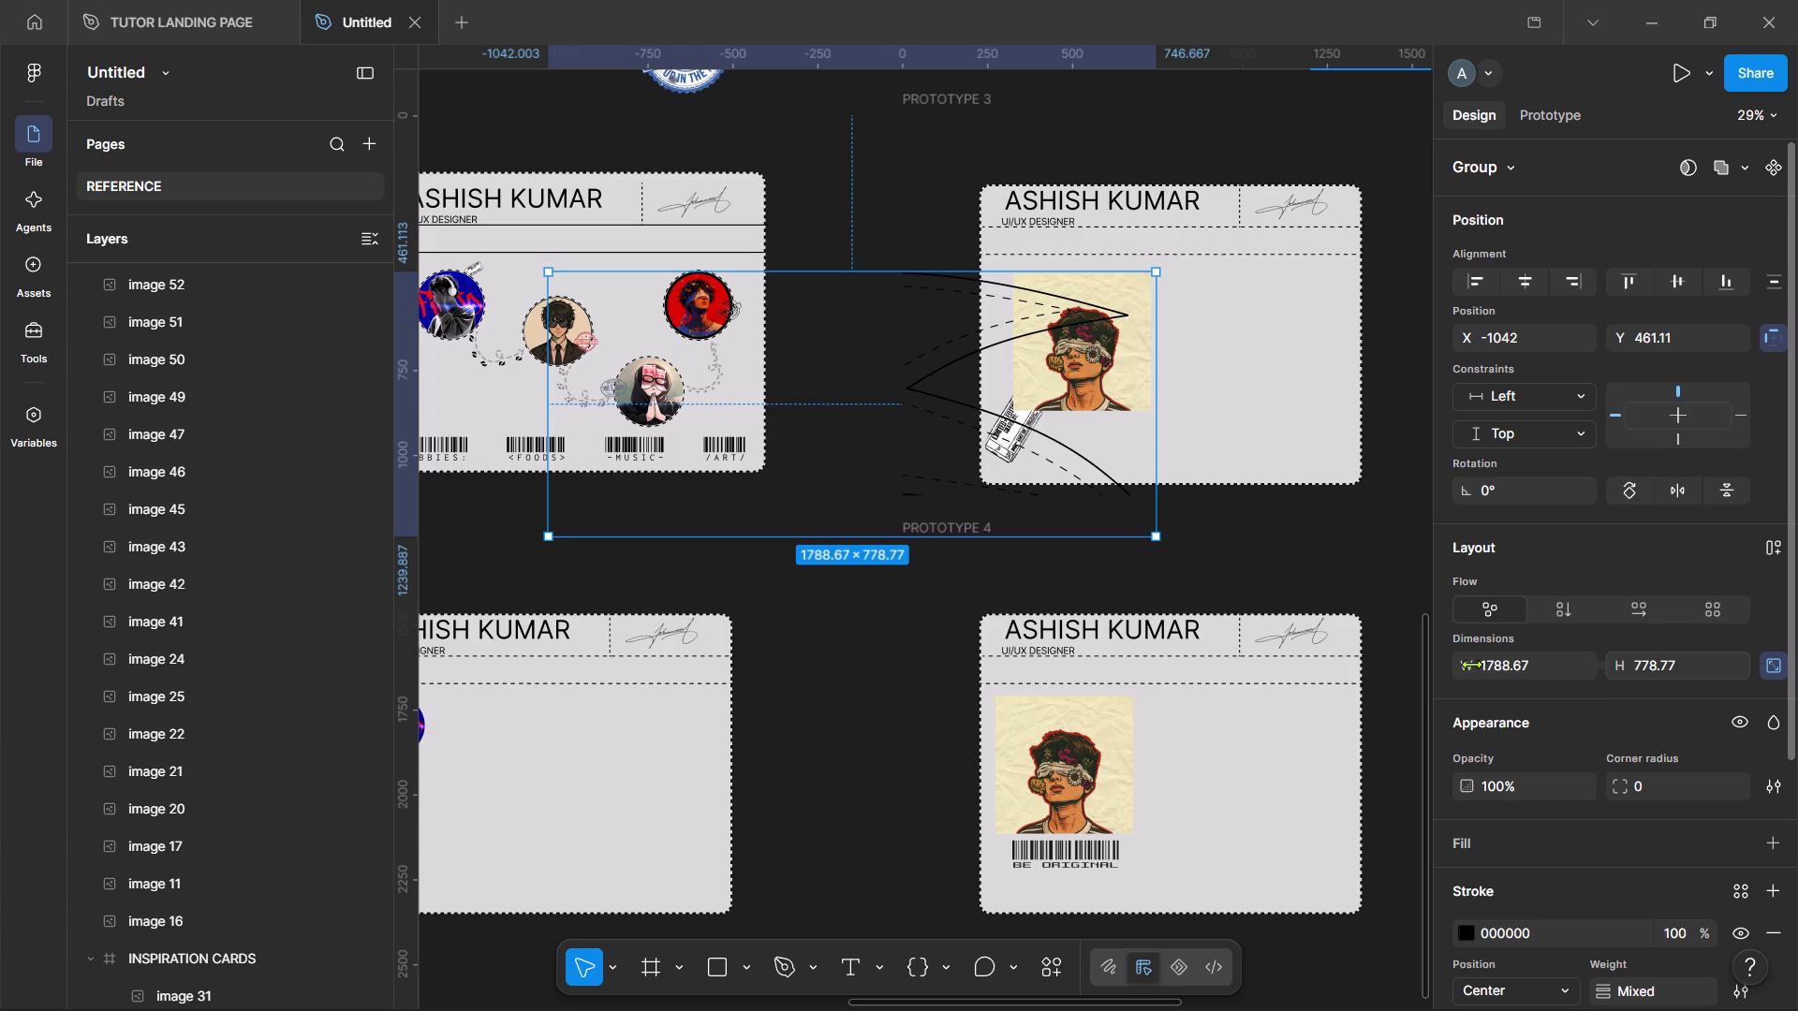
pyautogui.moveTo(1471, 664); pyautogui.dragTo(1276, 654)
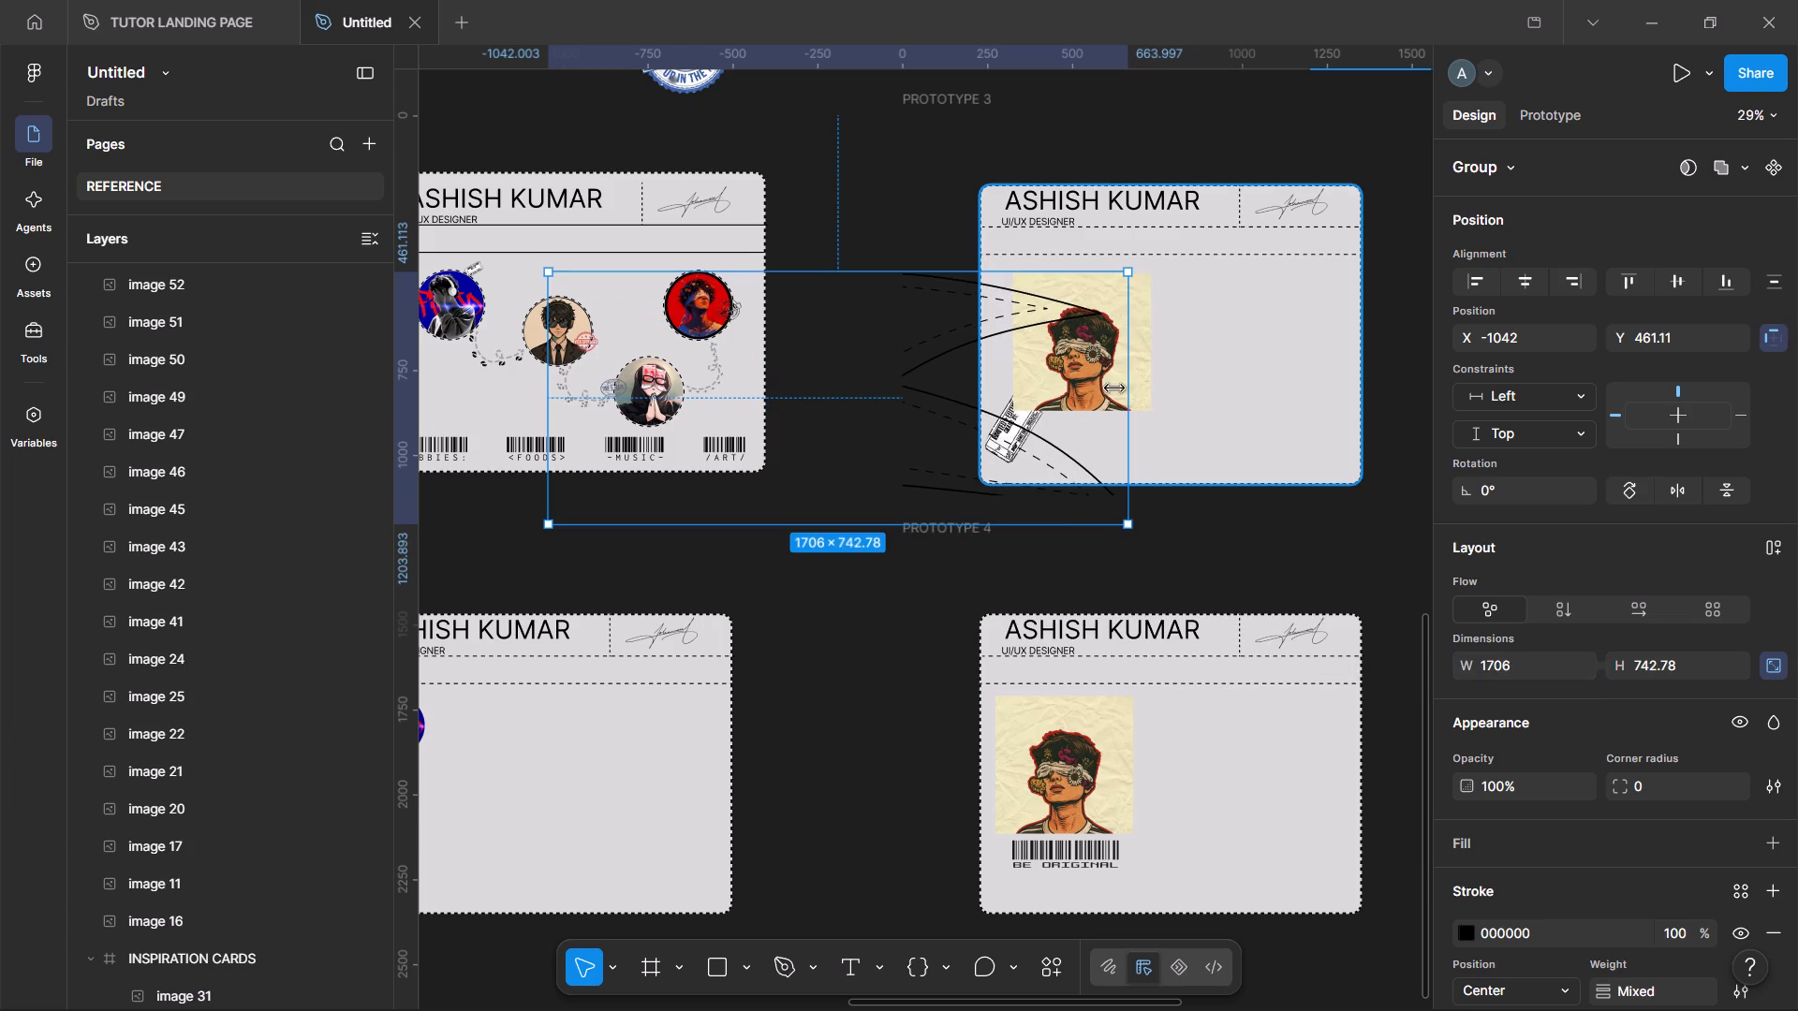
pyautogui.moveTo(1032, 357); pyautogui.dragTo(1339, 399)
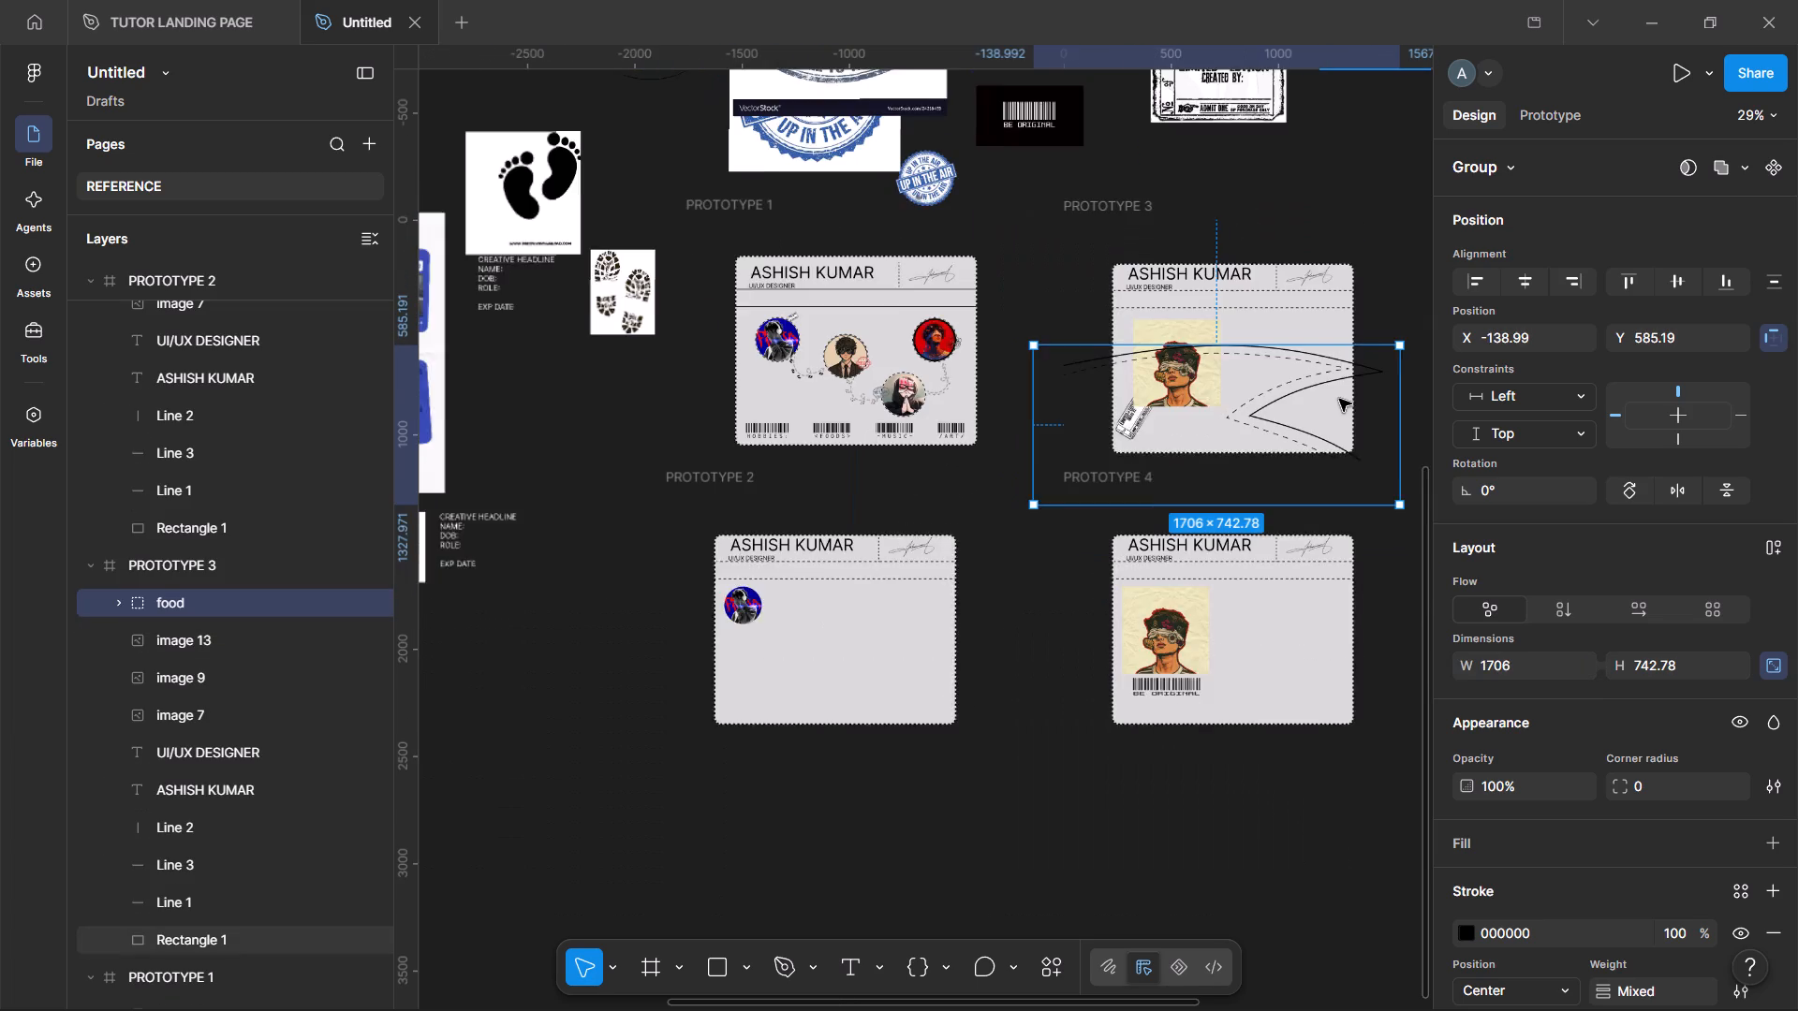
pyautogui.hscroll(-1, 1339, 399)
pyautogui.moveTo(1338, 348); pyautogui.dragTo(1128, 437)
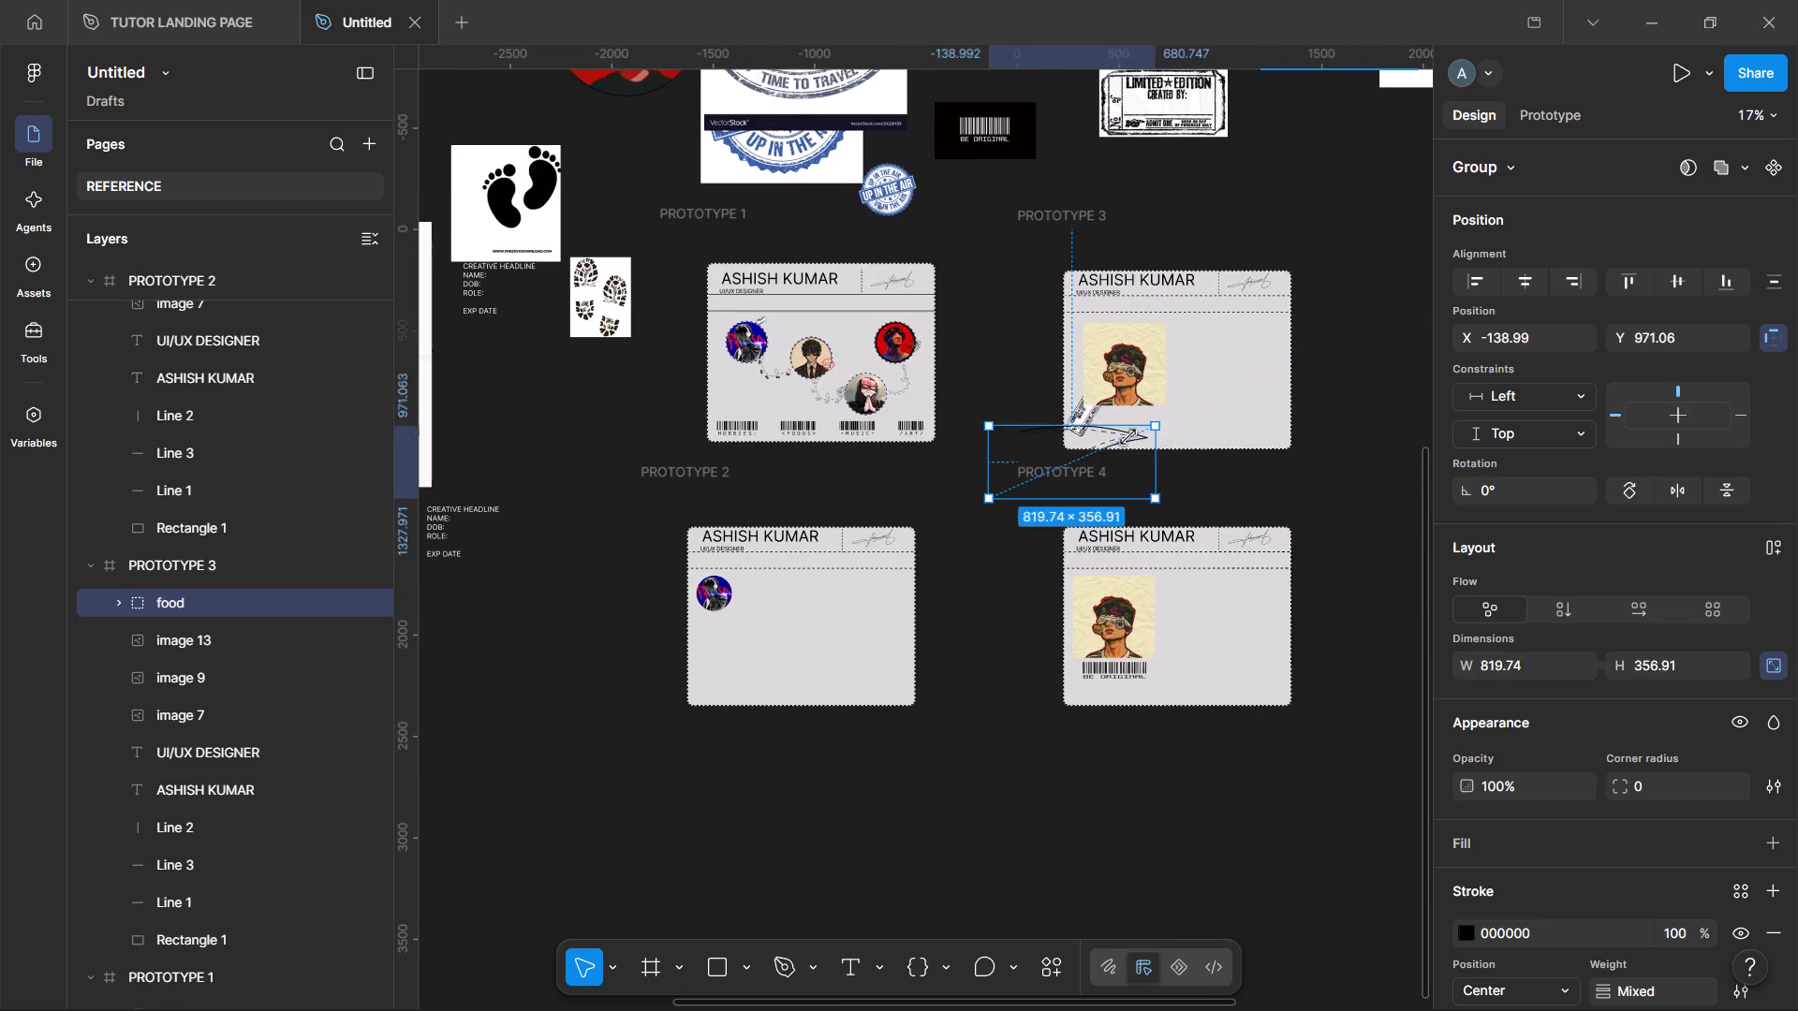
pyautogui.moveTo(1128, 437); pyautogui.dragTo(1041, 475)
# Move the food group into the PROTOTYPE 1 frame, just outside the card's right edge, at about X 1362, Y 432.
pyautogui.moveTo(974, 517); pyautogui.dragTo(865, 111)
pyautogui.scroll(2, 865, 111)
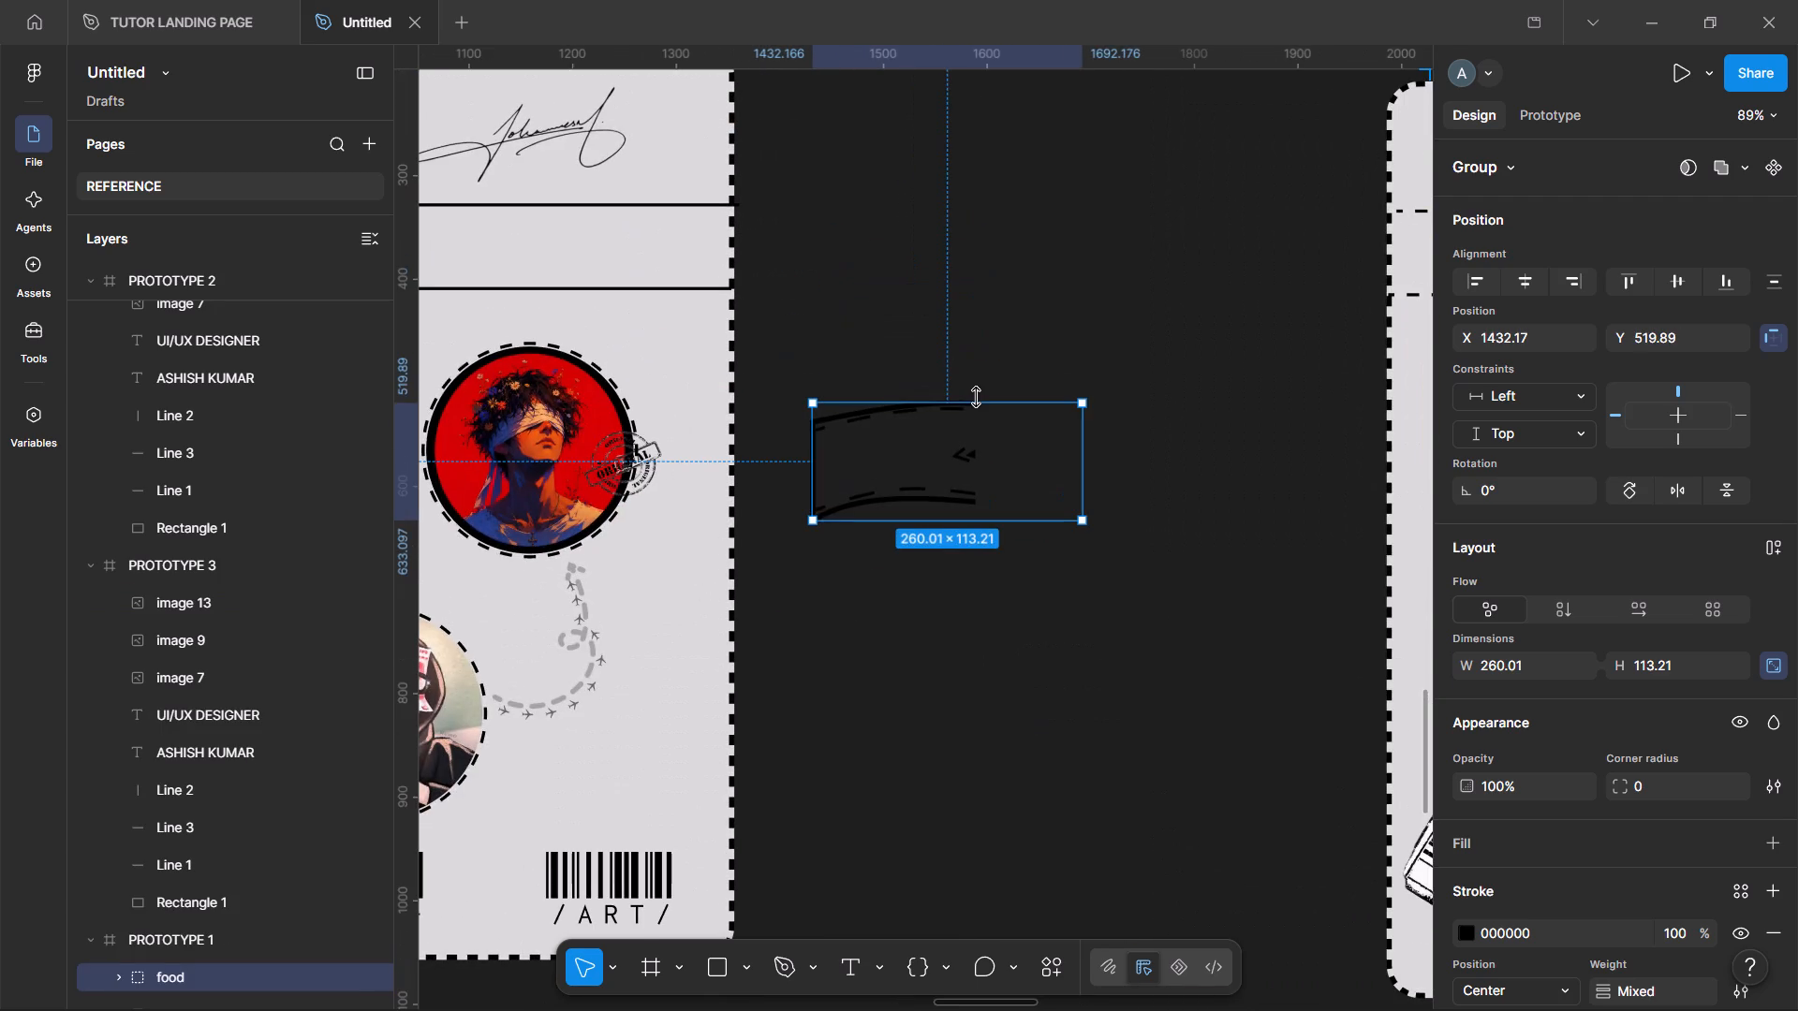
pyautogui.moveTo(950, 505); pyautogui.dragTo(817, 339)
pyautogui.hscroll(1, 817, 339)
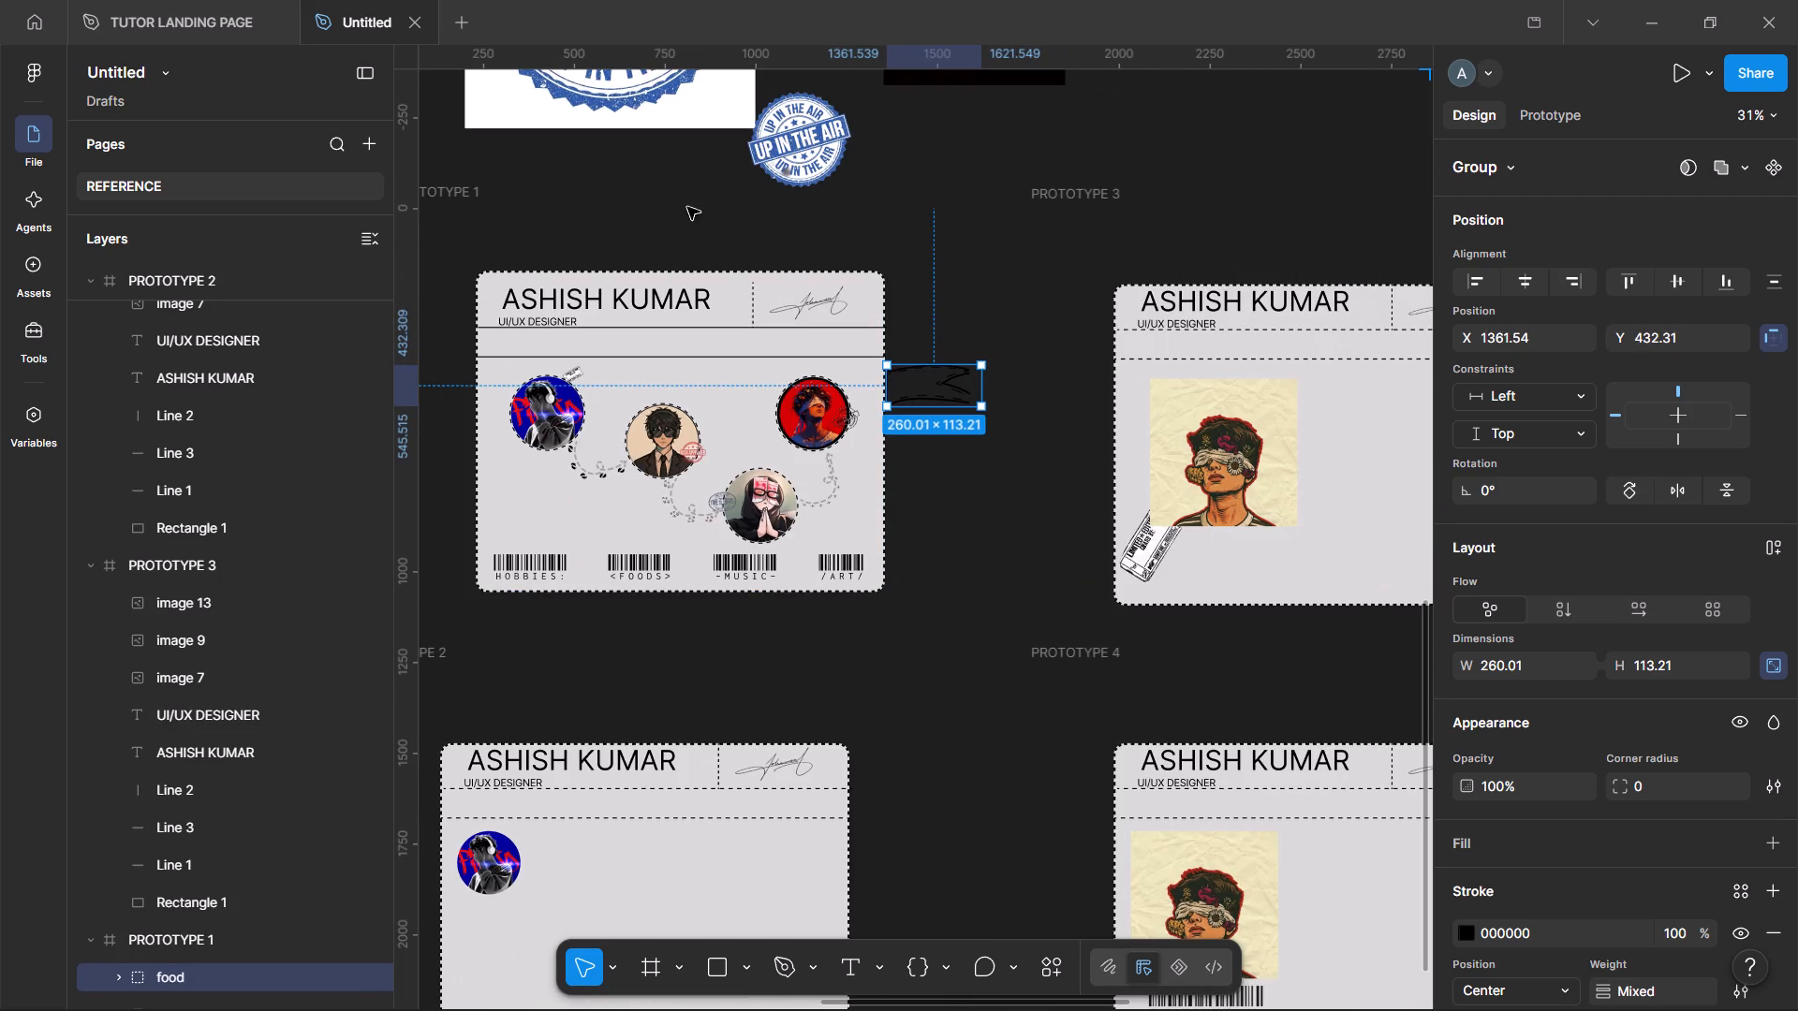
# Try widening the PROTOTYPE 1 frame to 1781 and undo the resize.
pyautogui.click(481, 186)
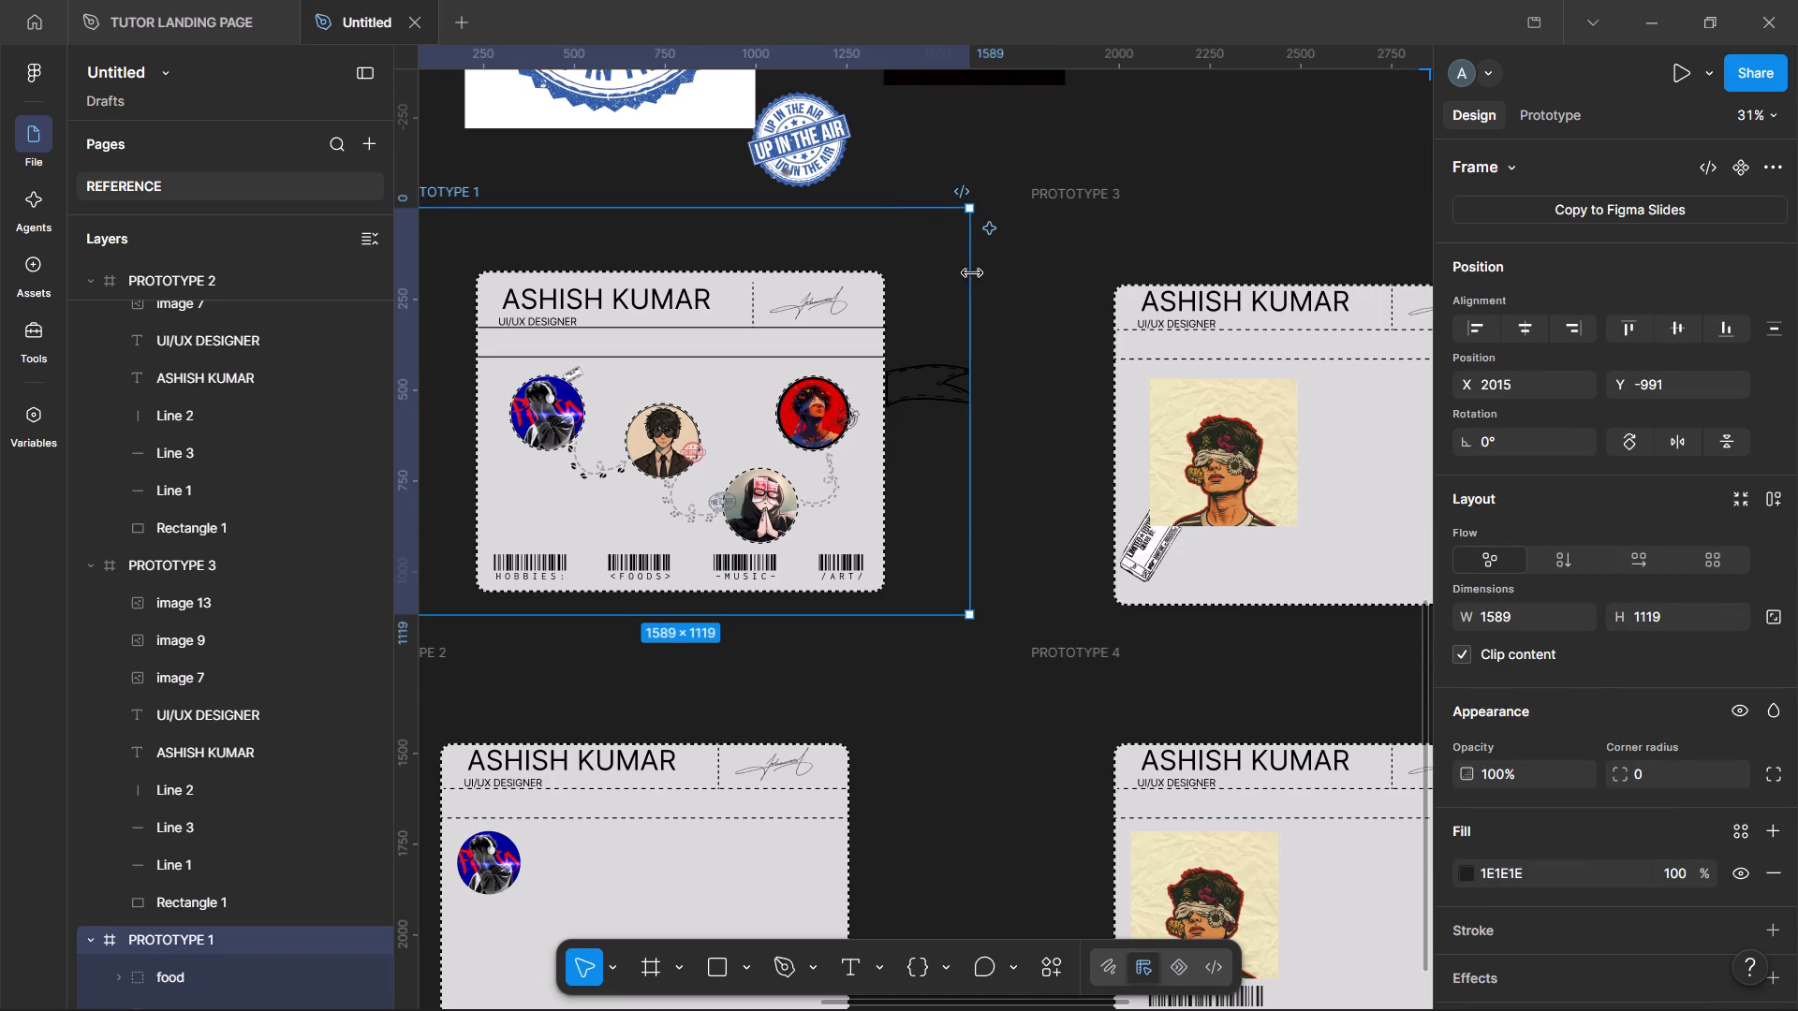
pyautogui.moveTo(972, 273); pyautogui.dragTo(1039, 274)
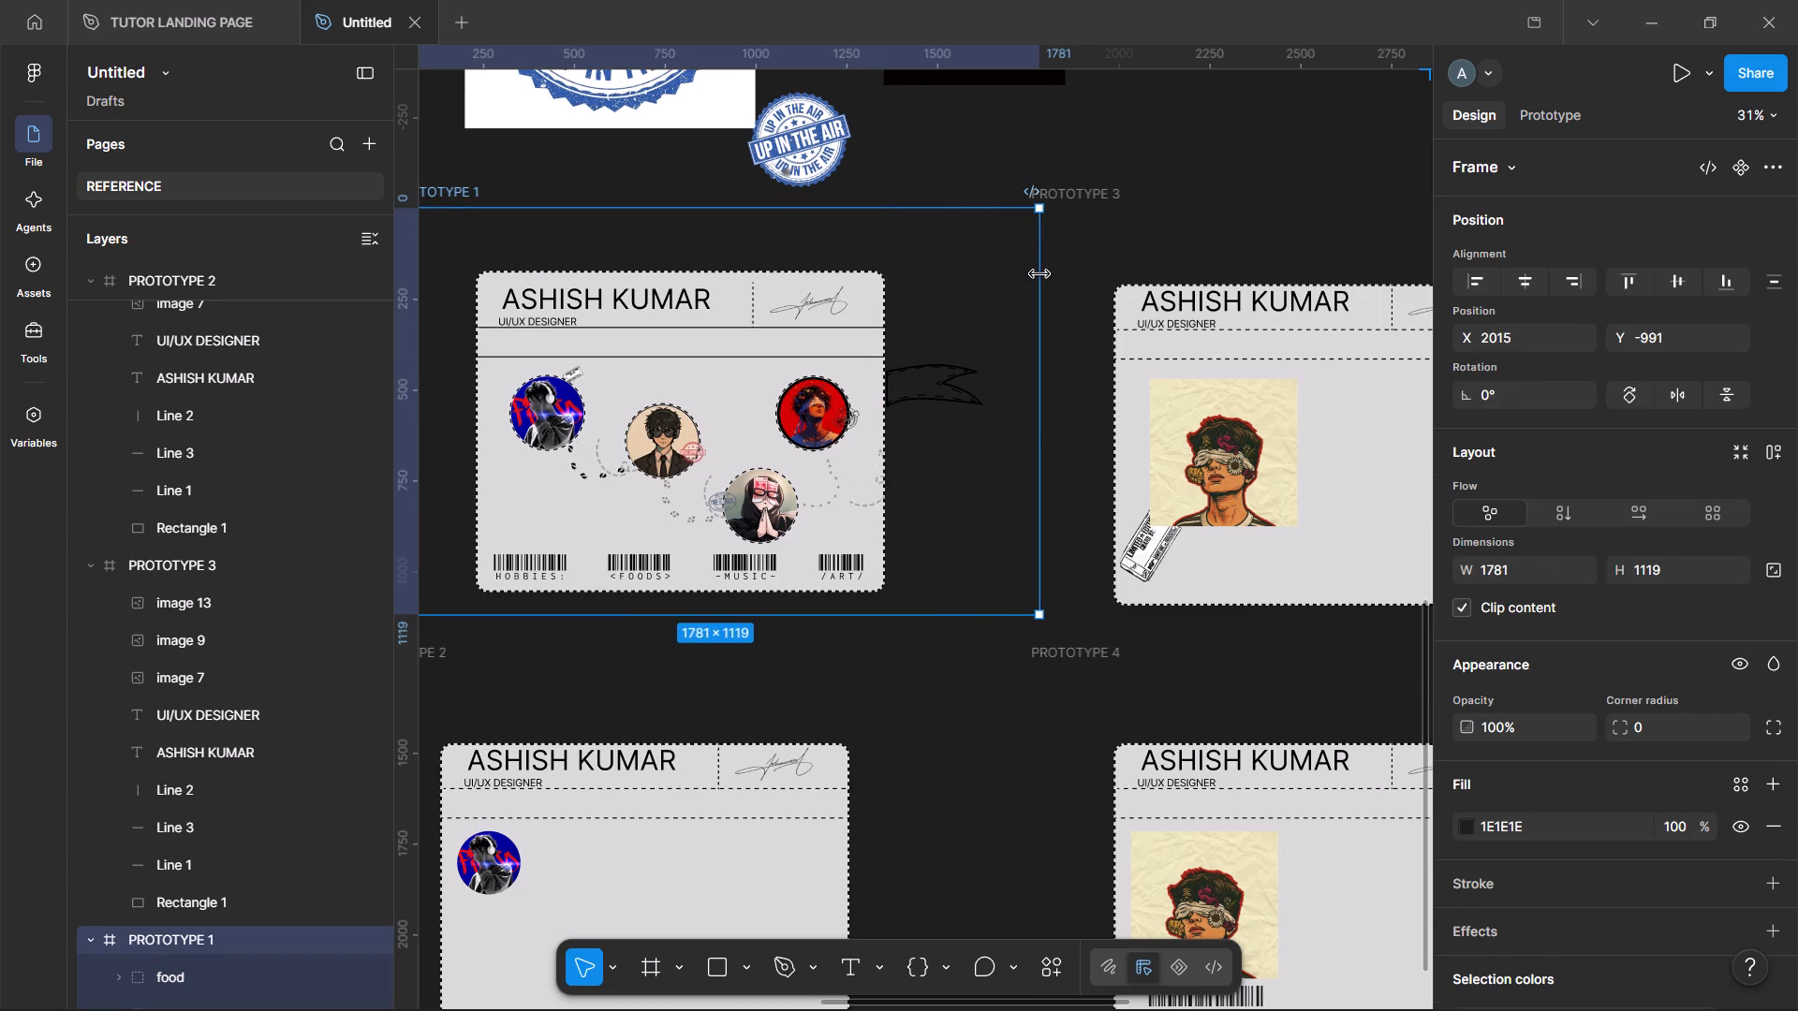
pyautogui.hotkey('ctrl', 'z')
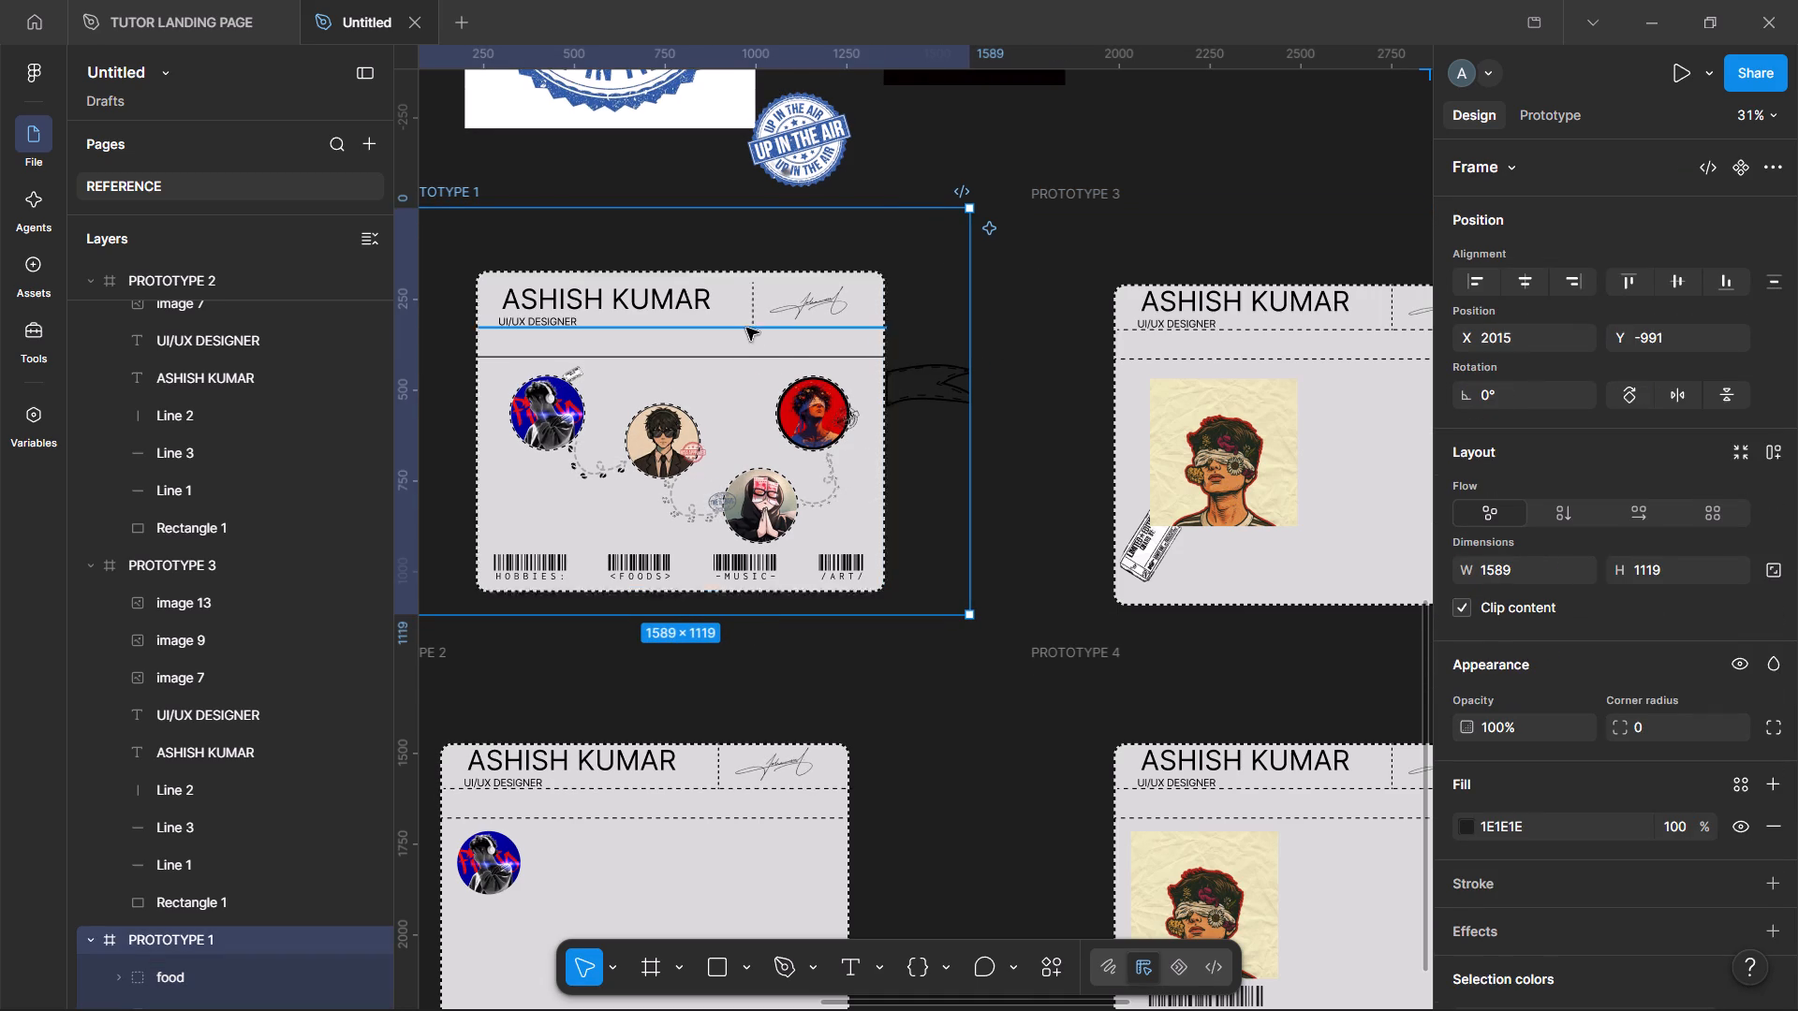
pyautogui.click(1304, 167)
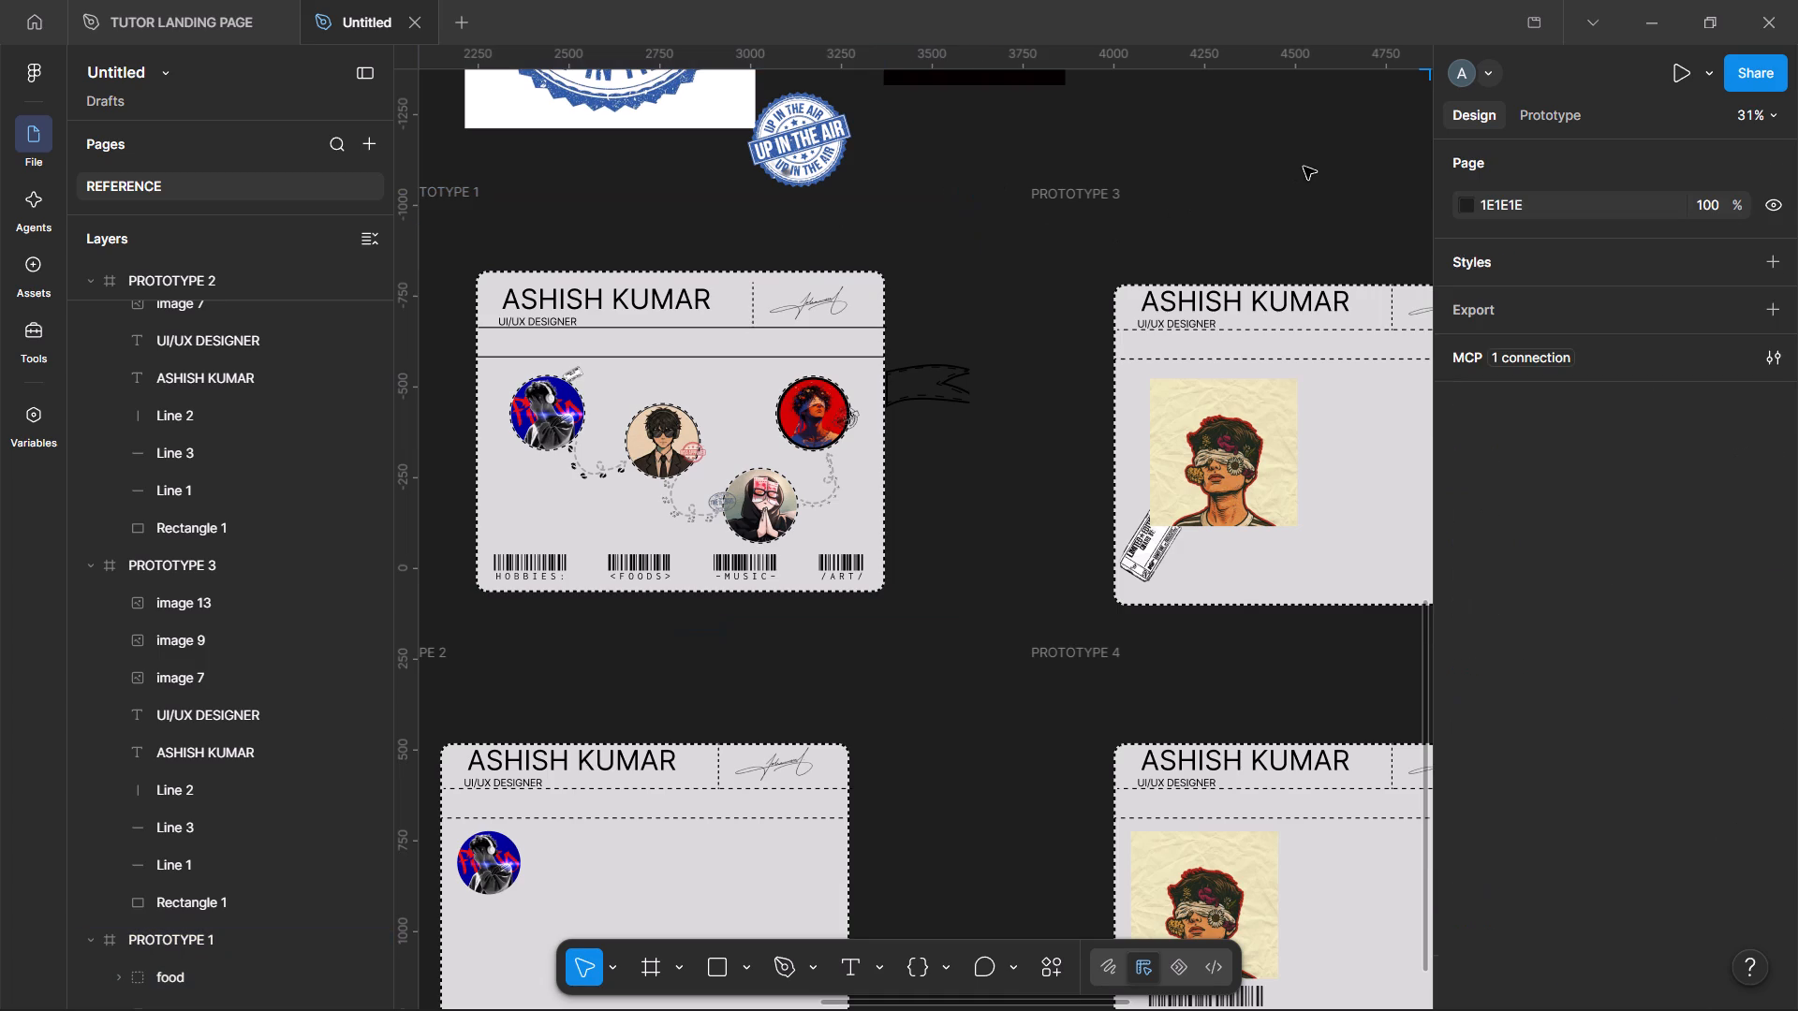
# Select the whole PROTOTYPE 1 card with its contents, excluding the food ribbon, and shift it about 135 to the left.
pyautogui.moveTo(474, 217); pyautogui.dragTo(901, 582)
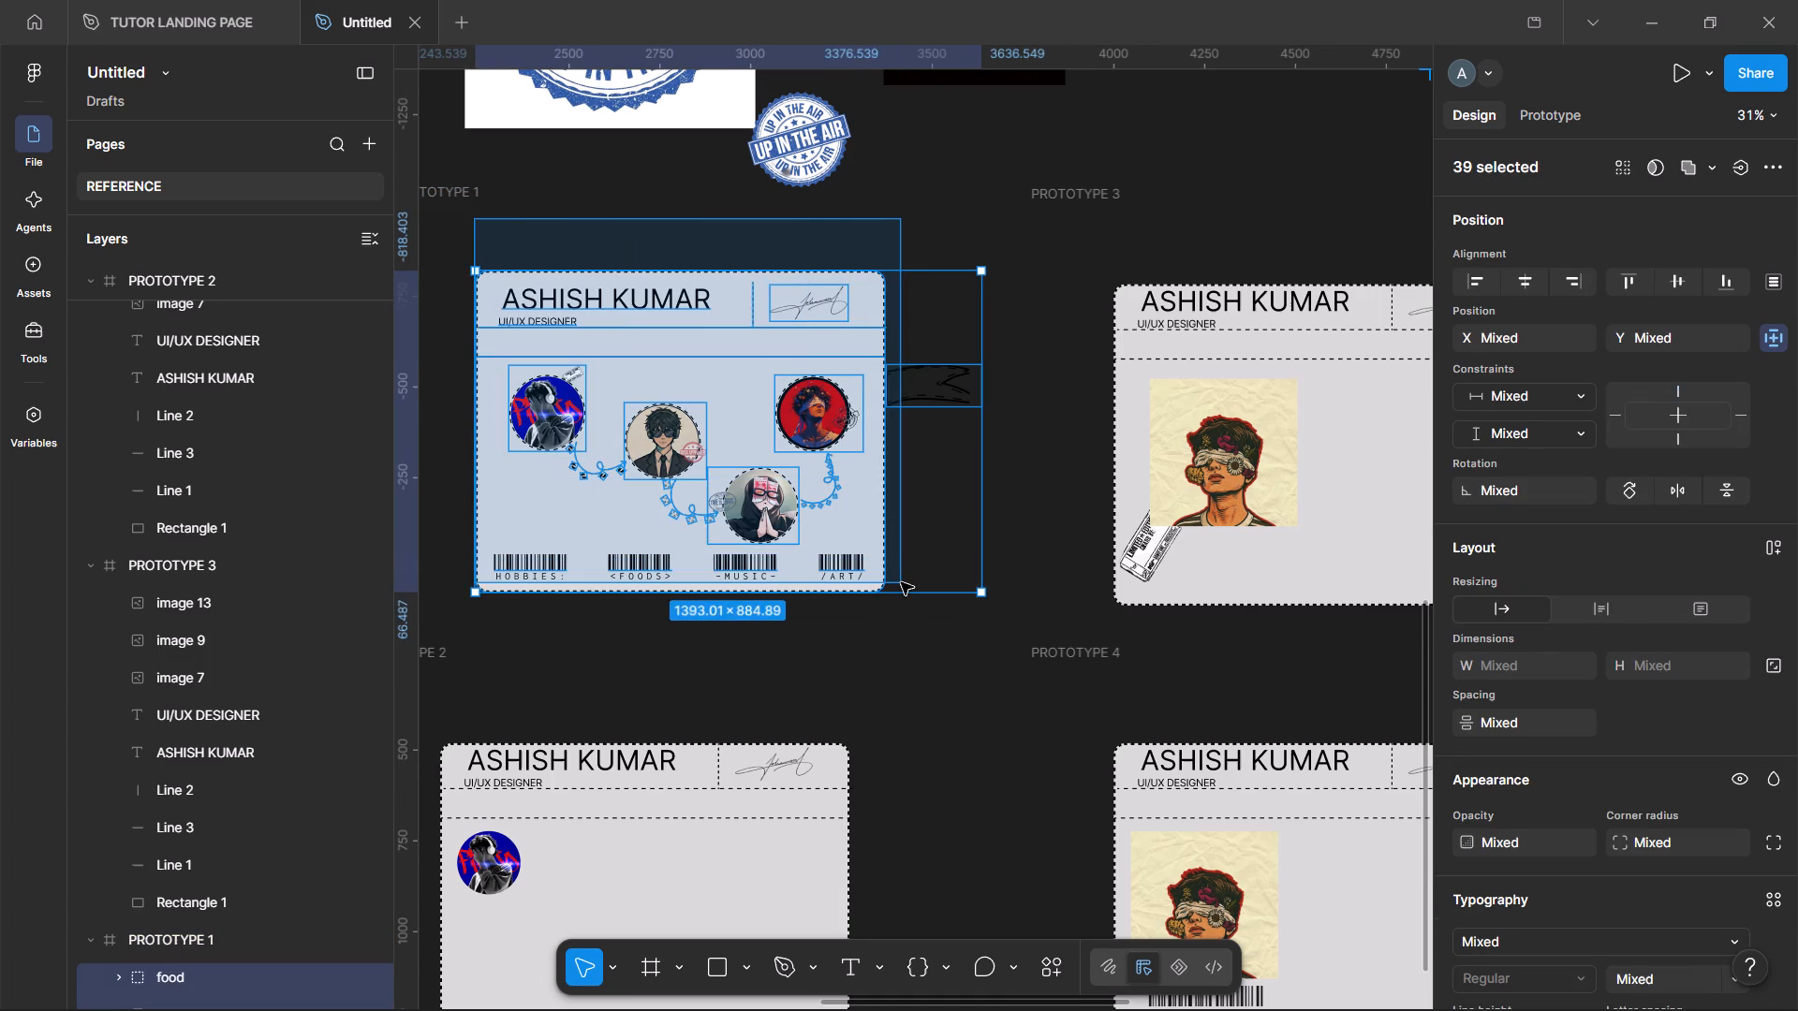
pyautogui.moveTo(901, 582); pyautogui.dragTo(877, 607)
pyautogui.moveTo(866, 496); pyautogui.dragTo(854, 496)
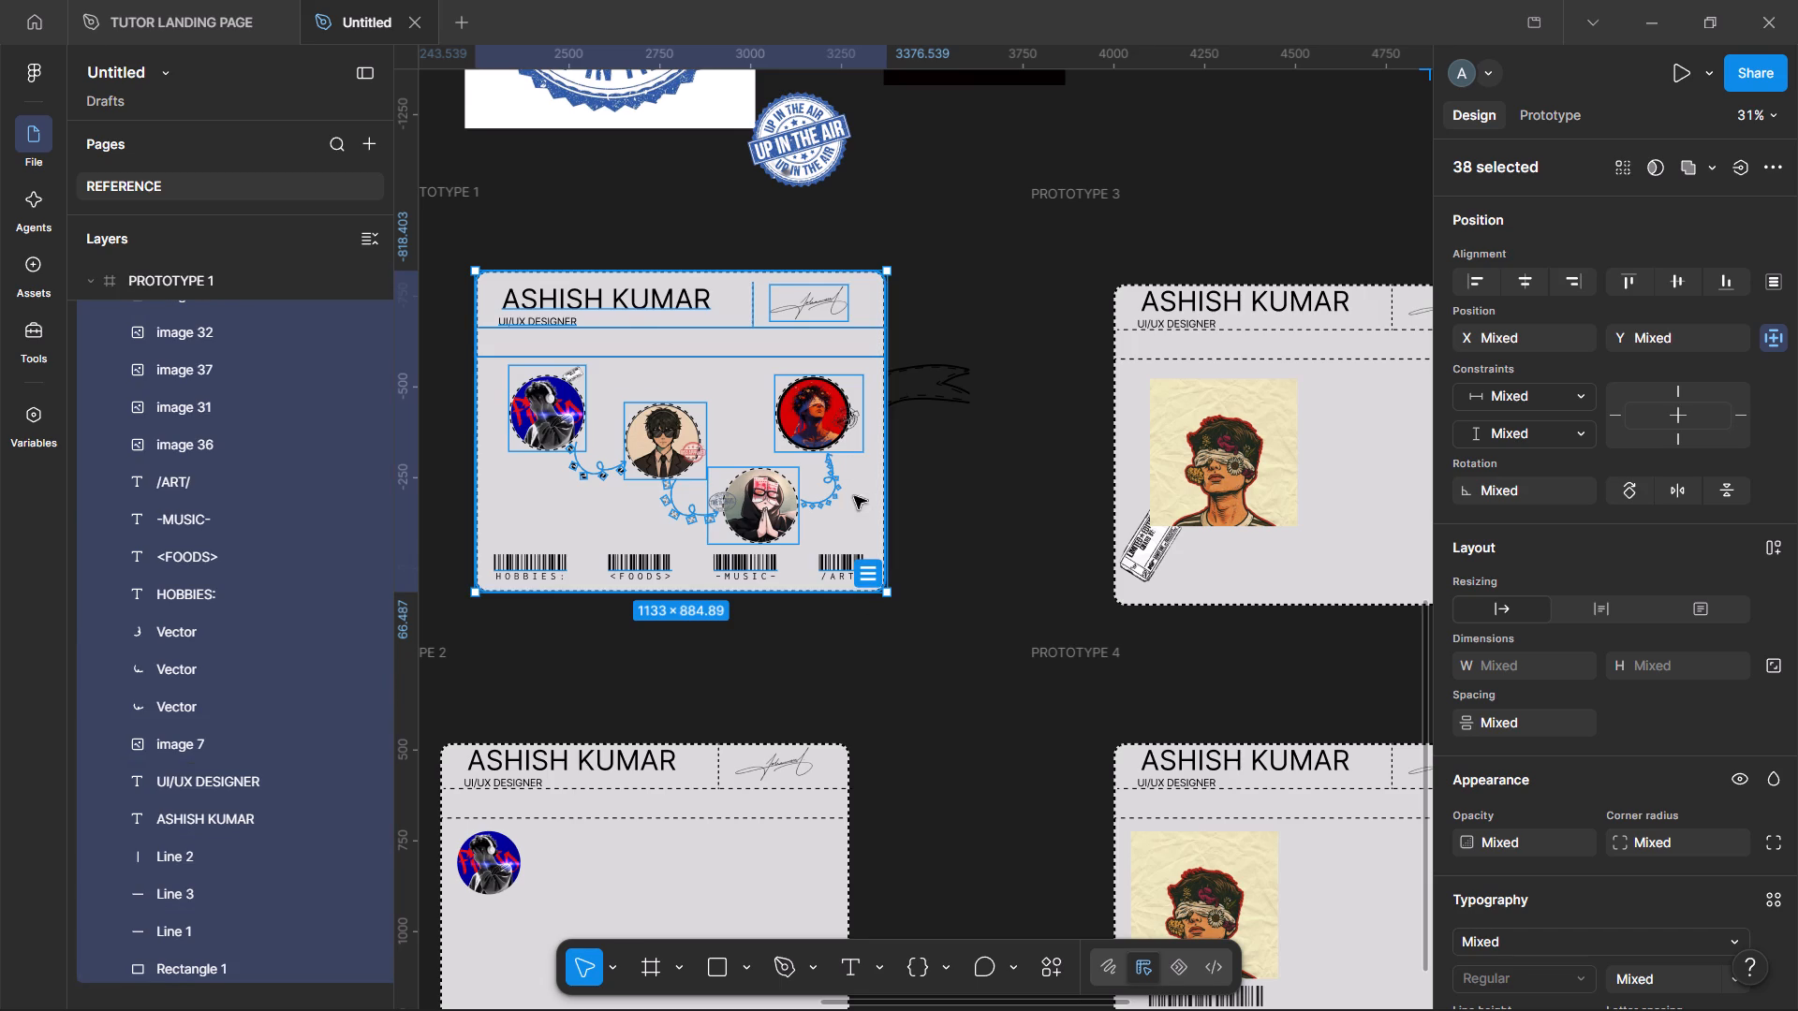
pyautogui.moveTo(854, 496); pyautogui.dragTo(818, 496)
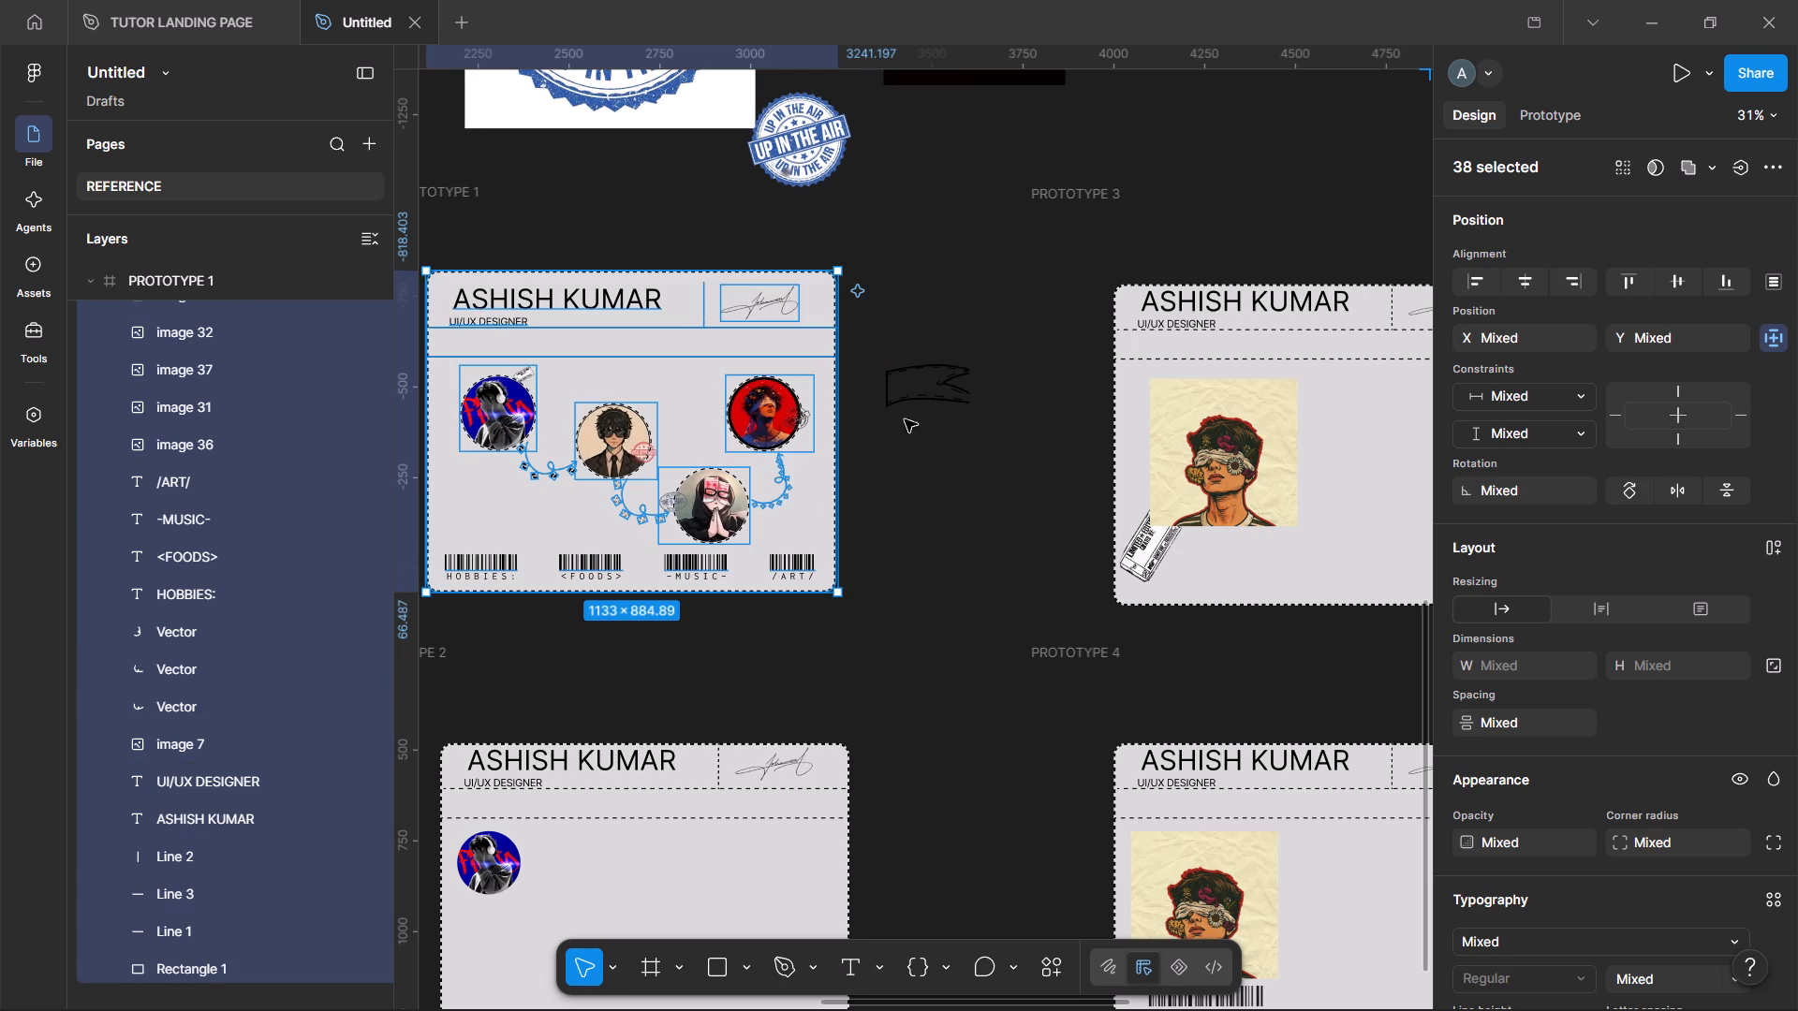
# Place the food ribbon against the right edge of the PROTOTYPE 1 card, at about X 1223.5, Y 430.
pyautogui.click(920, 400)
pyautogui.hscroll(1, 920, 400)
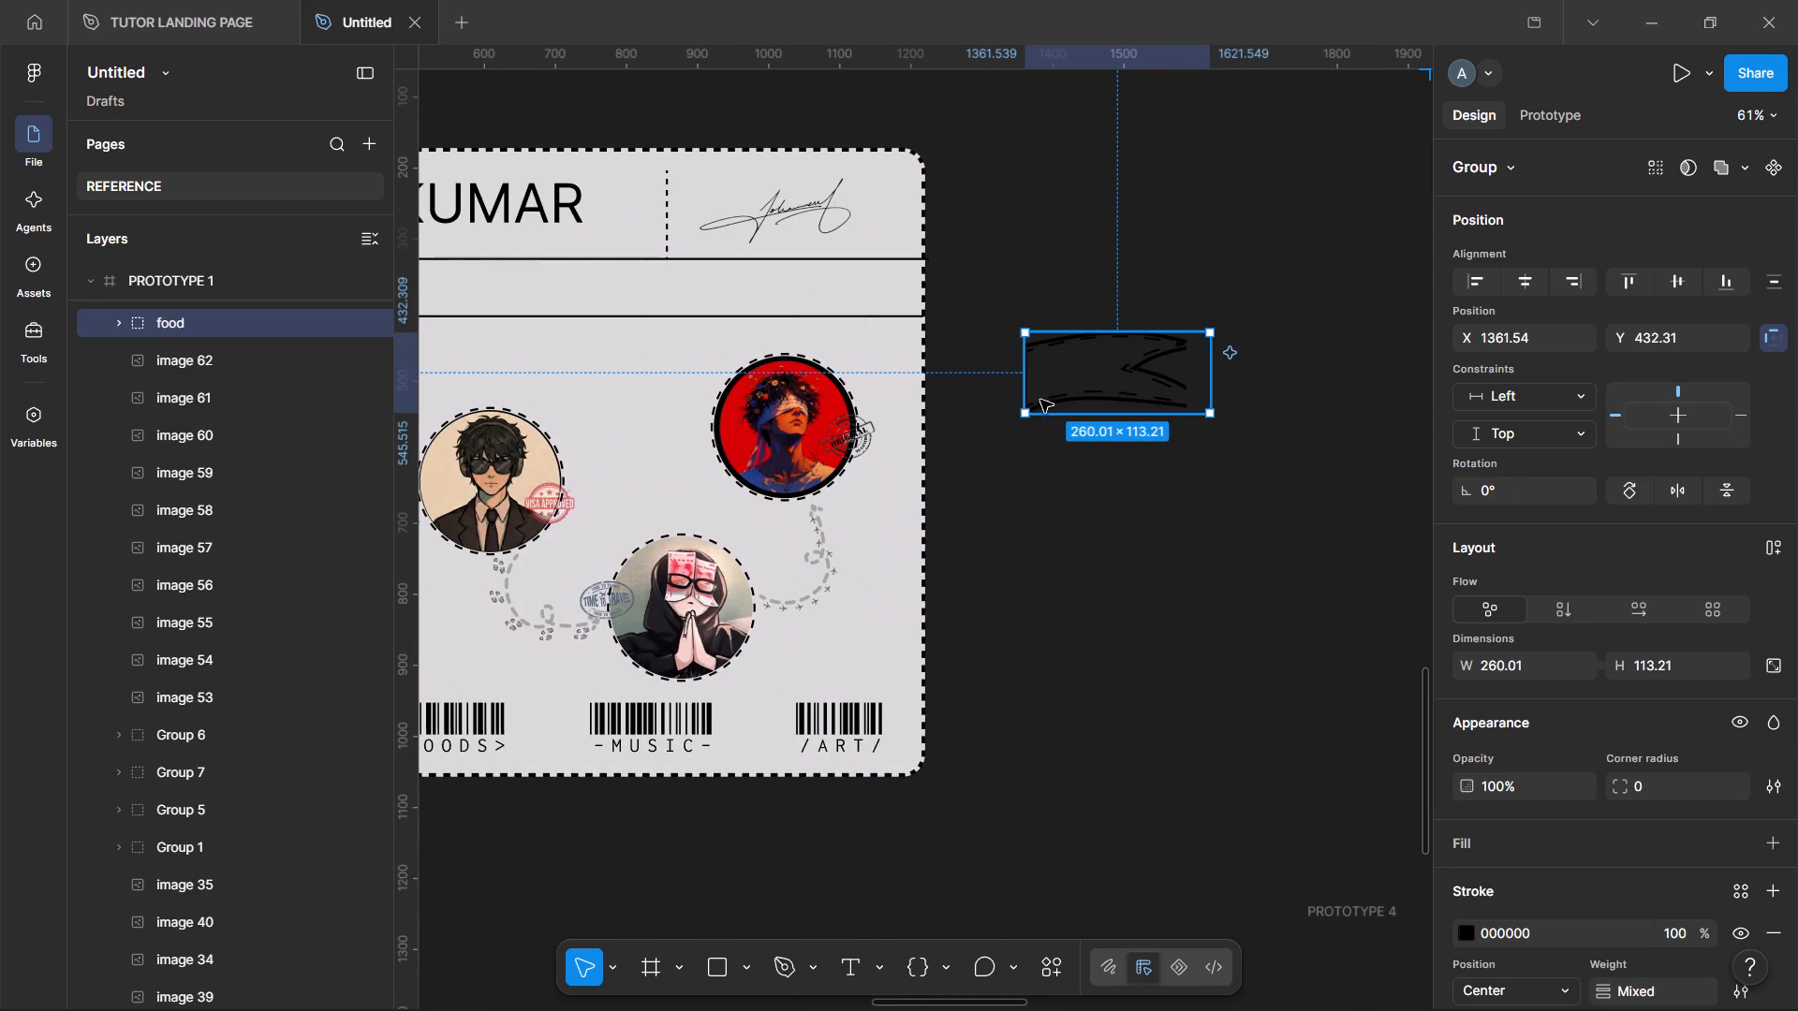
pyautogui.moveTo(1050, 399); pyautogui.dragTo(954, 395)
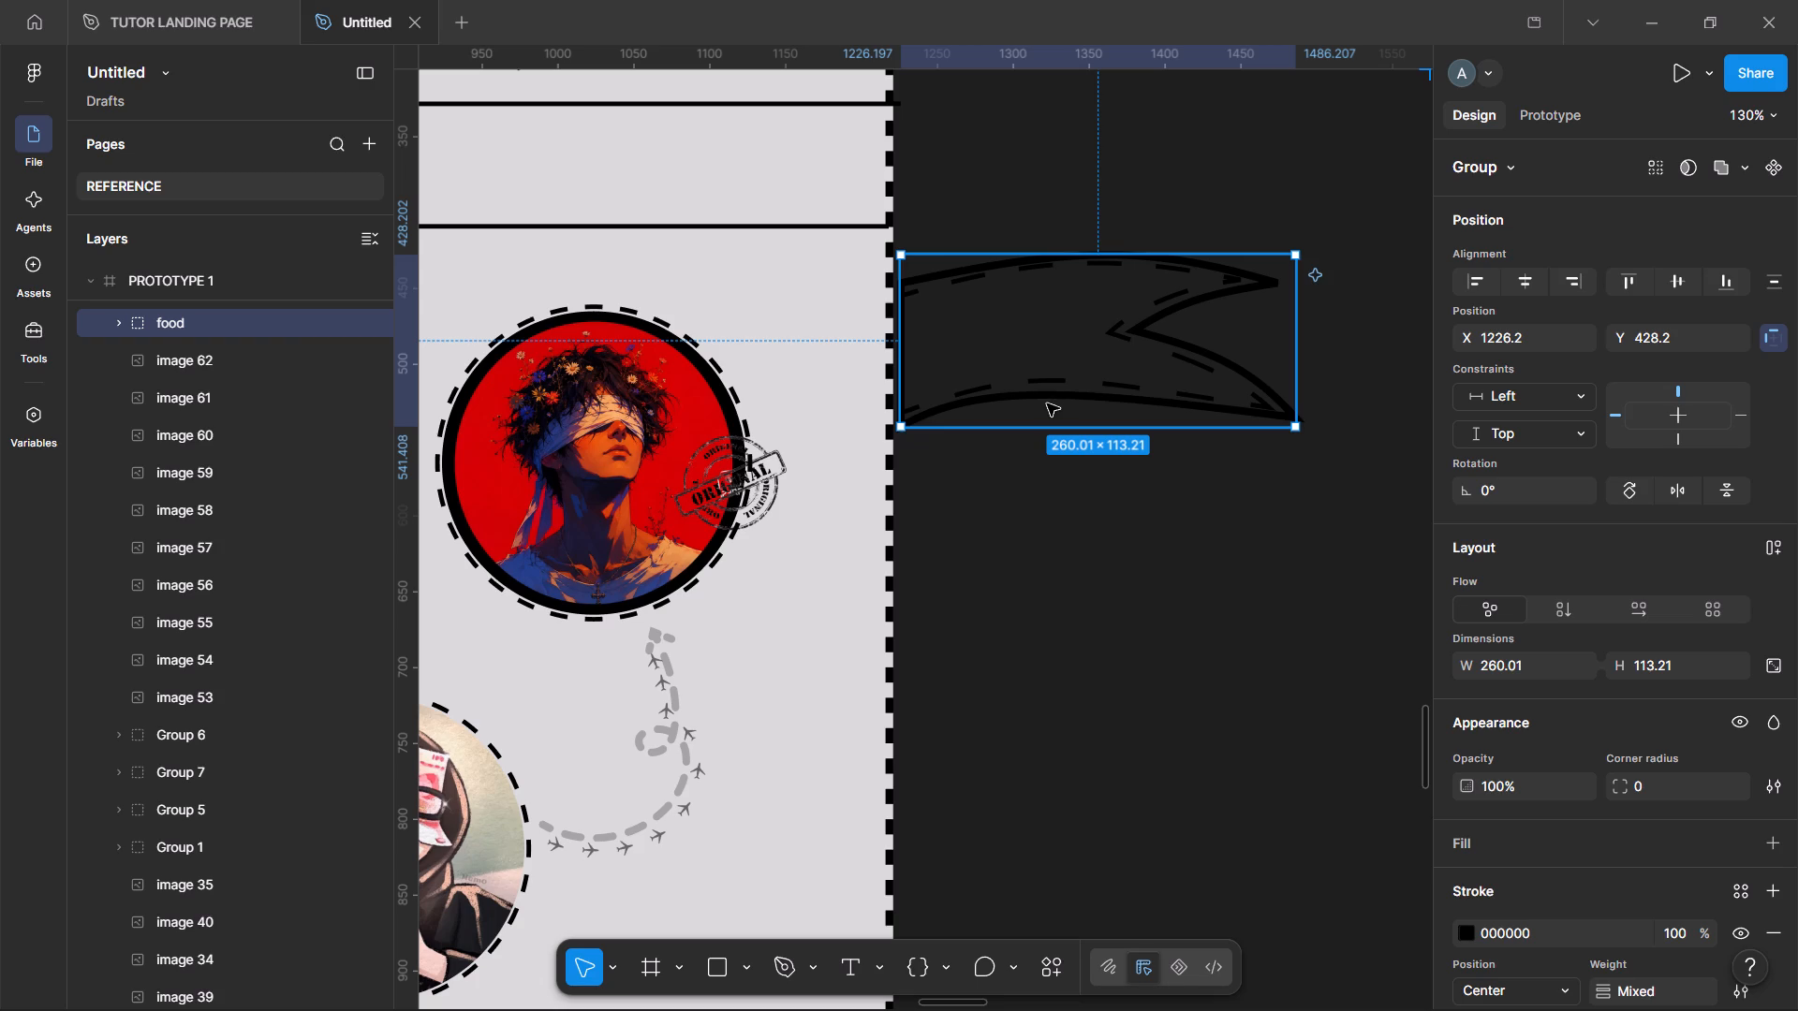
pyautogui.hscroll(1, 1043, 406)
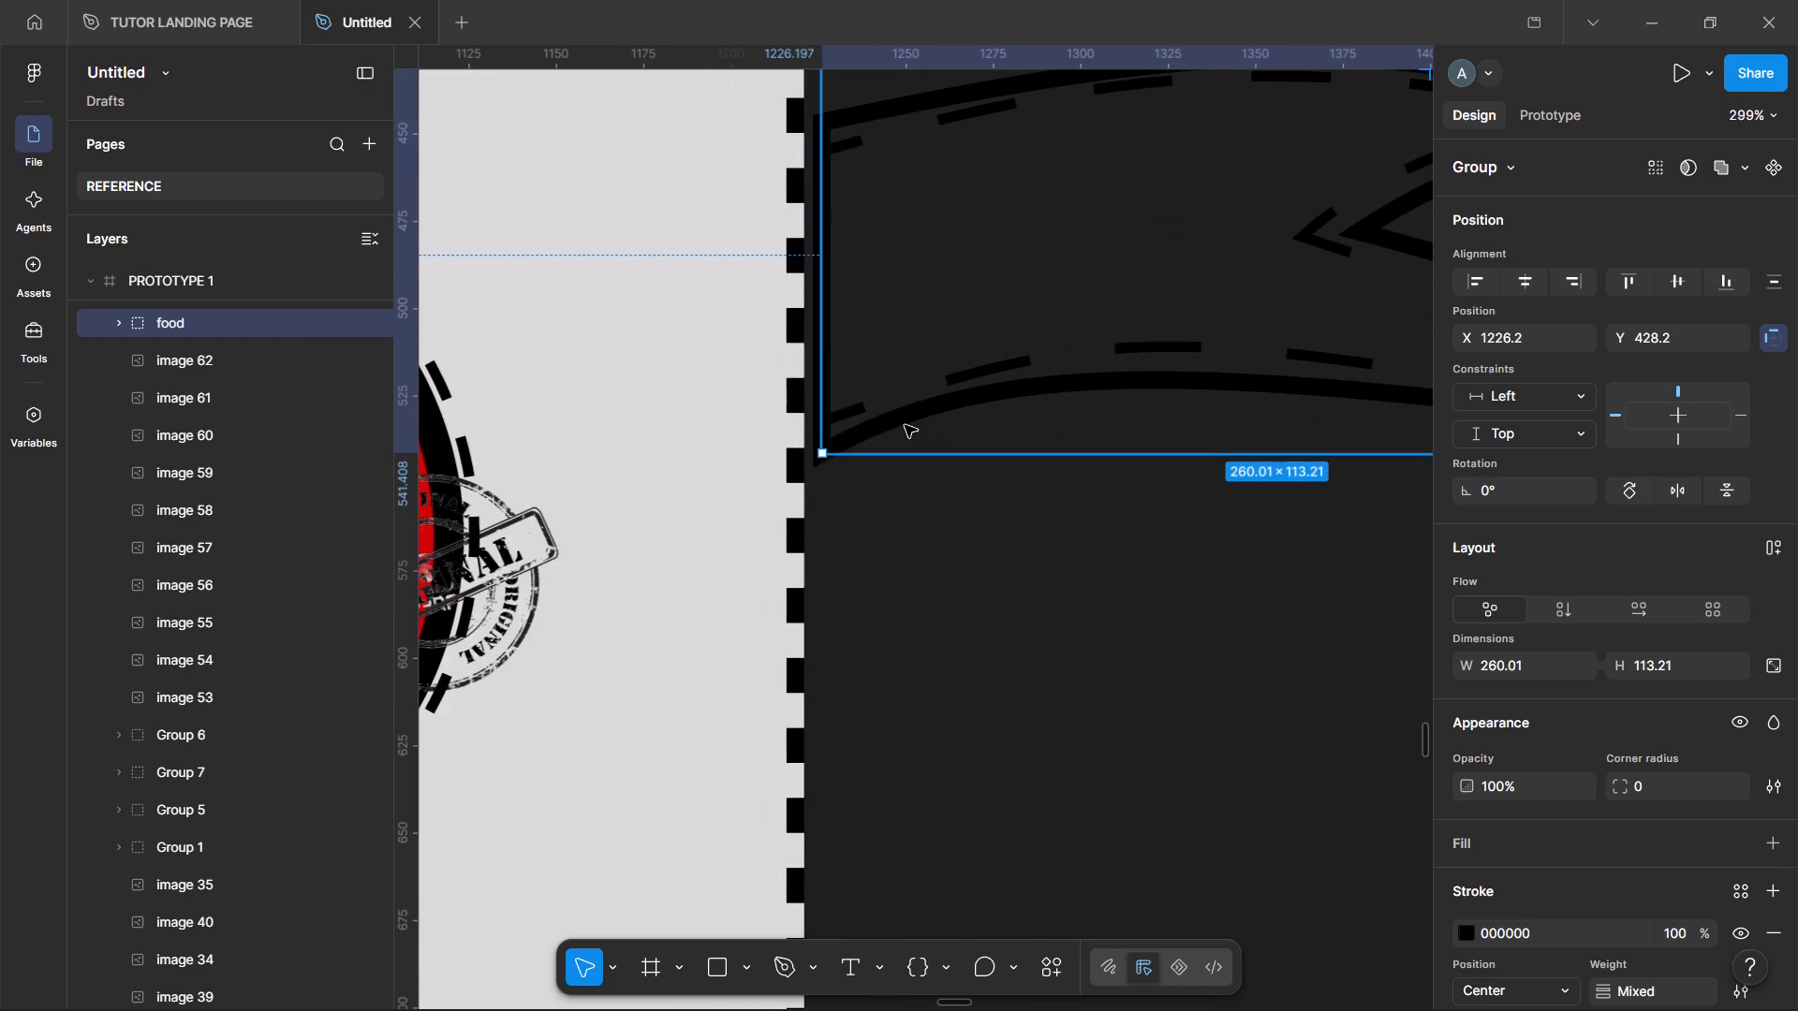
pyautogui.moveTo(905, 425); pyautogui.dragTo(892, 442)
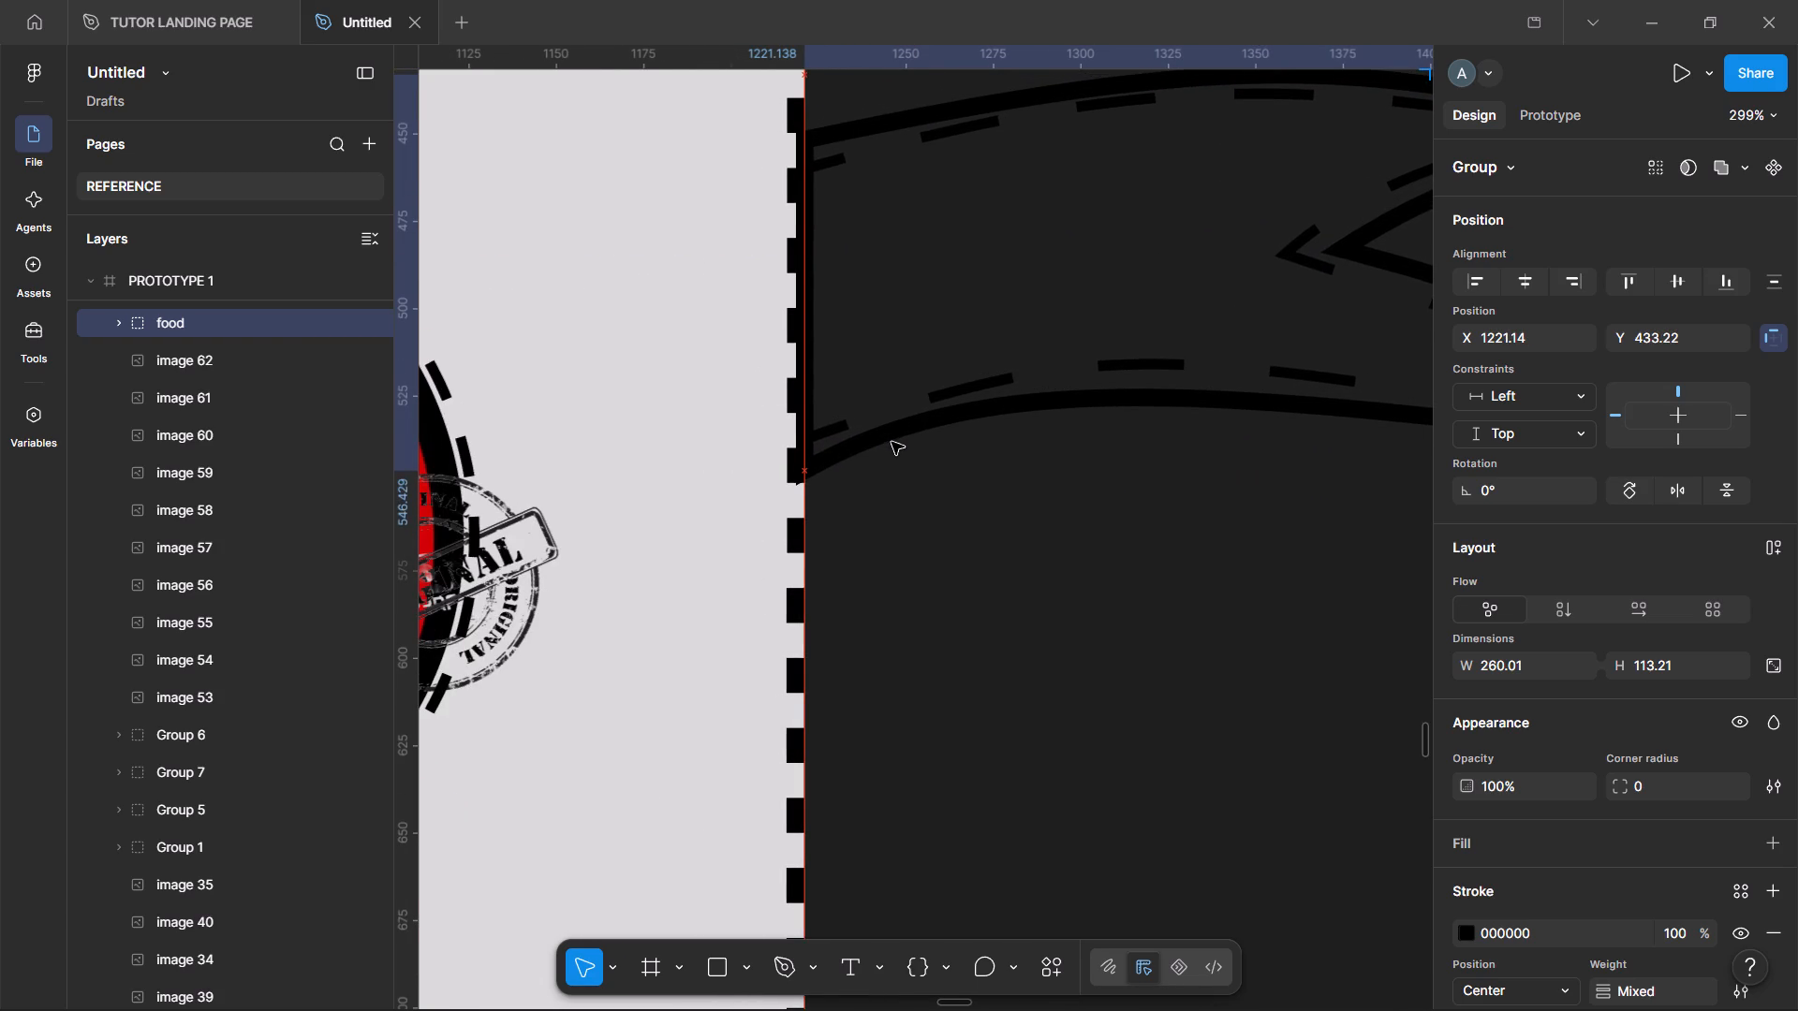
pyautogui.moveTo(892, 442); pyautogui.dragTo(895, 432)
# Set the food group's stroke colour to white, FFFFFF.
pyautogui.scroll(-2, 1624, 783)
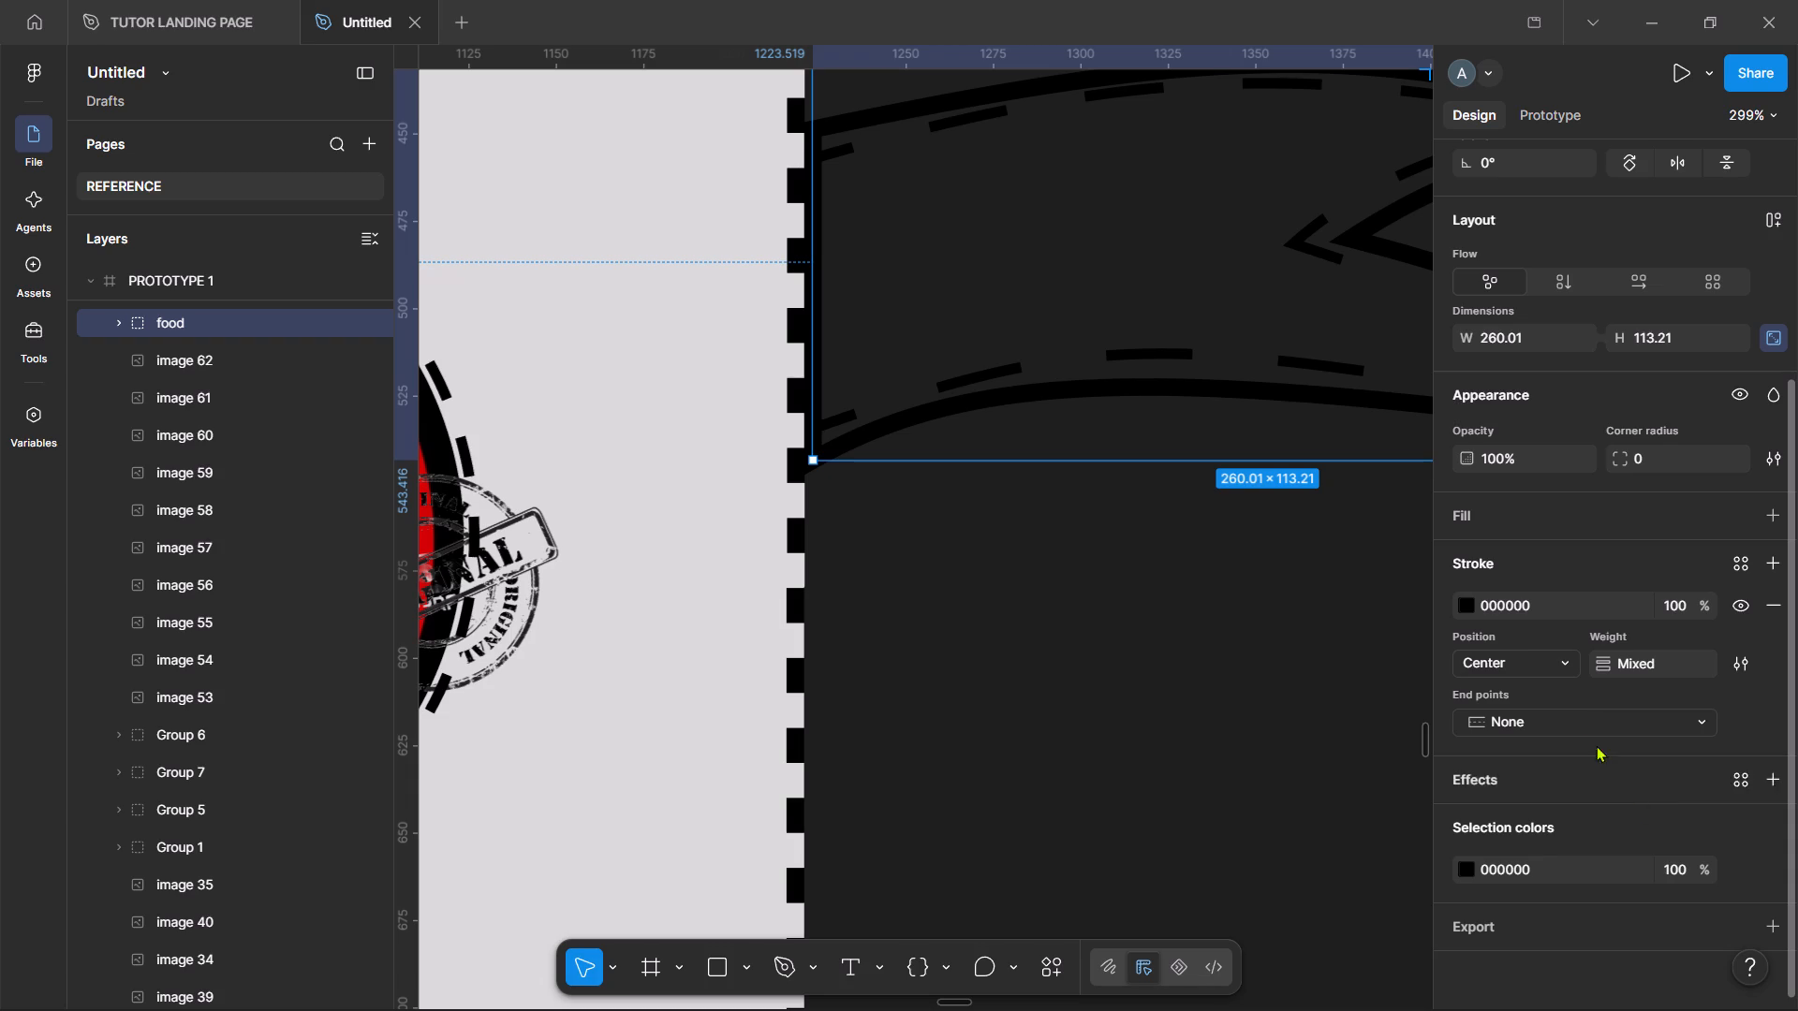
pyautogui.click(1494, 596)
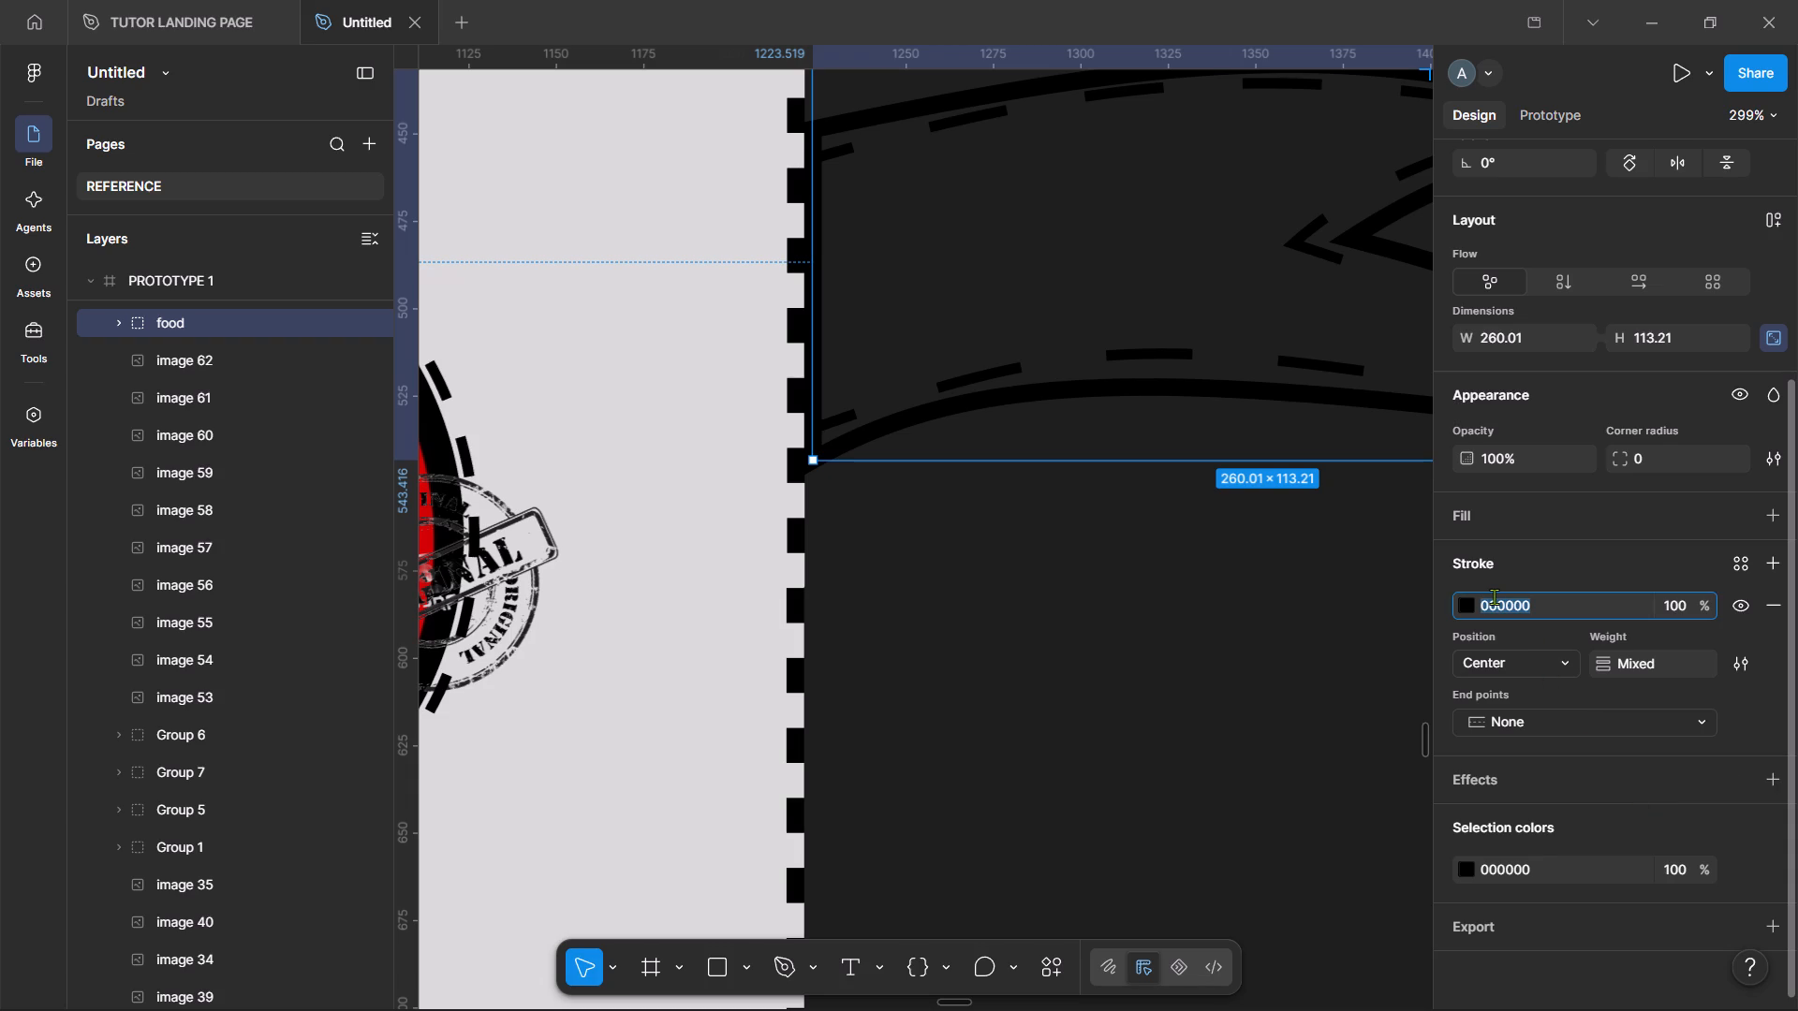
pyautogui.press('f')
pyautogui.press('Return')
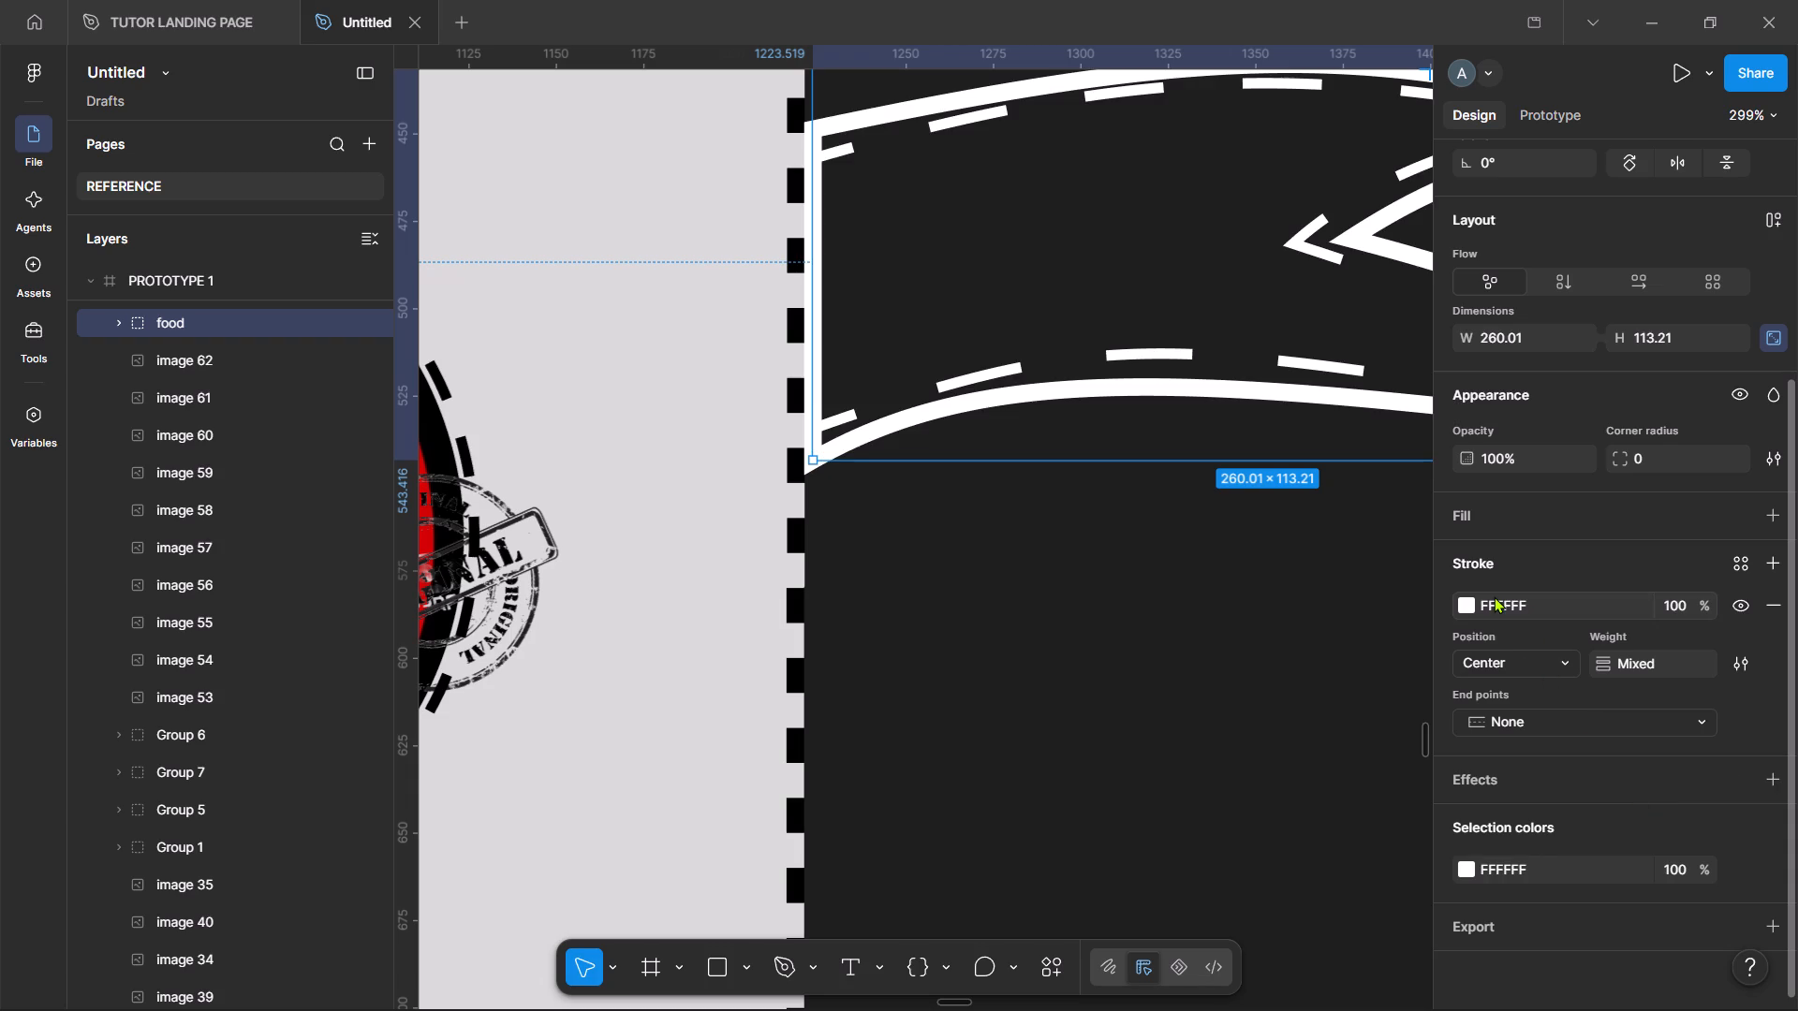
# Sample the card's background colour D9D9D9 for the food group's stroke and deselect the group.
pyautogui.press('i')
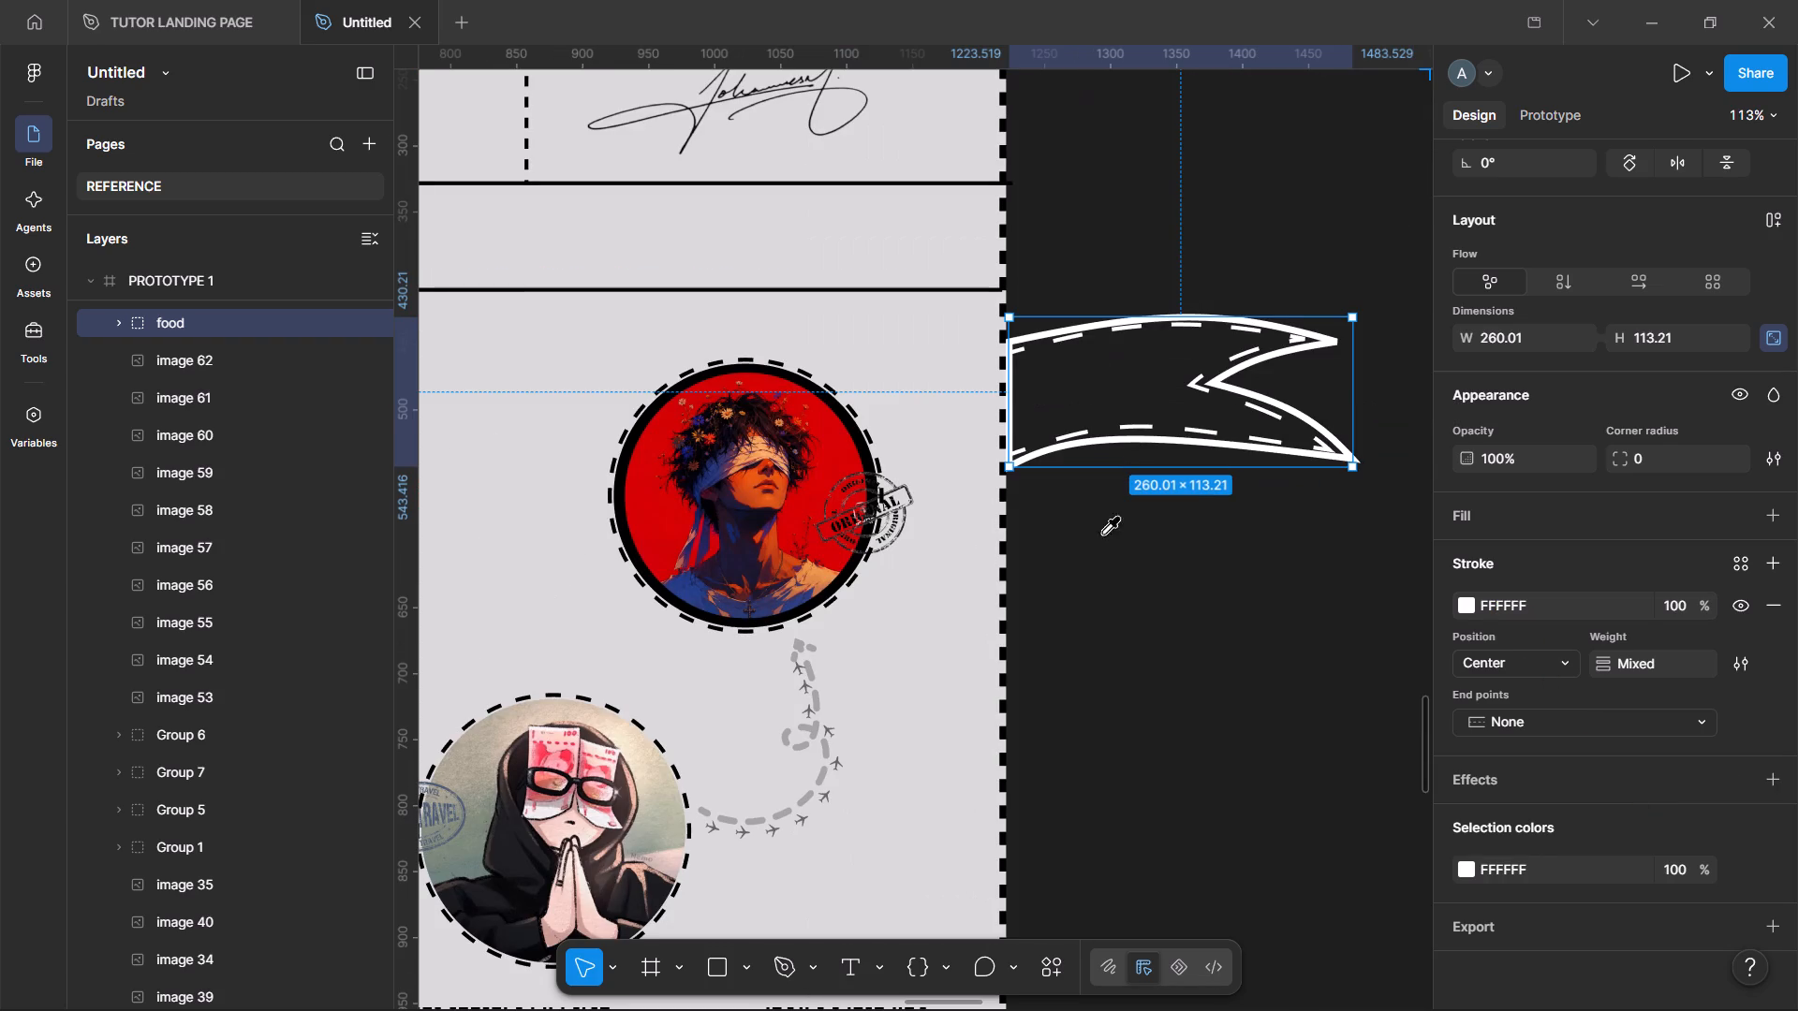
pyautogui.click(906, 594)
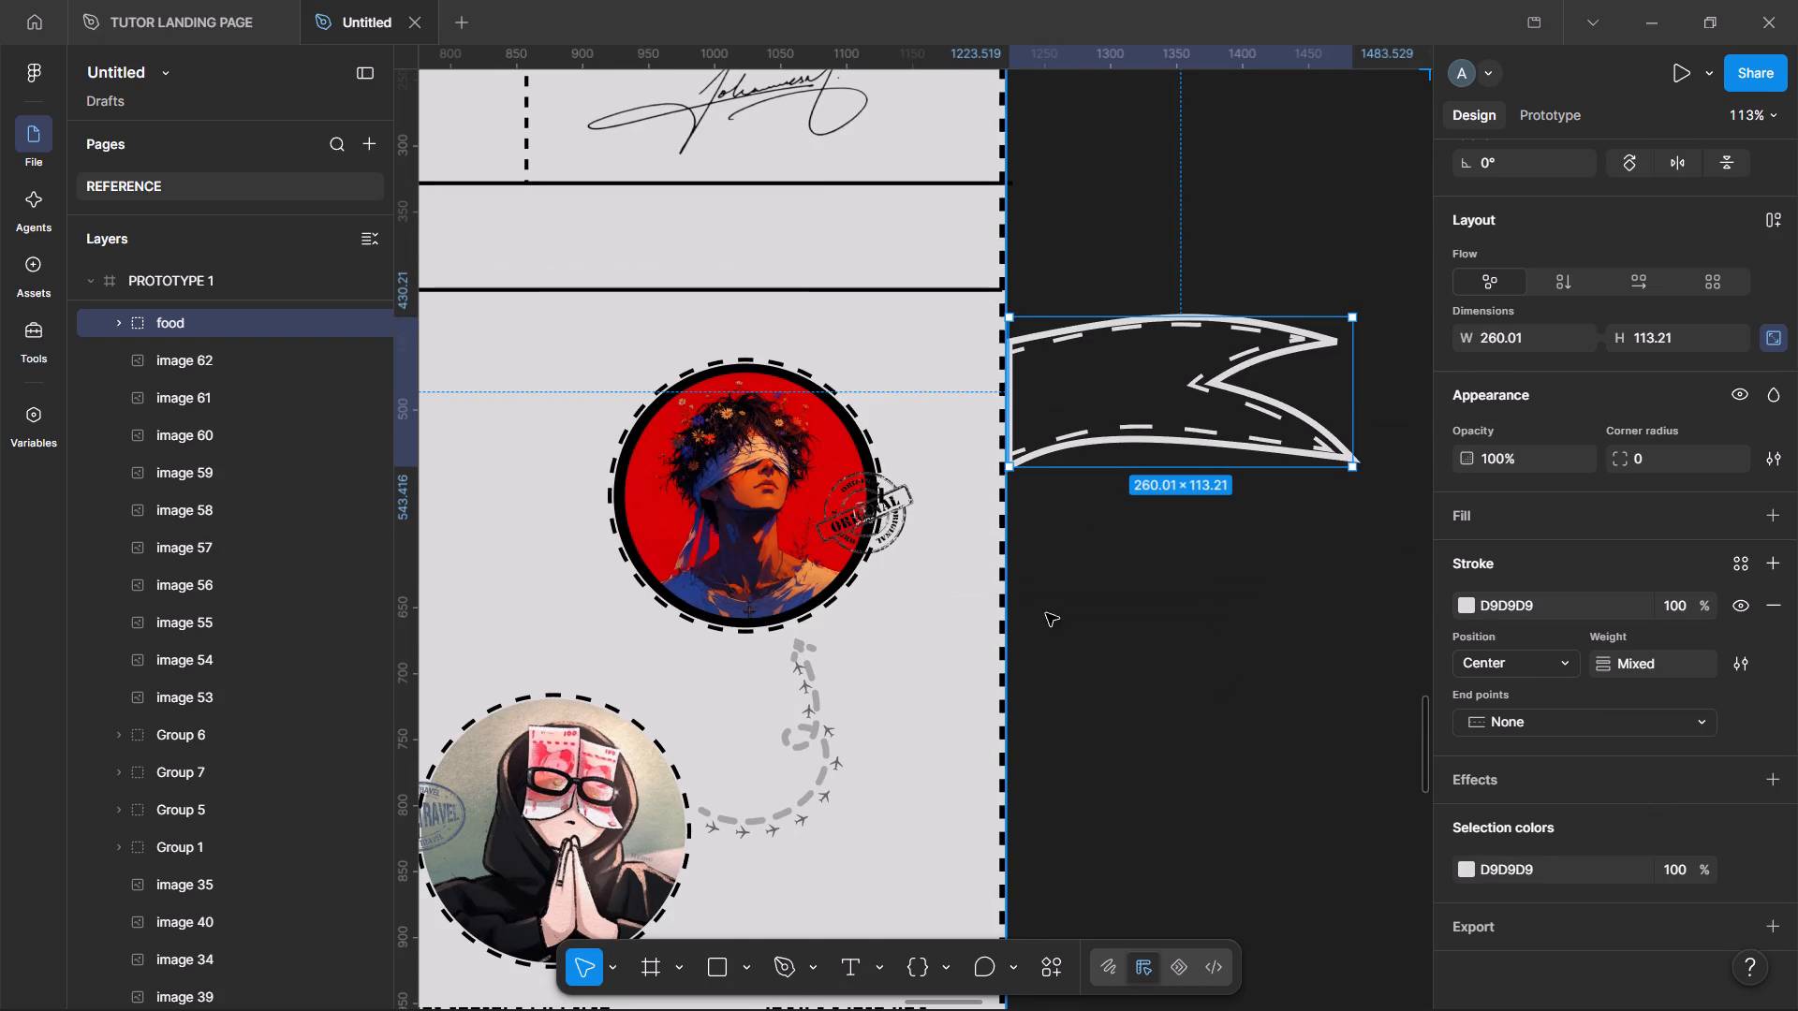
pyautogui.click(1210, 682)
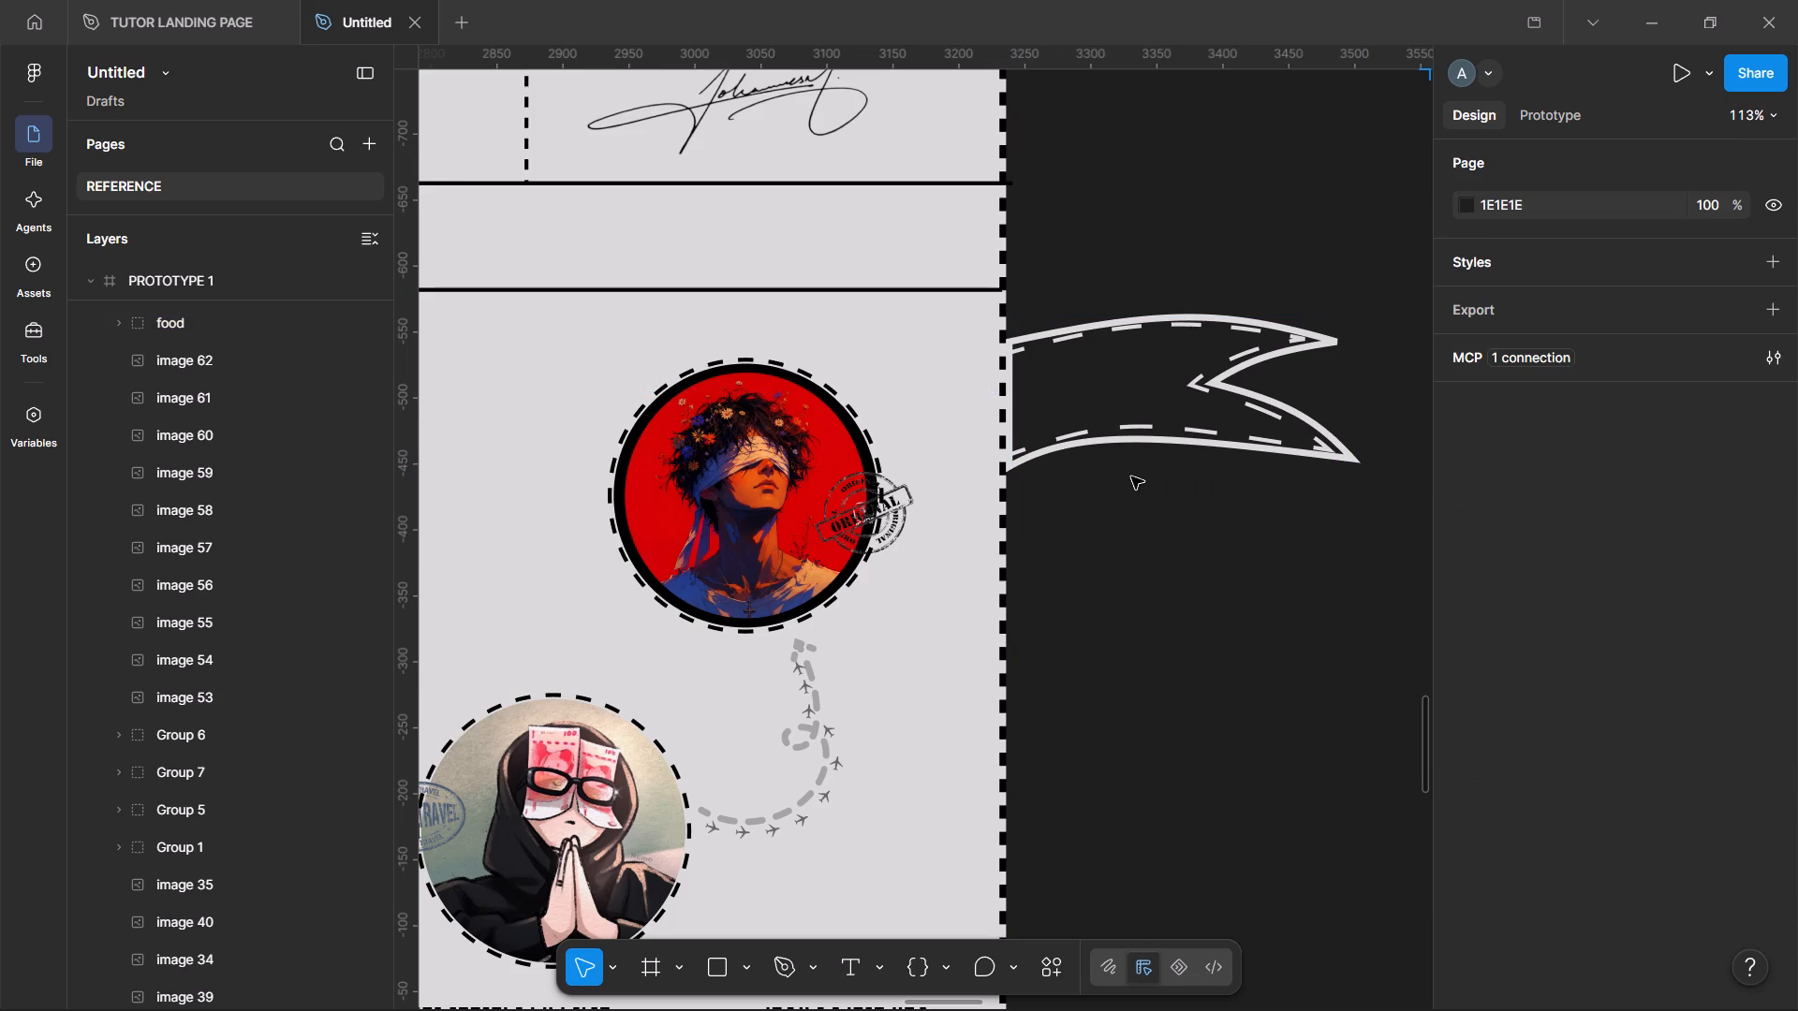
# Add a solid fill to the food ribbon group and set its colour to black, 000000.
pyautogui.scroll(2, 1131, 476)
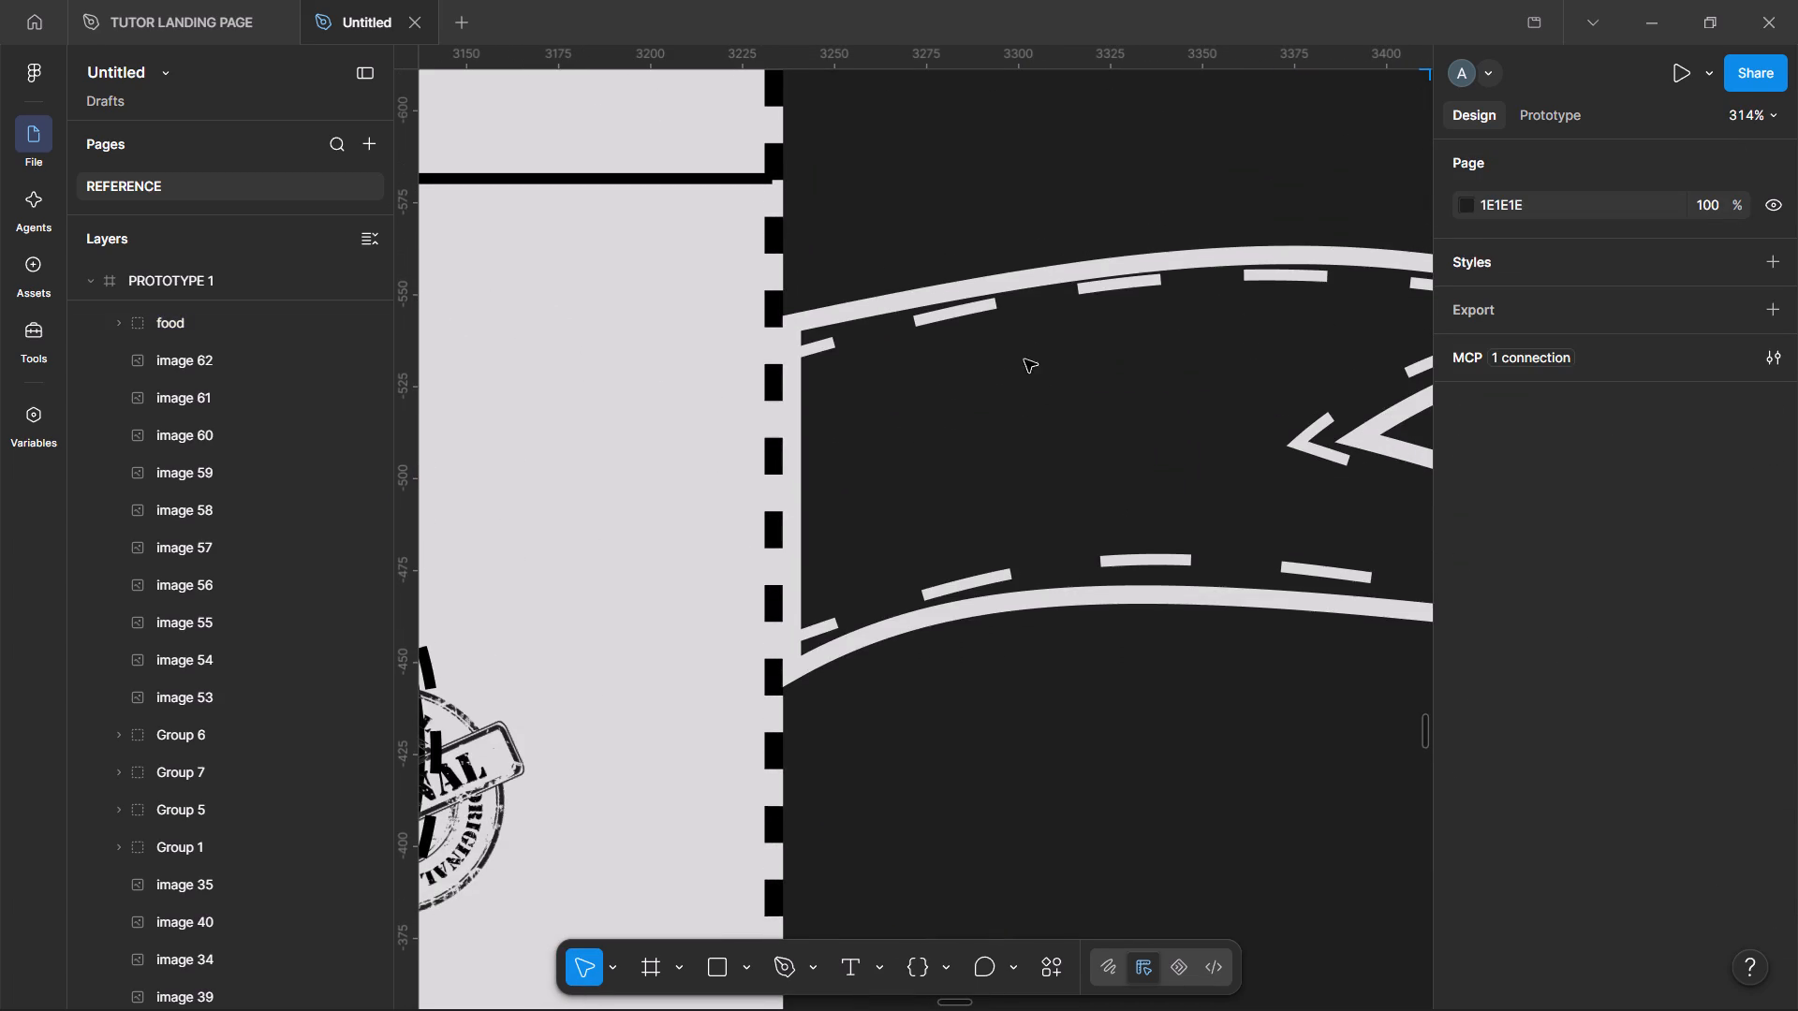
pyautogui.click(1133, 275)
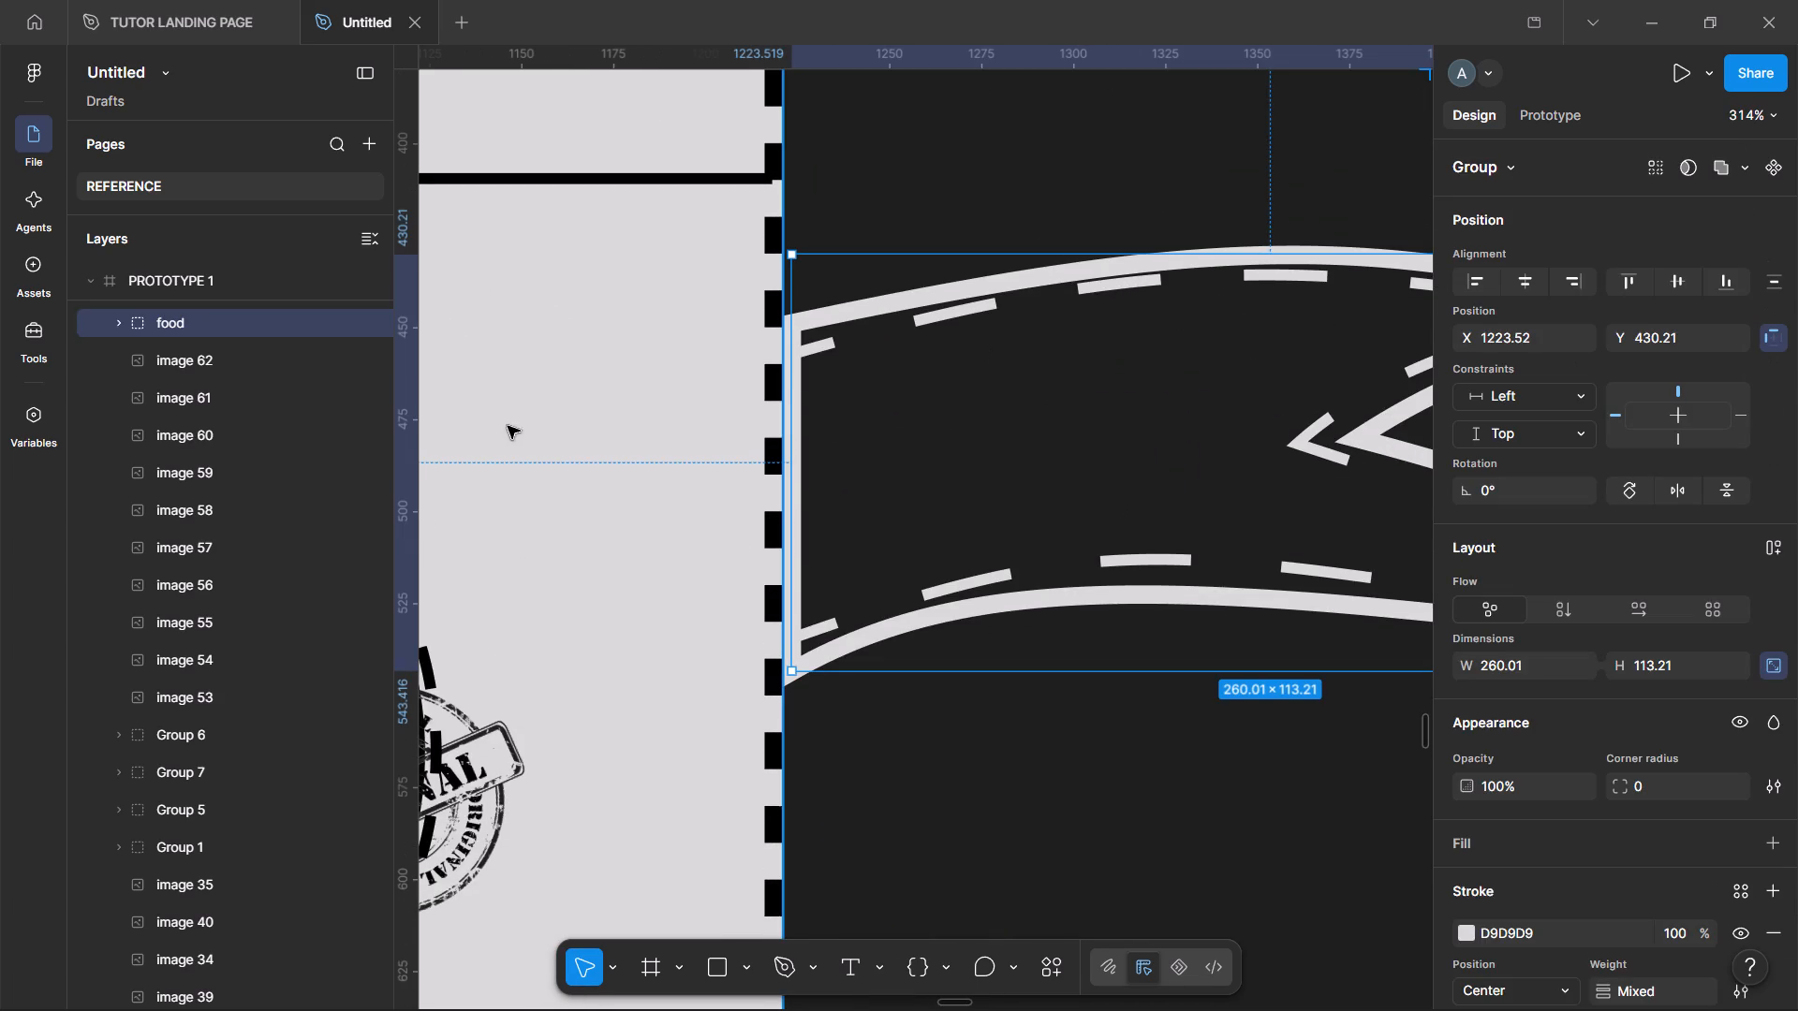
pyautogui.scroll(1, 214, 475)
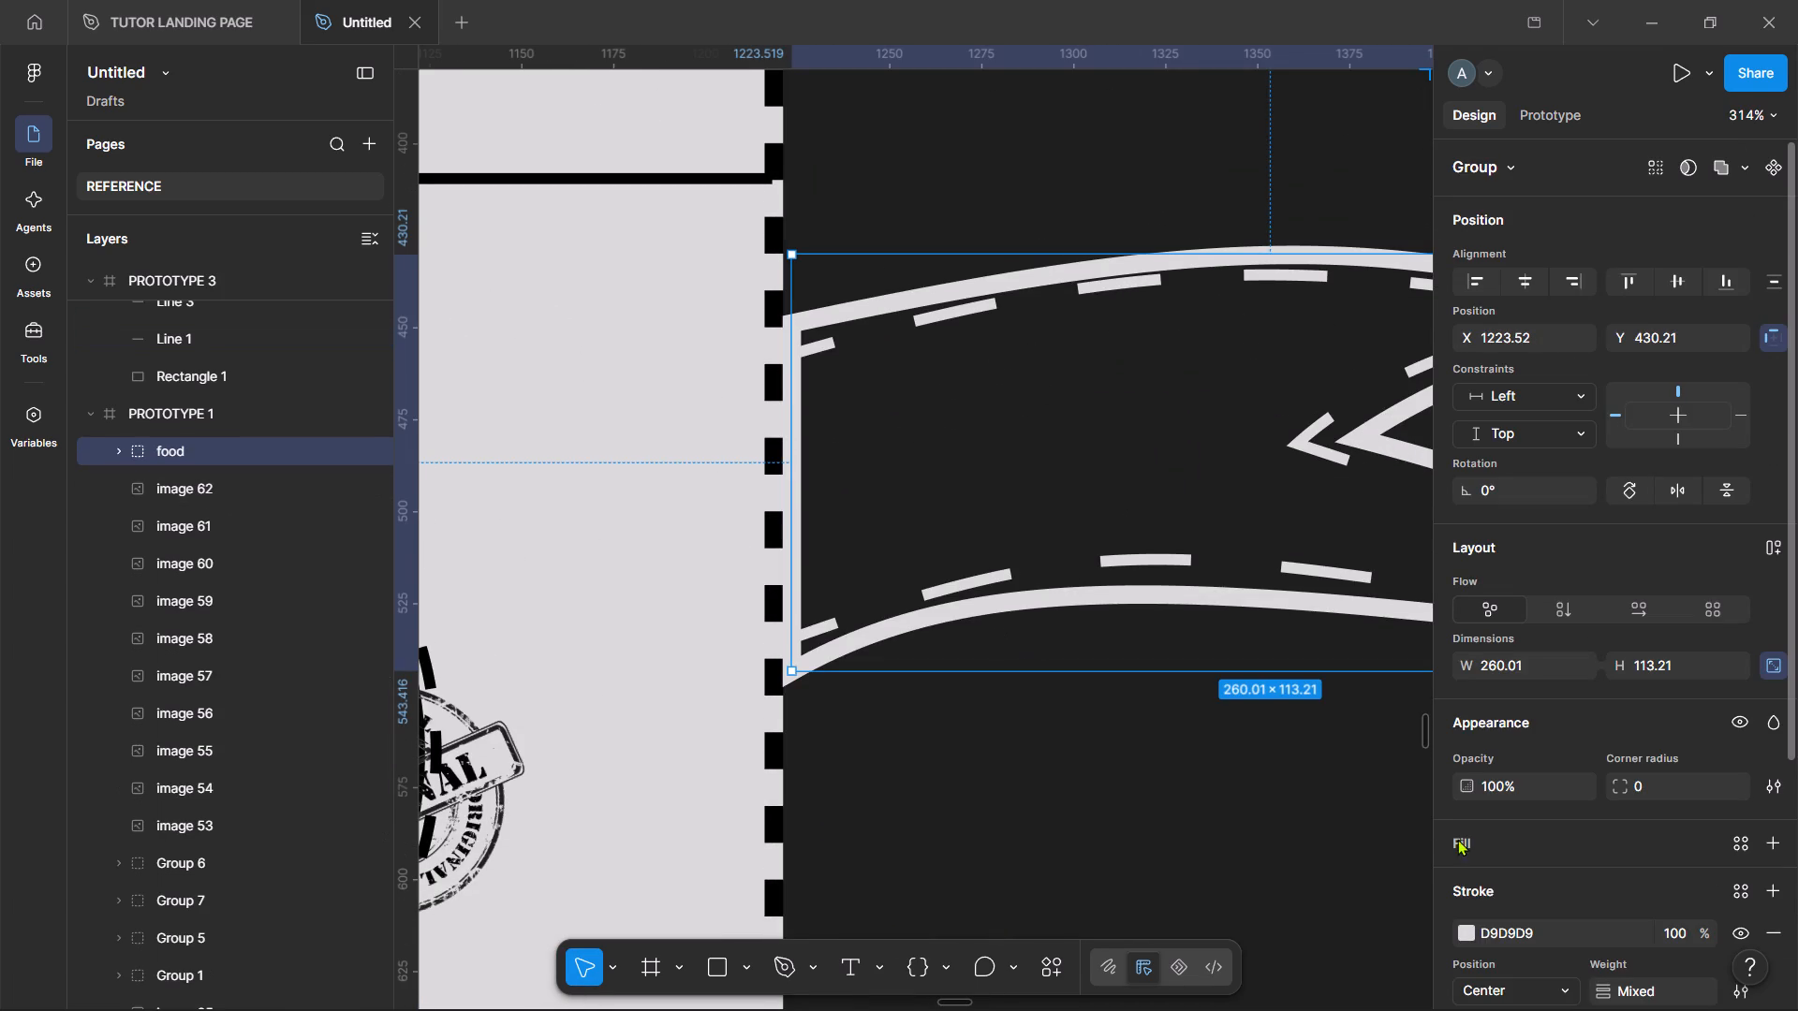
pyautogui.click(1462, 842)
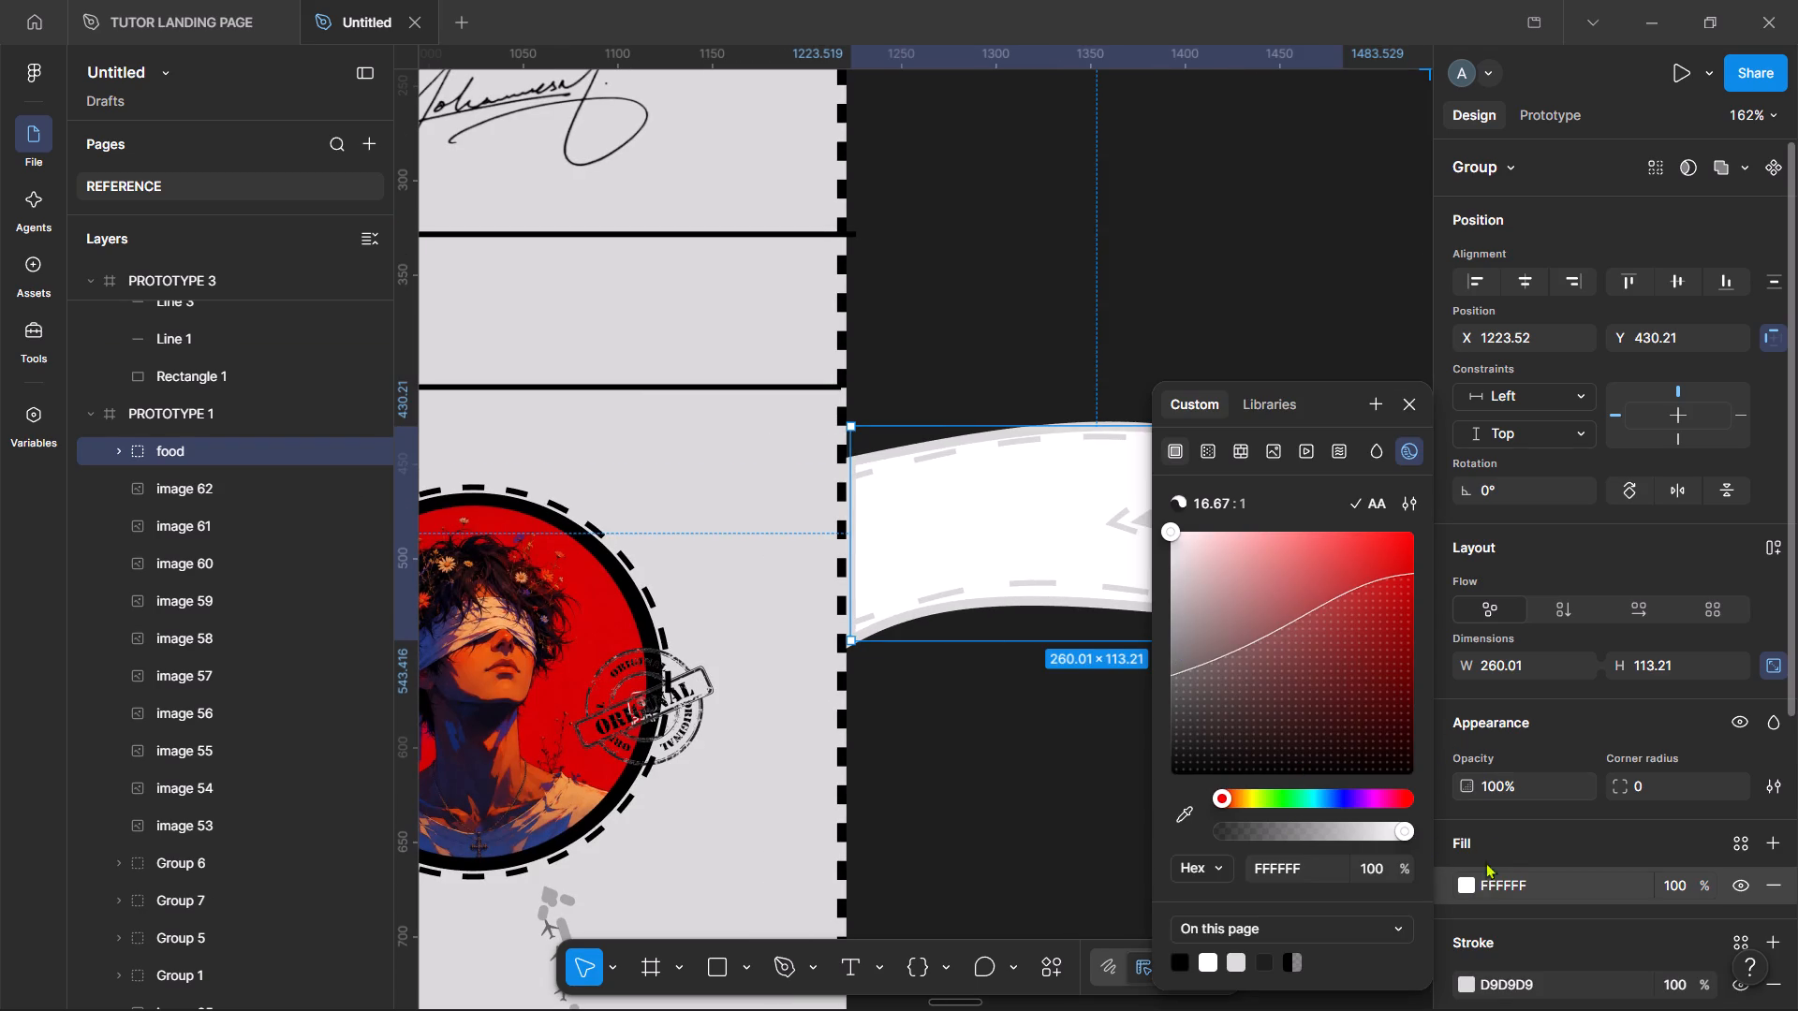
pyautogui.click(1474, 877)
pyautogui.click(1489, 881)
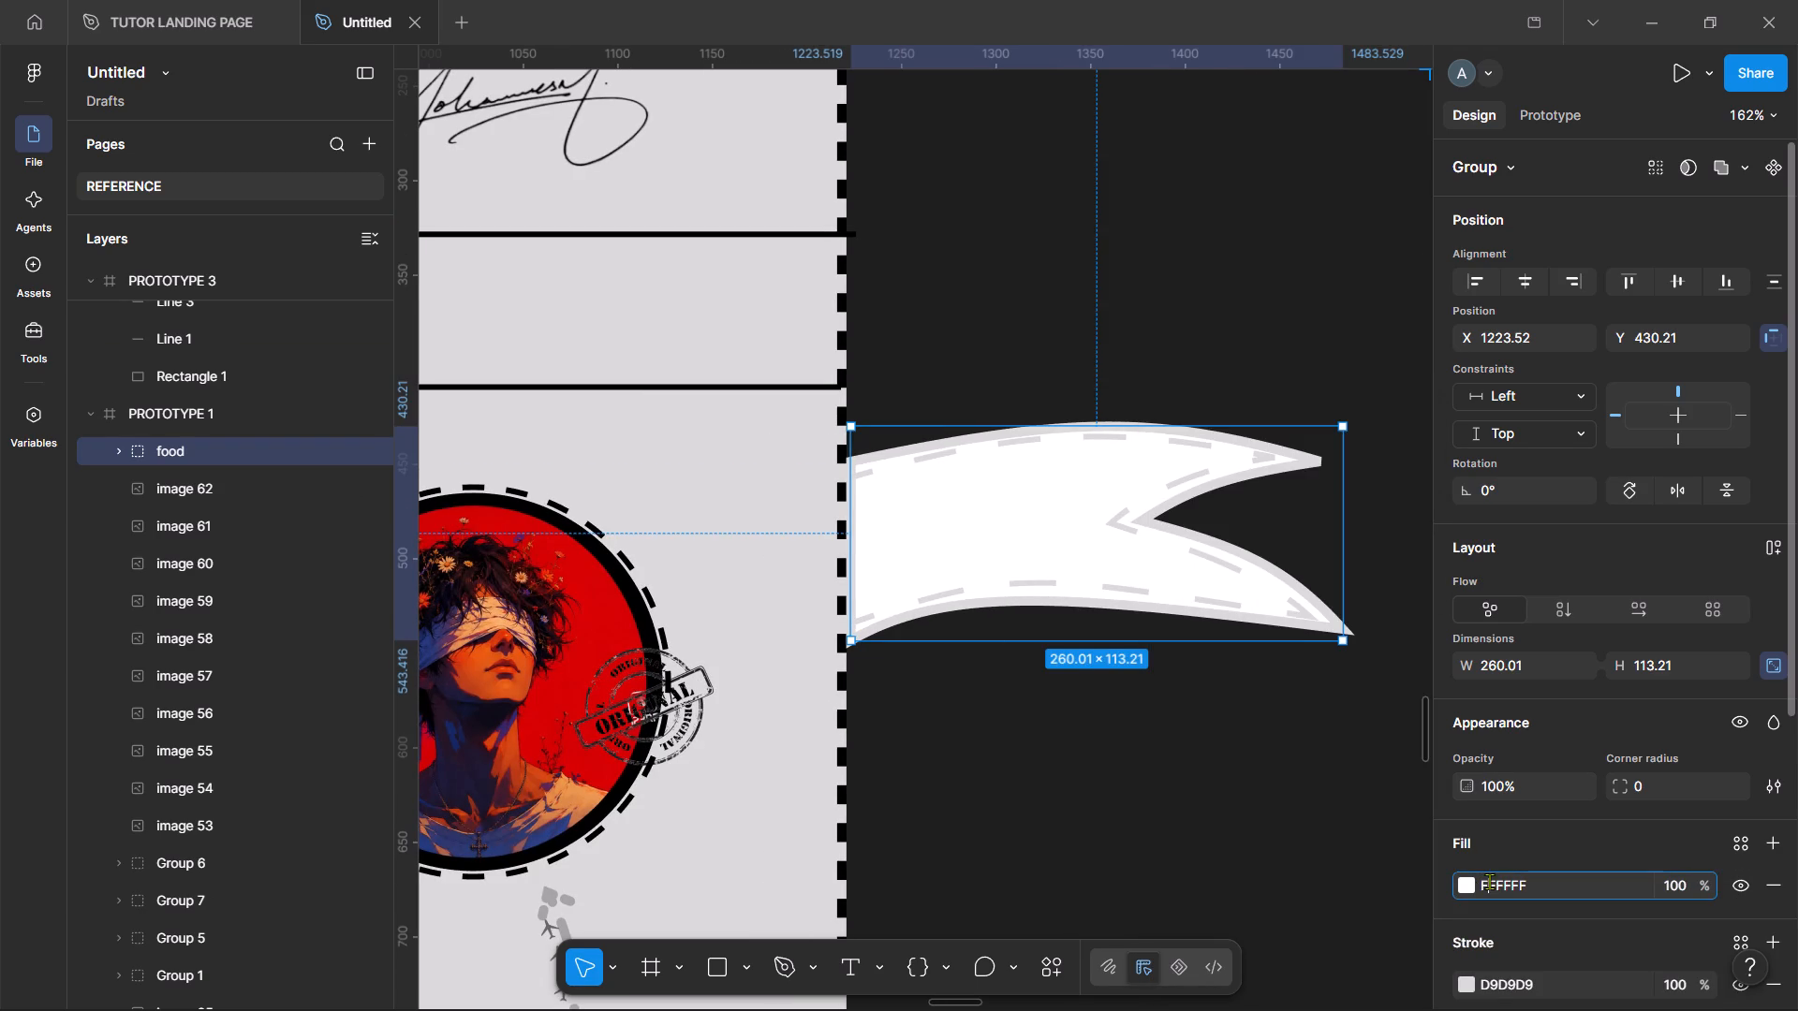
pyautogui.press('0')
pyautogui.press('Return')
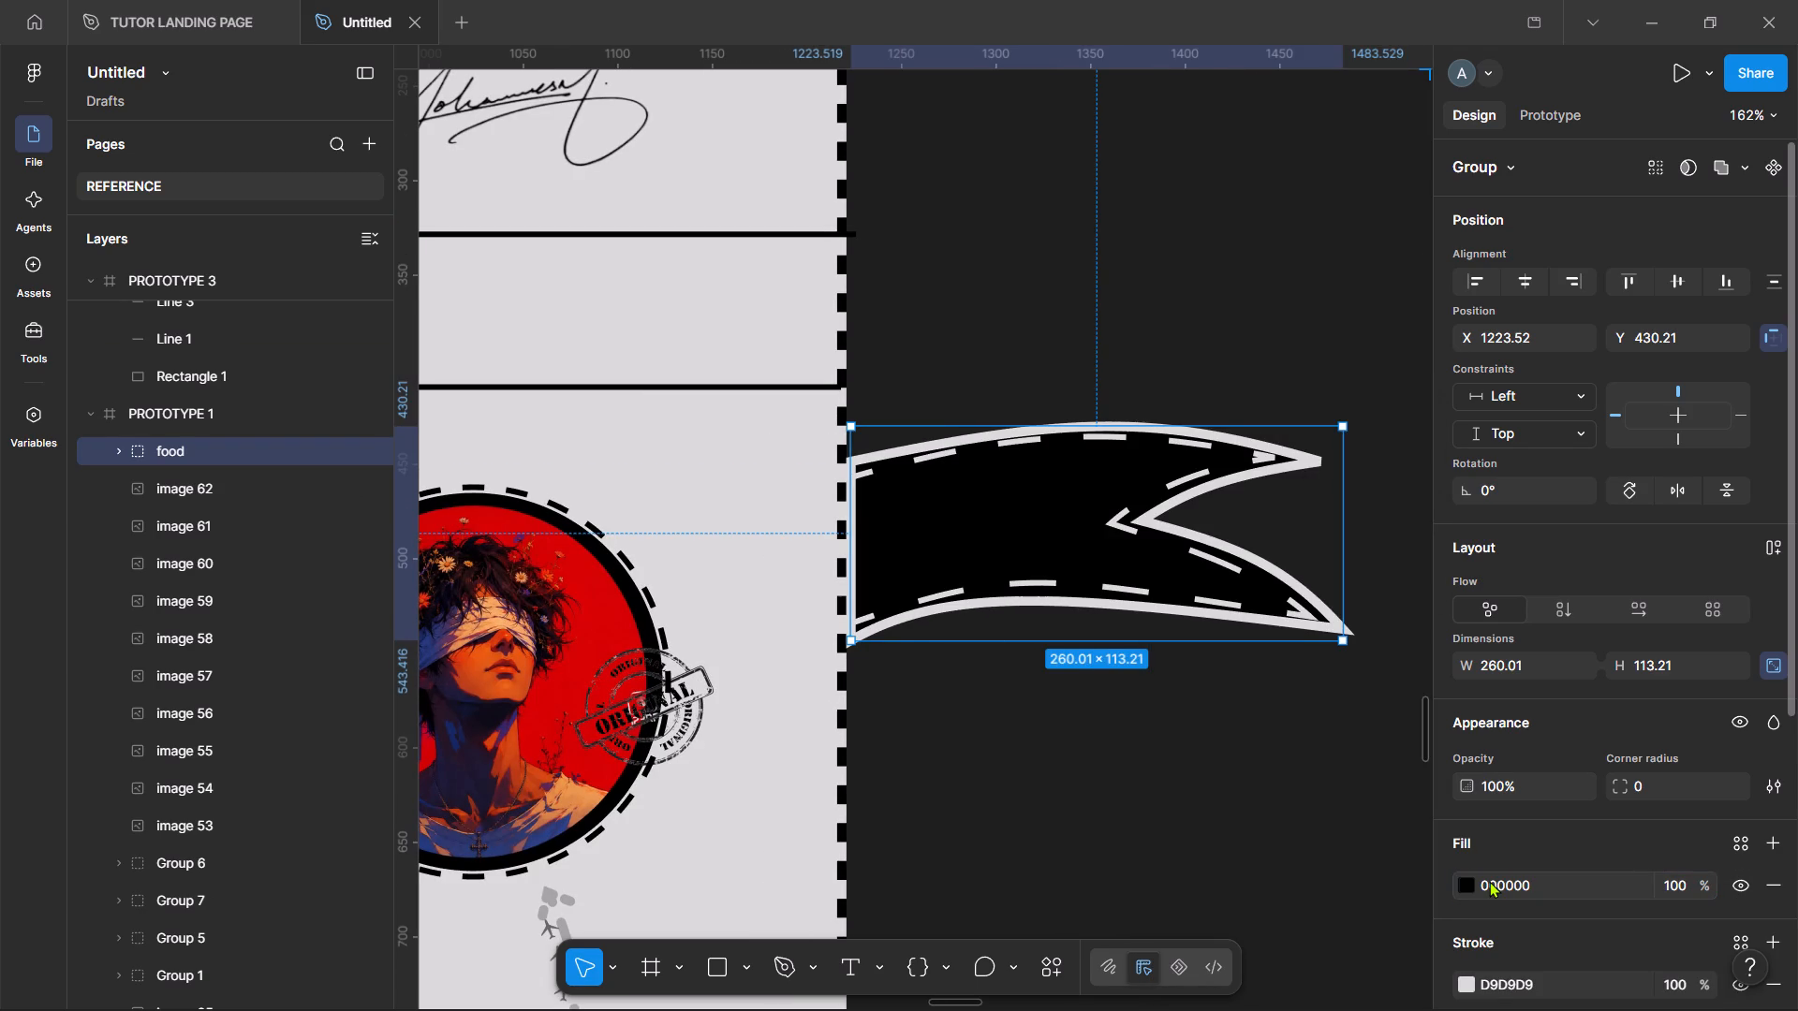
pyautogui.click(1111, 791)
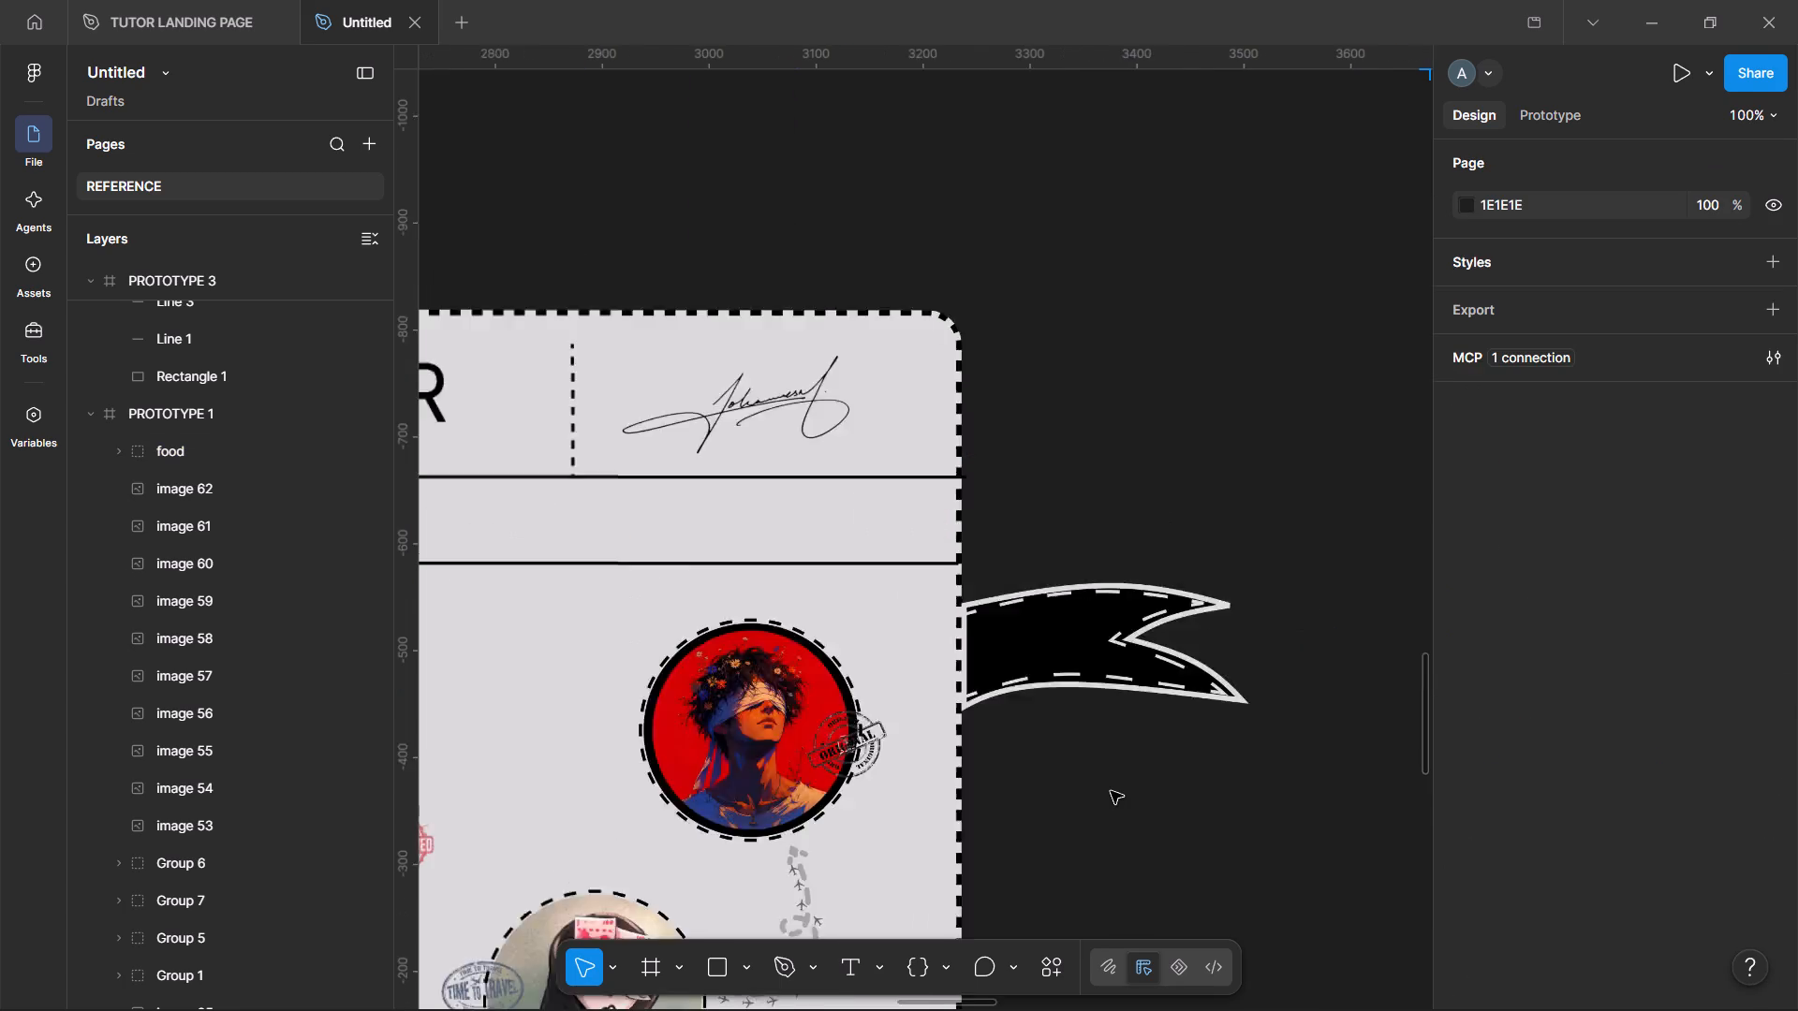
# Change the food group's fill to dark grey, 2F2D2D, and deselect the group.
pyautogui.click(1049, 614)
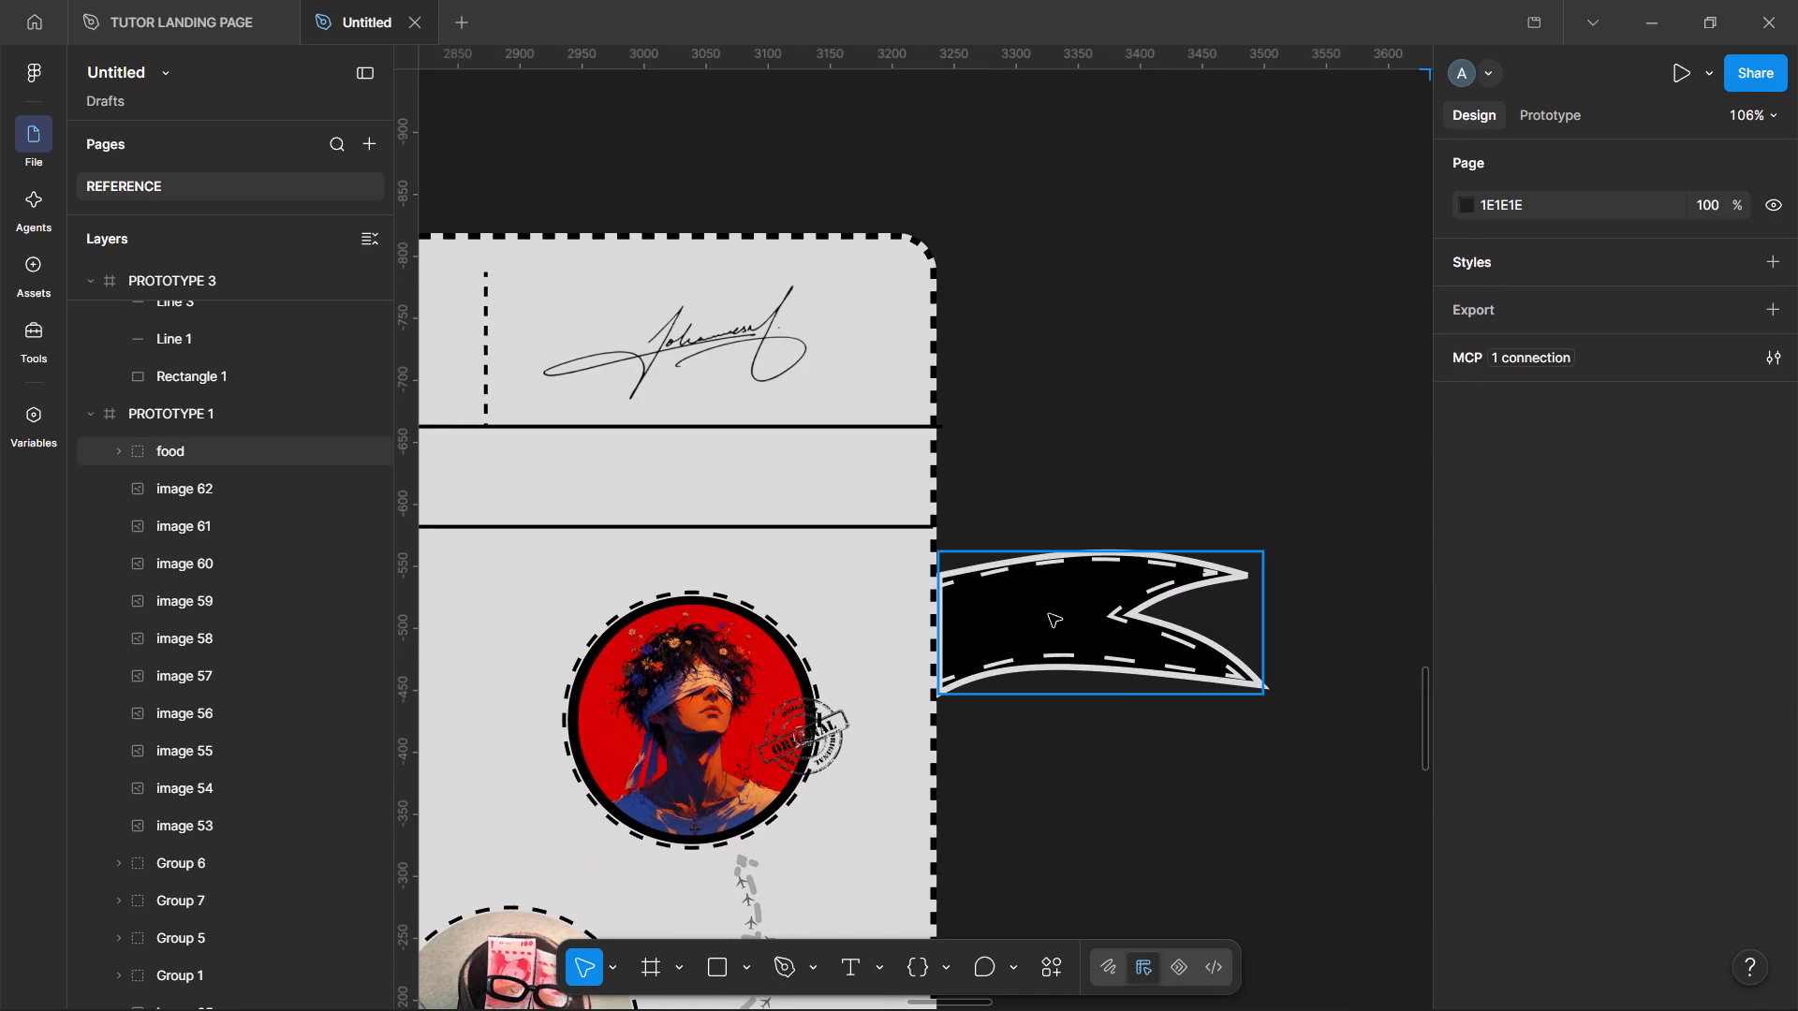
pyautogui.scroll(-1, 1538, 833)
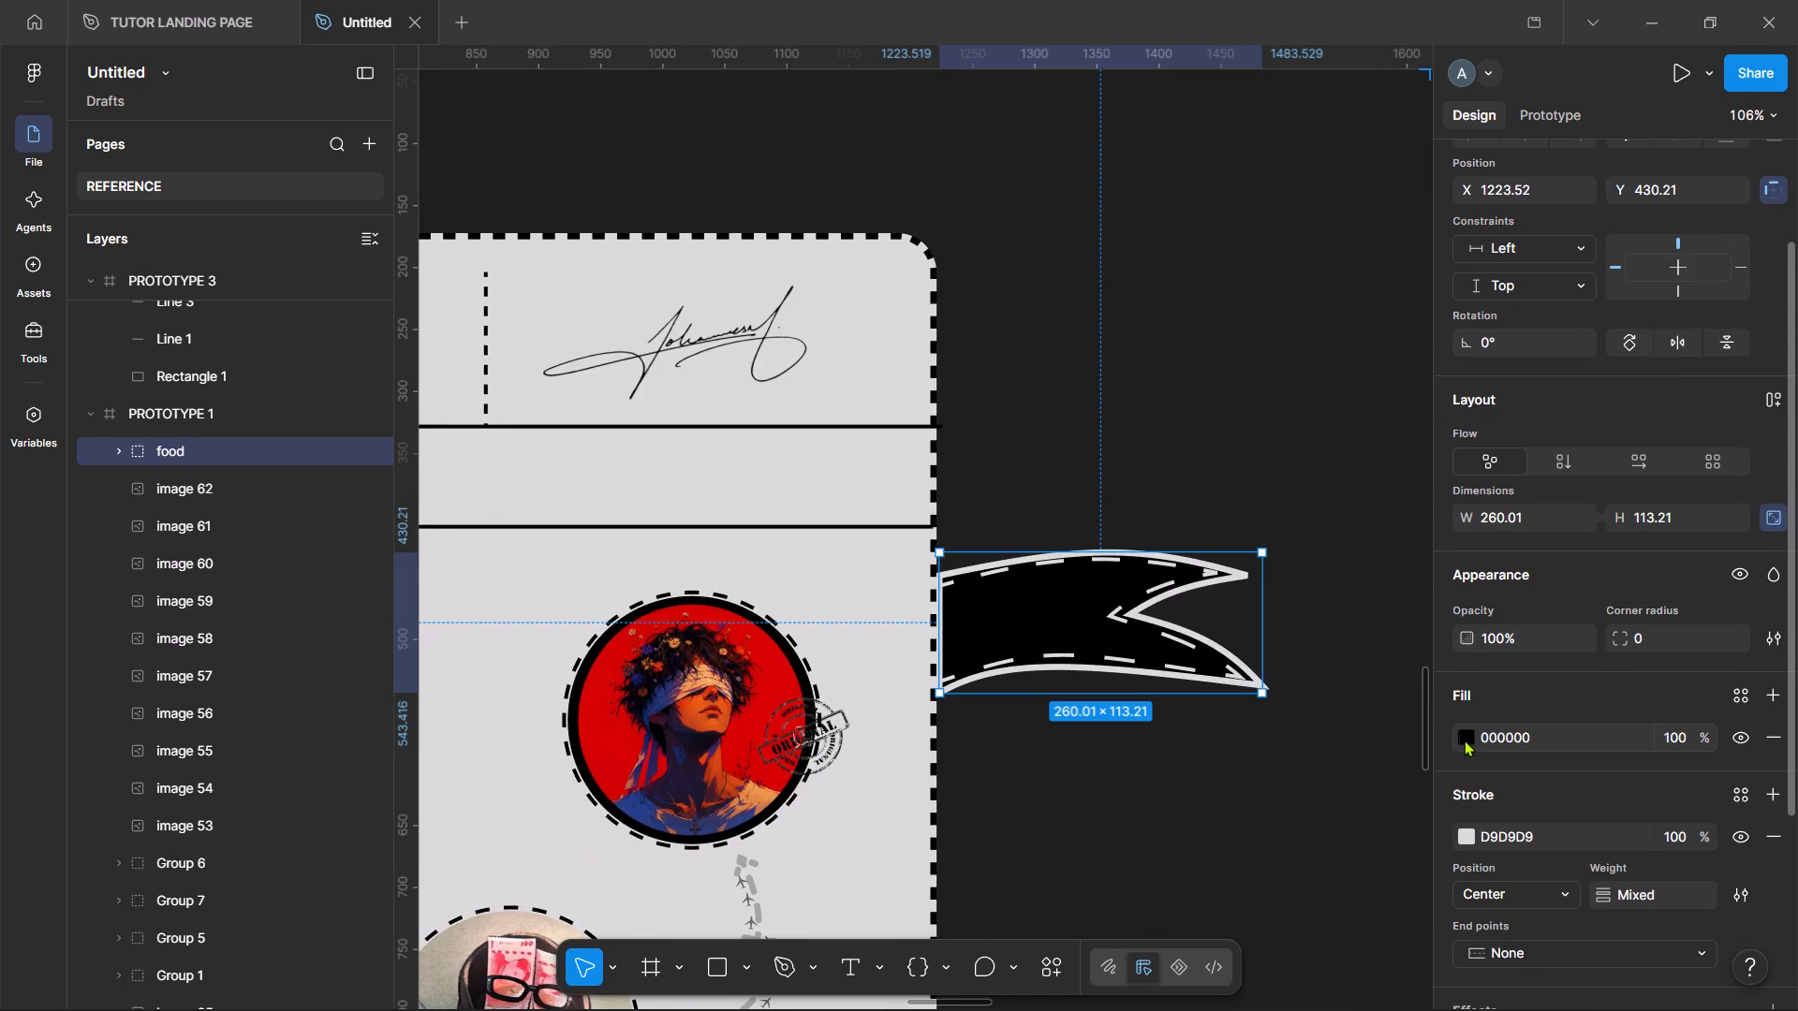
pyautogui.click(1464, 740)
pyautogui.moveTo(1214, 731); pyautogui.dragTo(1318, 566)
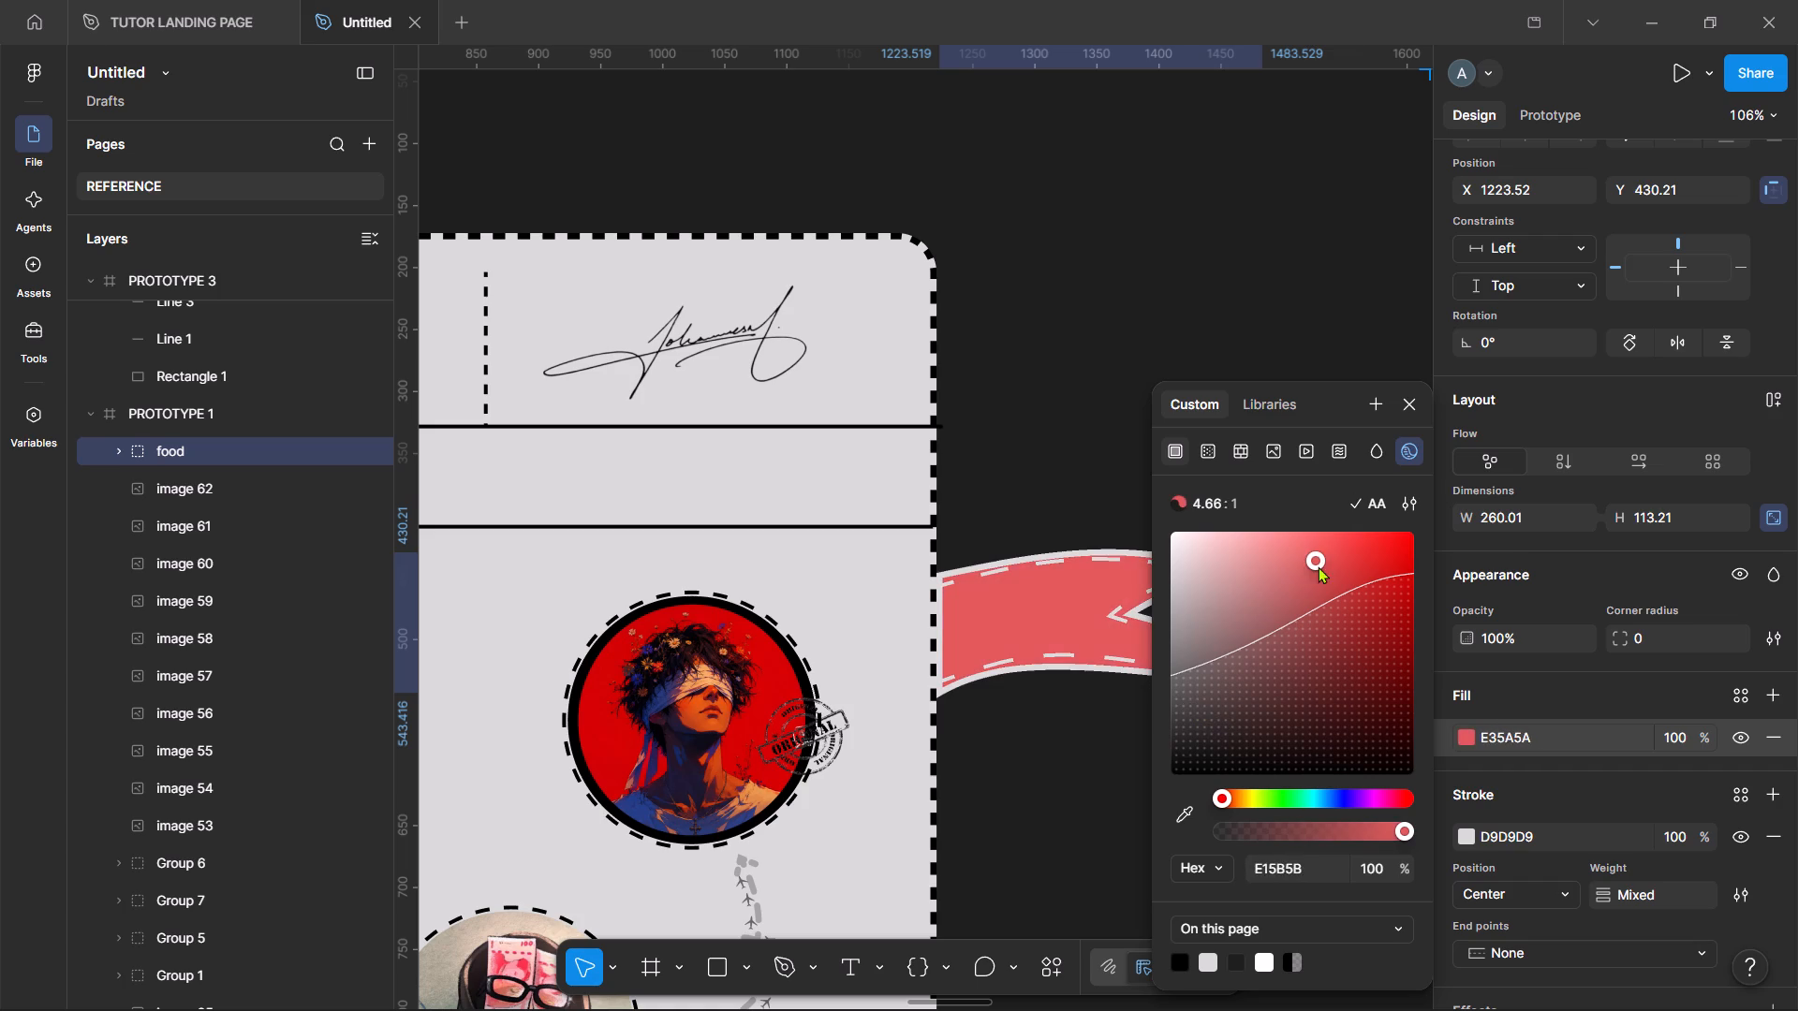
pyautogui.moveTo(1318, 566); pyautogui.dragTo(1348, 761)
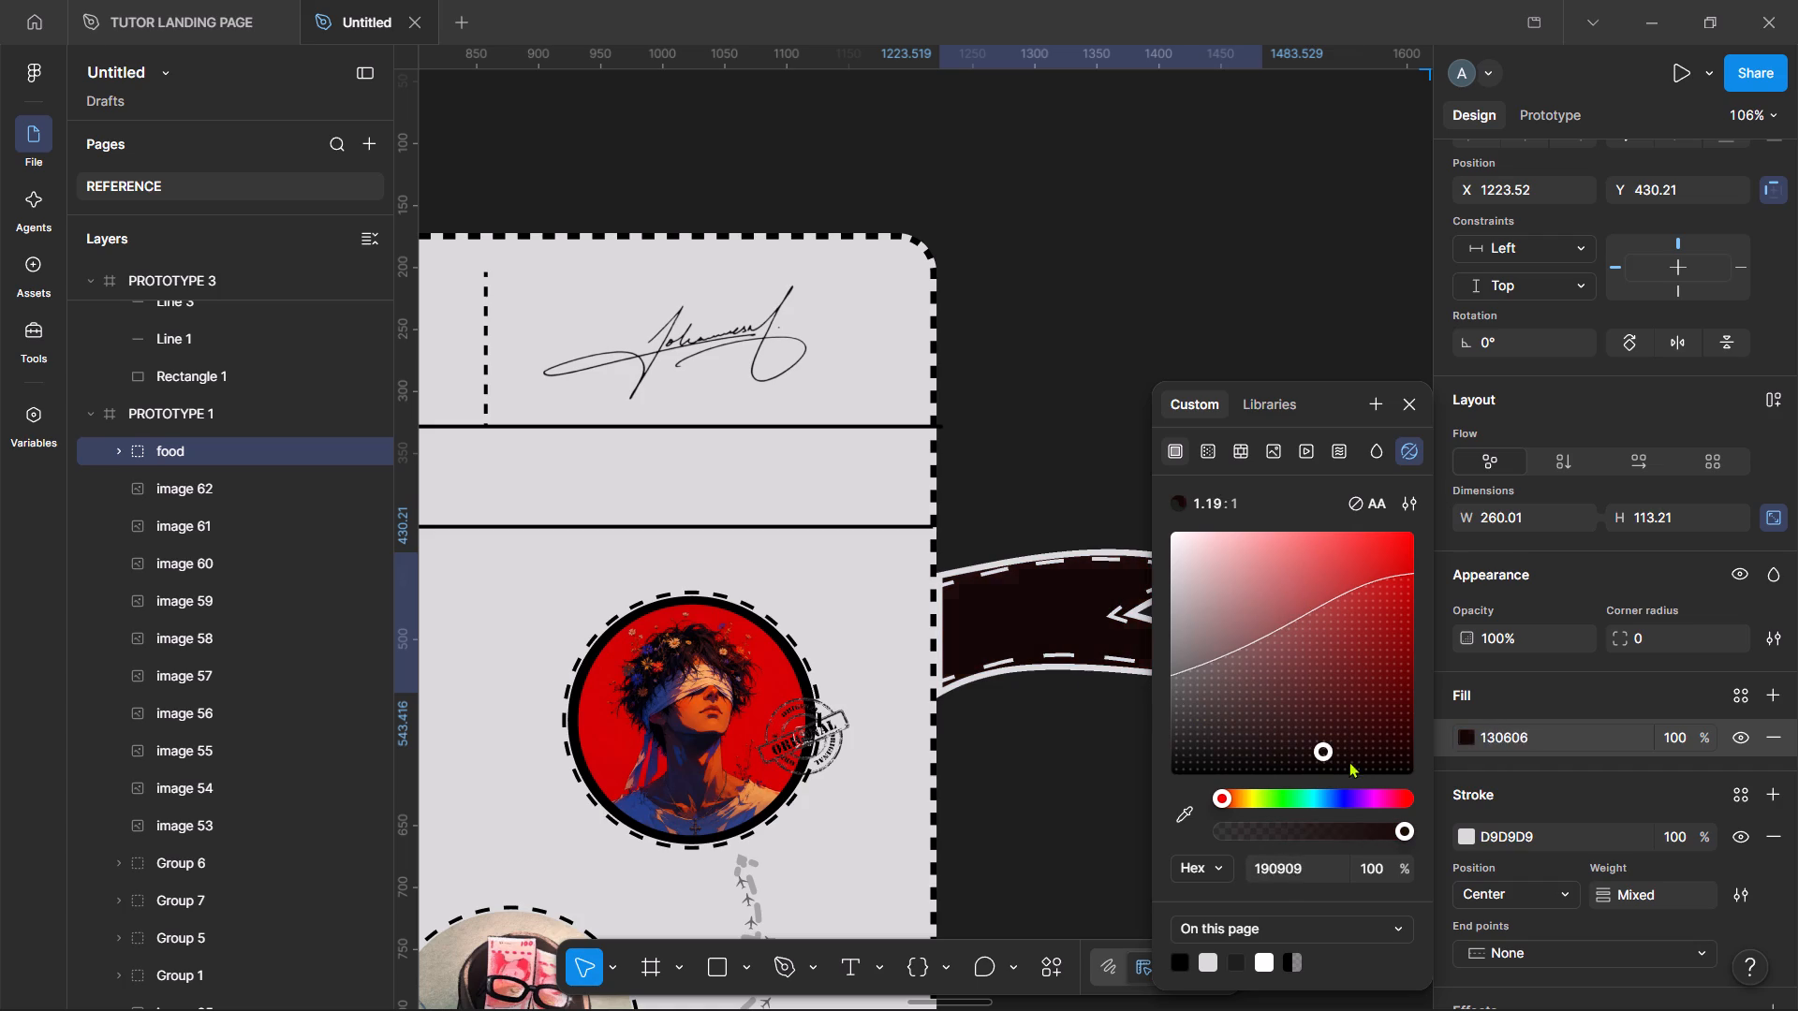
pyautogui.moveTo(1348, 761); pyautogui.dragTo(1183, 729)
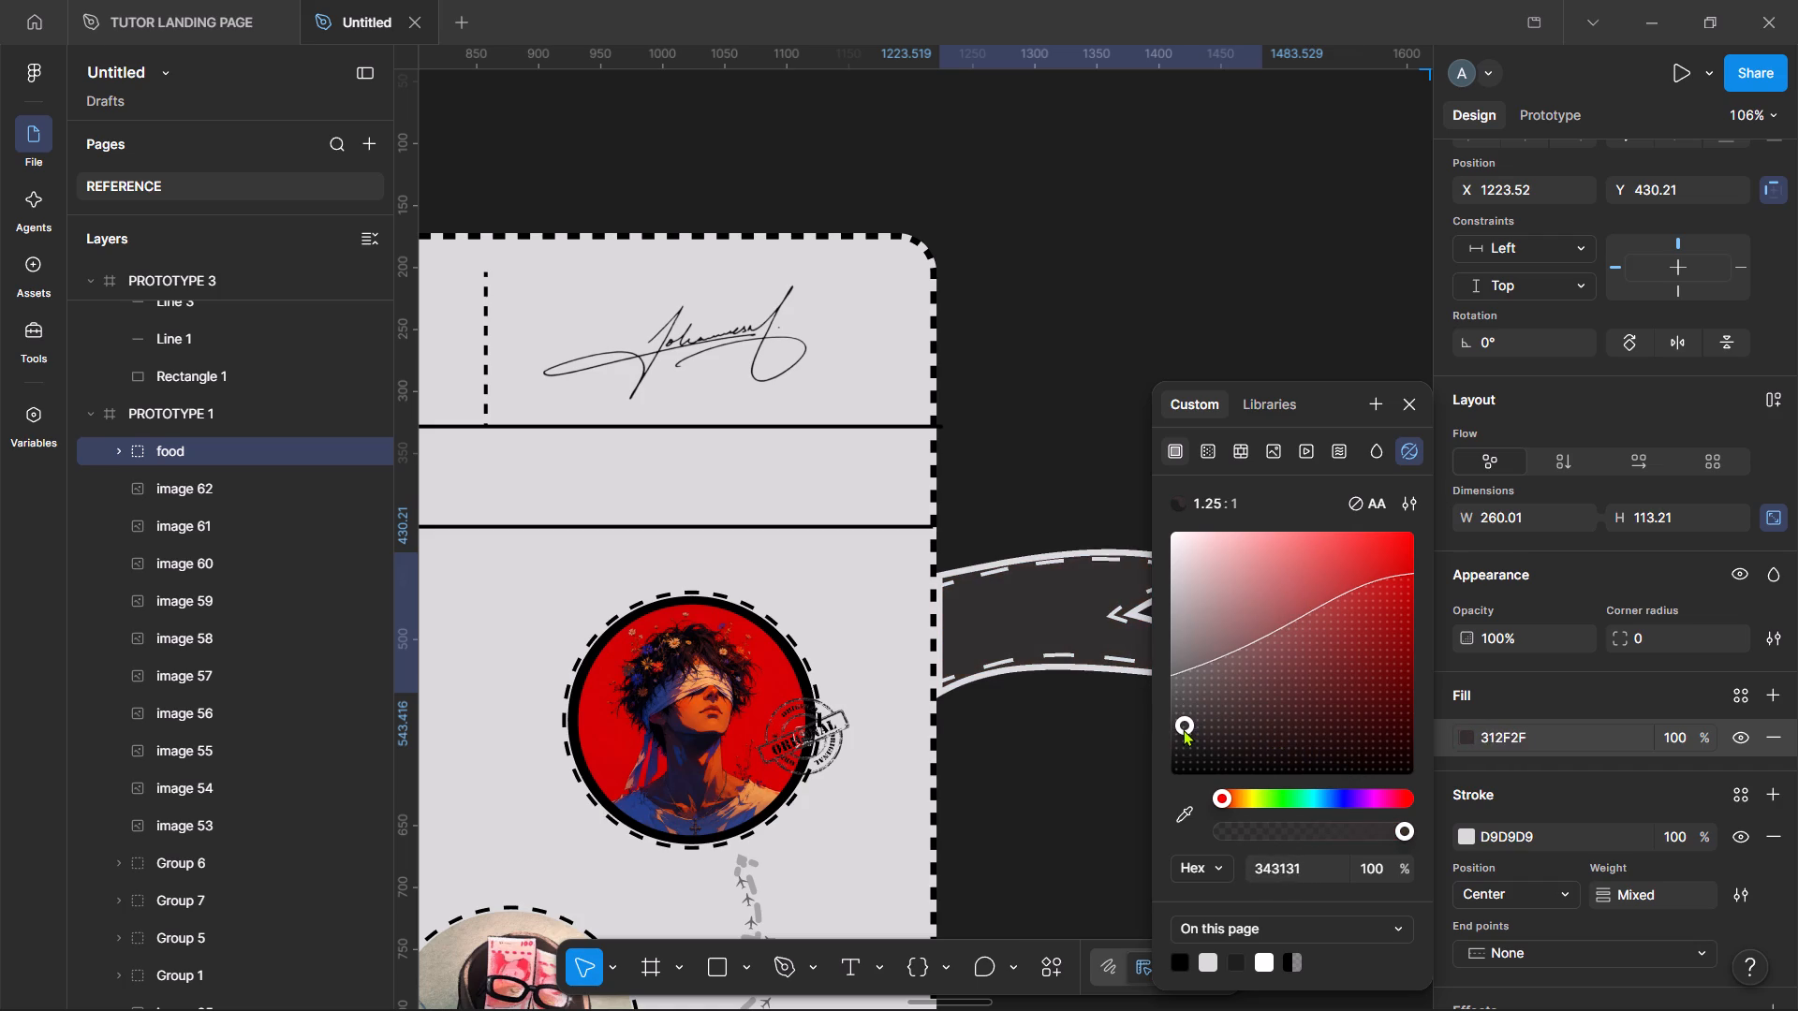
pyautogui.click(1036, 781)
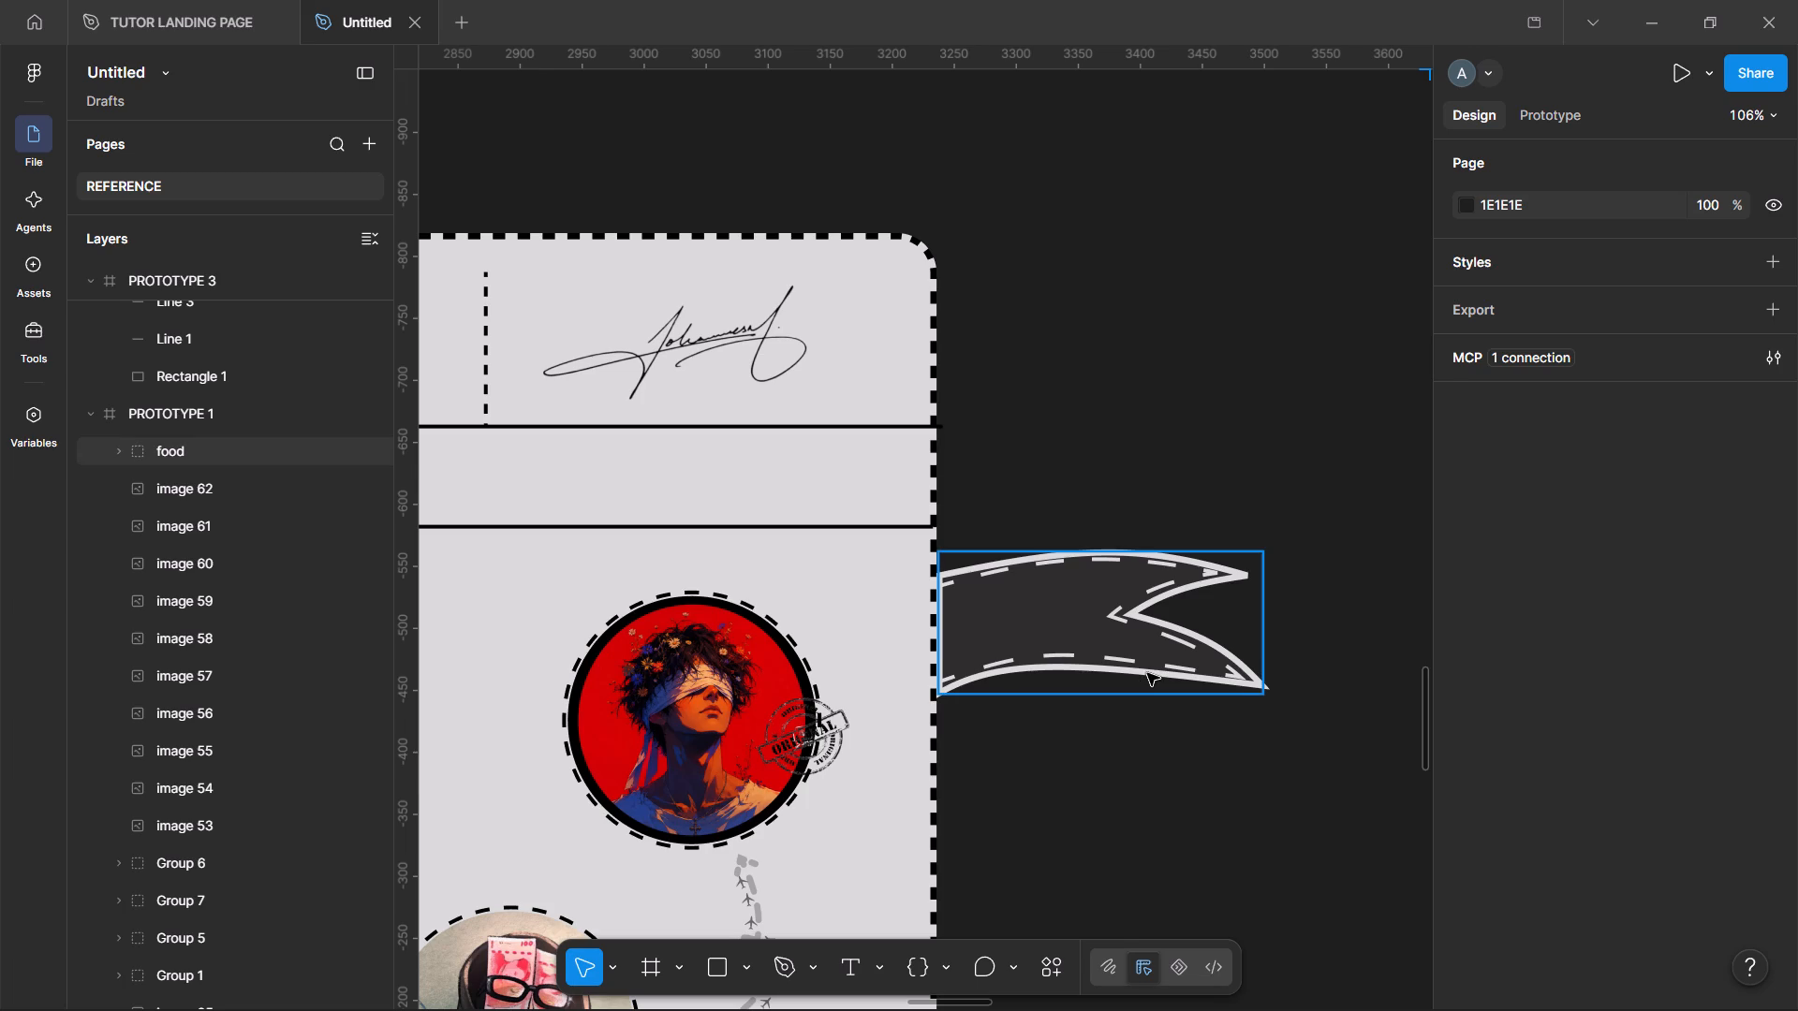
# Add a drop shadow effect to the food group with a horizontal offset of 6.
pyautogui.click(1147, 673)
pyautogui.scroll(-3, 1599, 871)
pyautogui.scroll(-2, 1492, 871)
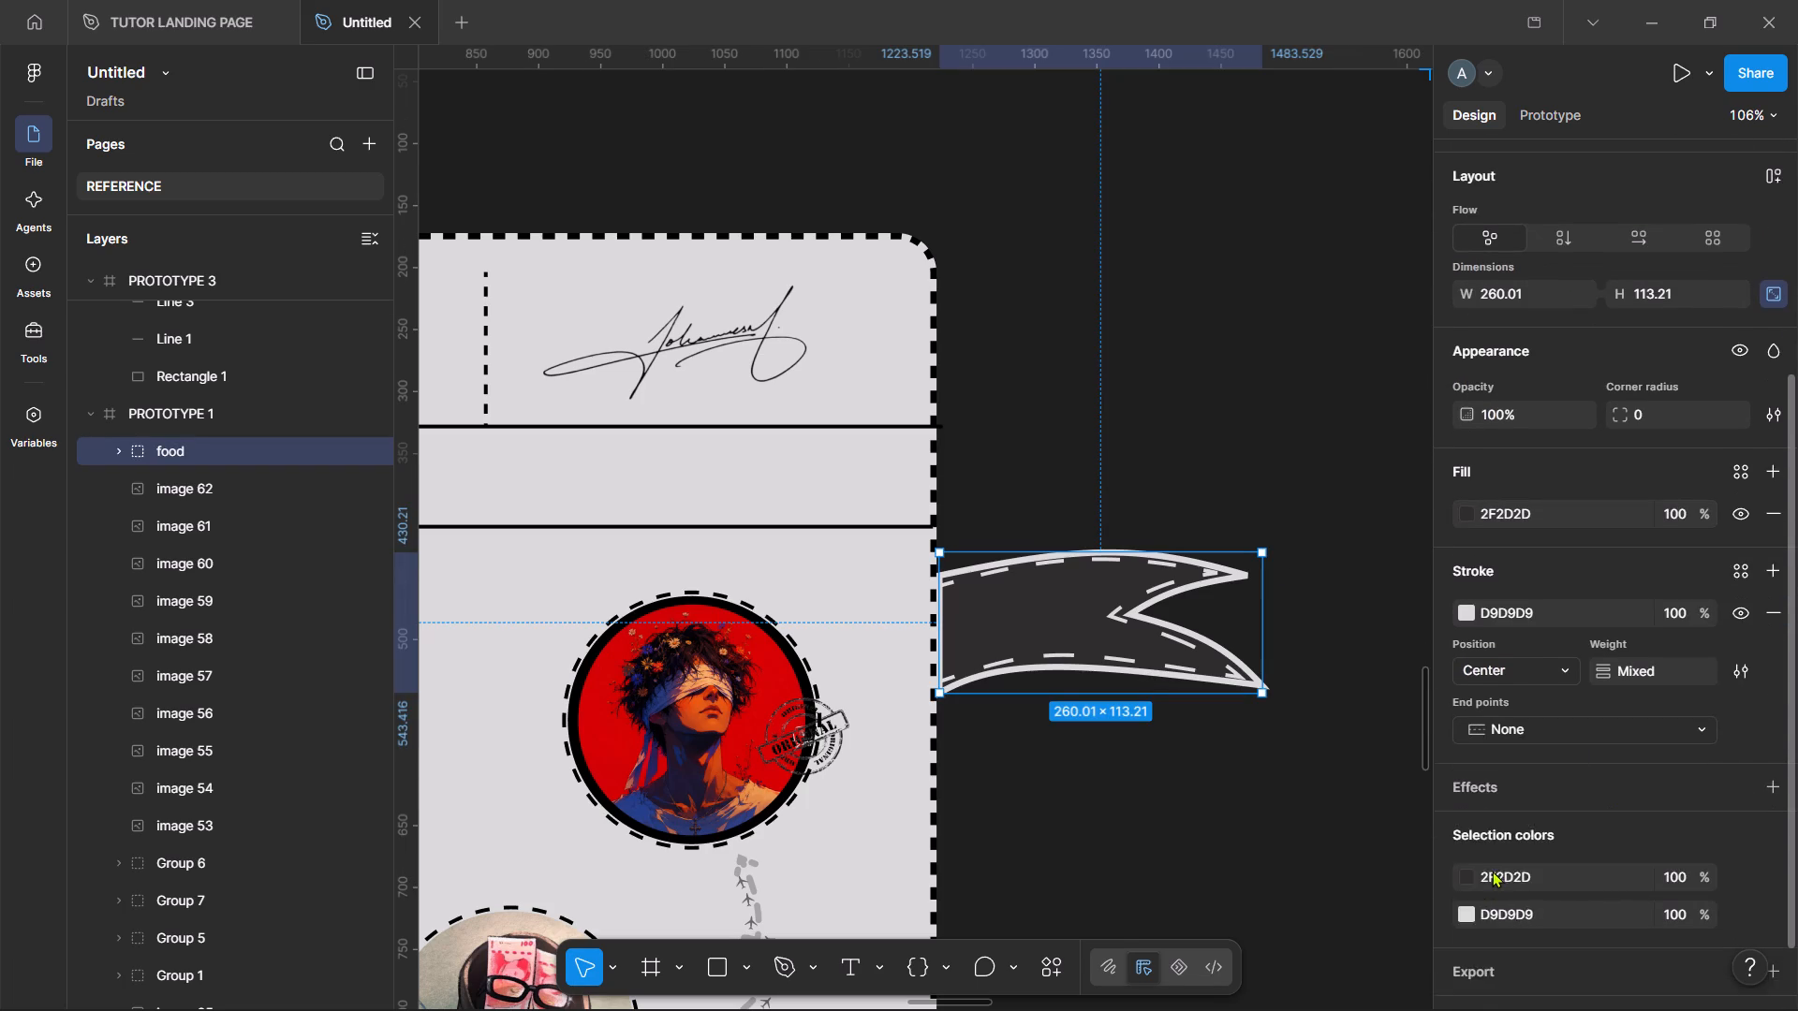
pyautogui.click(1489, 732)
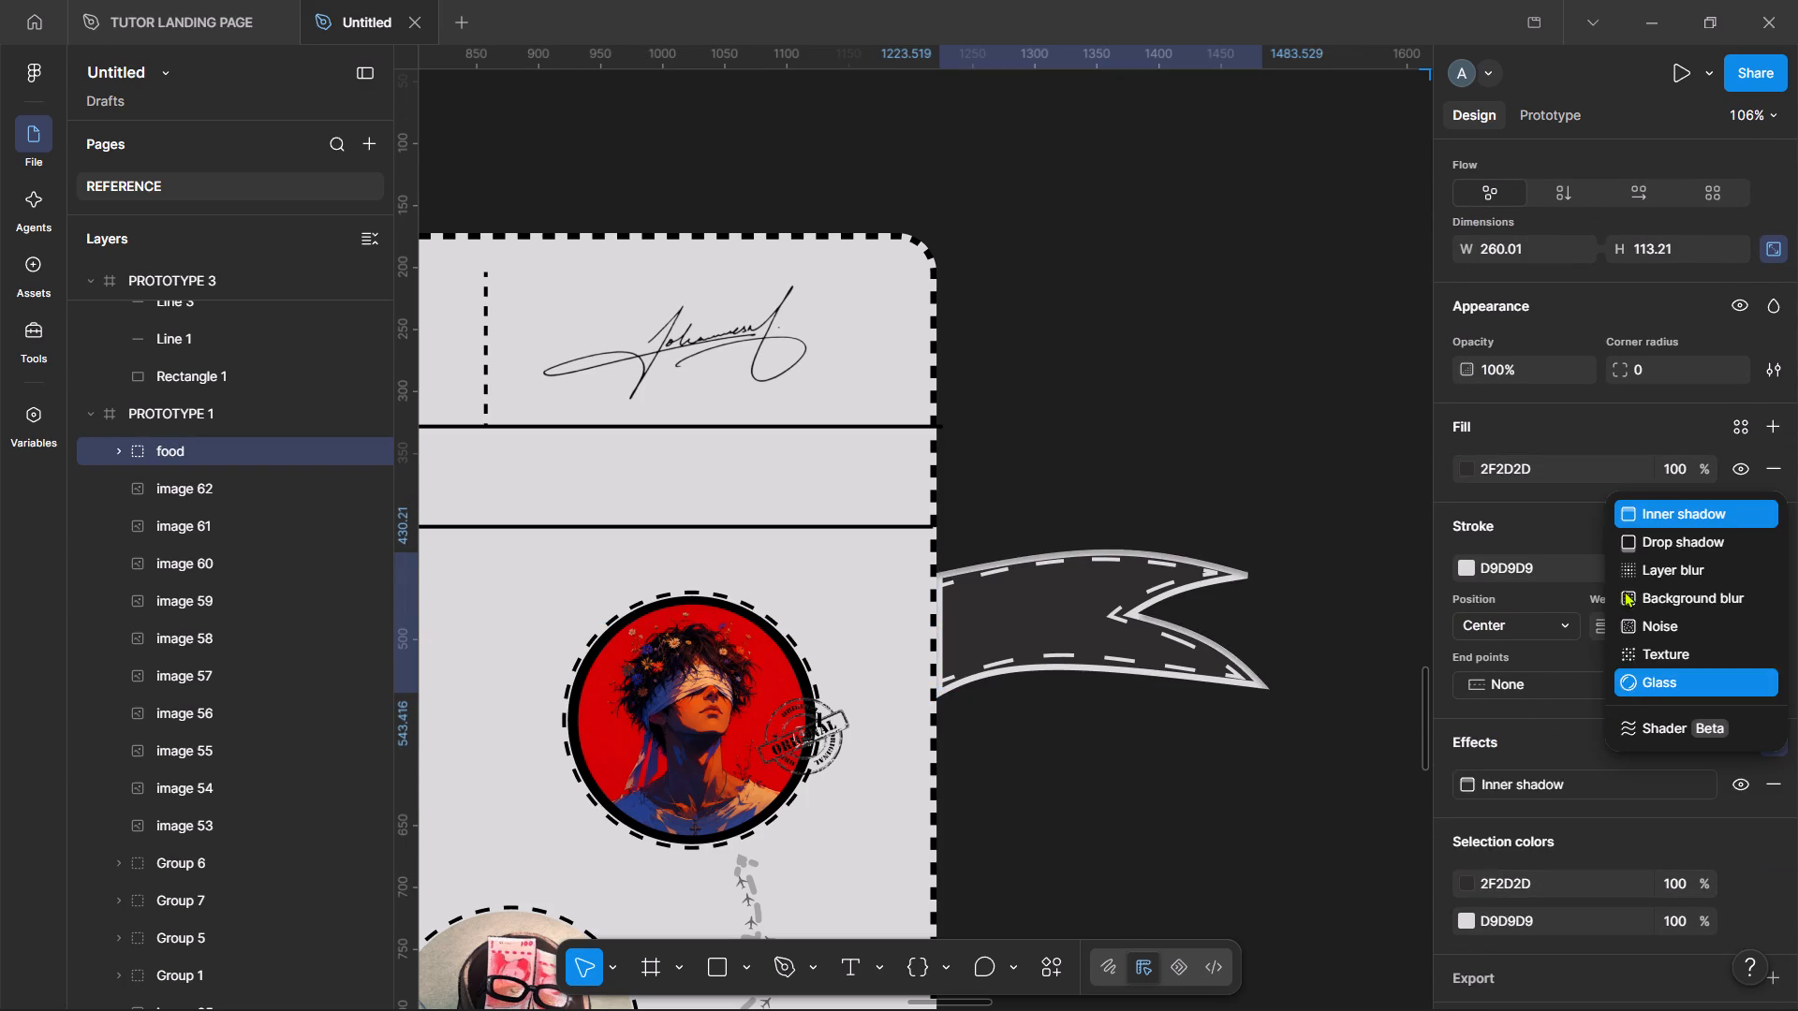
pyautogui.click(1655, 542)
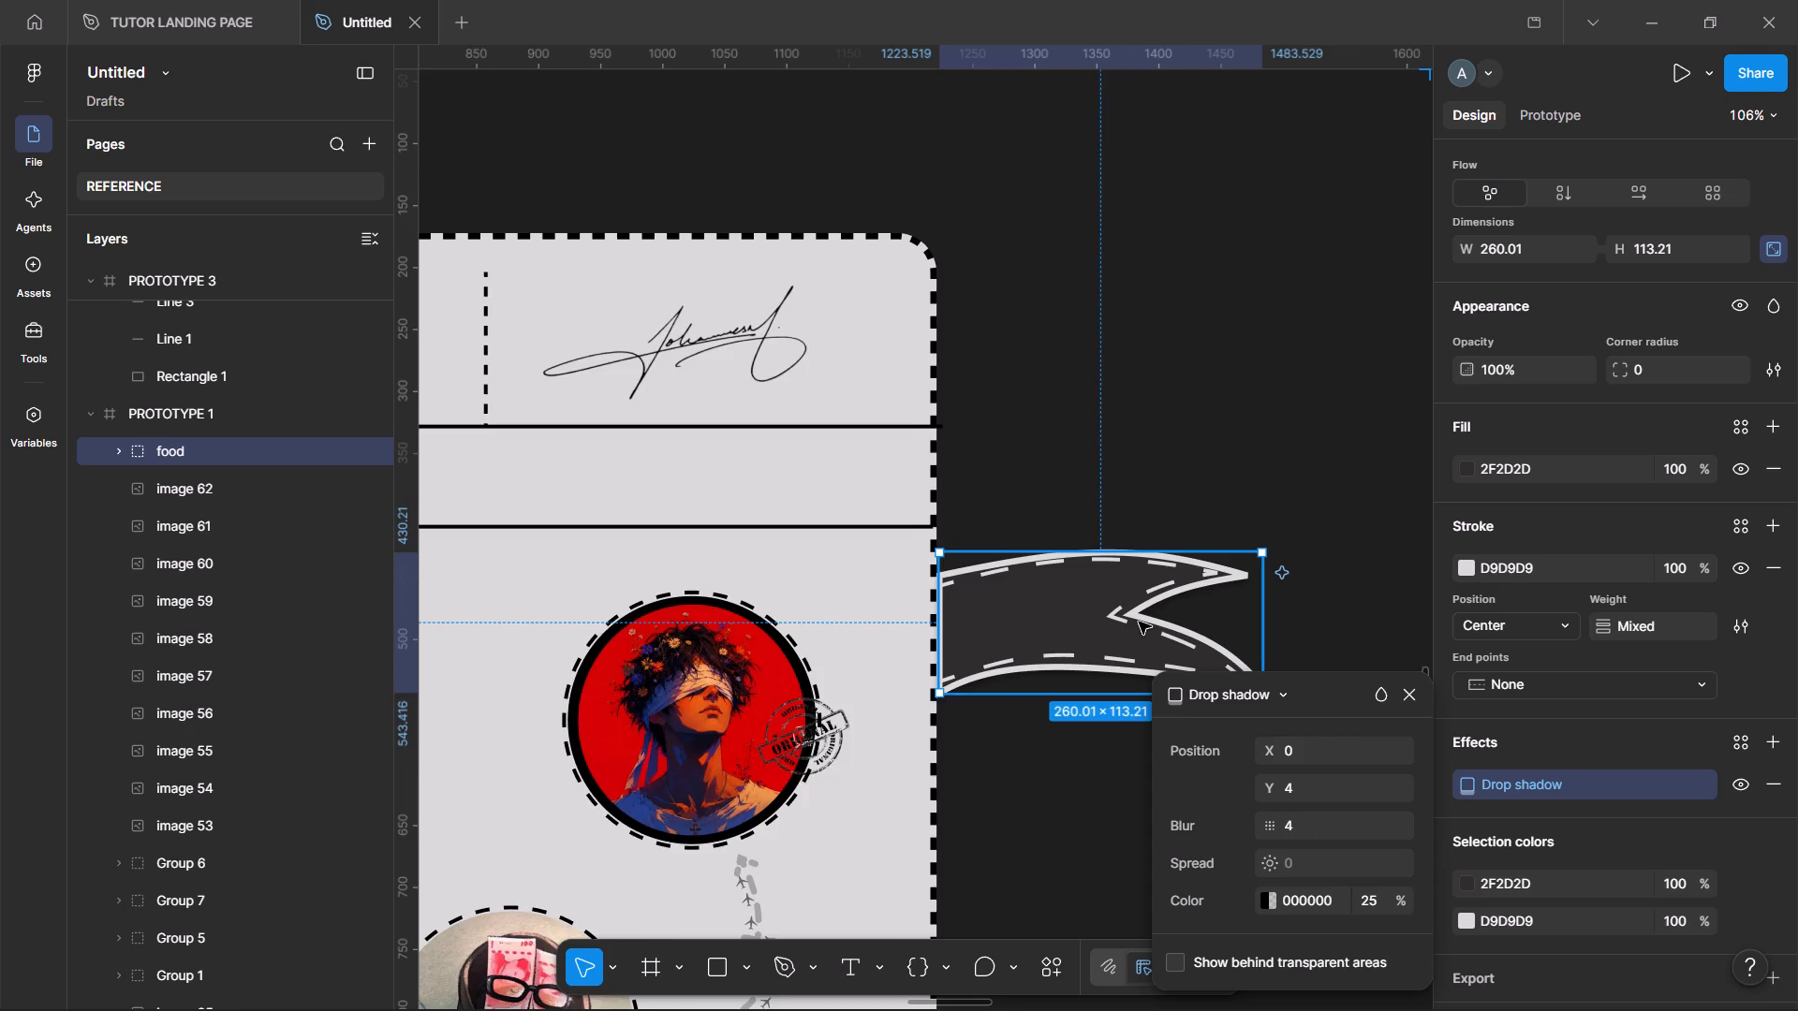
pyautogui.moveTo(1267, 750); pyautogui.dragTo(1351, 734)
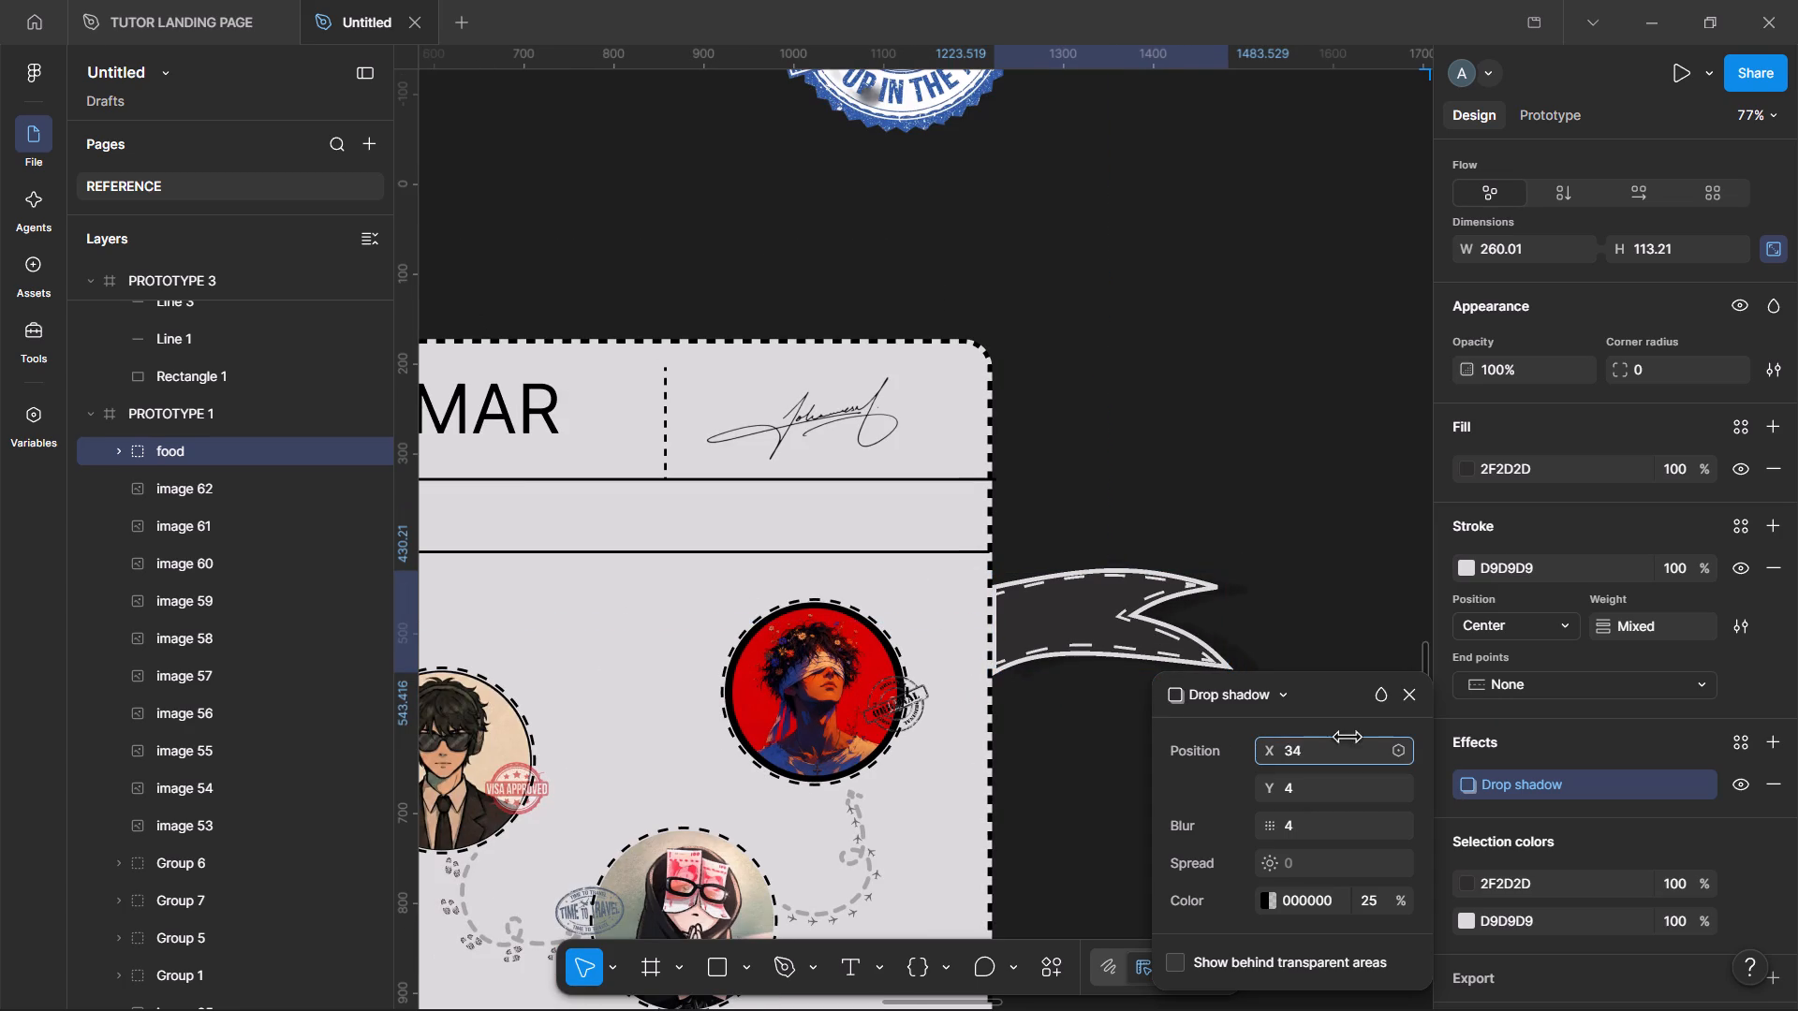
pyautogui.moveTo(1351, 734); pyautogui.dragTo(1295, 745)
pyautogui.scroll(-1, 1173, 593)
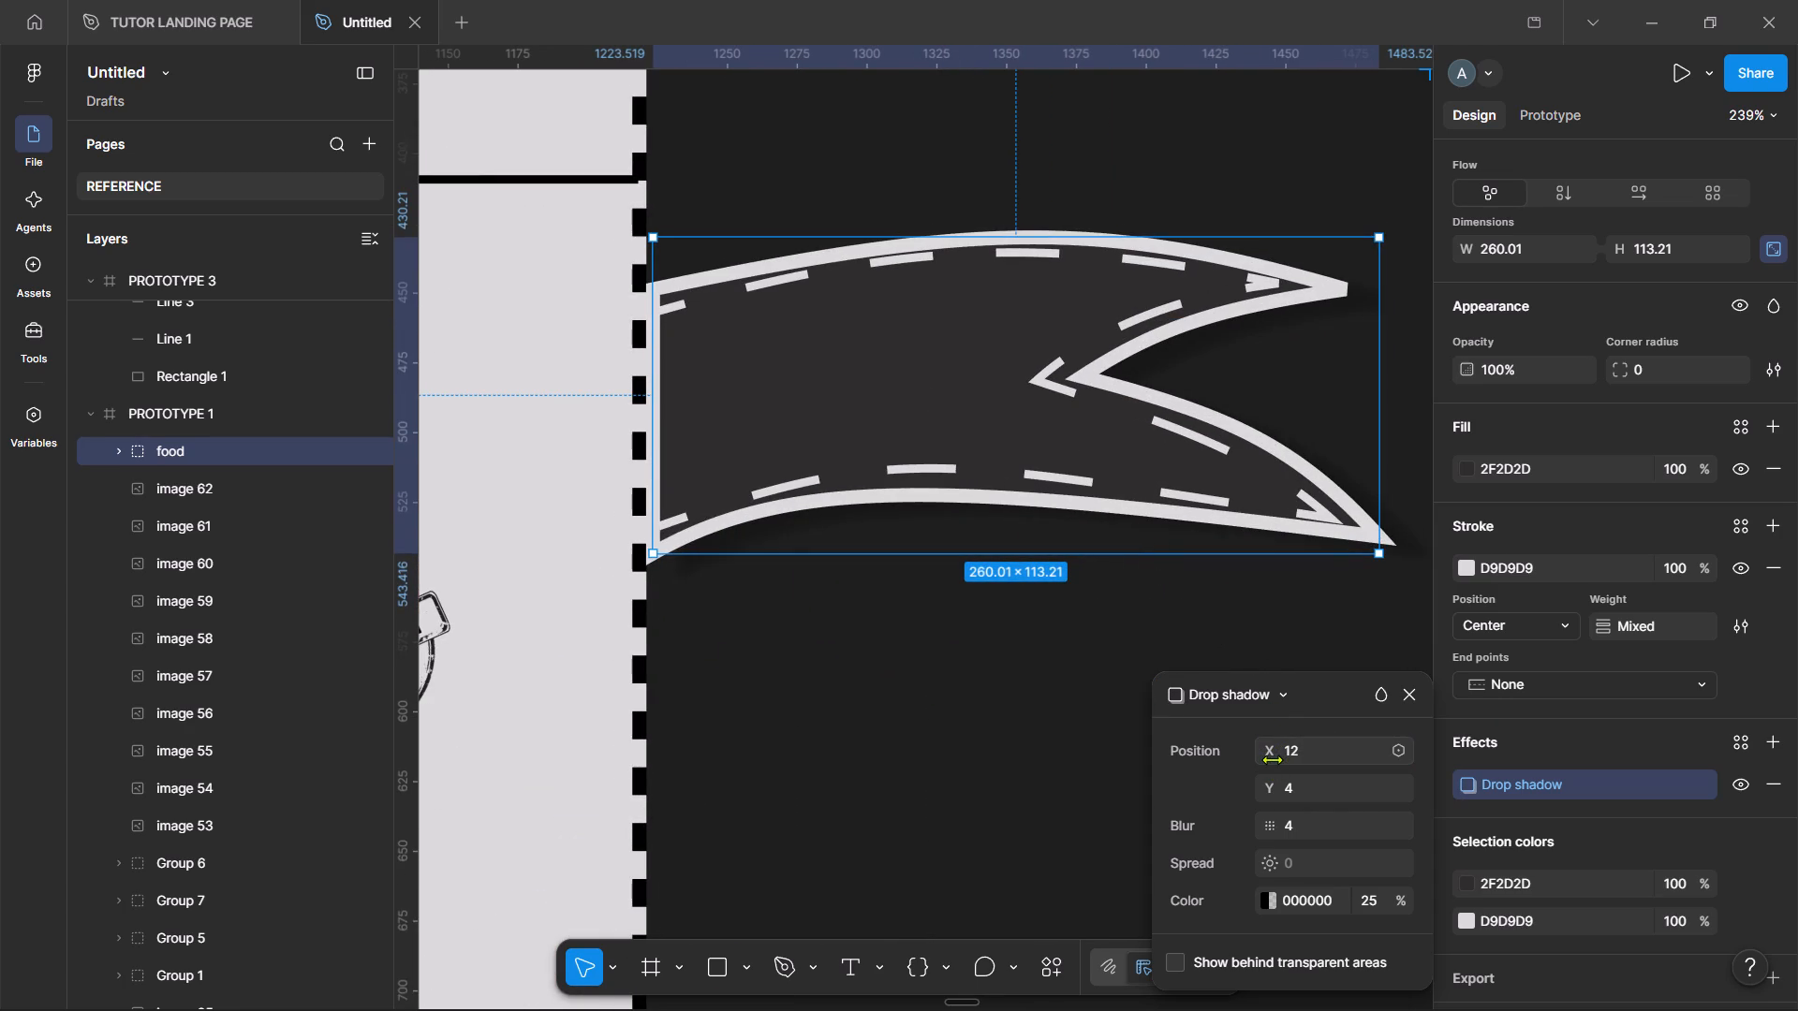
pyautogui.moveTo(1272, 759); pyautogui.dragTo(1250, 761)
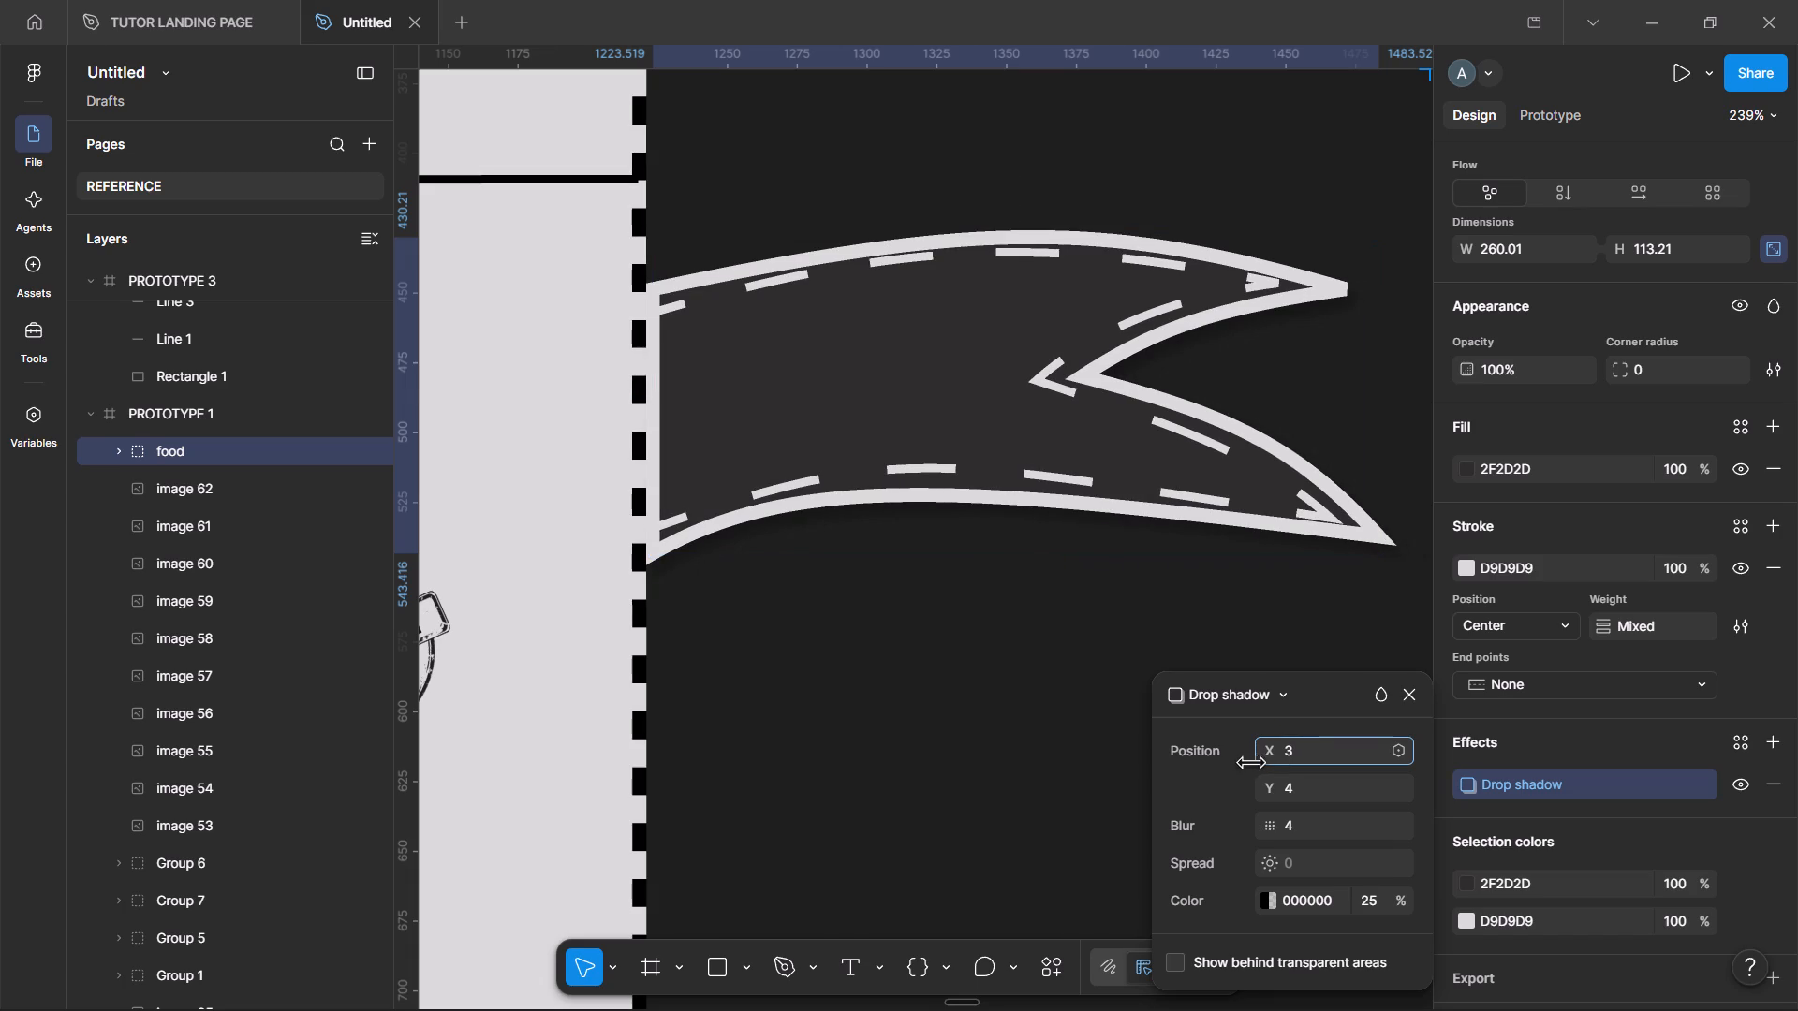
pyautogui.moveTo(1250, 761); pyautogui.dragTo(1261, 758)
pyautogui.moveTo(1261, 758); pyautogui.dragTo(1258, 759)
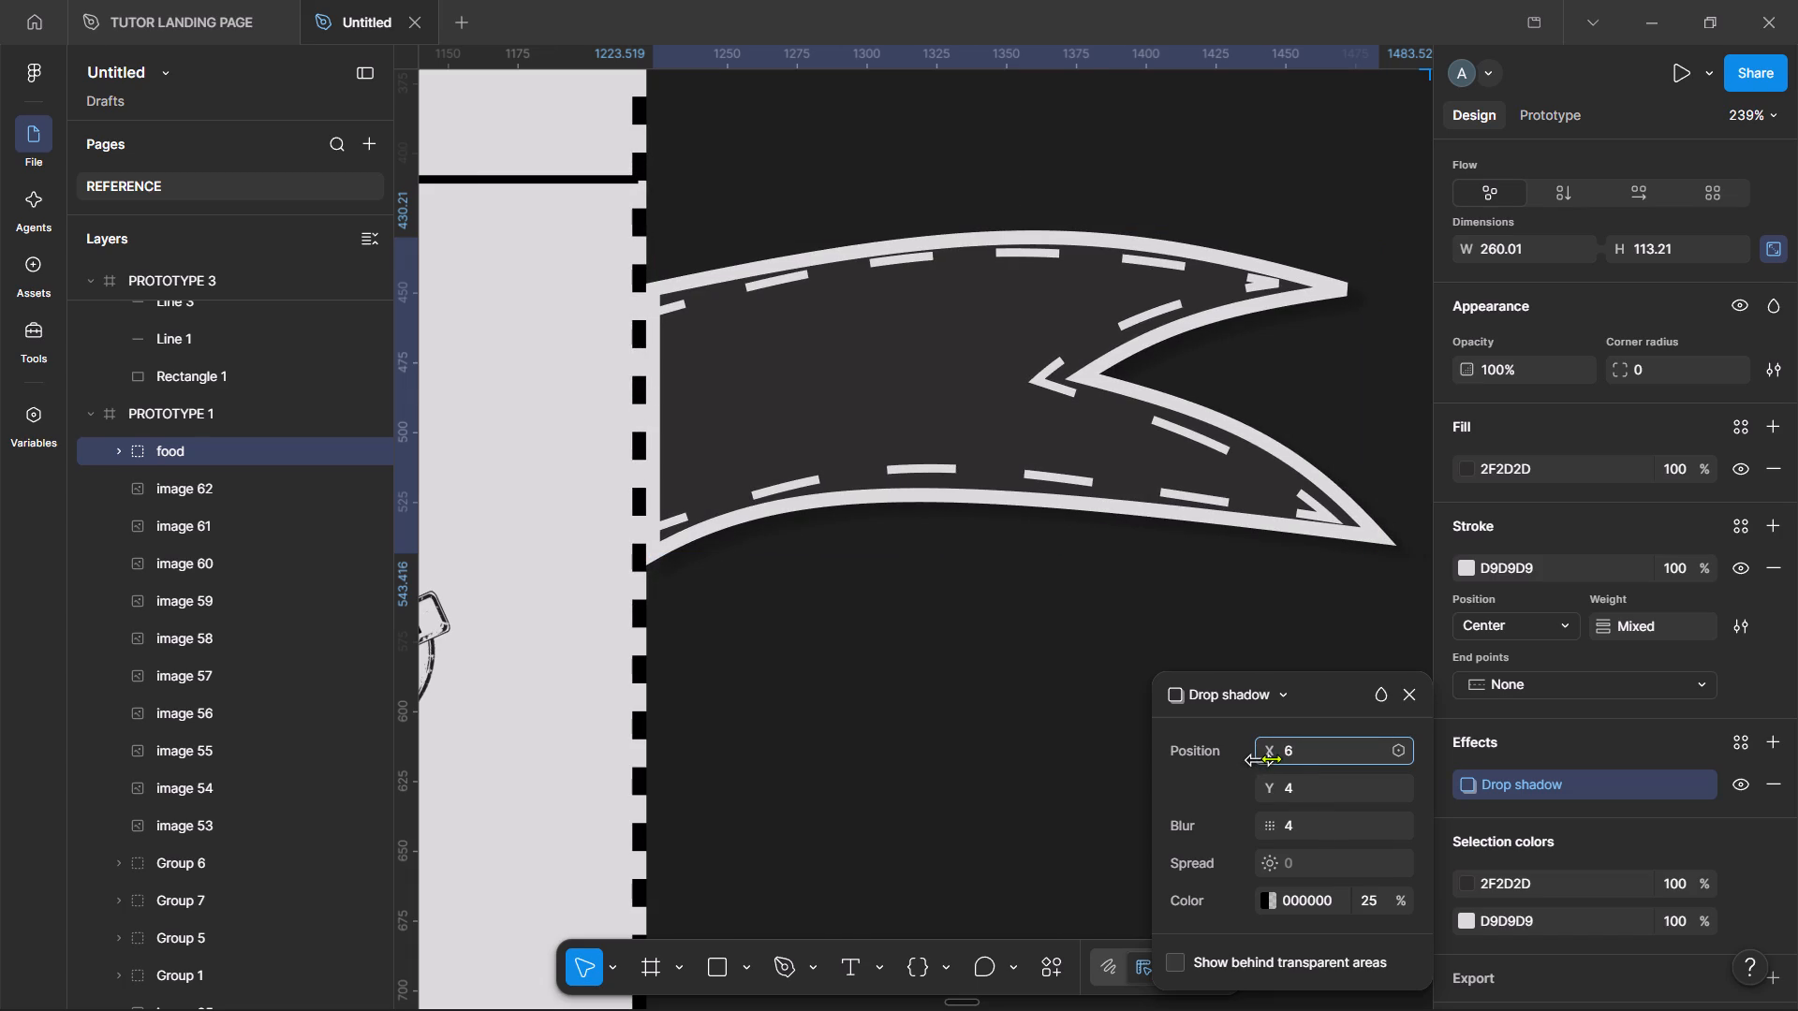
# Set the food group's drop shadow blur to 8 and deselect the group.
pyautogui.moveTo(1272, 821); pyautogui.dragTo(1352, 813)
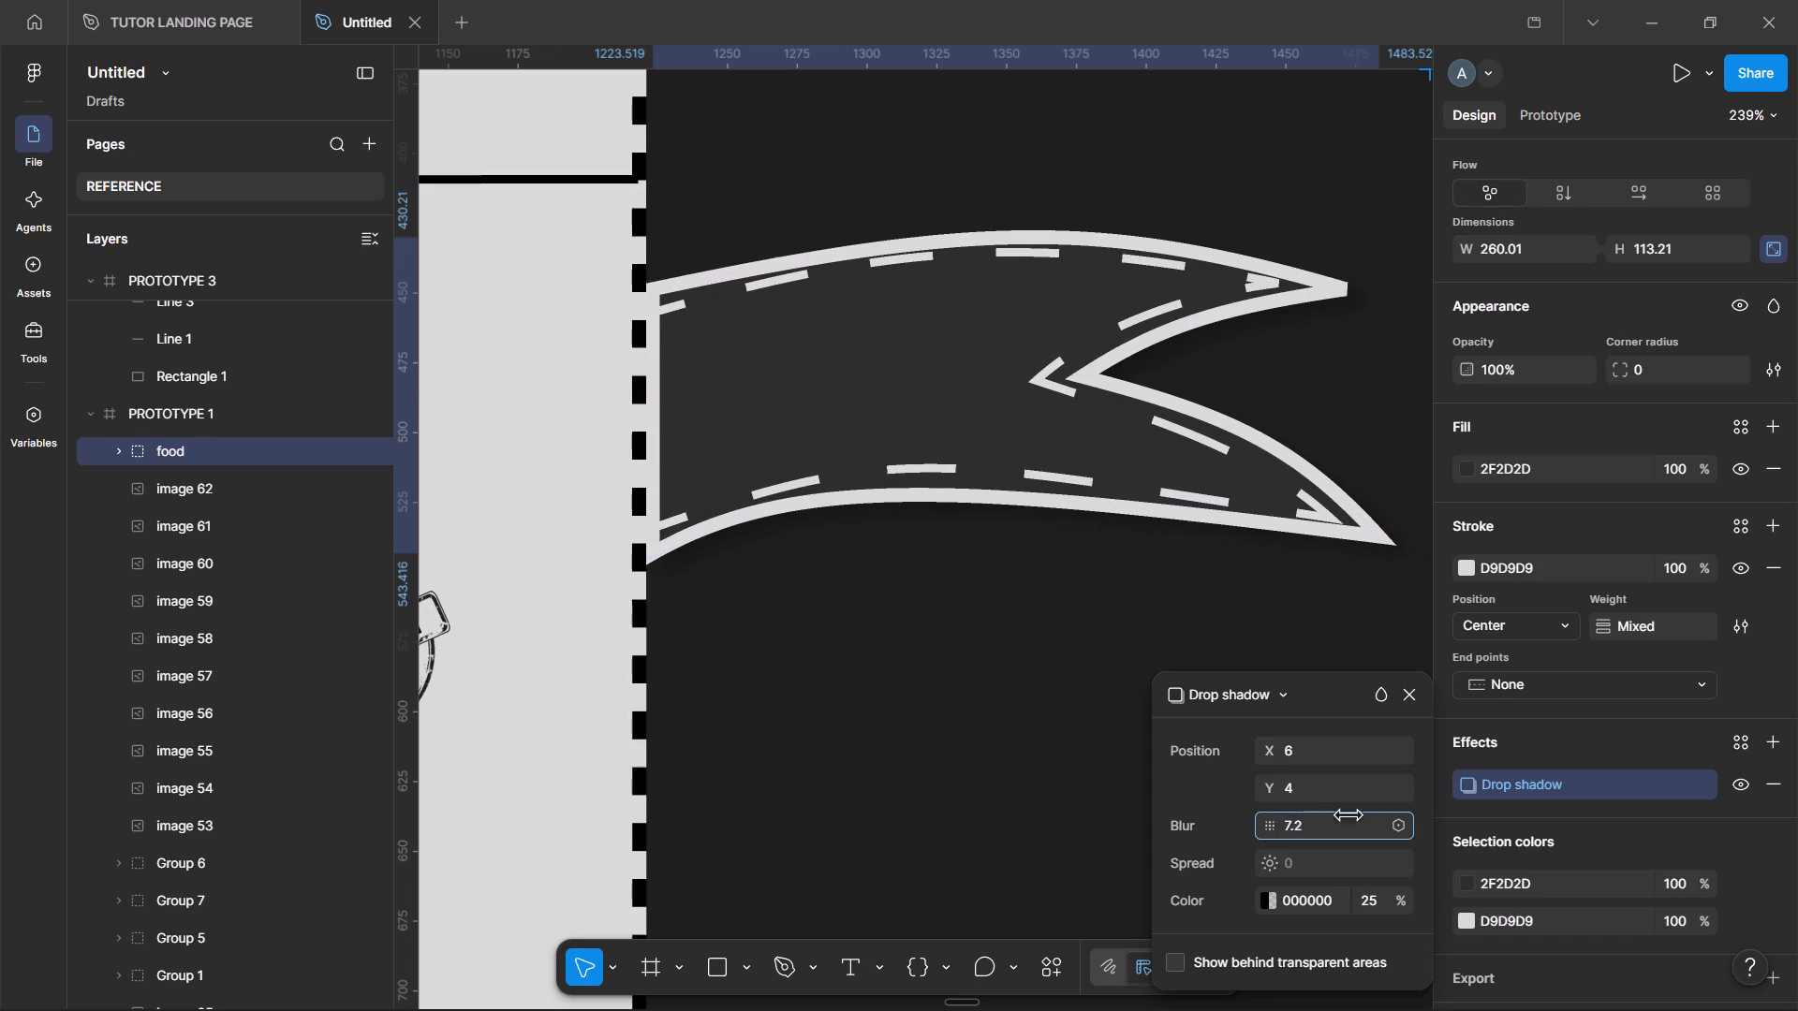
pyautogui.moveTo(1352, 813); pyautogui.dragTo(1315, 824)
pyautogui.moveTo(1315, 824); pyautogui.dragTo(1280, 846)
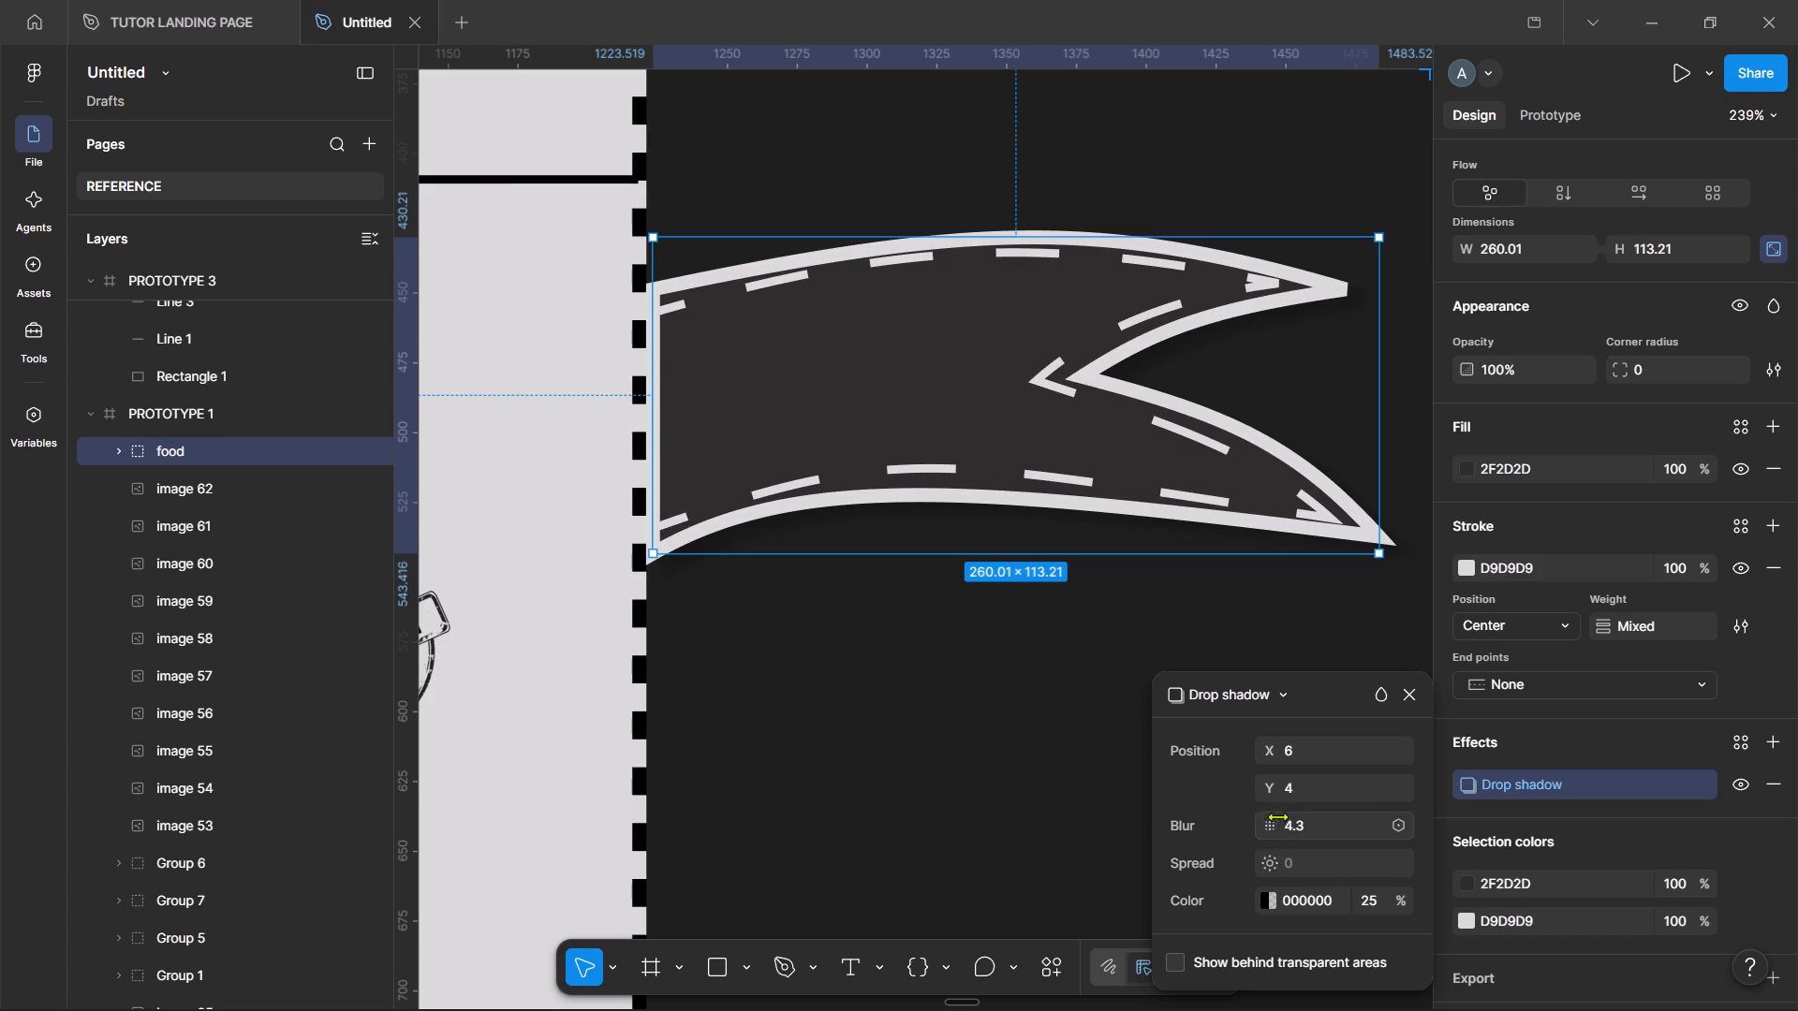
pyautogui.click(1293, 815)
pyautogui.press('8')
pyautogui.press('Return')
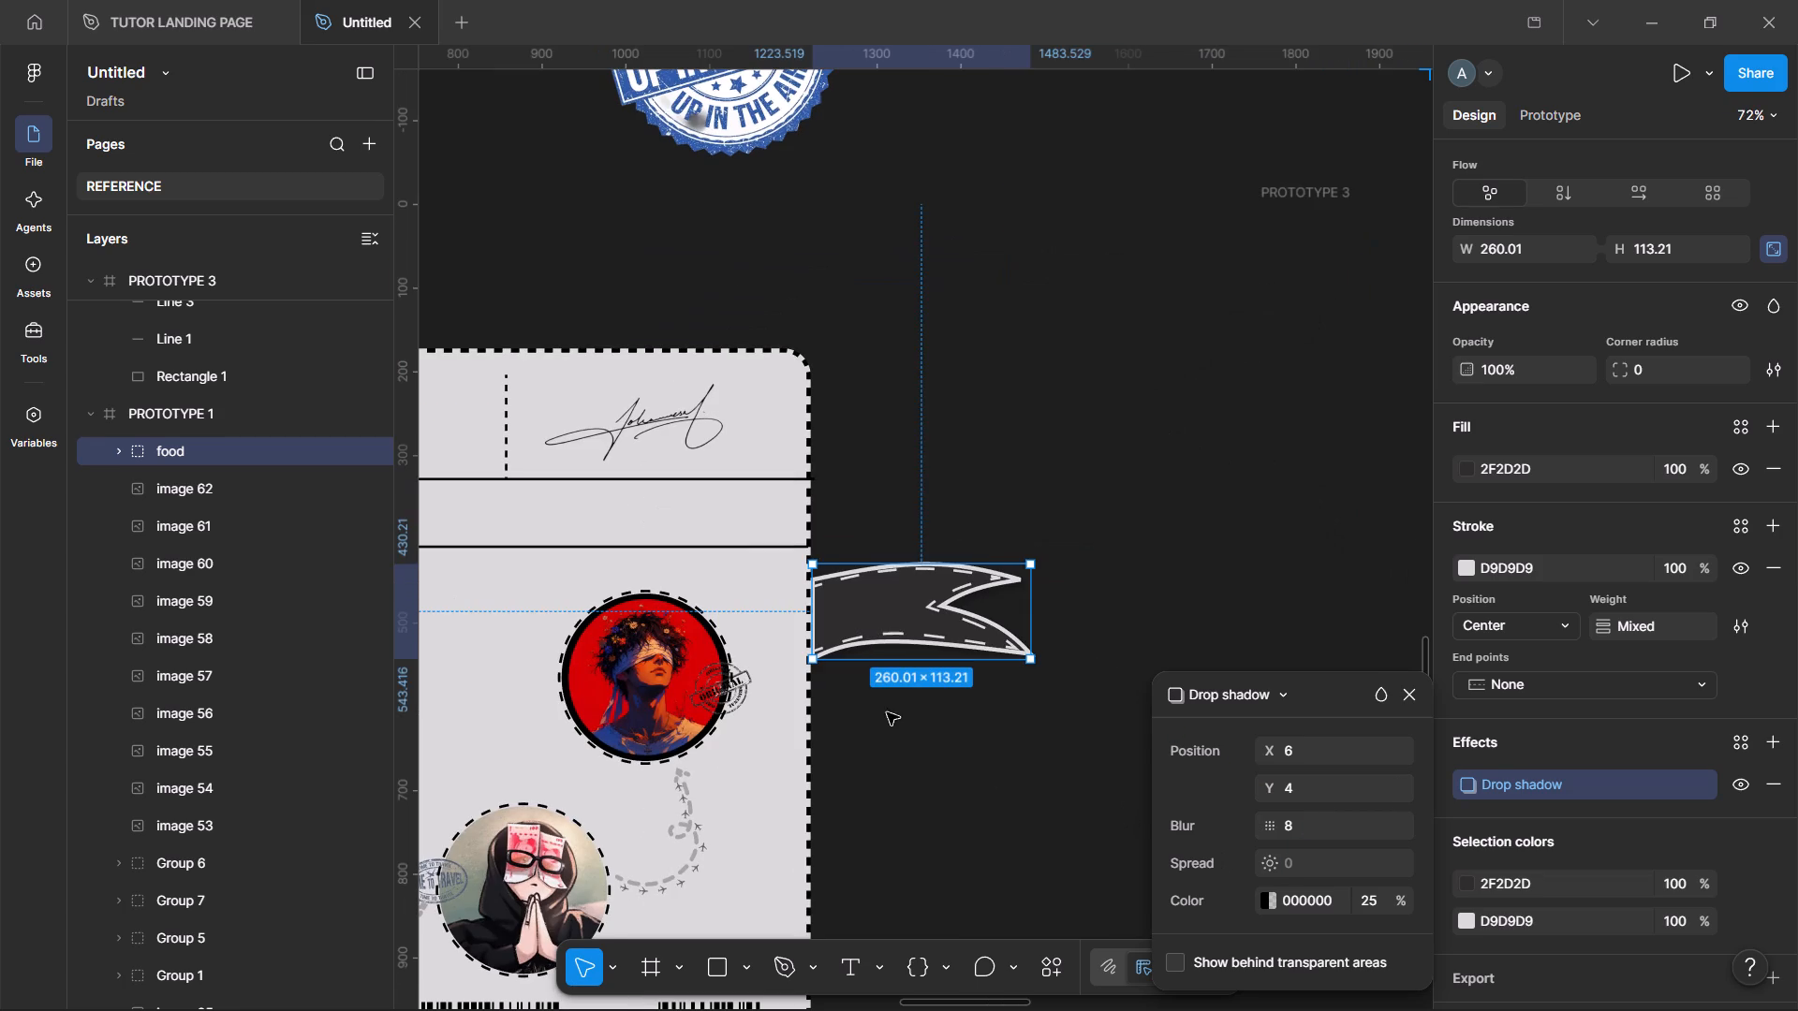
pyautogui.click(928, 743)
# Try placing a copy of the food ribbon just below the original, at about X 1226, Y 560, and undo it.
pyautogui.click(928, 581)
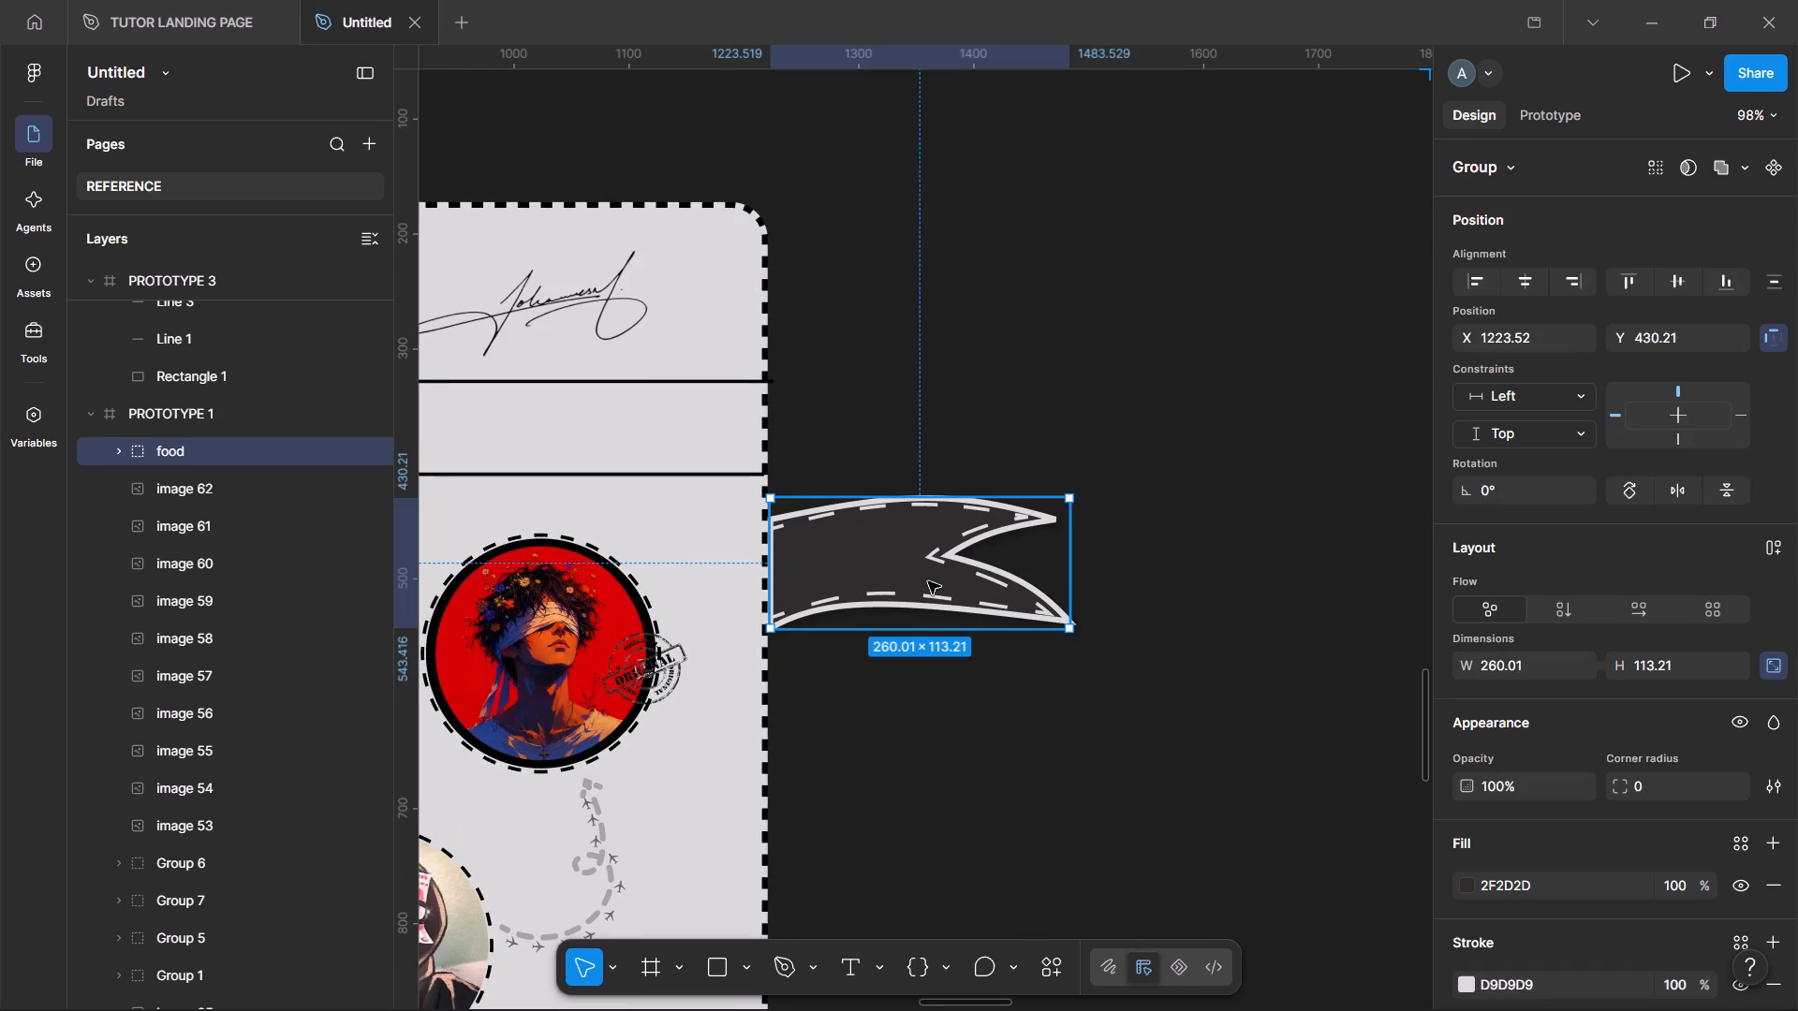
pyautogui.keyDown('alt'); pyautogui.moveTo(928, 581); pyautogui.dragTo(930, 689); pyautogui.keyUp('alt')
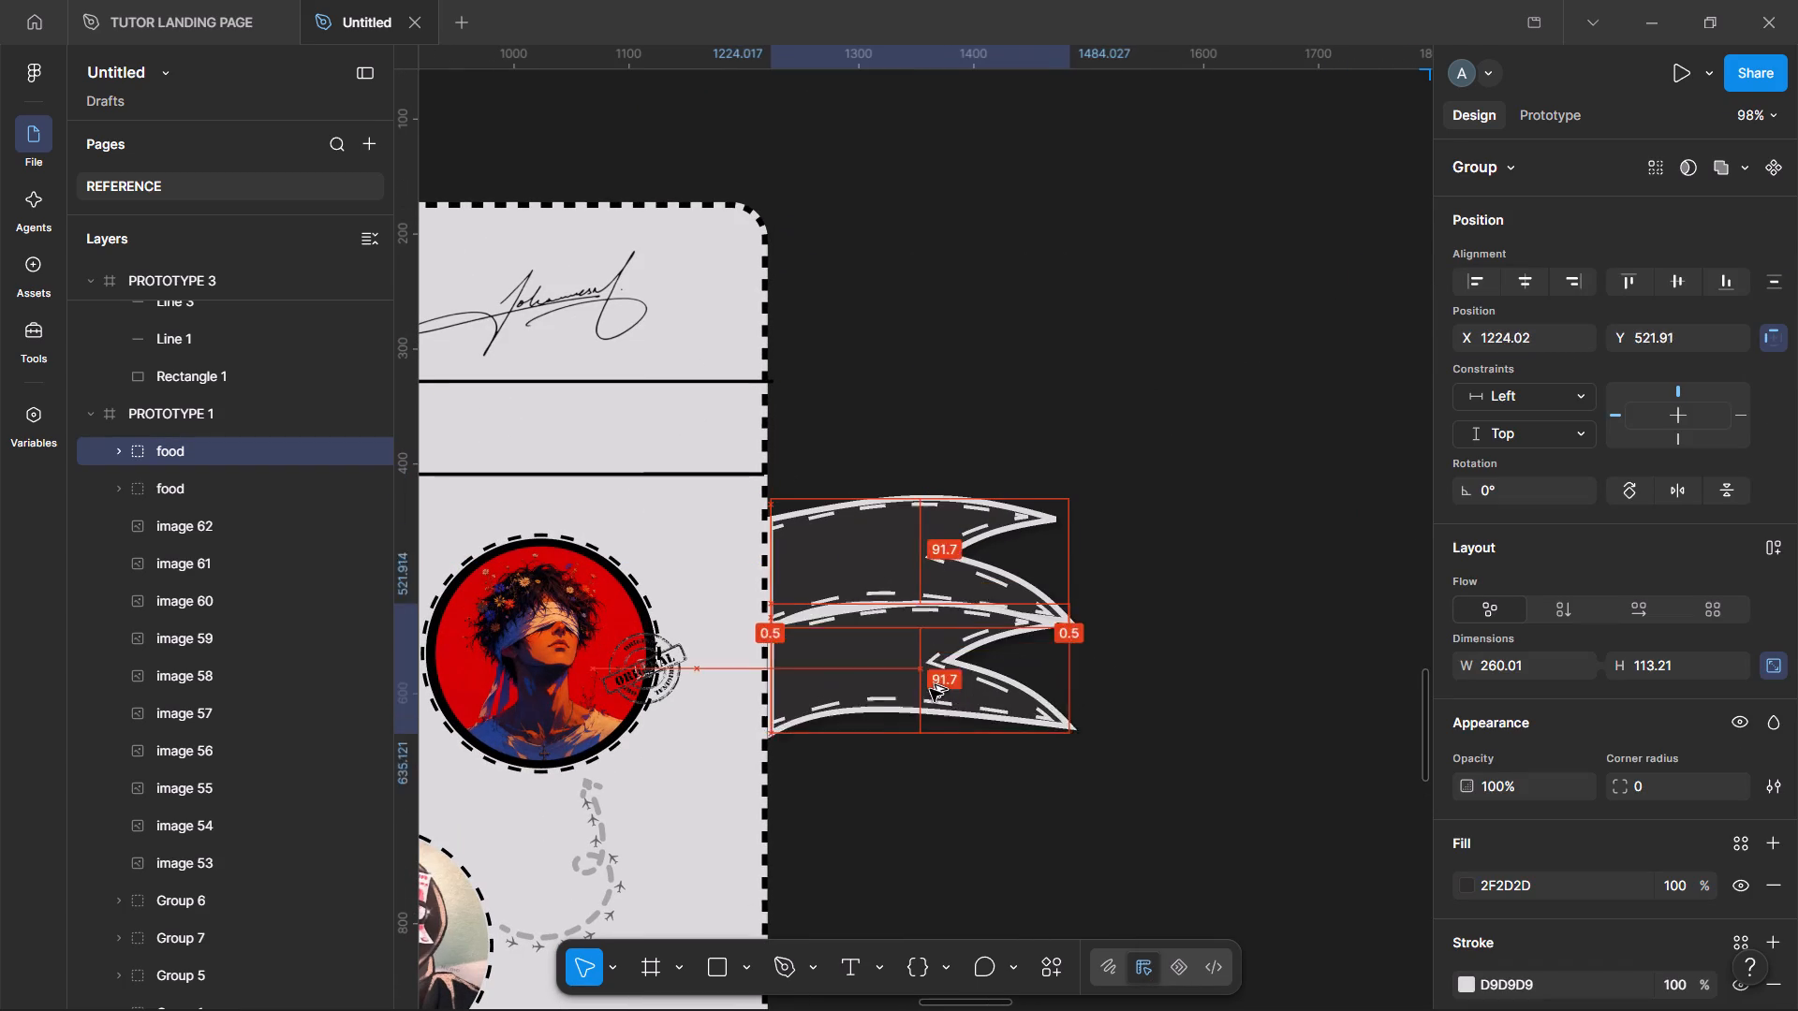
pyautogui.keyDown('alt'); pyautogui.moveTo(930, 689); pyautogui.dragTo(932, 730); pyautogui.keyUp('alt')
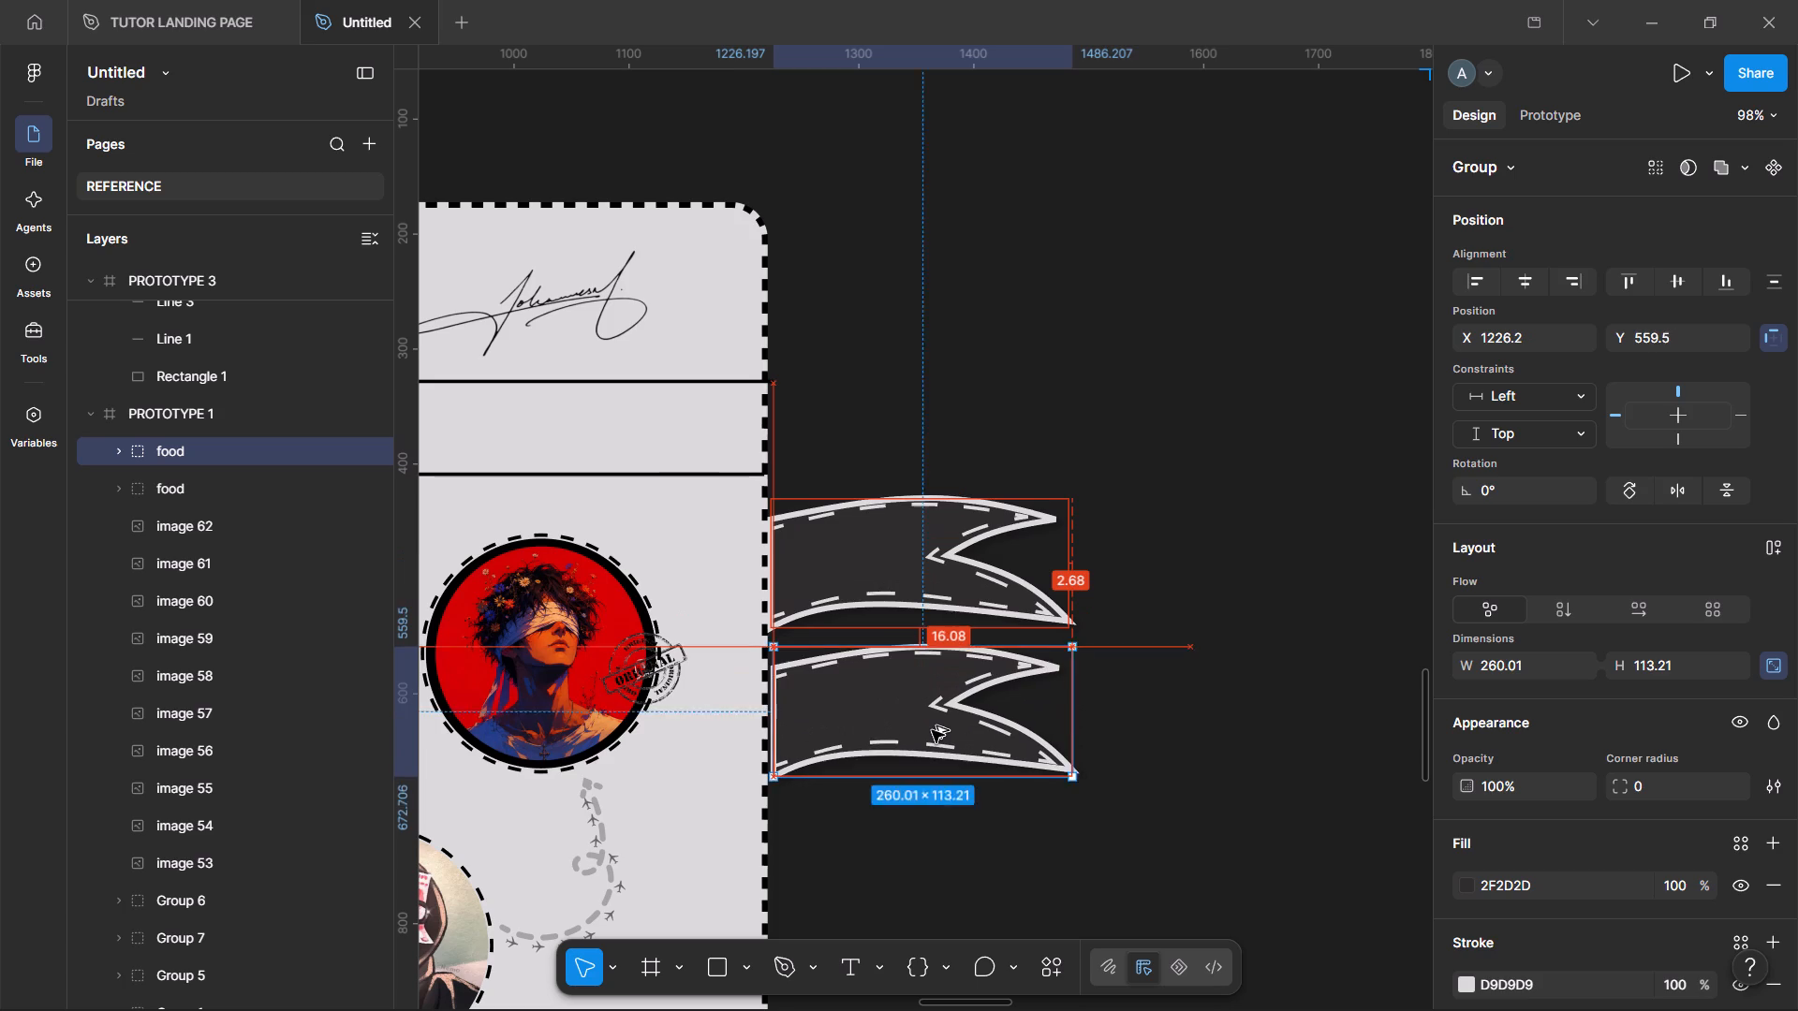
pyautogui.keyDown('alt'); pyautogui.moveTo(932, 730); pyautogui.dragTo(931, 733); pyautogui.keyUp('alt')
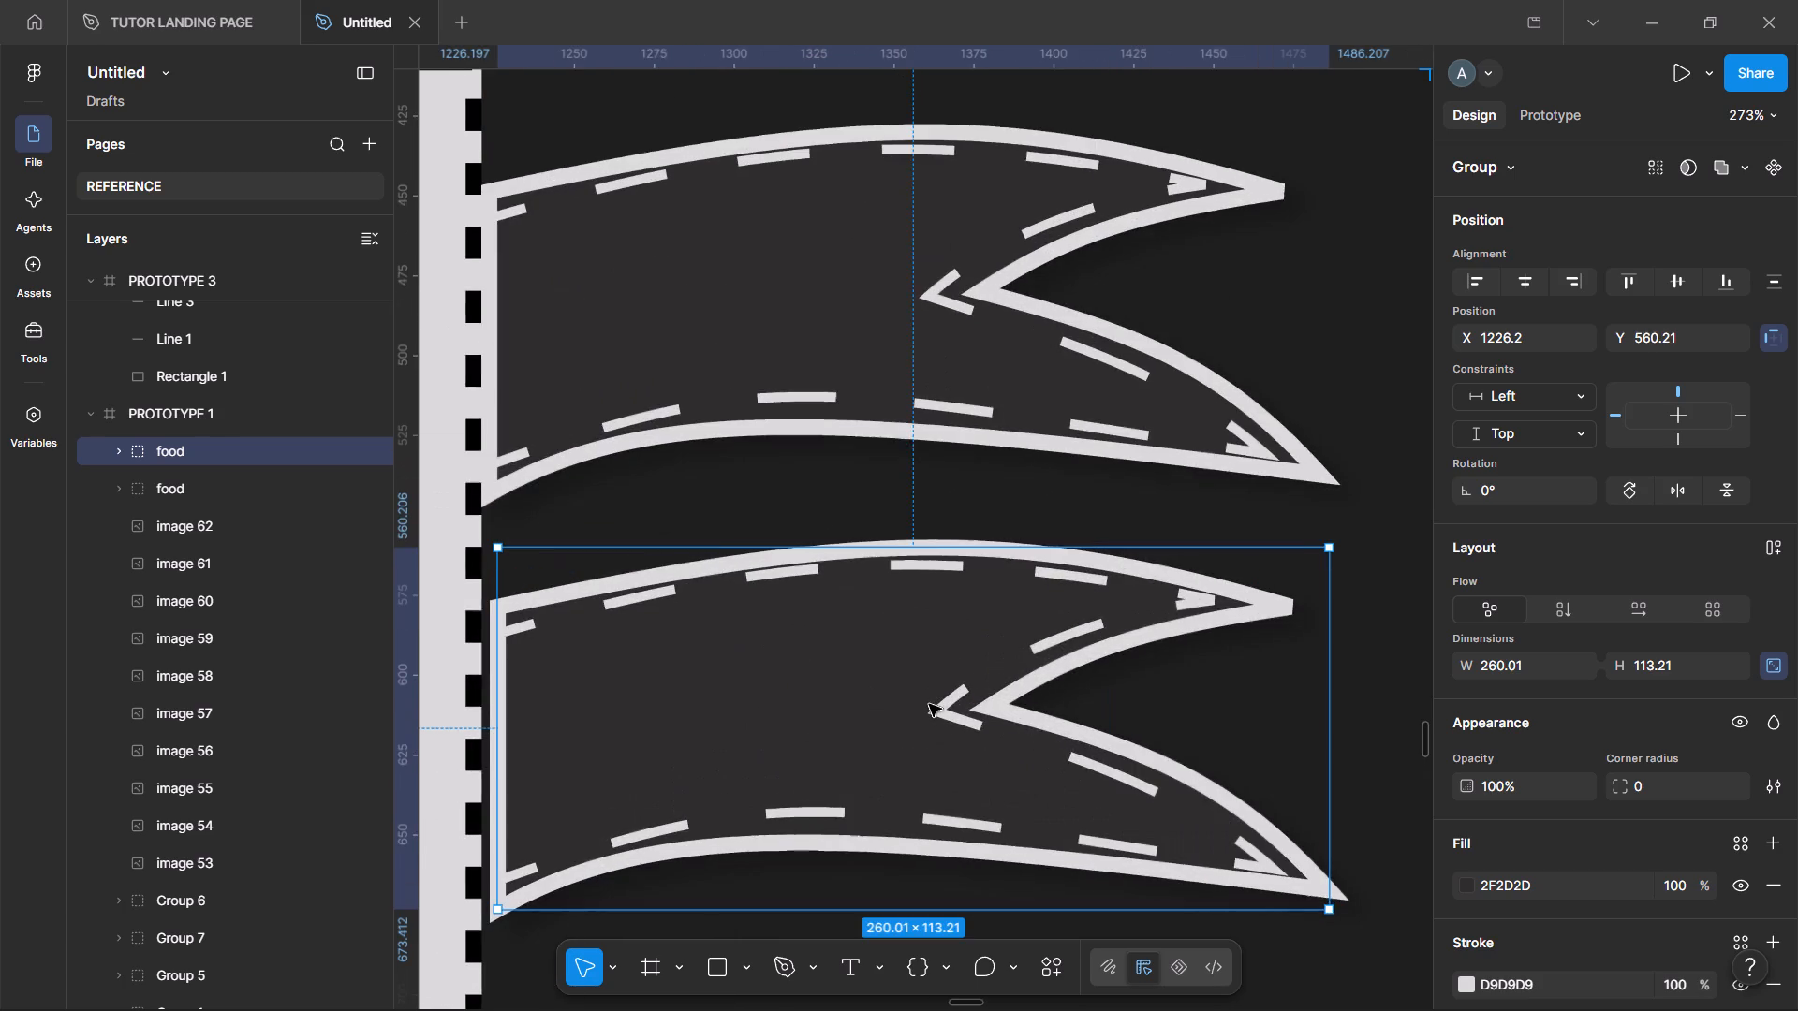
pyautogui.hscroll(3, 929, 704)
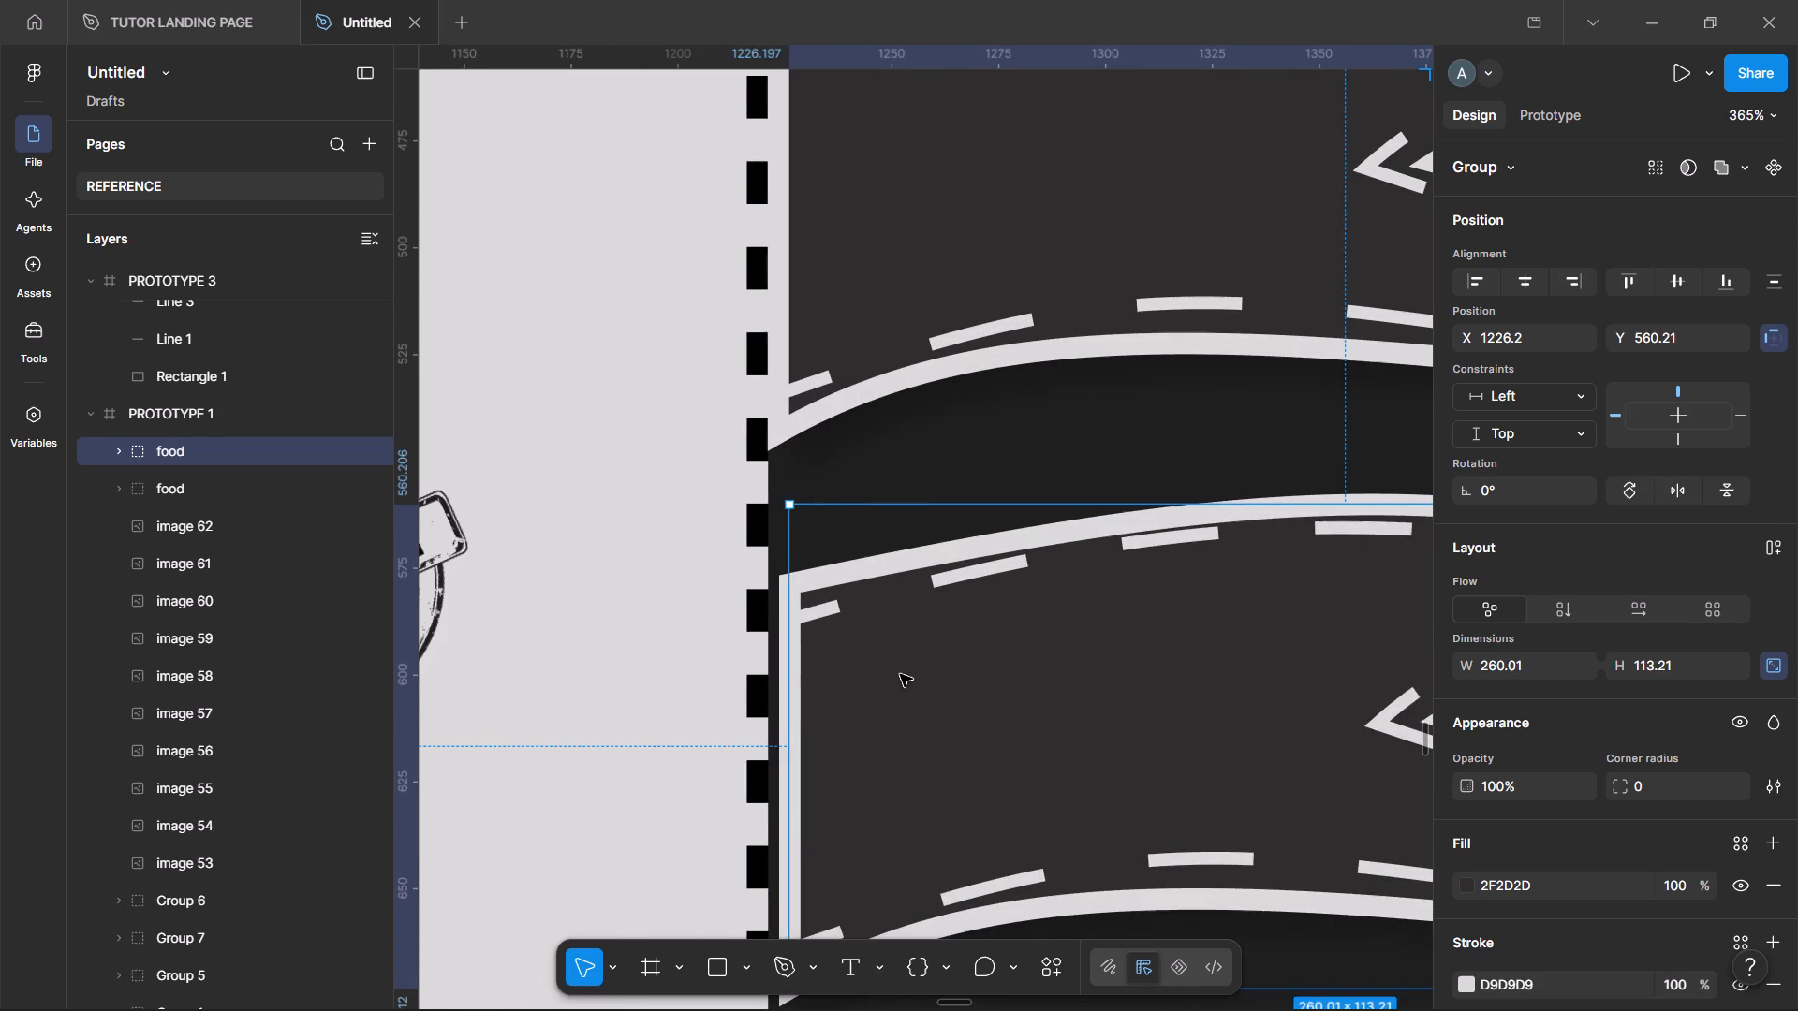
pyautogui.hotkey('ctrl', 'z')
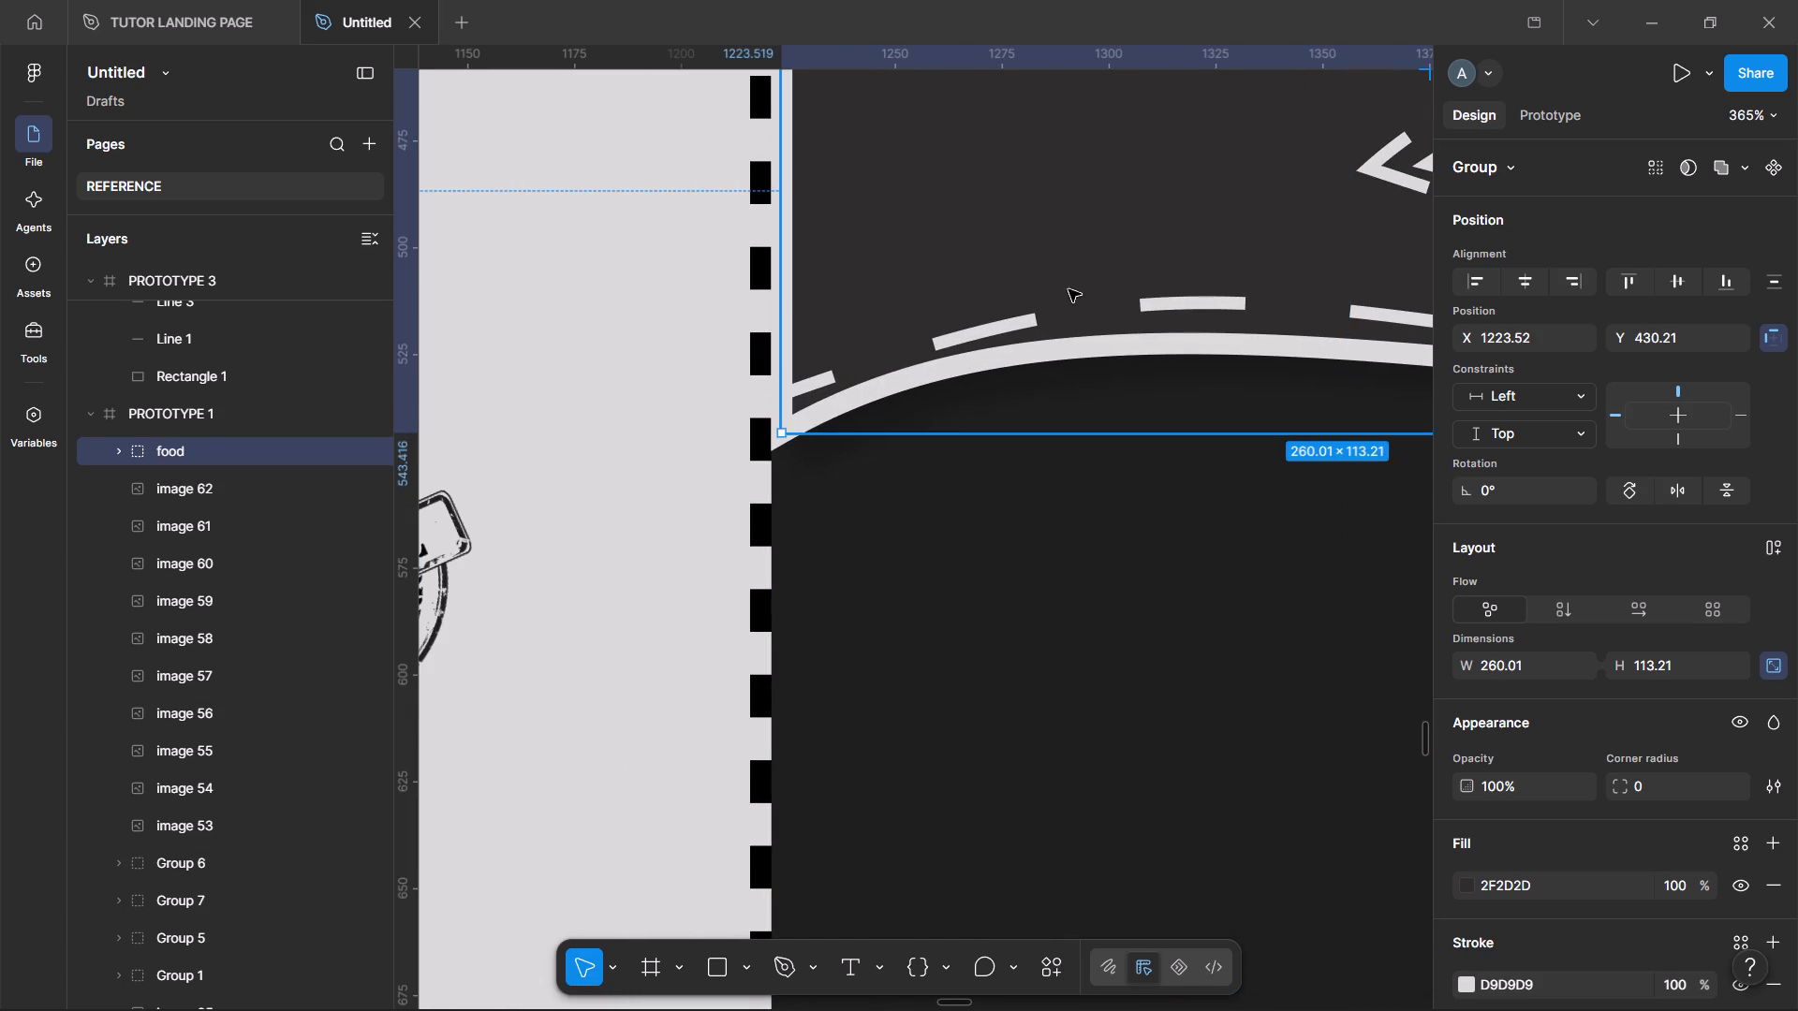
# Duplicate the food group in place and move the copy straight down below the original to Y 566.21.
pyautogui.hotkey('ctrl', 'd')
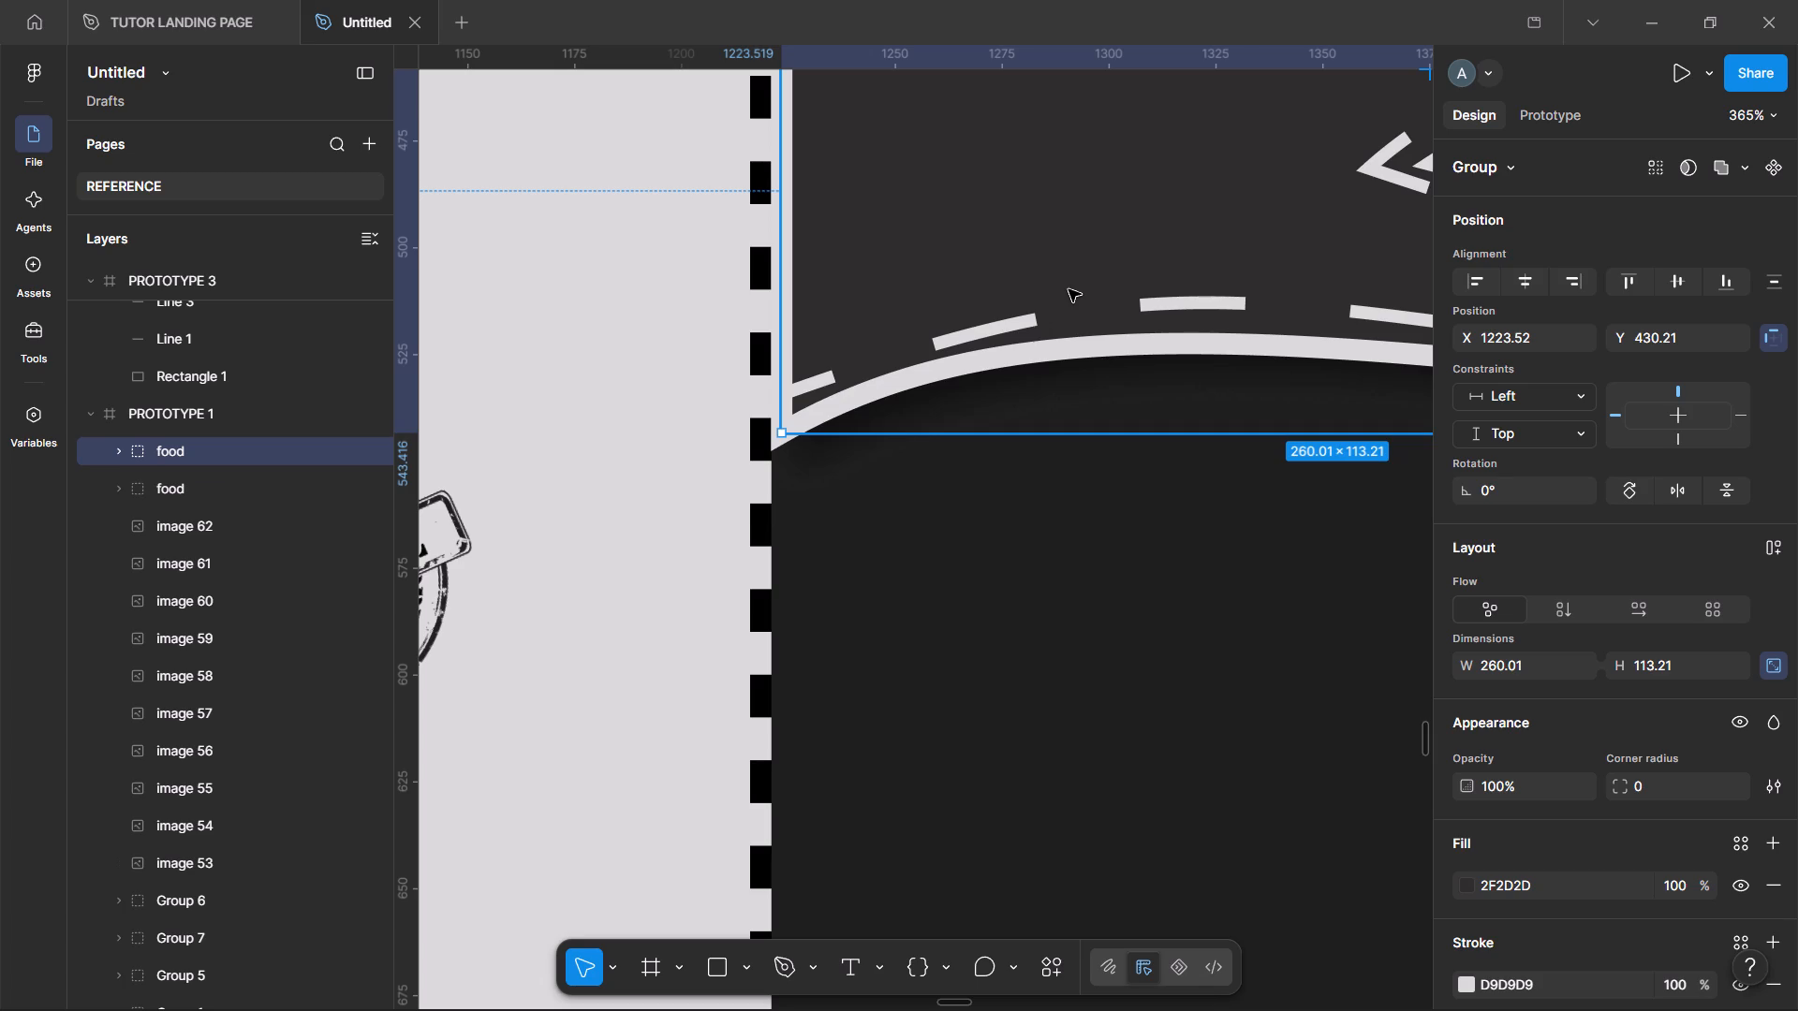
pyautogui.hotkey('shift', 'Down')
pyautogui.hotkey('shift', 'Down')
pyautogui.hotkey('shift', 'Down')
pyautogui.hotkey('shift', 'Down')
pyautogui.hotkey('shift', 'Down')
pyautogui.hotkey('shift', 'Down')
pyautogui.hotkey('shift', 'Down')
pyautogui.hotkey('shift', 'Down')
pyautogui.hotkey('shift', 'Down')
pyautogui.hotkey('shift', 'Down')
pyautogui.hotkey('shift', 'Down')
pyautogui.hotkey('shift', 'Down')
pyautogui.hotkey('shift', 'Down')
pyautogui.hotkey('shift', 'Down')
pyautogui.hotkey('shift', 'Down')
pyautogui.hotkey('shift', 'Down')
pyautogui.hotkey('shift', 'Down')
pyautogui.hotkey('shift', 'Down')
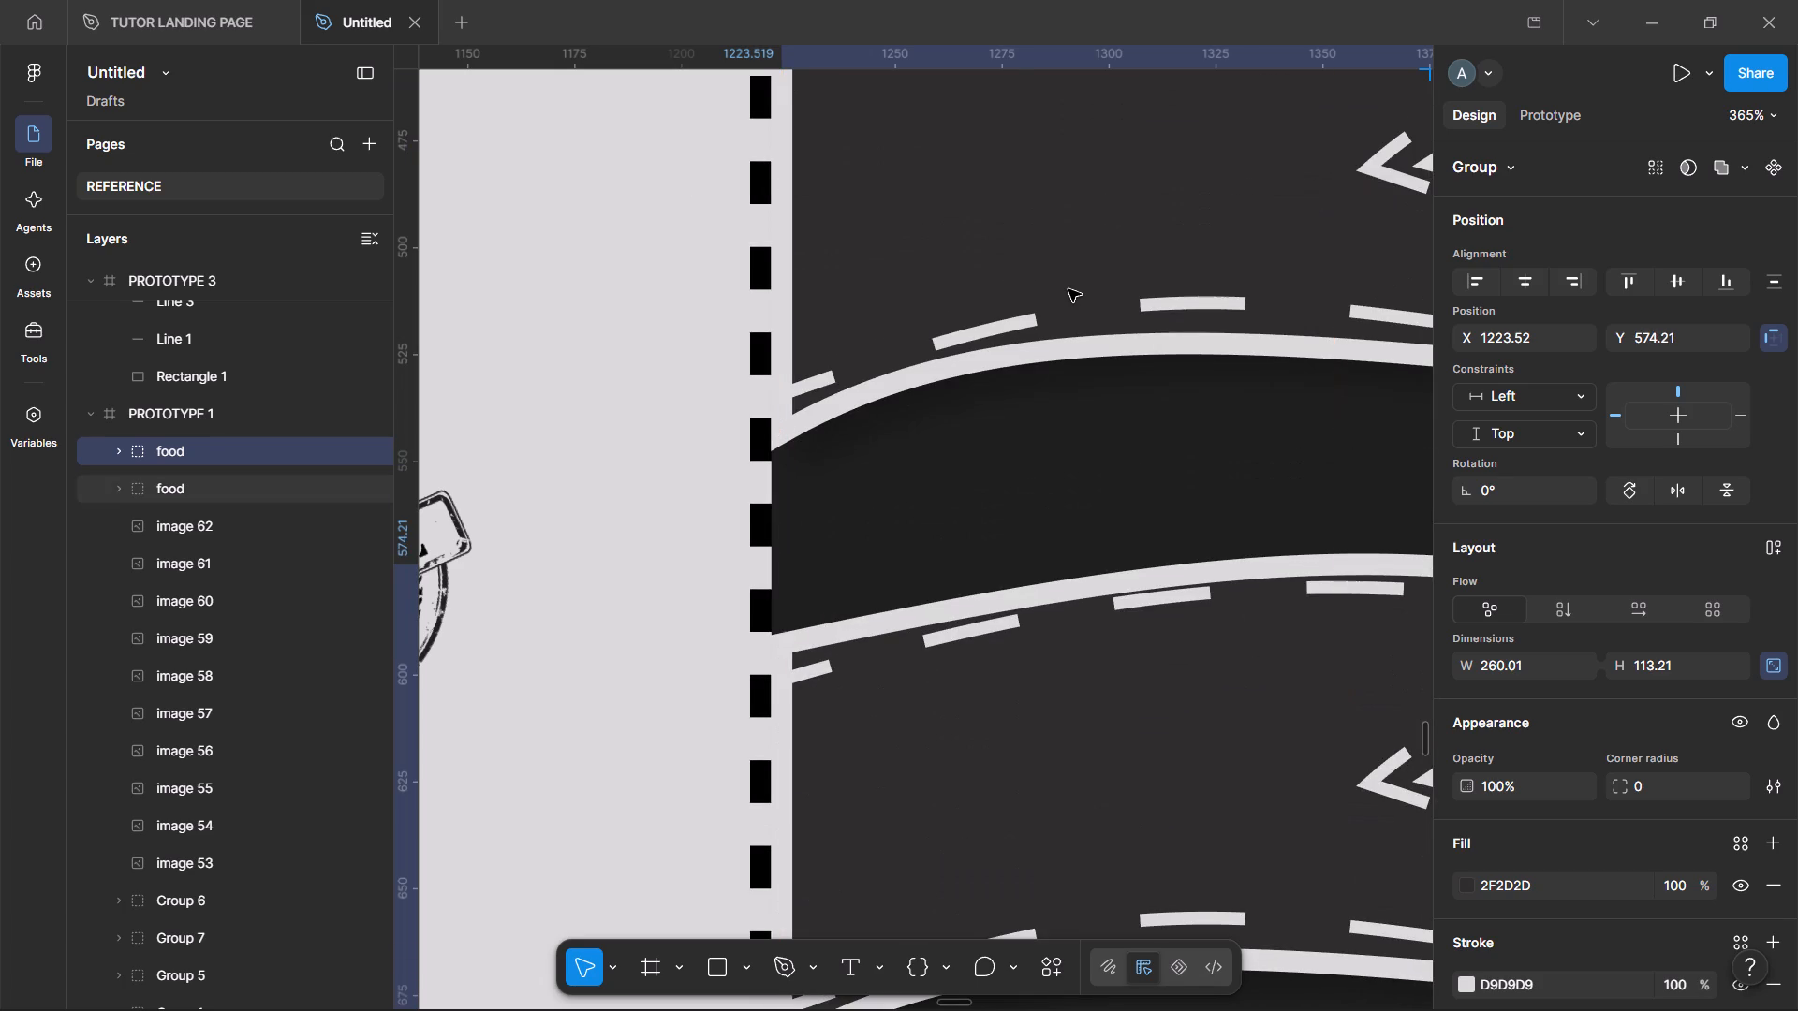
pyautogui.hotkey('shift', 'Up')
pyautogui.hotkey('shift', 'Up')
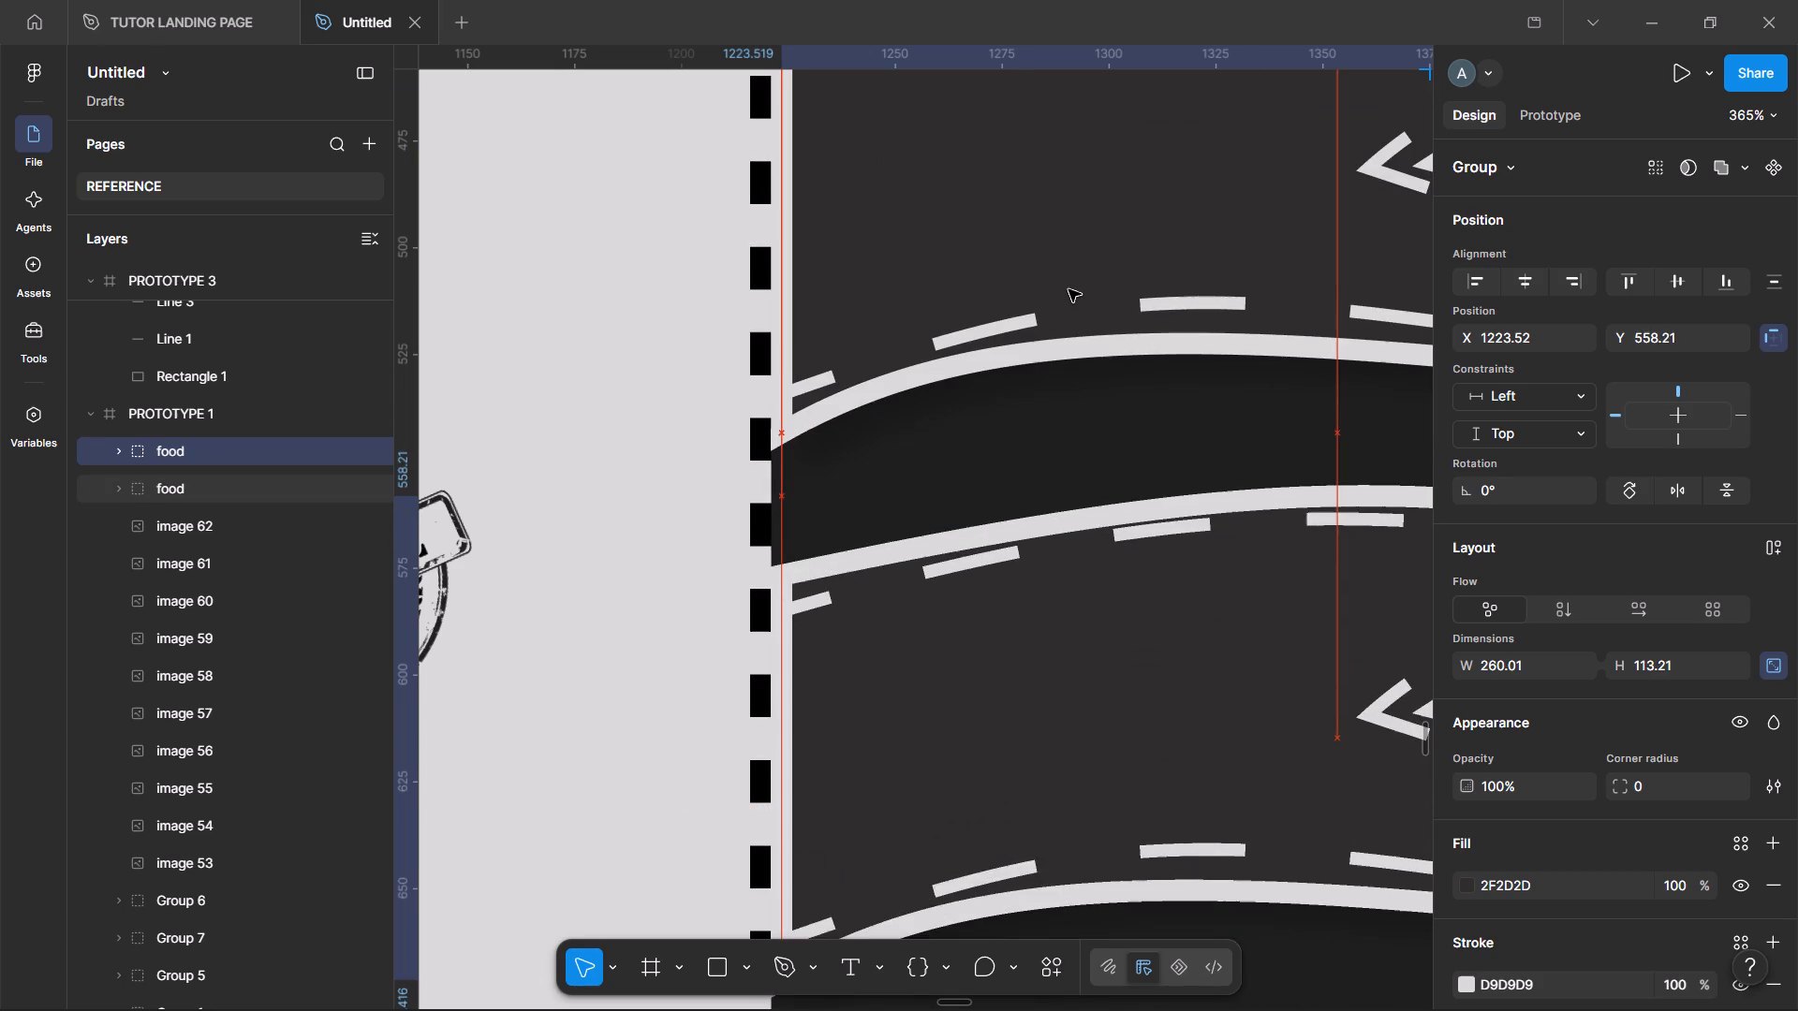
pyautogui.hotkey('shift', 'Down')
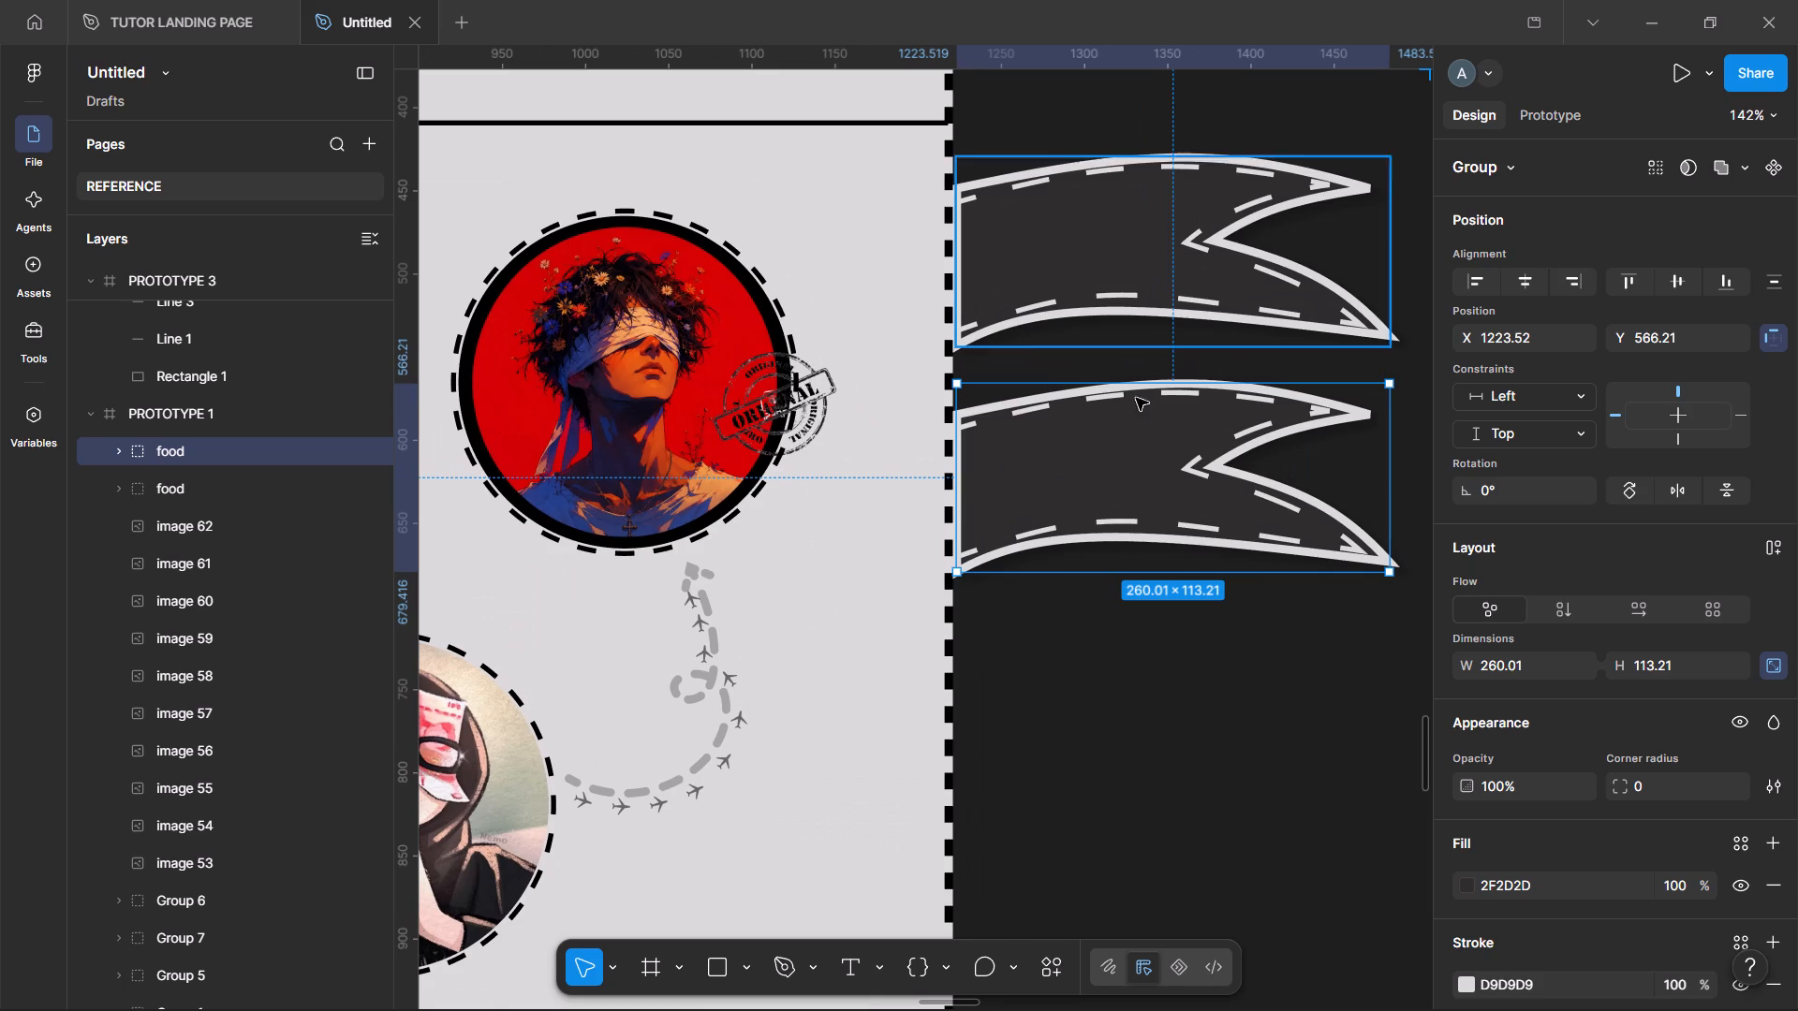
# Rename the copied food group as music.
pyautogui.doubleClick(213, 447)
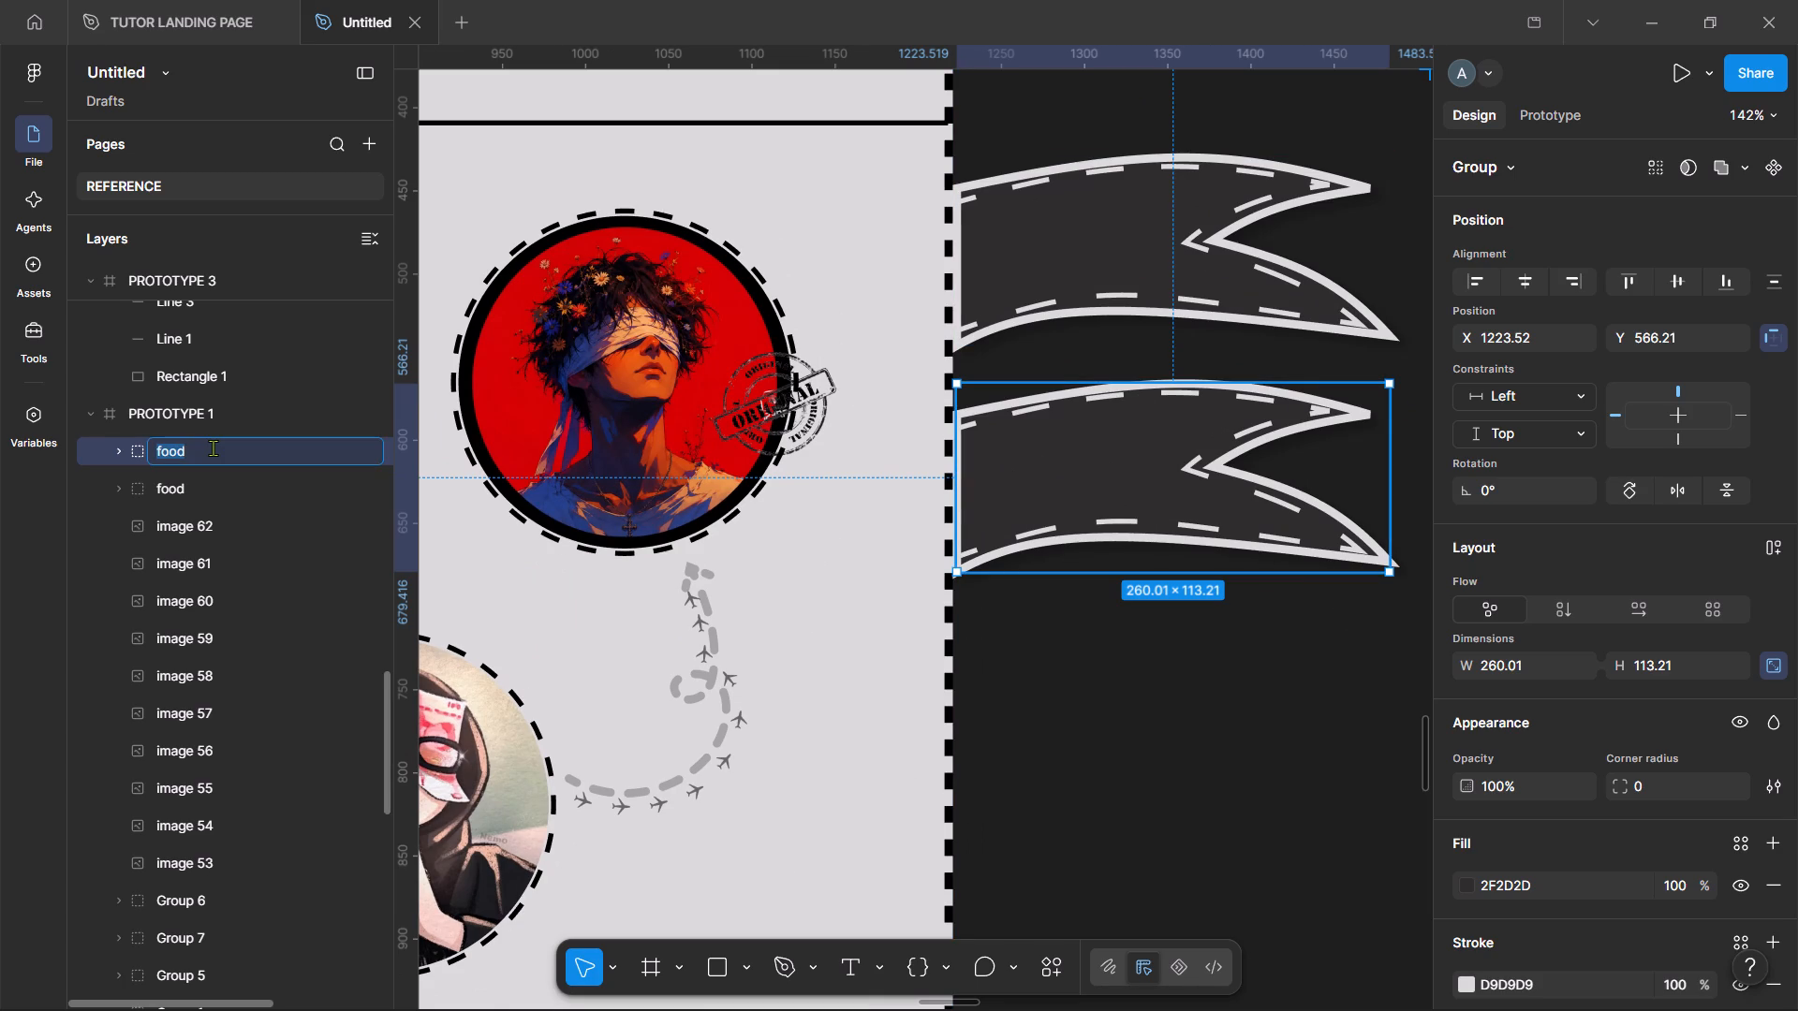
pyautogui.write('music')
pyautogui.press('Return')
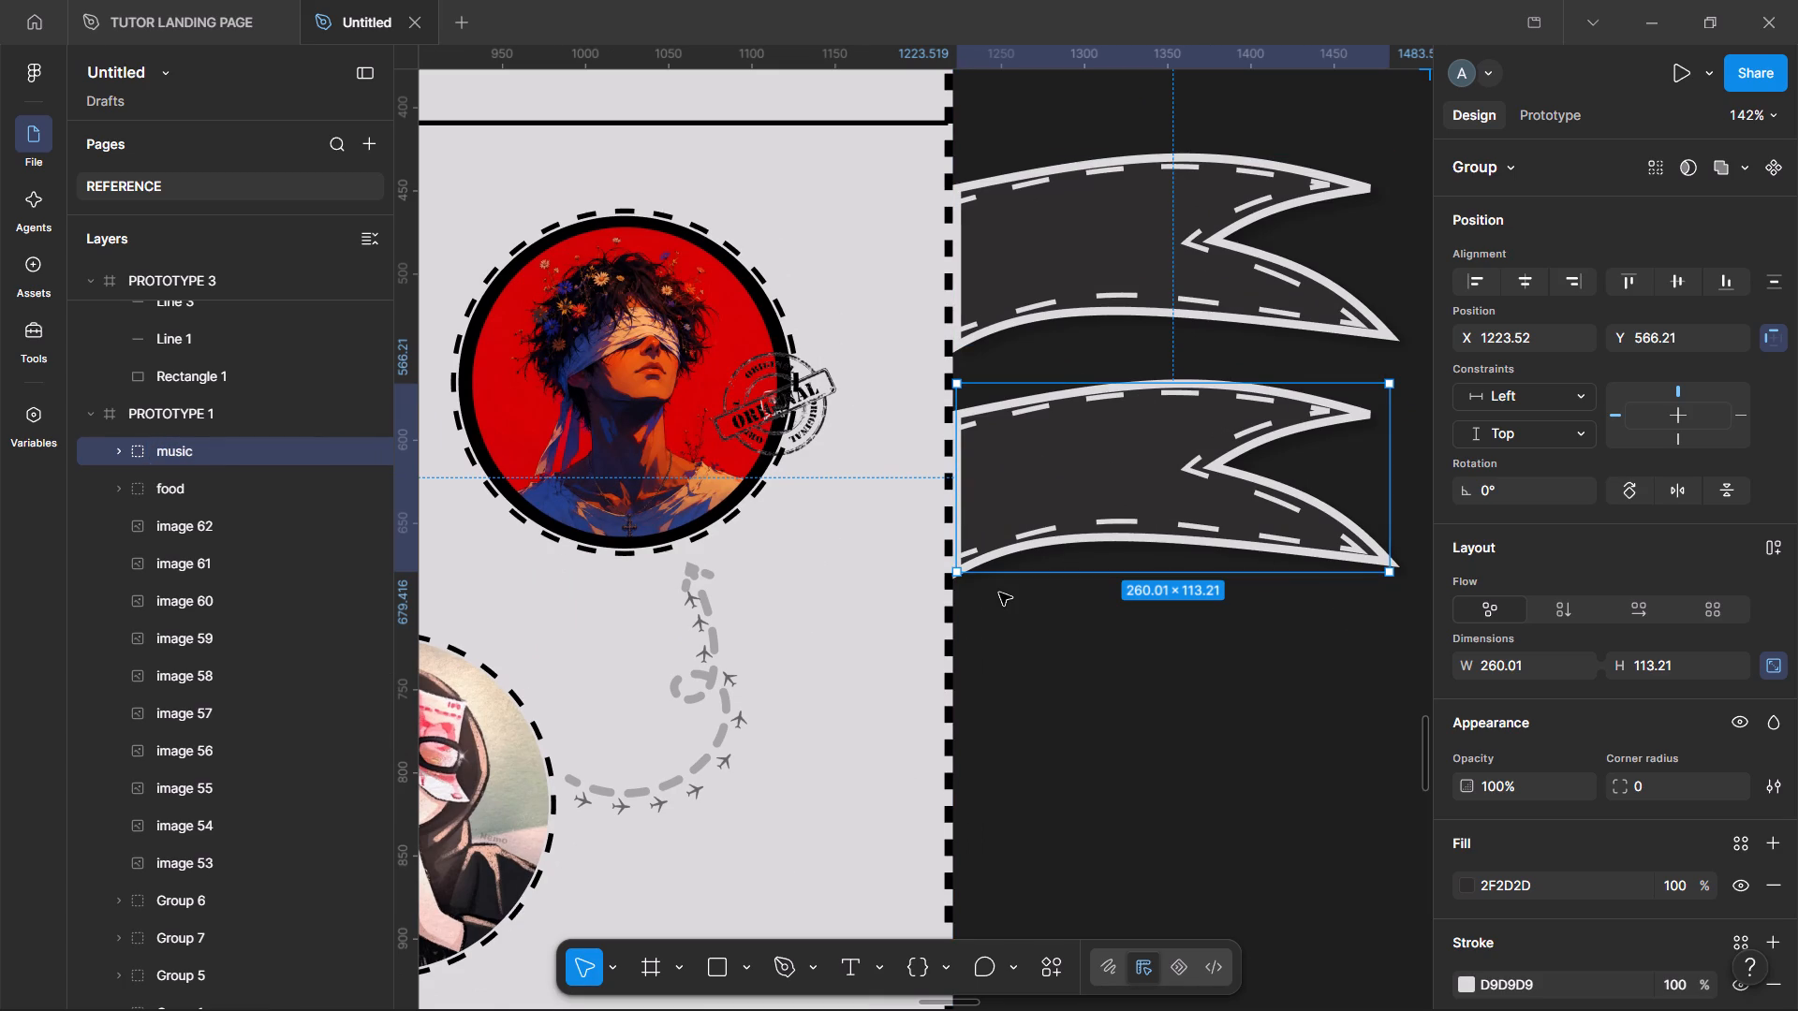
# Move the music group straight down to Y 590.21 to widen the gap below the food ribbon.
pyautogui.hotkey('shift', 'Down')
pyautogui.hotkey('shift', 'Down')
pyautogui.hotkey('shift', 'Down')
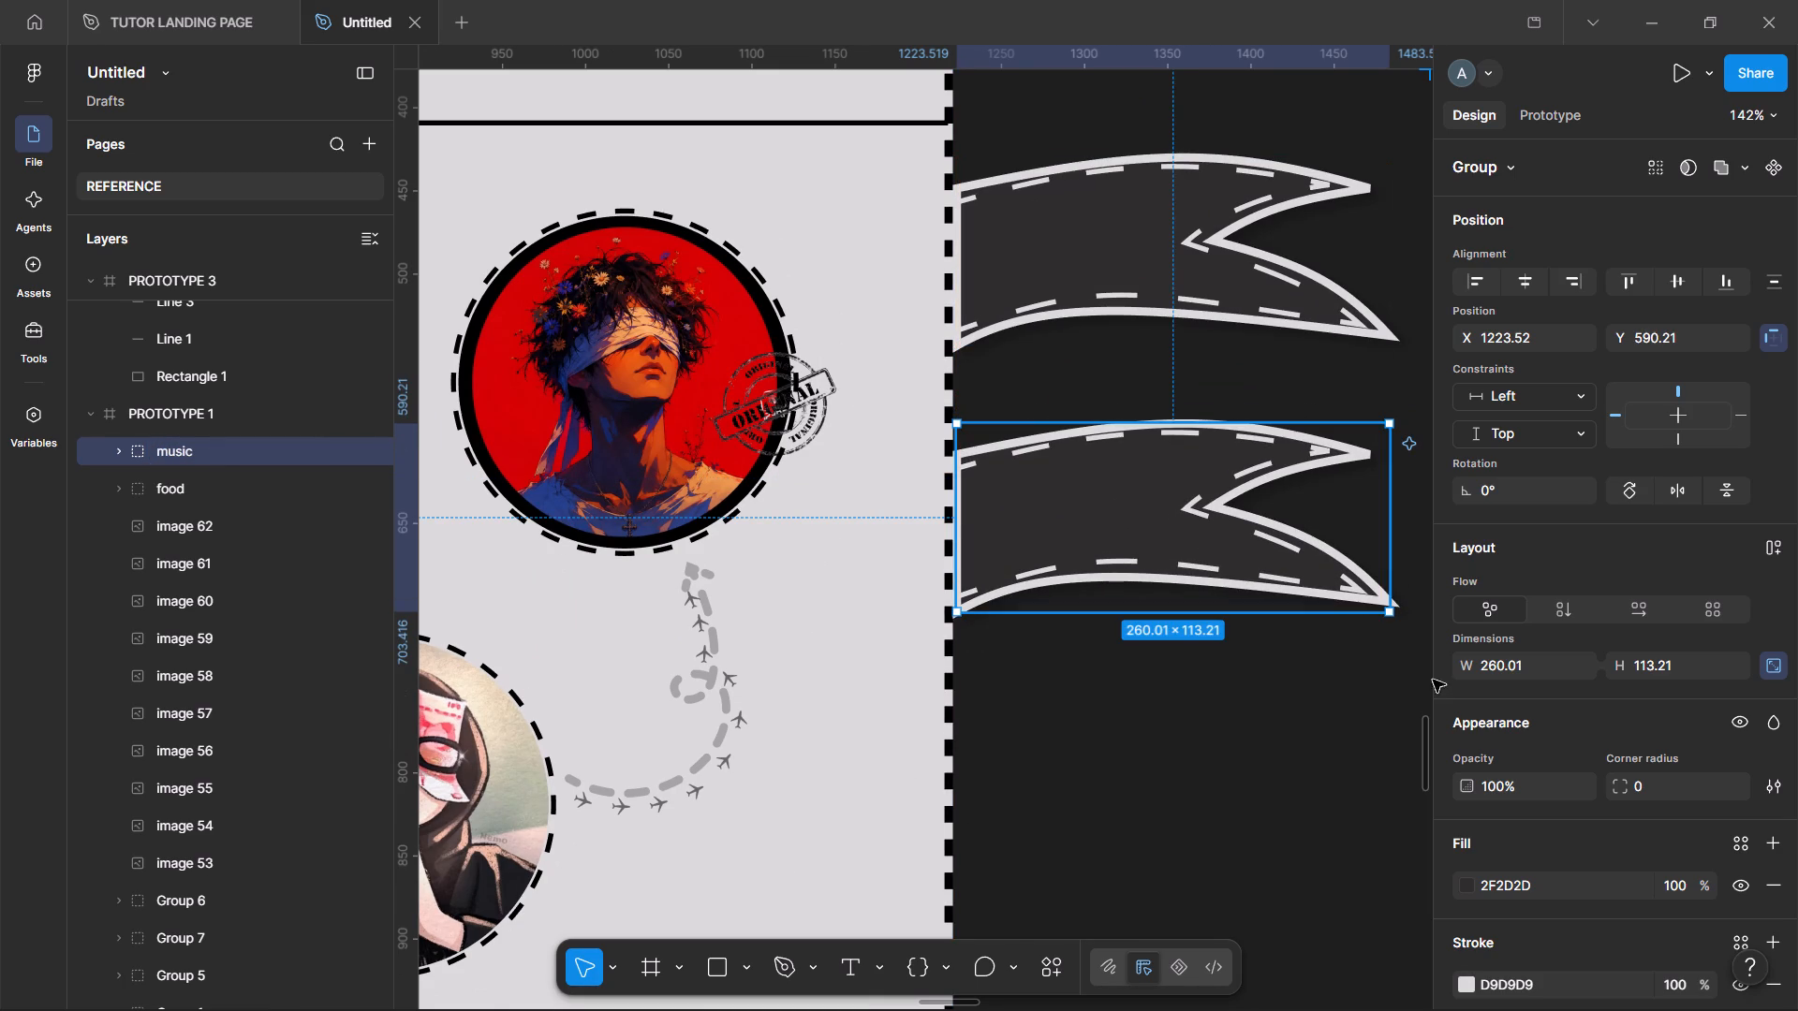
# Change the music group's fill to the lighter grey 706E6E.
pyautogui.scroll(-3, 1660, 864)
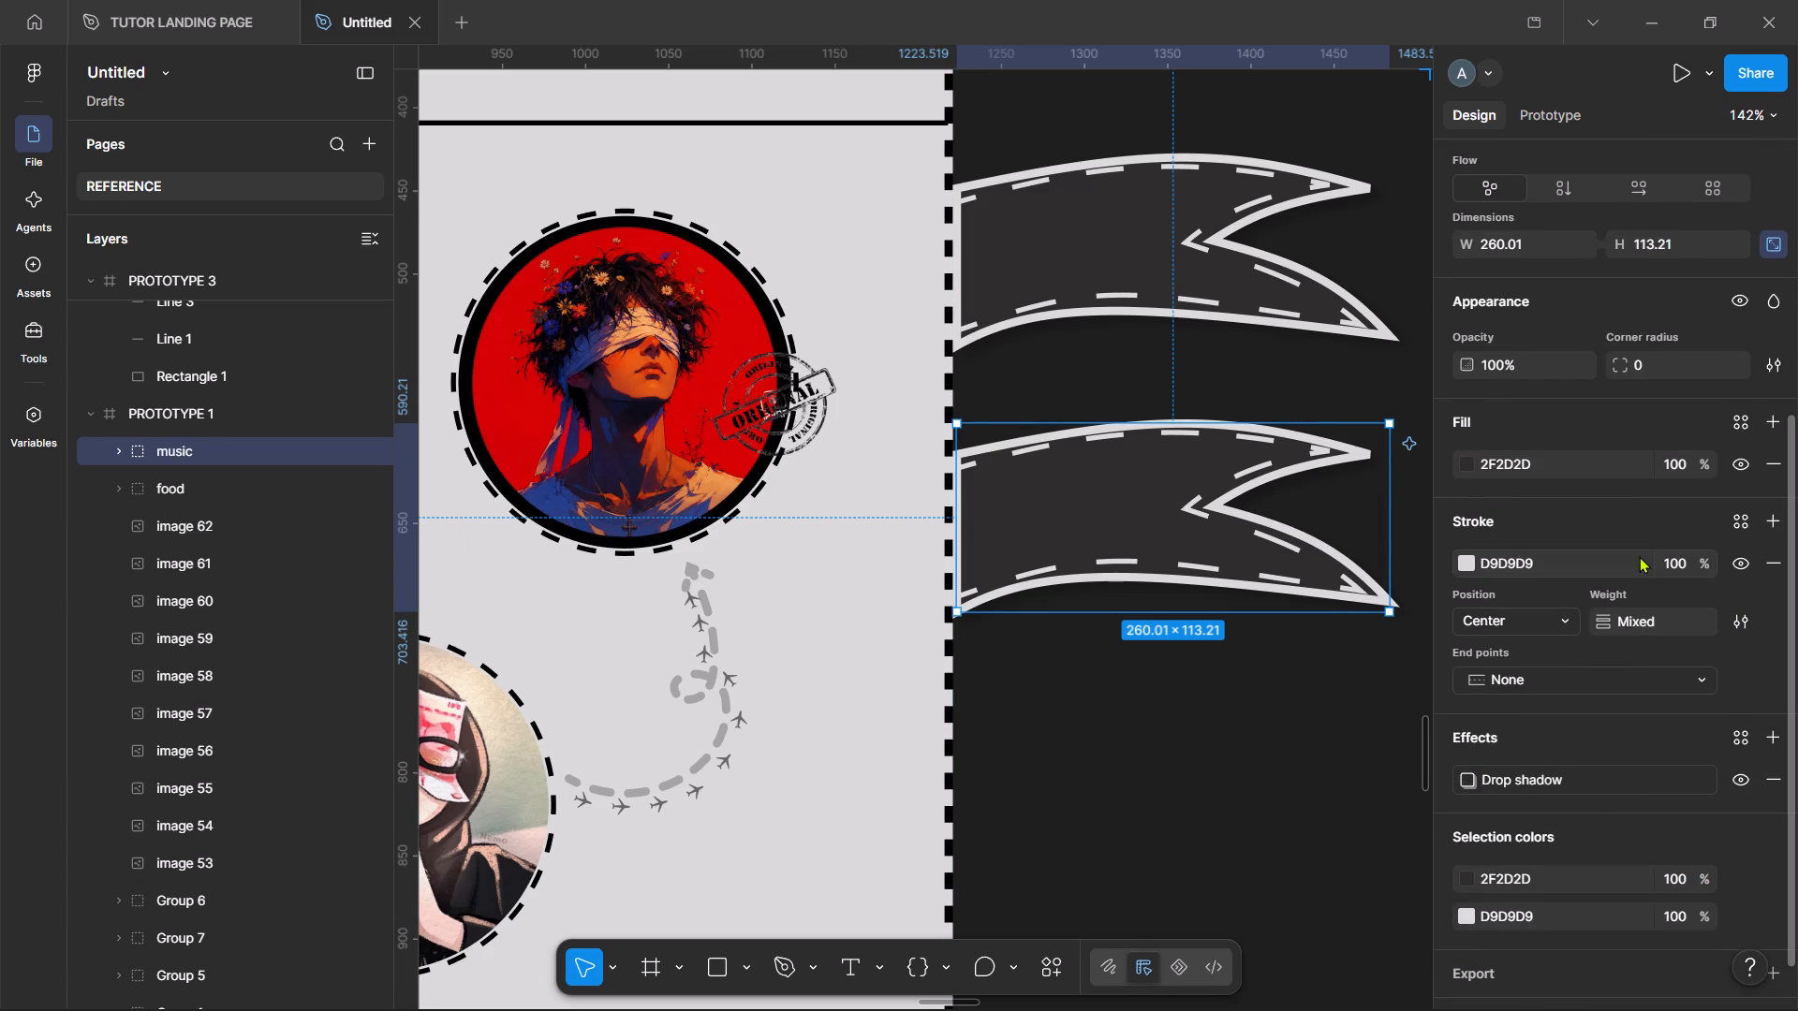
pyautogui.click(1464, 466)
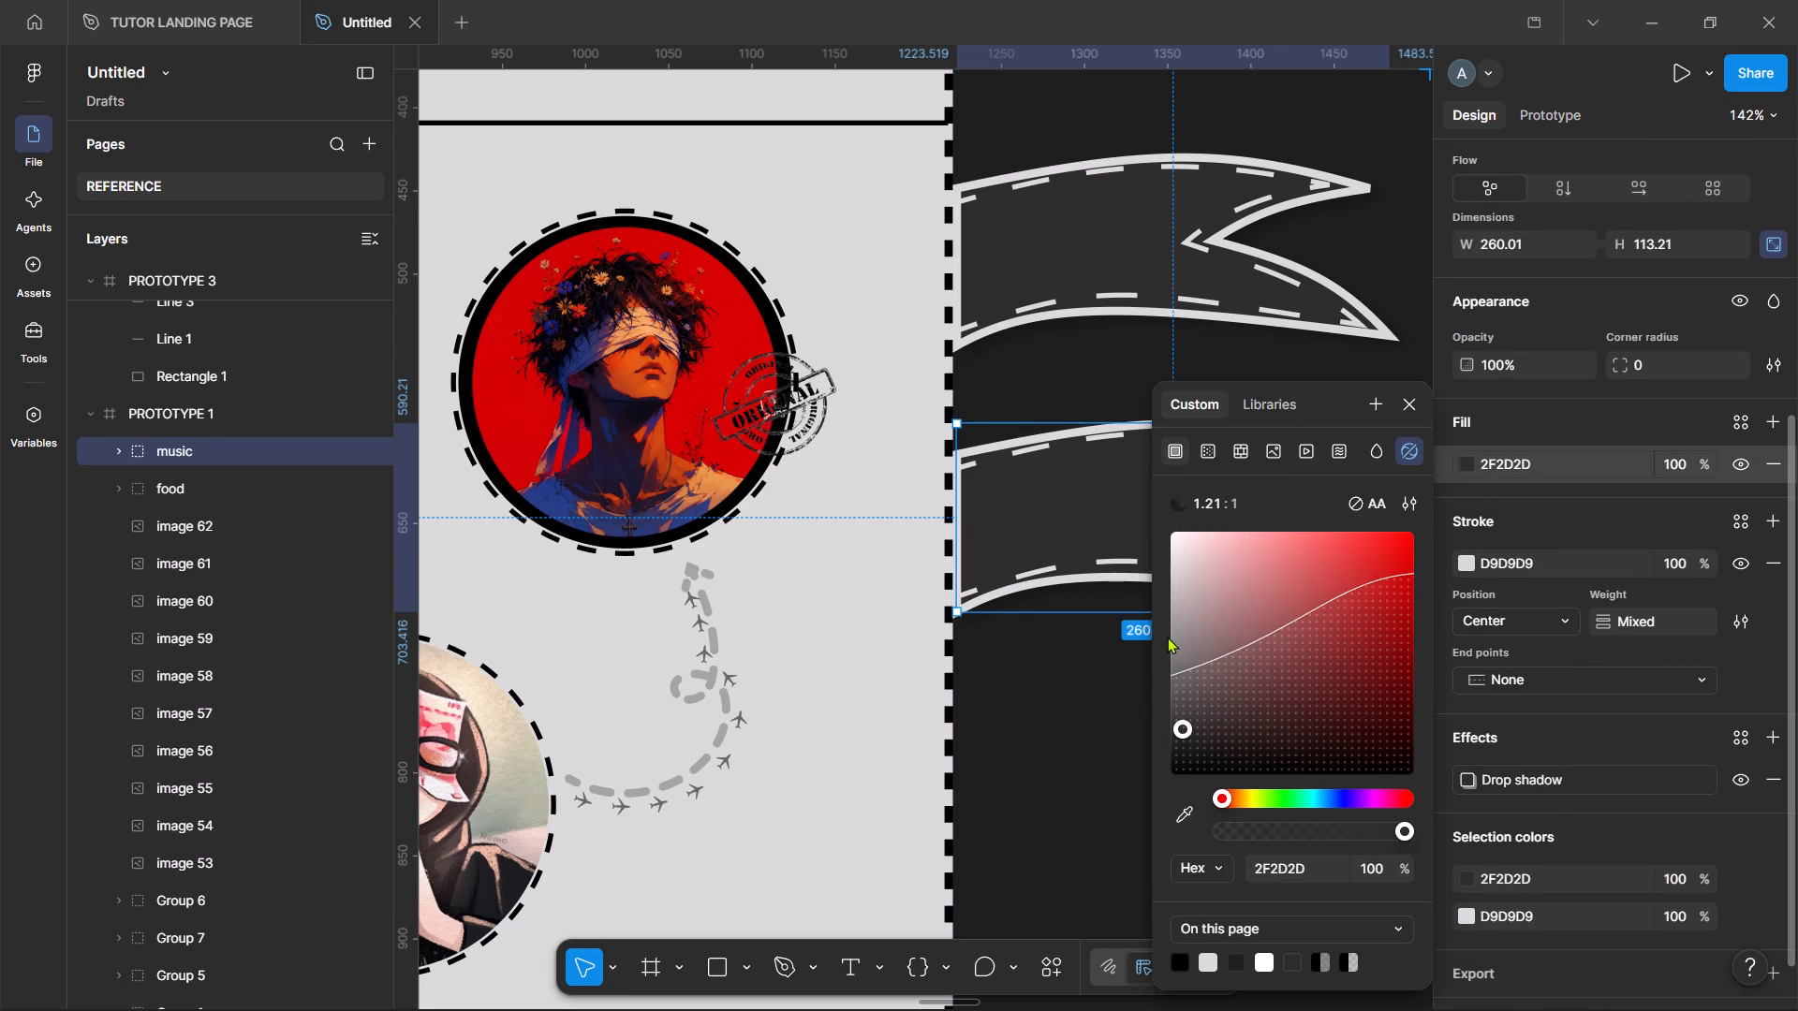
pyautogui.hscroll(-1, 1011, 601)
pyautogui.click(1175, 670)
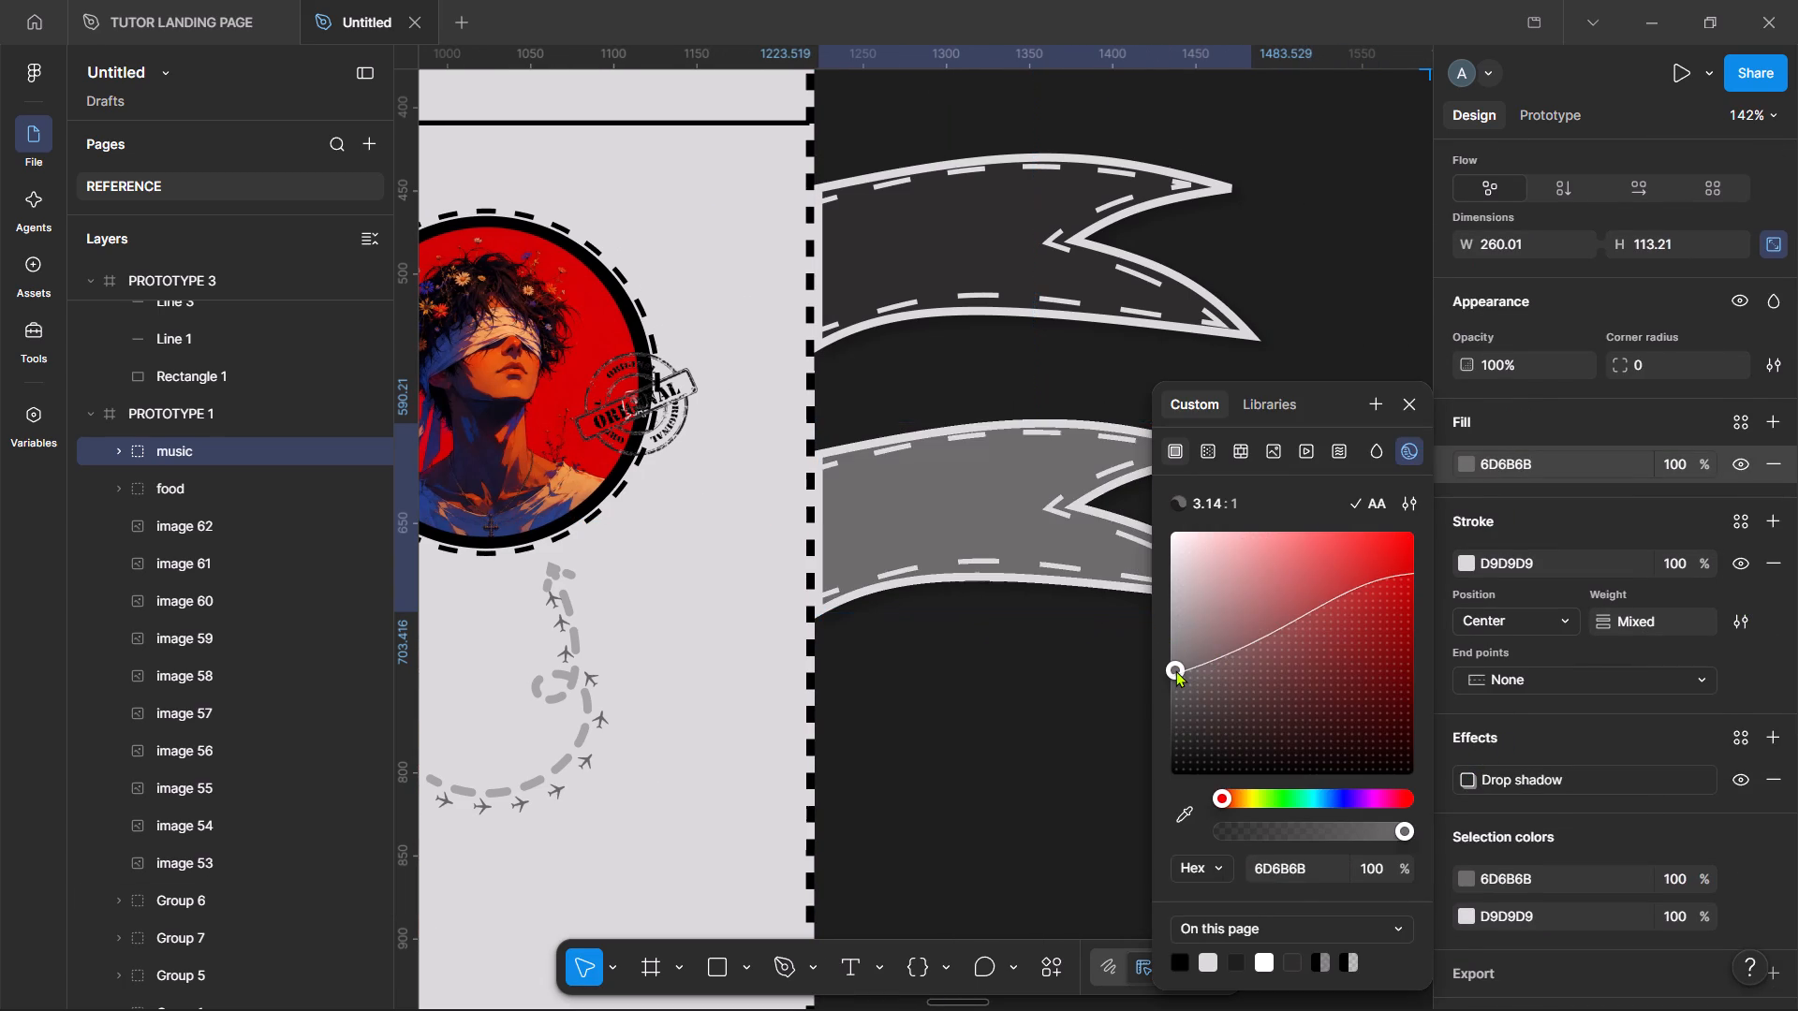
pyautogui.click(1416, 404)
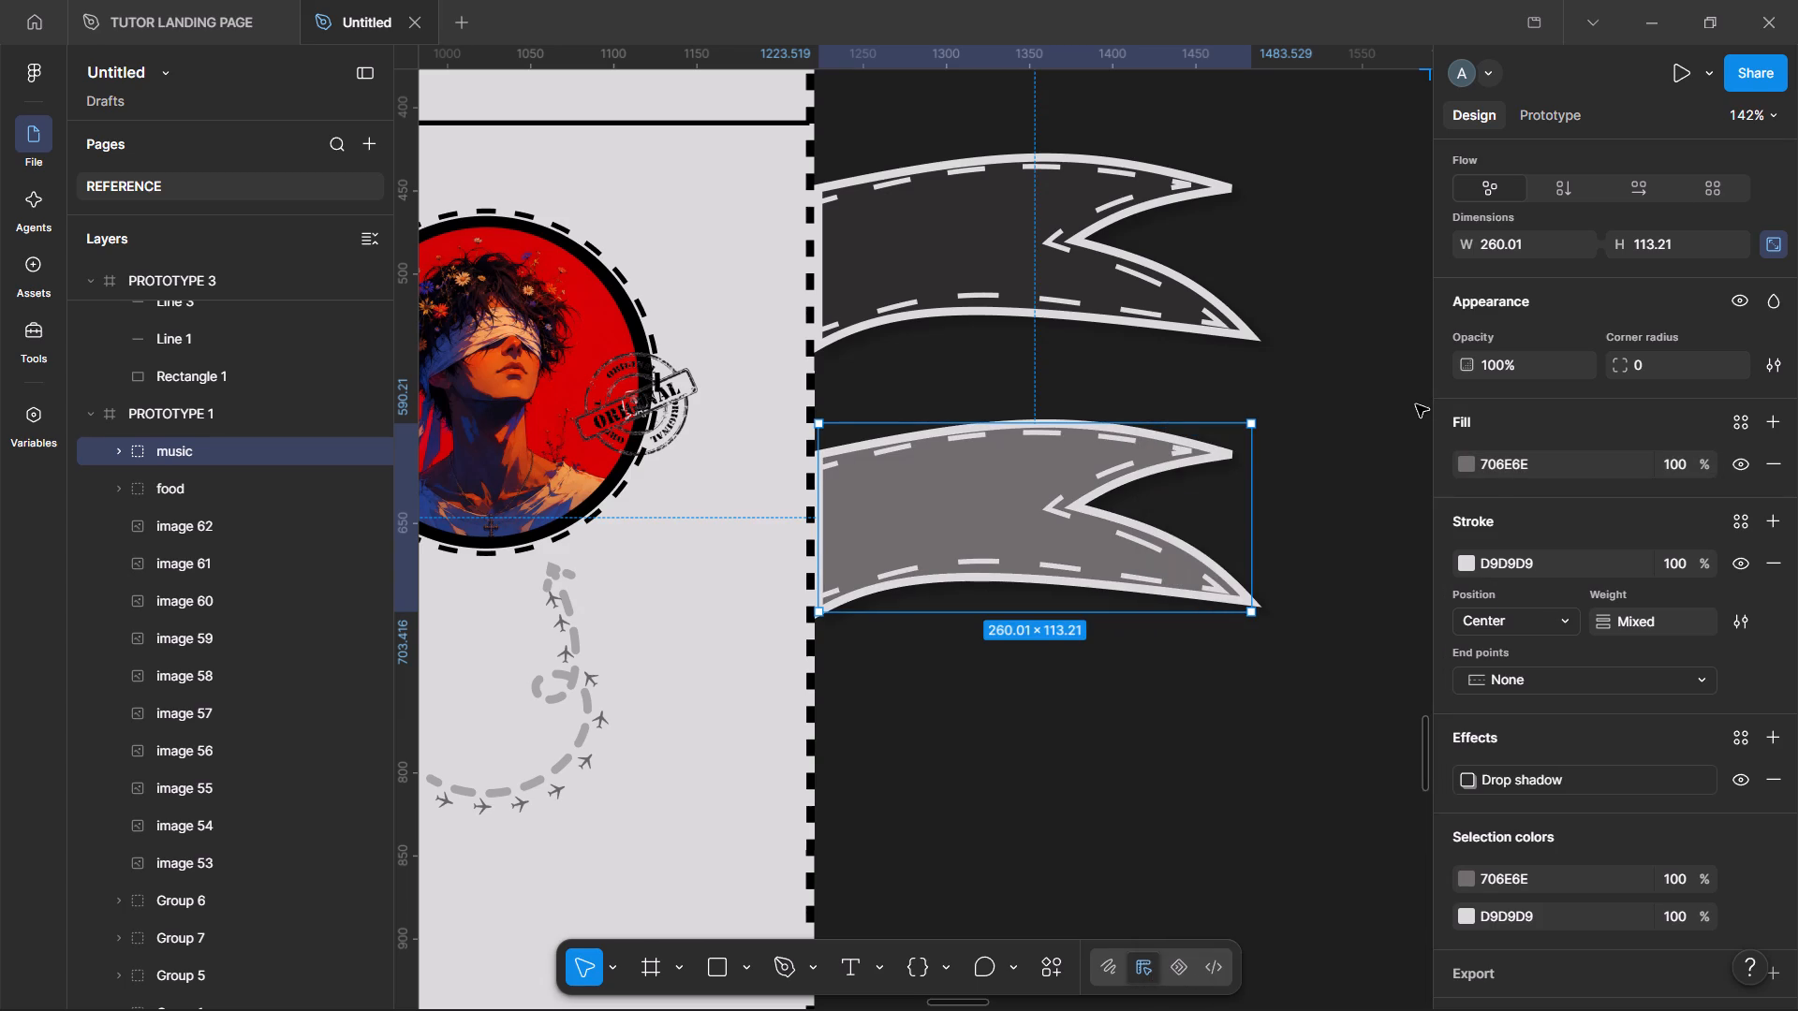
# Set the music group's drop shadow to a vertical offset of 20 and a blur of 20.
pyautogui.click(1476, 784)
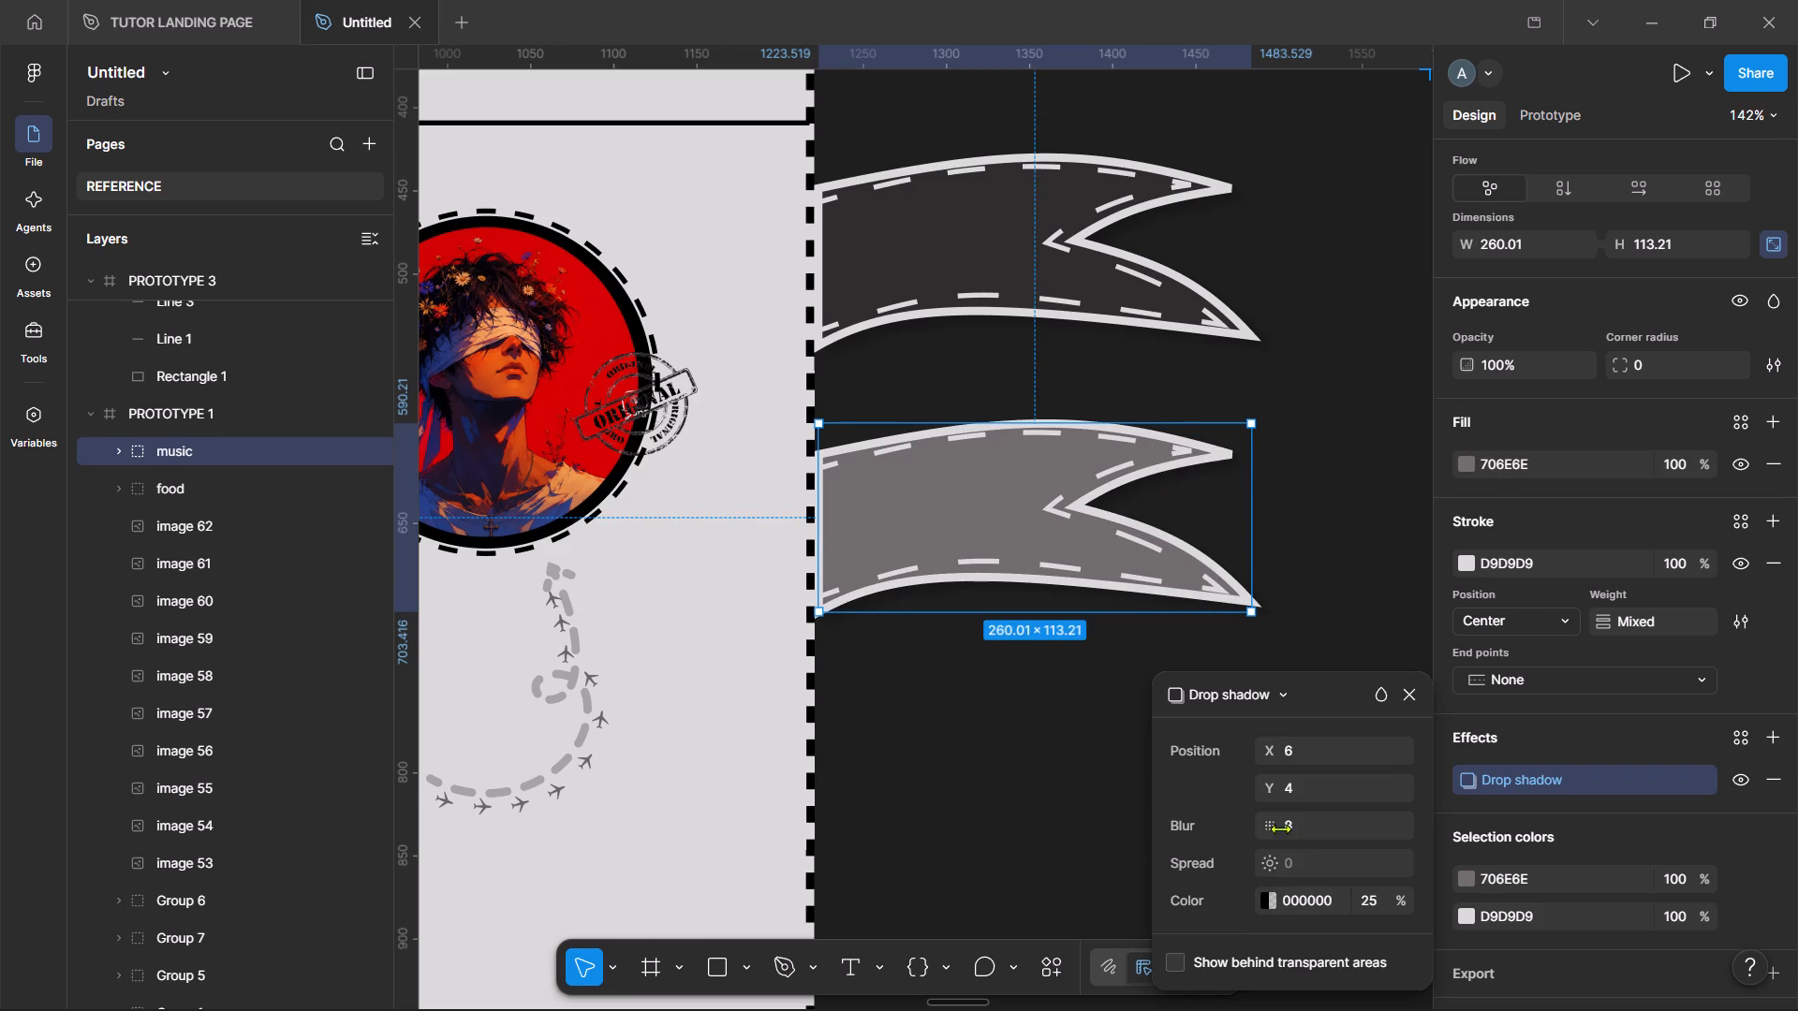
pyautogui.moveTo(1267, 829); pyautogui.dragTo(1393, 814)
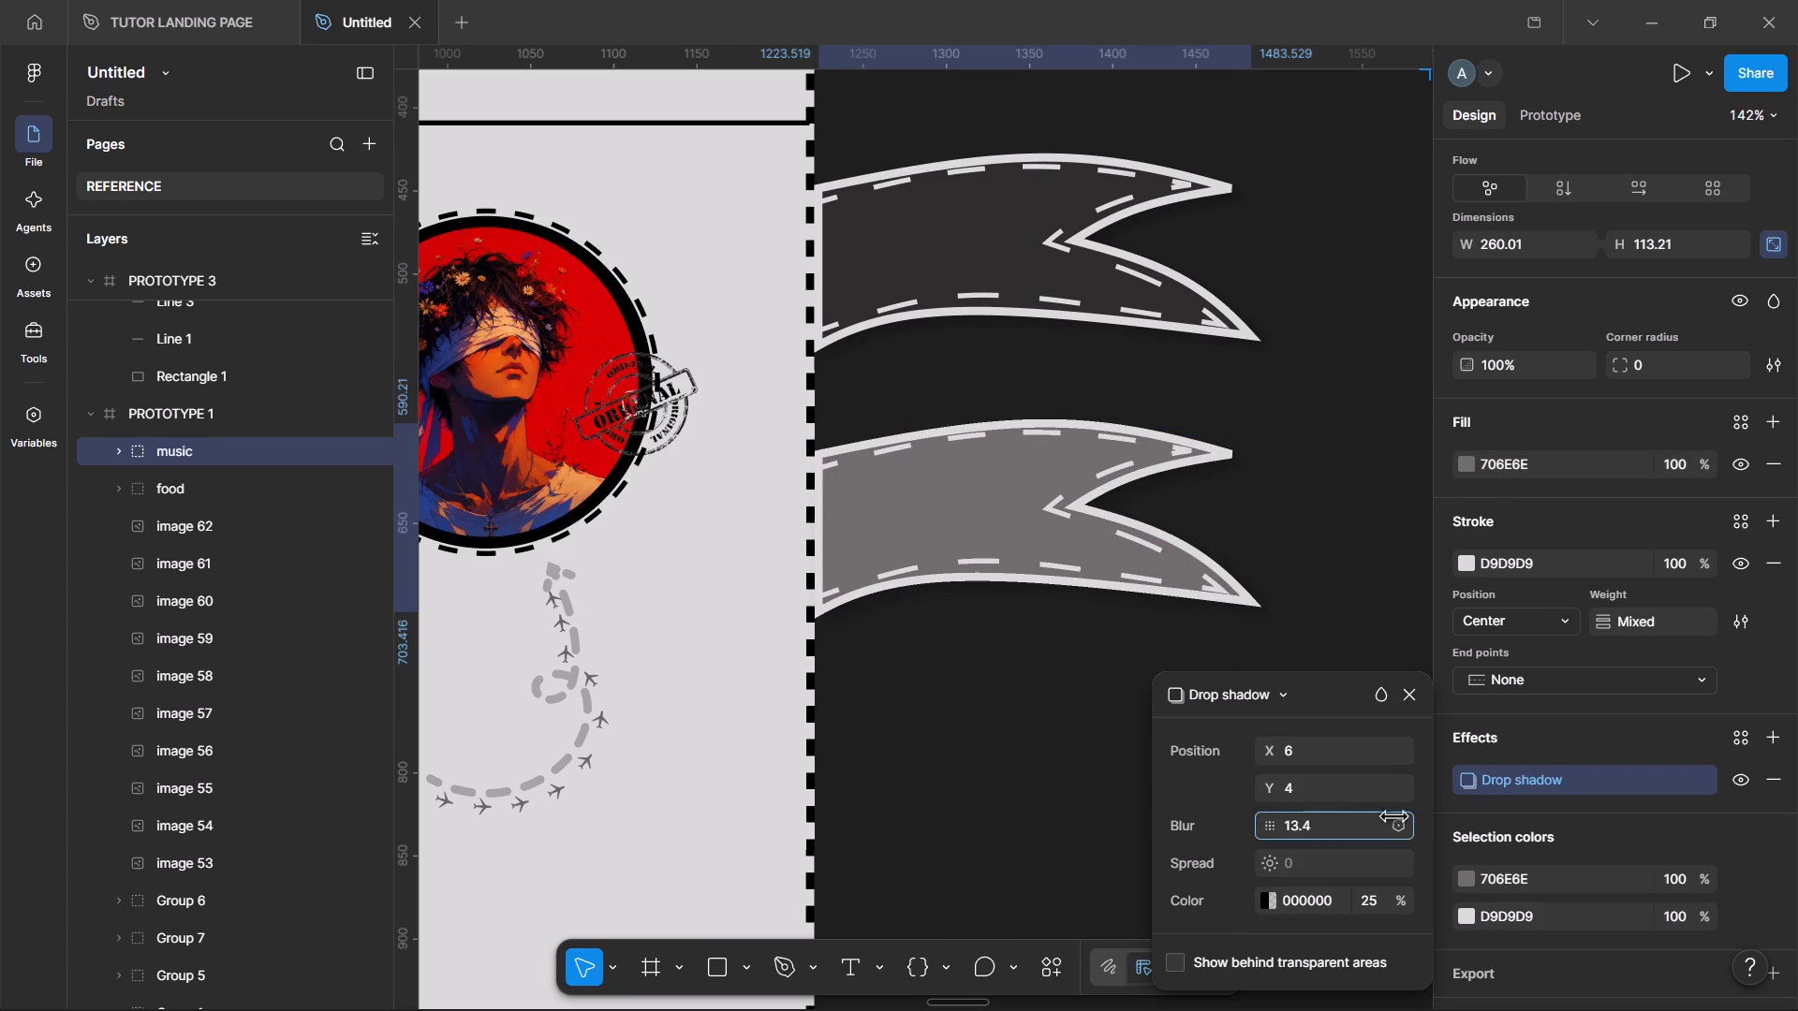
pyautogui.moveTo(1393, 814); pyautogui.dragTo(1464, 804)
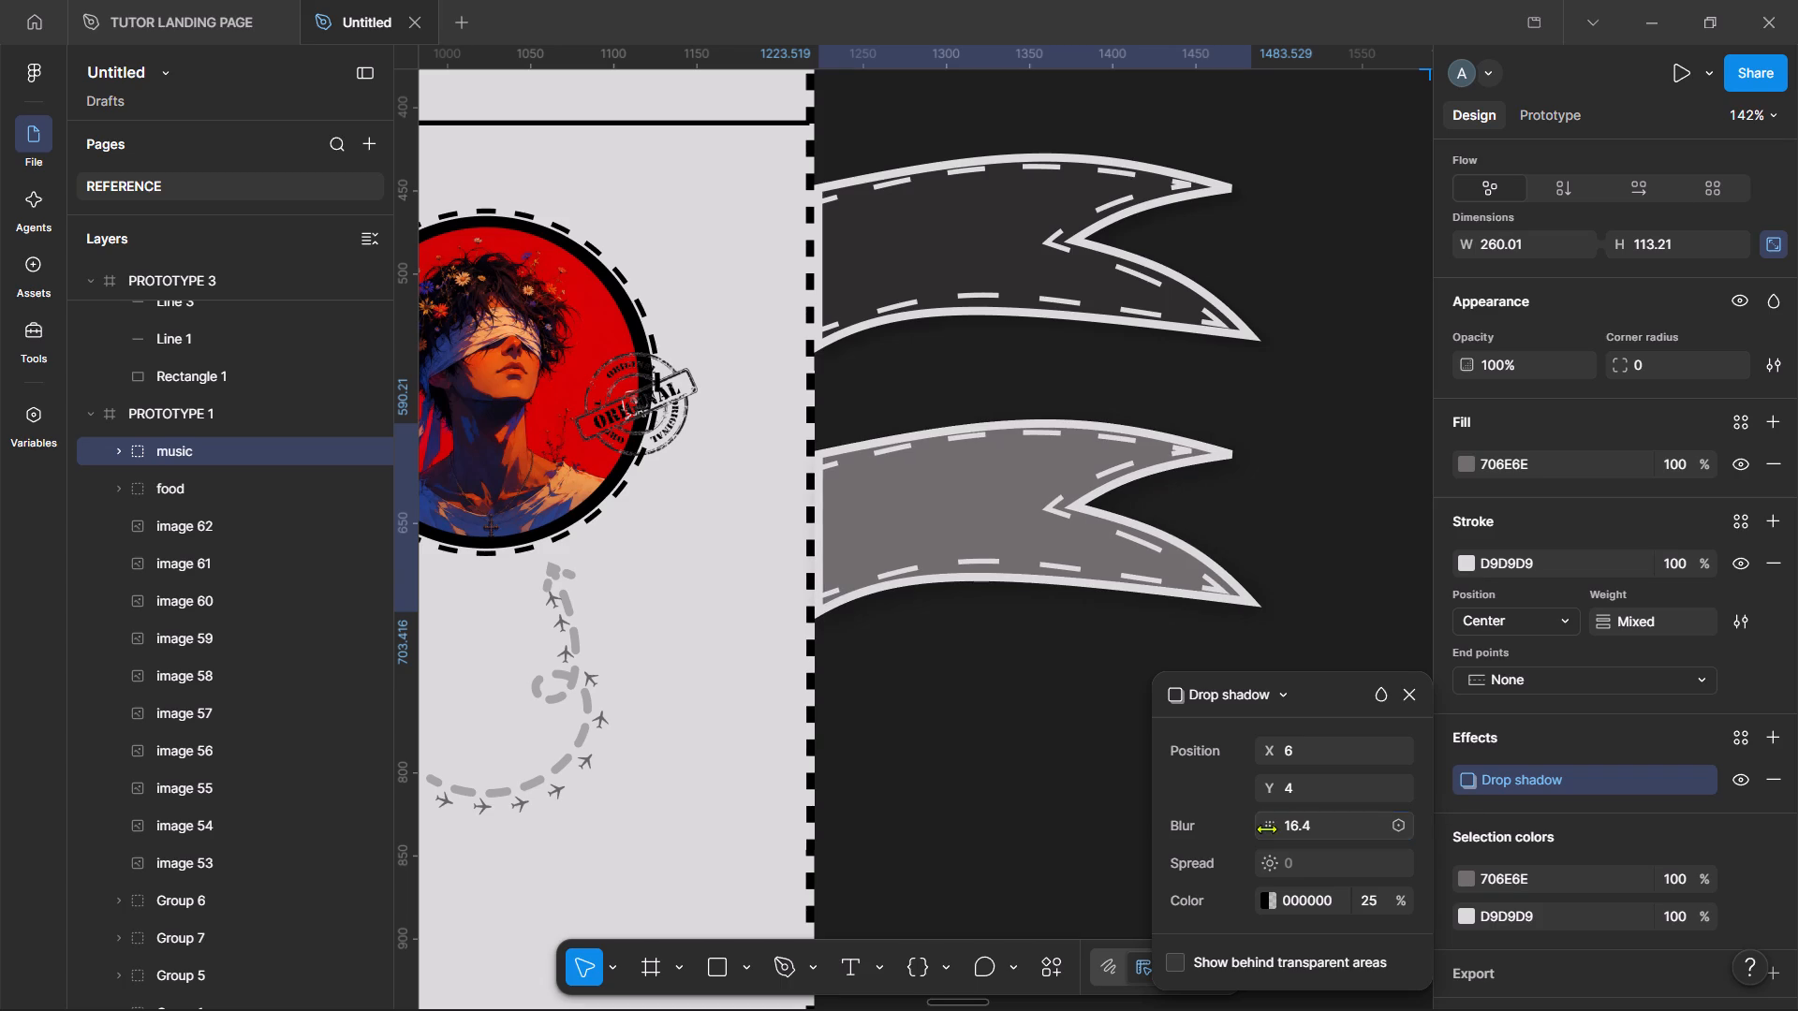
pyautogui.moveTo(1270, 790); pyautogui.dragTo(1305, 784)
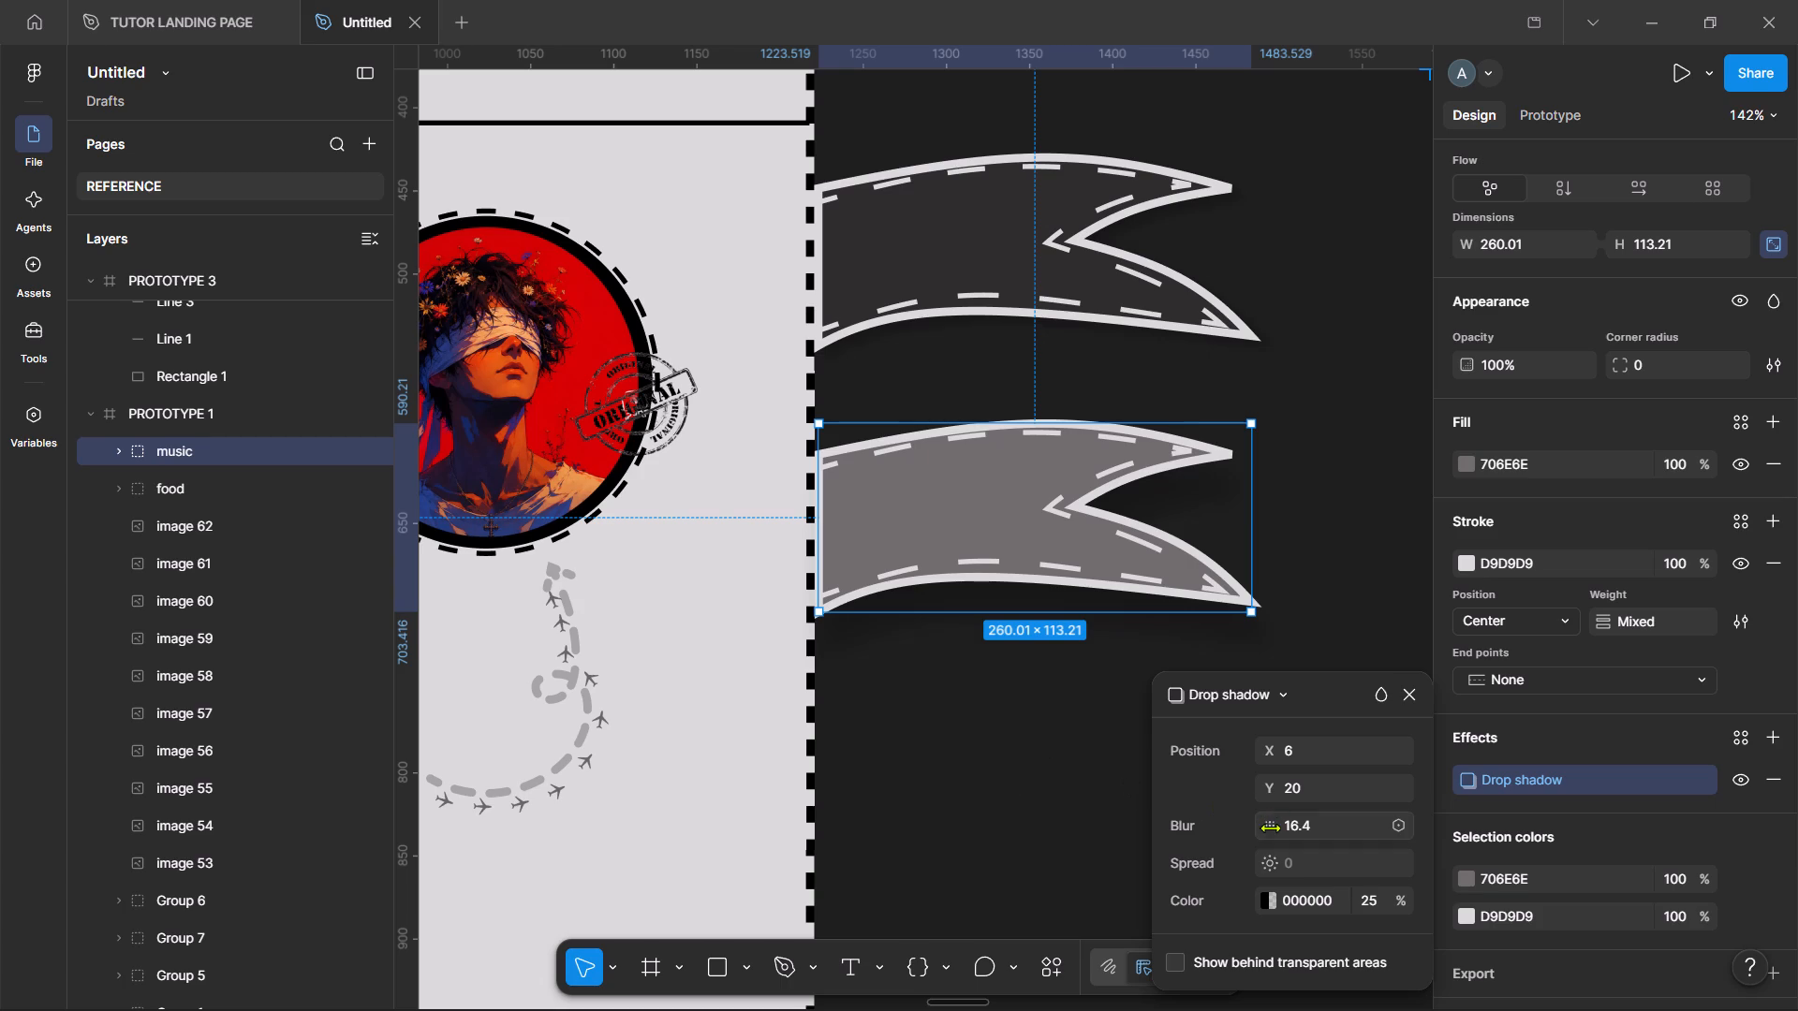
pyautogui.moveTo(1270, 828); pyautogui.dragTo(1332, 828)
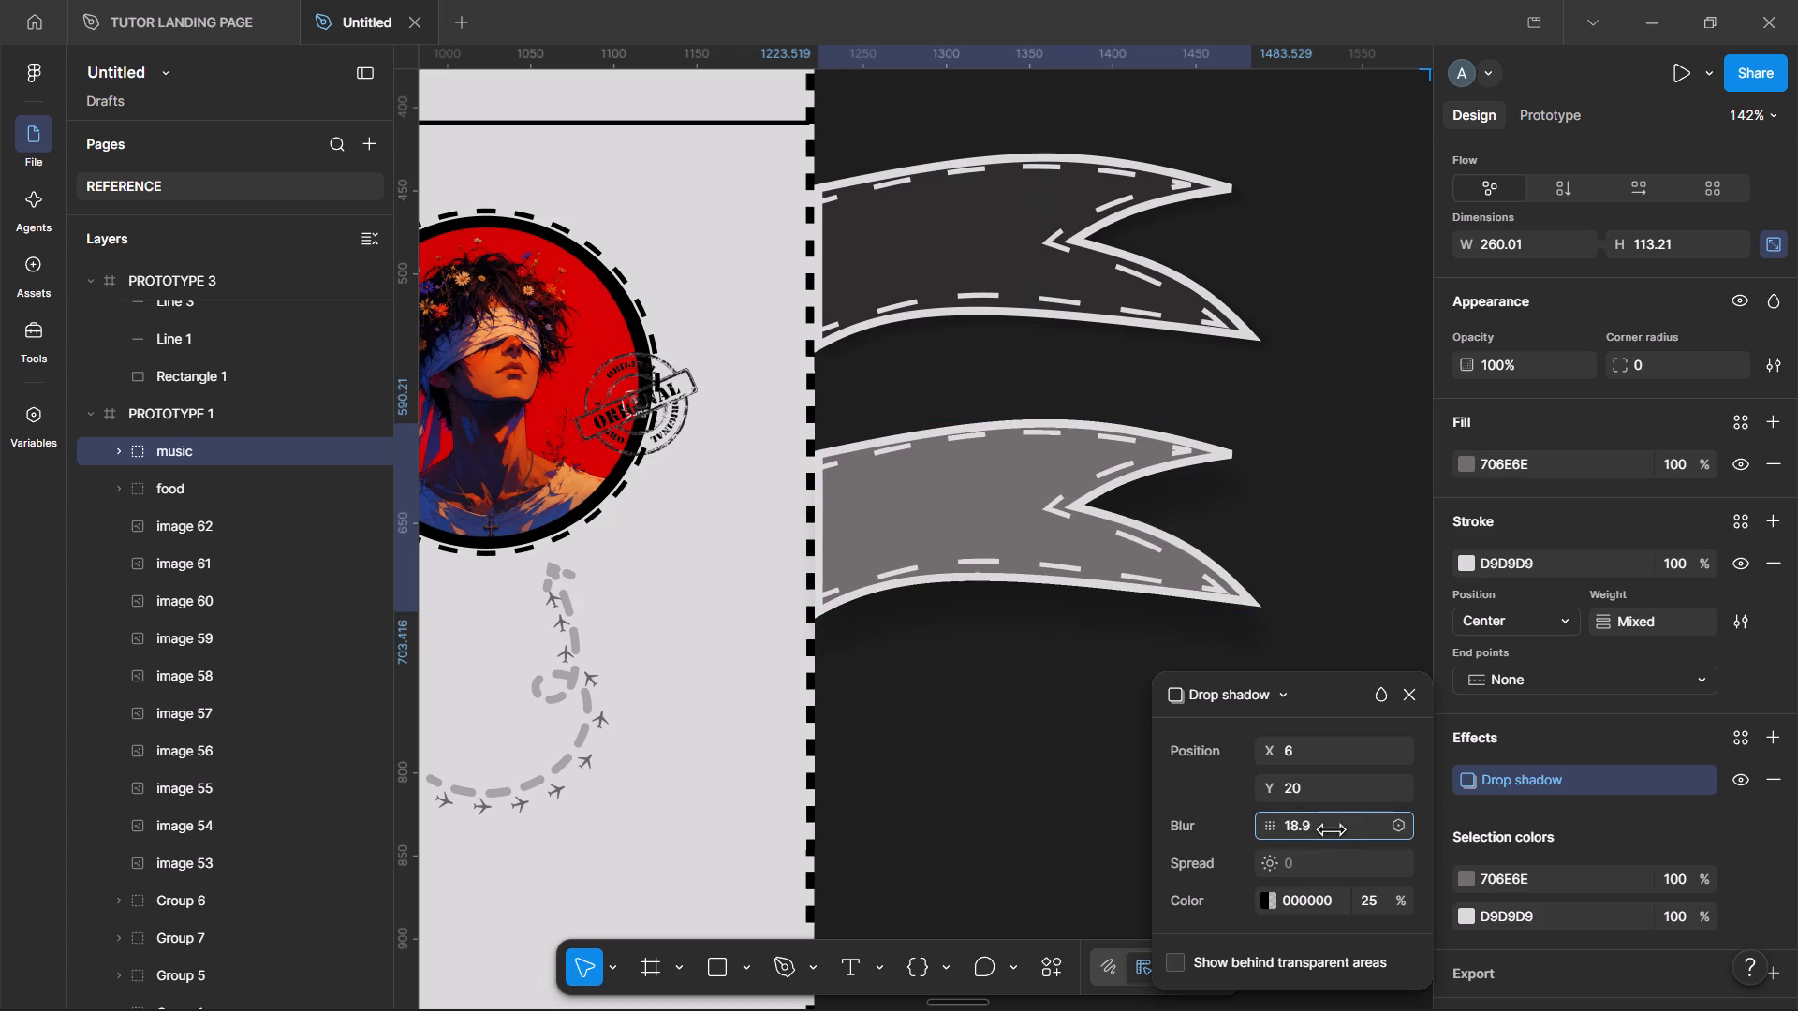
pyautogui.moveTo(1332, 828); pyautogui.dragTo(1356, 827)
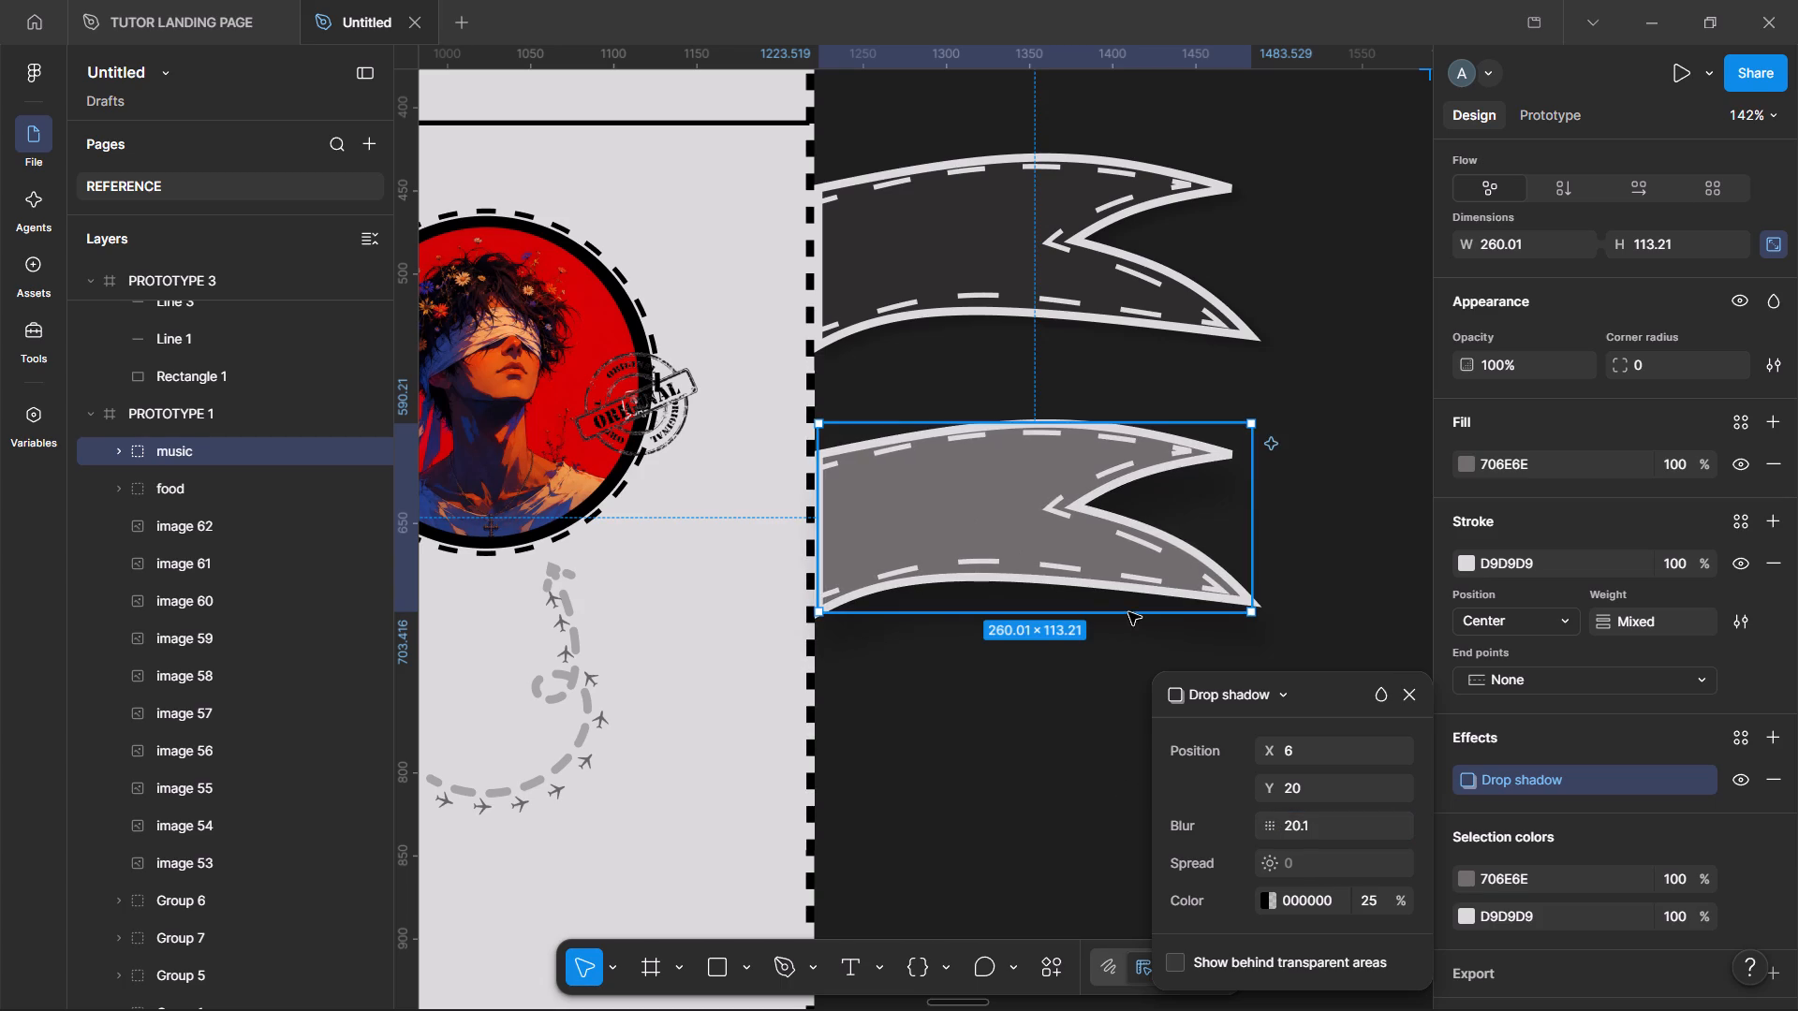
pyautogui.click(1328, 828)
pyautogui.write('20')
pyautogui.press('Return')
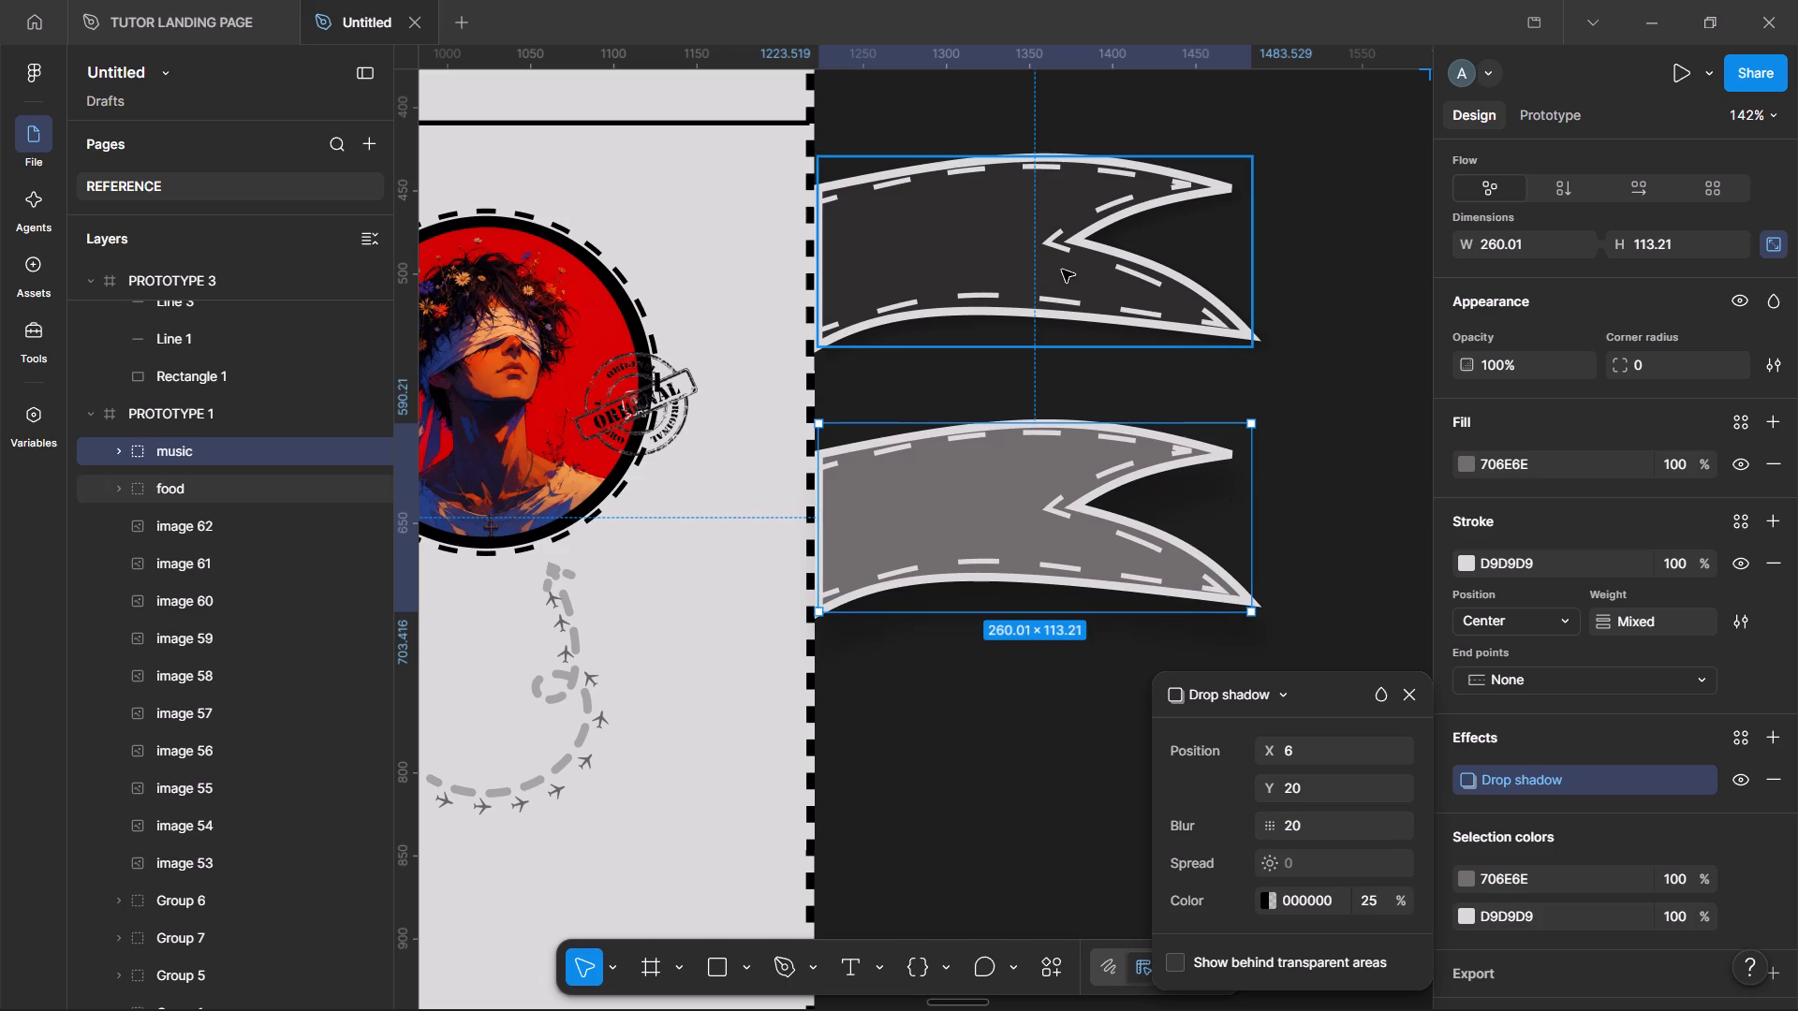
# Check the food group's drop shadow settings.
pyautogui.click(1062, 270)
pyautogui.click(1490, 782)
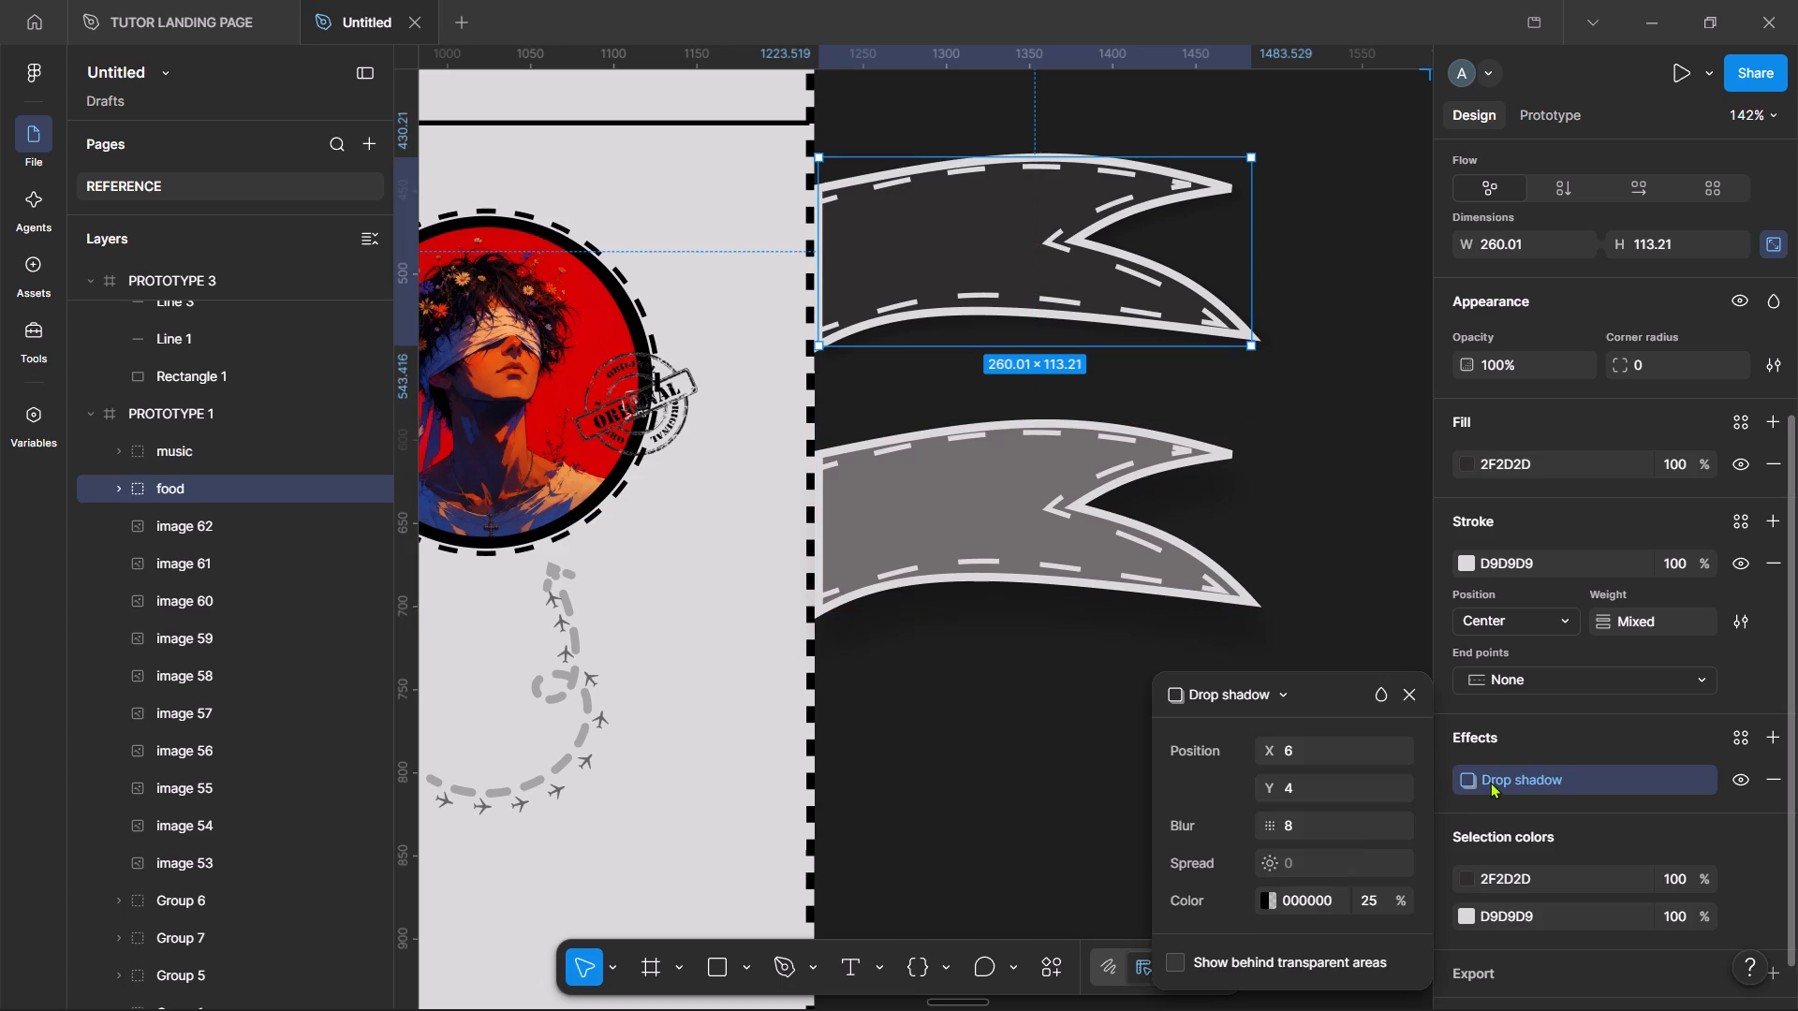
# Duplicate the music group and move the copy straight down to Y 758.21 as the third ribbon.
pyautogui.click(1110, 520)
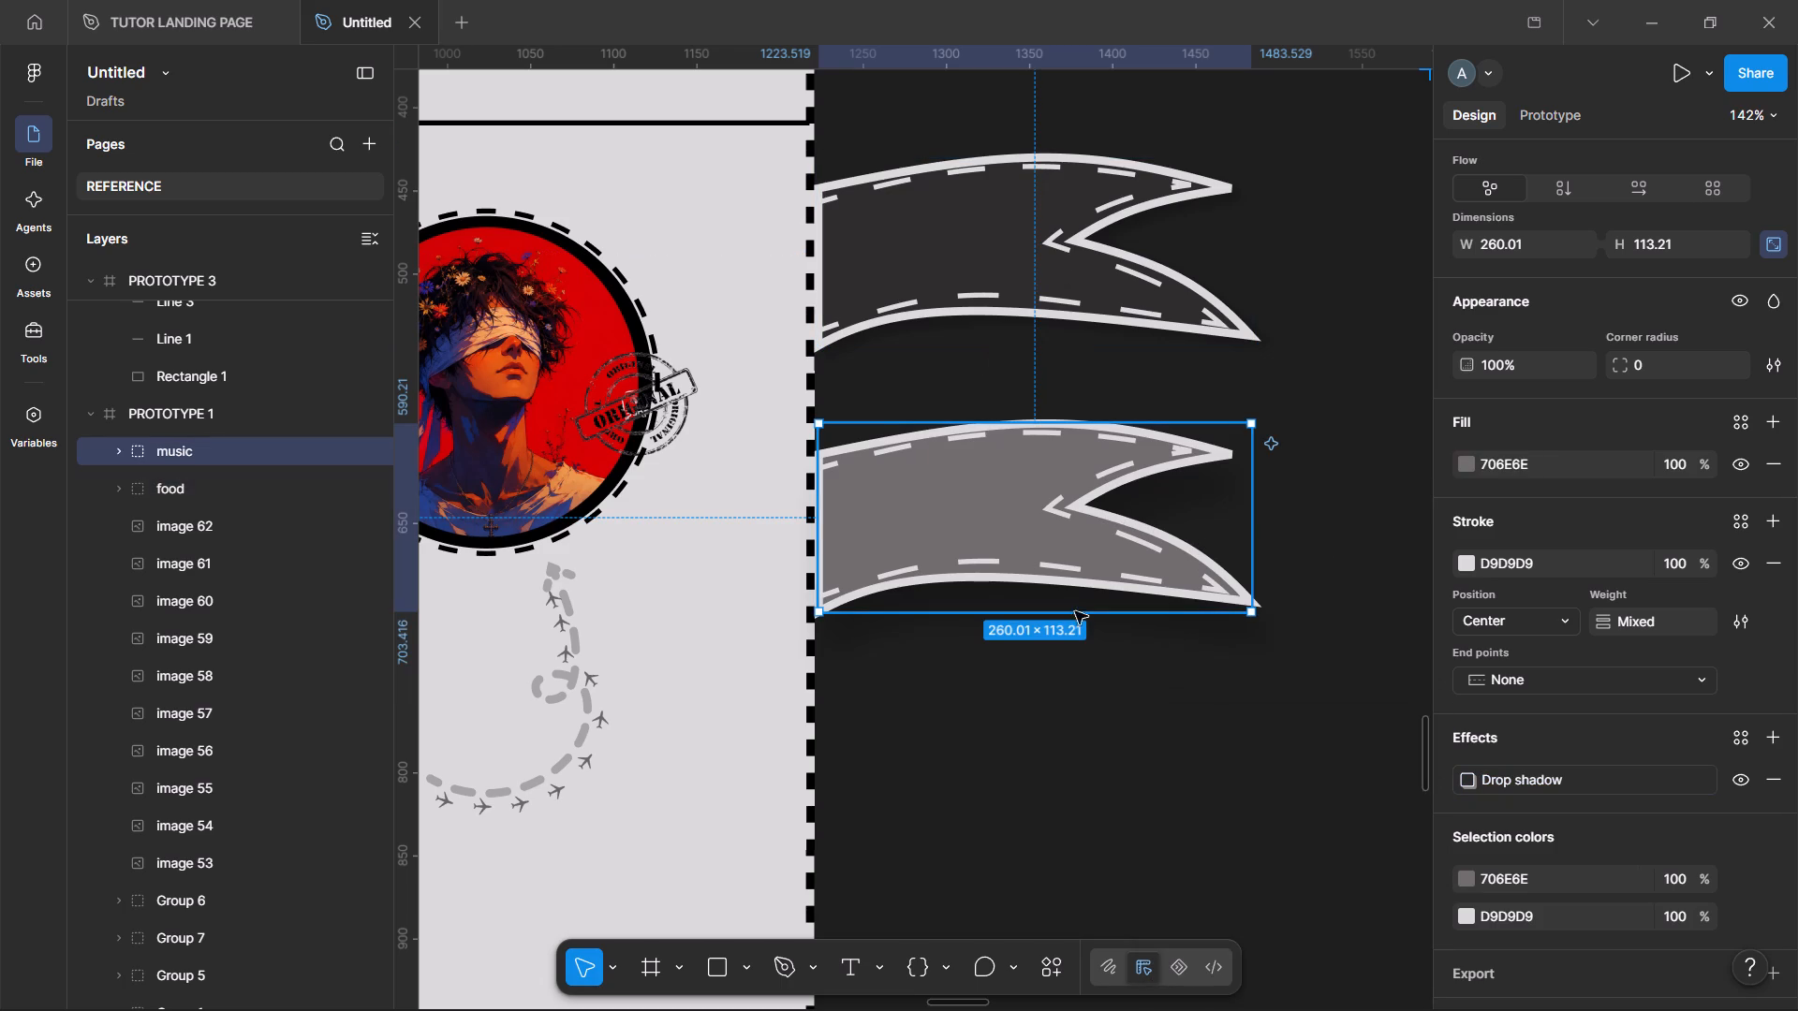
pyautogui.hotkey('ctrl', 'd')
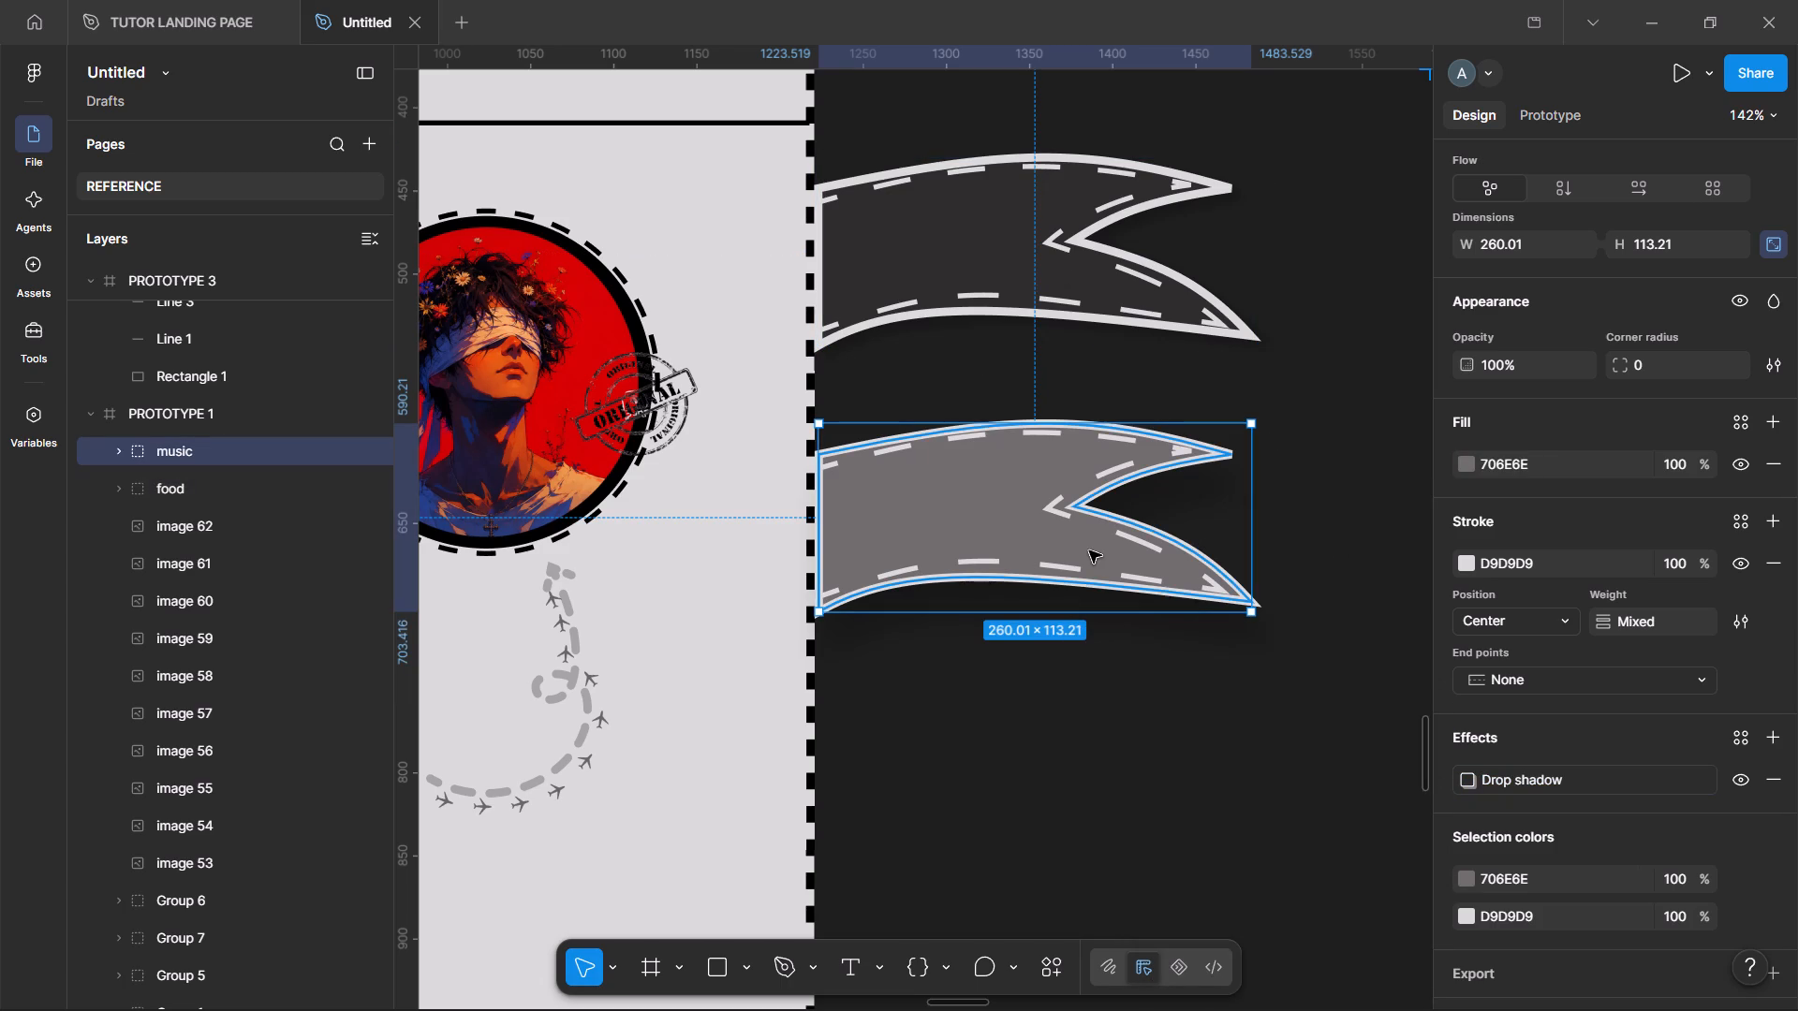
pyautogui.hotkey('shift', 'Down')
pyautogui.hotkey('shift', 'Down')
pyautogui.hotkey('shift', 'Down')
pyautogui.hotkey('shift', 'Down')
pyautogui.hotkey('shift', 'Down')
pyautogui.hotkey('shift', 'Down')
pyautogui.hotkey('shift', 'Down')
pyautogui.hotkey('shift', 'Down')
pyautogui.hotkey('shift', 'Down')
pyautogui.hotkey('shift', 'Down')
pyautogui.hotkey('shift', 'Down')
pyautogui.hotkey('shift', 'Down')
pyautogui.hotkey('shift', 'Down')
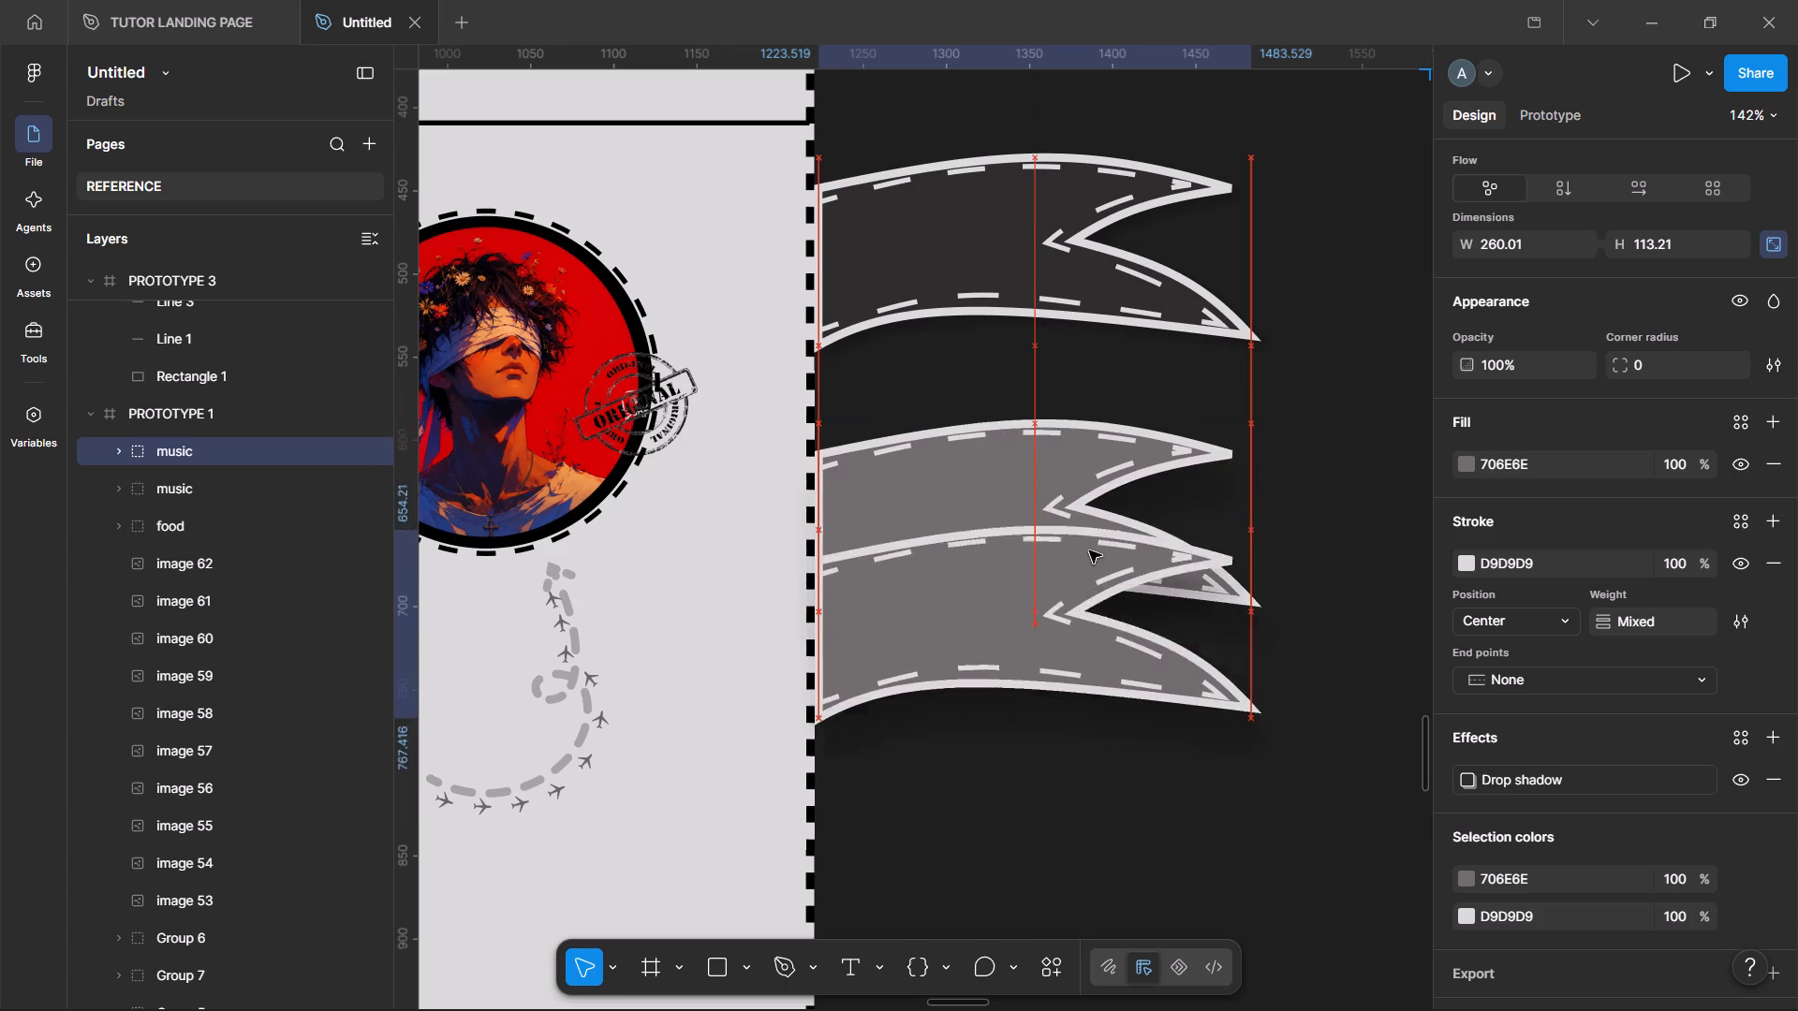
pyautogui.hotkey('shift', 'Down')
pyautogui.hotkey('shift', 'Down')
pyautogui.hotkey('shift', 'Down')
pyautogui.hotkey('shift', 'Down')
pyautogui.hotkey('shift', 'Down')
pyautogui.hotkey('shift', 'Down')
pyautogui.hotkey('shift', 'Down')
pyautogui.hotkey('shift', 'Down')
pyautogui.hotkey('shift', 'Down')
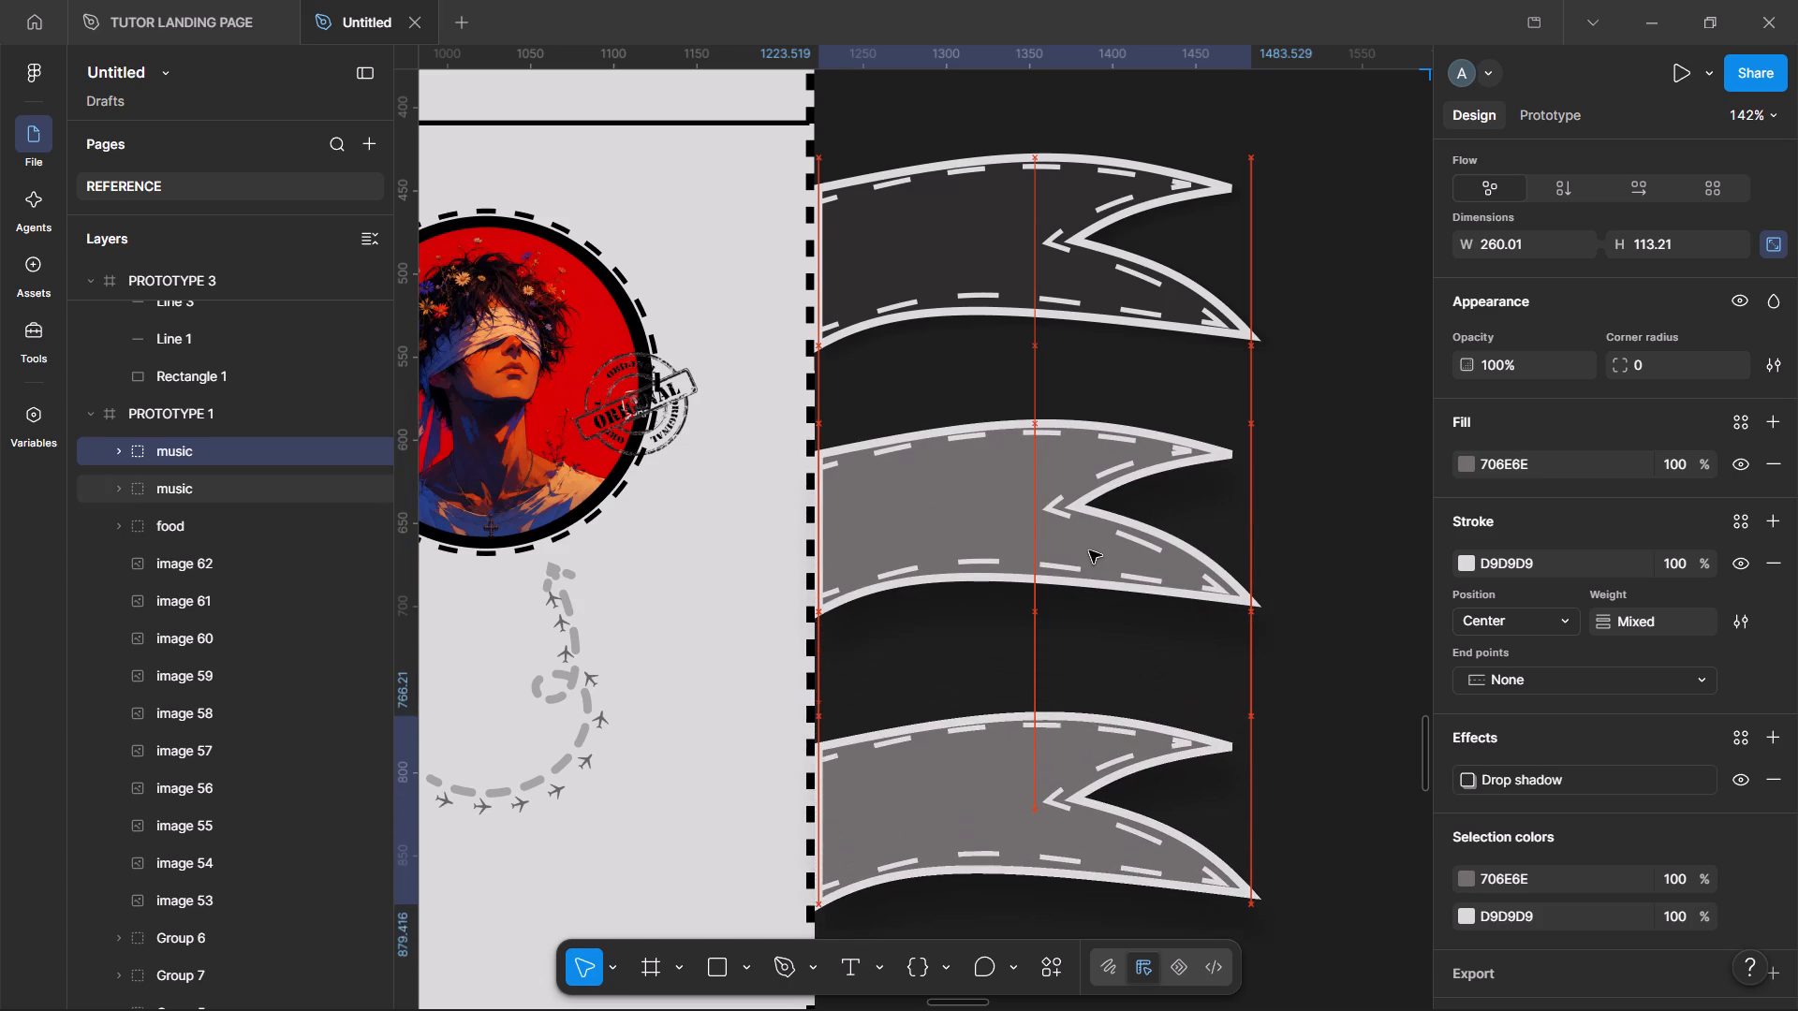
pyautogui.hotkey('shift', 'Down')
pyautogui.hotkey('shift', 'Down')
pyautogui.hotkey('shift', 'Down')
pyautogui.hotkey('shift', 'Down')
pyautogui.hotkey('shift', 'Up')
pyautogui.hotkey('shift', 'Up')
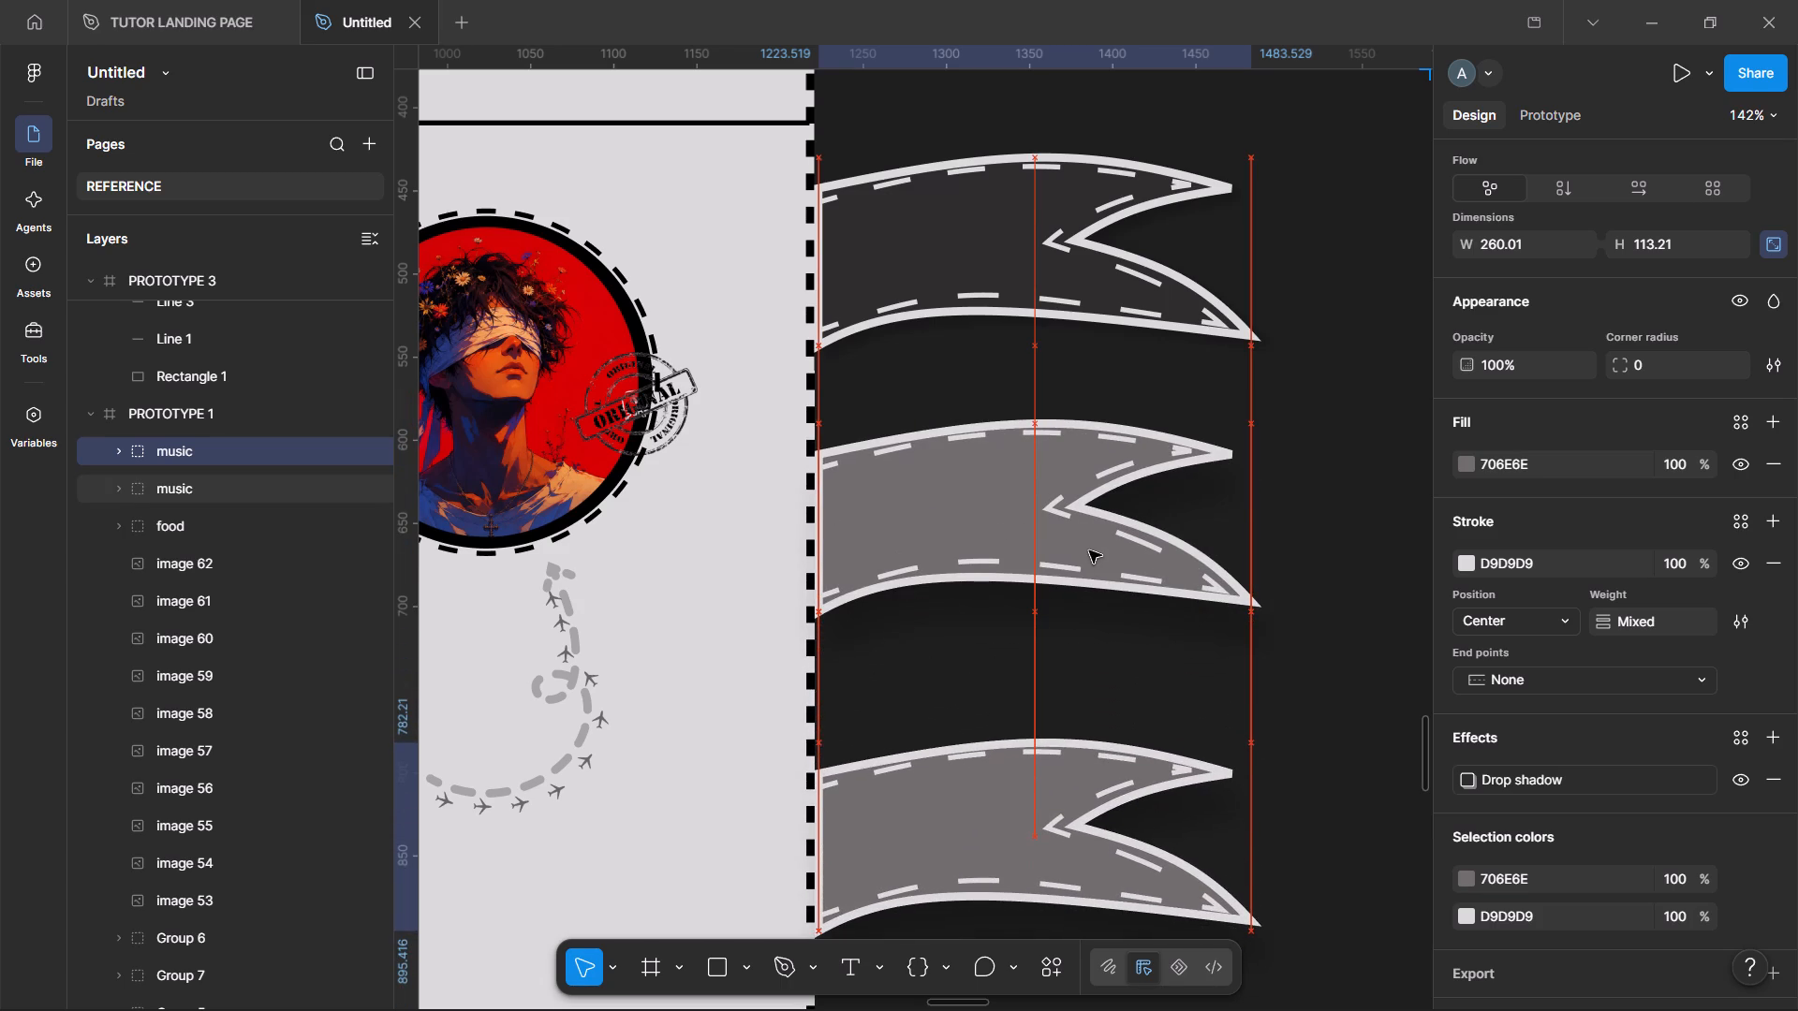
pyautogui.hotkey('shift', 'Up')
pyautogui.hotkey('shift', 'Up')
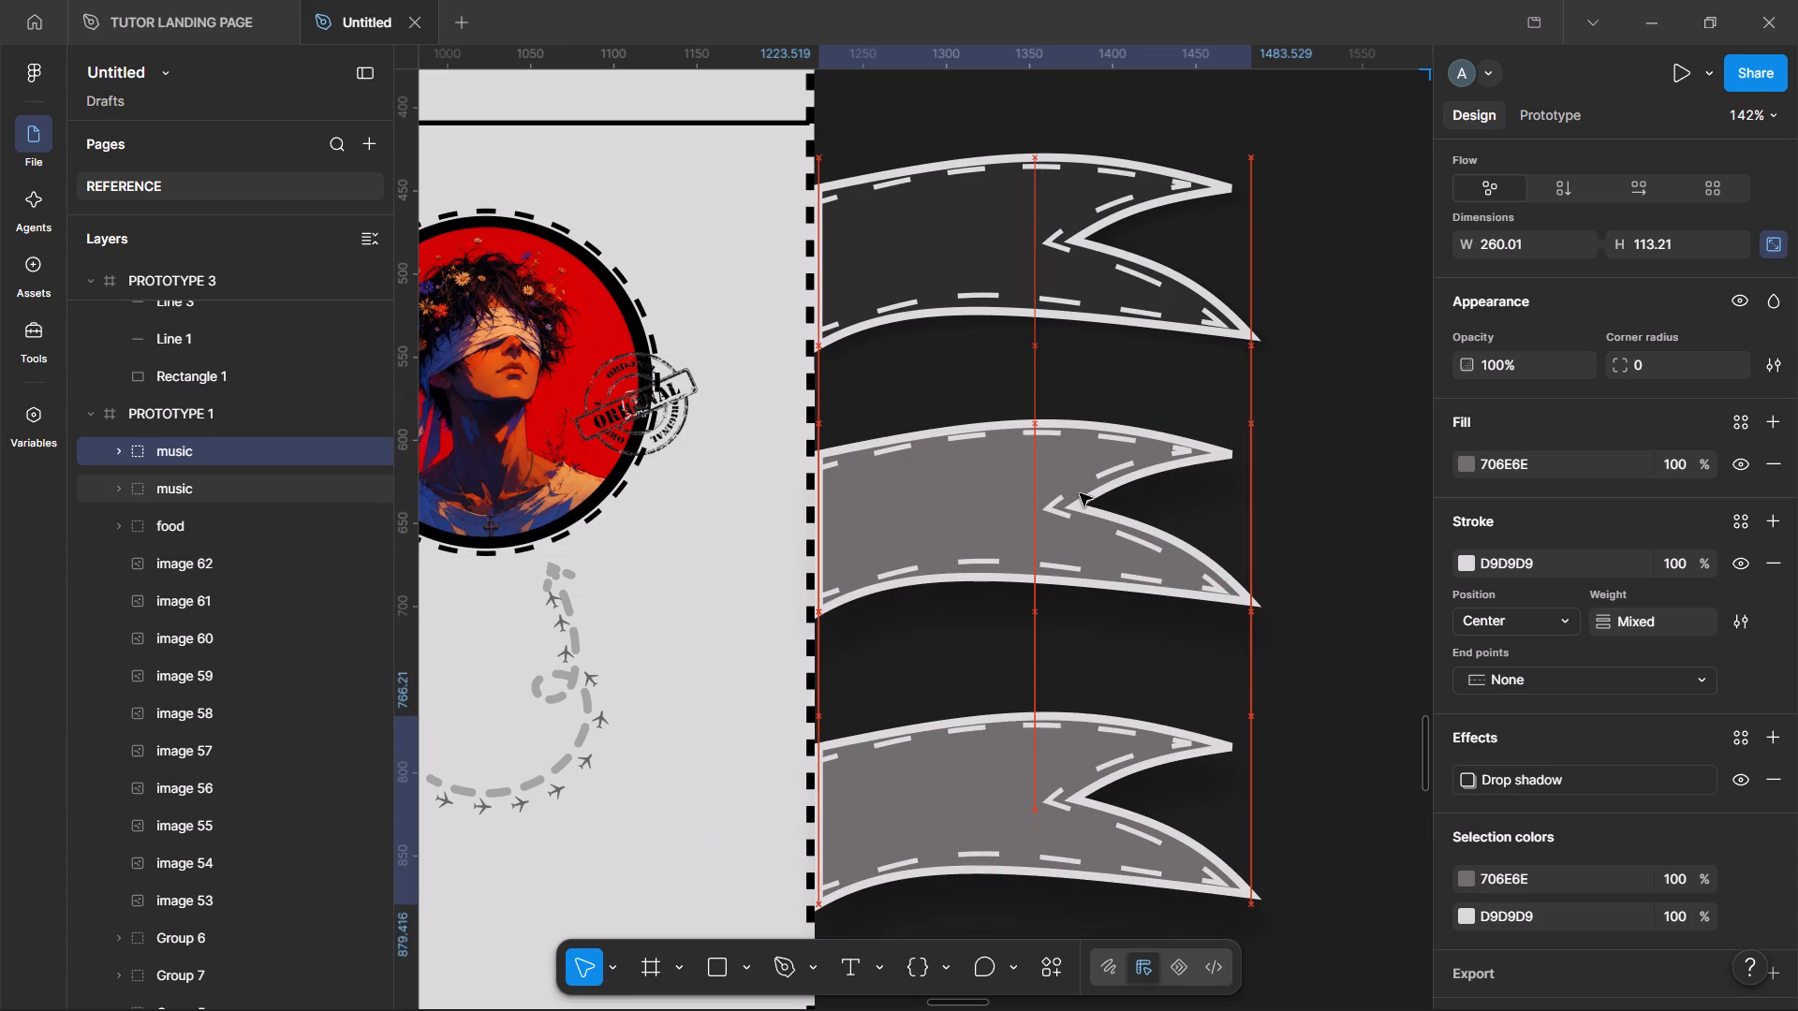
pyautogui.hotkey('shift', 'Up')
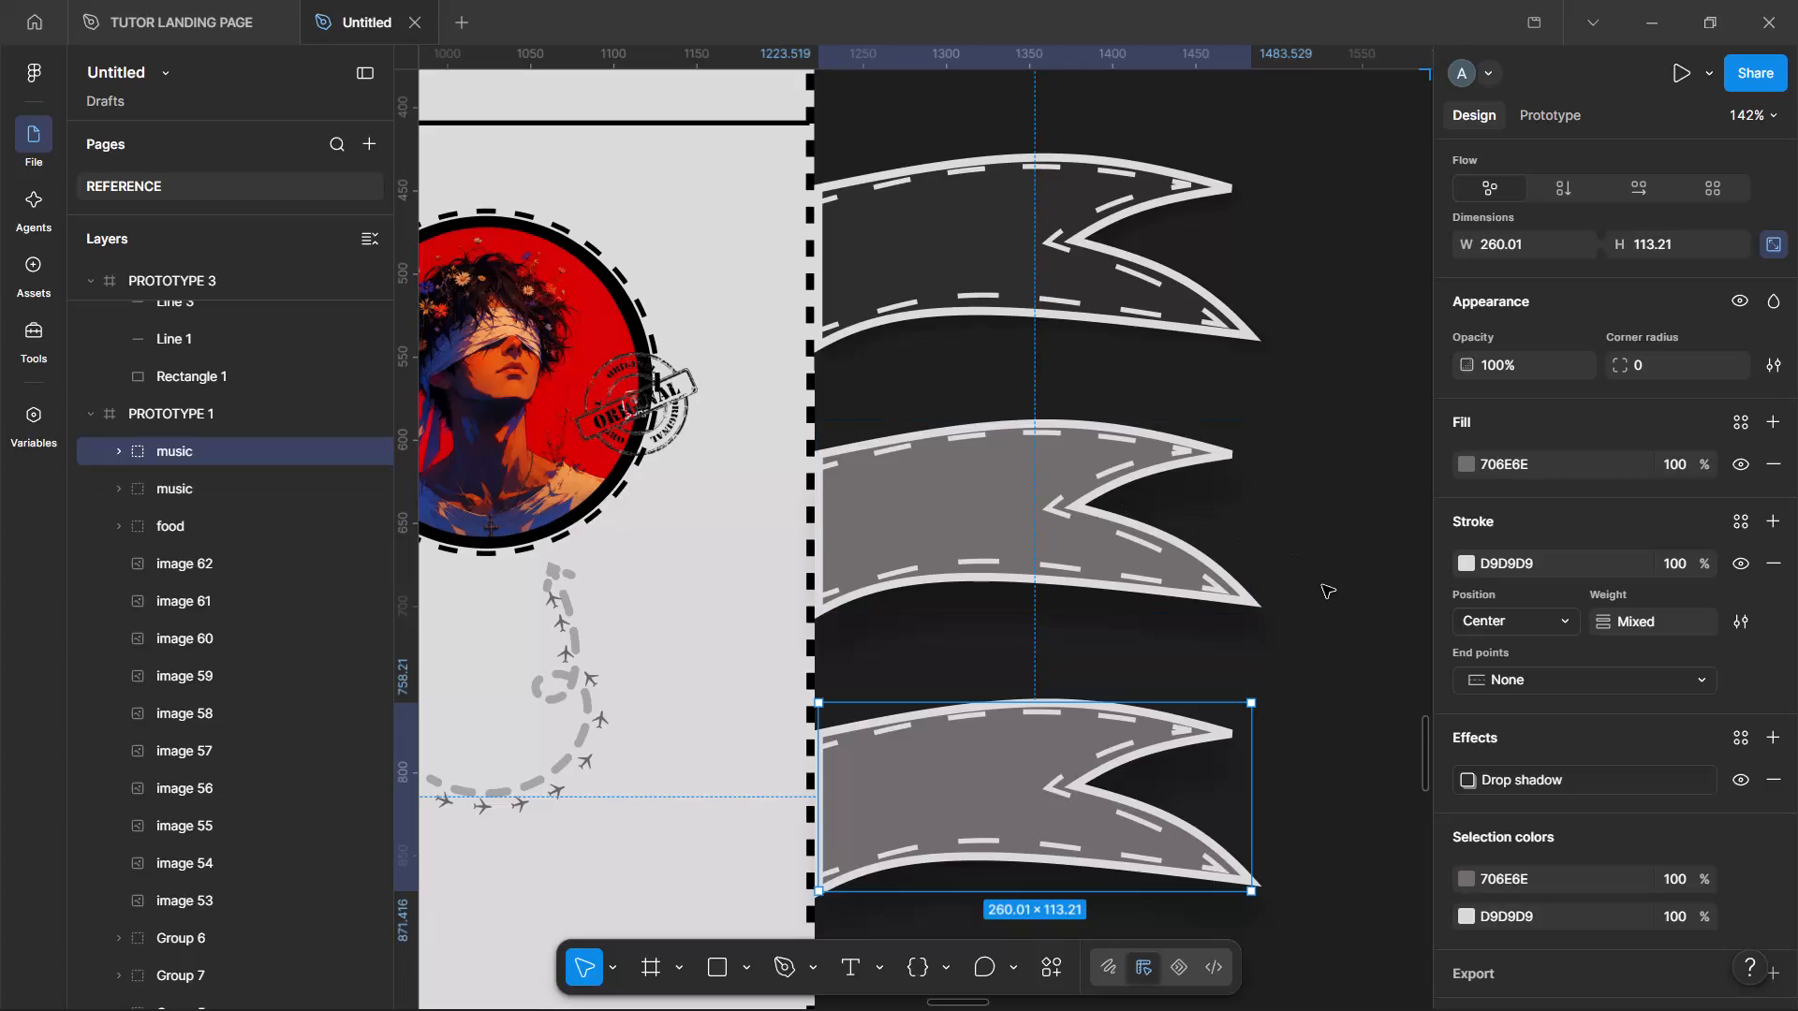
# Set the bottom ribbon's drop shadow offsets to X 22 and Y 33, increase its blur, and deselect the group.
pyautogui.scroll(-1, 1540, 887)
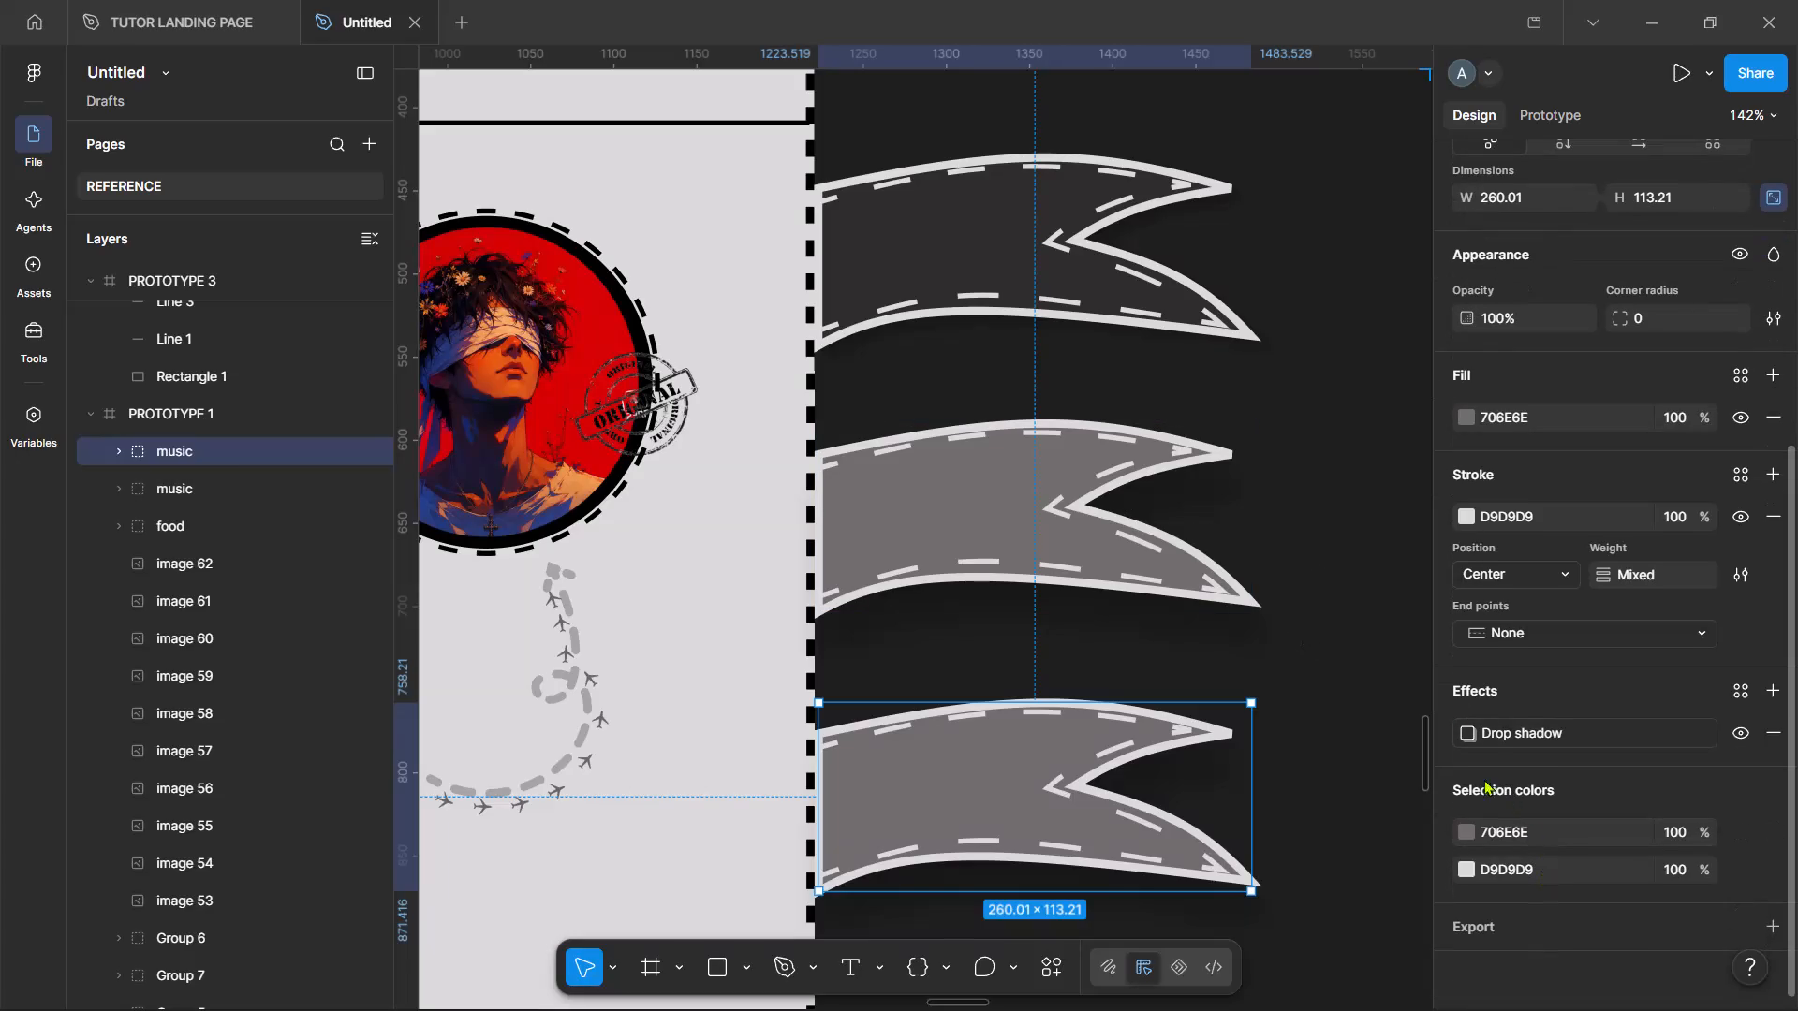
pyautogui.click(1467, 729)
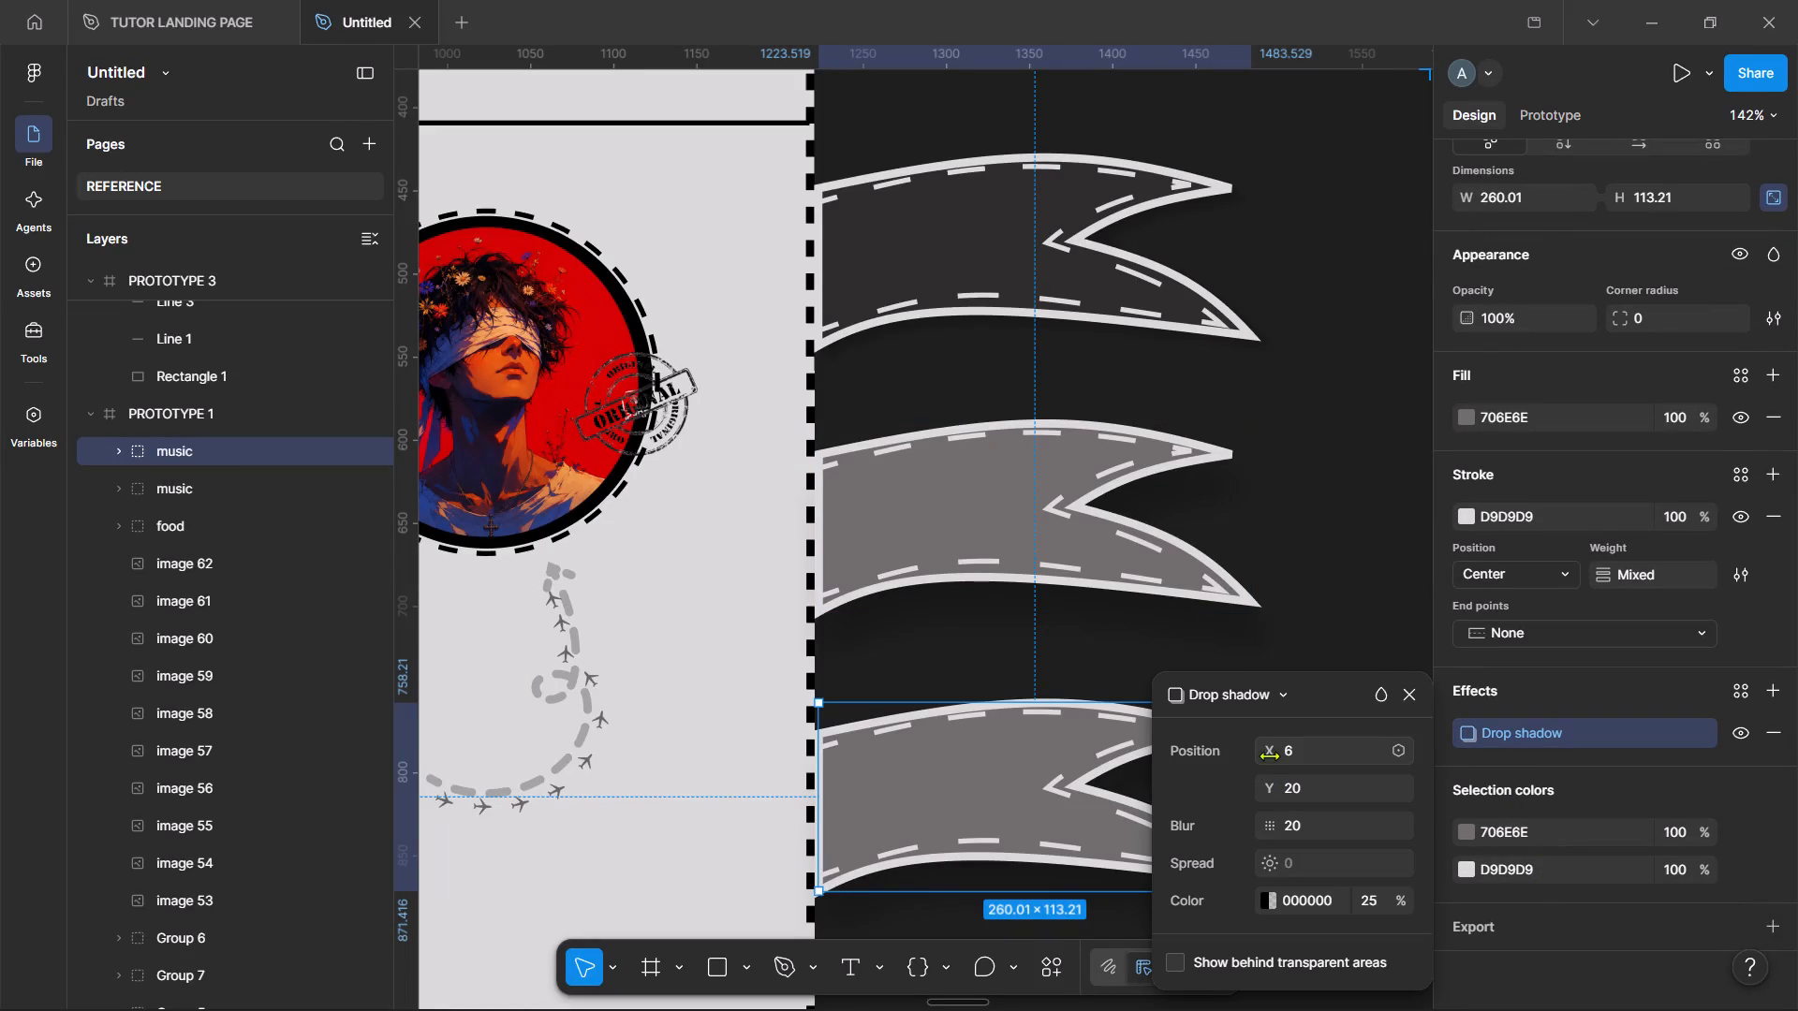
pyautogui.moveTo(1269, 754); pyautogui.dragTo(1294, 749)
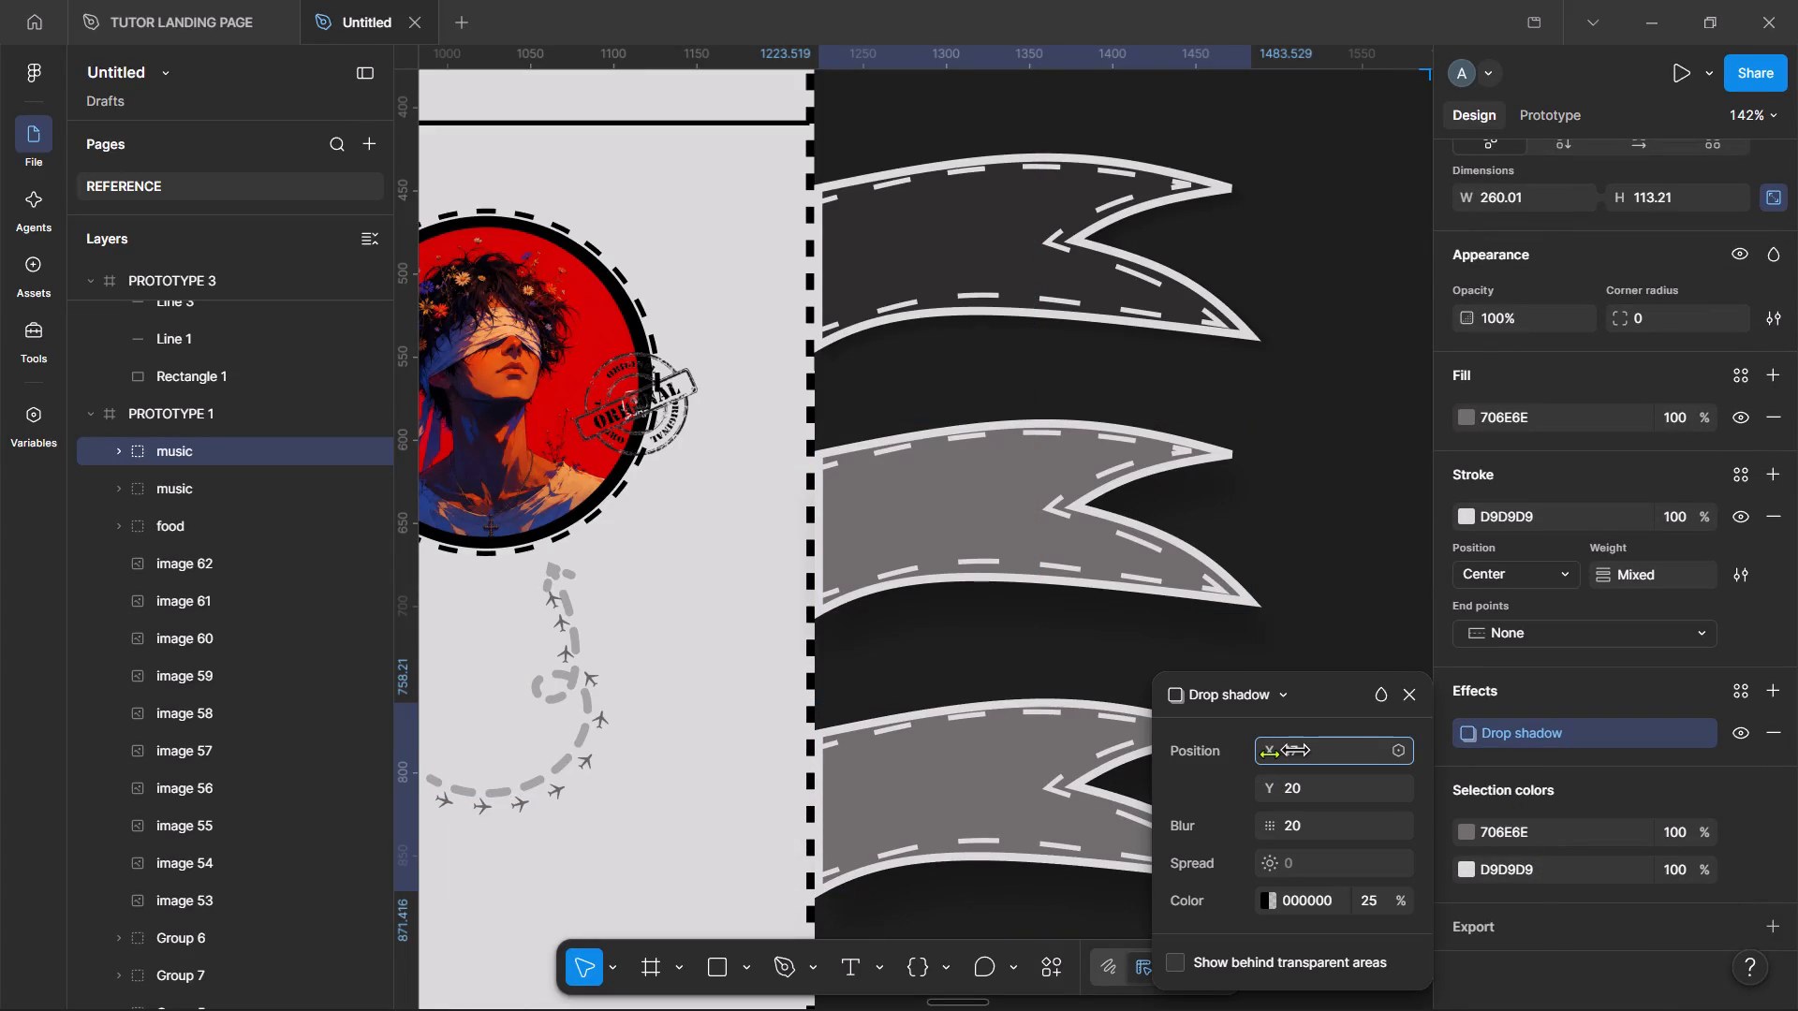
pyautogui.moveTo(1273, 748); pyautogui.dragTo(1285, 746)
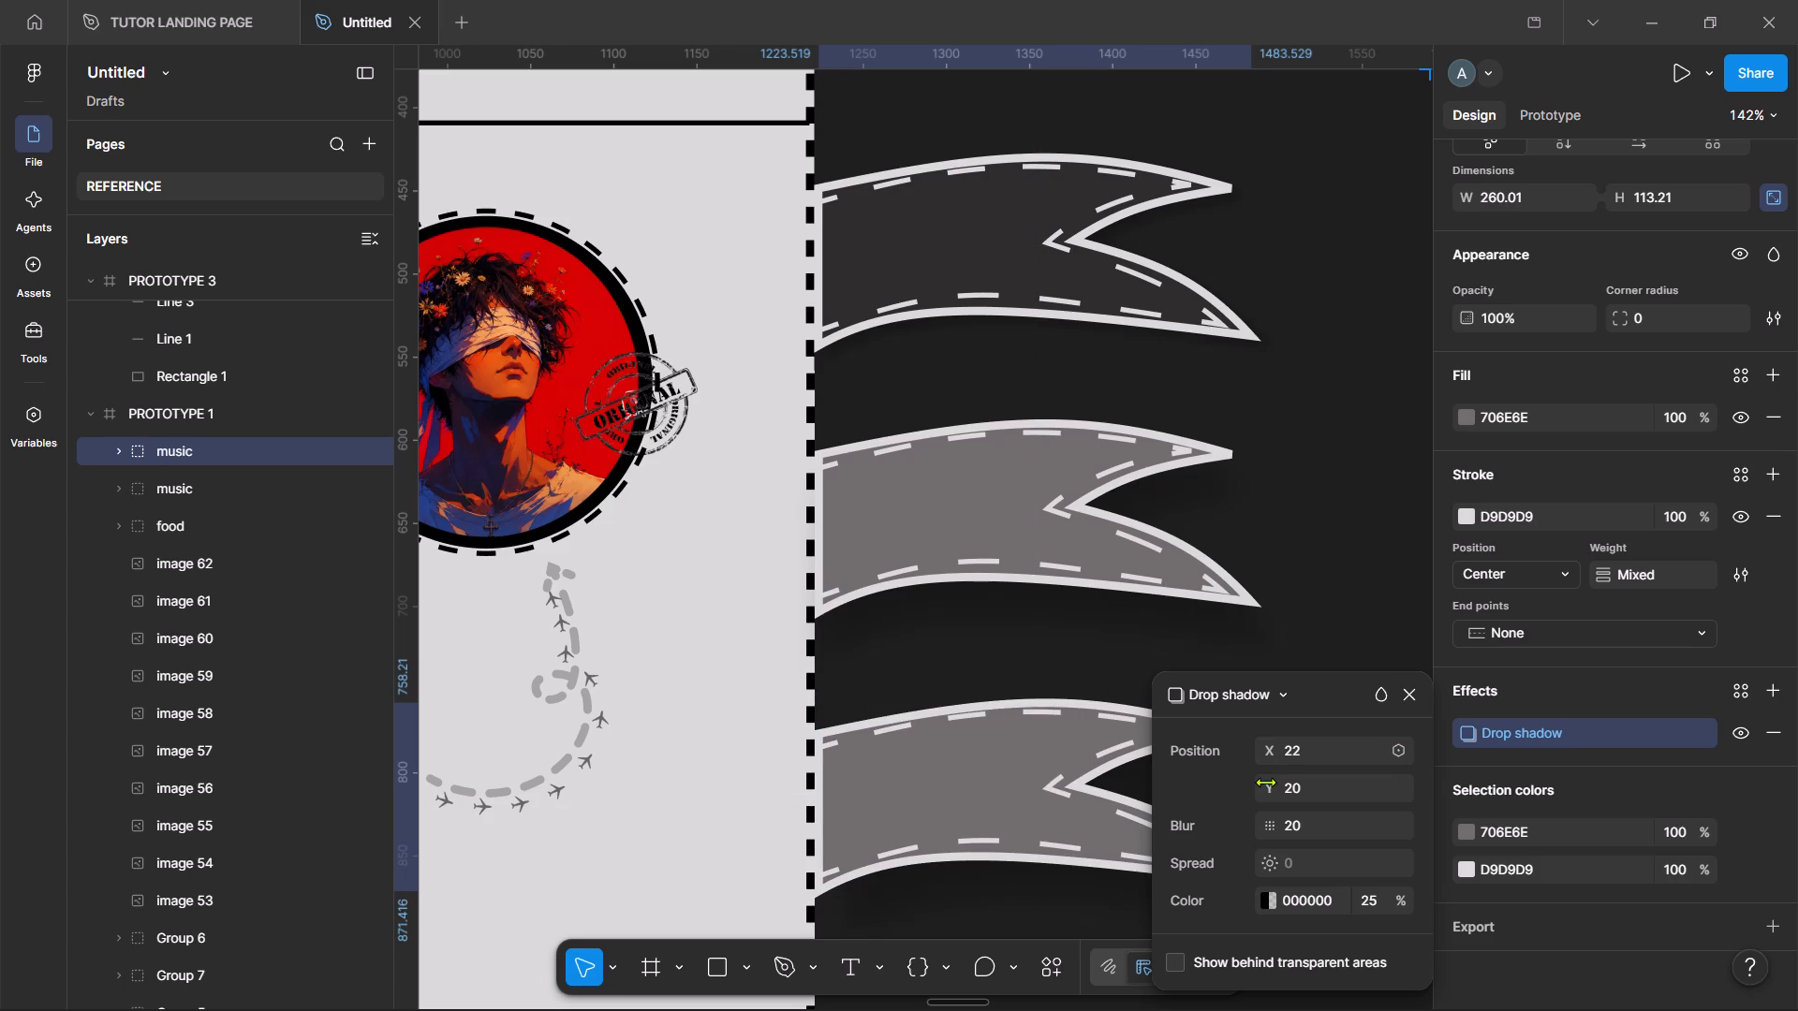
pyautogui.moveTo(1265, 782); pyautogui.dragTo(1295, 783)
pyautogui.moveTo(1264, 821); pyautogui.dragTo(983, 536)
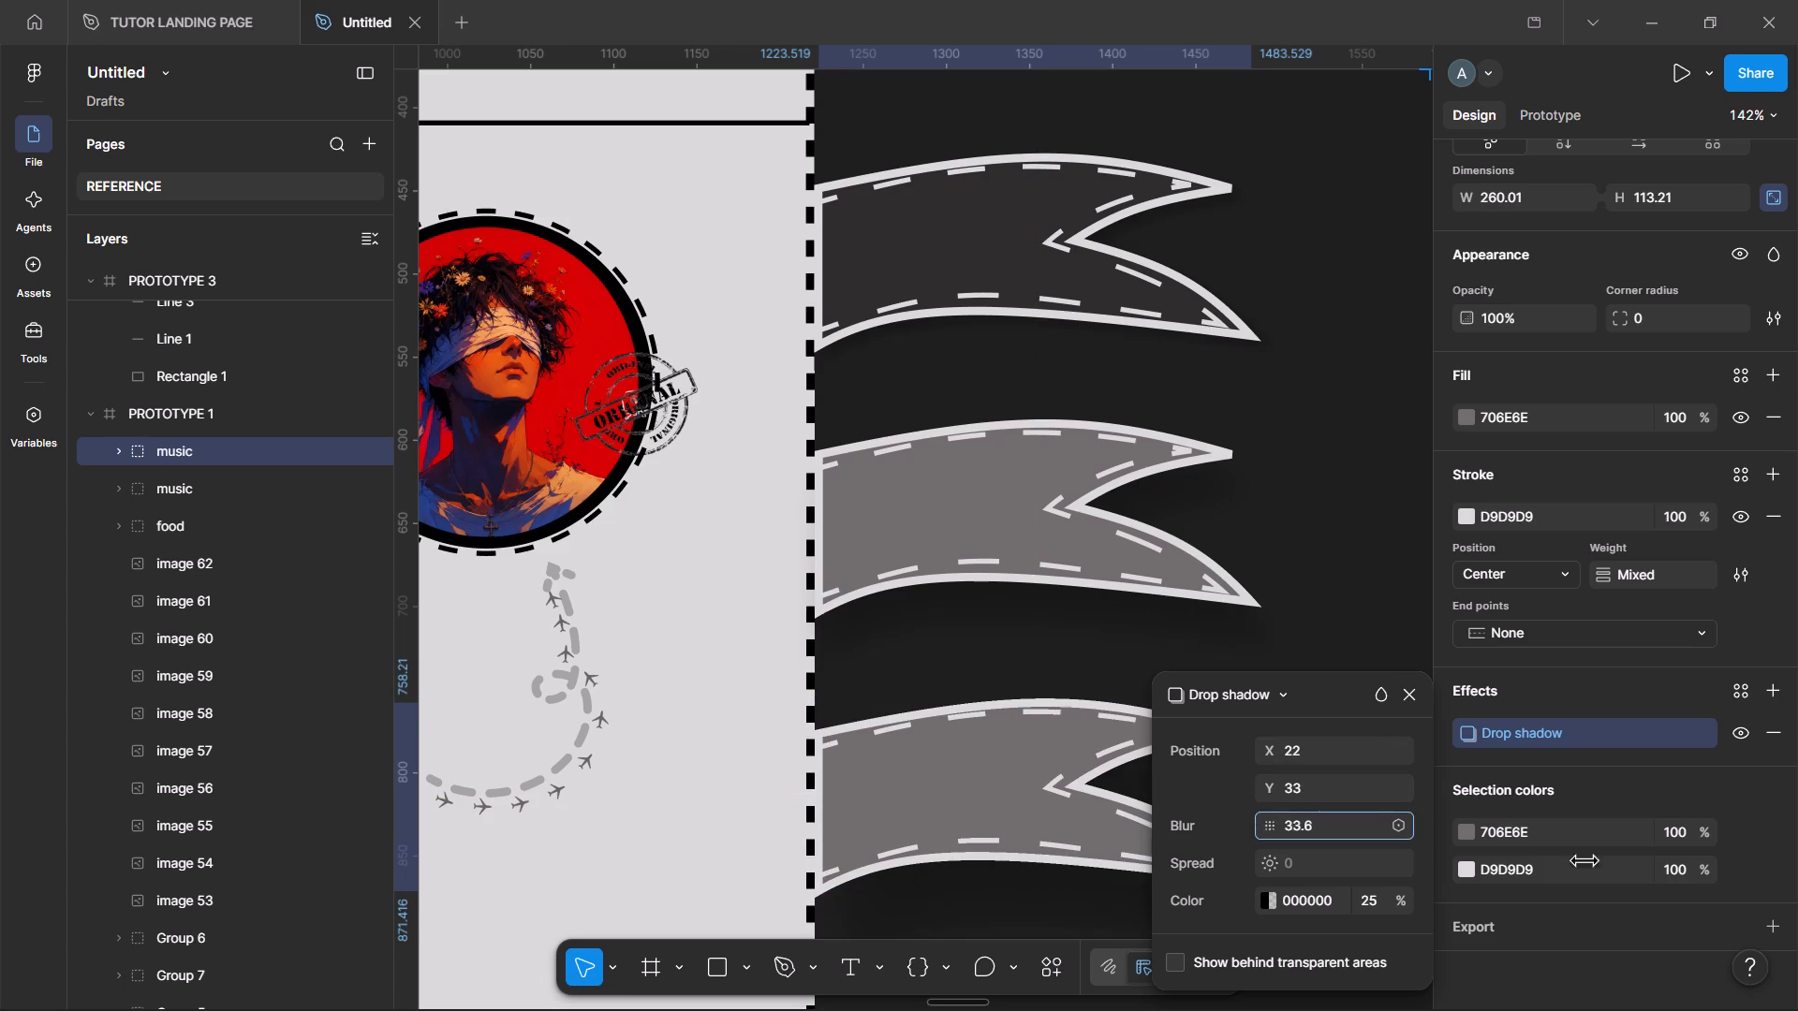
pyautogui.moveTo(983, 536); pyautogui.dragTo(1080, 534)
pyautogui.click(892, 639)
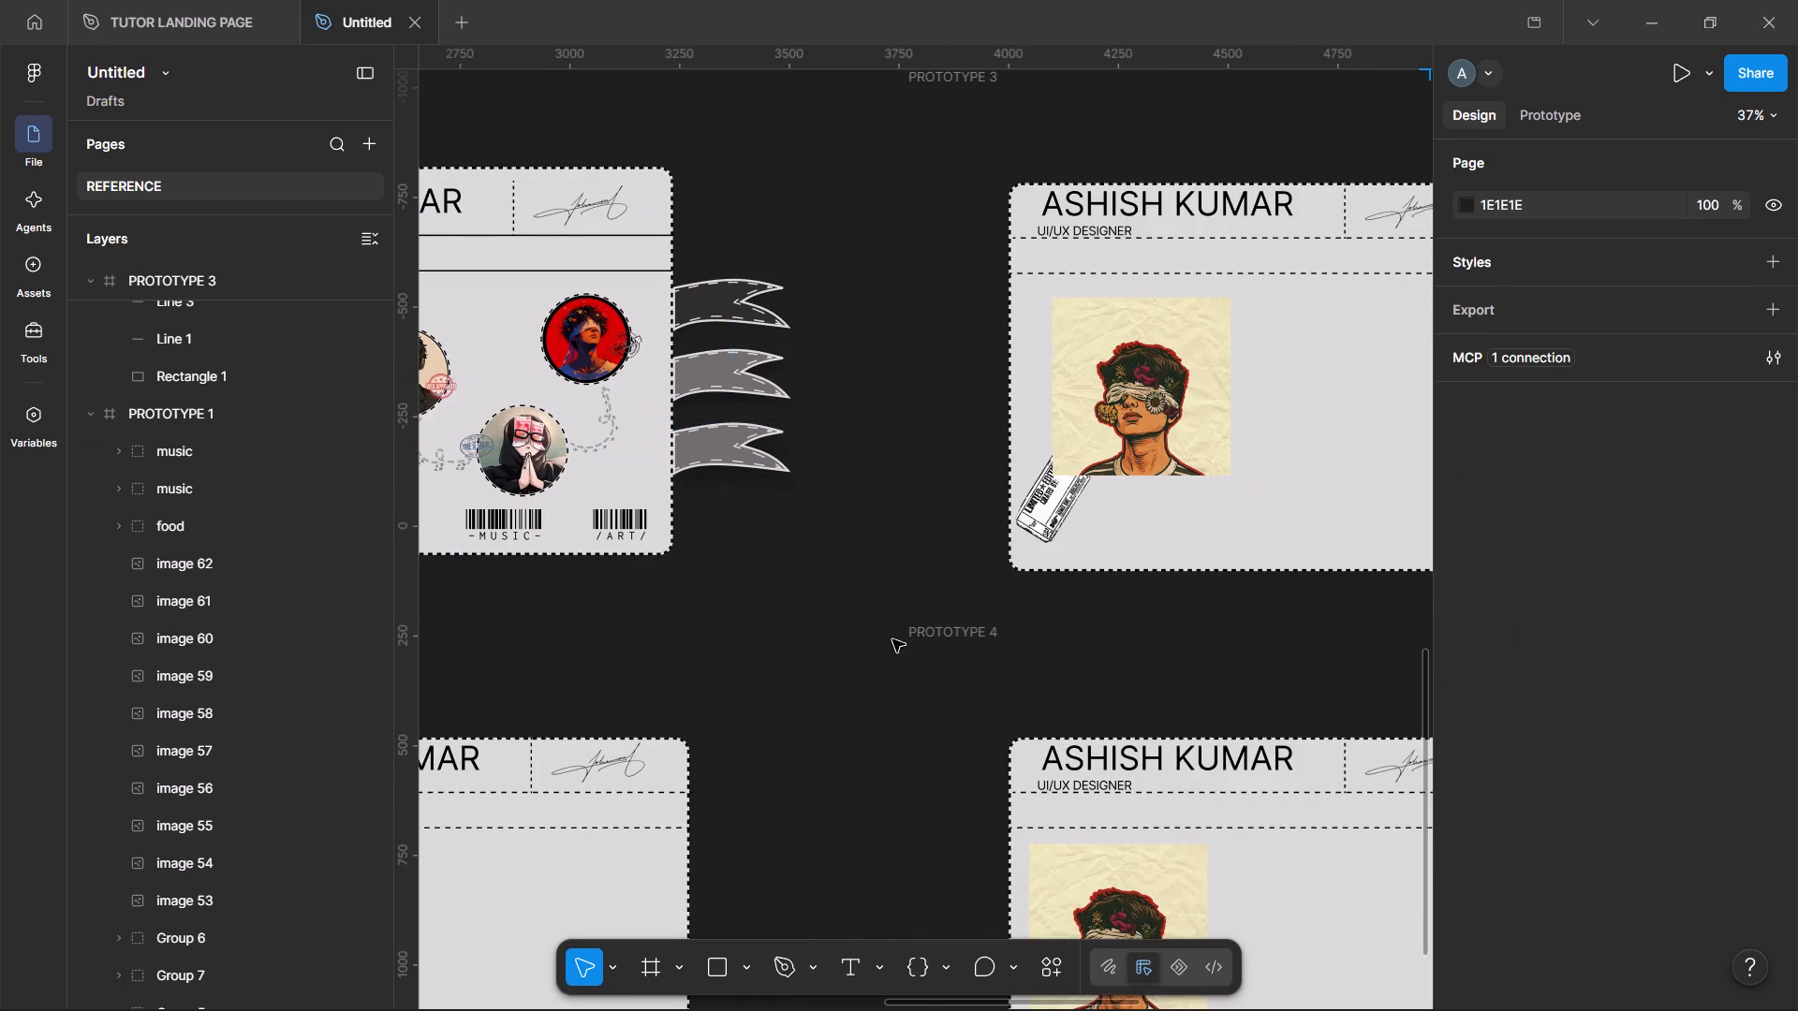
# Nudge the bottom ribbon against the card's edge to X 1222.52 and bring it to the front.
pyautogui.hscroll(2, 892, 639)
pyautogui.scroll(1, 892, 639)
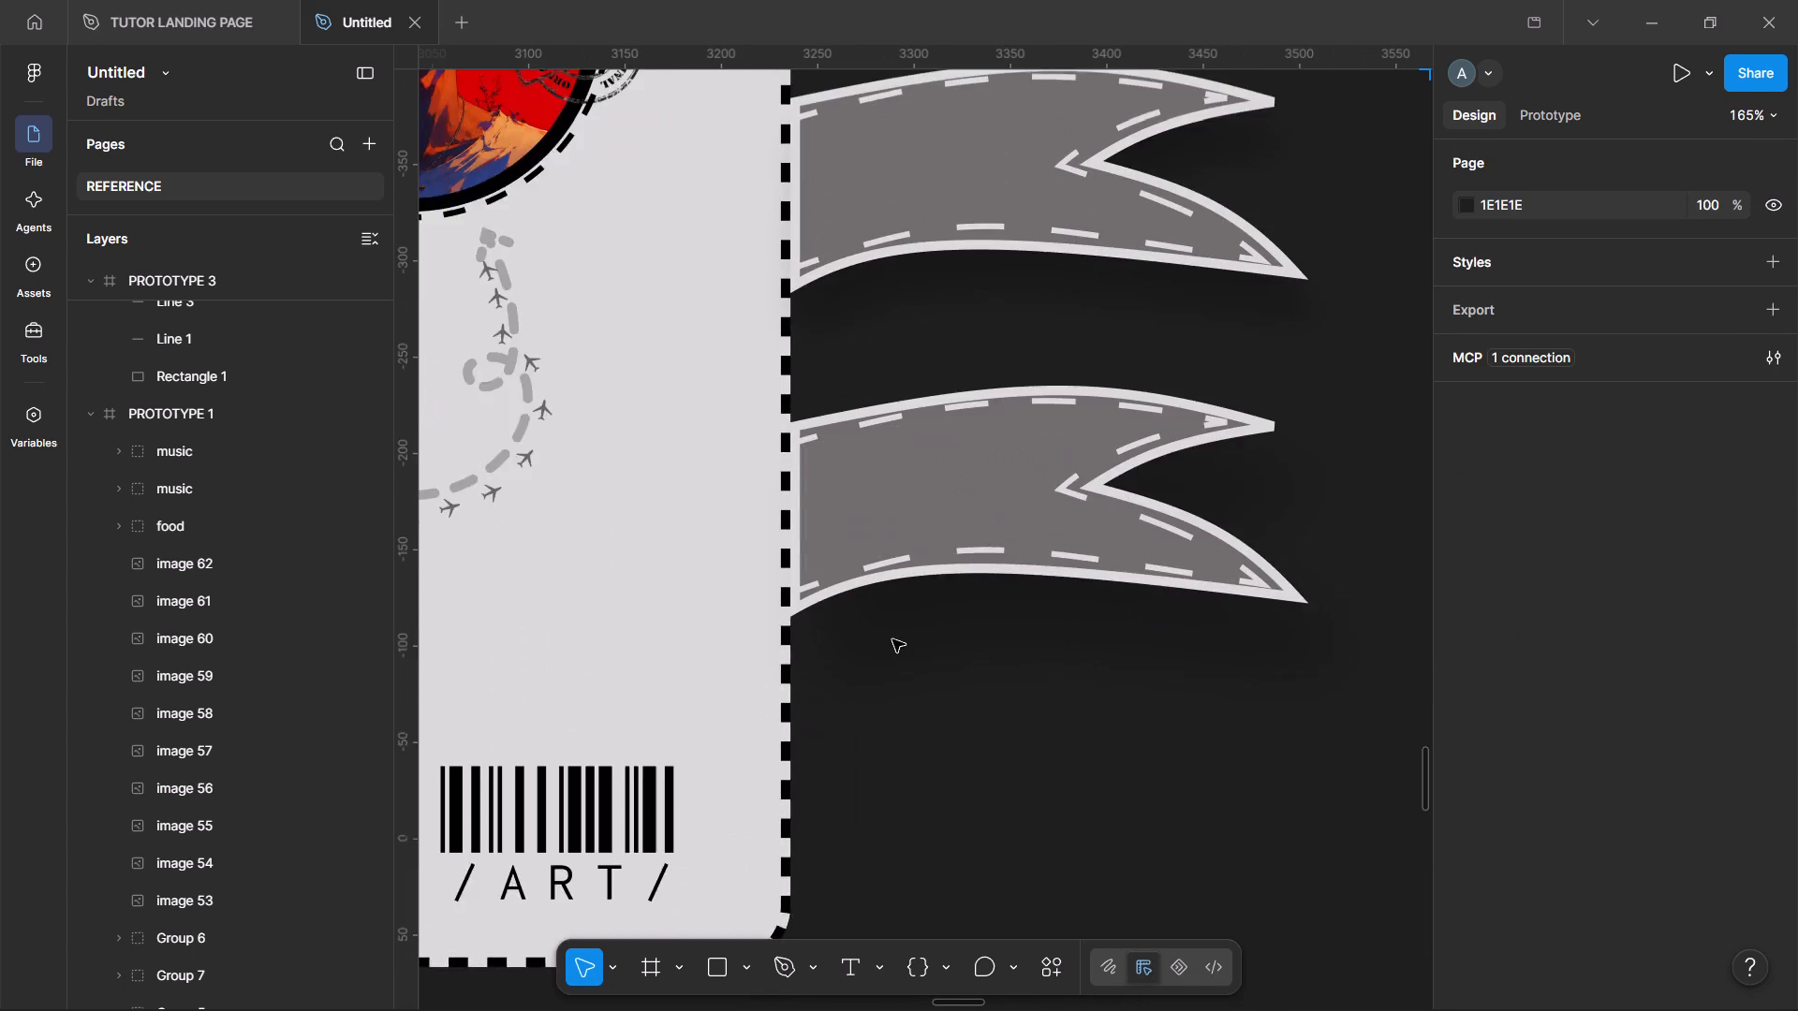
pyautogui.scroll(1, 892, 639)
pyautogui.click(789, 541)
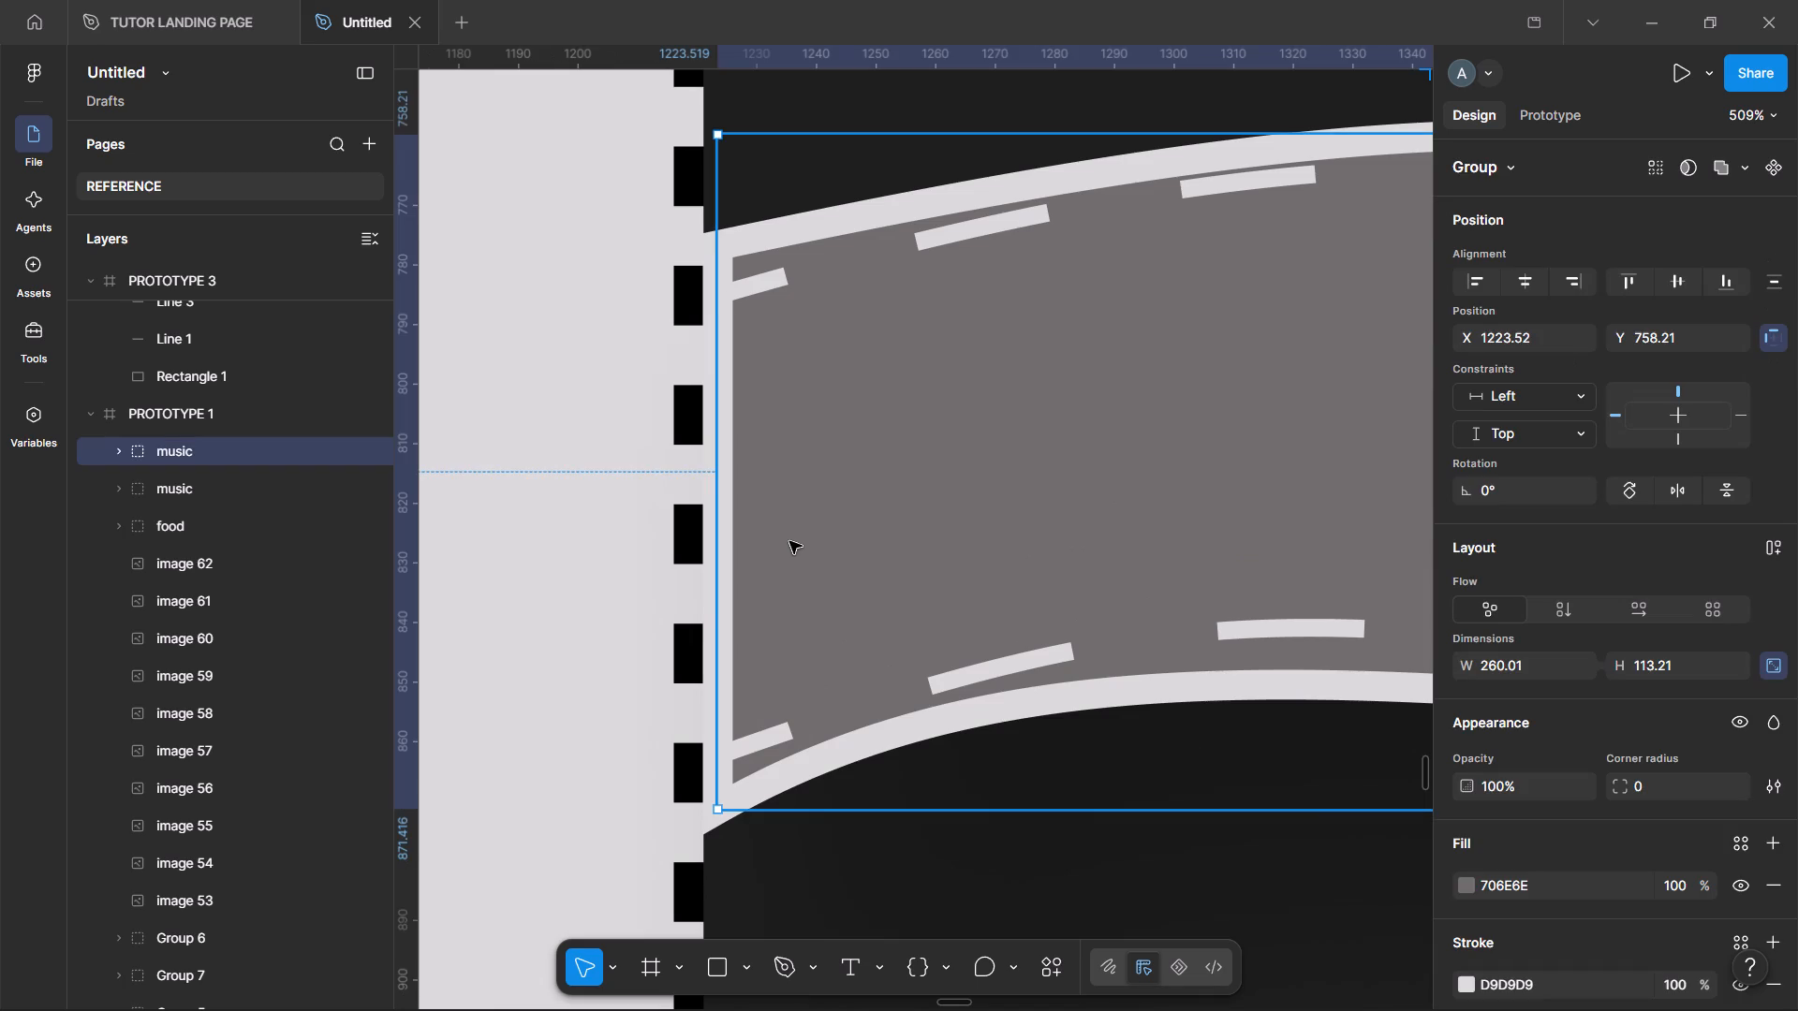
pyautogui.press('Left')
pyautogui.press('Right')
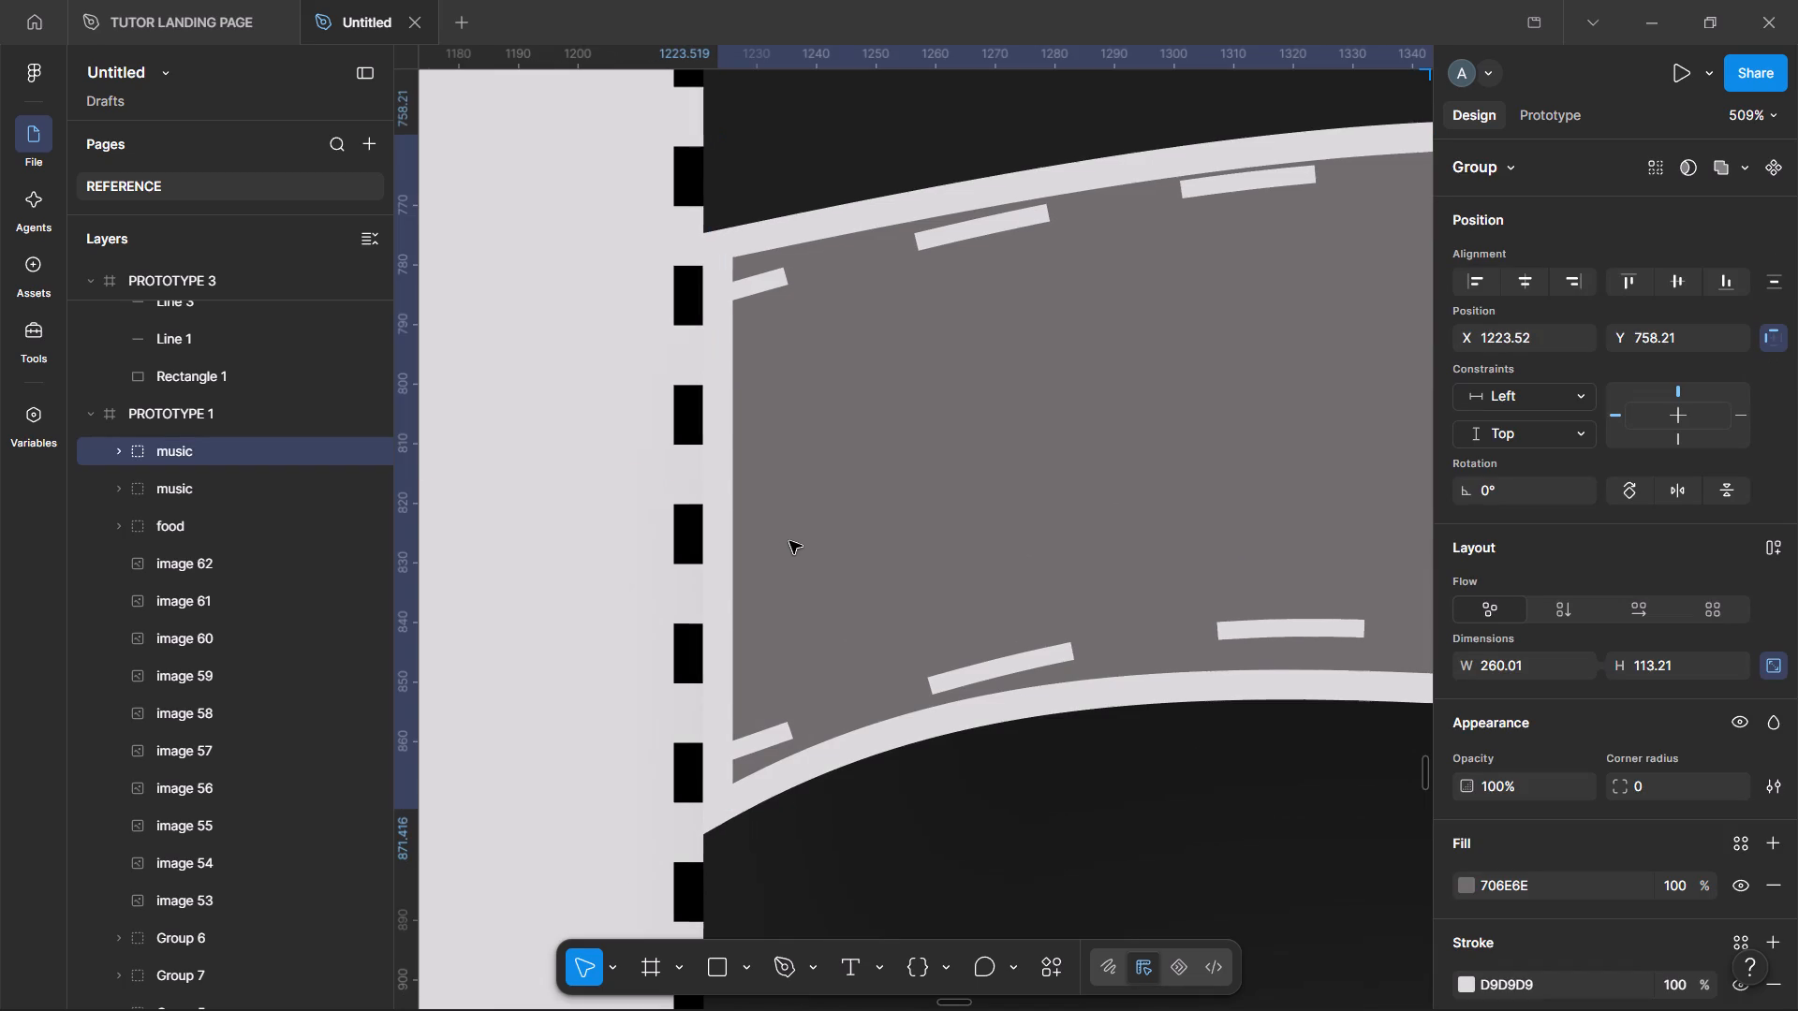
pyautogui.press(']')
pyautogui.press('Left')
pyautogui.press('Left')
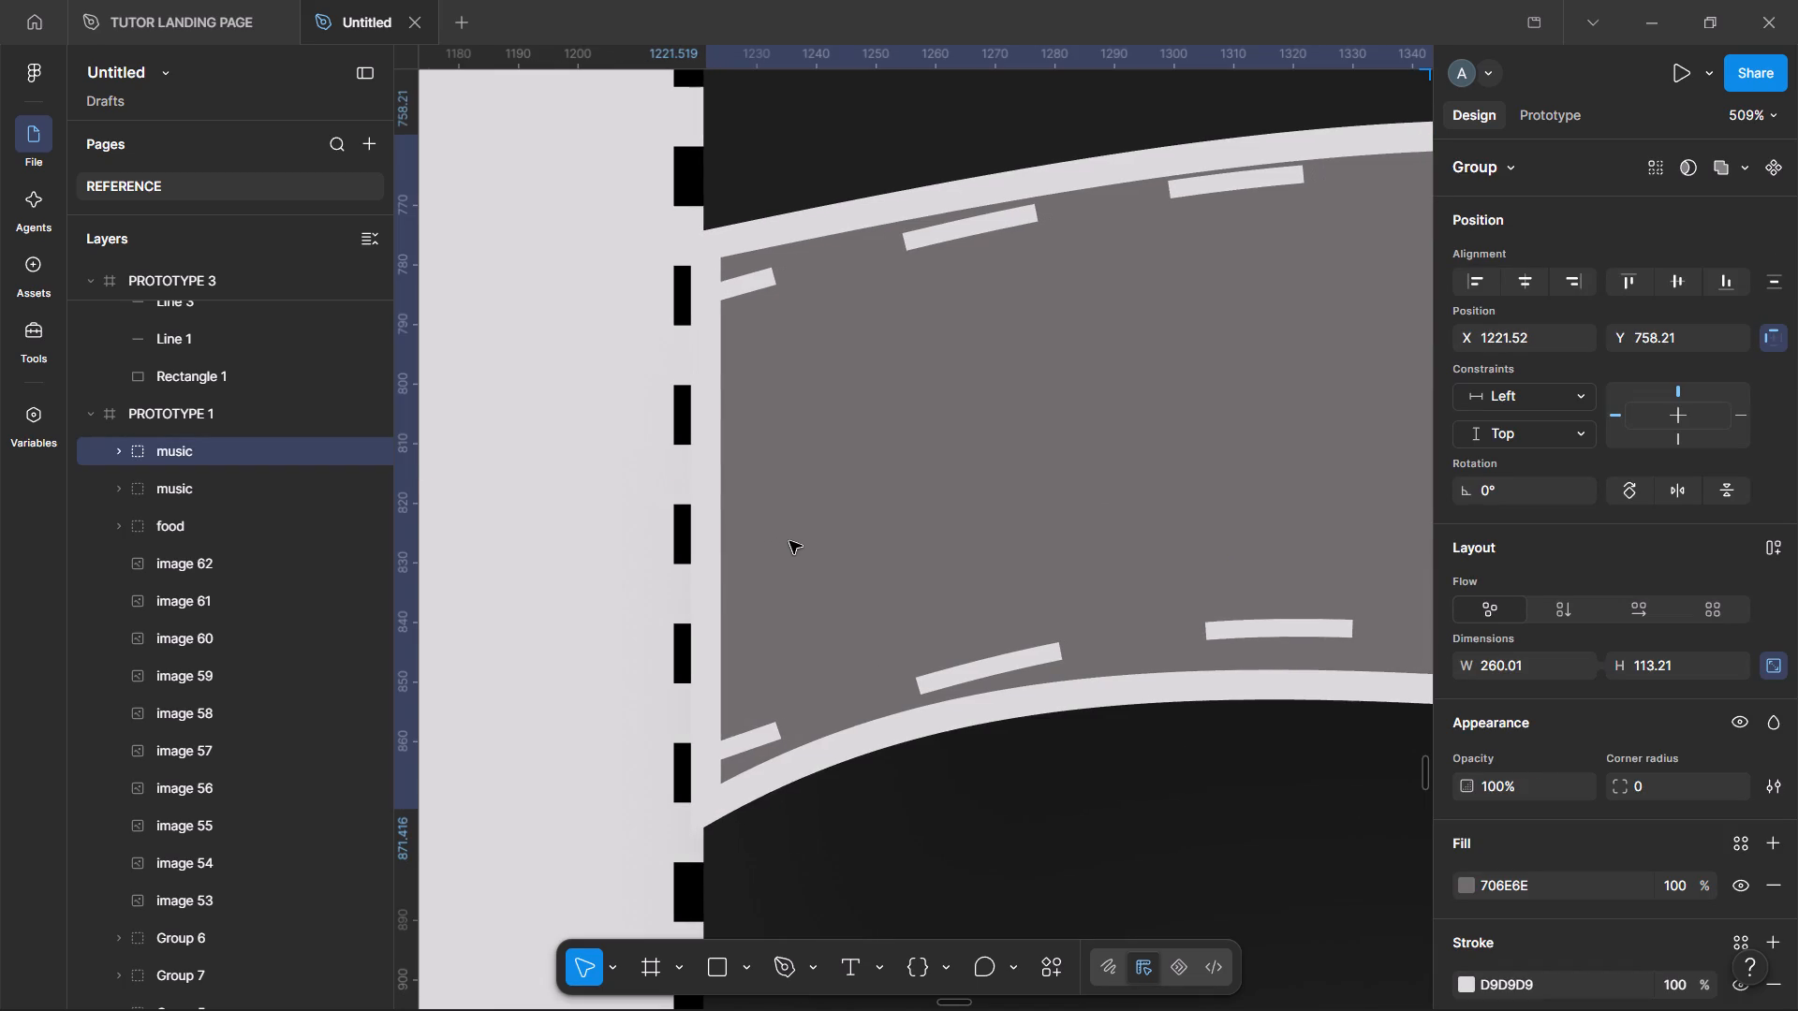
pyautogui.press('Right')
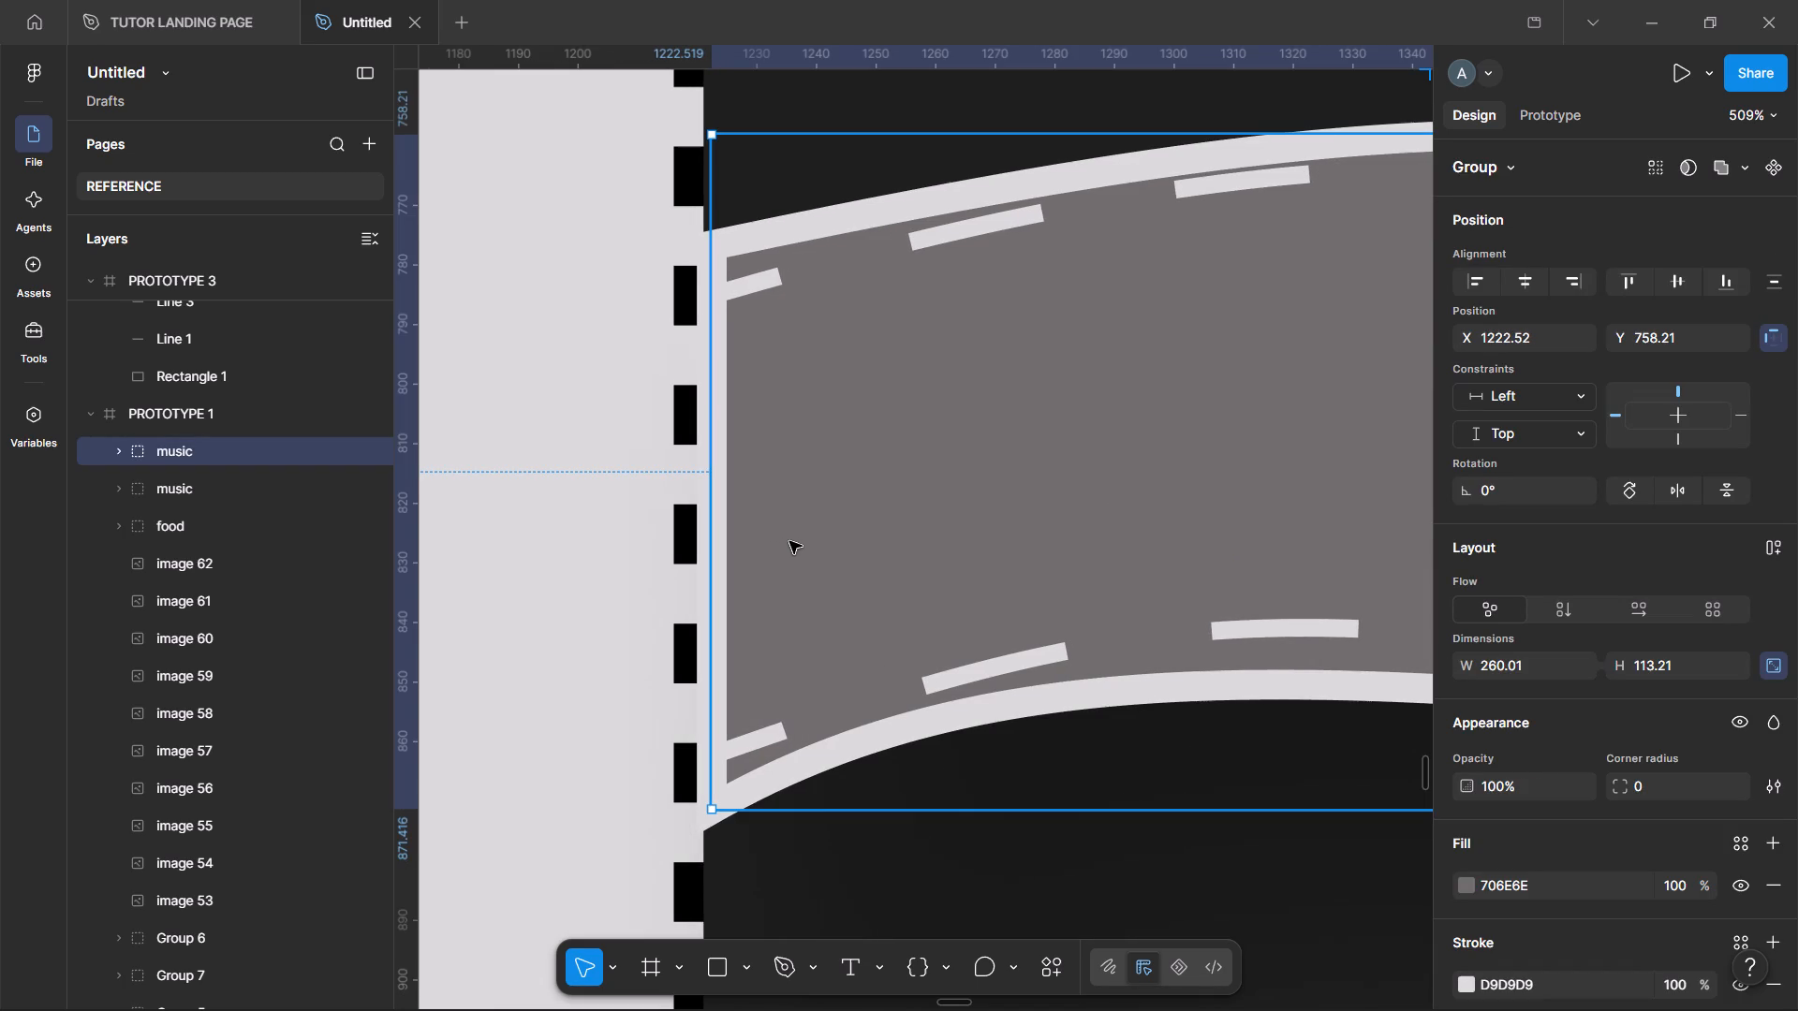
pyautogui.press(']')
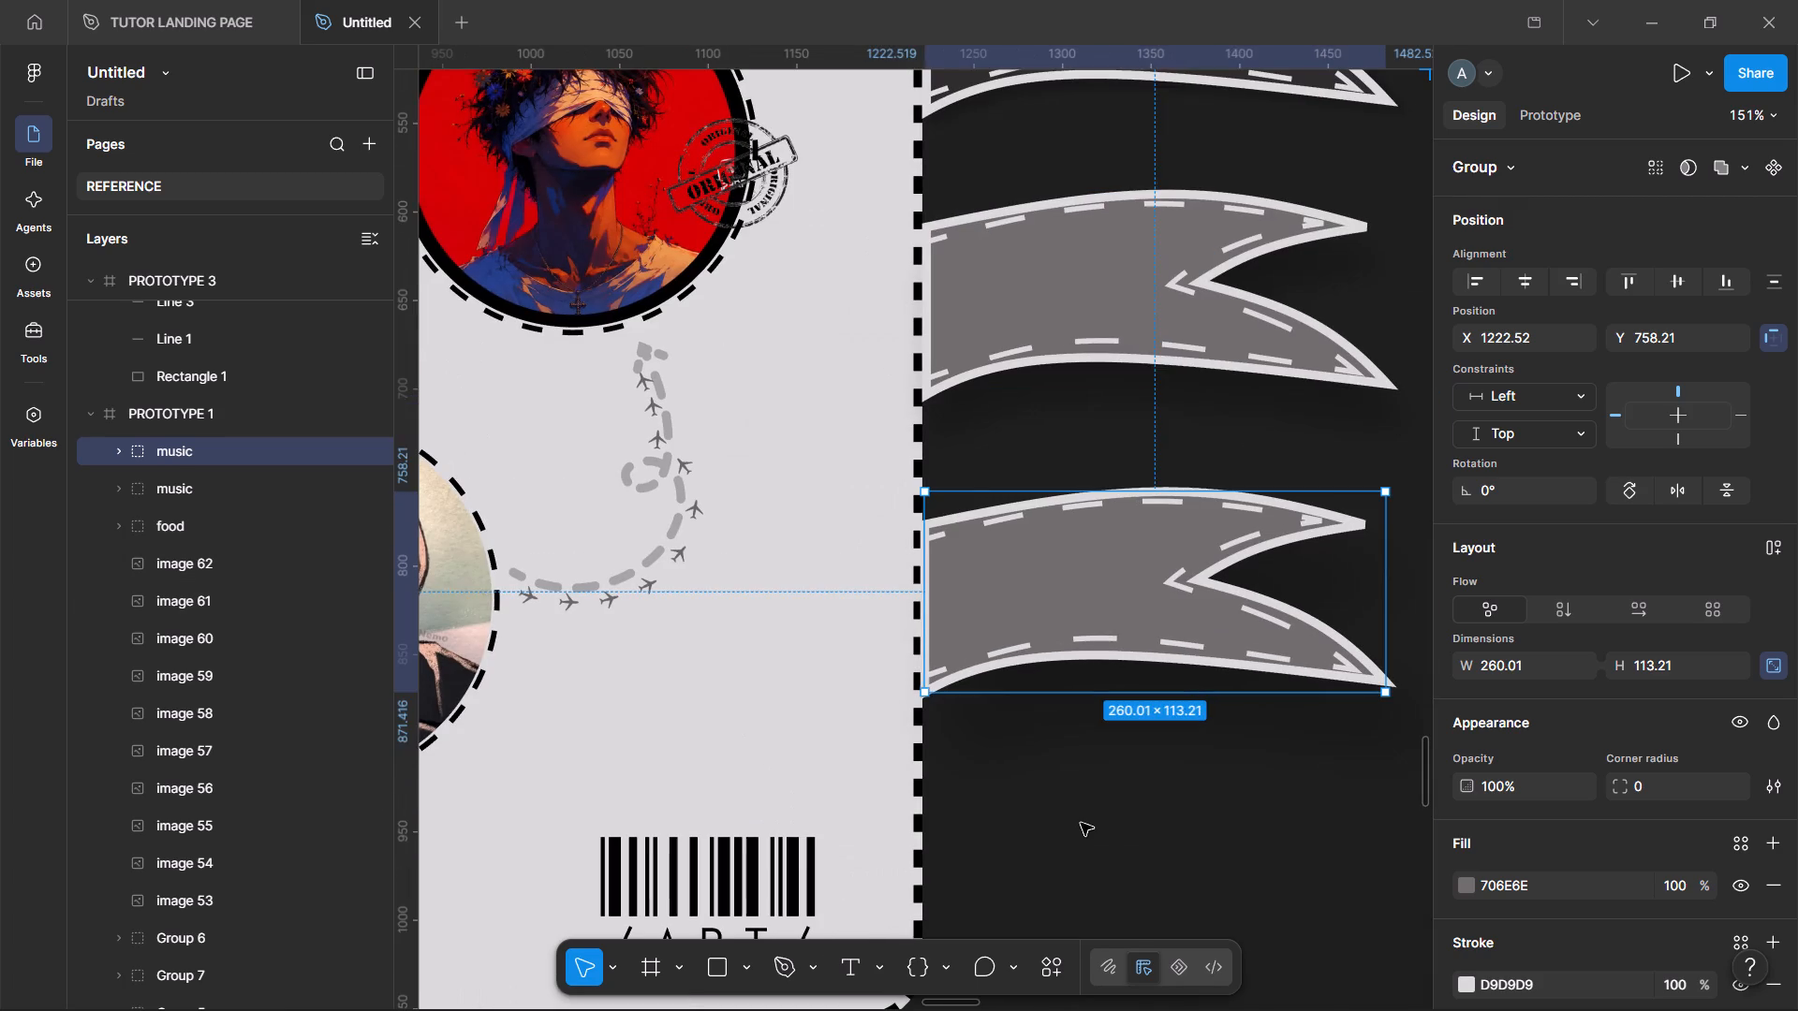
# Reselect the bottom ribbon and send it to the back of the PROTOTYPE 1 layers.
pyautogui.click(1081, 823)
pyautogui.click(1140, 595)
pyautogui.press('[')
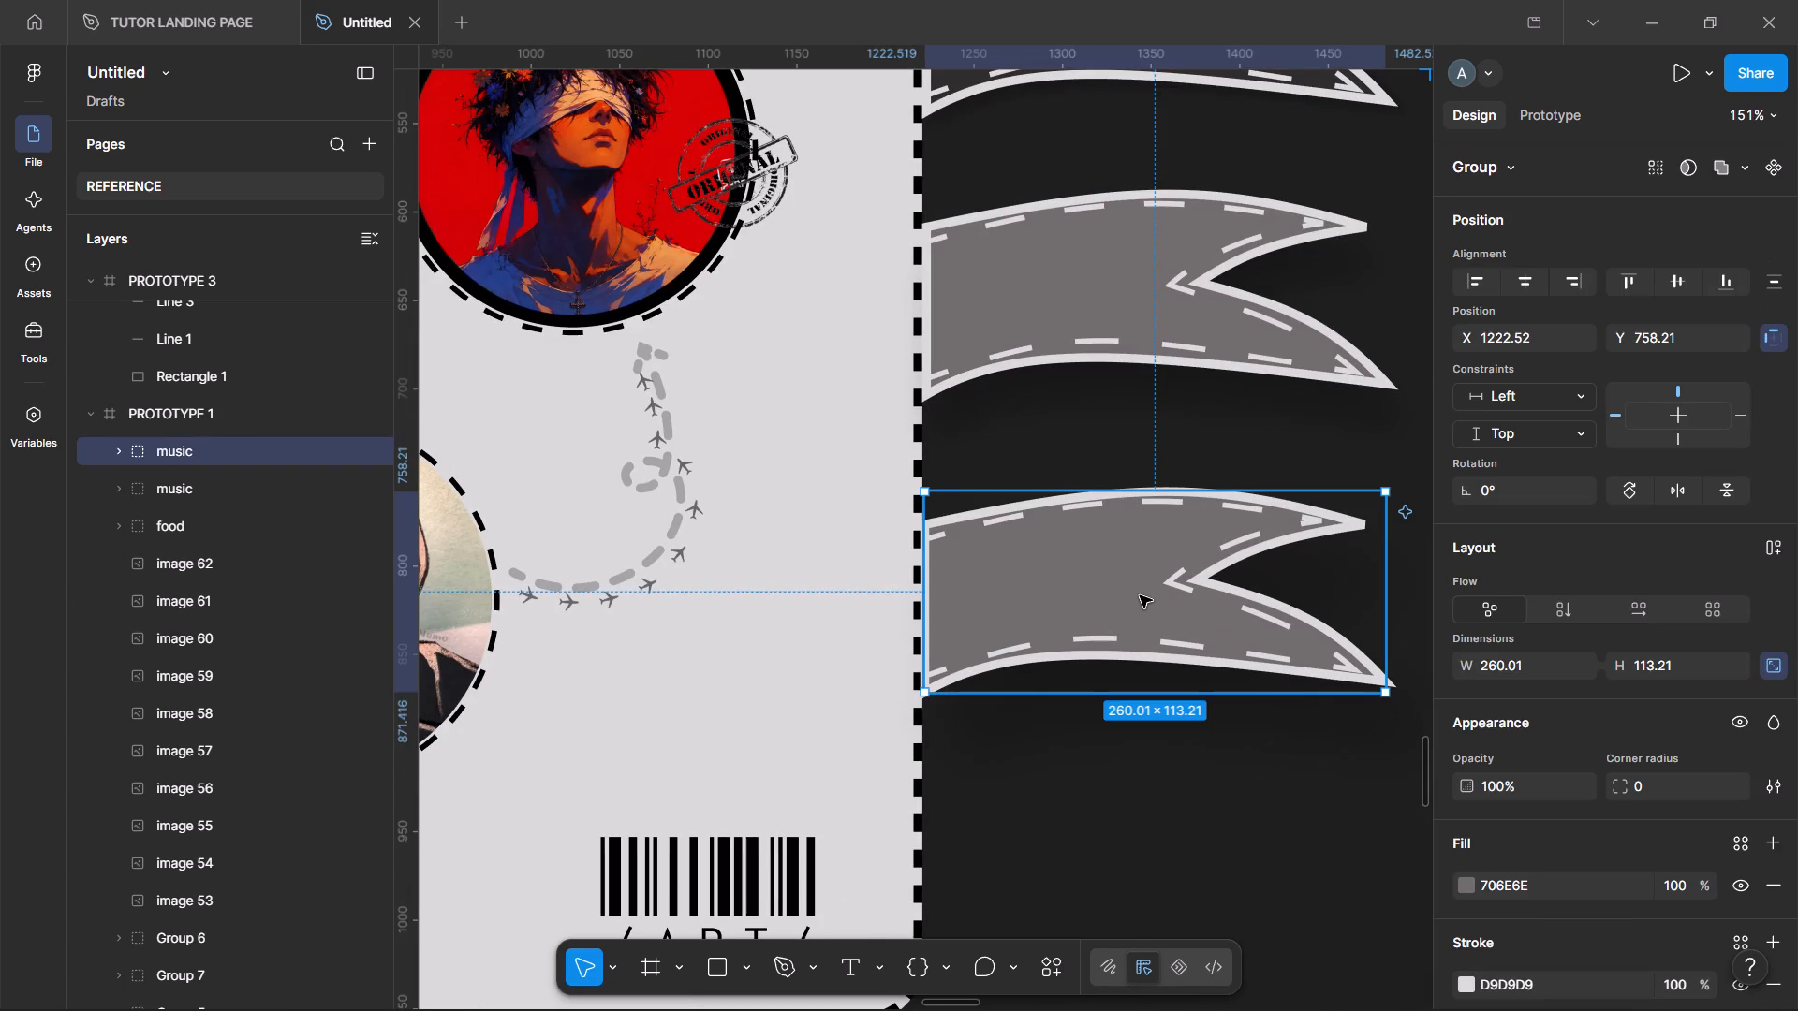
# Nudge the bottom ribbon left to X 1218.52 so it tucks behind the card's dashed edge.
pyautogui.press('Left')
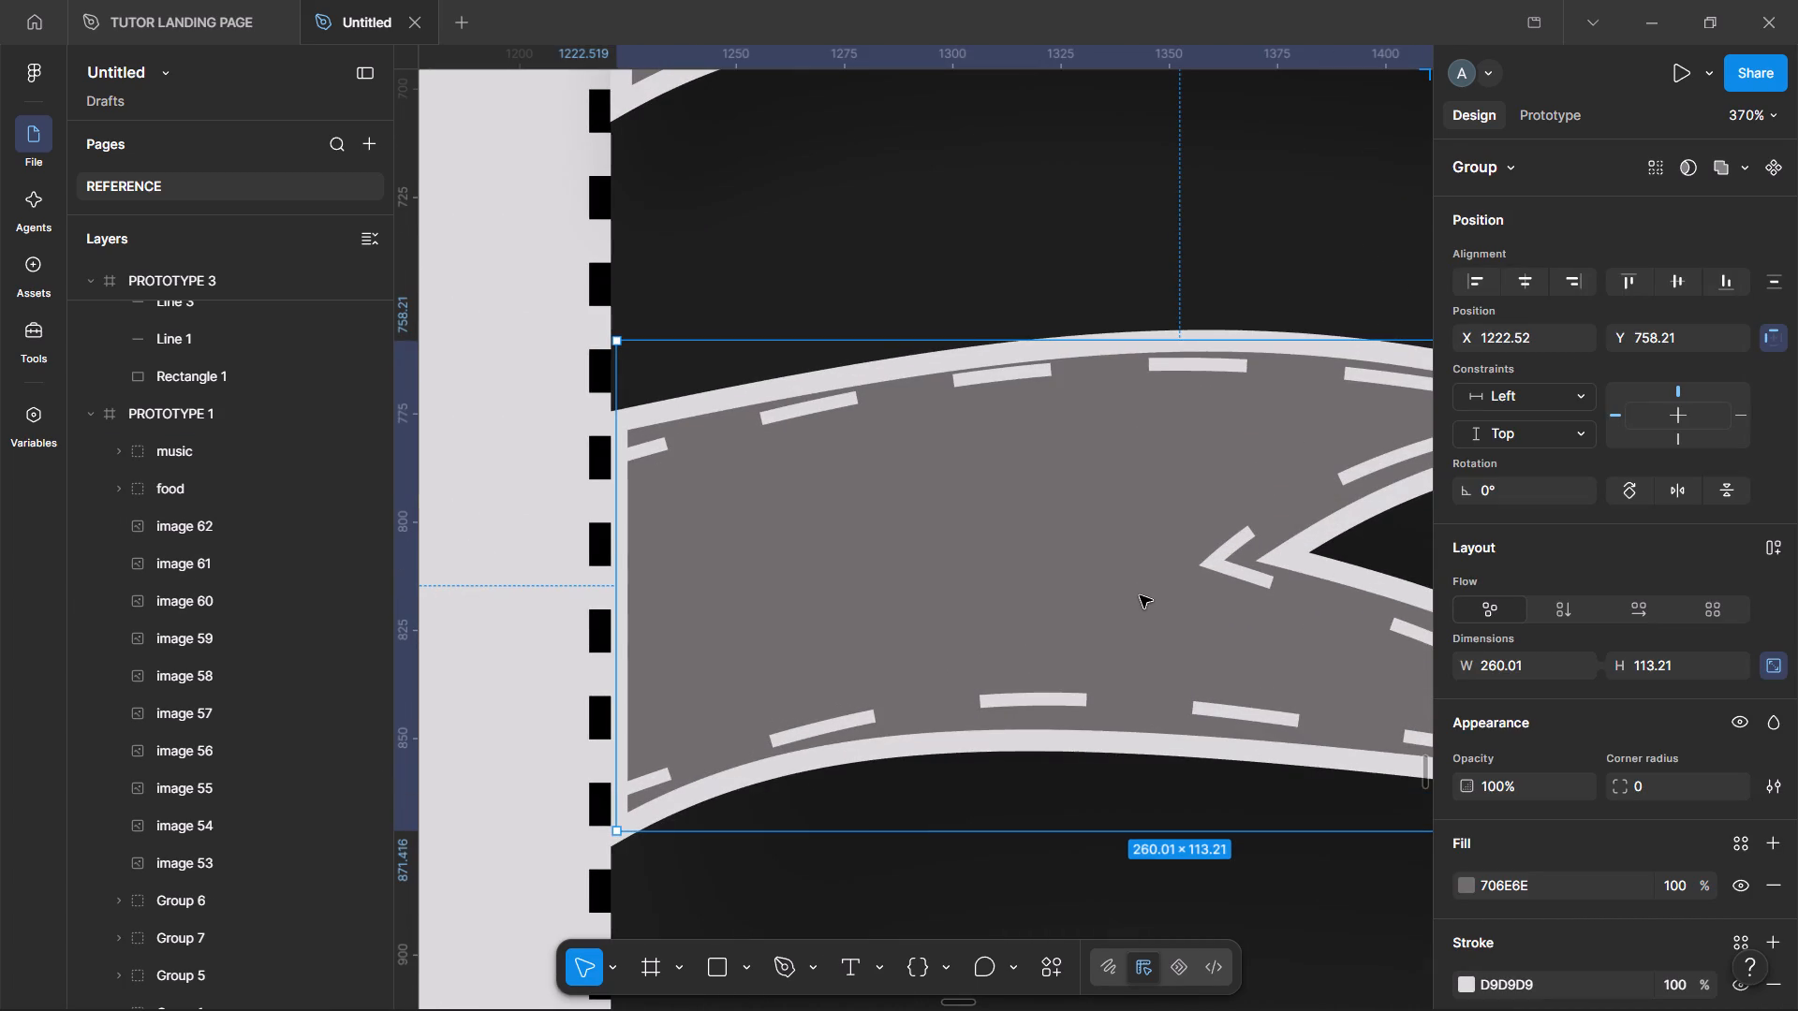
pyautogui.press('Left')
pyautogui.press('Left')
pyautogui.press('Left')
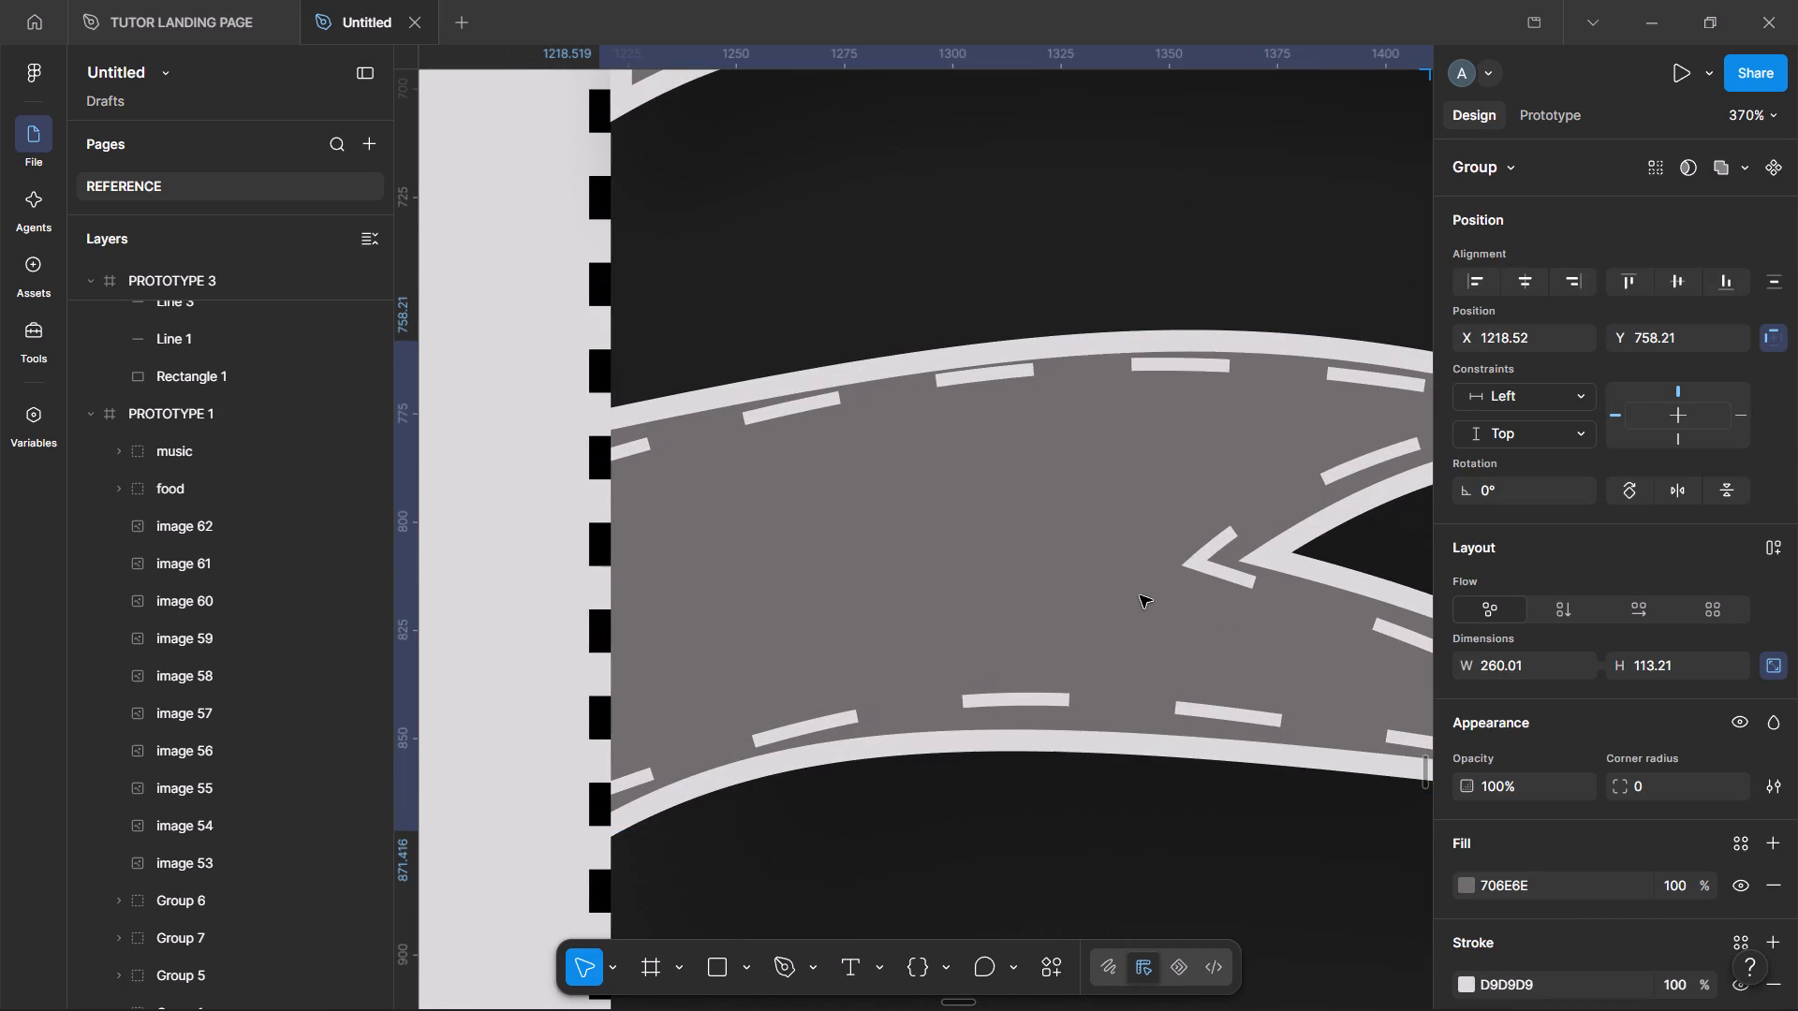
# Send the middle ribbon to the back of the PROTOTYPE 1 layers and nudge it left to X 1218.52.
pyautogui.scroll(2, 1140, 595)
pyautogui.click(1098, 374)
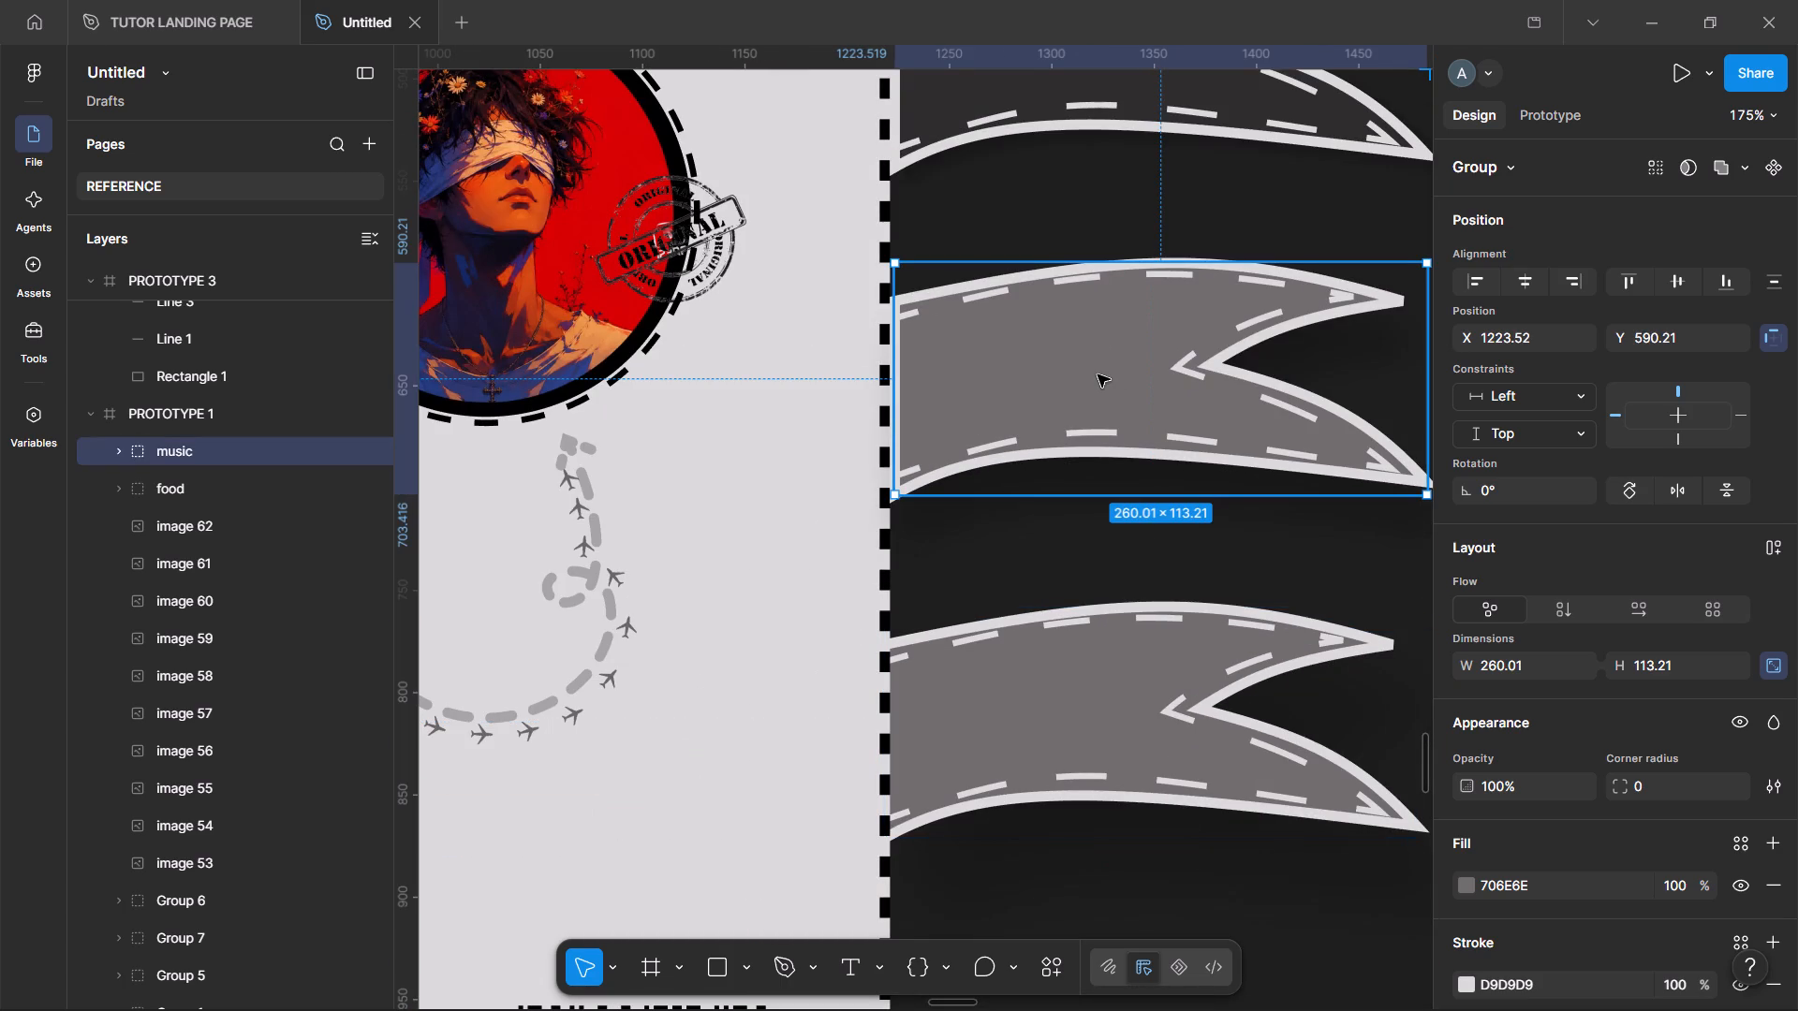
pyautogui.press('[')
pyautogui.hscroll(1, 1098, 374)
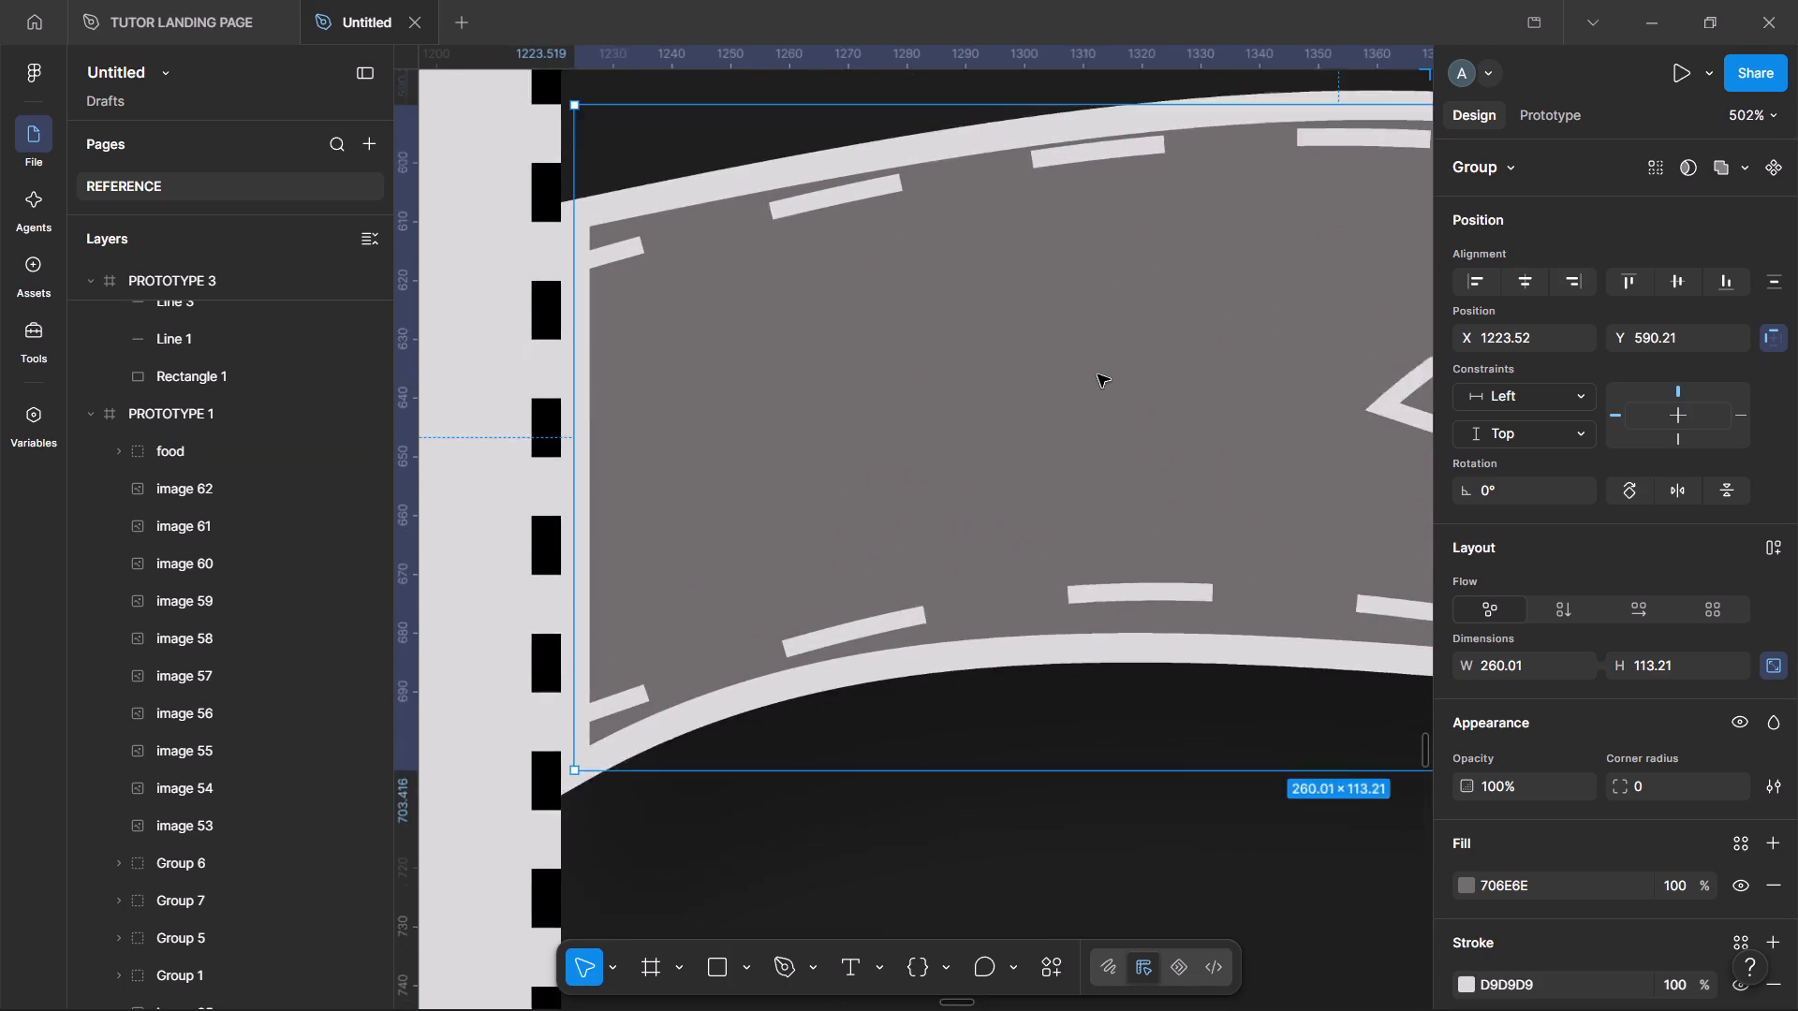
pyautogui.hscroll(1, 1098, 374)
pyautogui.press('Left')
pyautogui.press('Left')
pyautogui.press('Left')
pyautogui.press('Left')
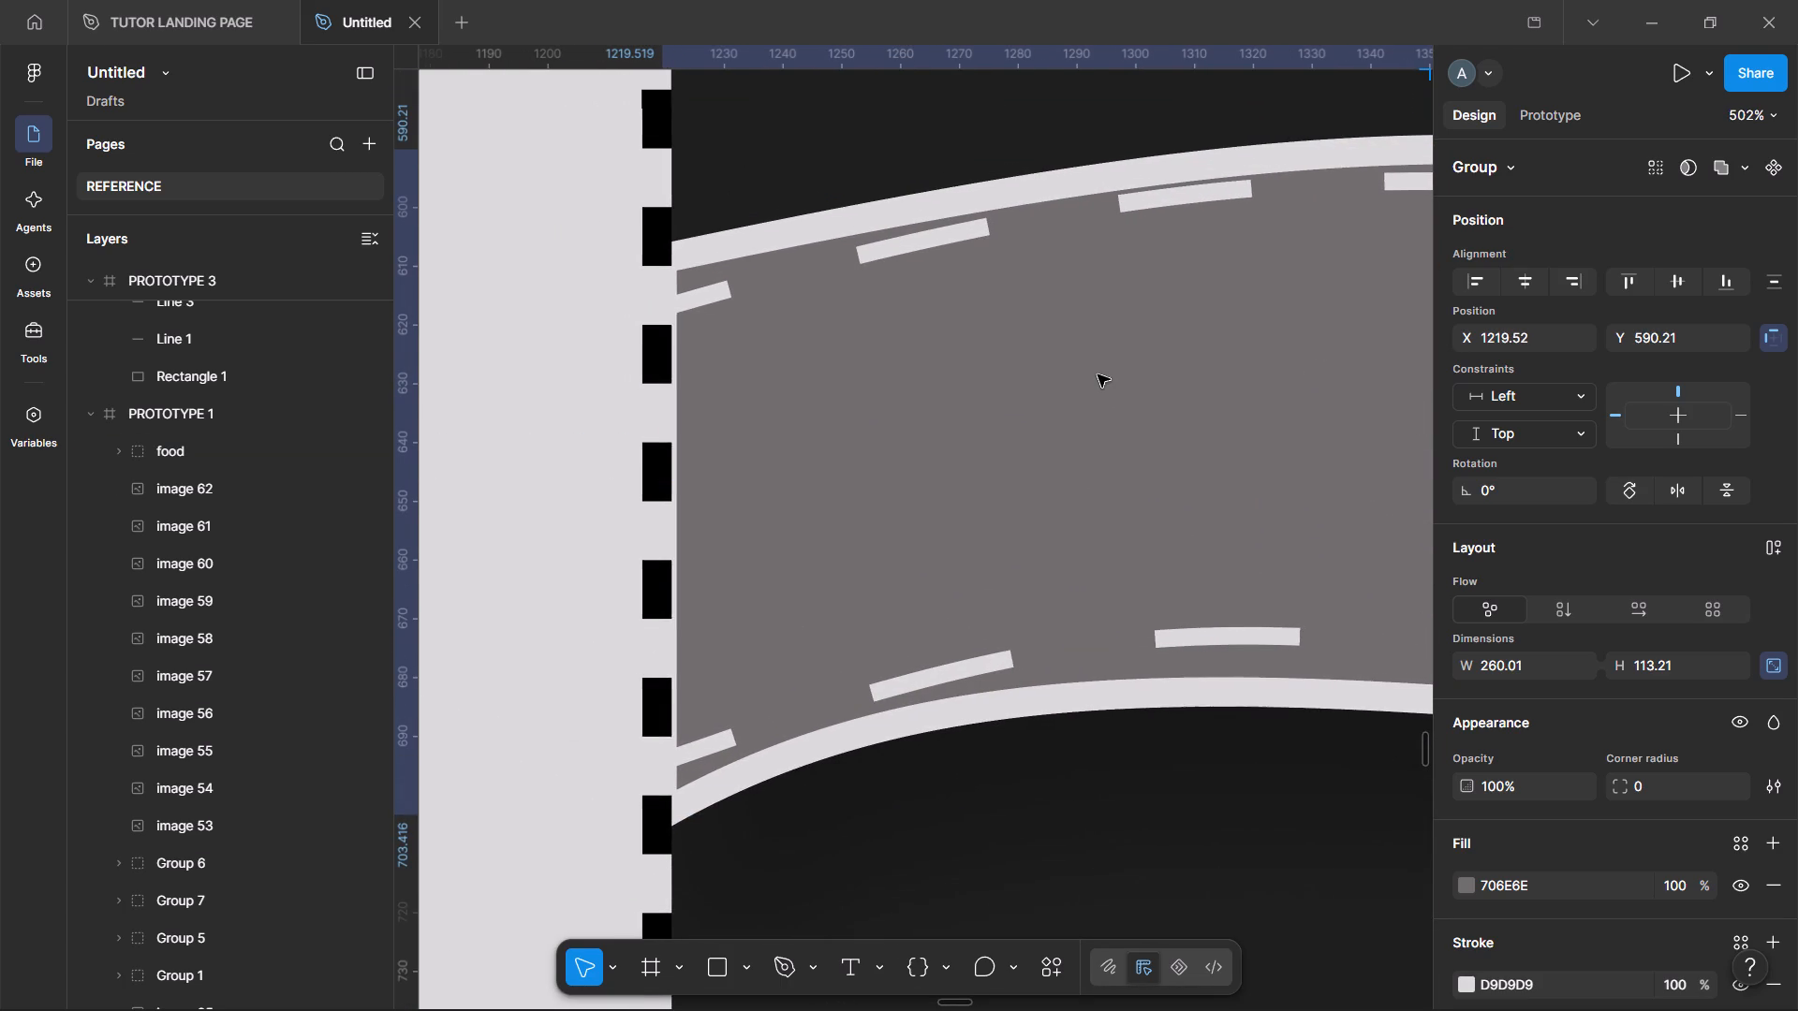
pyautogui.press('Left')
# Send the dark food ribbon to the back, nudge it left to X 1218.52, and deselect it.
pyautogui.scroll(3, 1098, 374)
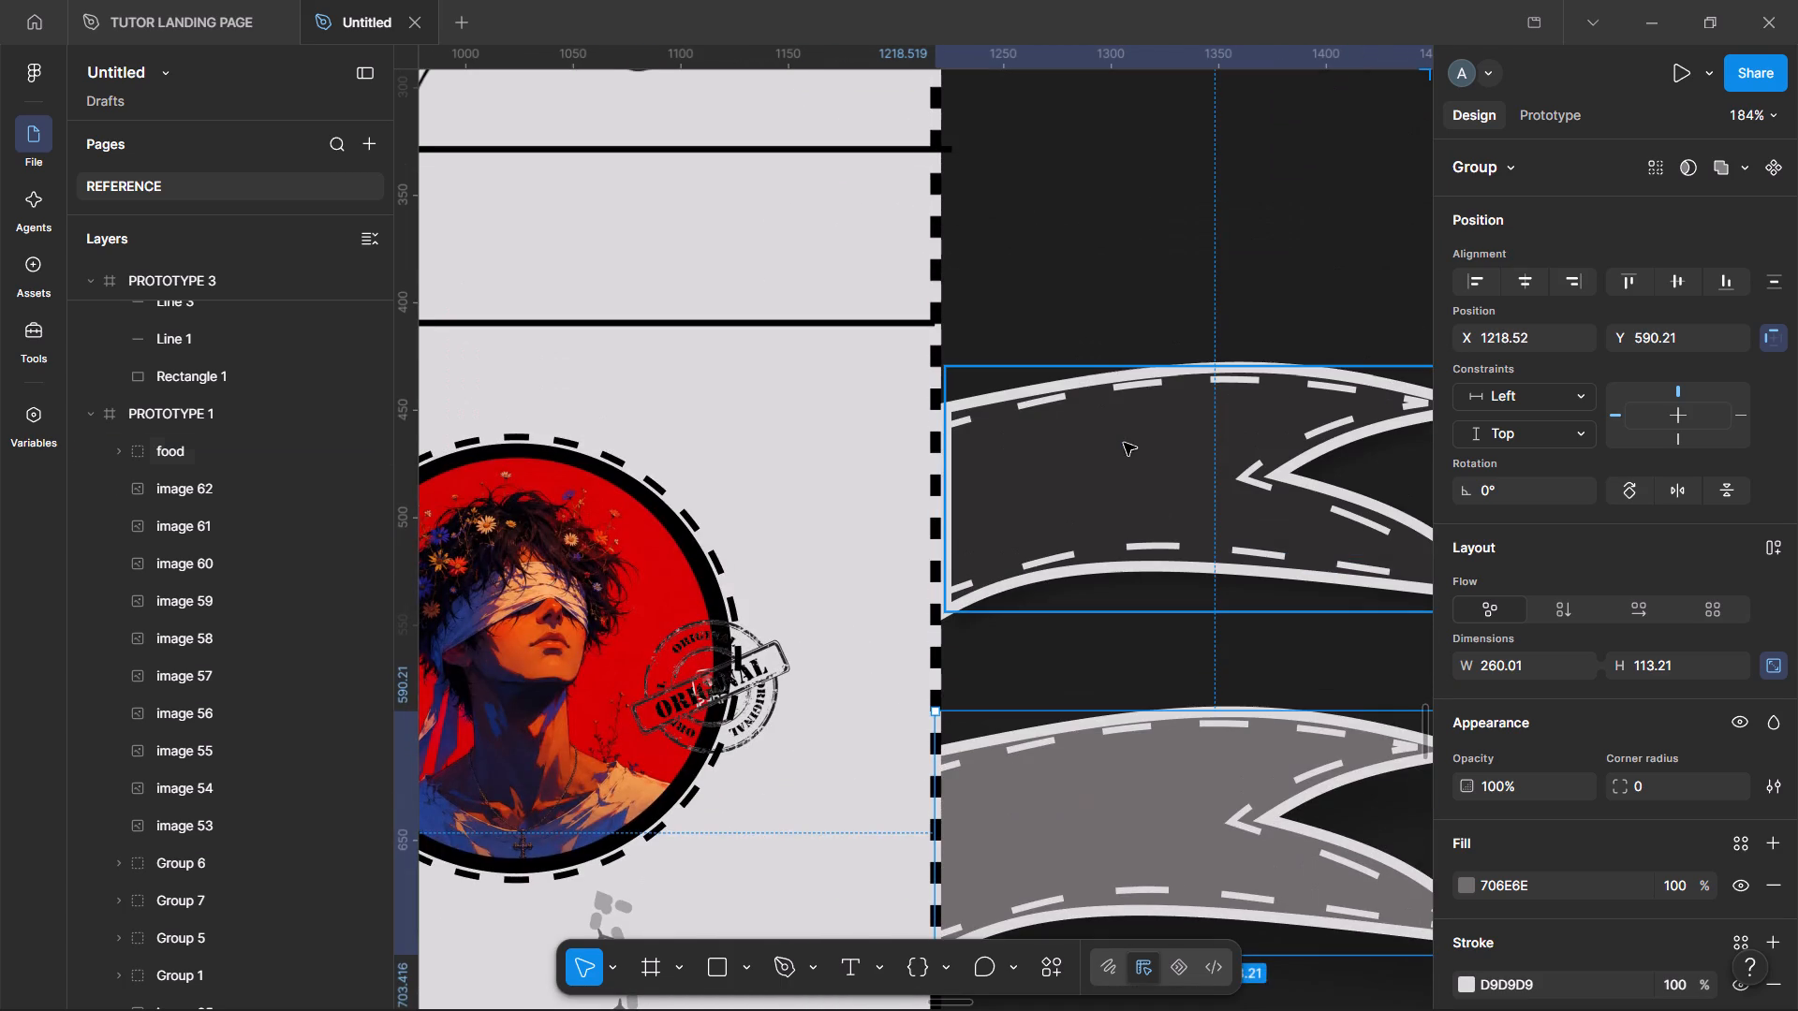
pyautogui.click(1103, 552)
pyautogui.press('[')
pyautogui.press('Left')
pyautogui.press('Left')
pyautogui.press('Left')
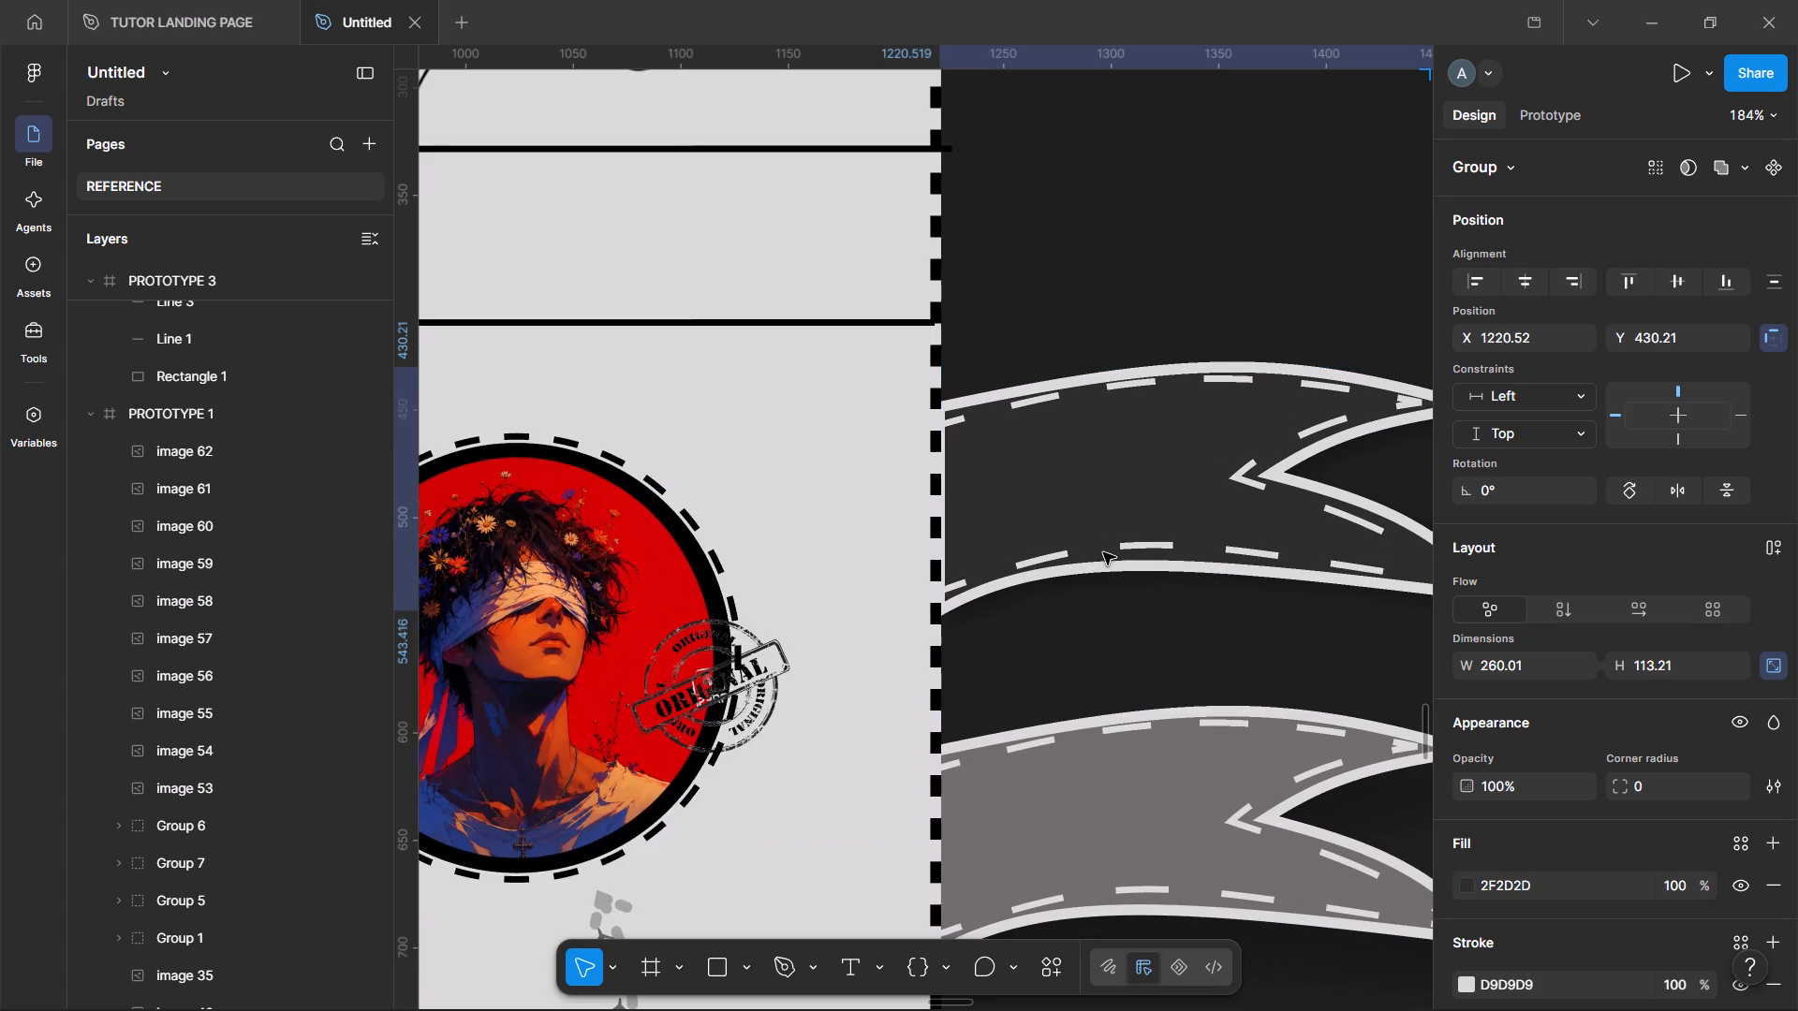
pyautogui.press('Left')
pyautogui.press('Left')
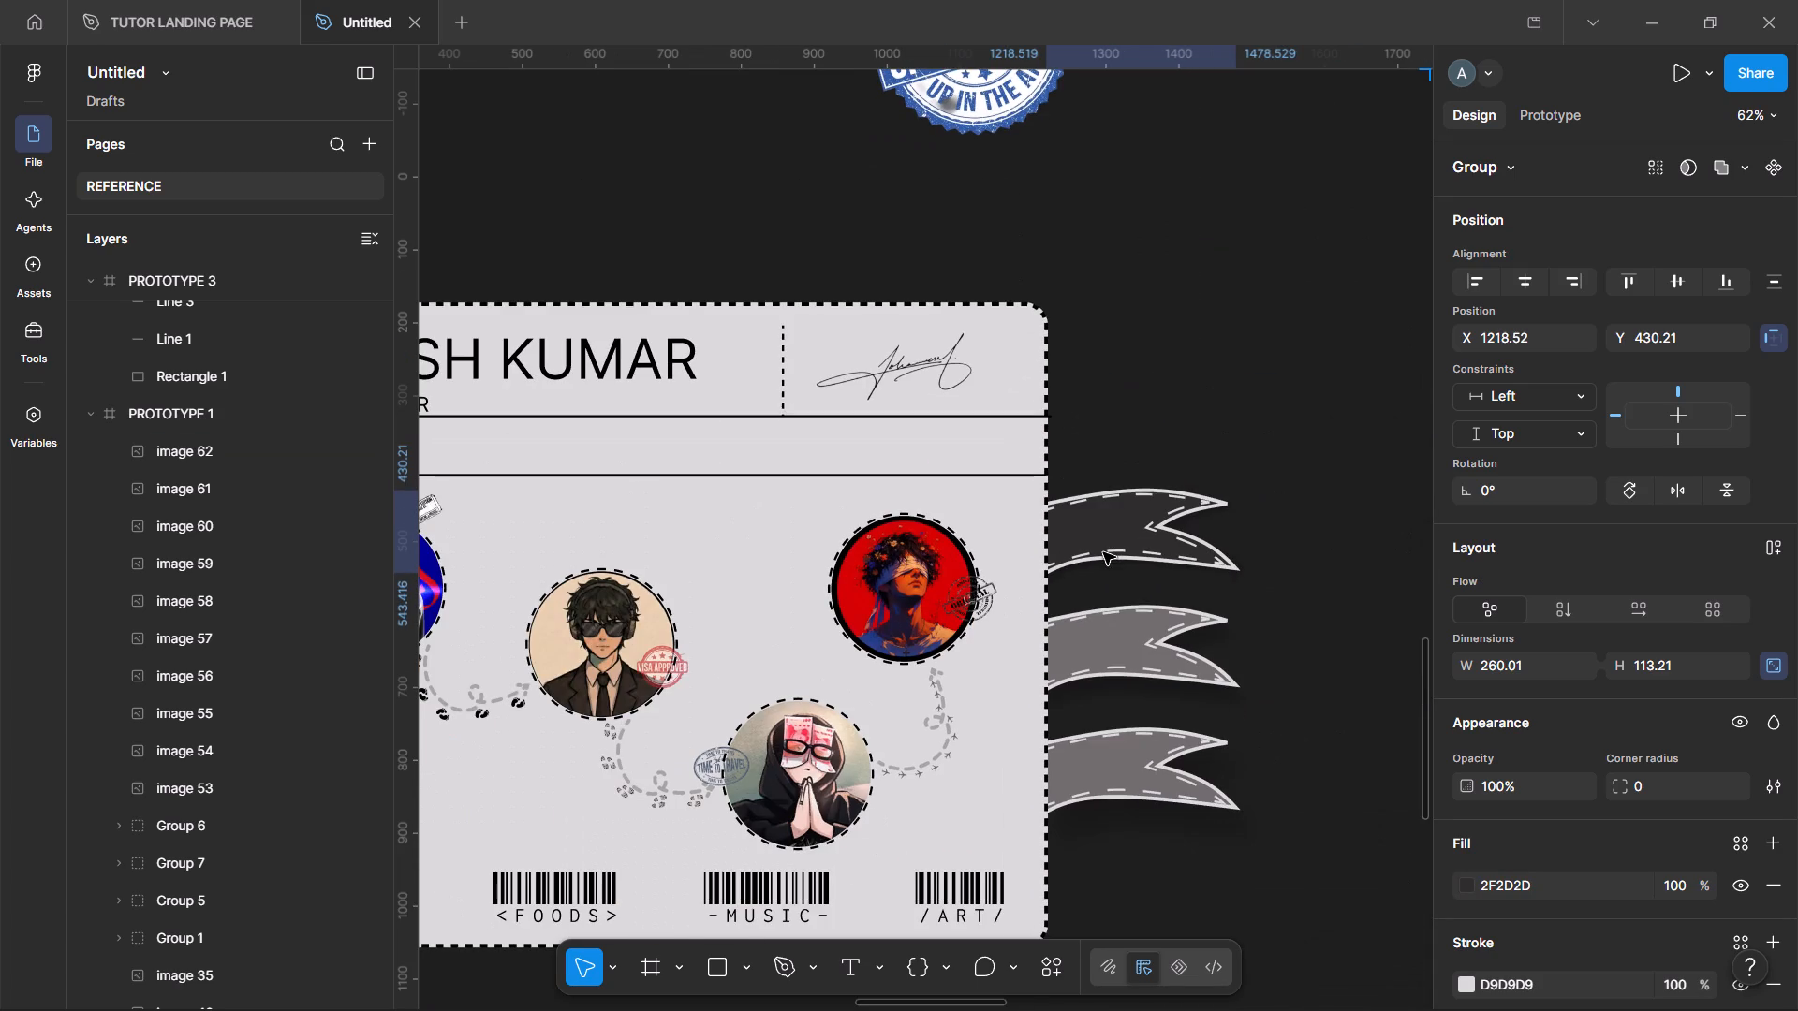
pyautogui.click(1345, 813)
# Move the middle ribbon straight down to Y 606.21.
pyautogui.scroll(-2, 1345, 813)
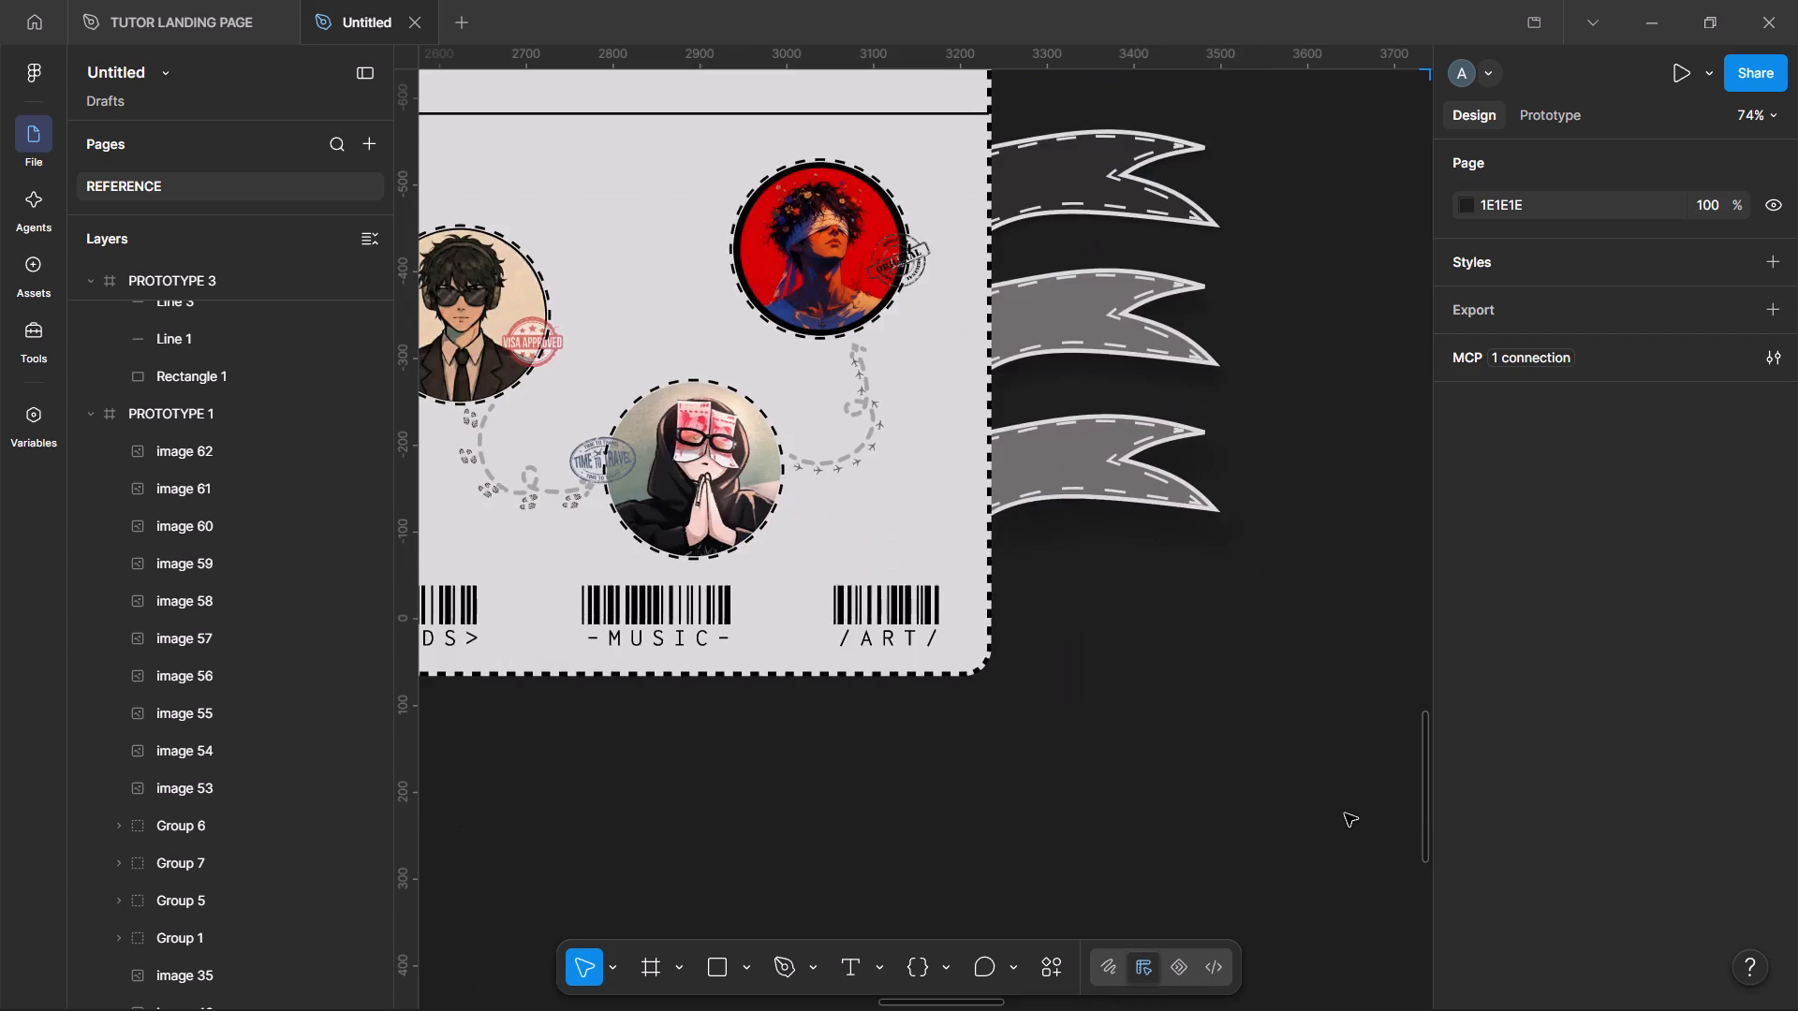
pyautogui.scroll(4, 1345, 813)
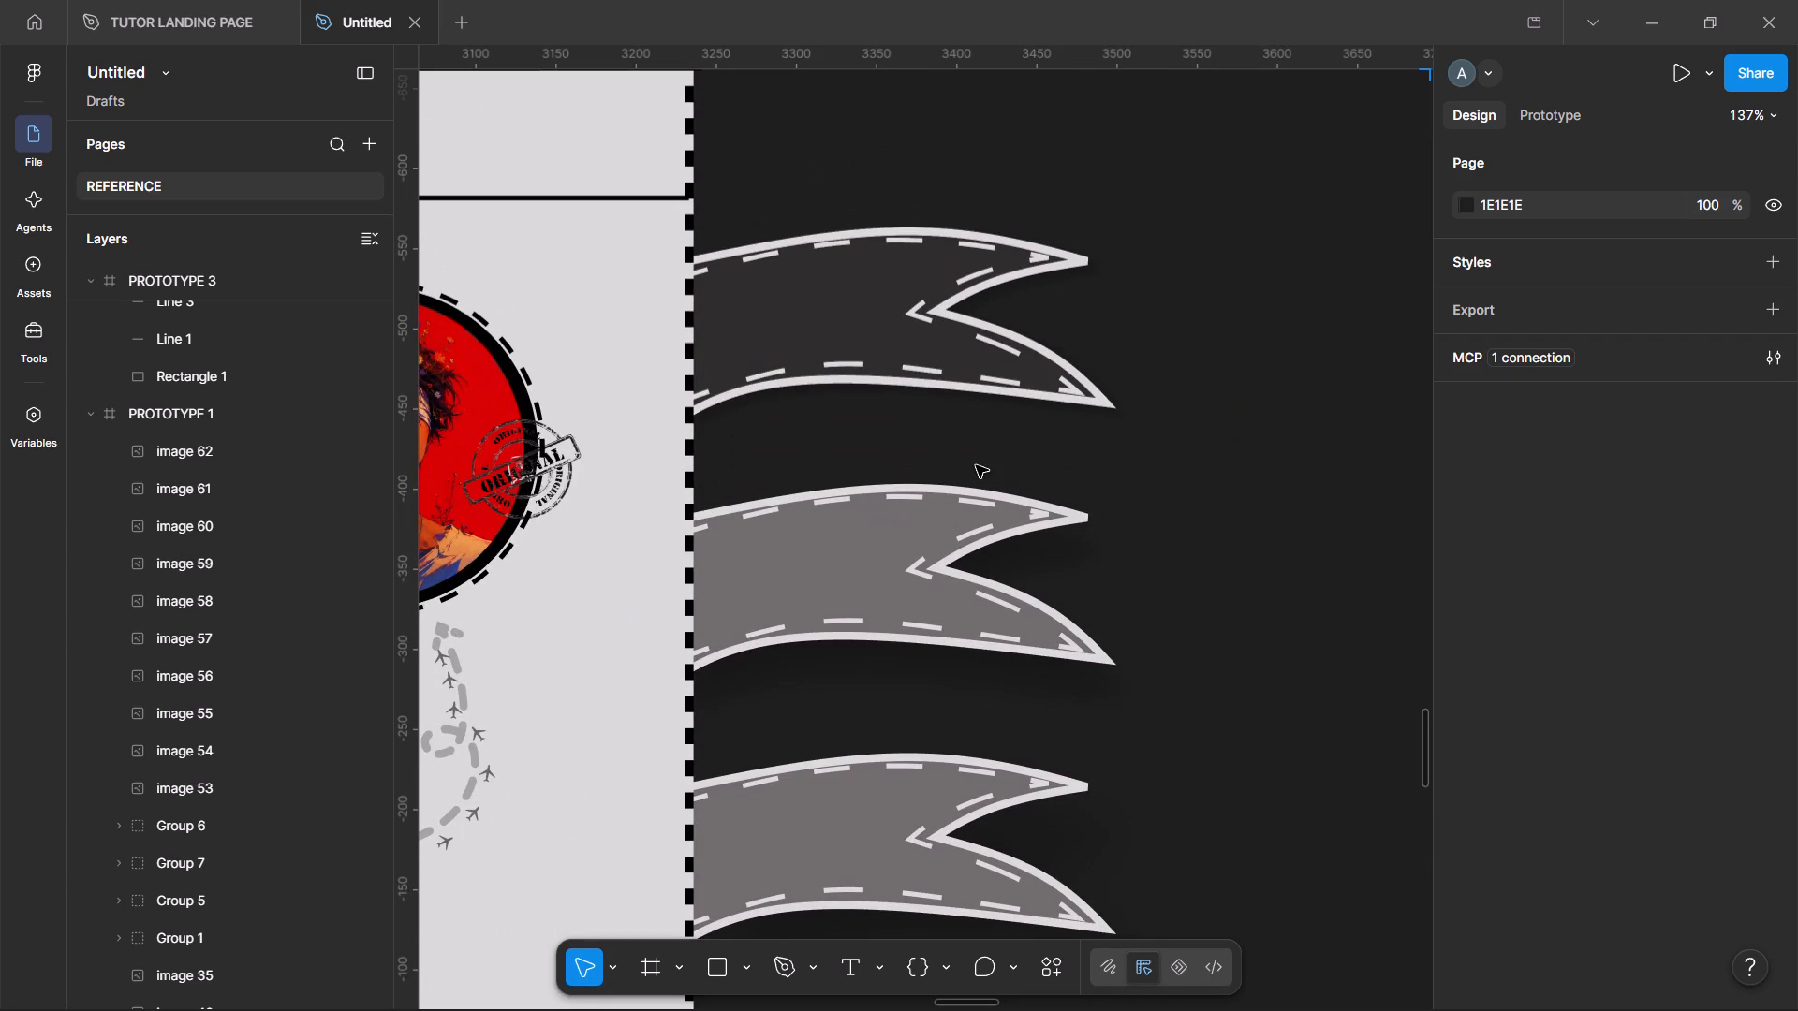
pyautogui.click(900, 546)
pyautogui.hotkey('shift', 'Down')
pyautogui.hotkey('shift', 'Down')
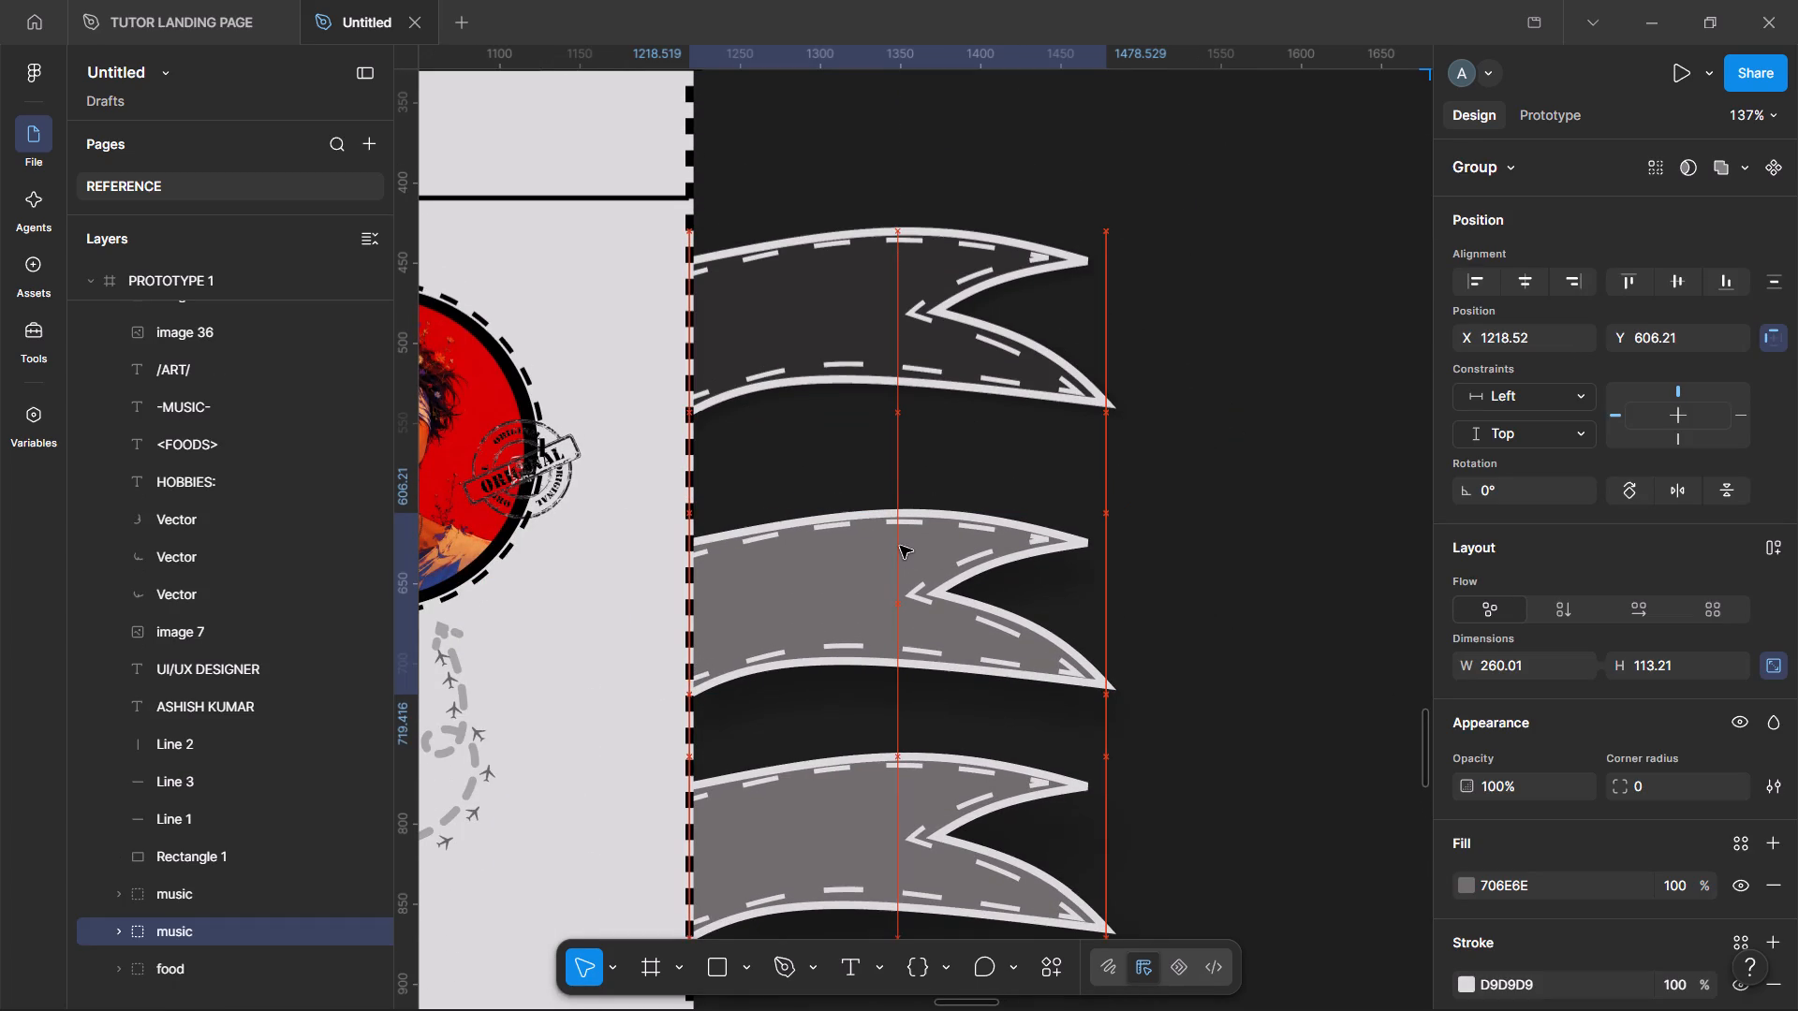
# Move the bottom ribbon straight down to Y 854.21, near the card's lower edge.
pyautogui.scroll(-2, 900, 546)
pyautogui.click(839, 521)
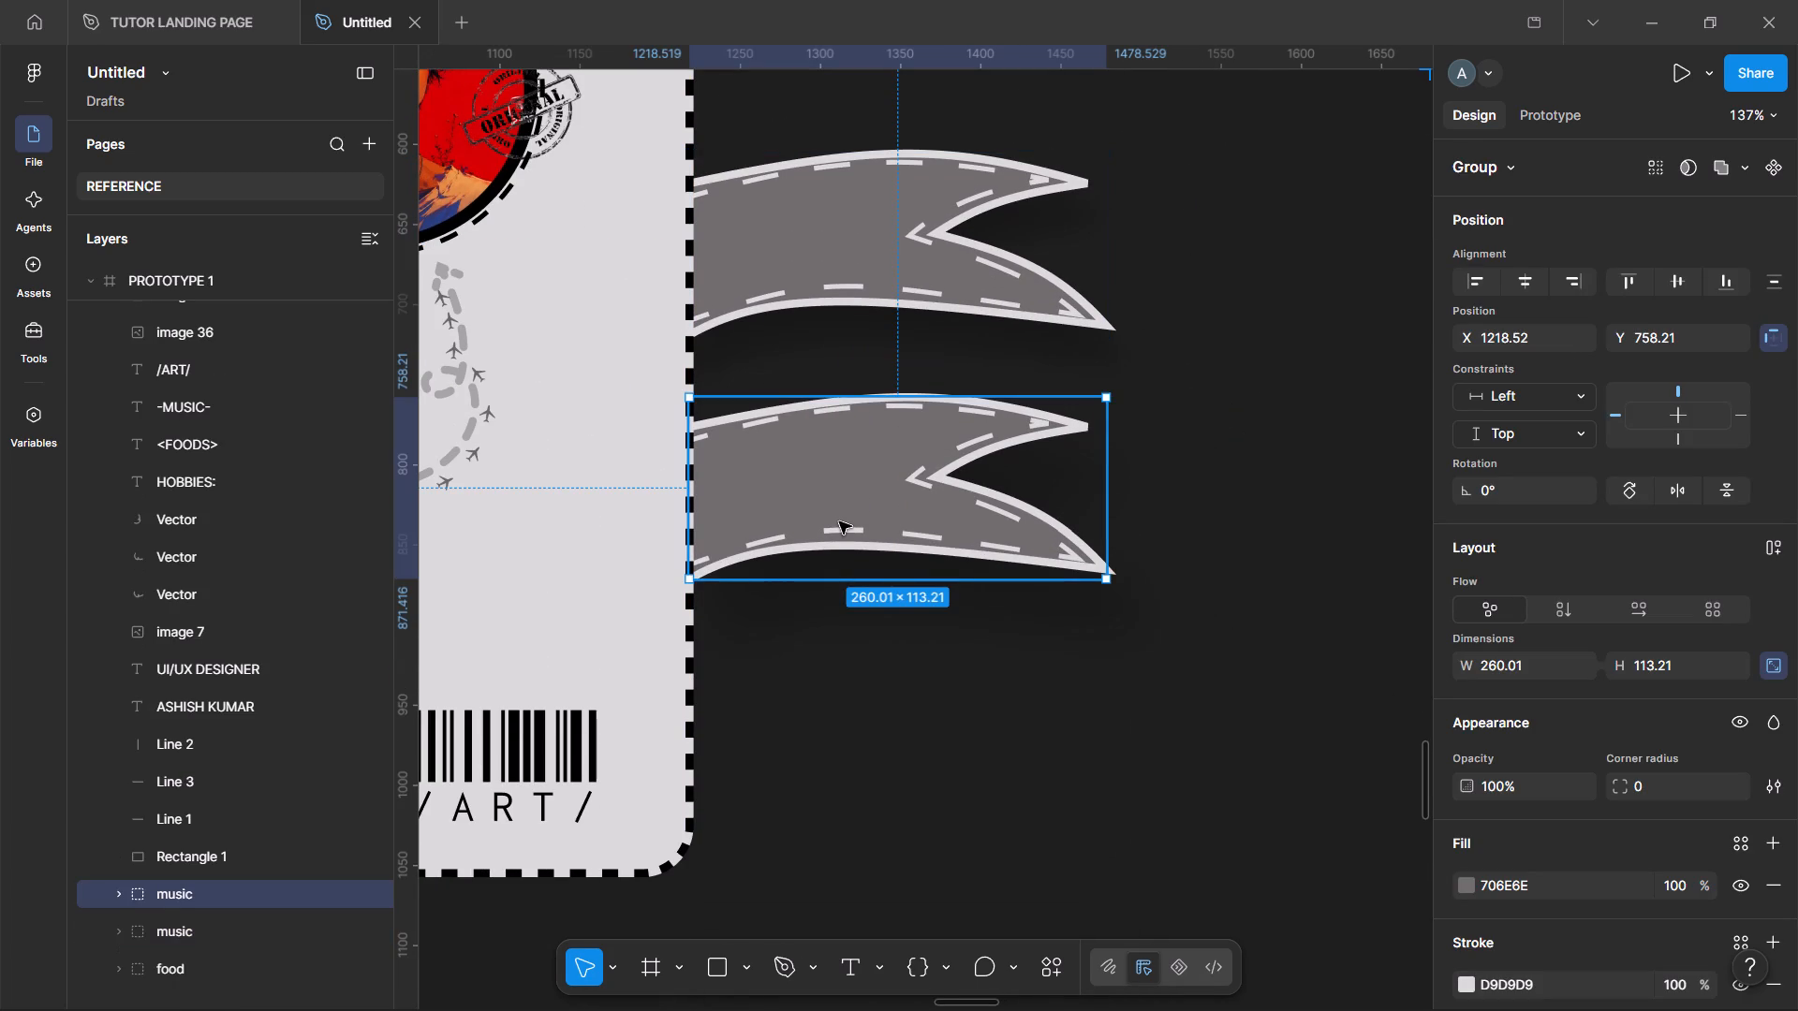
pyautogui.hotkey('shift', 'Down')
pyautogui.hotkey('shift', 'Down')
pyautogui.hotkey('shift', 'Down')
pyautogui.hotkey('shift', 'Down')
pyautogui.hotkey('shift', 'Down')
pyautogui.hotkey('shift', 'Down')
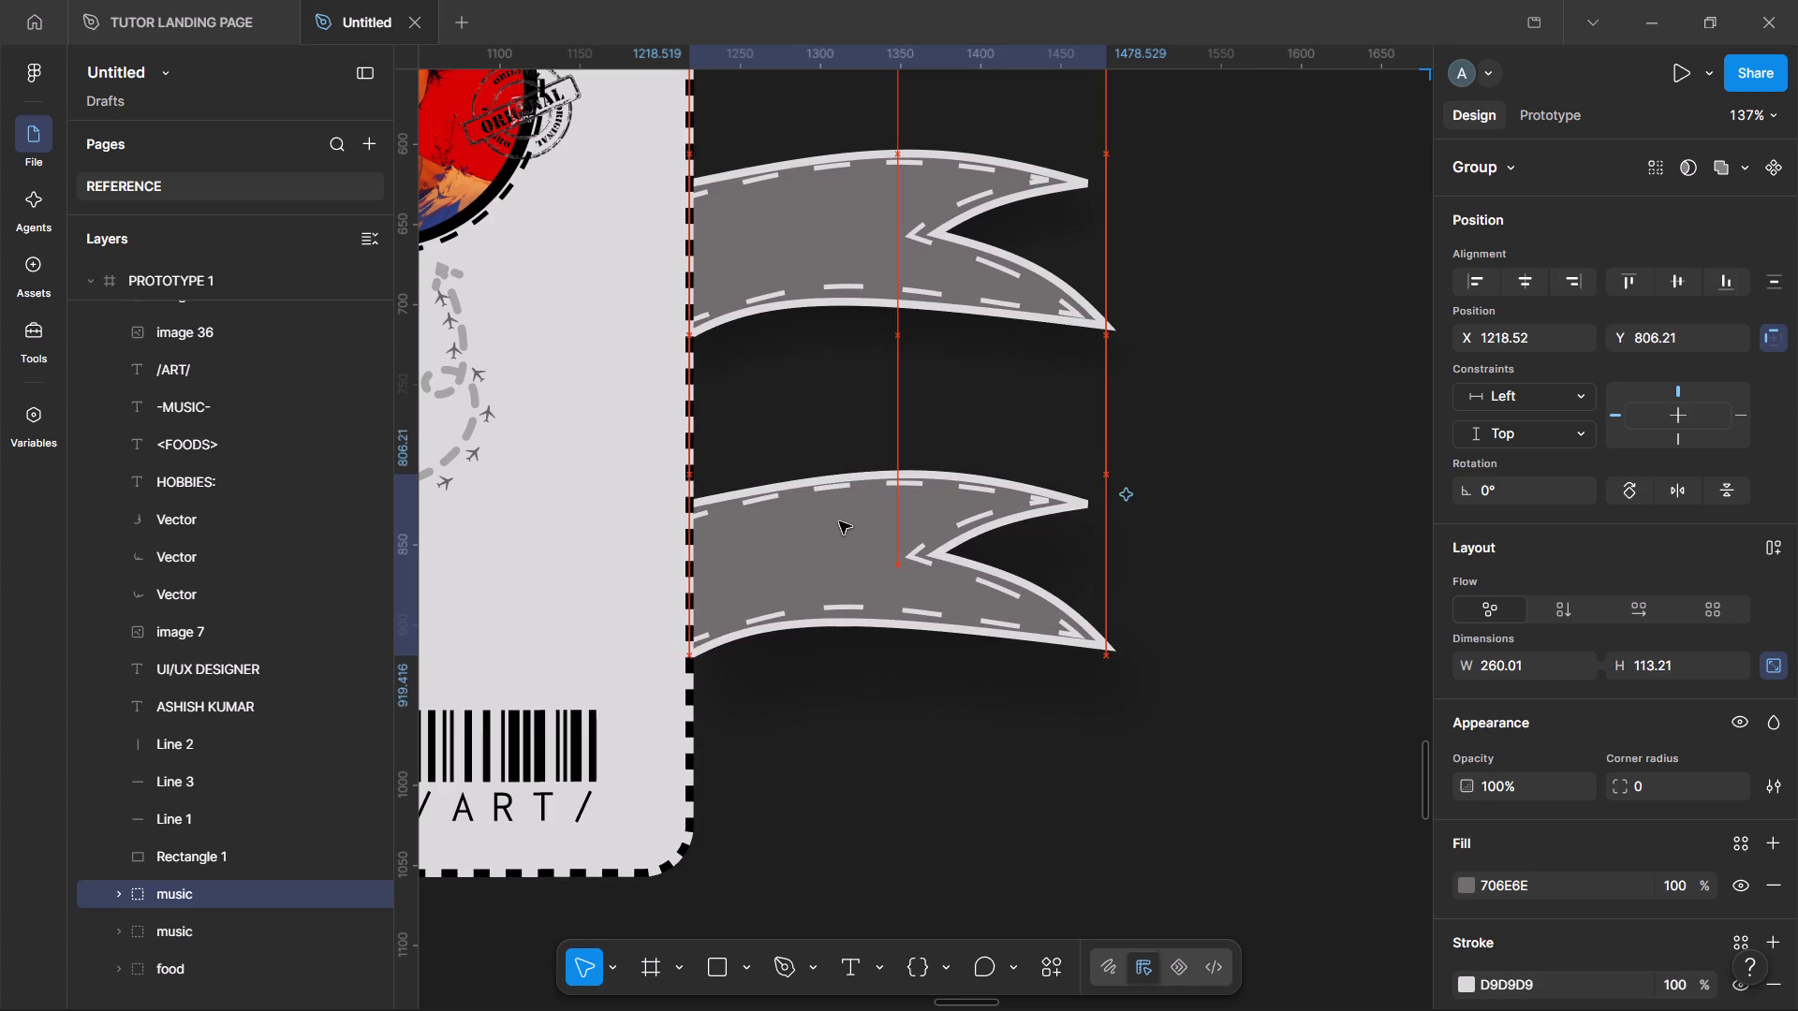
pyautogui.hotkey('shift', 'Down')
pyautogui.hotkey('shift', 'Down')
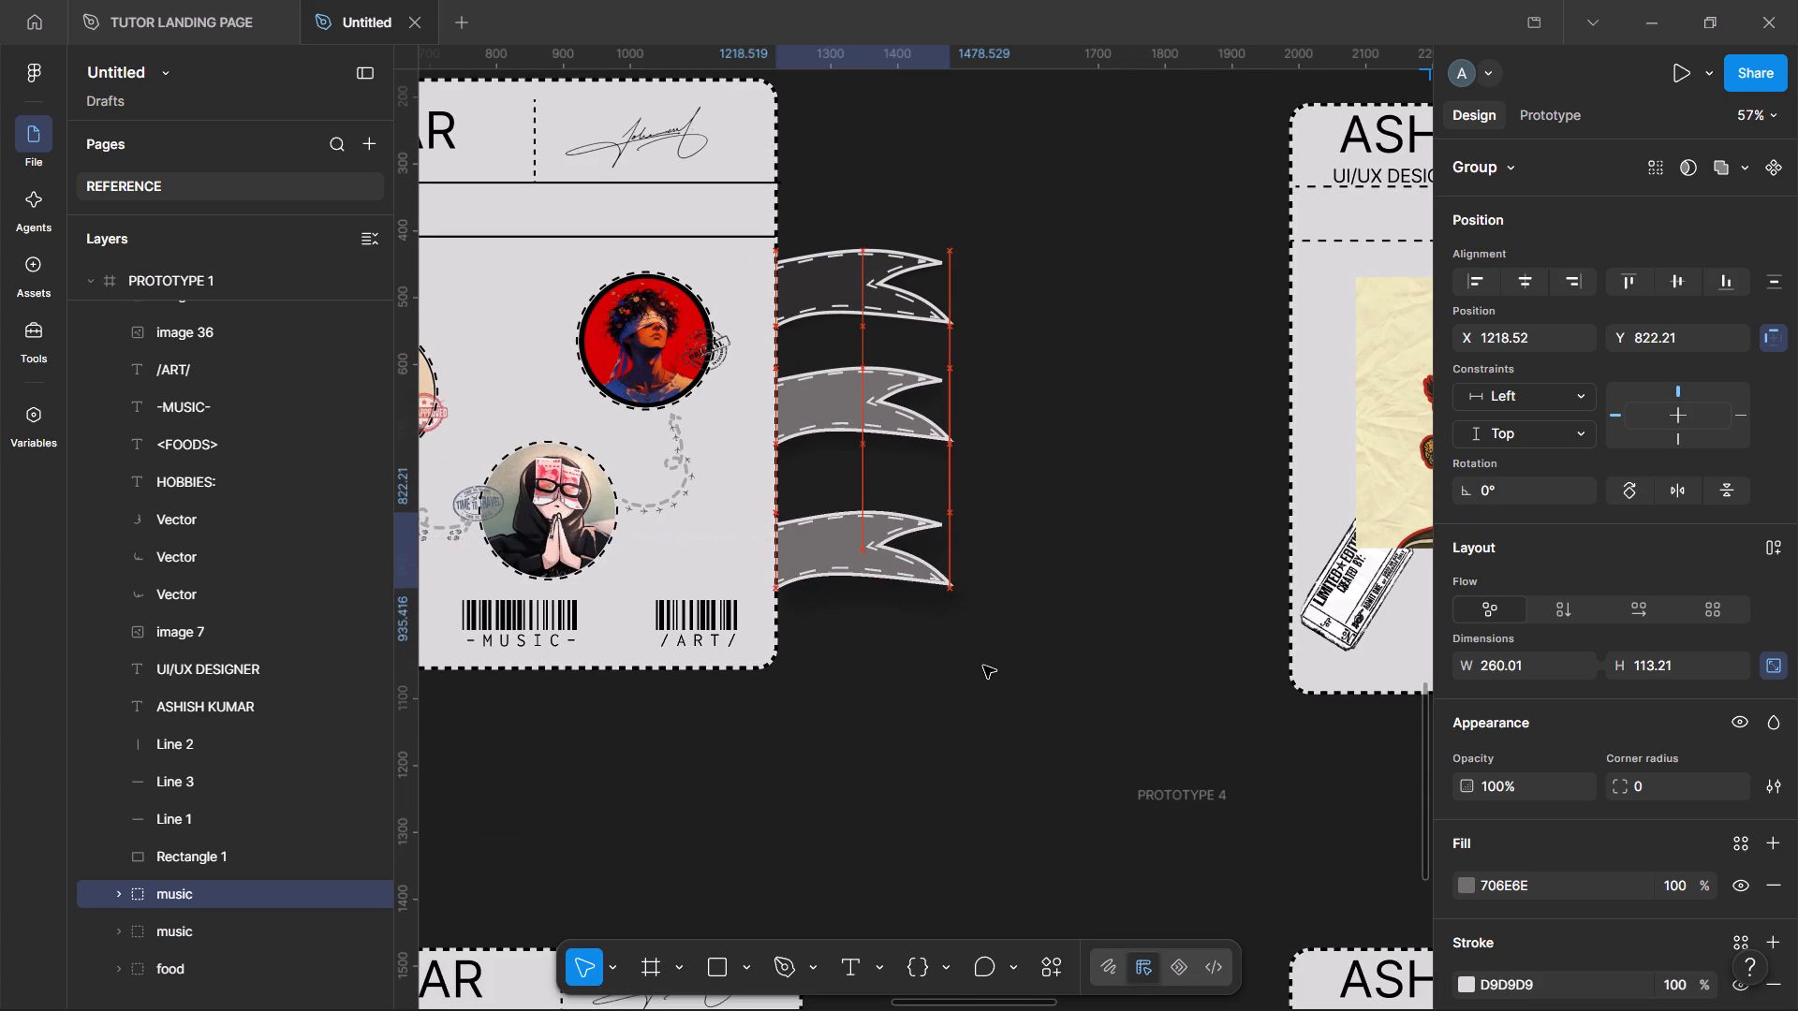
pyautogui.hotkey('shift', 'Down')
pyautogui.hotkey('shift', 'Down')
pyautogui.hotkey('shift', 'Down')
pyautogui.hotkey('shift', 'Down')
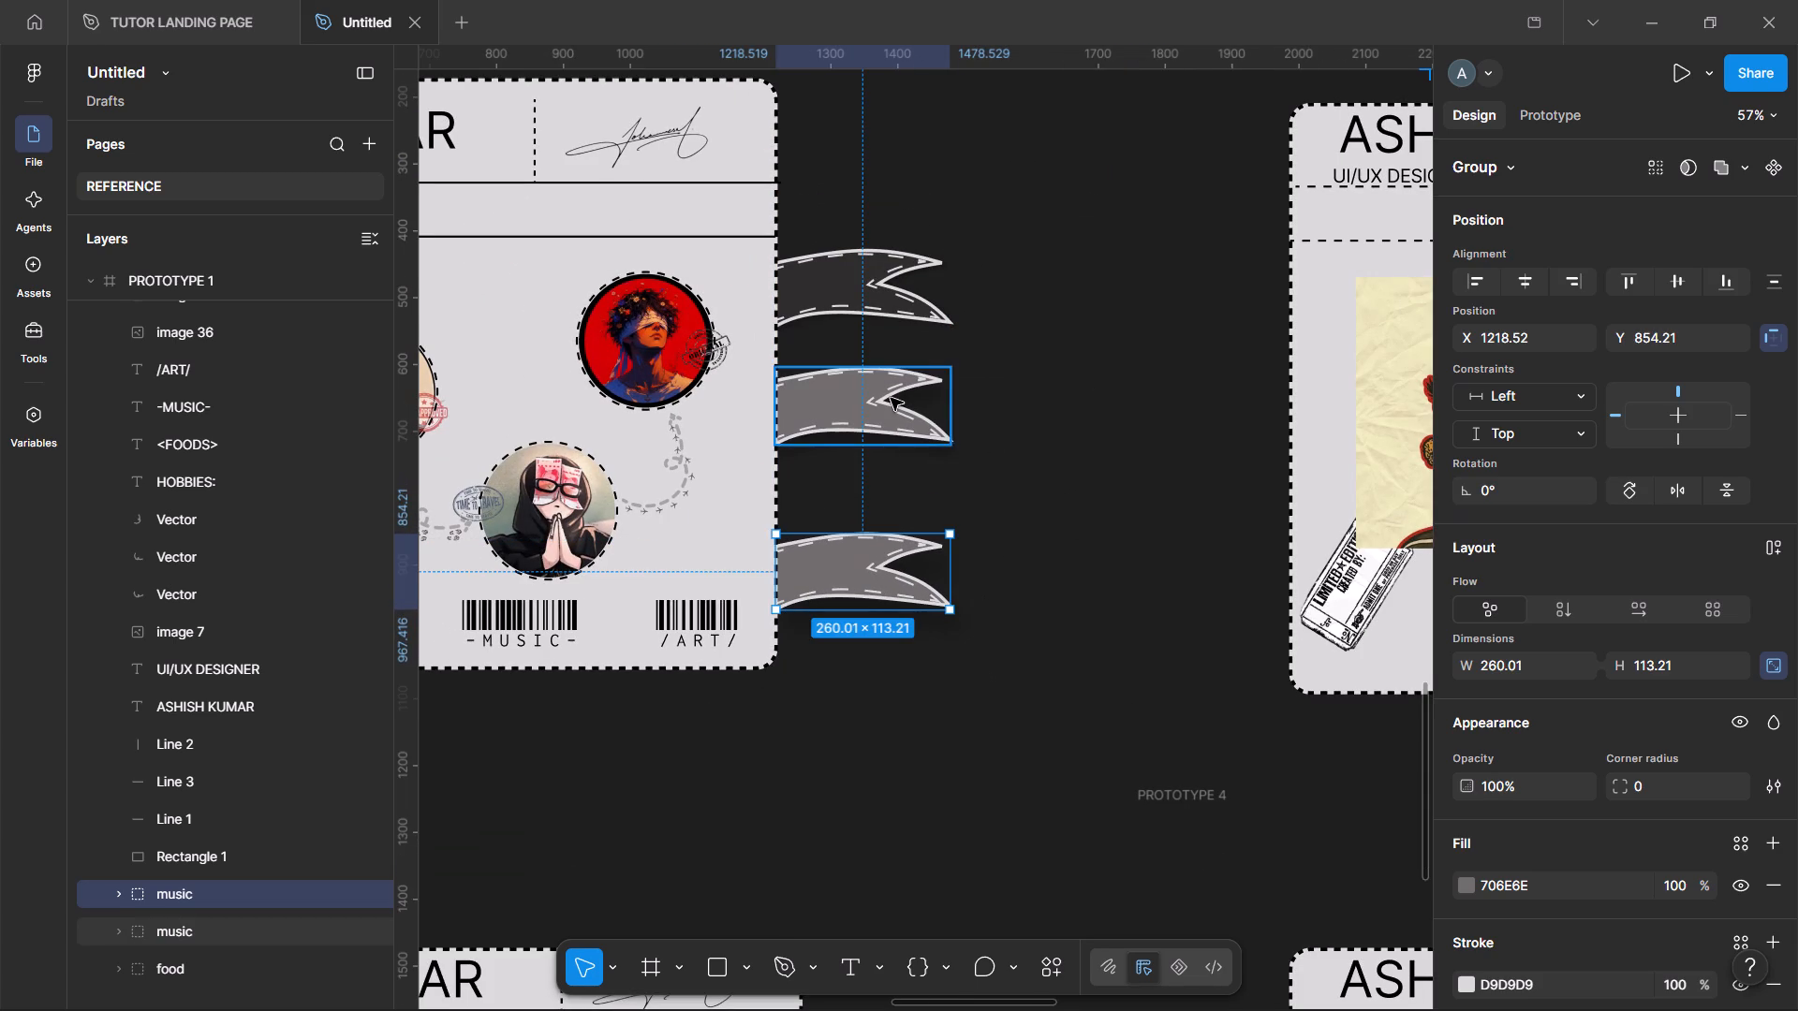
# Move the middle ribbon straight down to Y 638.33.
pyautogui.click(891, 398)
pyautogui.click(891, 398)
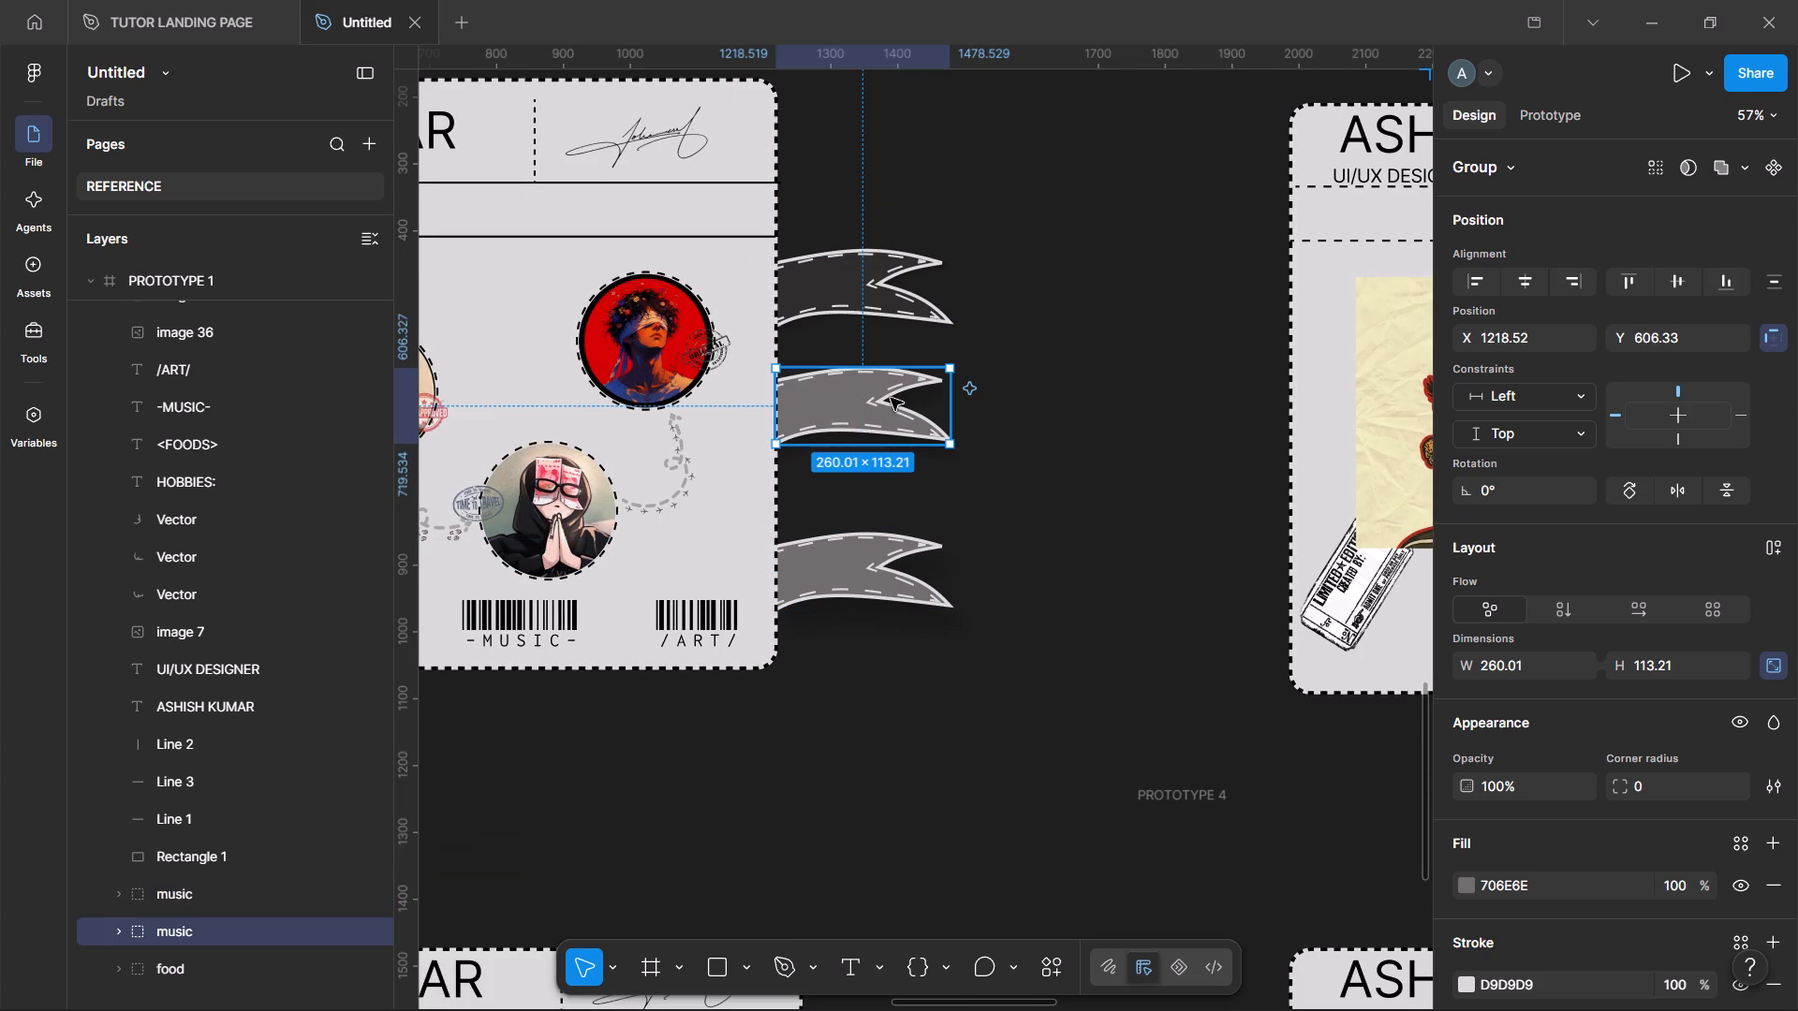
pyautogui.click(891, 398)
pyautogui.hotkey('shift', 'Down')
pyautogui.hotkey('shift', 'Down')
pyautogui.hotkey('shift', 'Down')
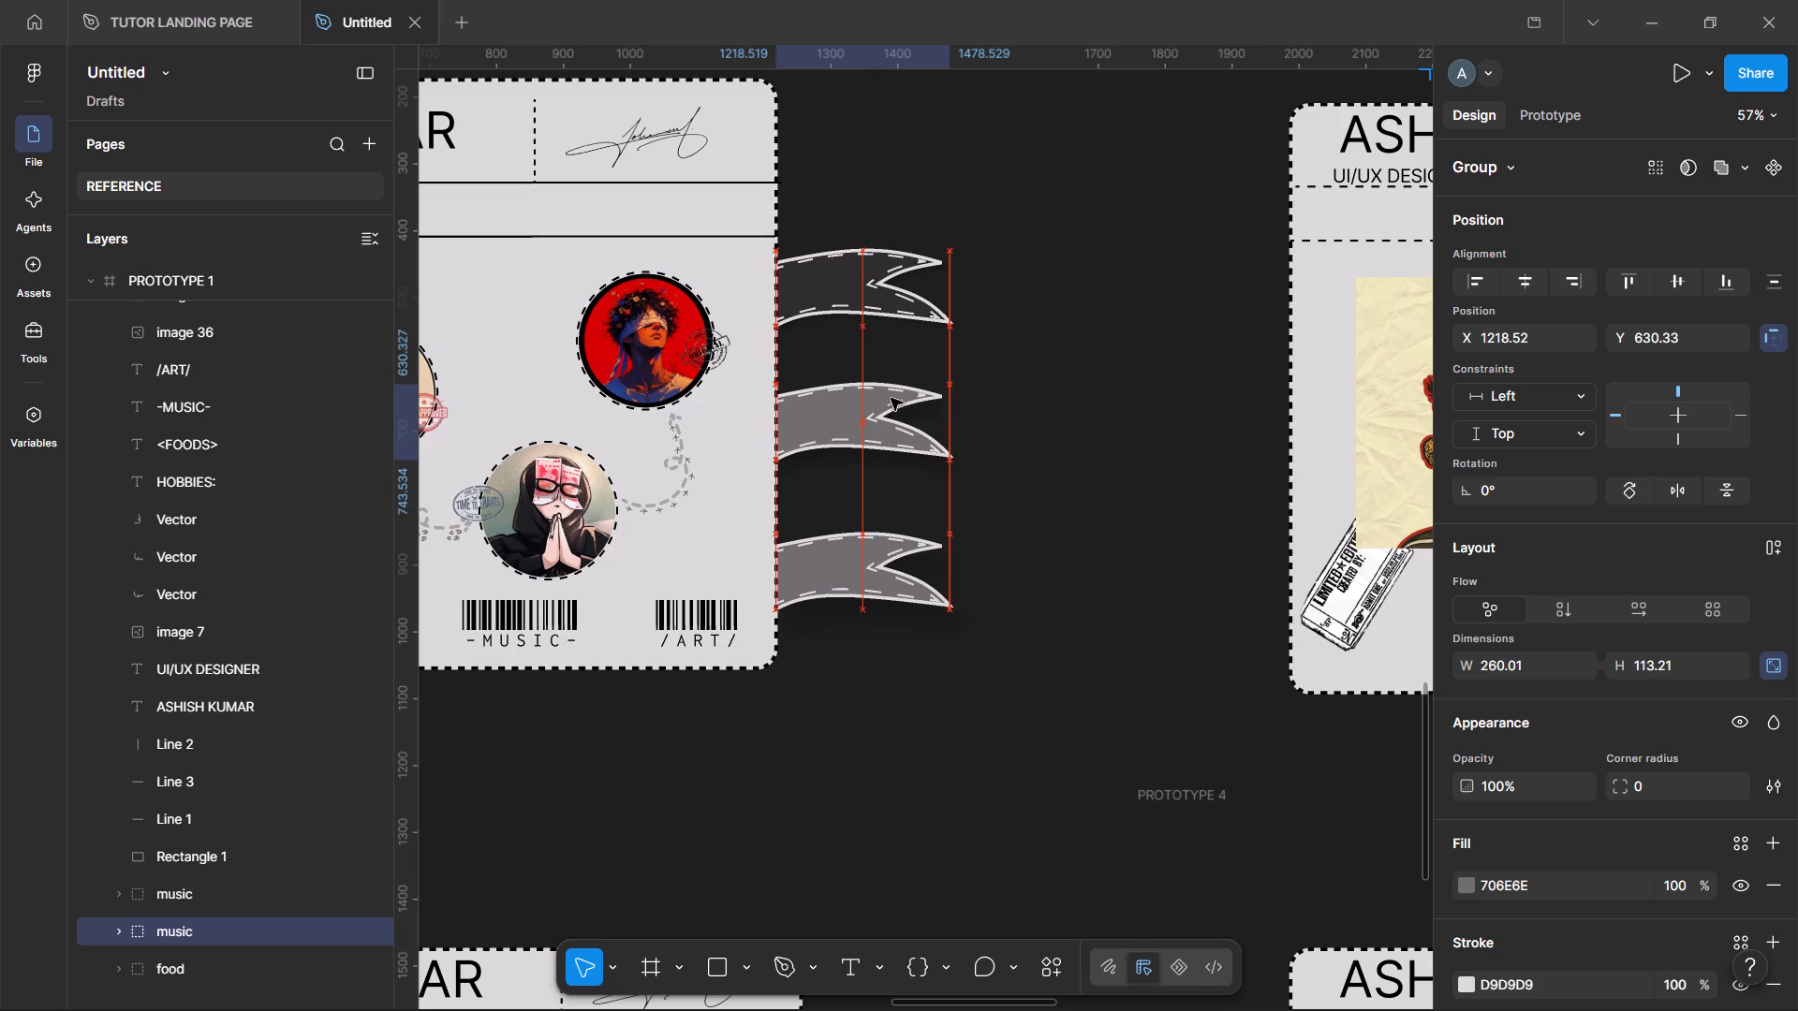
pyautogui.hotkey('shift', 'Down')
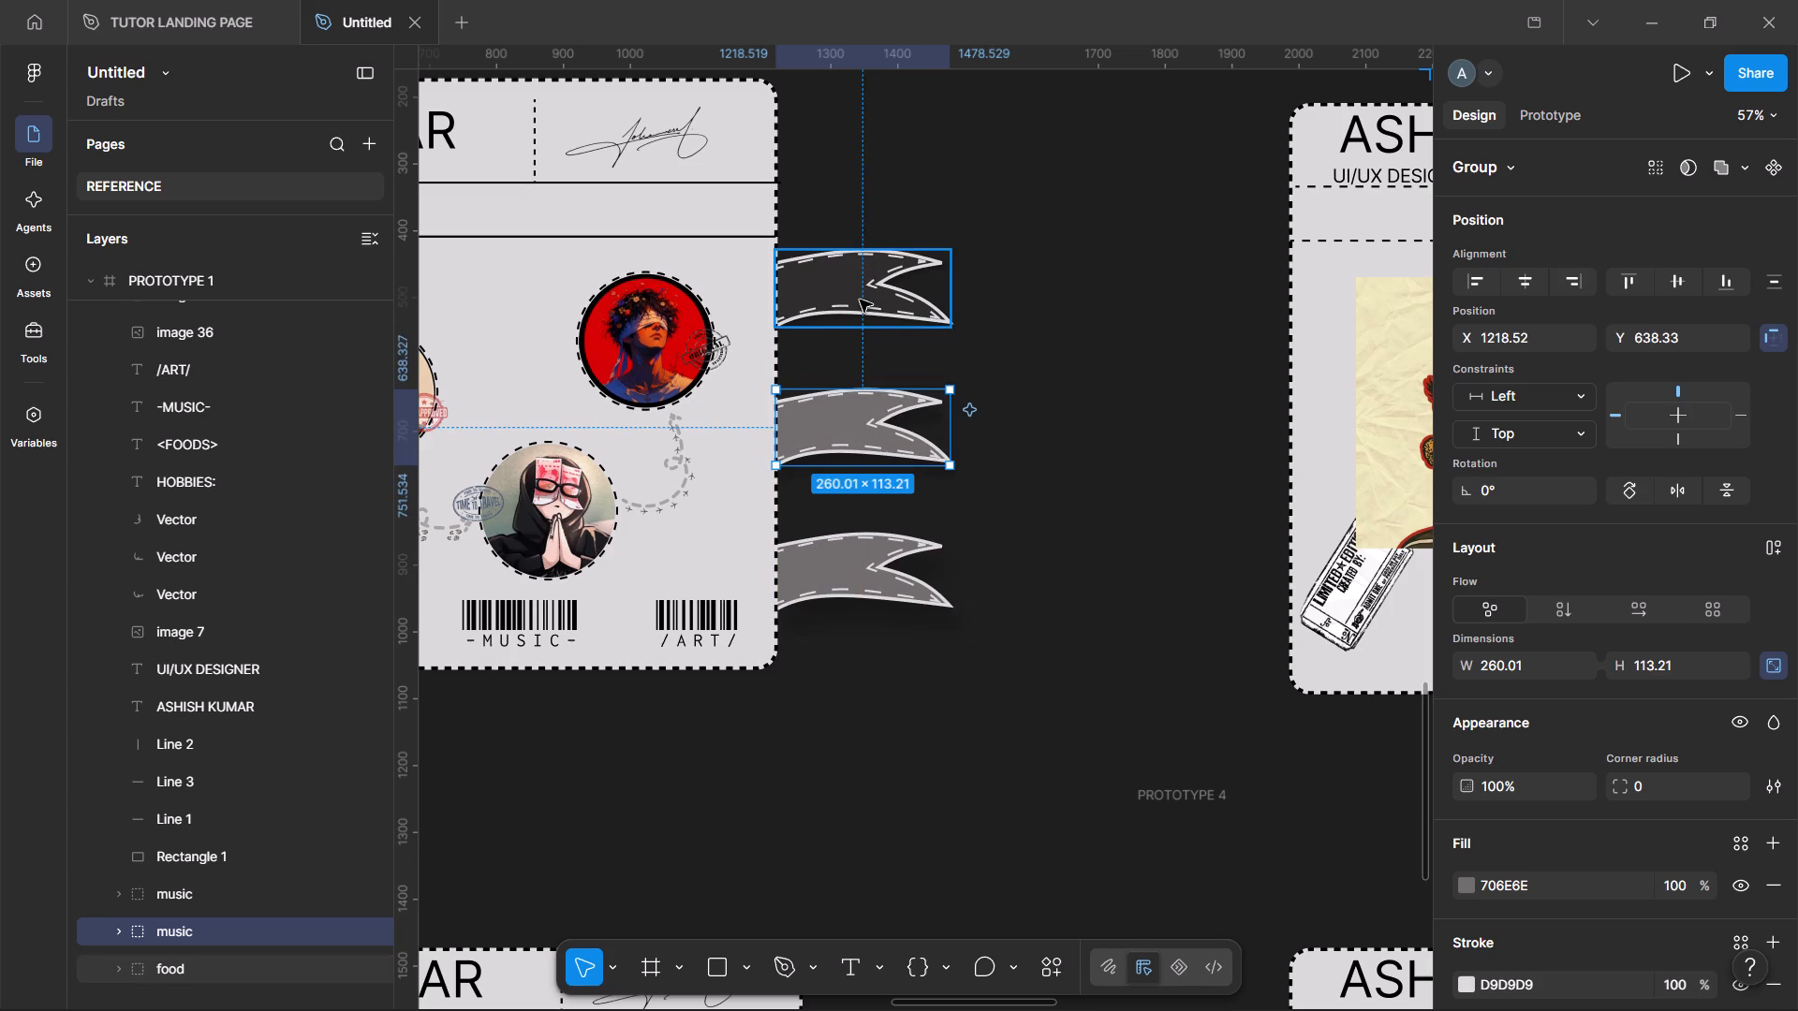
# Move the dark food ribbon straight down, closer to the middle ribbon.
pyautogui.click(860, 300)
pyautogui.click(908, 289)
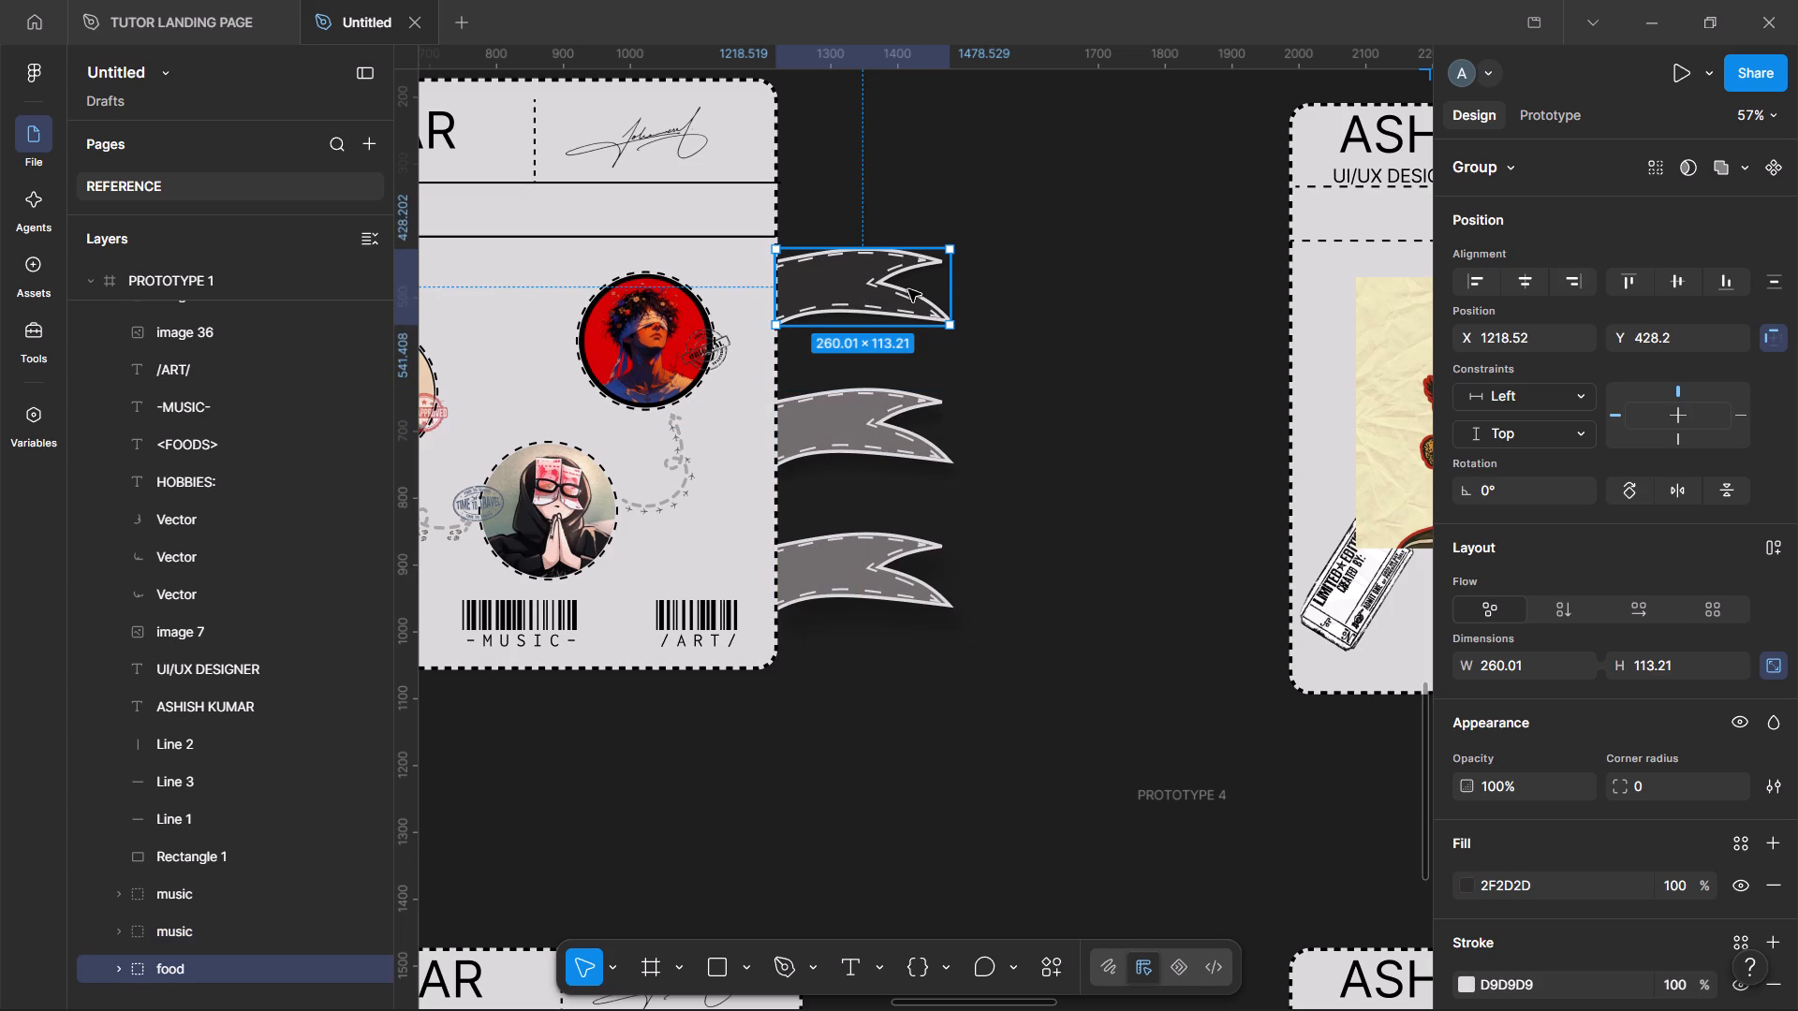
pyautogui.hotkey('shift', 'Down')
pyautogui.hotkey('shift', 'Down')
pyautogui.hotkey('shift', 'Down')
pyautogui.hotkey('shift', 'Down')
pyautogui.hotkey('shift', 'Down')
pyautogui.hotkey('shift', 'Down')
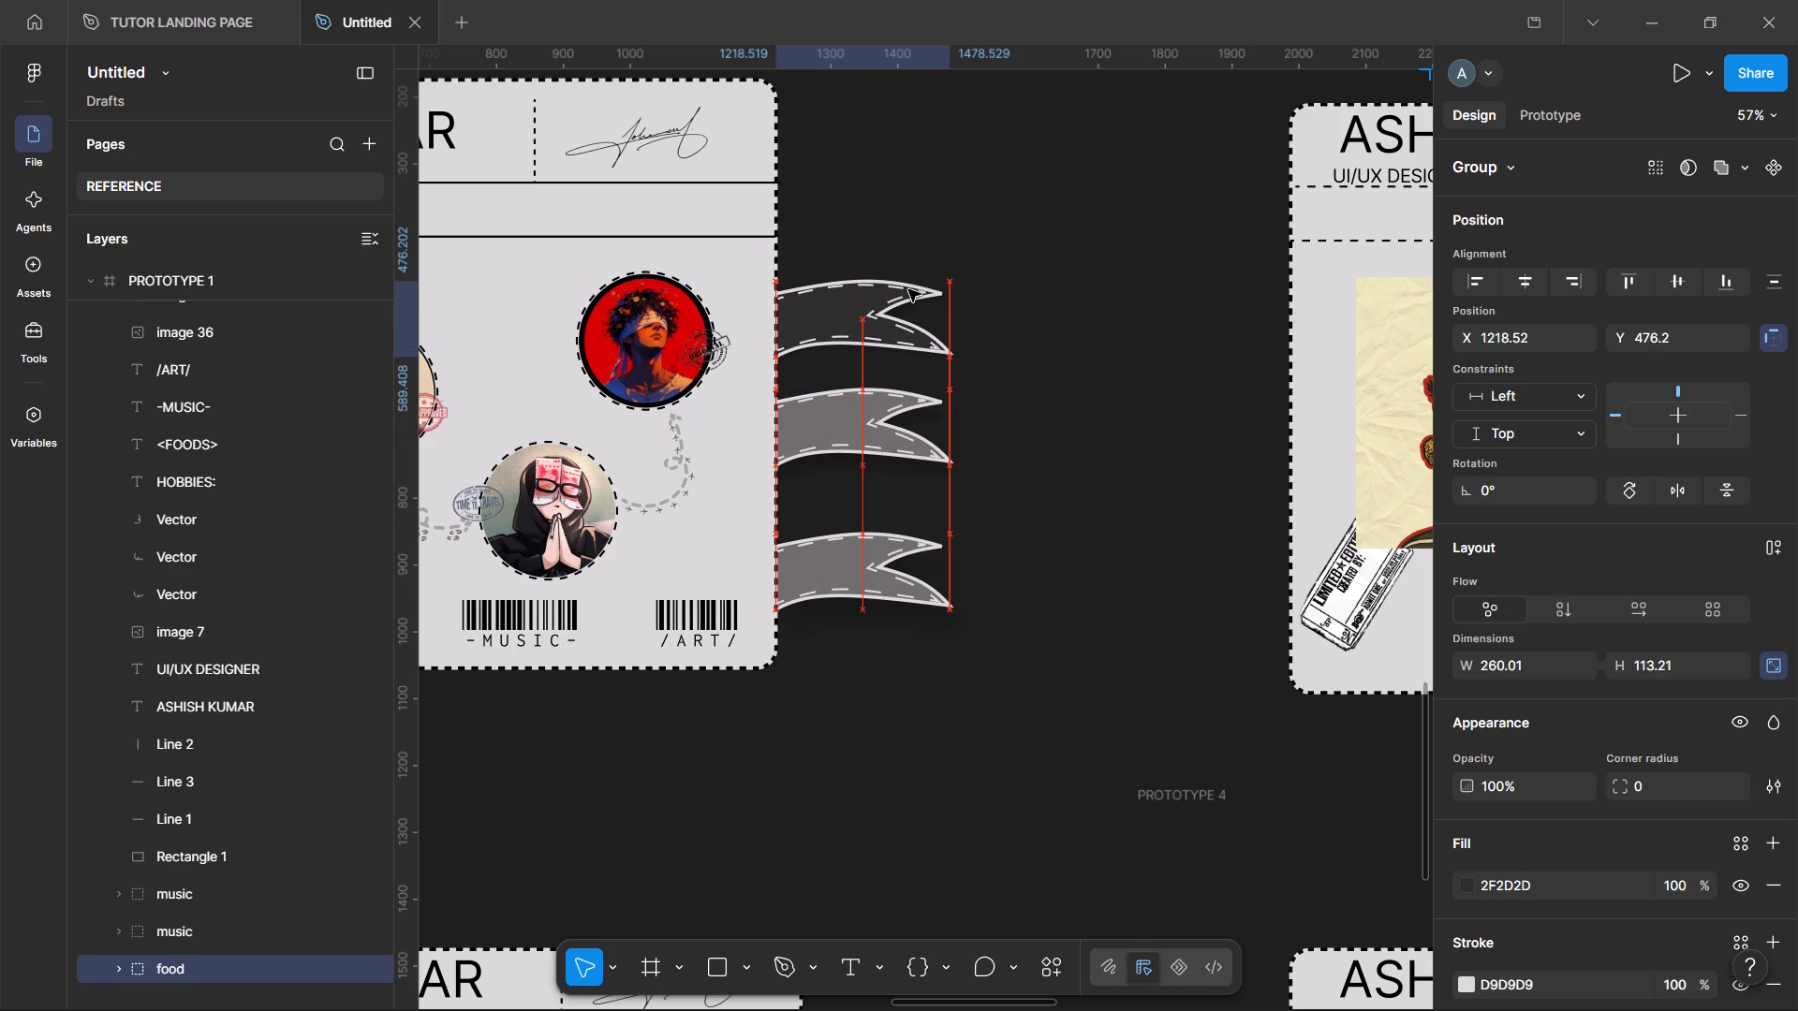
pyautogui.hotkey('shift', 'Down')
pyautogui.hotkey('shift', 'Down')
# Move the middle ribbon down to Y 678.33 to balance the gaps between the three ribbons.
pyautogui.click(884, 430)
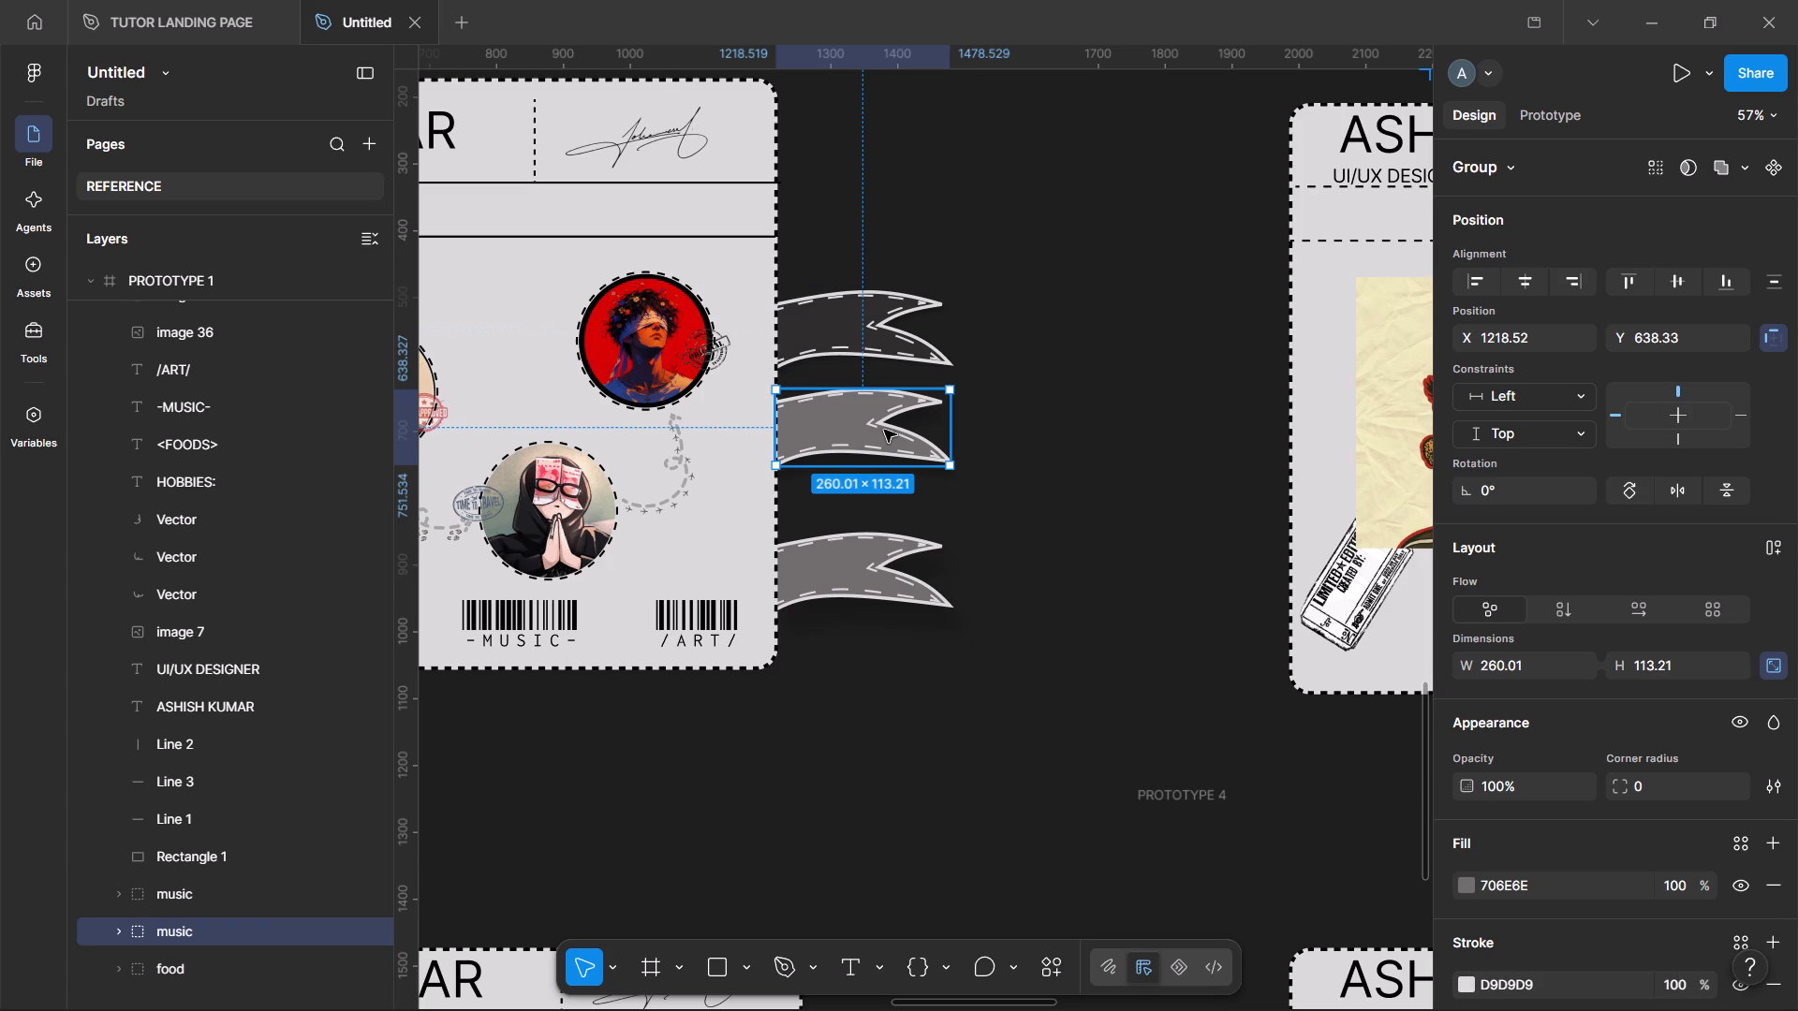
pyautogui.hotkey('shift', 'Down')
pyautogui.hotkey('shift', 'Down')
pyautogui.hotkey('shift', 'Down')
pyautogui.hotkey('shift', 'Down')
pyautogui.hotkey('shift', 'Down')
pyautogui.hotkey('shift', 'Down')
pyautogui.hotkey('shift', 'Down')
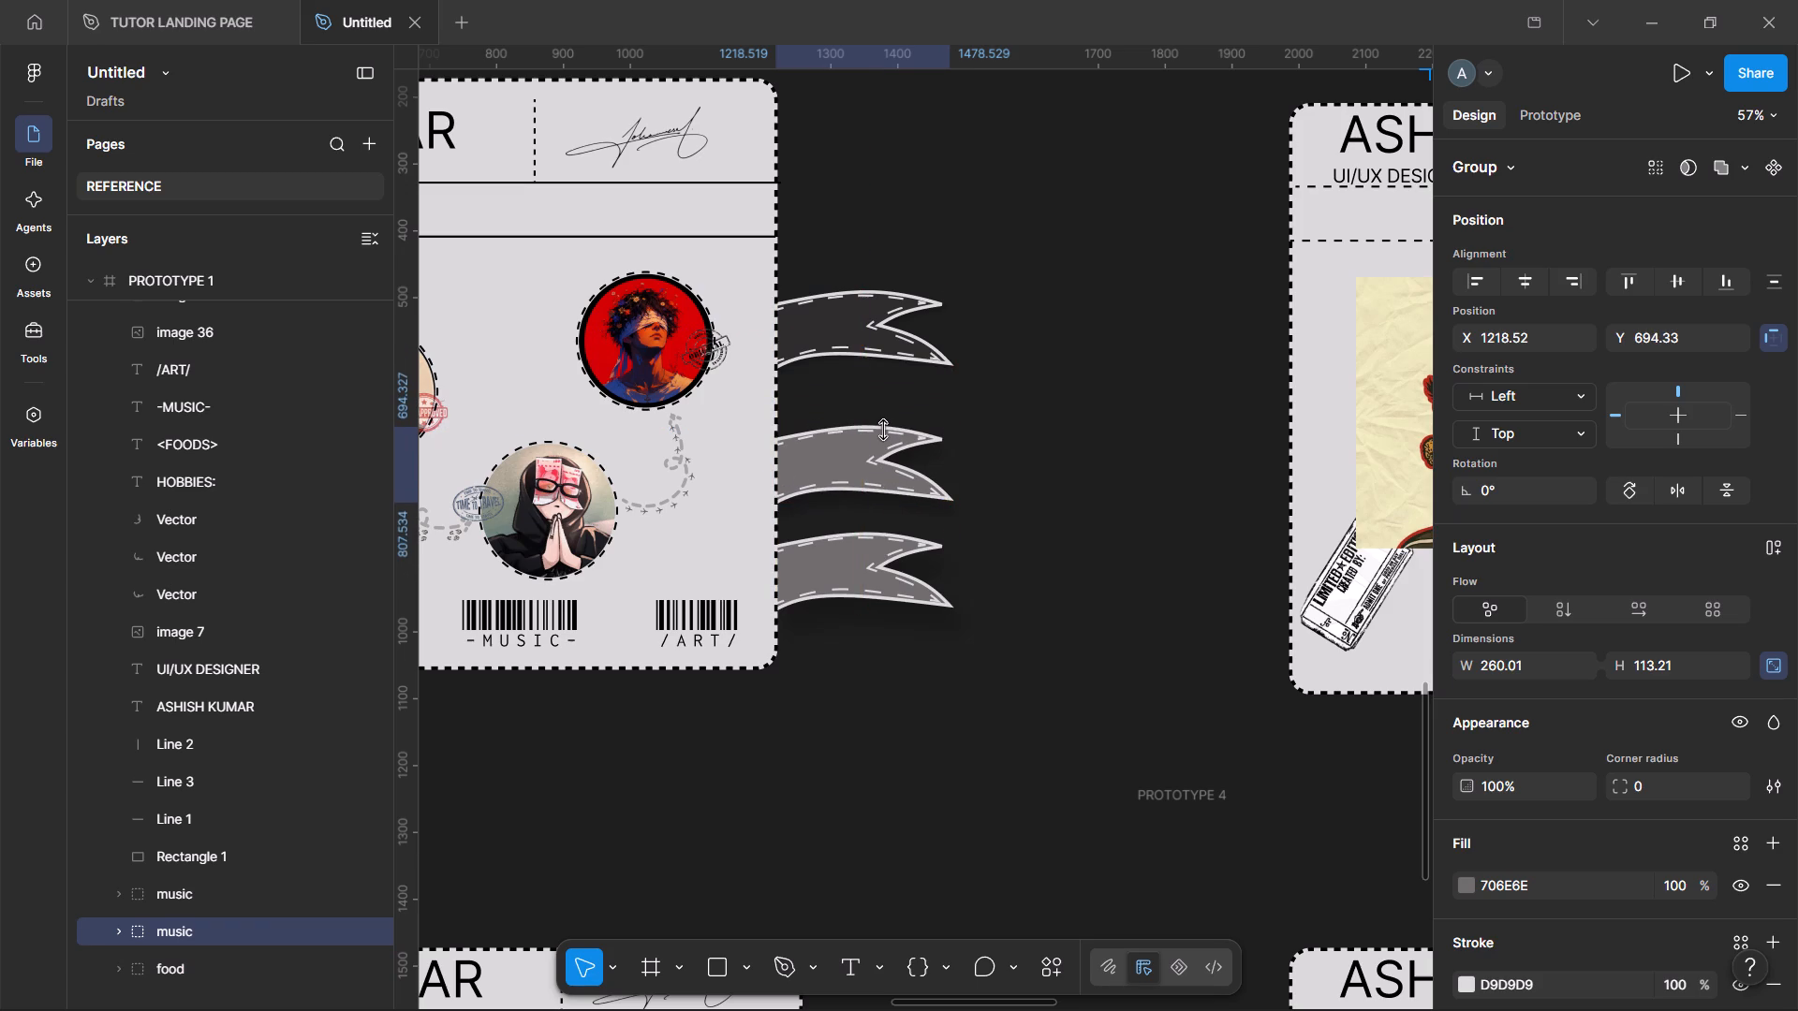
pyautogui.hotkey('shift', 'Up')
pyautogui.hotkey('shift', 'Up')
# Move the dark food ribbon down to Y 508.8 to even out the ribbon spacing, and deselect it.
pyautogui.click(869, 350)
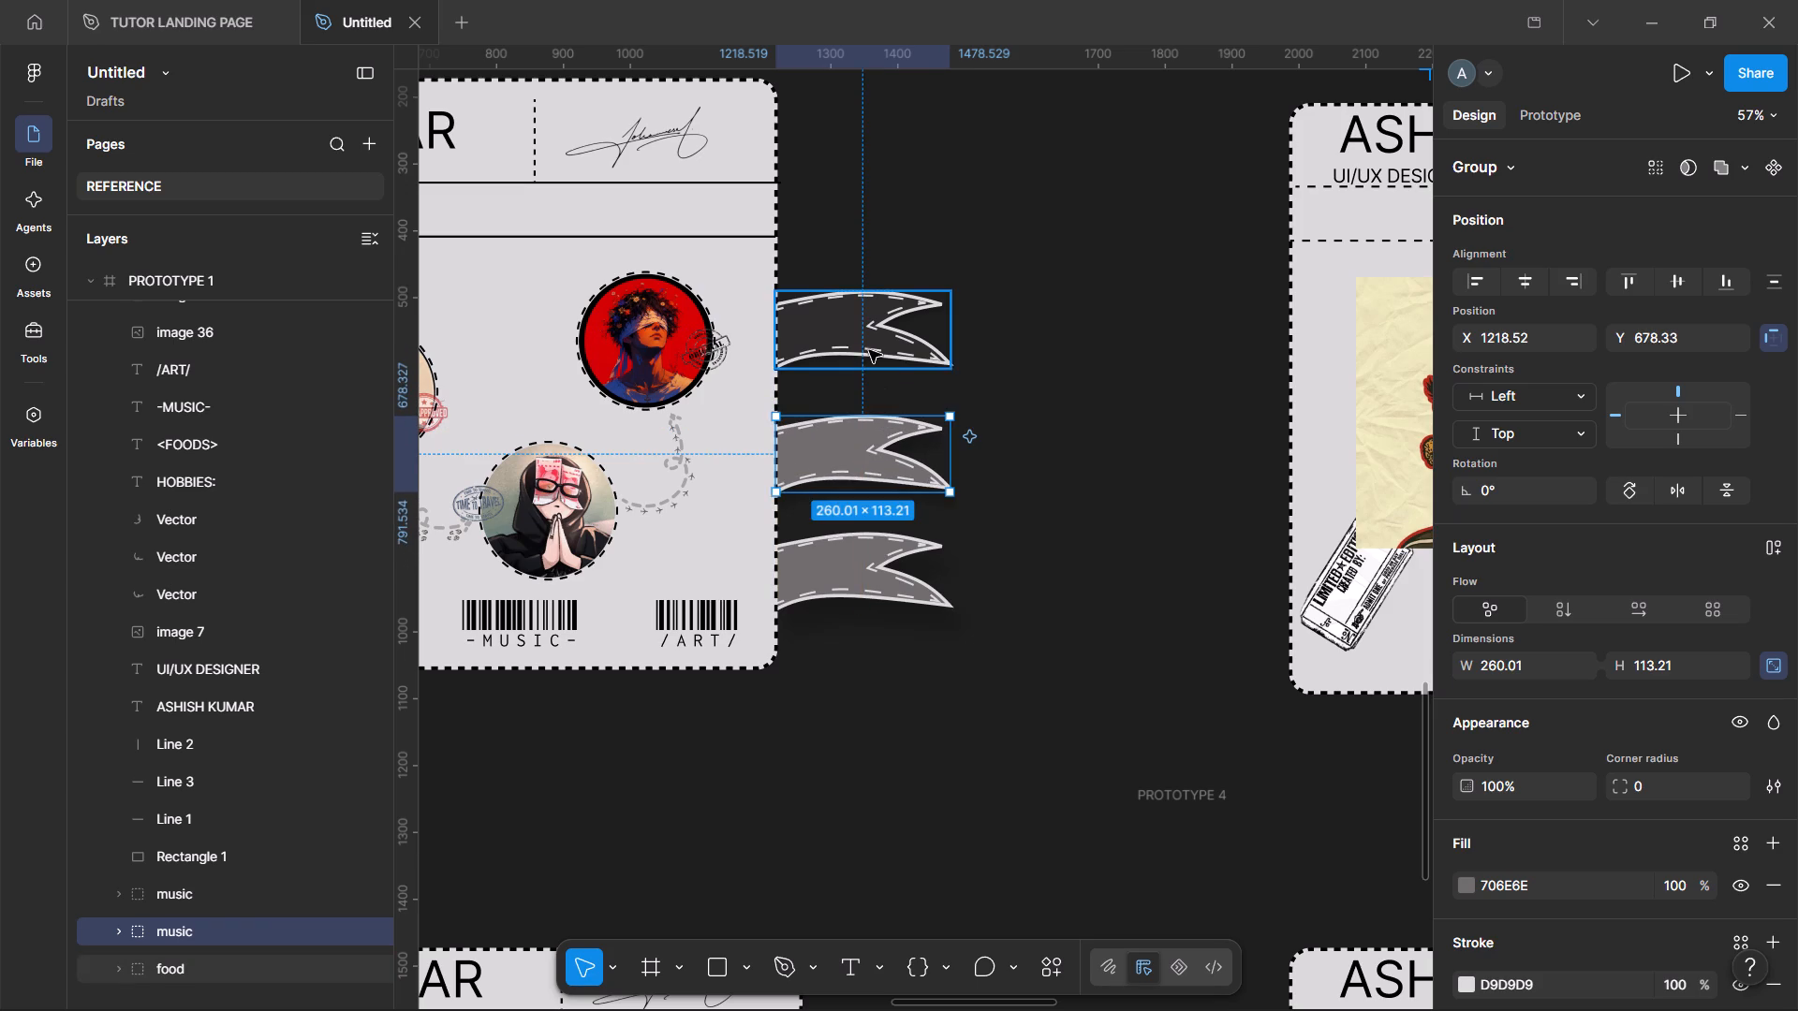
pyautogui.hotkey('shift', 'Down')
pyautogui.hotkey('shift', 'Down')
pyautogui.hotkey('shift', 'Down')
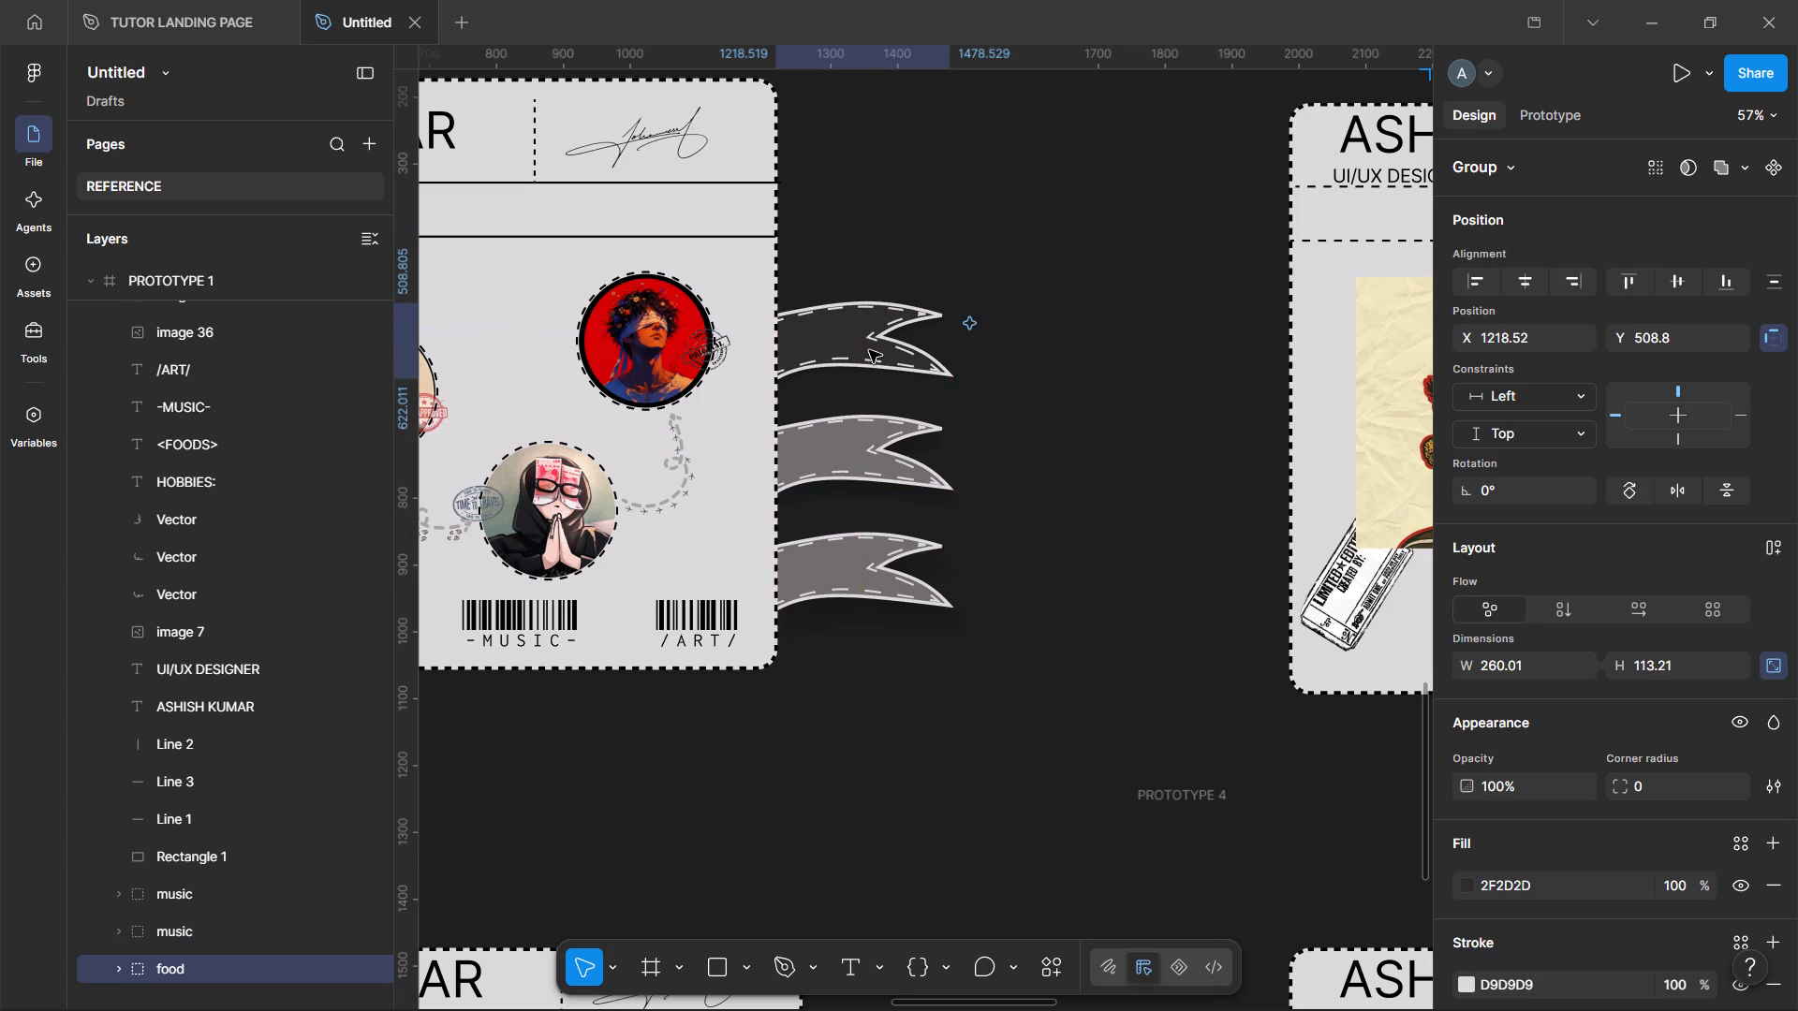
pyautogui.click(925, 568)
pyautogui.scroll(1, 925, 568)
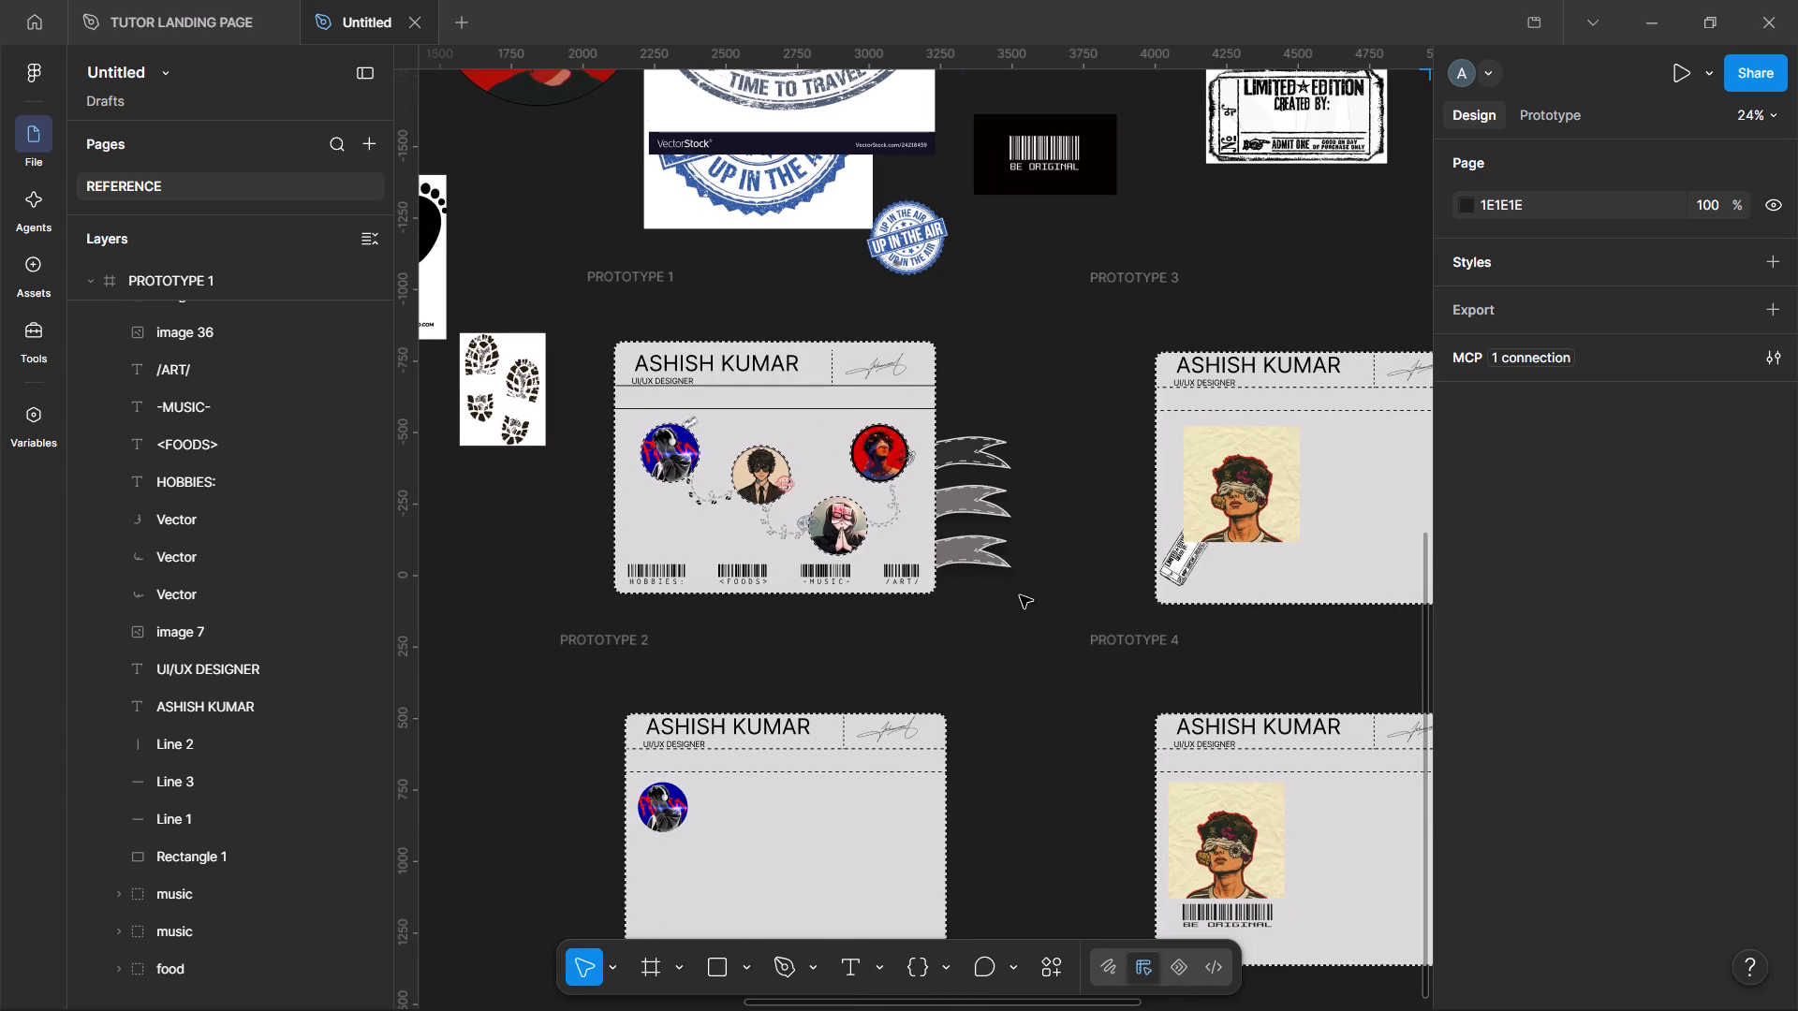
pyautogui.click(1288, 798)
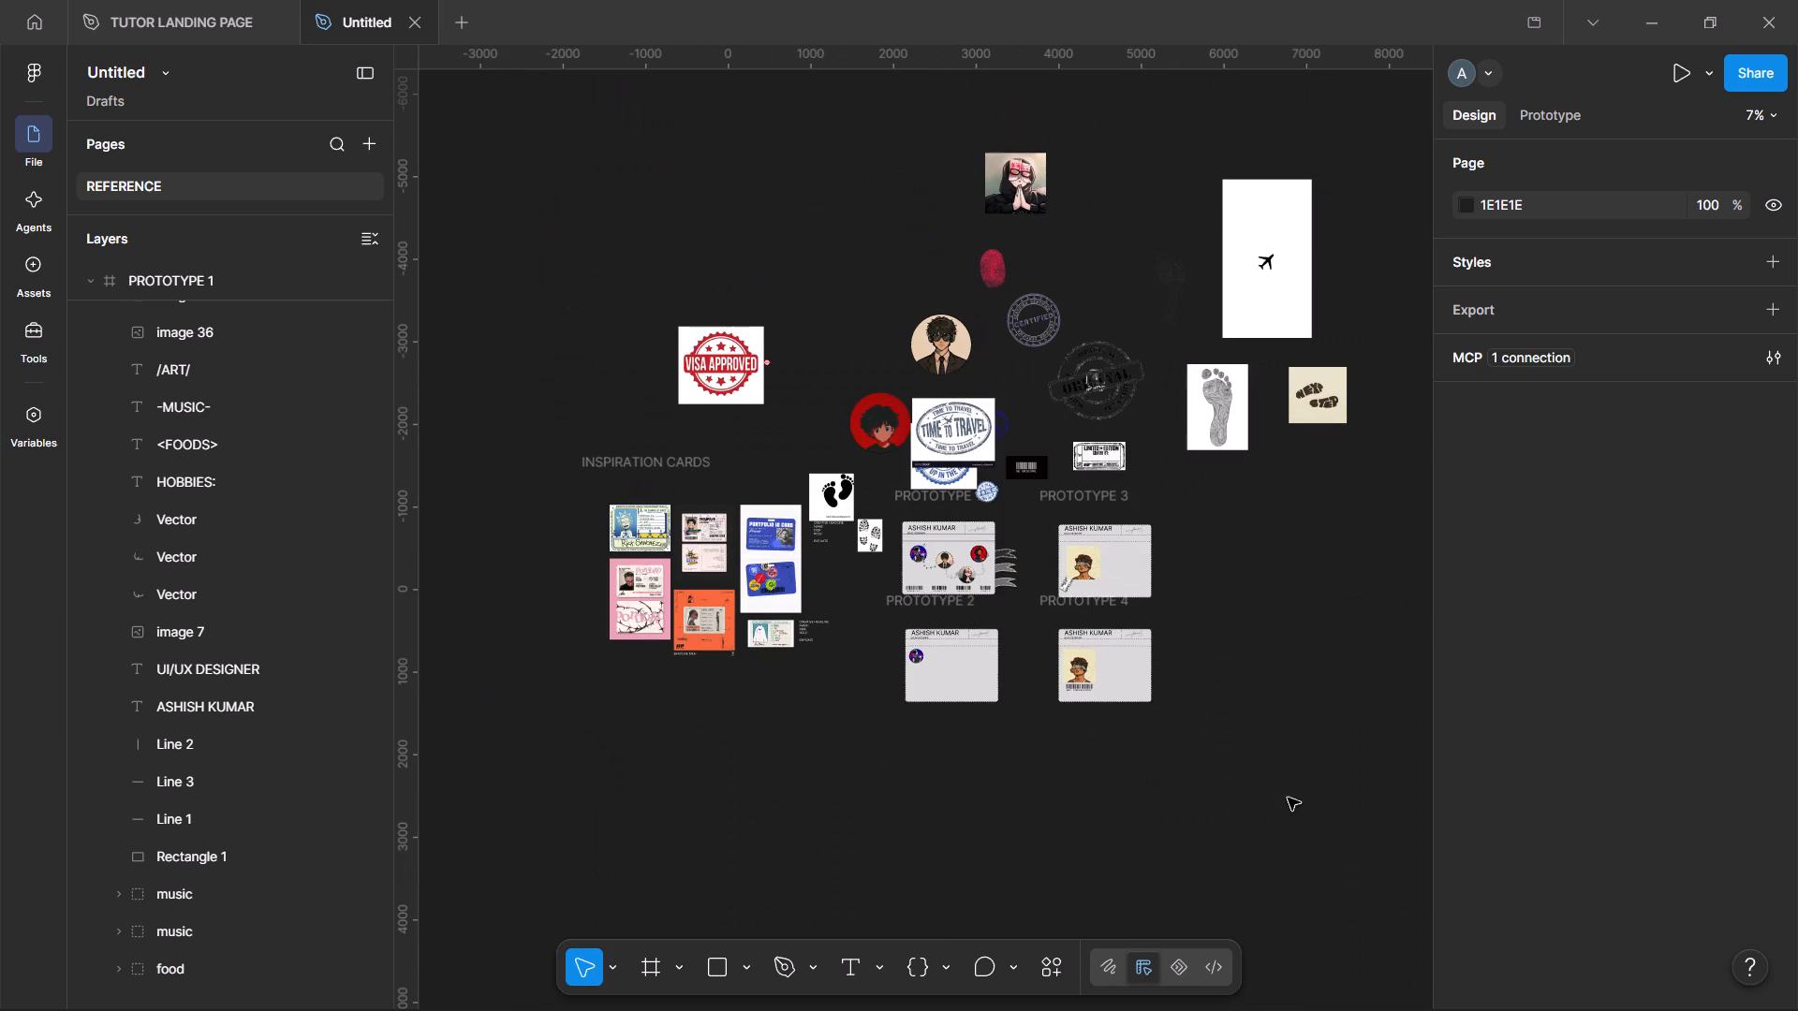
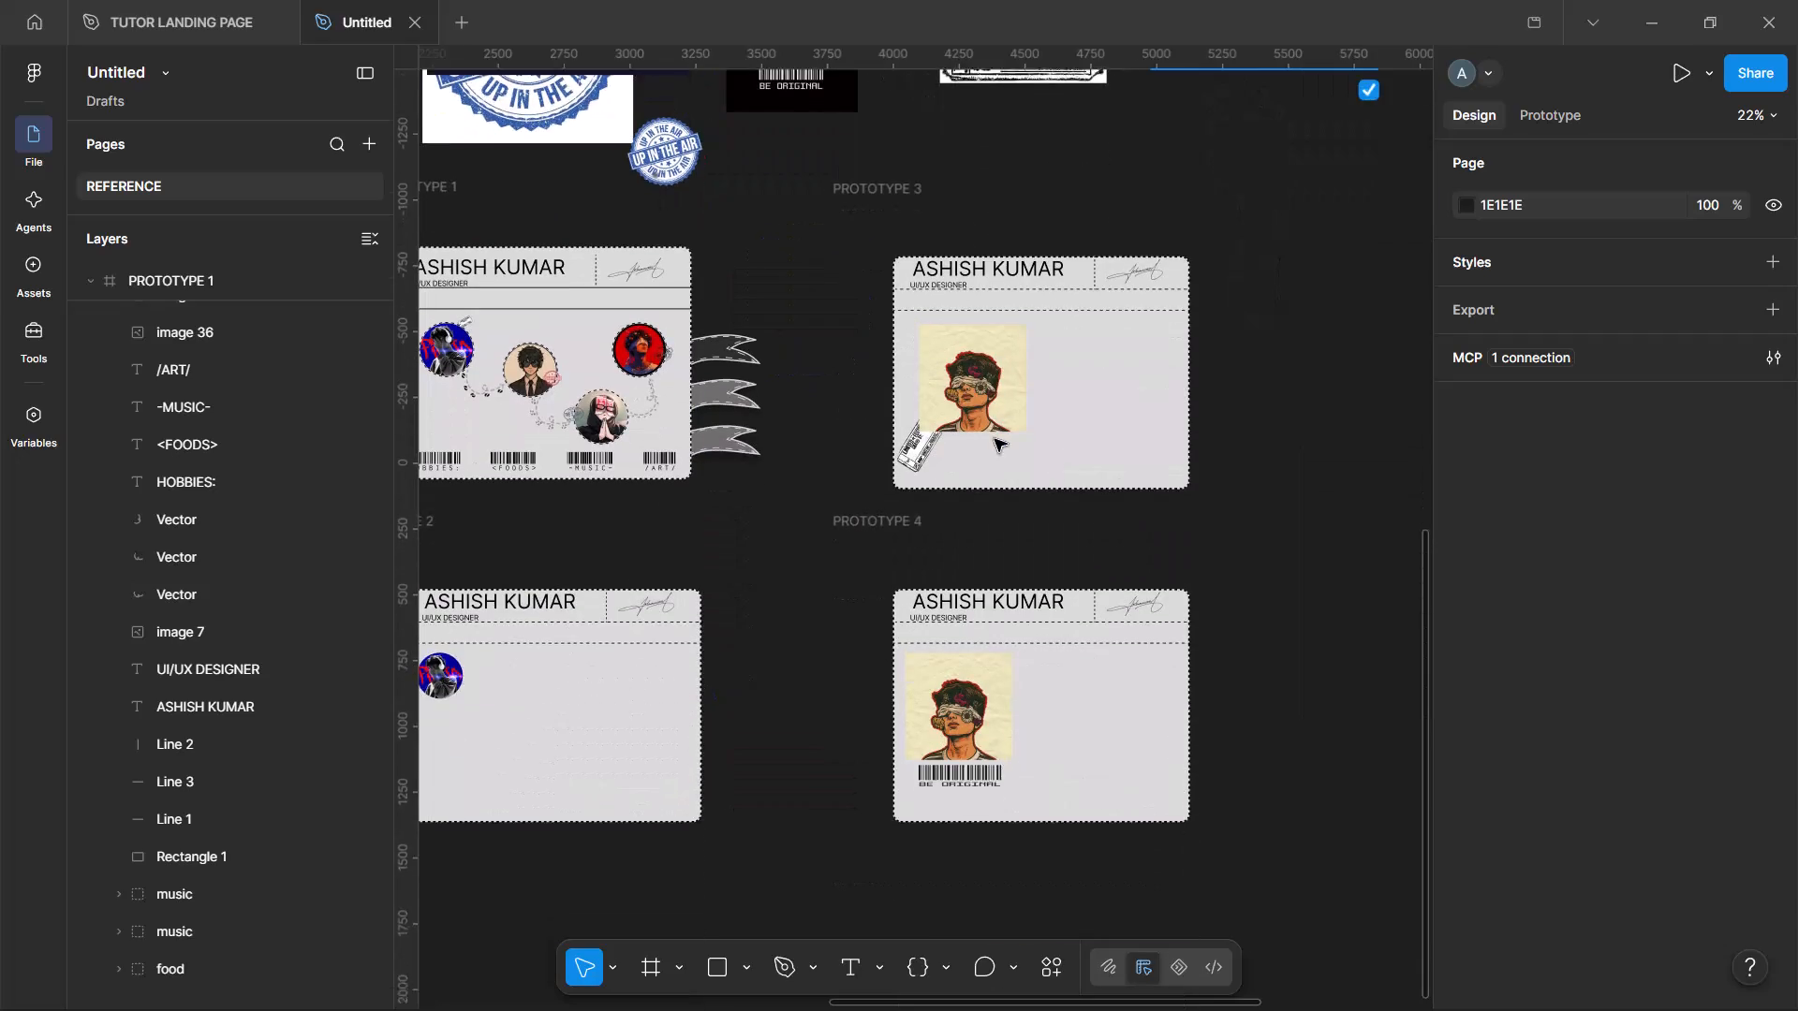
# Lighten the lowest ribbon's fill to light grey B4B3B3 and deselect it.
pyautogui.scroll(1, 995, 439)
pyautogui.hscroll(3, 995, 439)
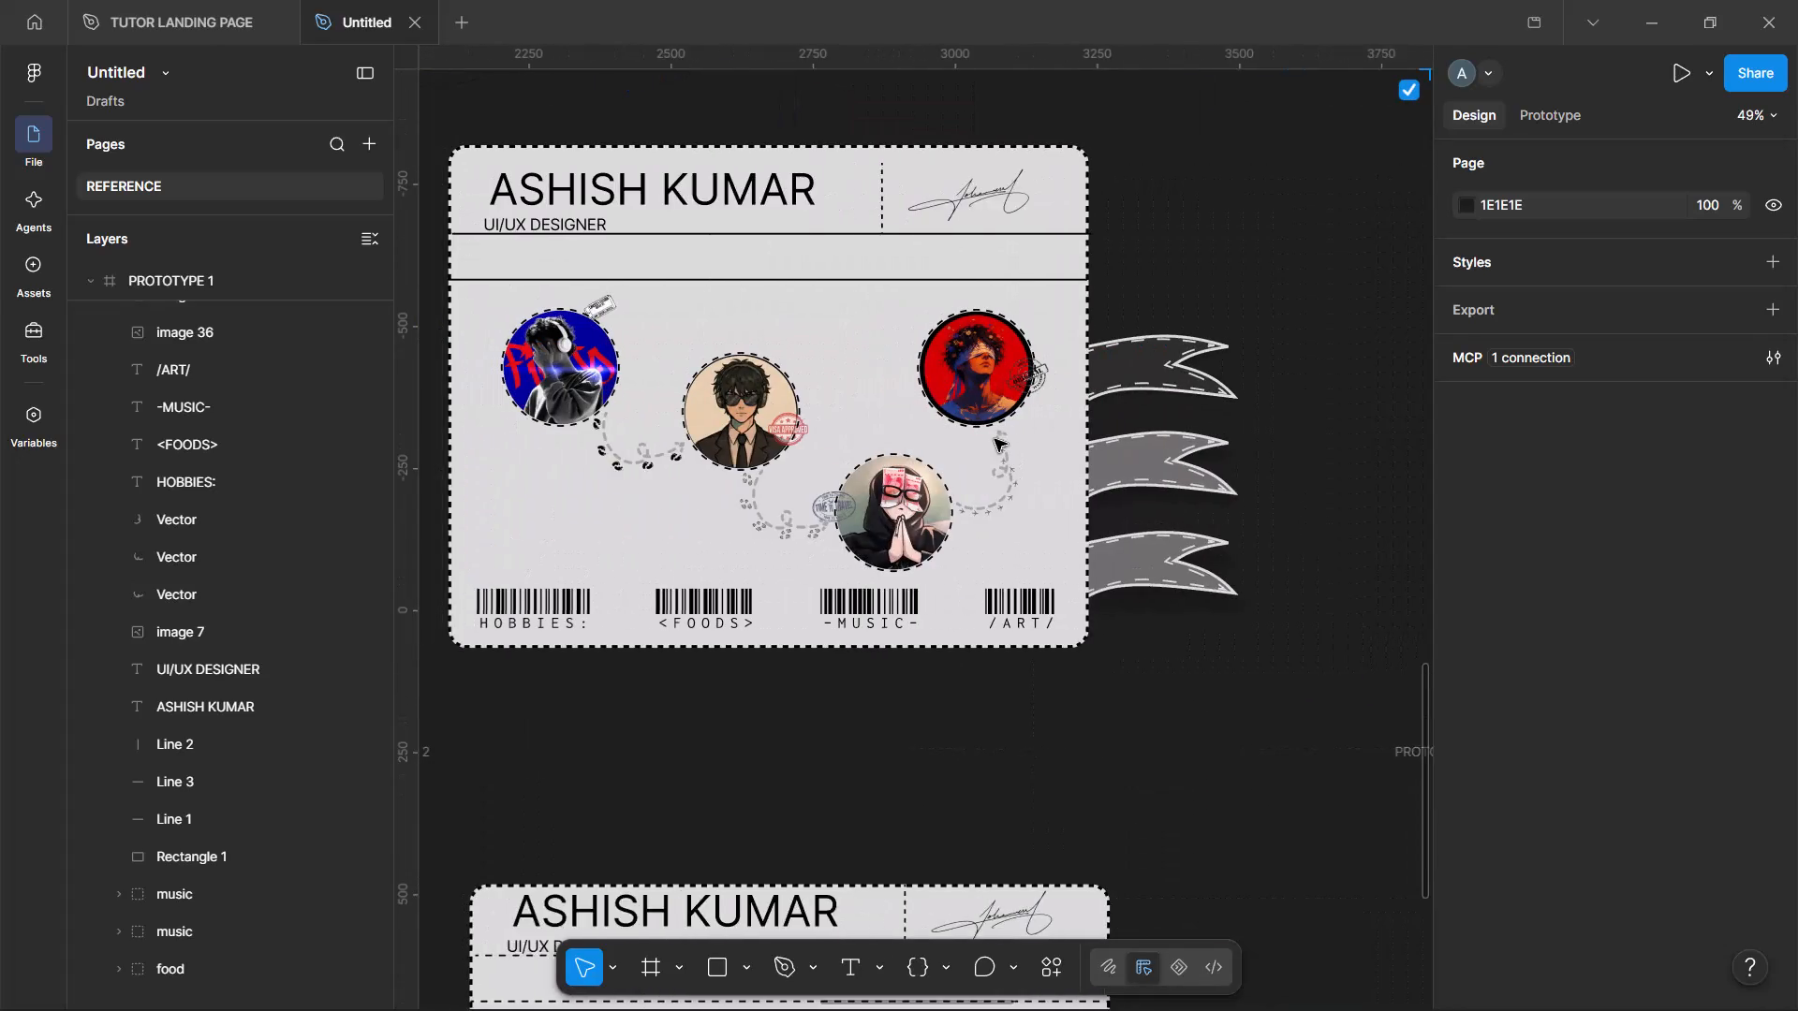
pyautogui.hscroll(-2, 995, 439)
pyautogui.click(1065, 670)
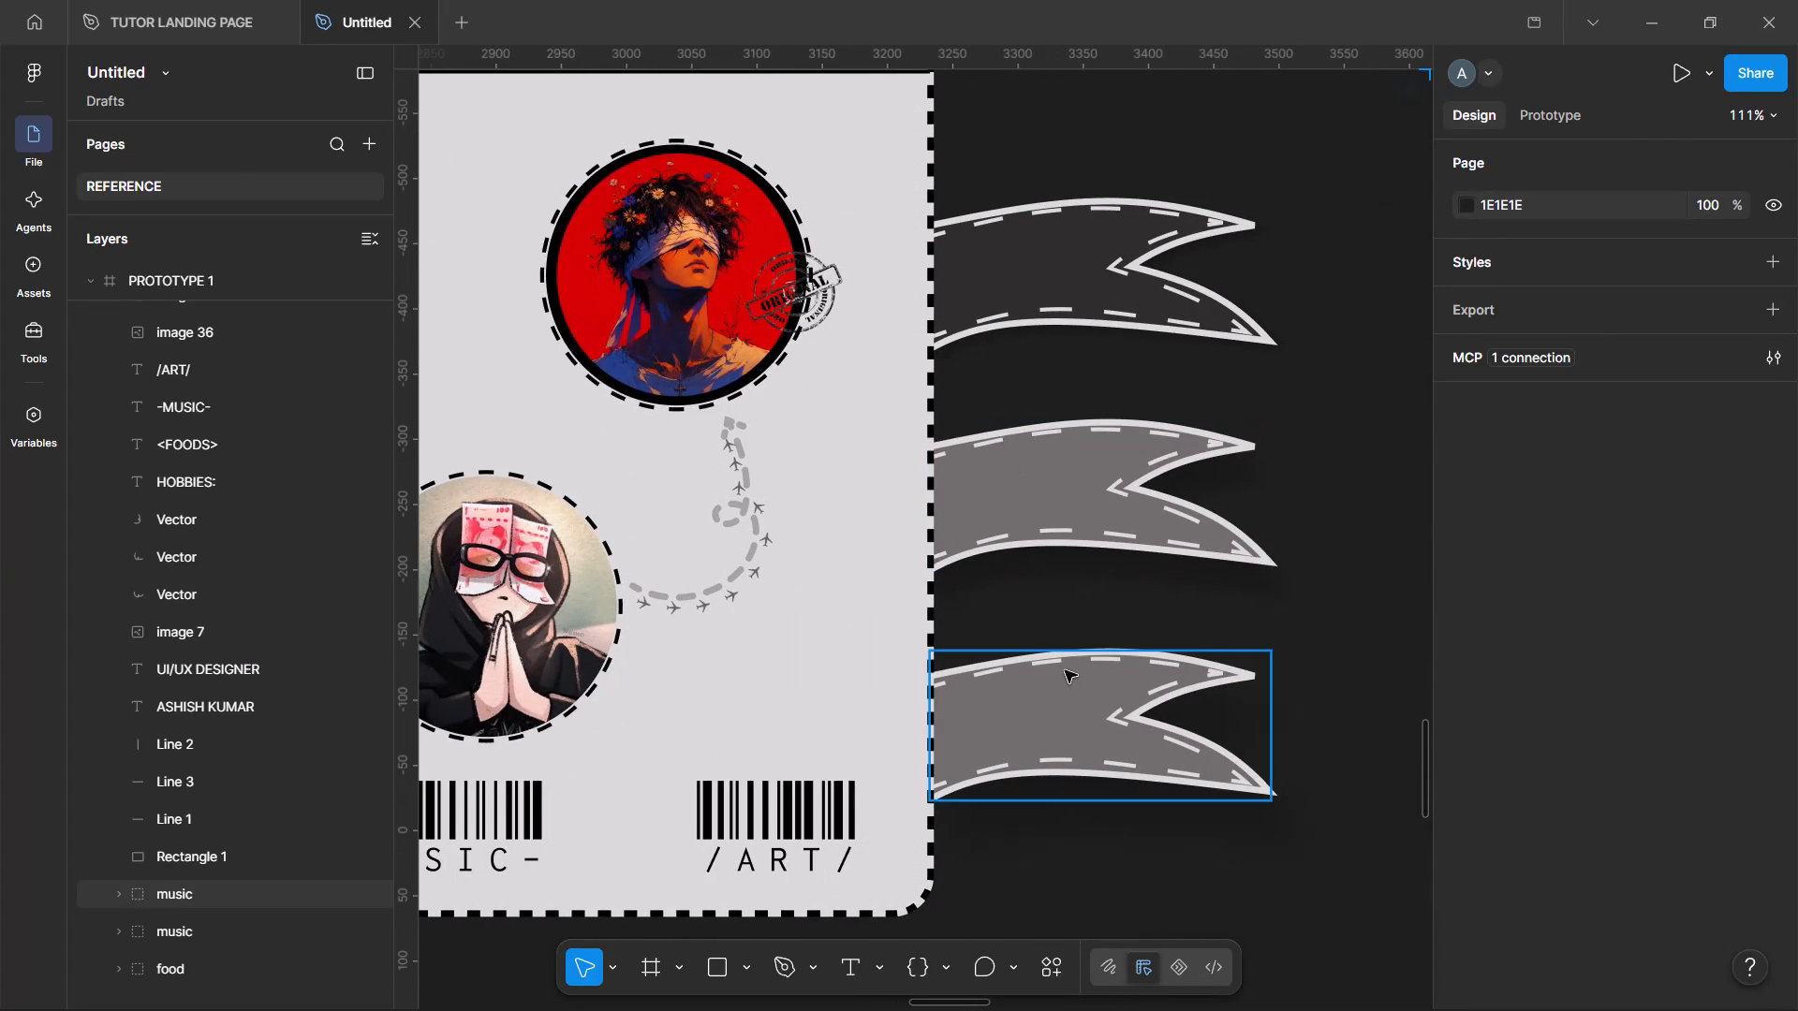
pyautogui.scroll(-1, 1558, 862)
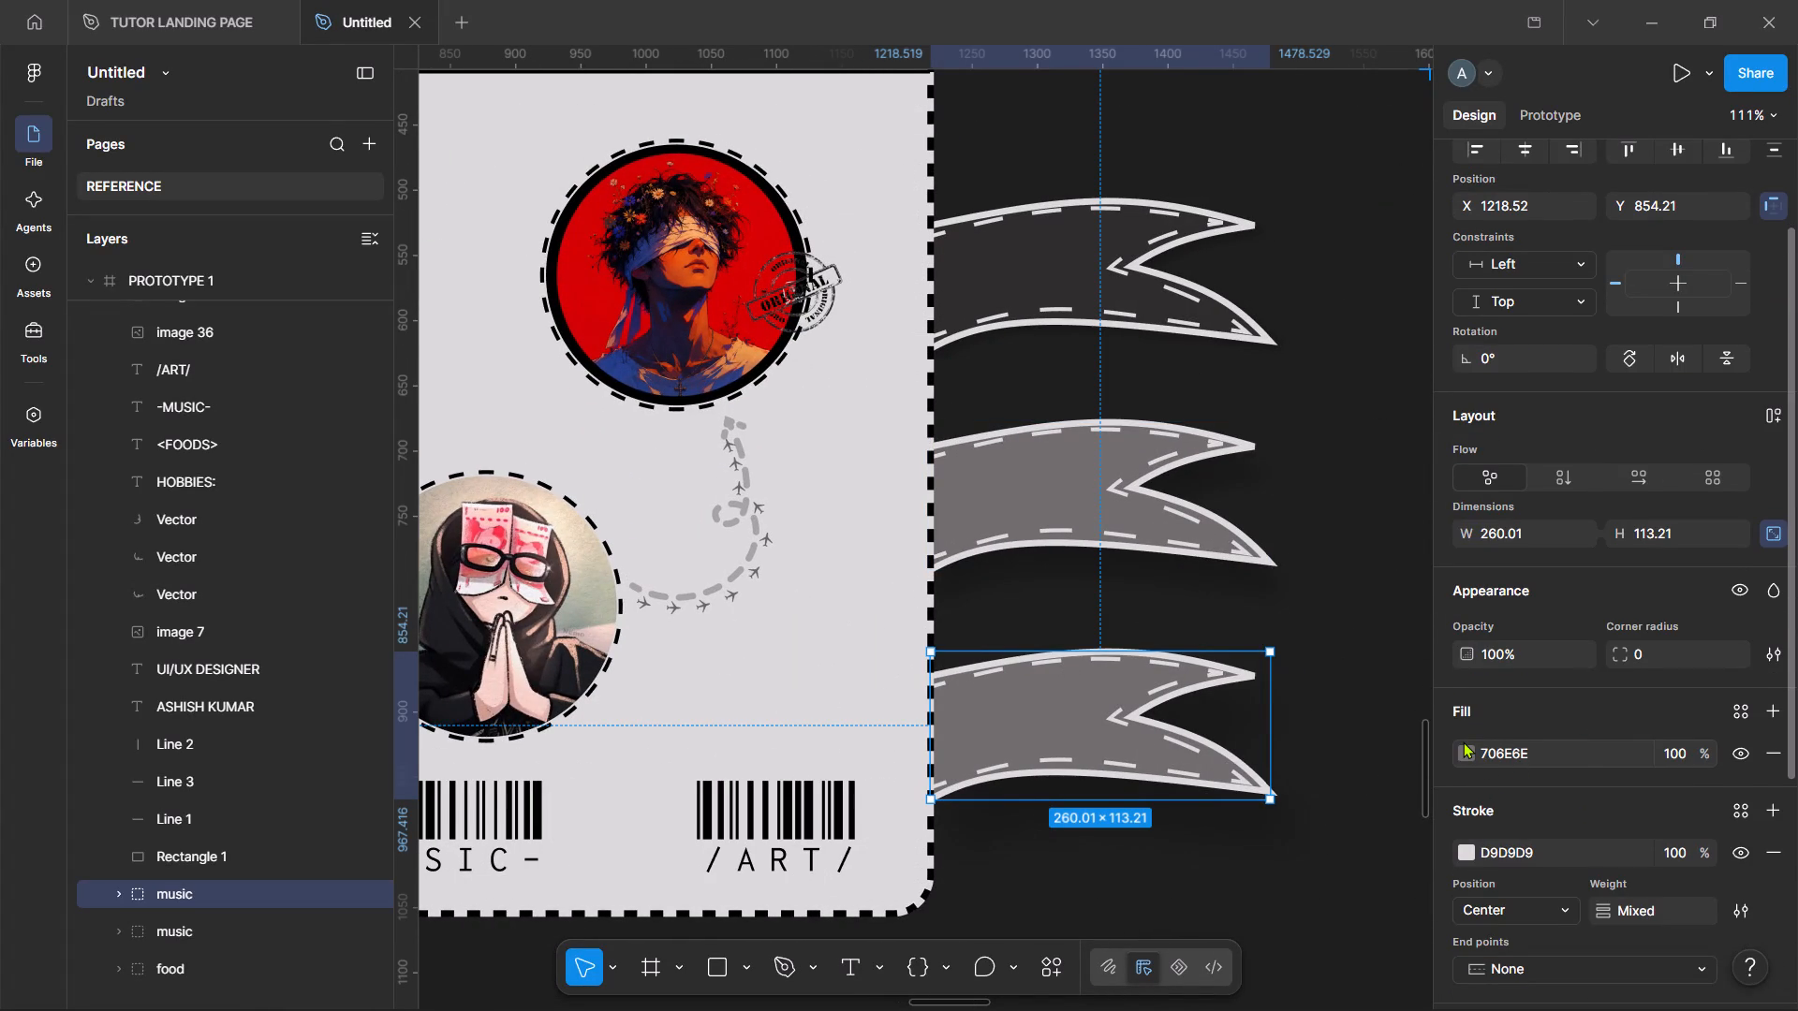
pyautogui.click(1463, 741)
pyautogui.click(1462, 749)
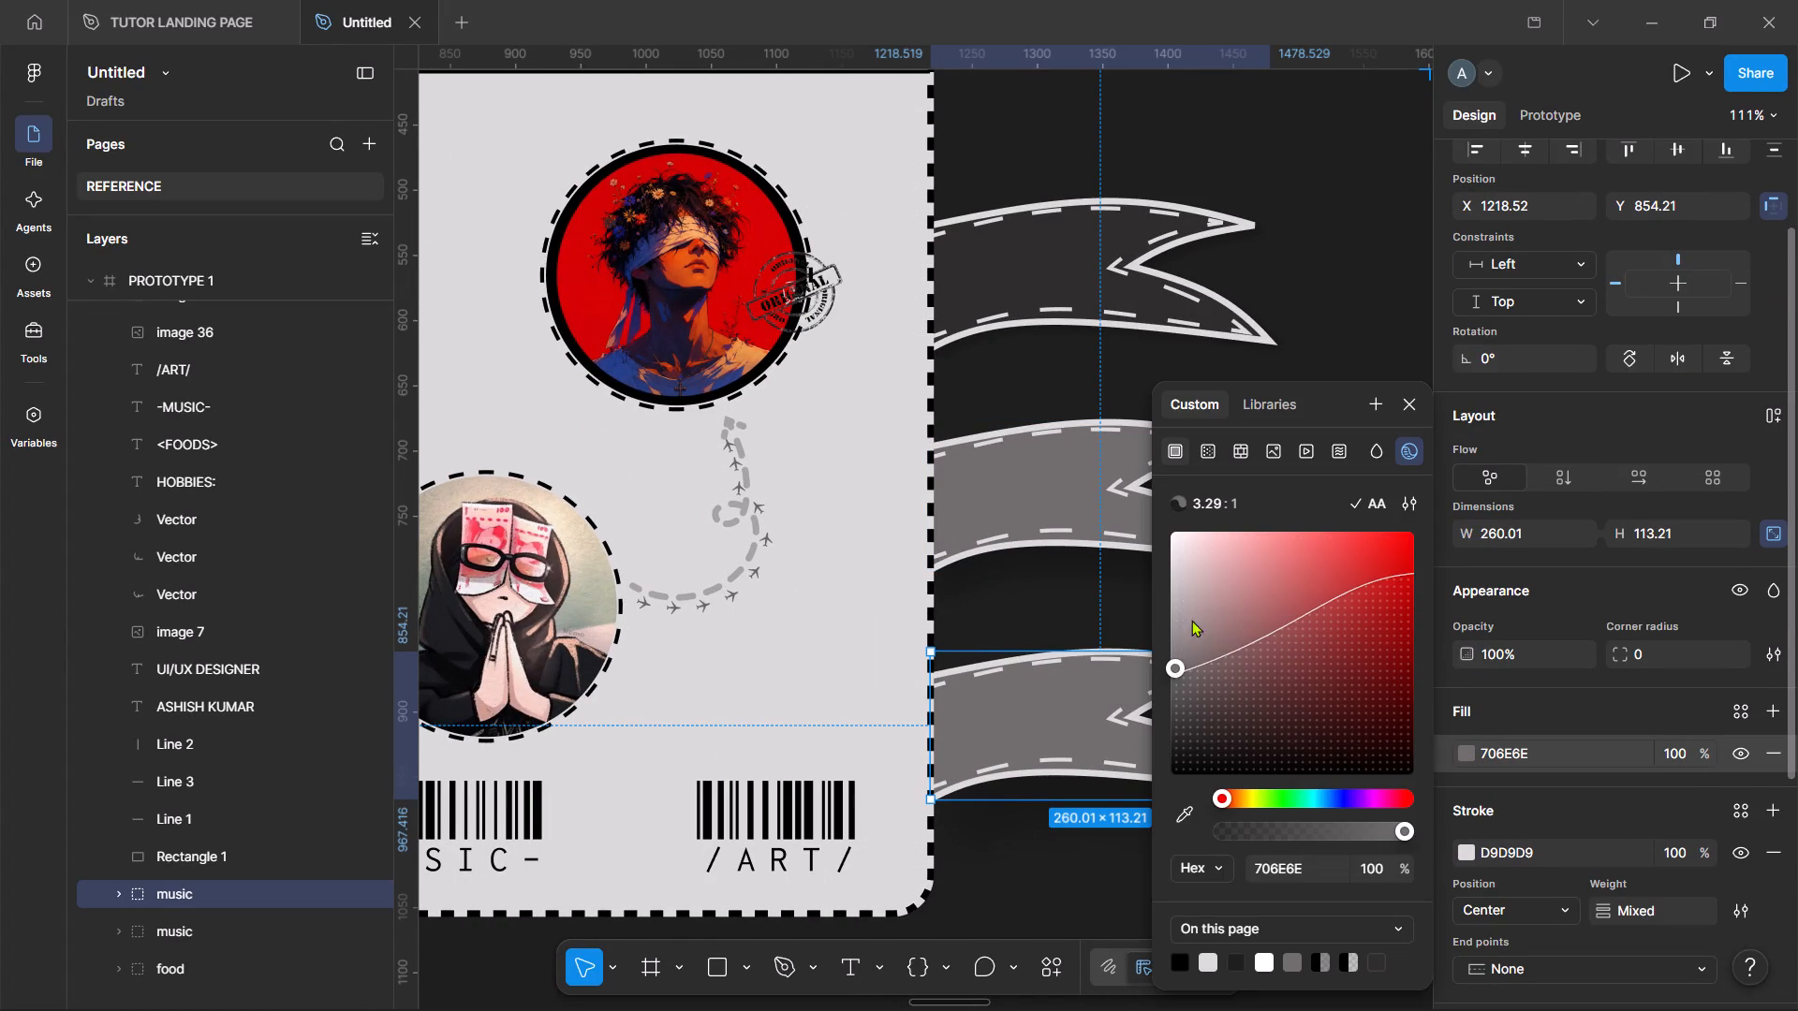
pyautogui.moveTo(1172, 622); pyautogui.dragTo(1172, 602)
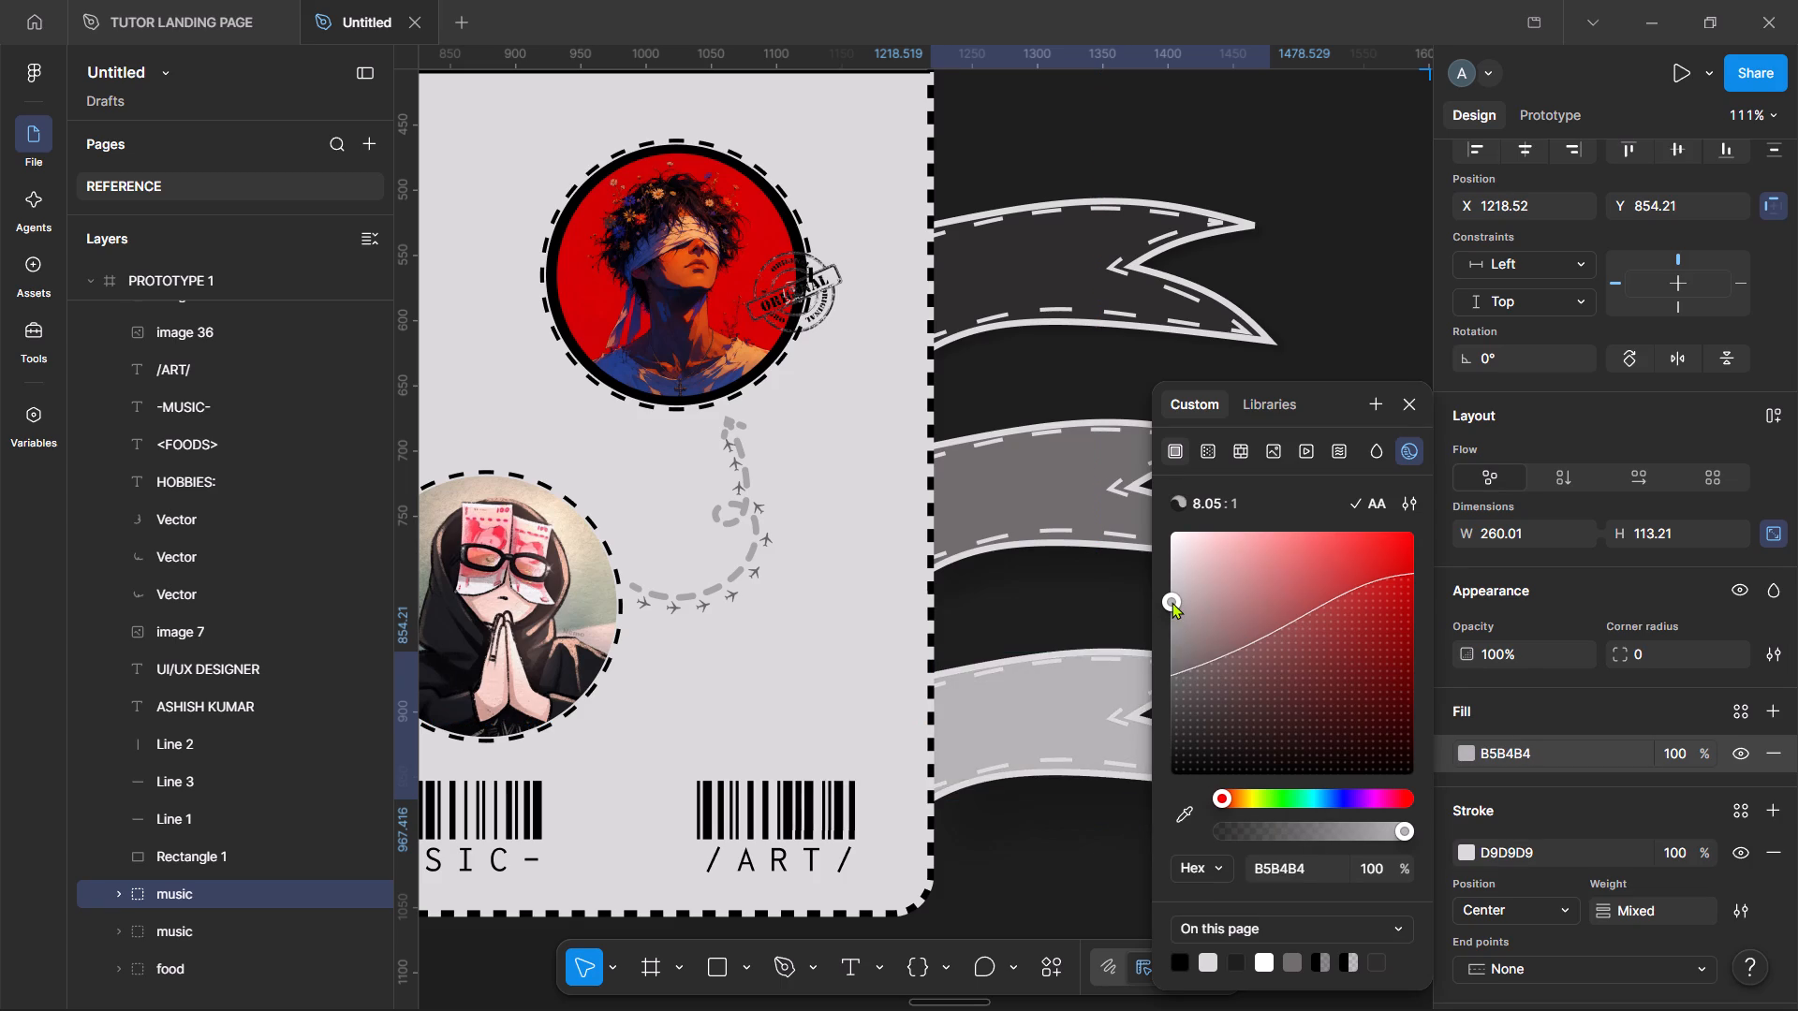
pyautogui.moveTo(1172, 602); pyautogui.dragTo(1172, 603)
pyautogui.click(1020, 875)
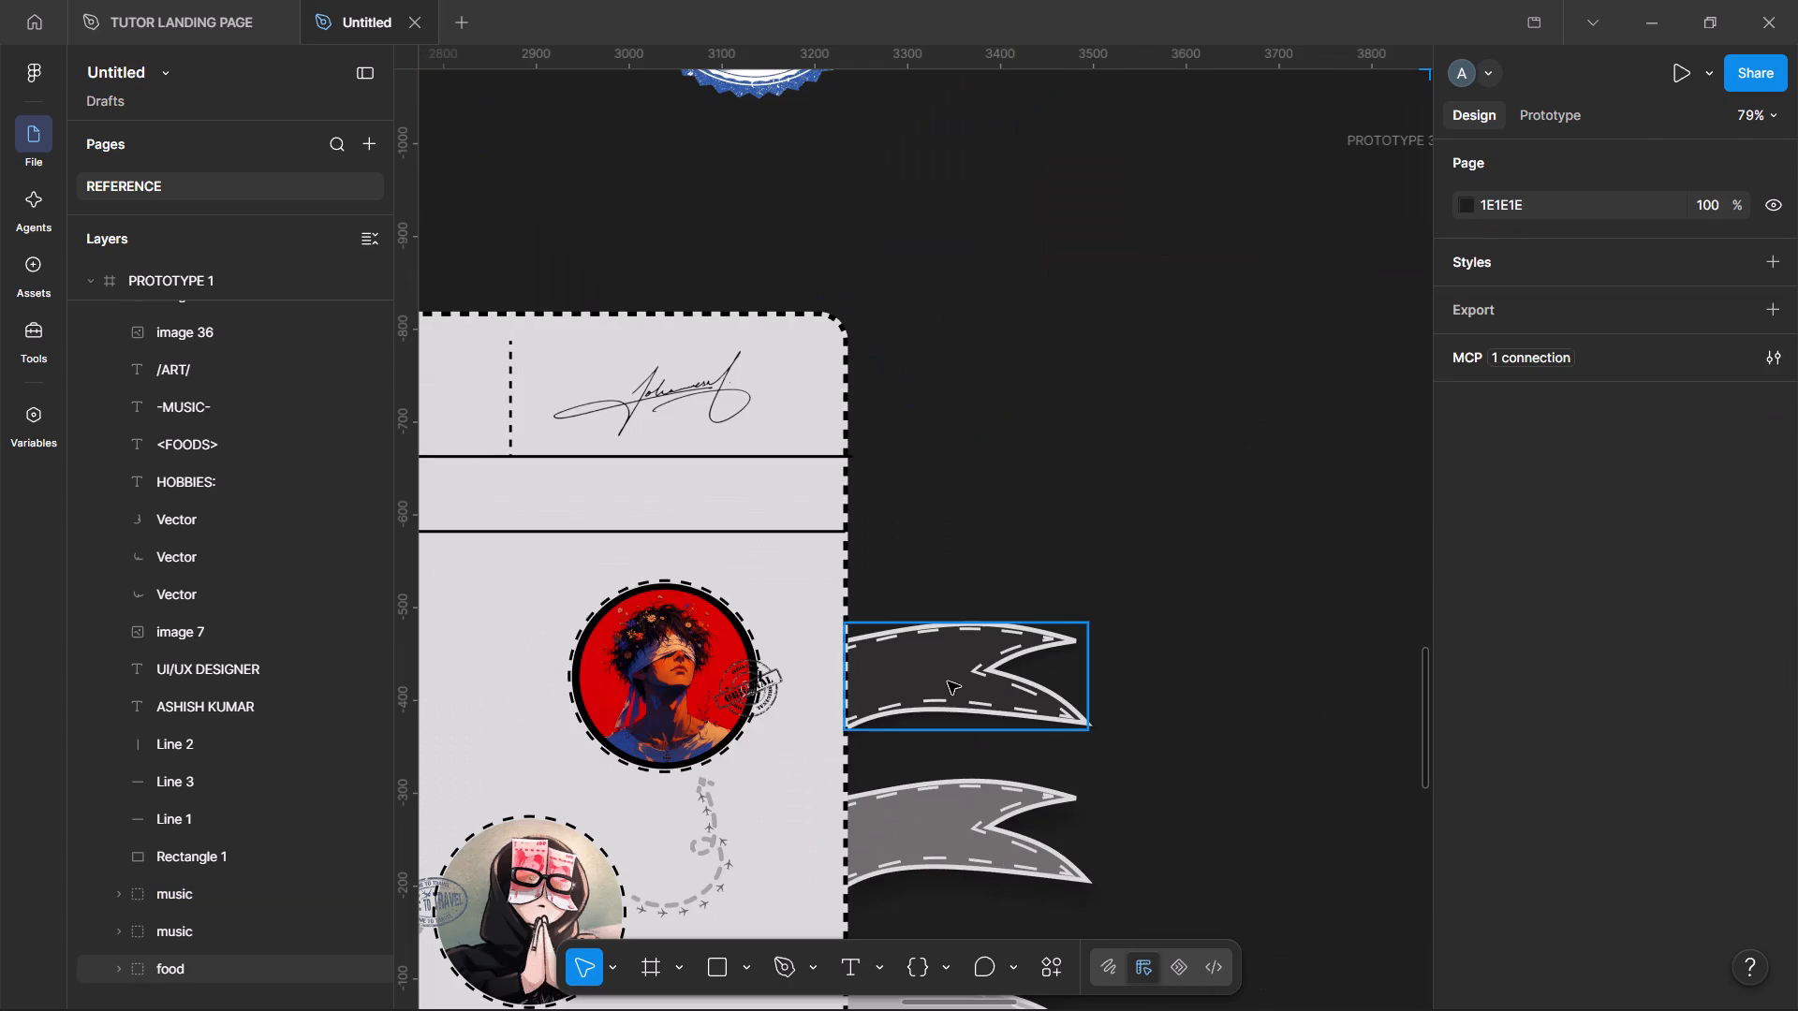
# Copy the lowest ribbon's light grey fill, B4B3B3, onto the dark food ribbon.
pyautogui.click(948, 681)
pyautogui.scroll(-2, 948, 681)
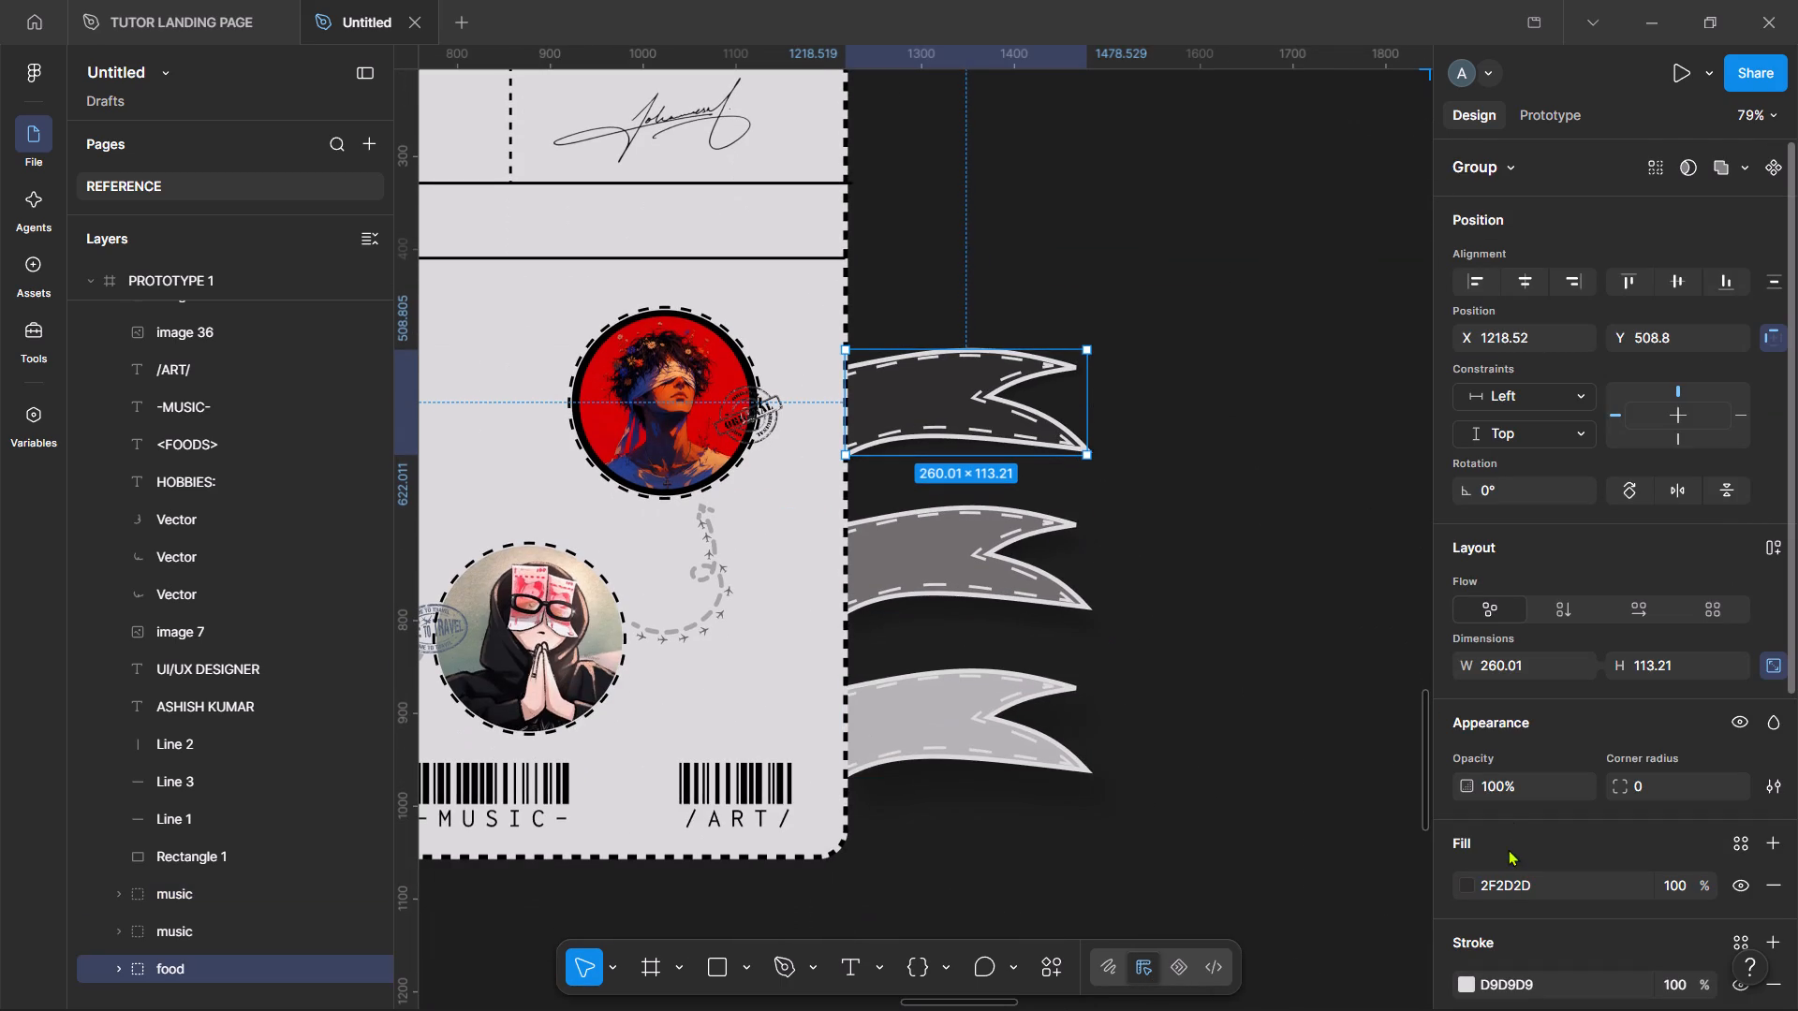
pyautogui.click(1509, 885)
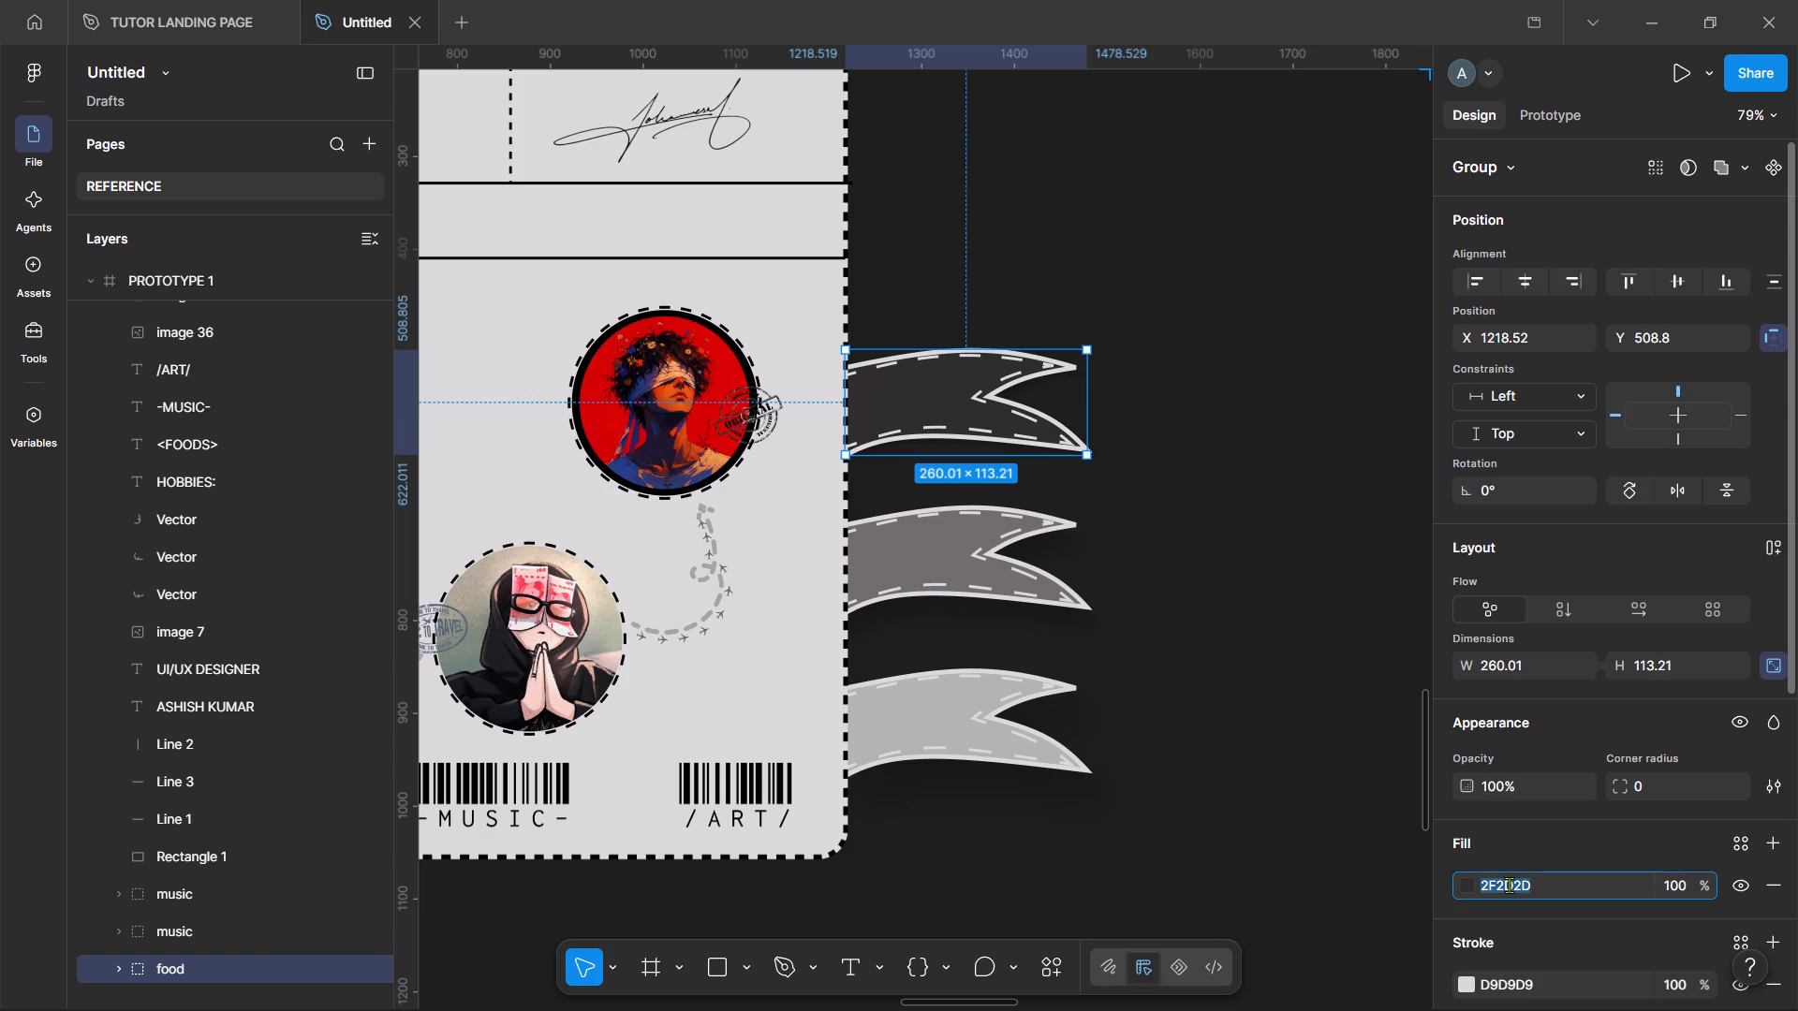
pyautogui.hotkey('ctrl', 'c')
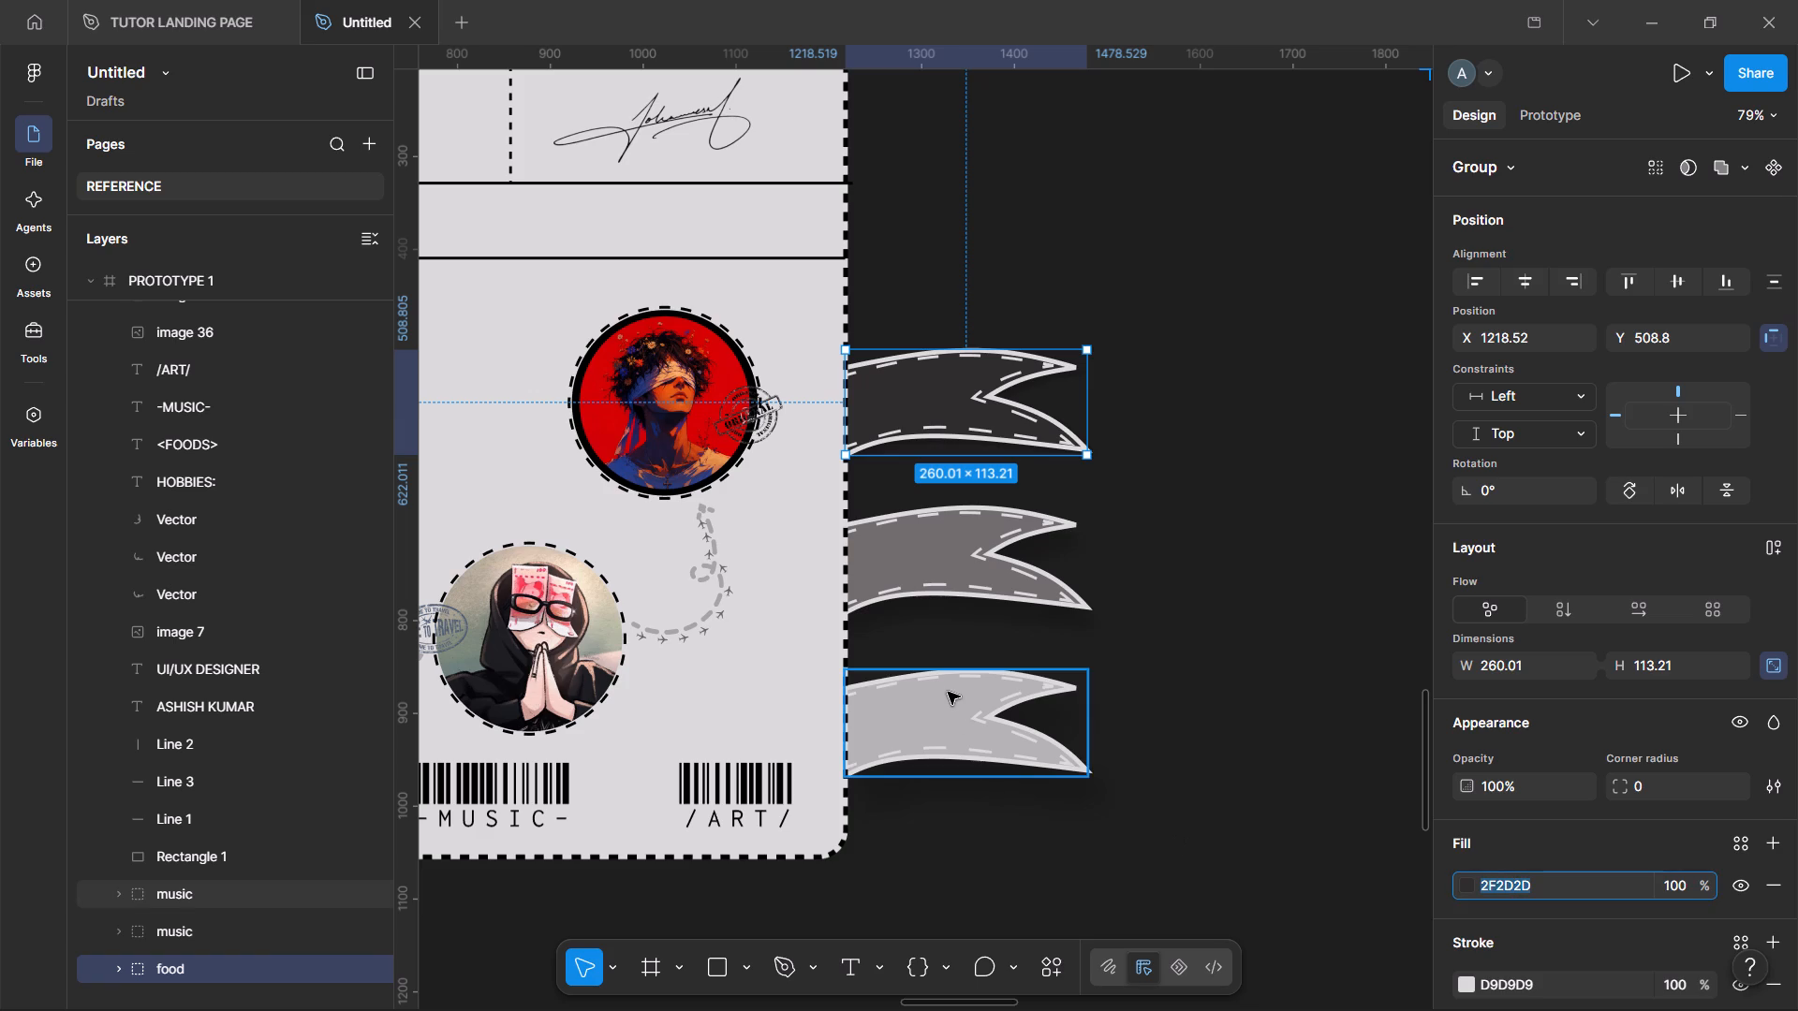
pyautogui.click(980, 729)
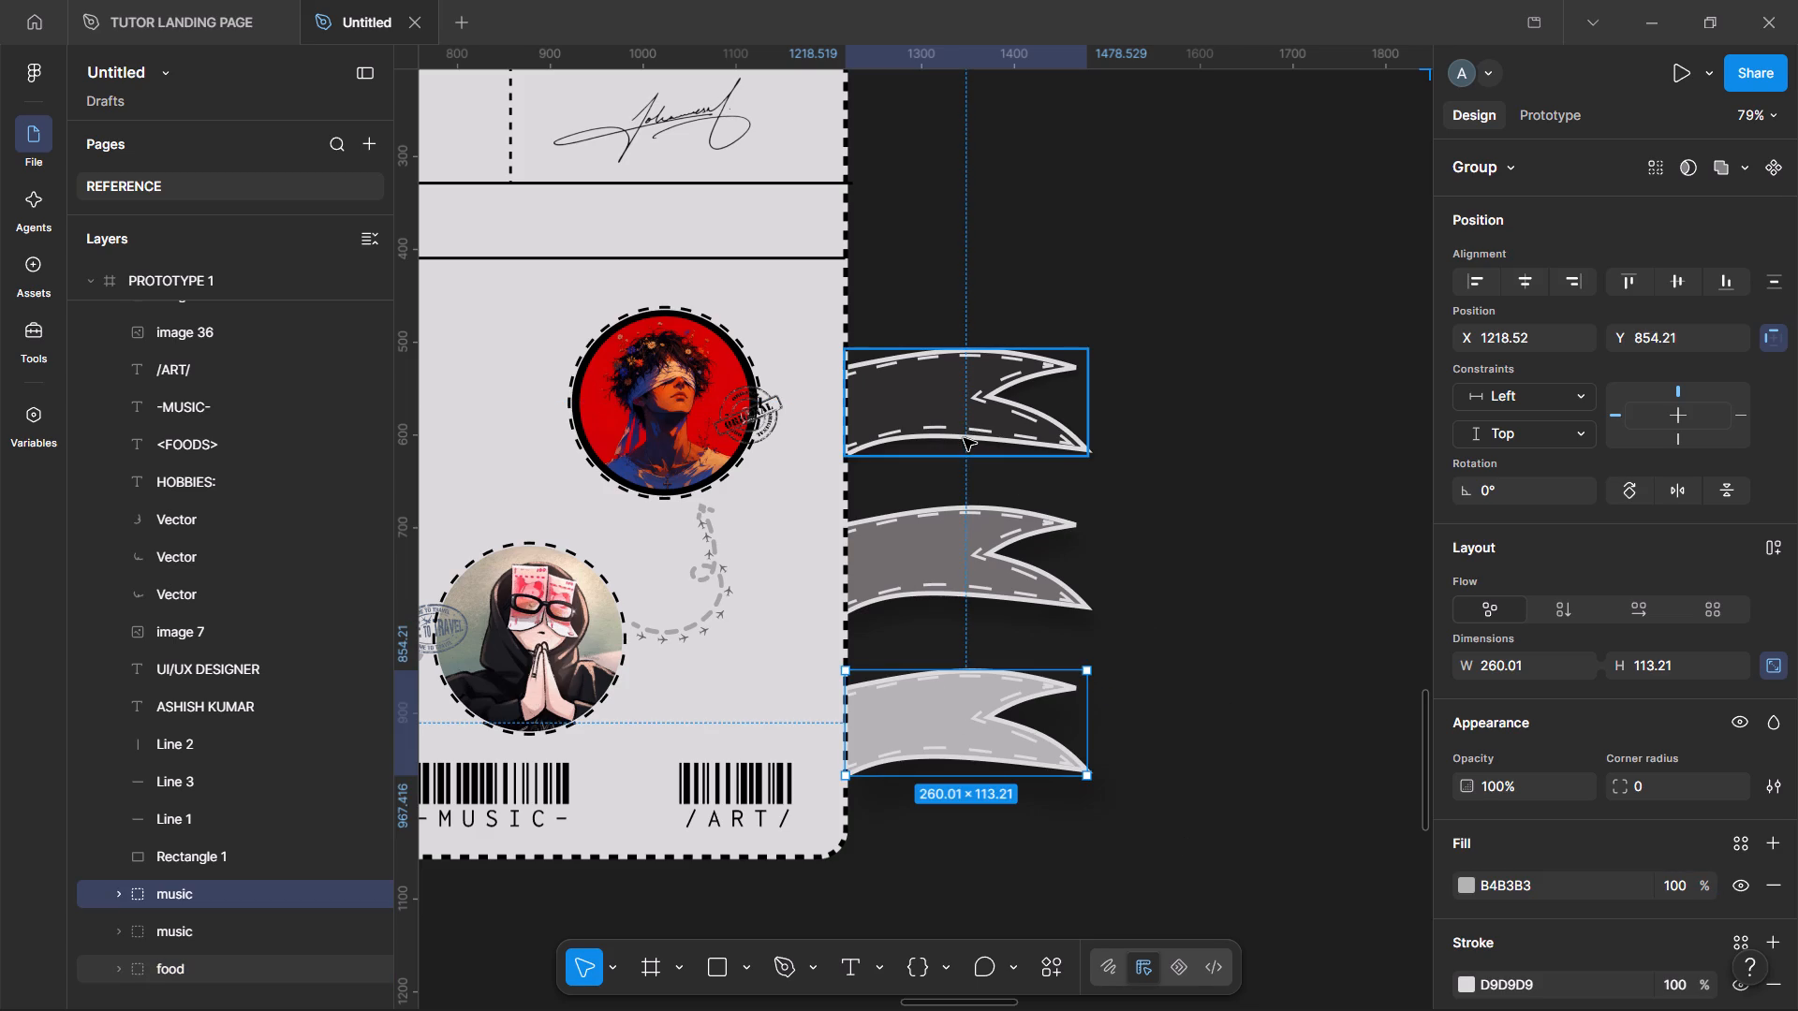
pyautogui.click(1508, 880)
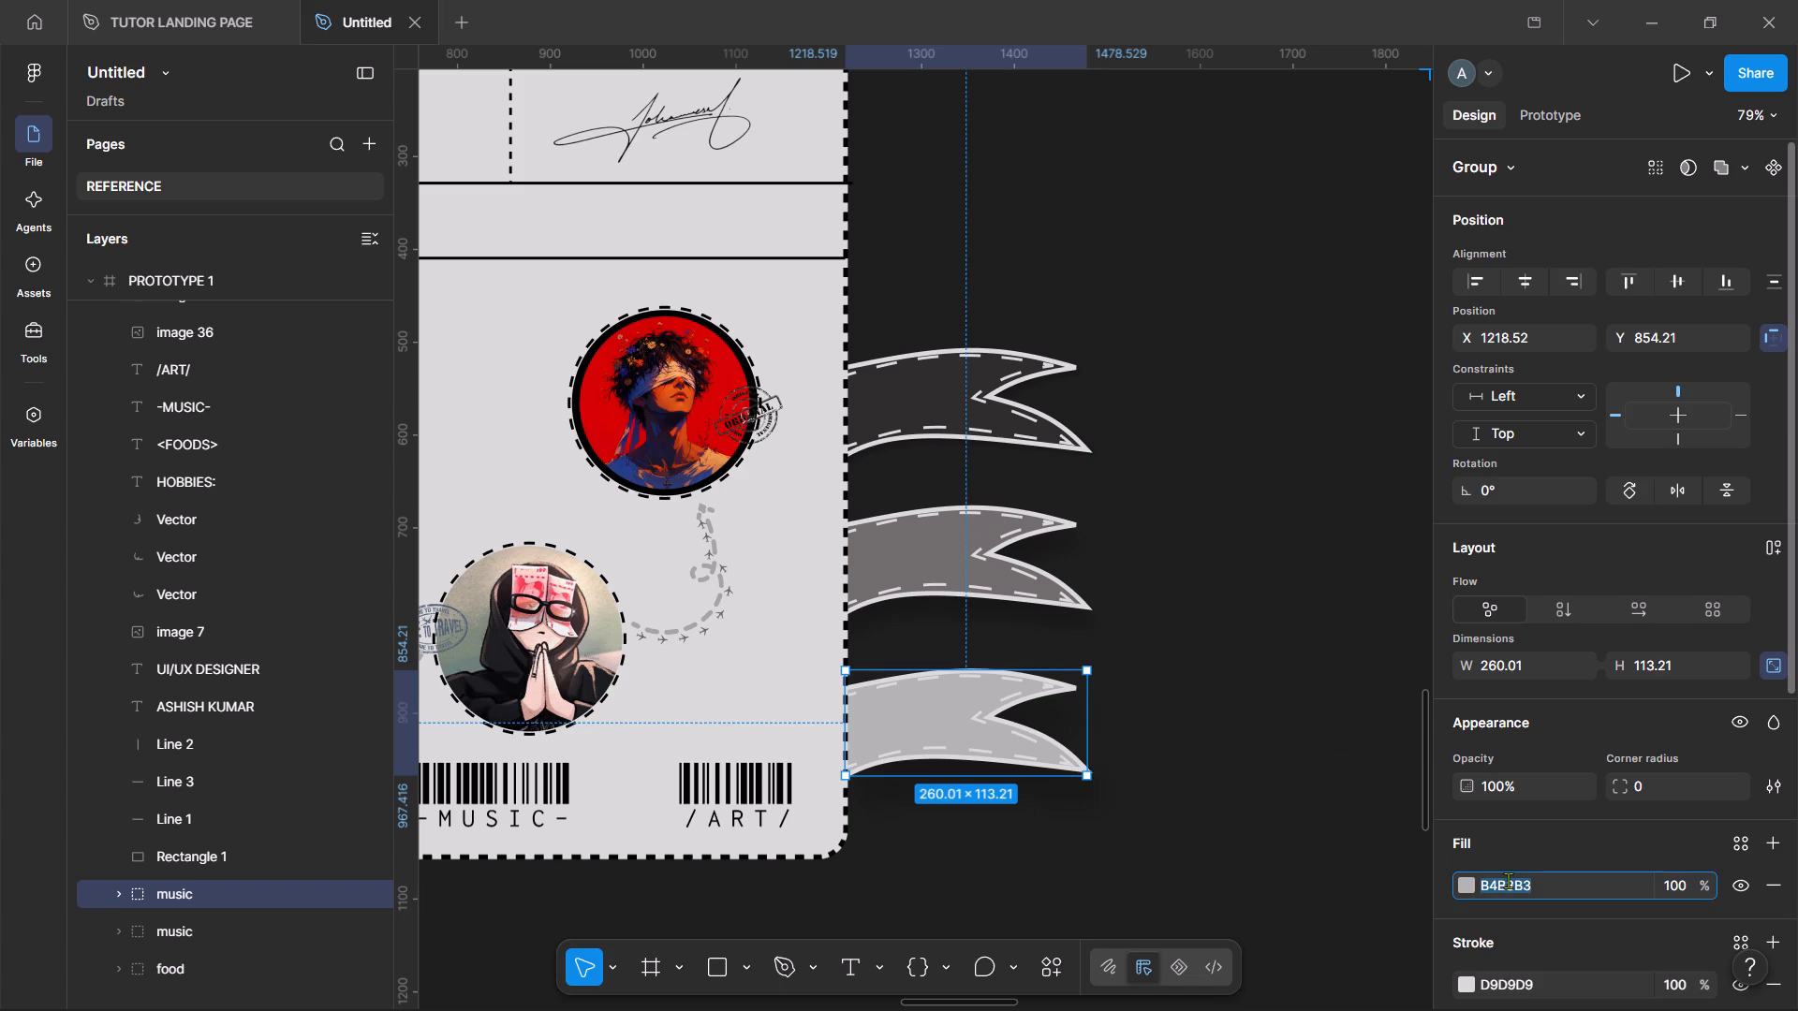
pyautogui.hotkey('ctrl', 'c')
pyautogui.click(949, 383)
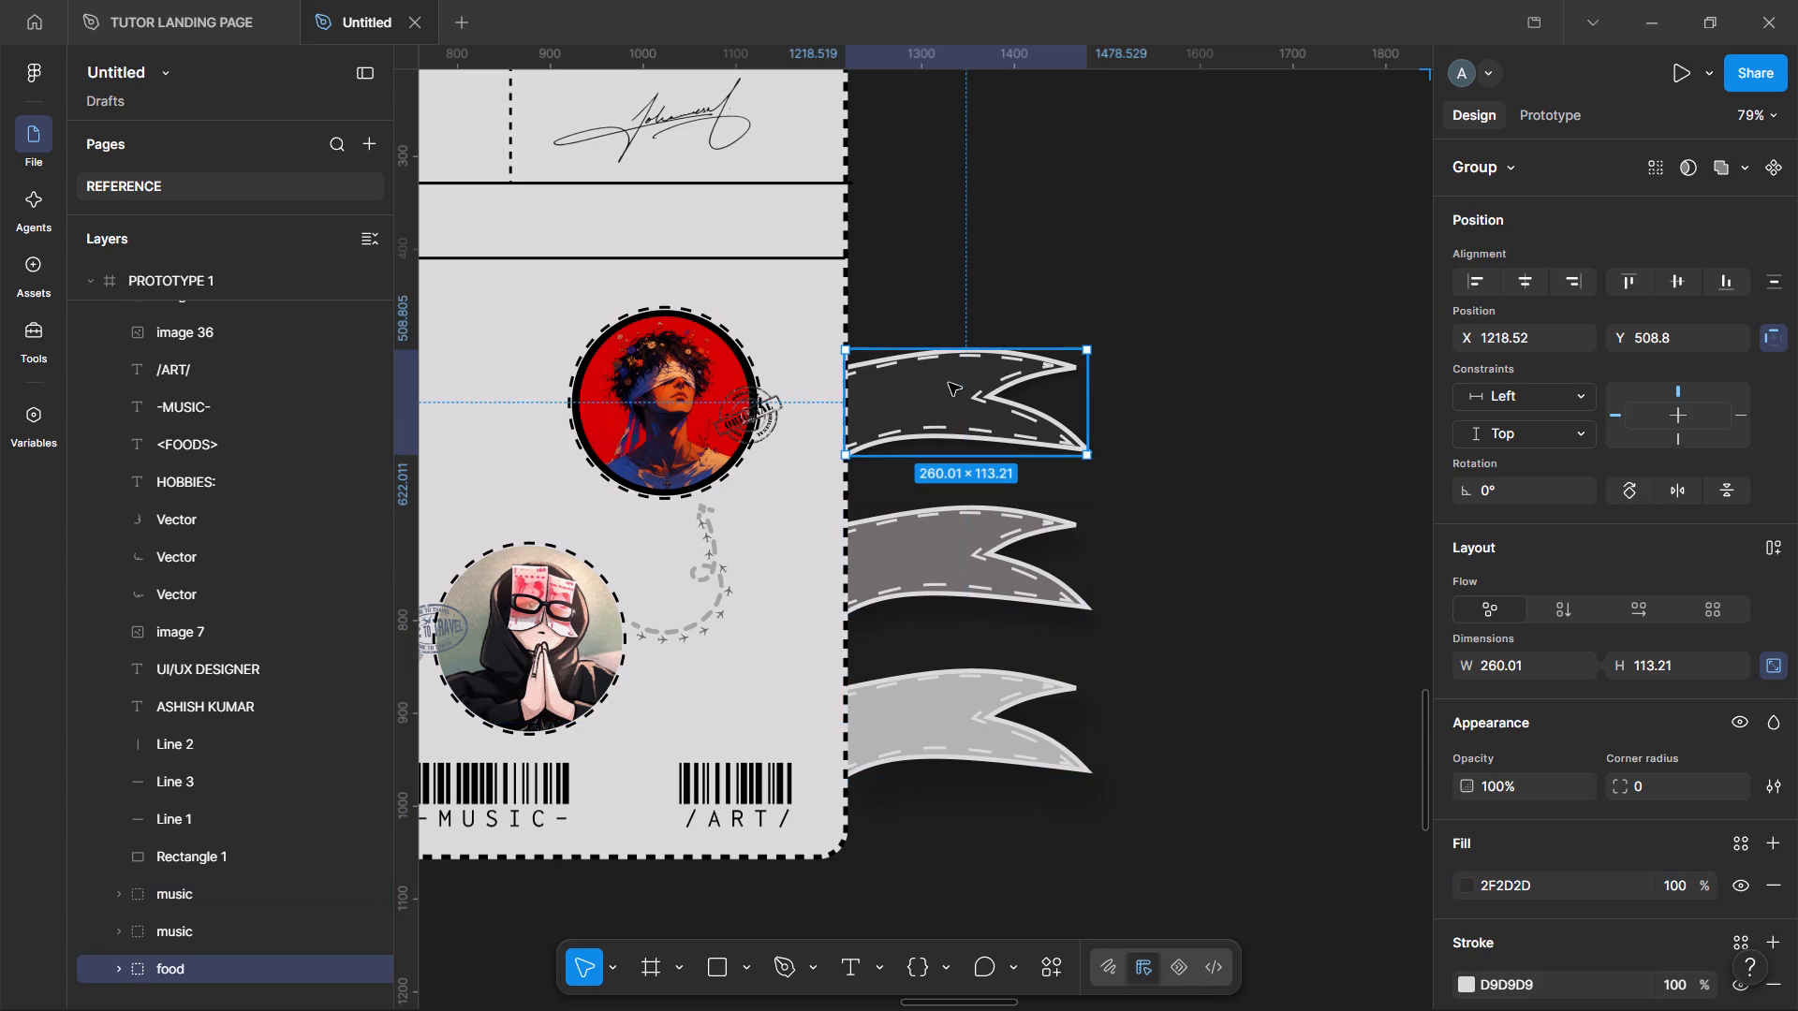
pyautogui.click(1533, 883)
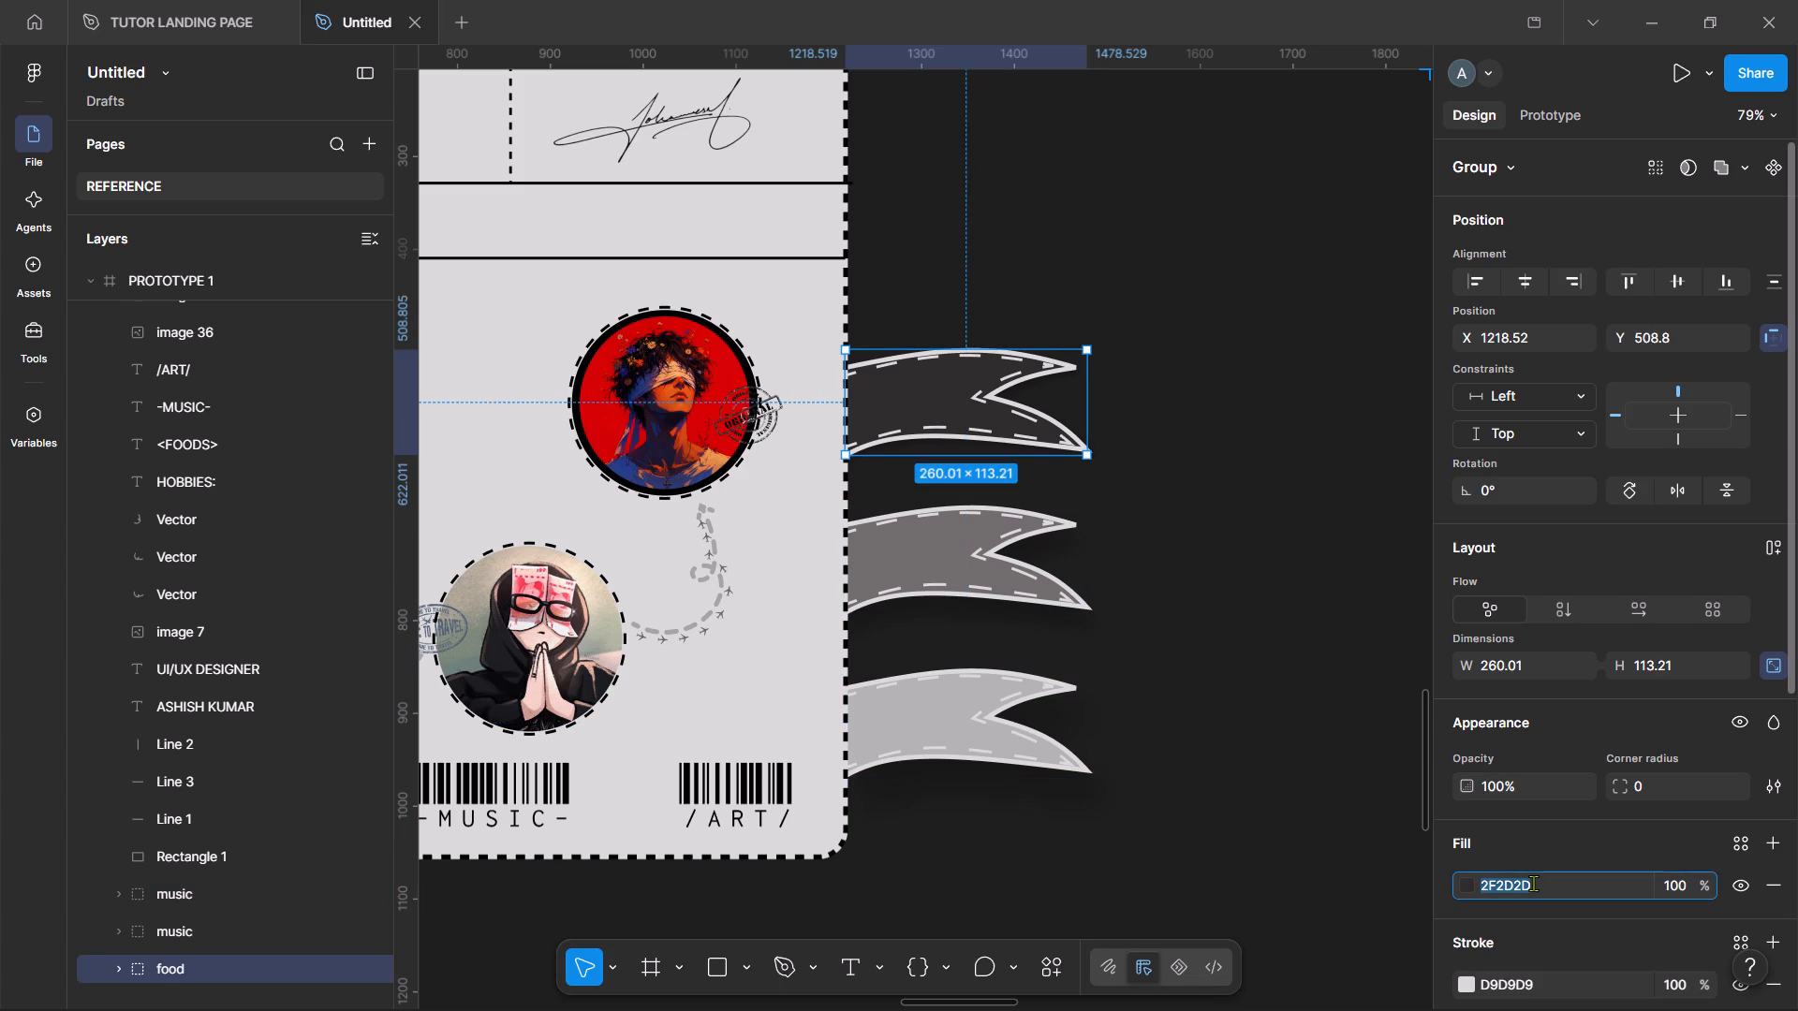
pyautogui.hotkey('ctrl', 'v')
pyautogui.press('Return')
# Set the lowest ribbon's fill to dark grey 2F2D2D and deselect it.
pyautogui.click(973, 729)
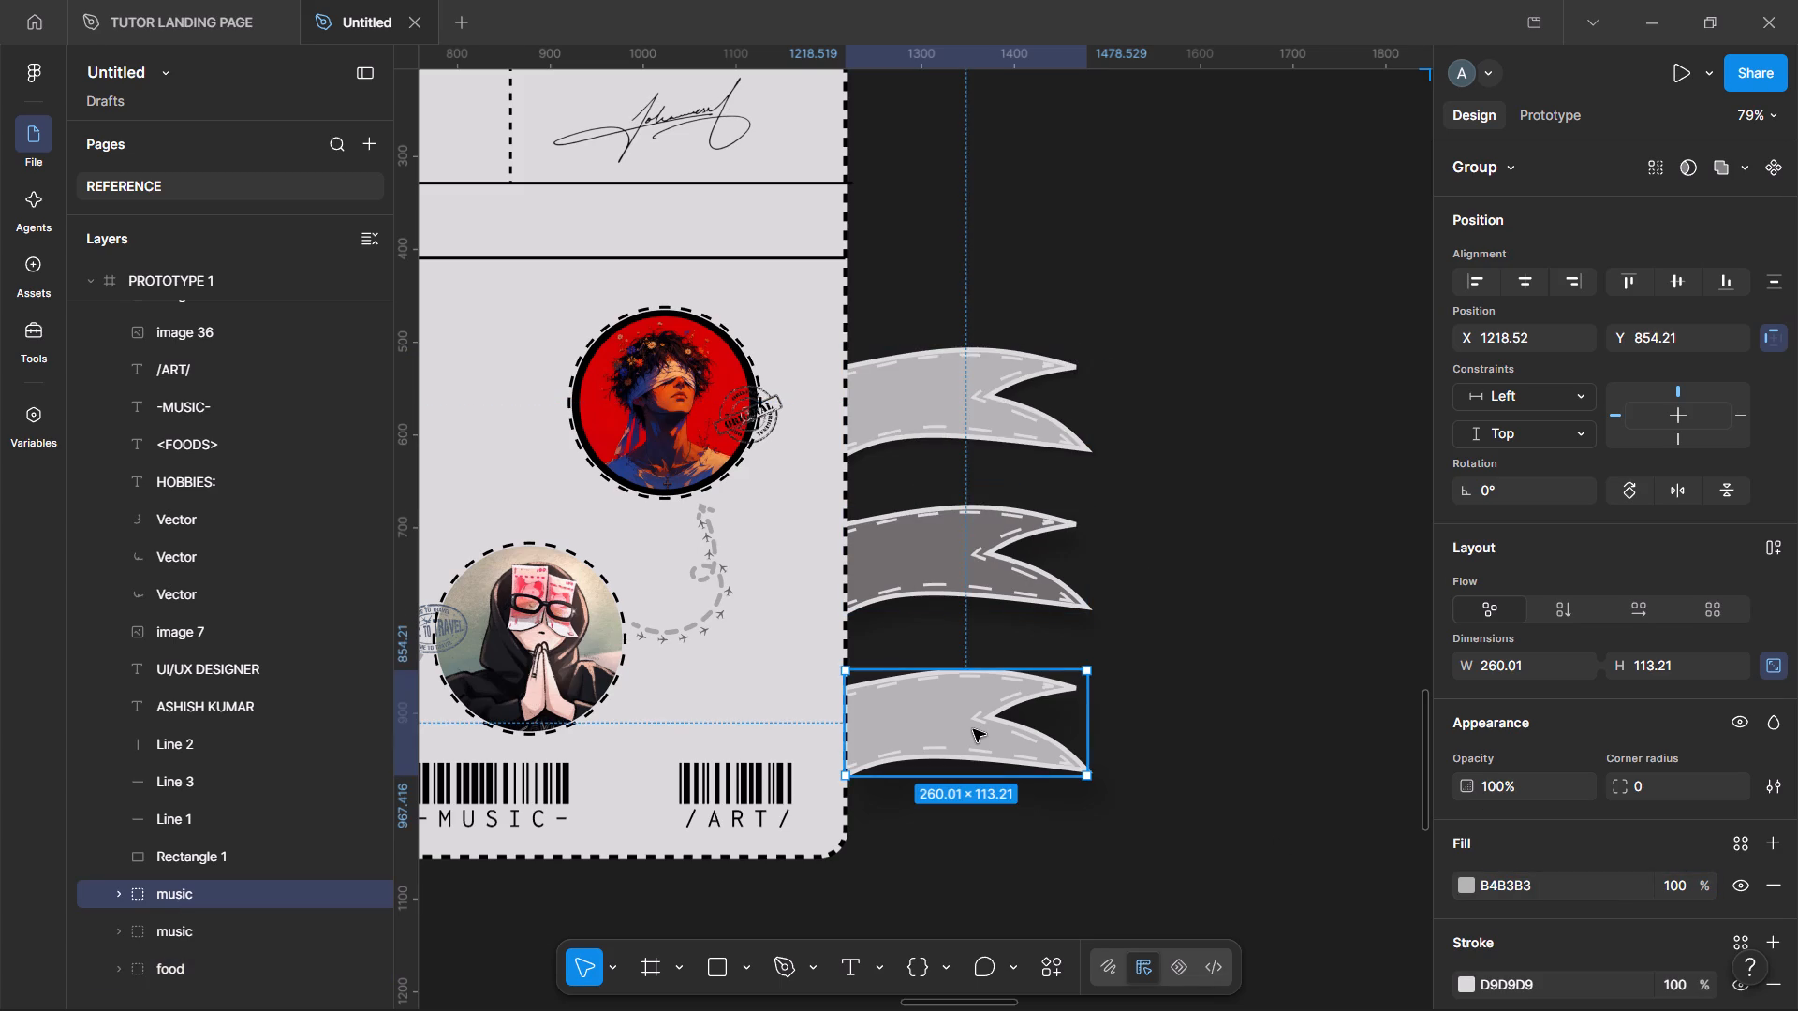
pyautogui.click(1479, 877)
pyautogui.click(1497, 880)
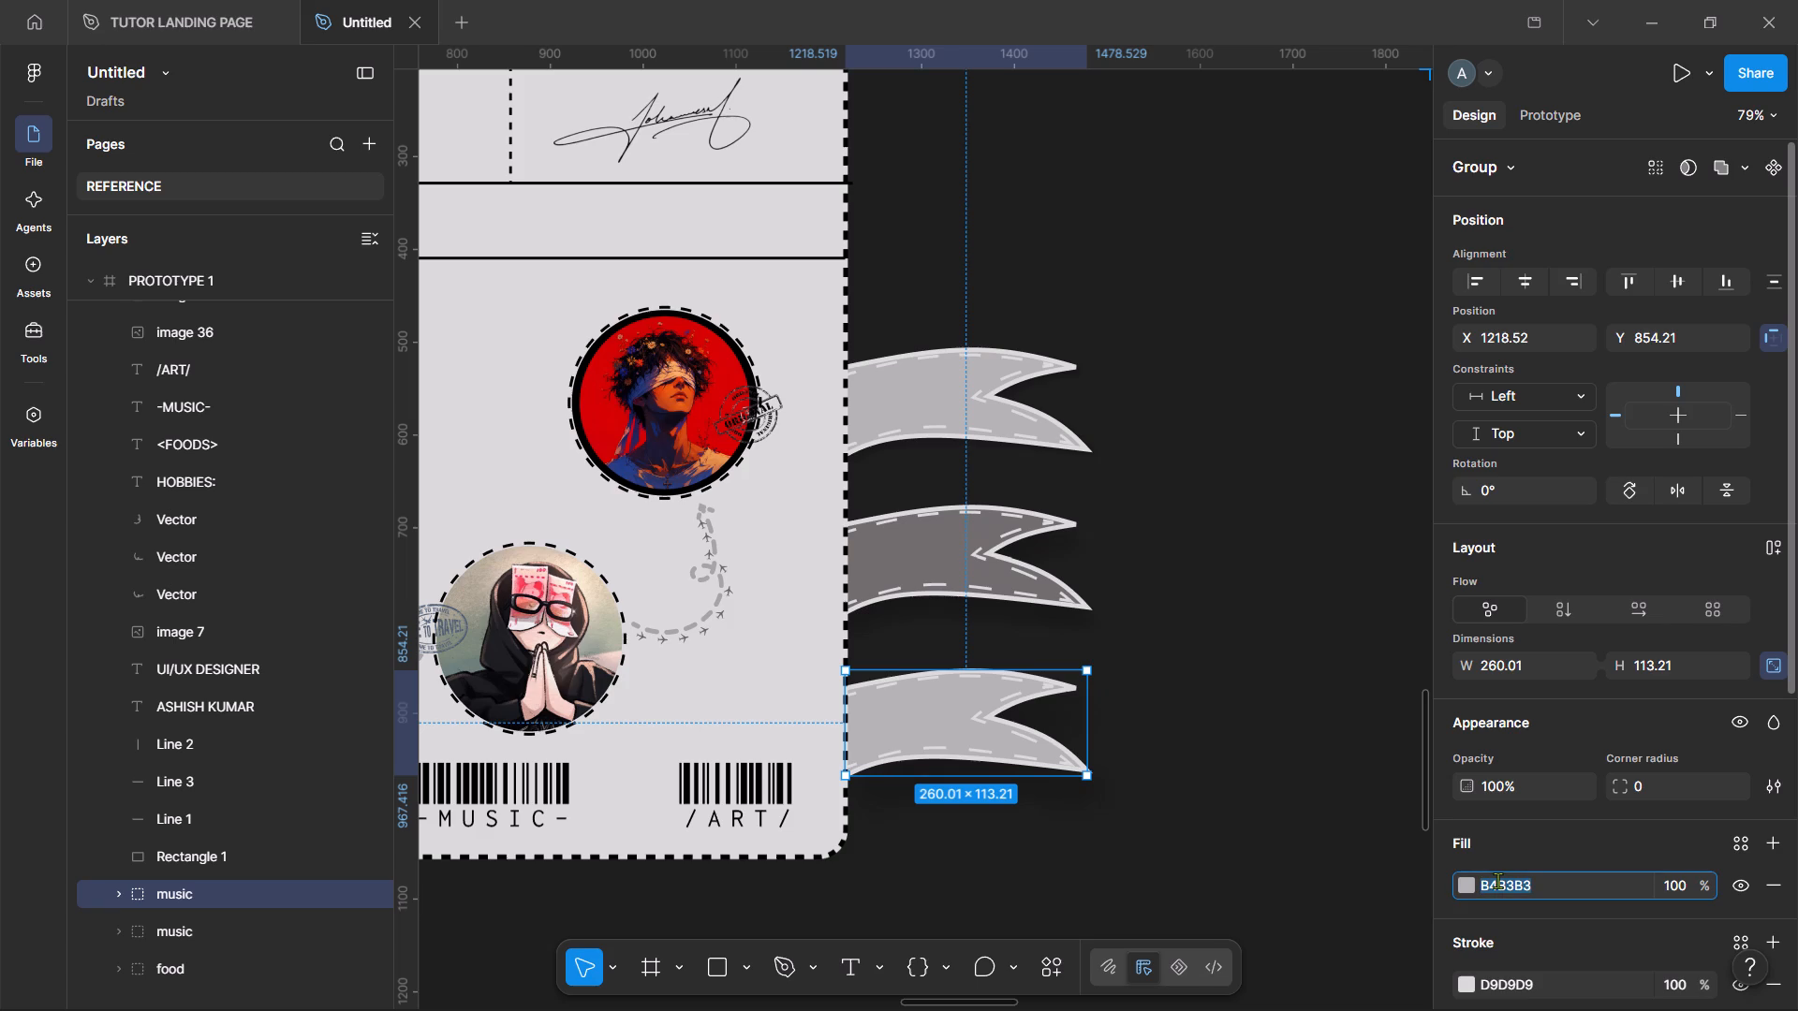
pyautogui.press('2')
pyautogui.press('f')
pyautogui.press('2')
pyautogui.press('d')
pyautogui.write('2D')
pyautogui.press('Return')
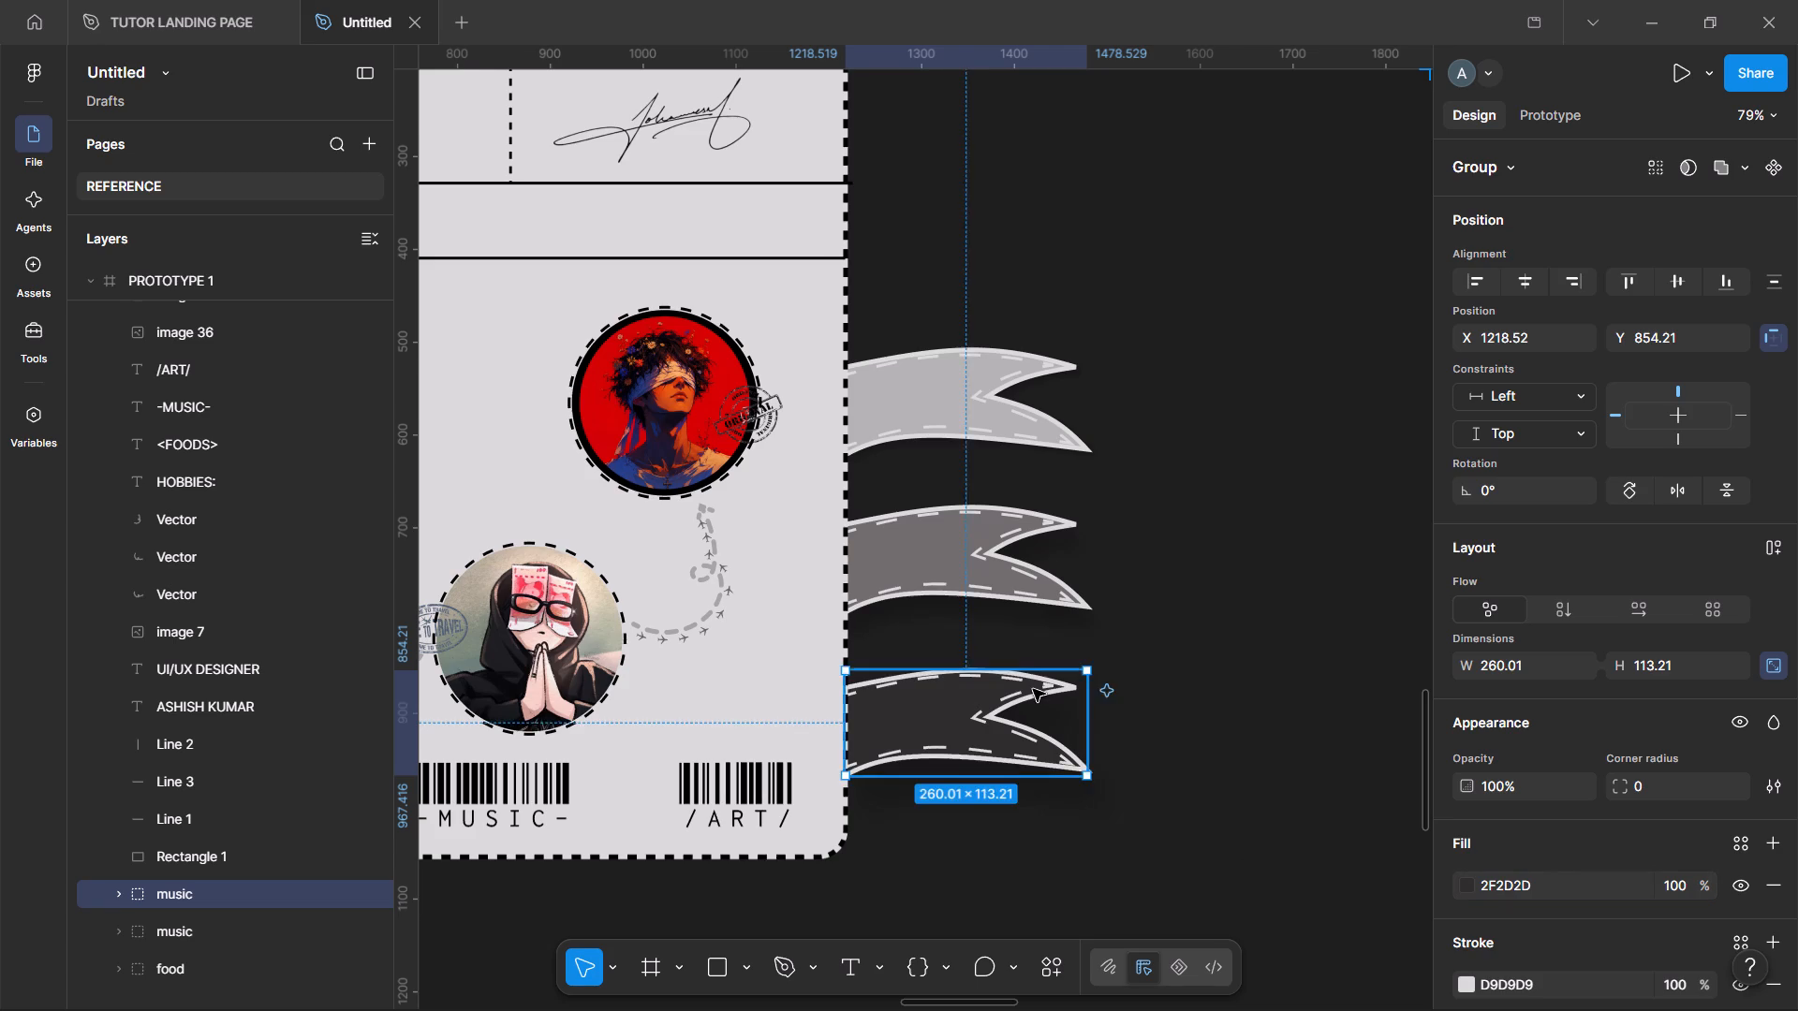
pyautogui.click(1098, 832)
# Recolour the uppermost food ribbon's fill to a muted orange-brown.
pyautogui.hscroll(1, 1098, 832)
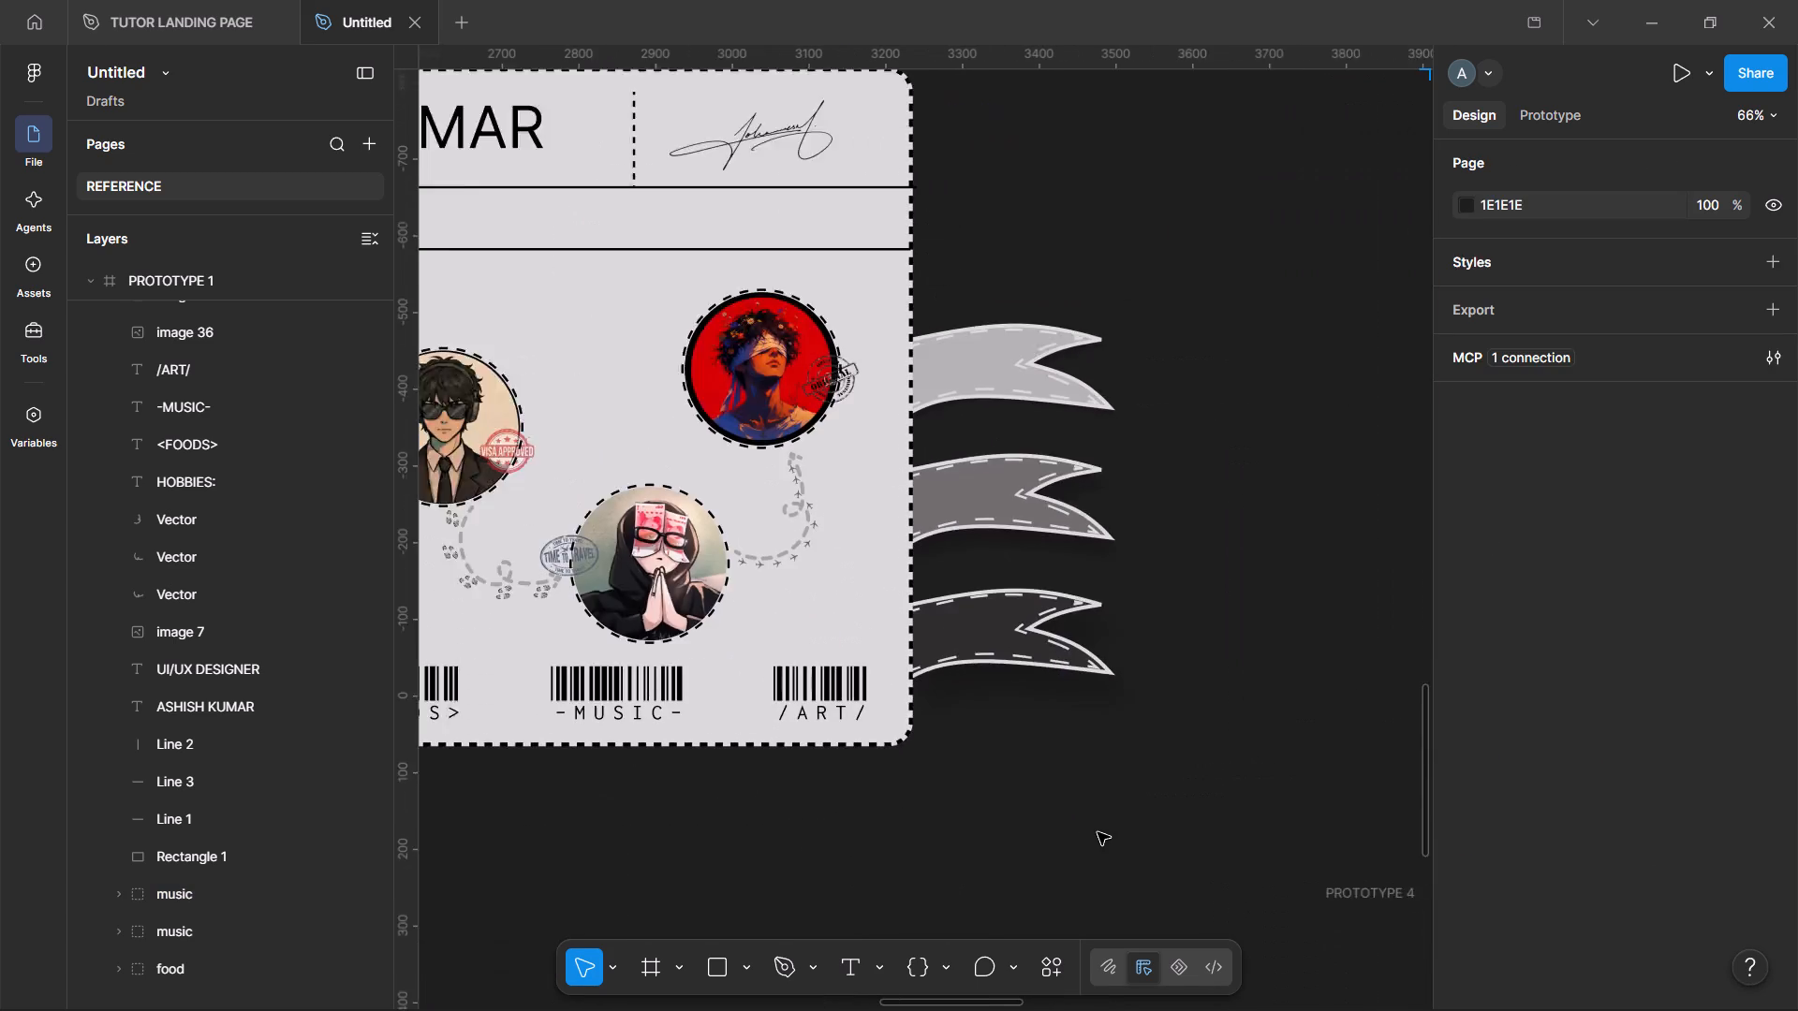
pyautogui.hscroll(1, 1098, 832)
pyautogui.click(1071, 455)
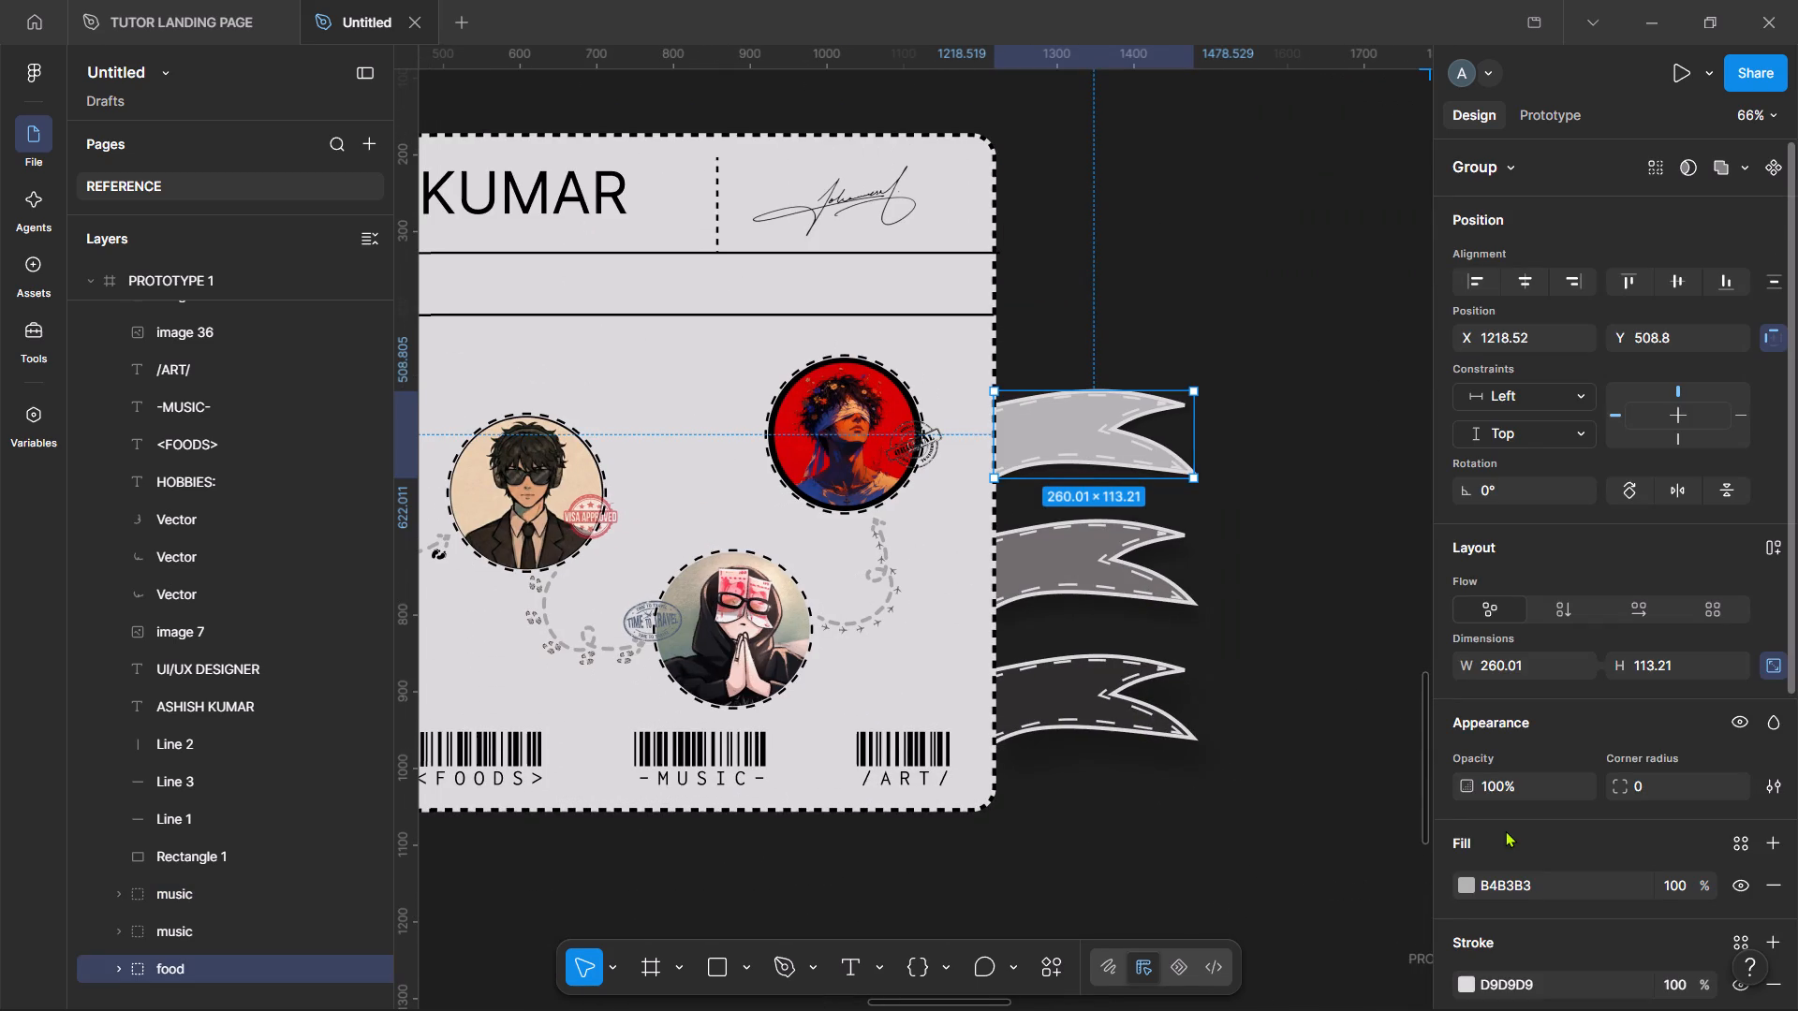
pyautogui.scroll(-1, 1505, 830)
pyautogui.click(1469, 789)
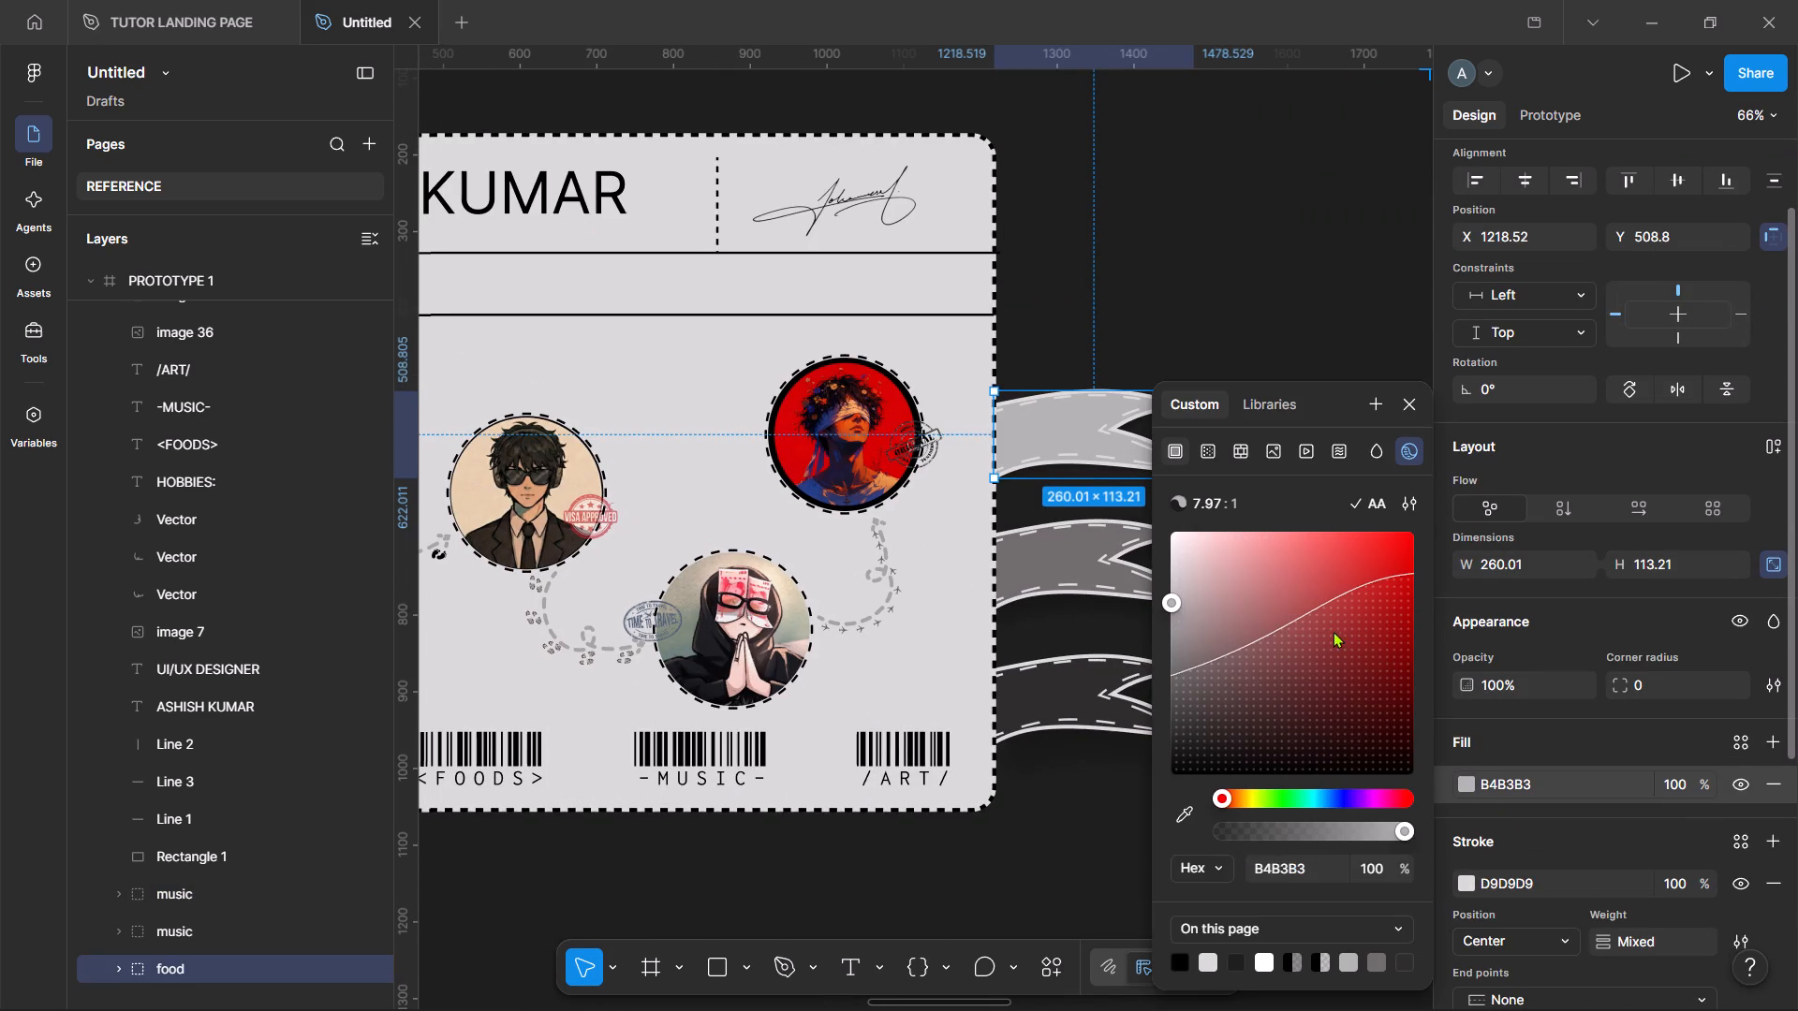
pyautogui.click(1234, 794)
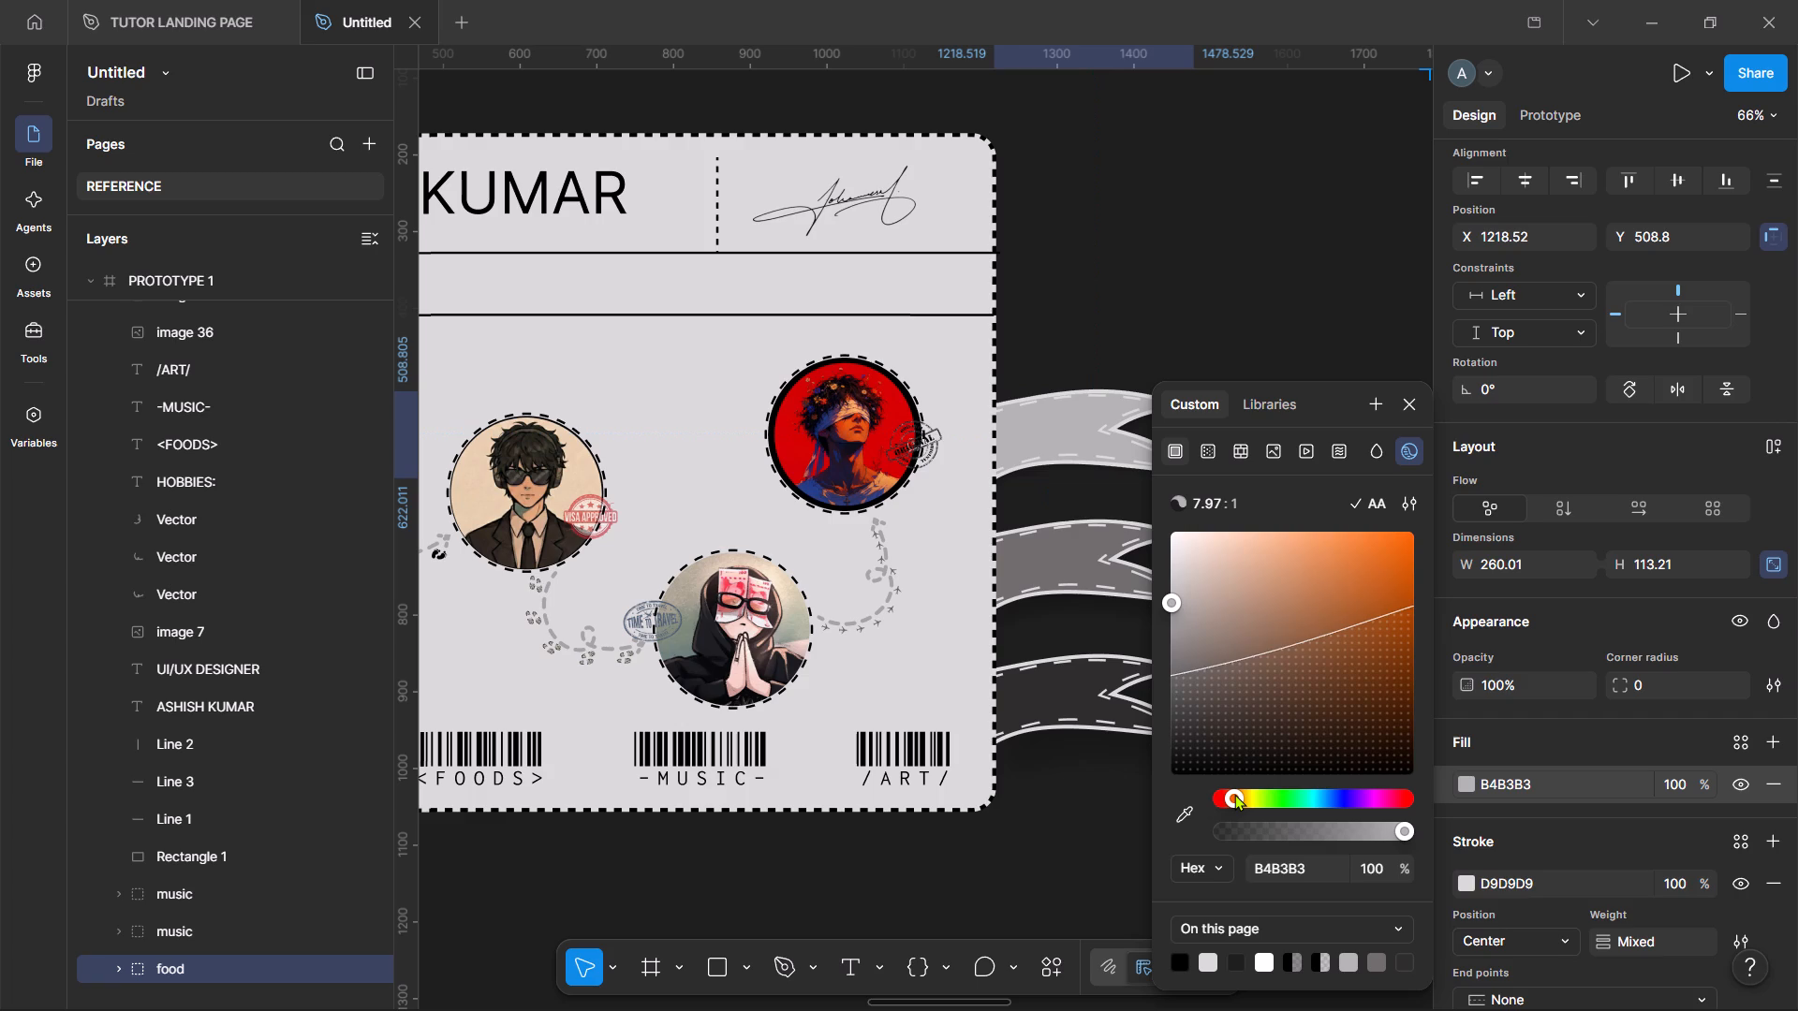
pyautogui.click(1313, 623)
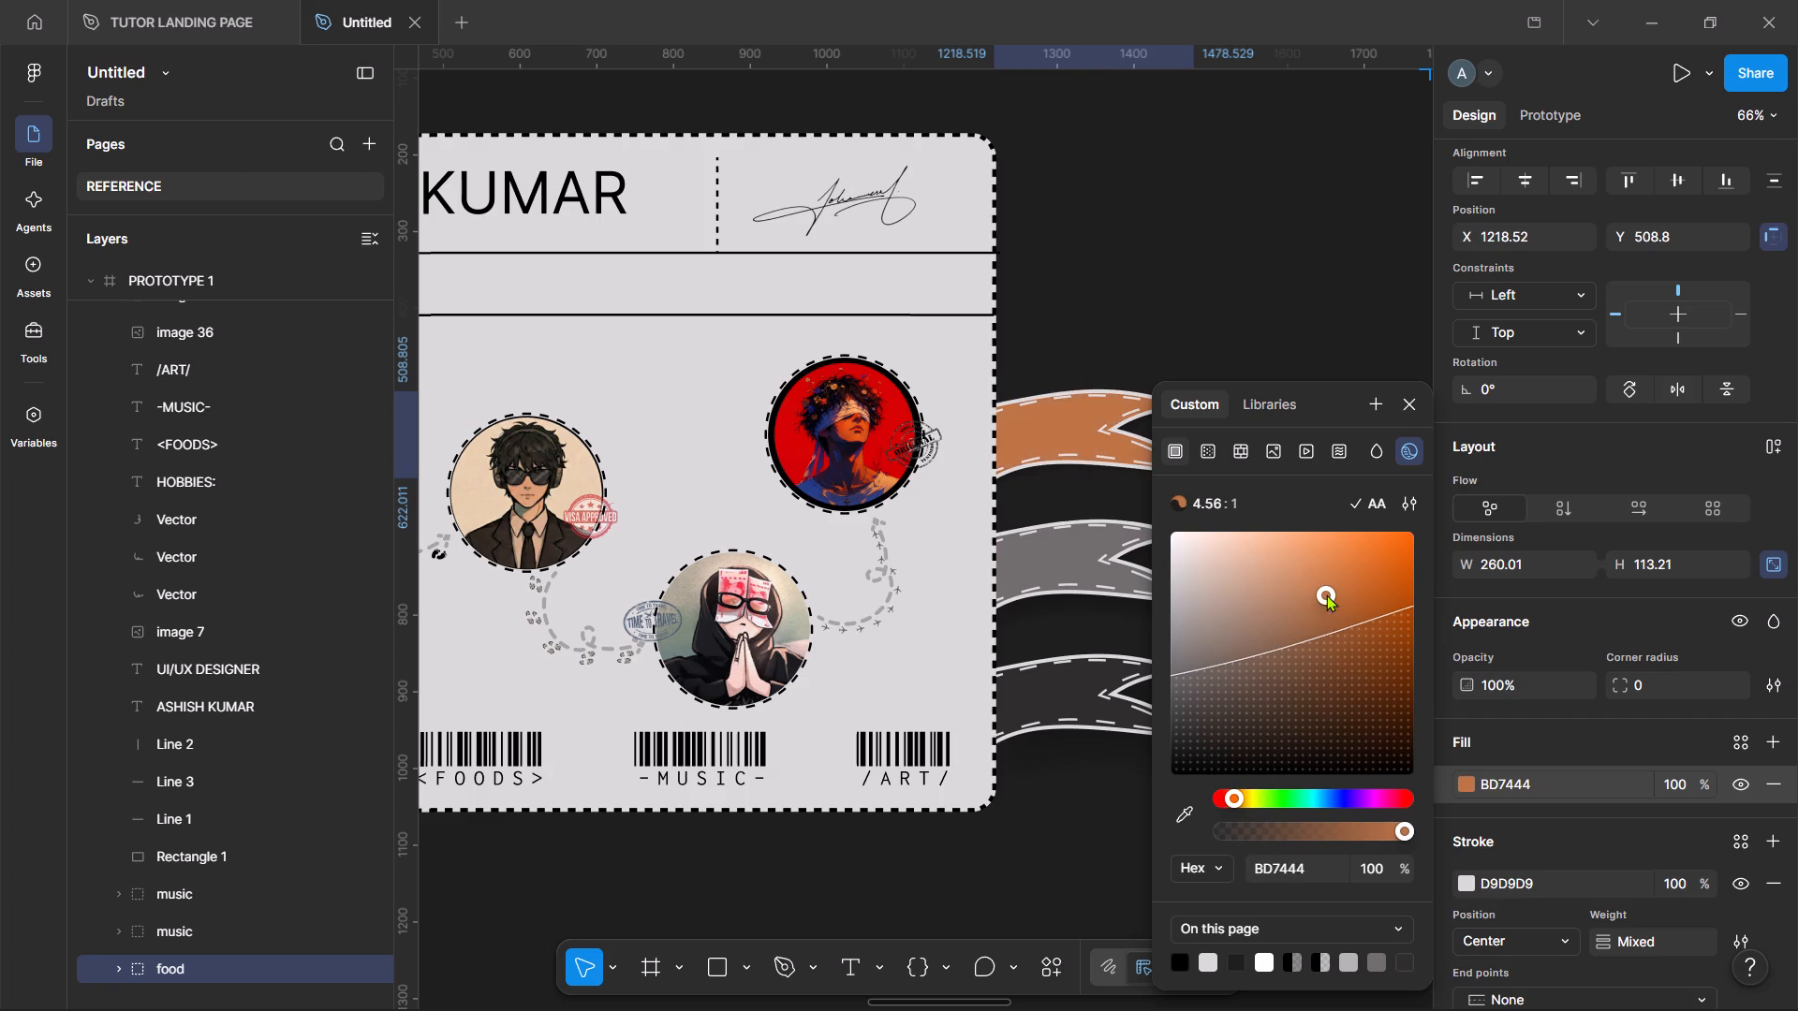
# Recolour the middle ribbon's fill to a saturated magenta-purple.
pyautogui.click(1085, 562)
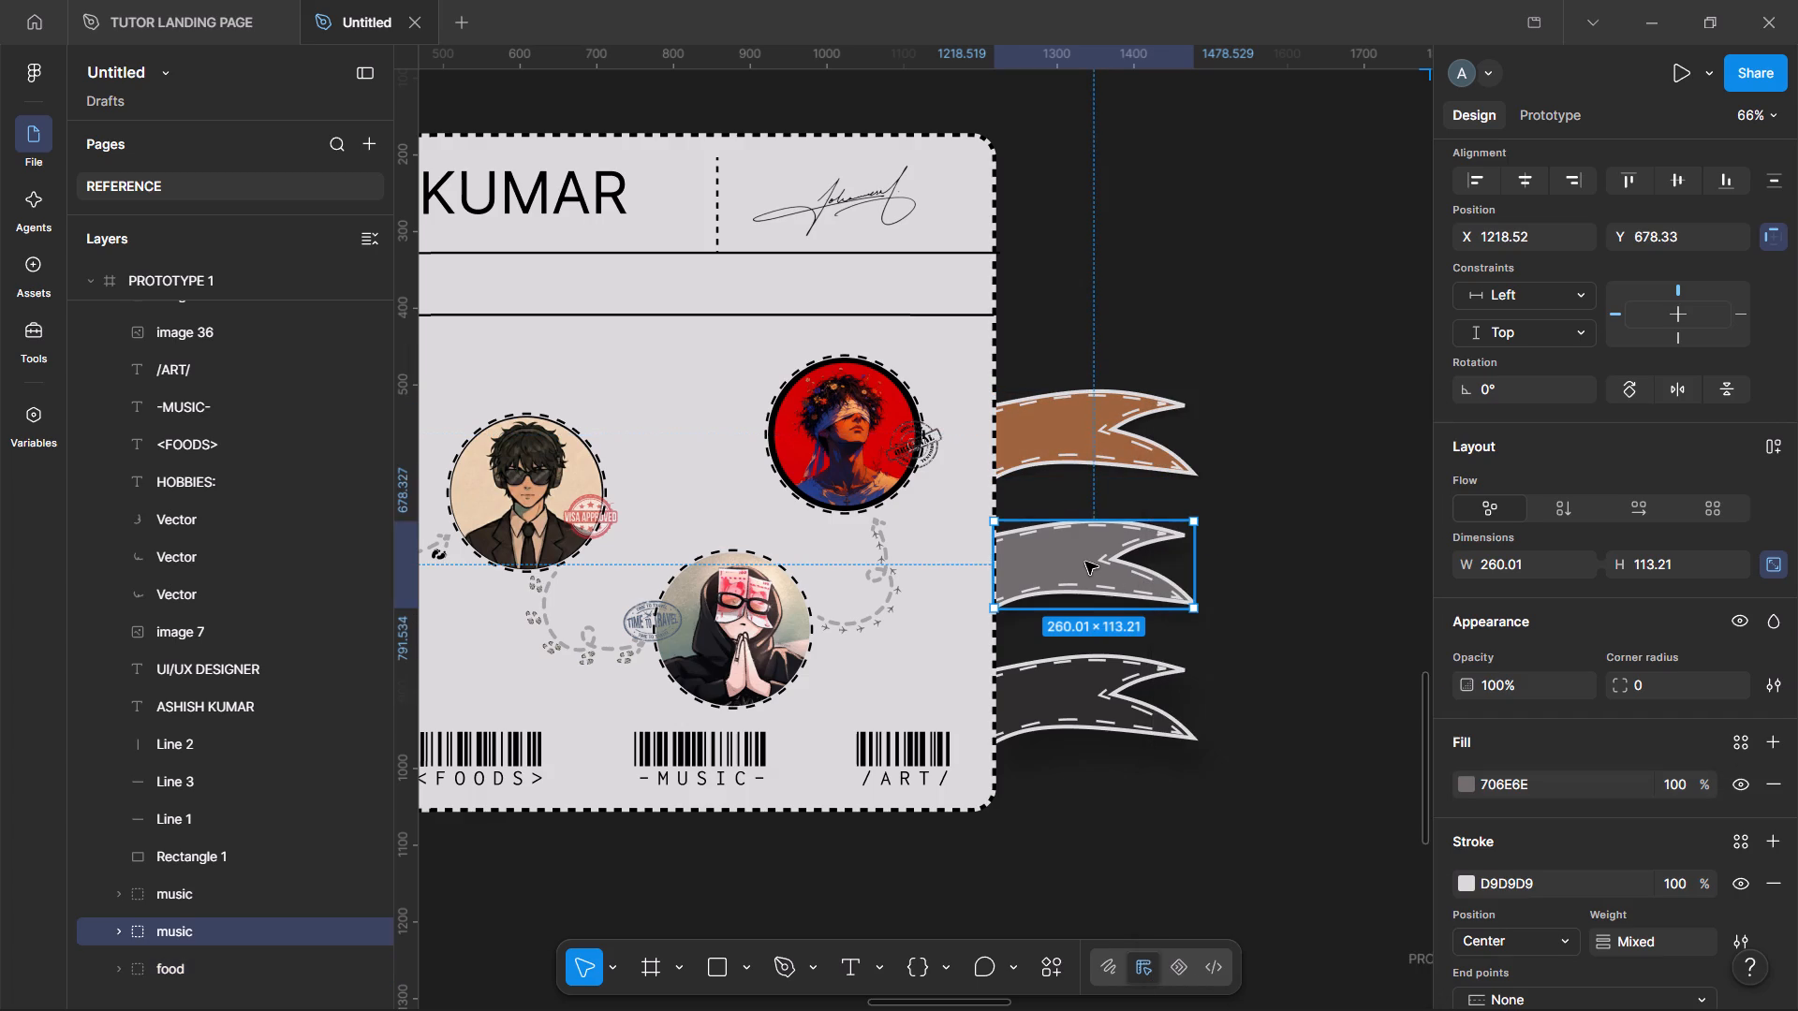
pyautogui.click(1461, 779)
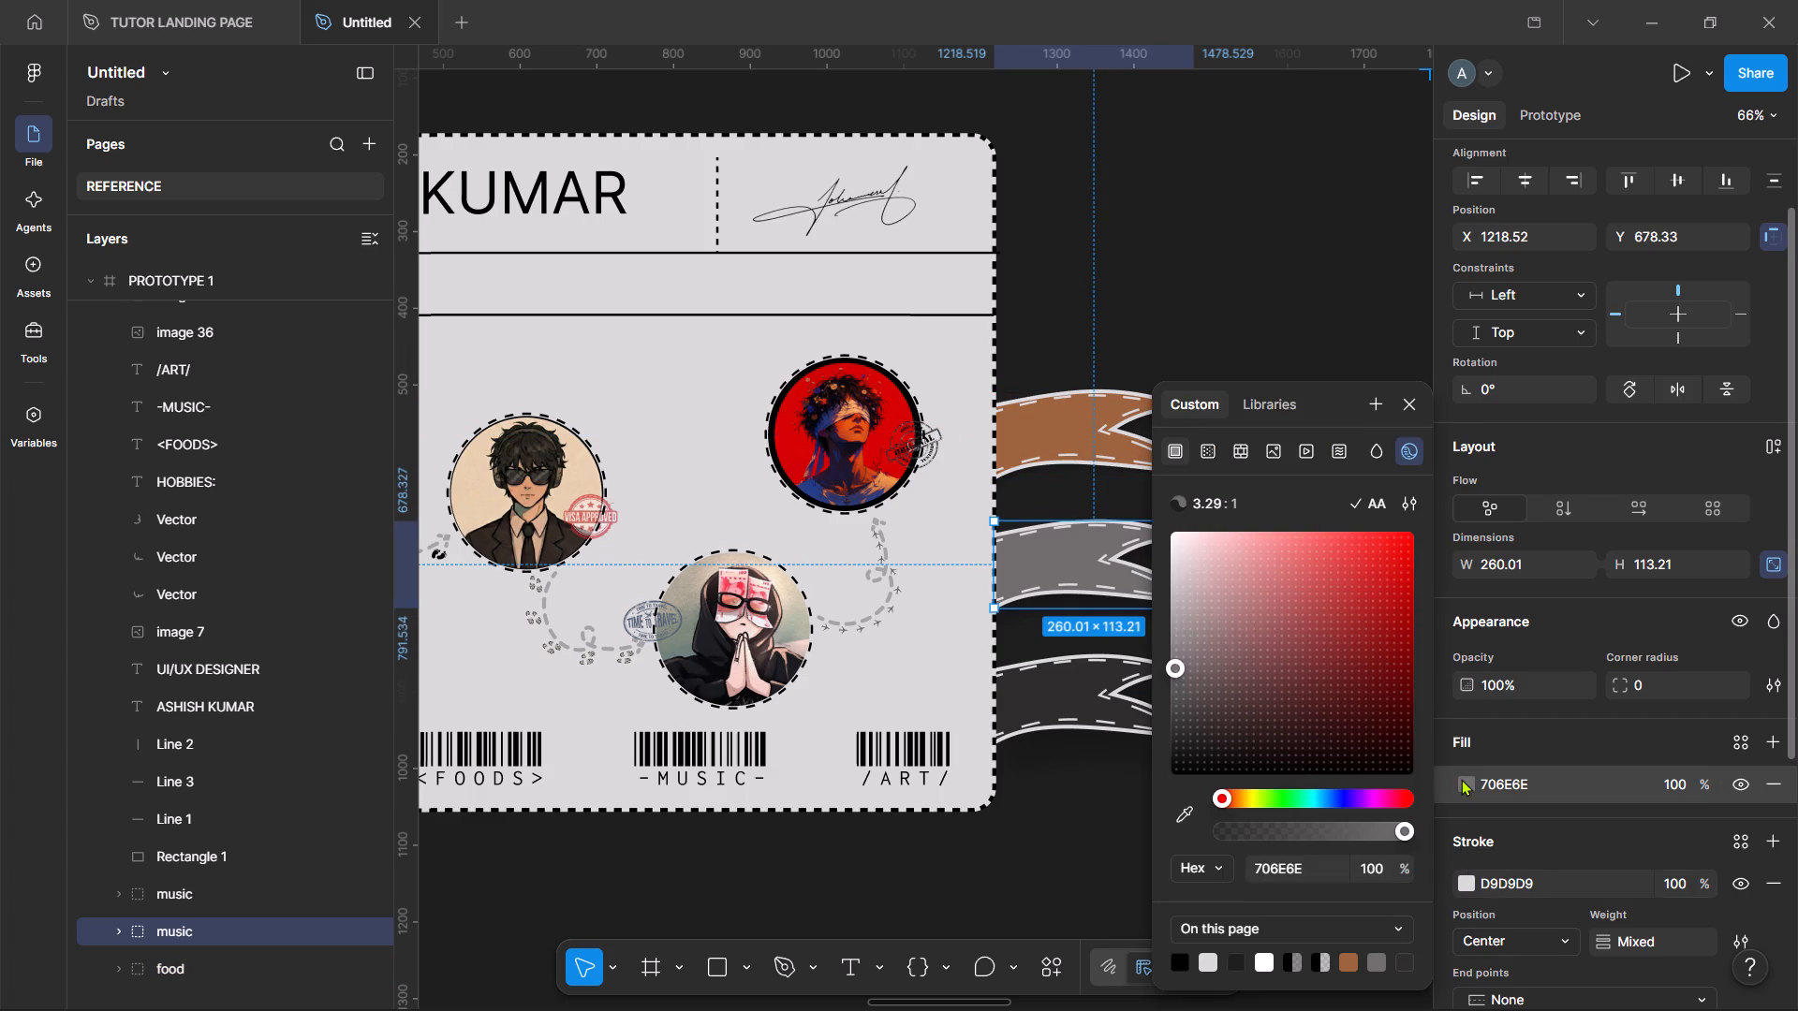
pyautogui.click(1365, 803)
pyautogui.moveTo(1299, 636); pyautogui.dragTo(1323, 600)
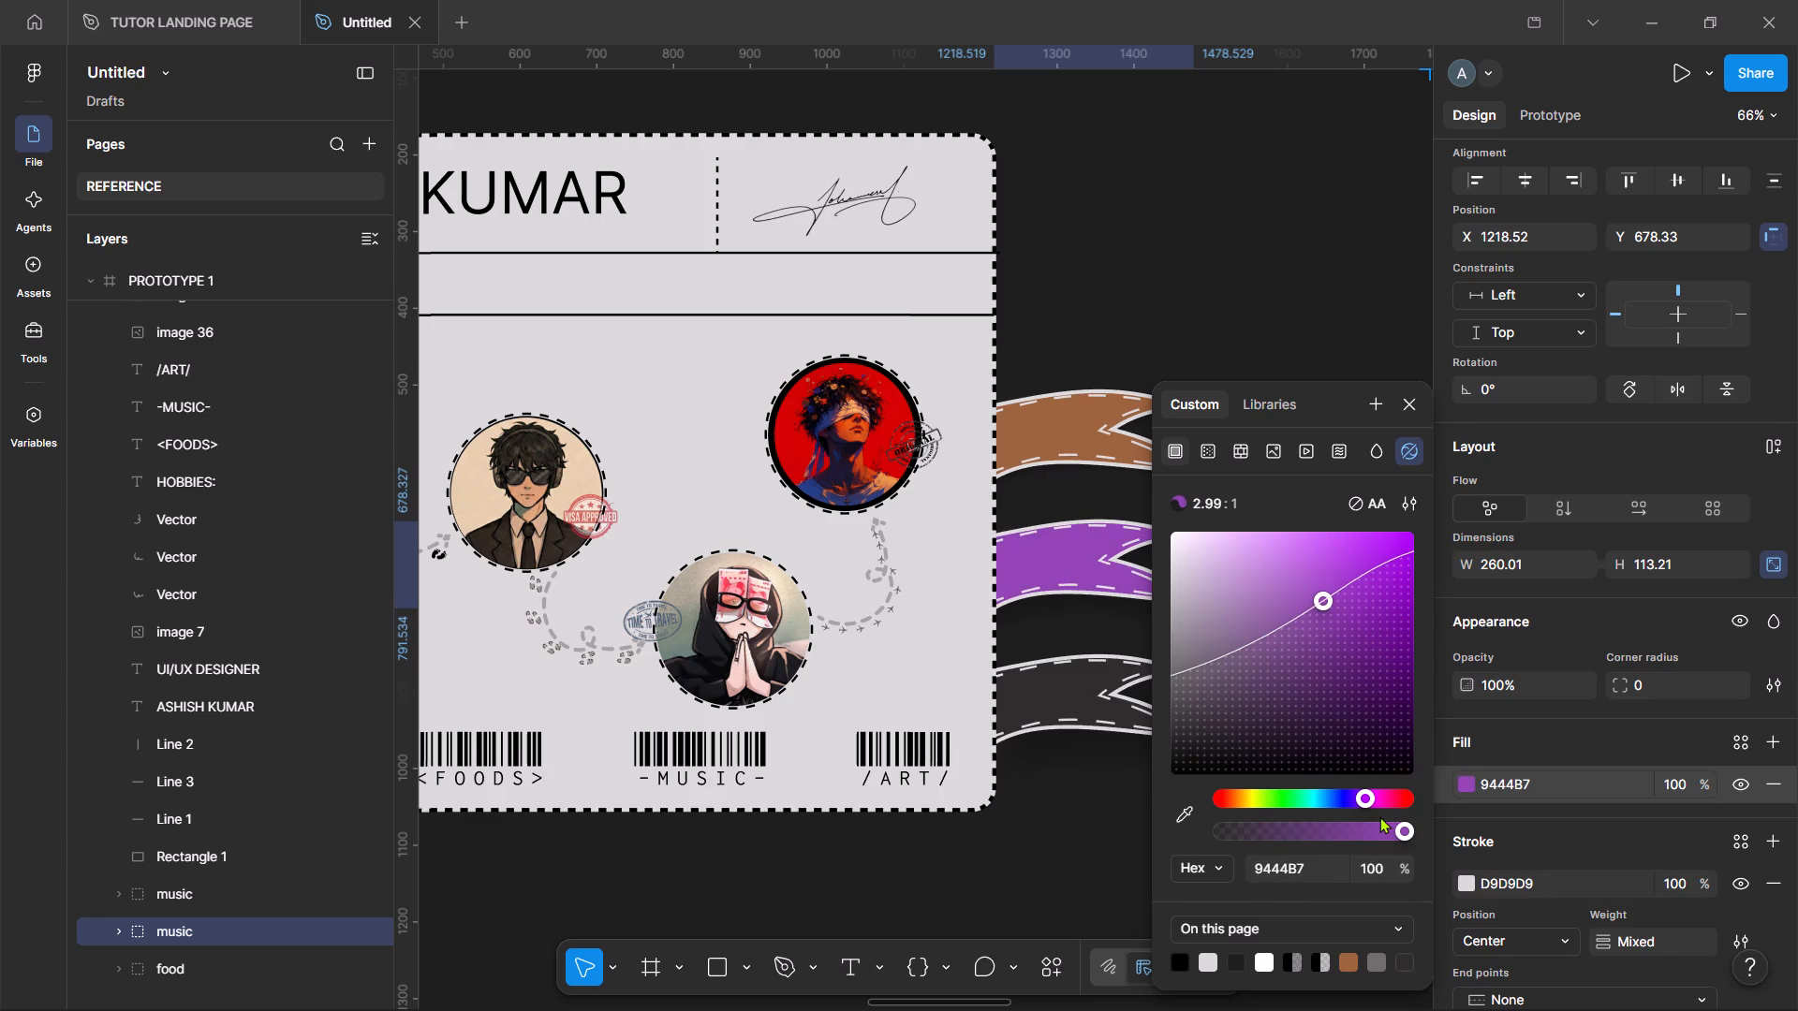
pyautogui.click(1368, 799)
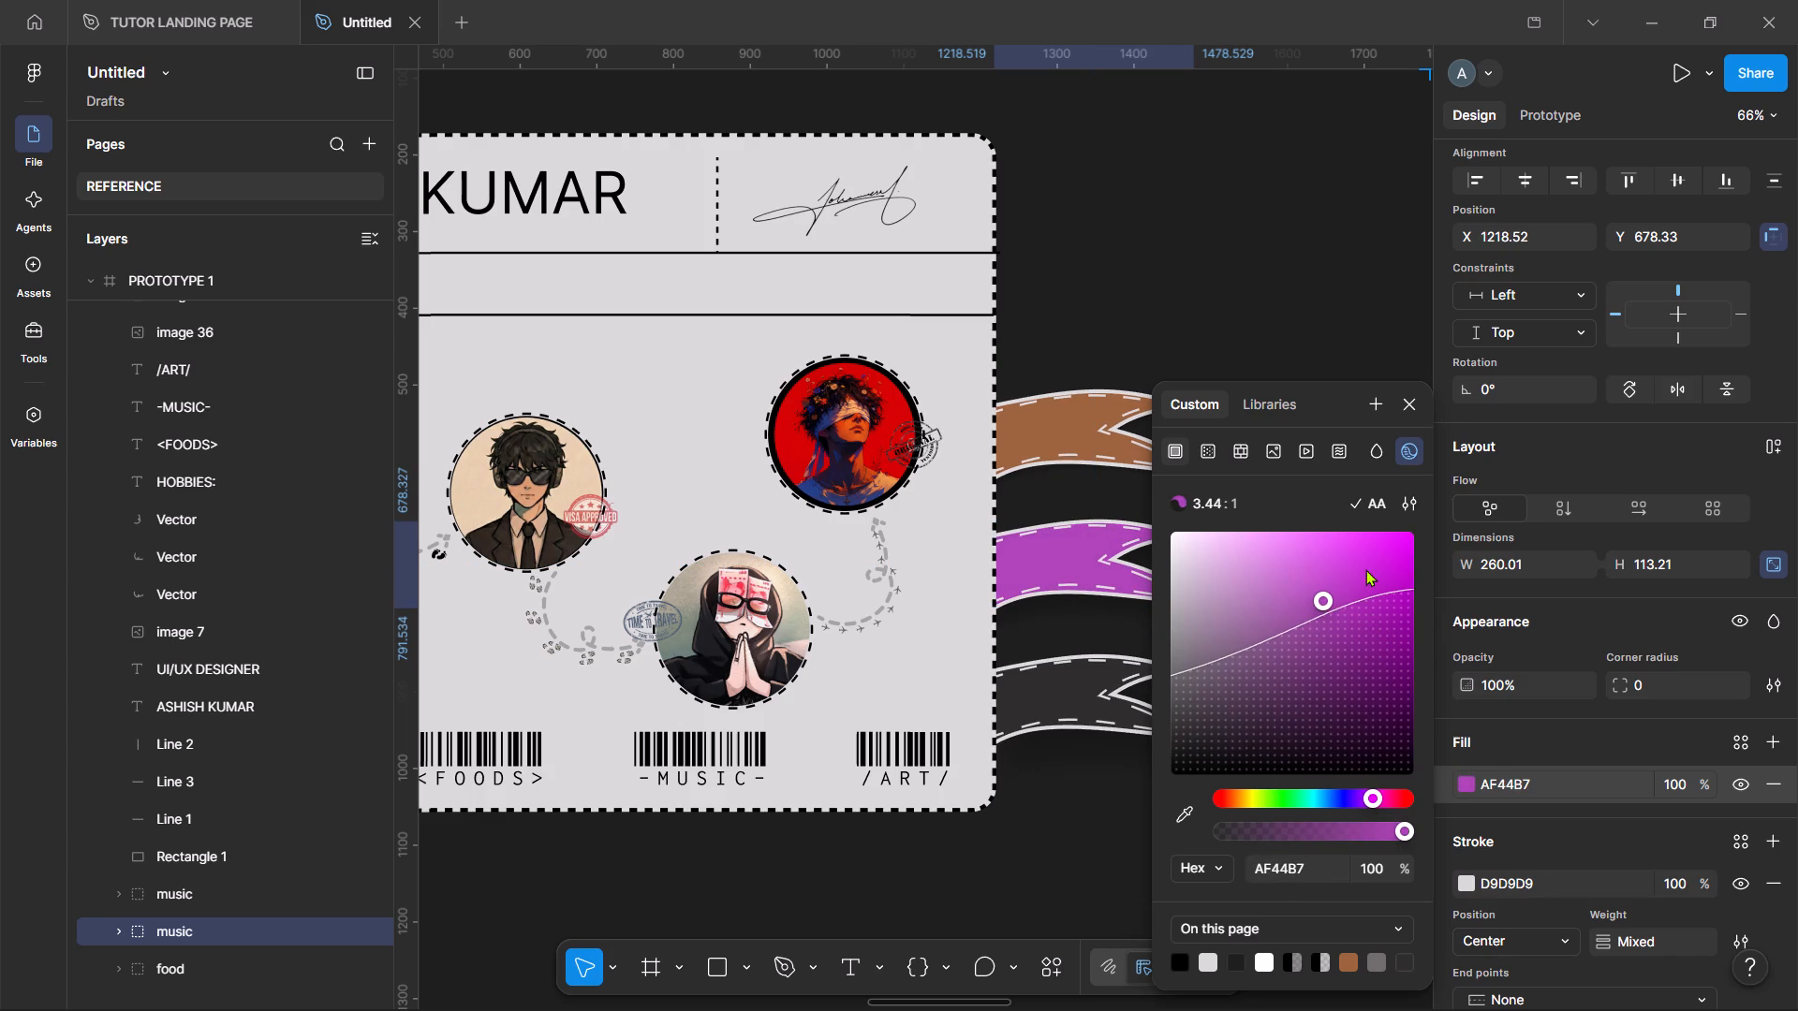
pyautogui.moveTo(1365, 569); pyautogui.dragTo(1378, 581)
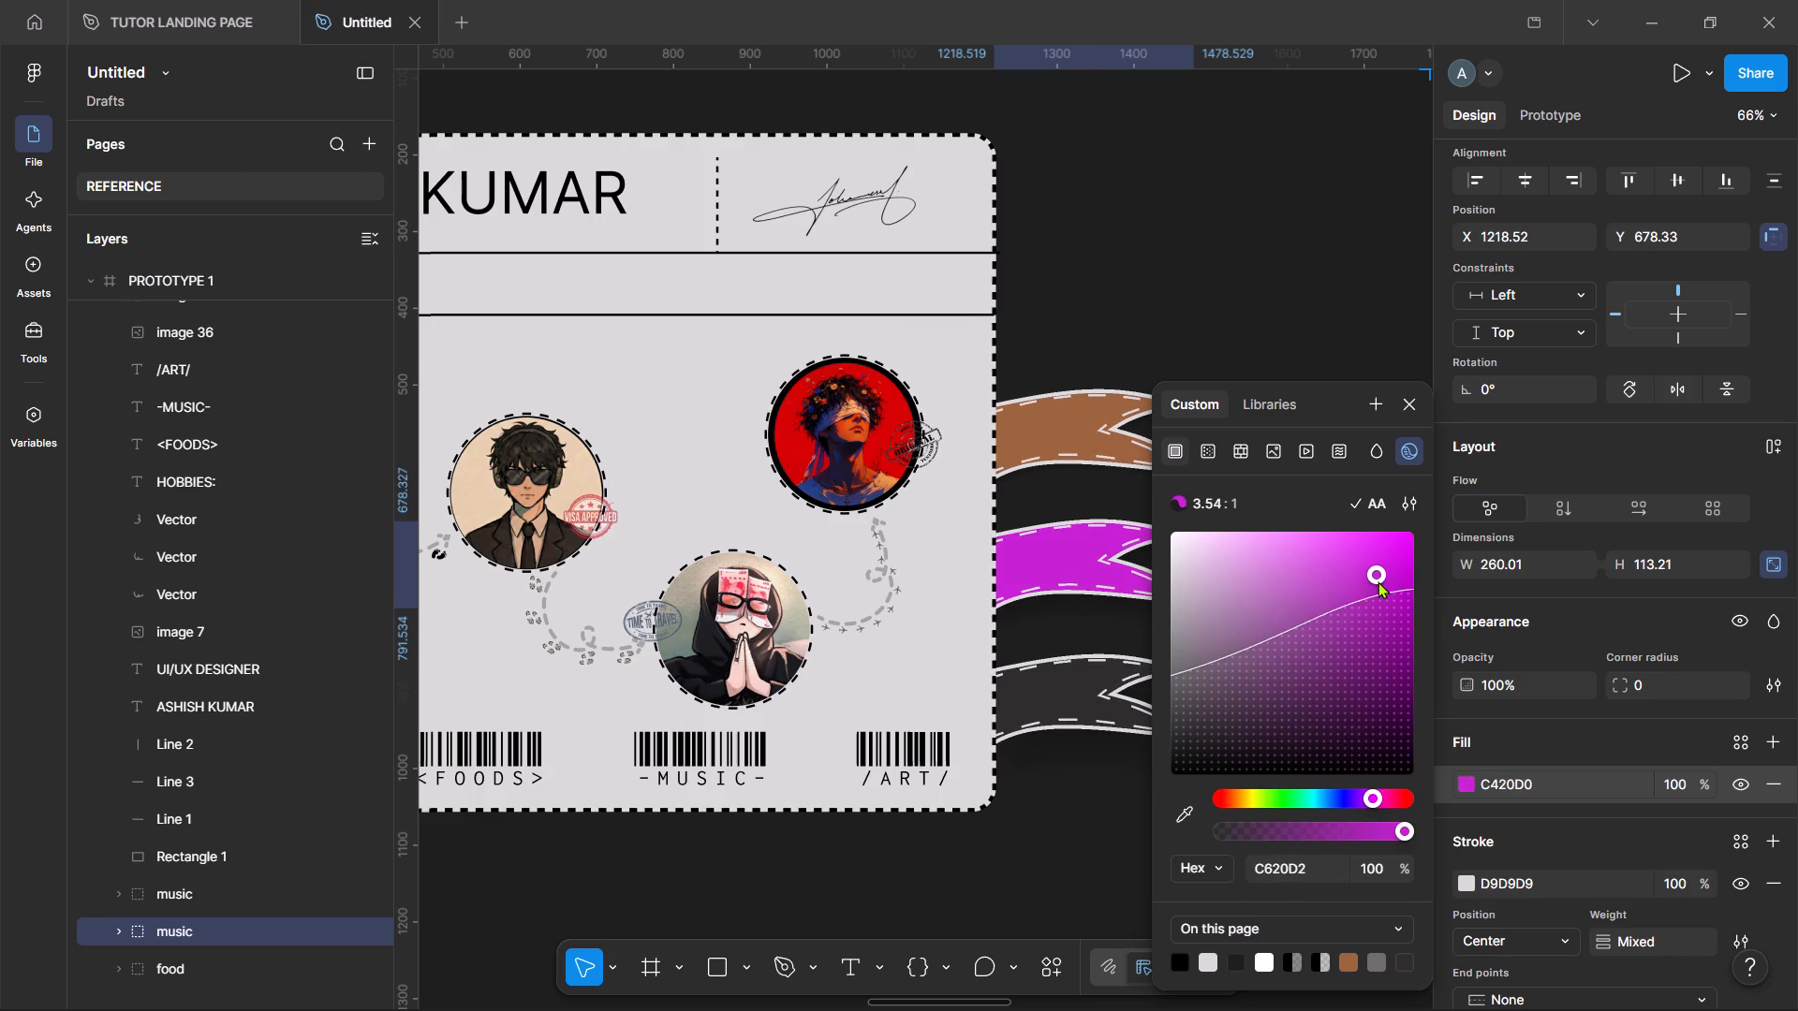
pyautogui.moveTo(1378, 581); pyautogui.dragTo(1389, 589)
# Recolour the lowest ribbon's fill to teal 2196A3.
pyautogui.click(1025, 687)
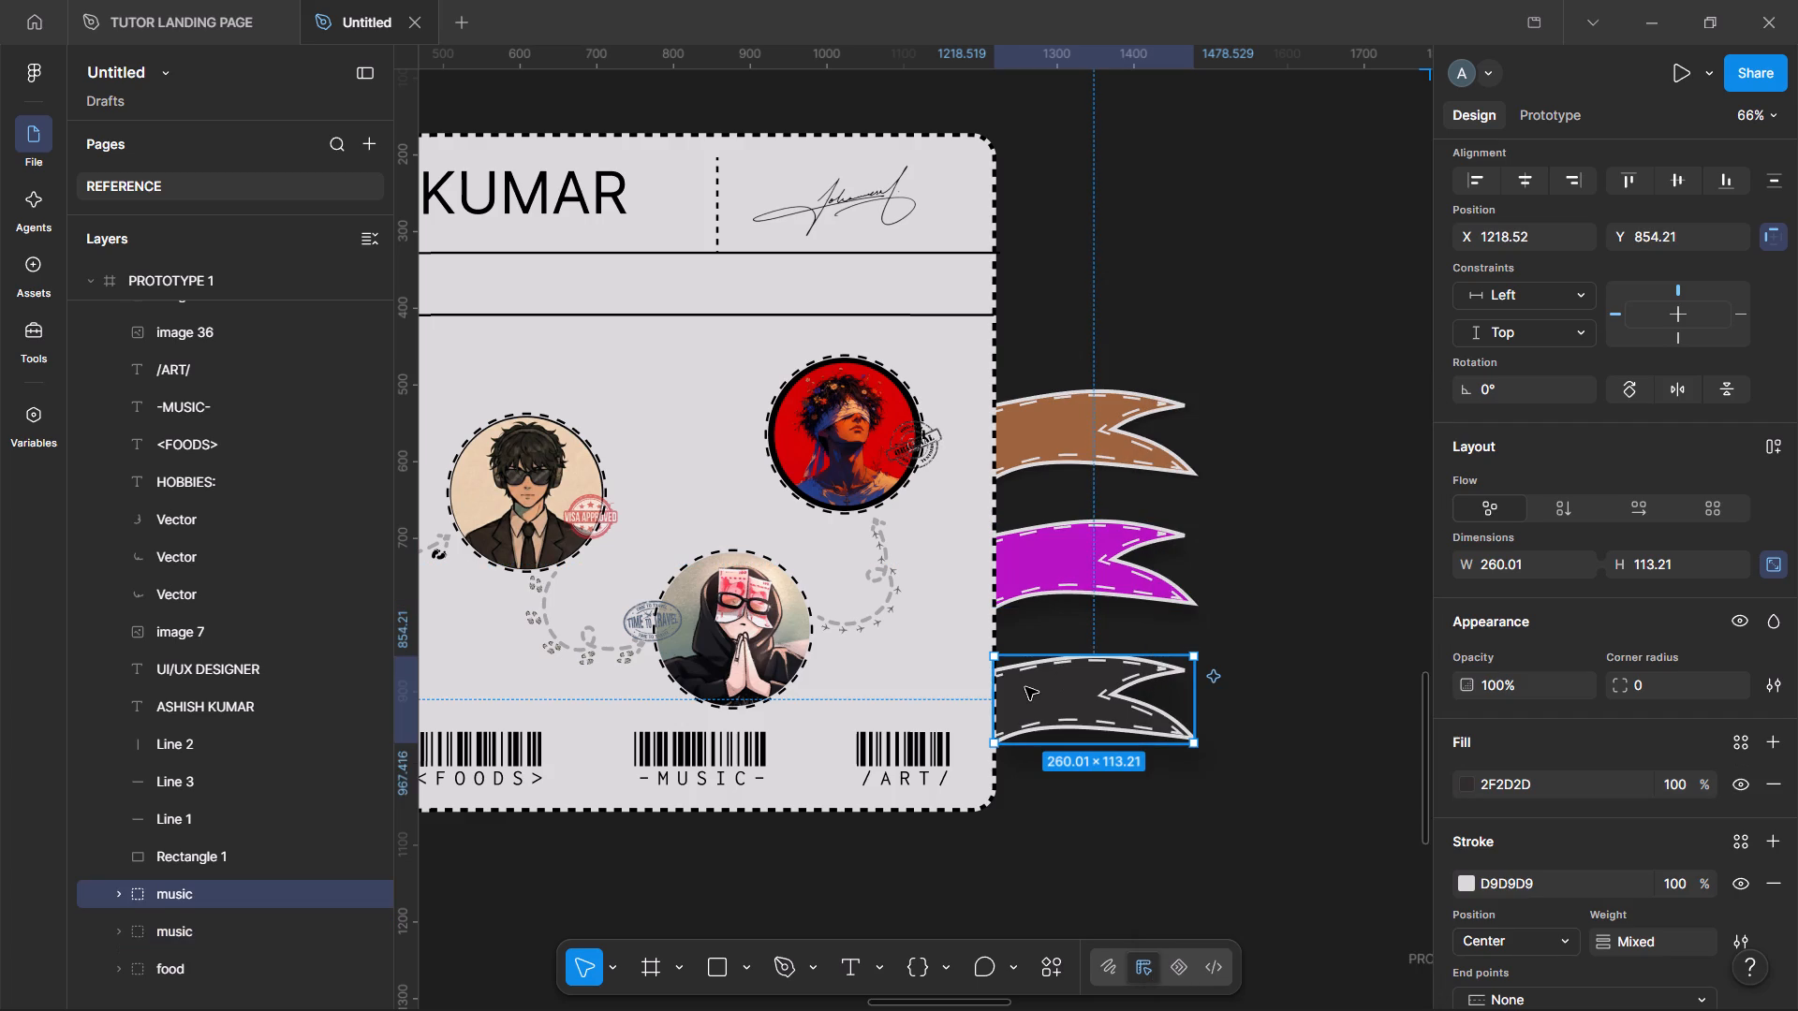
pyautogui.scroll(-1, 1462, 824)
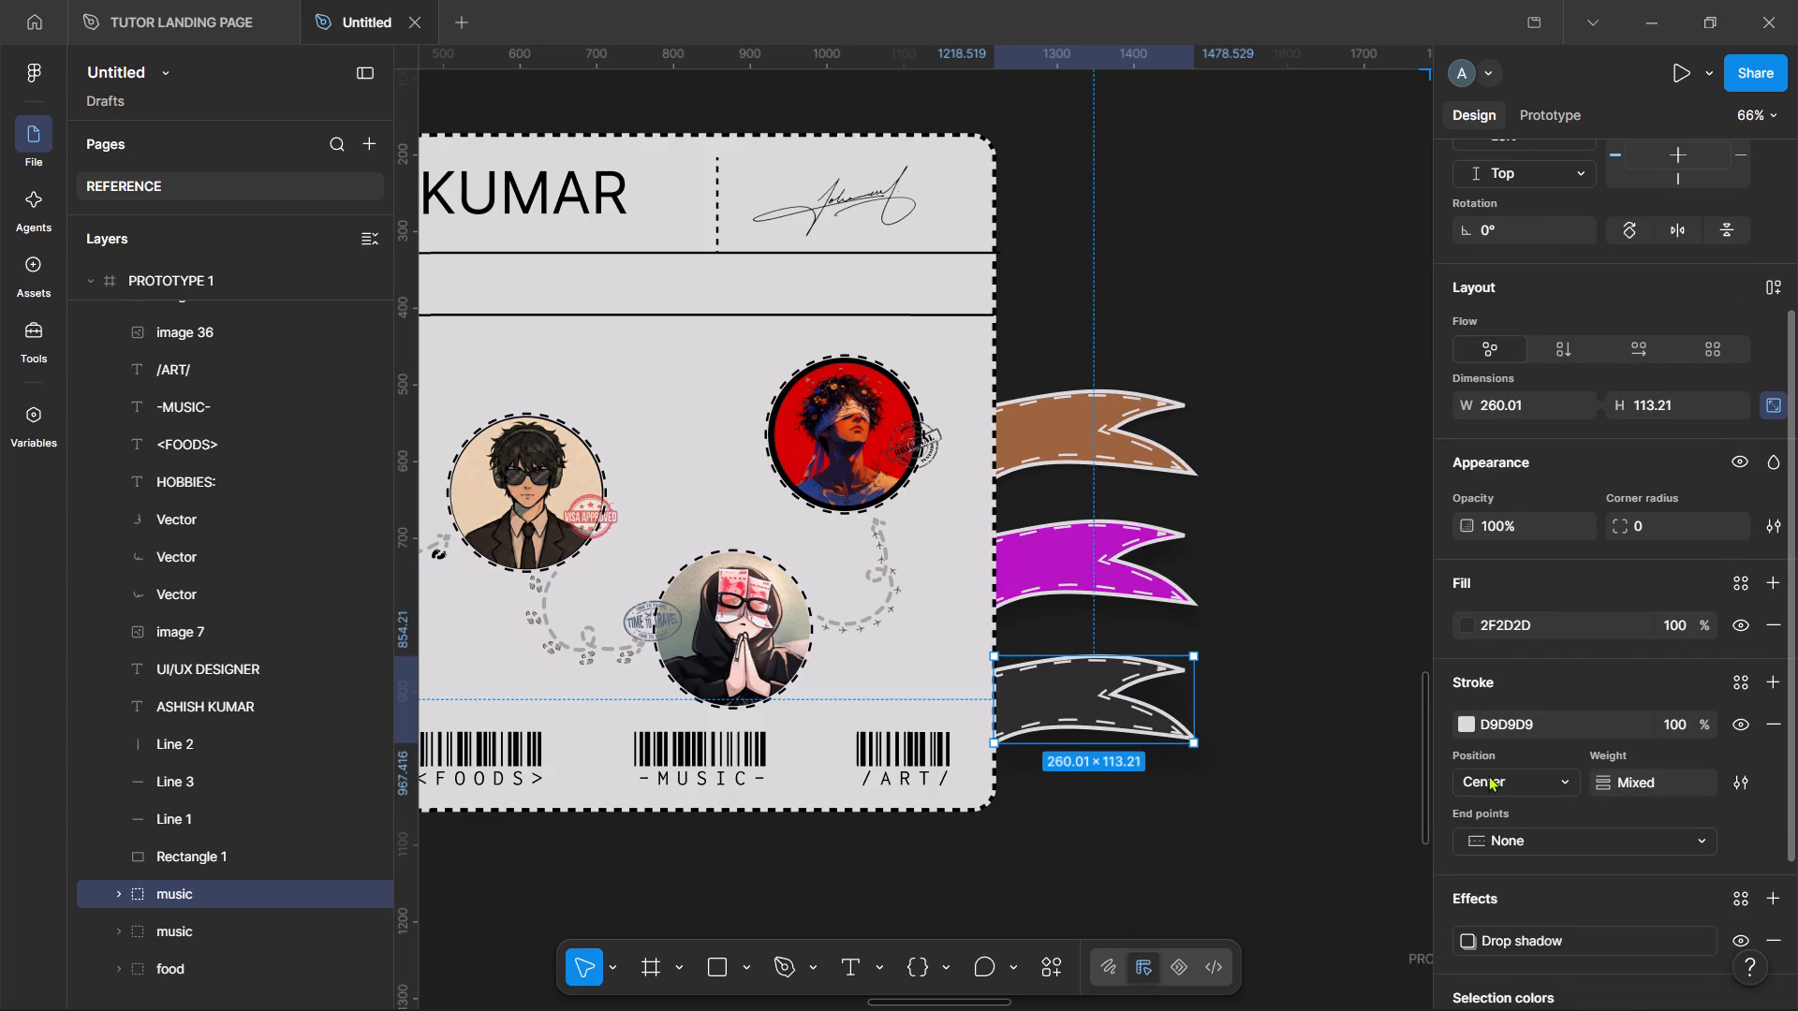
pyautogui.click(1467, 723)
pyautogui.click(1467, 723)
pyautogui.click(1472, 632)
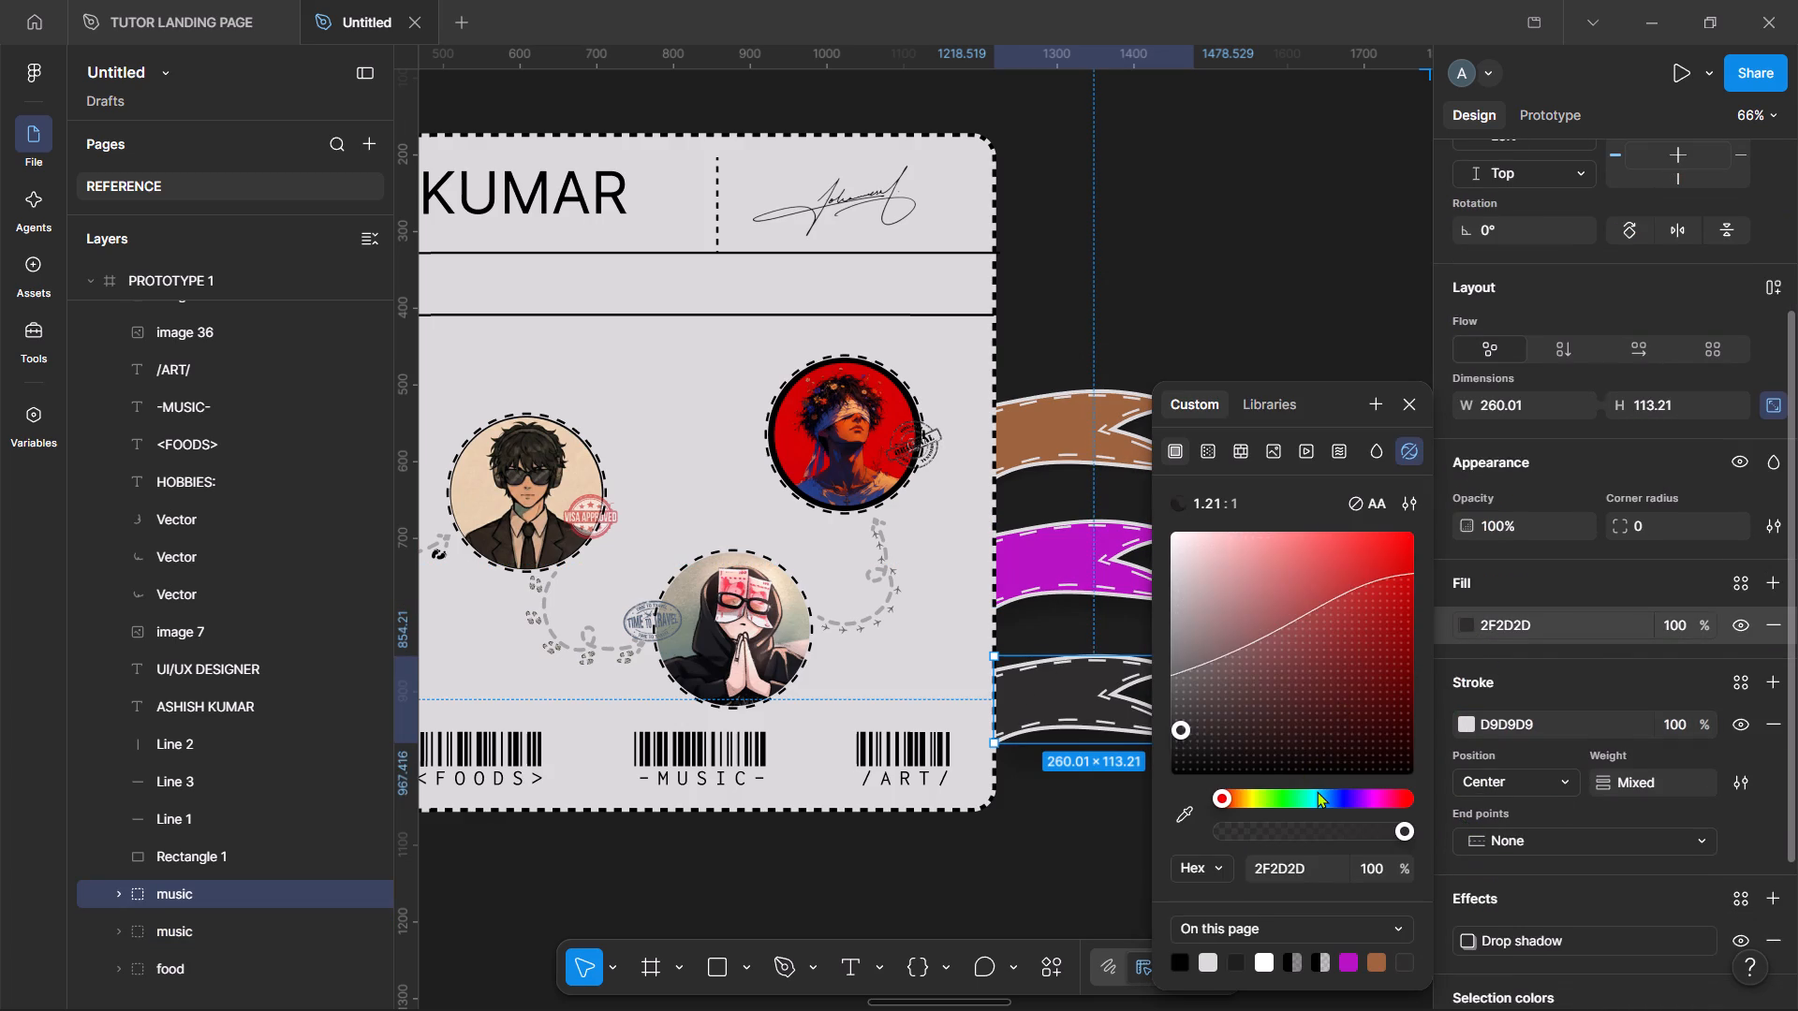
pyautogui.click(1317, 791)
pyautogui.moveTo(1320, 627); pyautogui.dragTo(1340, 644)
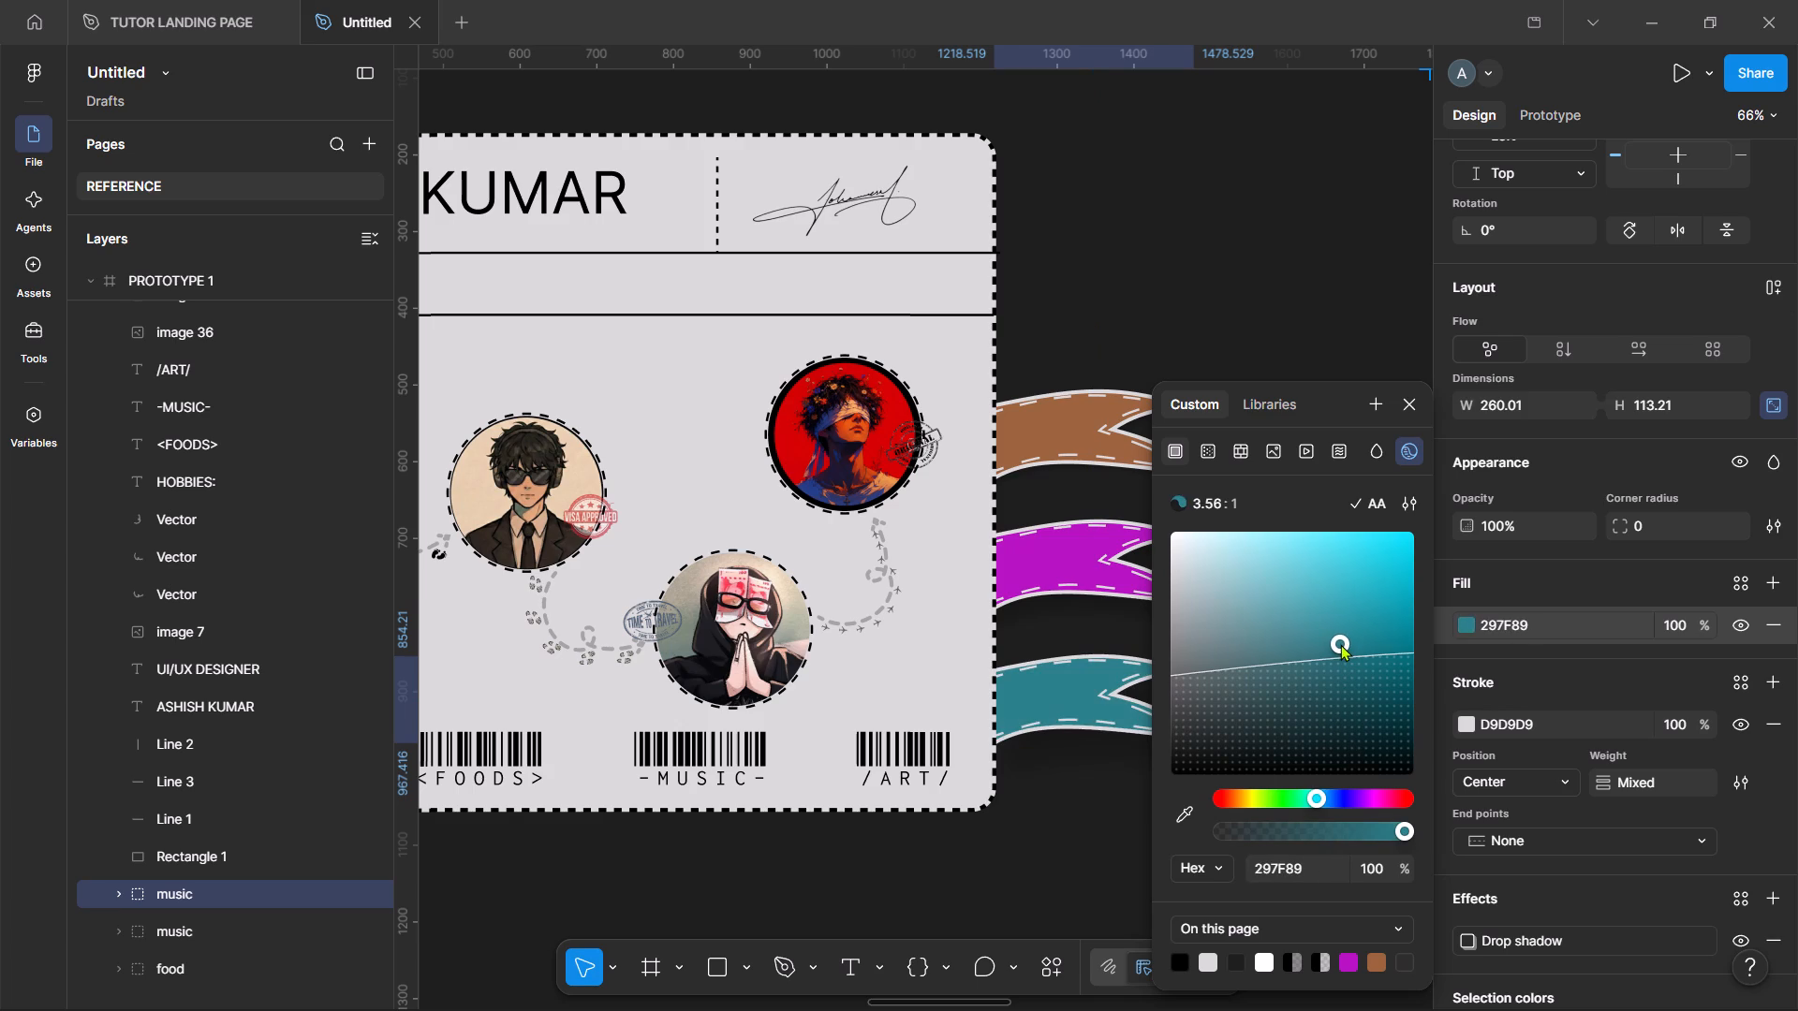
pyautogui.moveTo(1340, 644); pyautogui.dragTo(1364, 619)
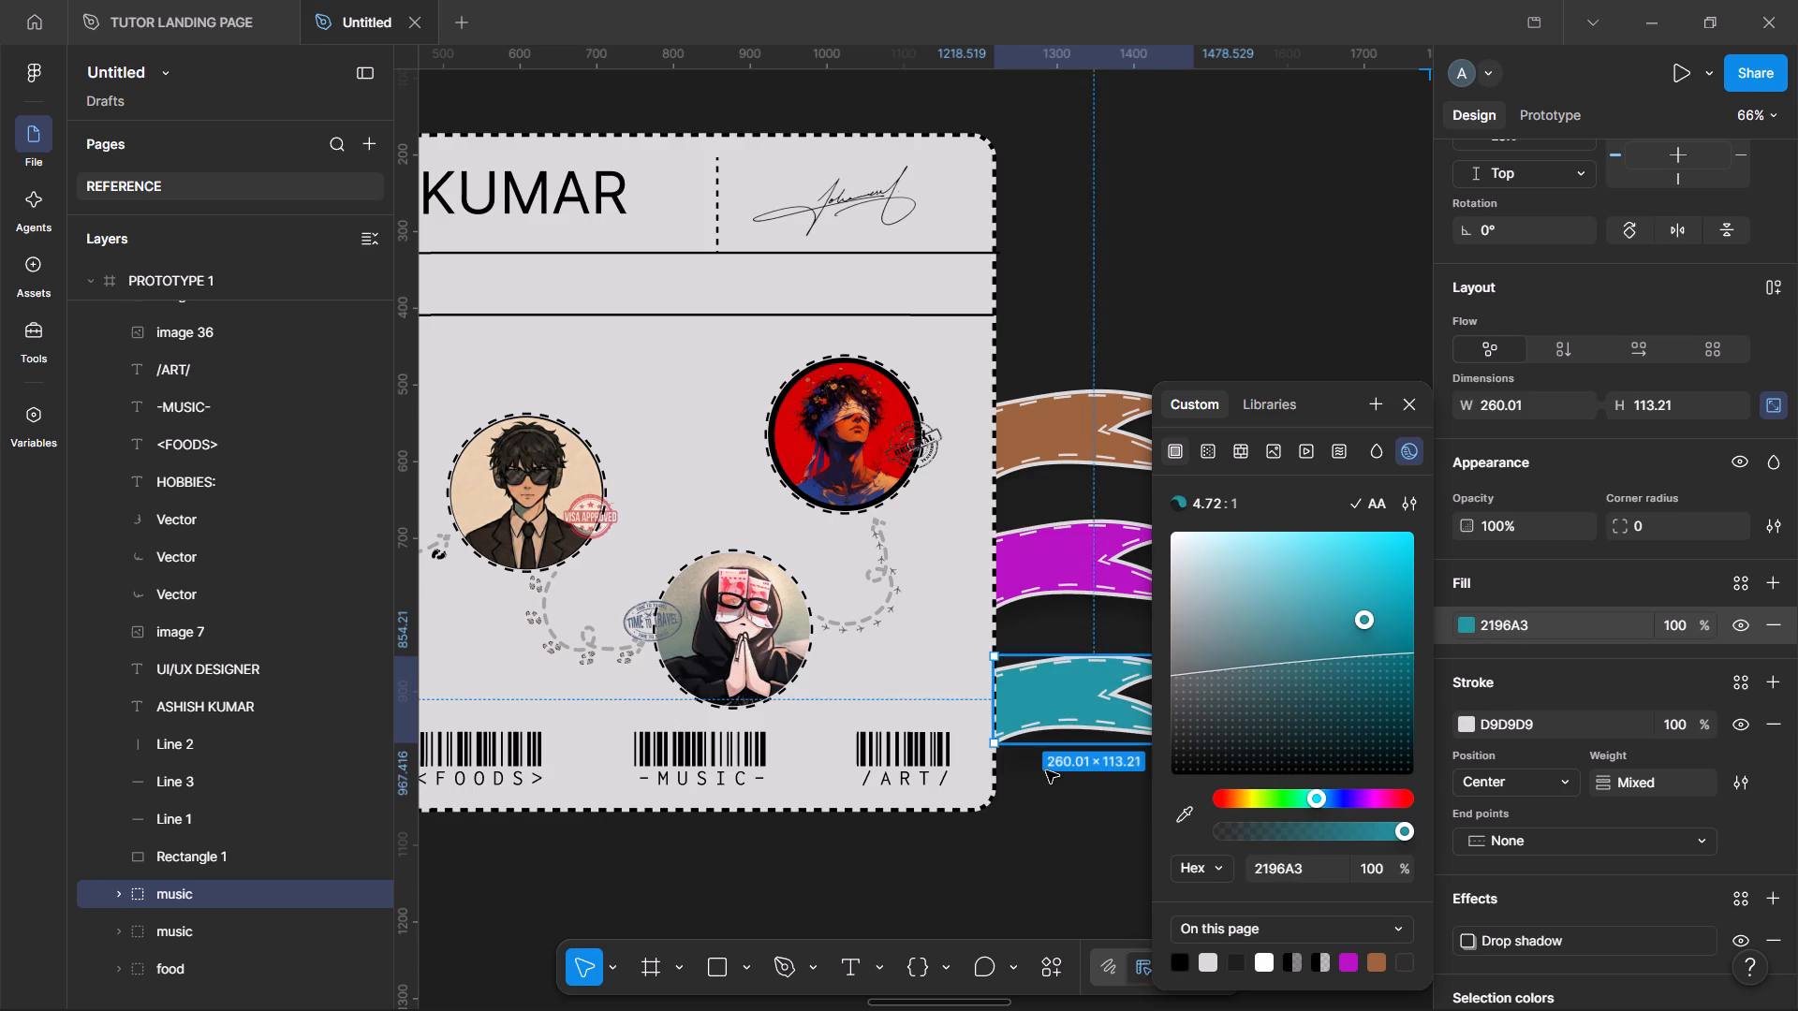
# Deselect the lowest ribbon and examine the PROTOTYPE 1 card with its coloured ribbons alongside the other prototypes.
pyautogui.click(1090, 792)
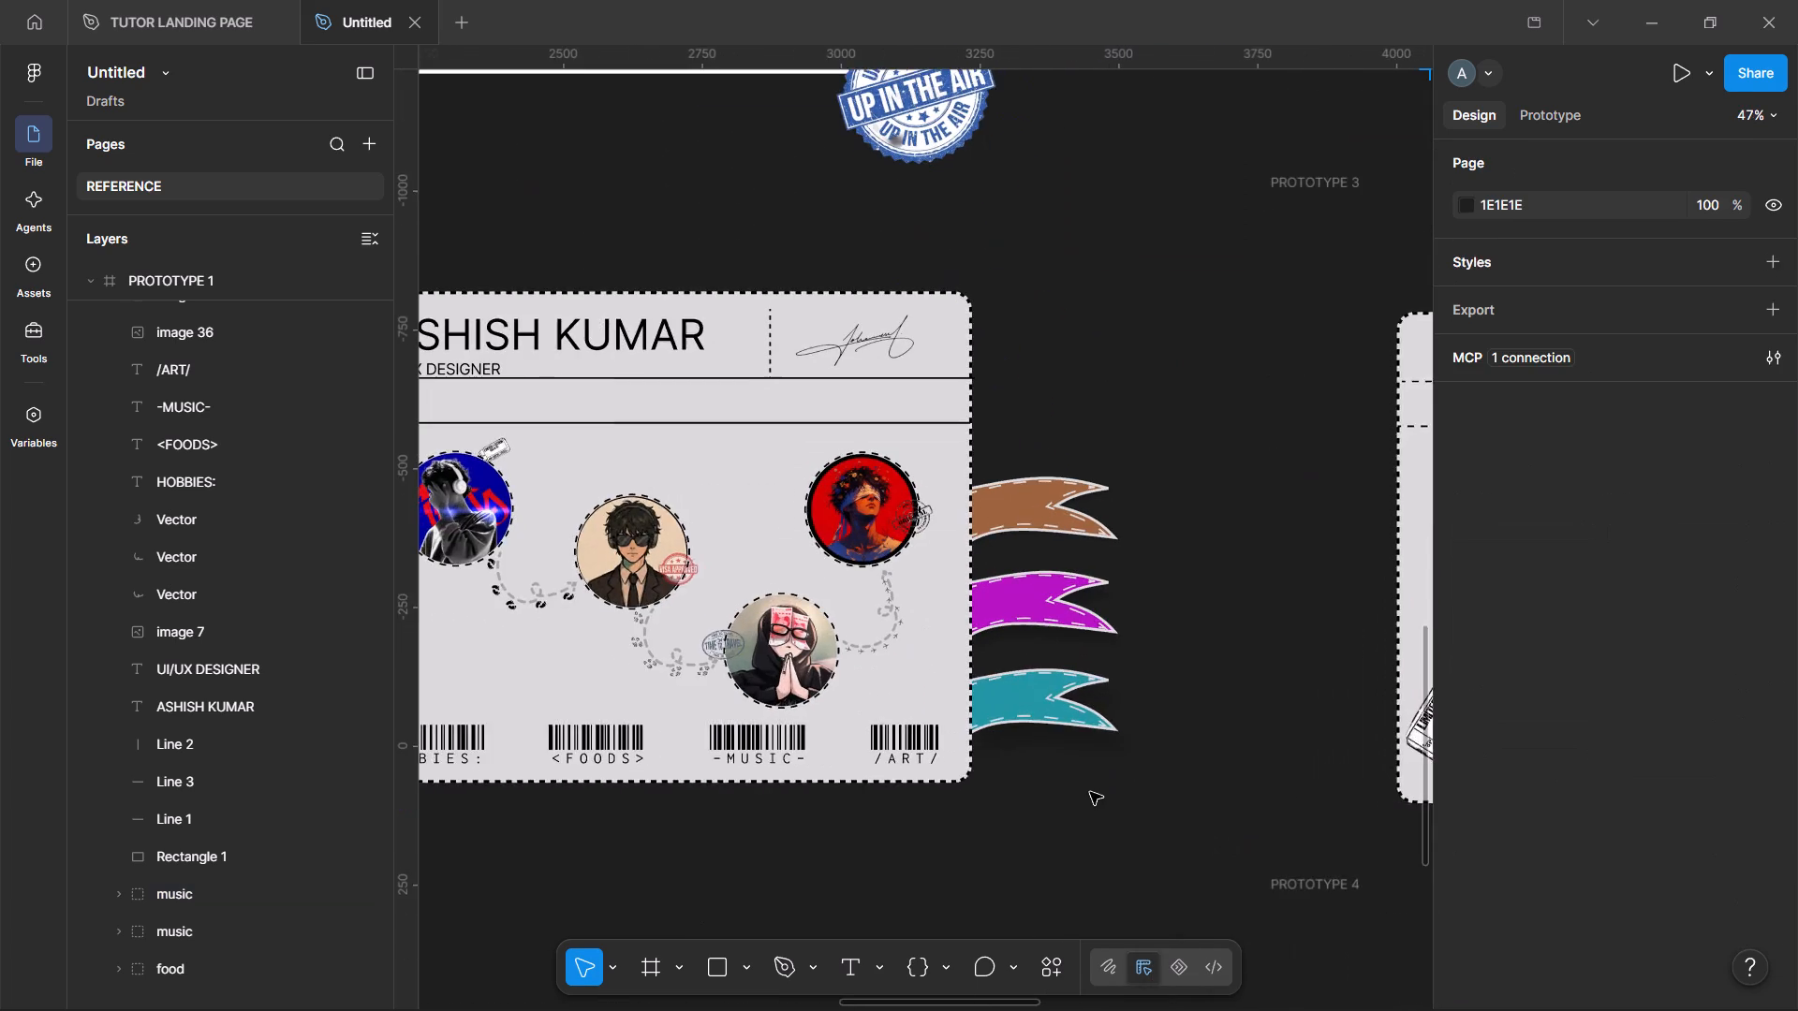
pyautogui.hscroll(1, 1090, 792)
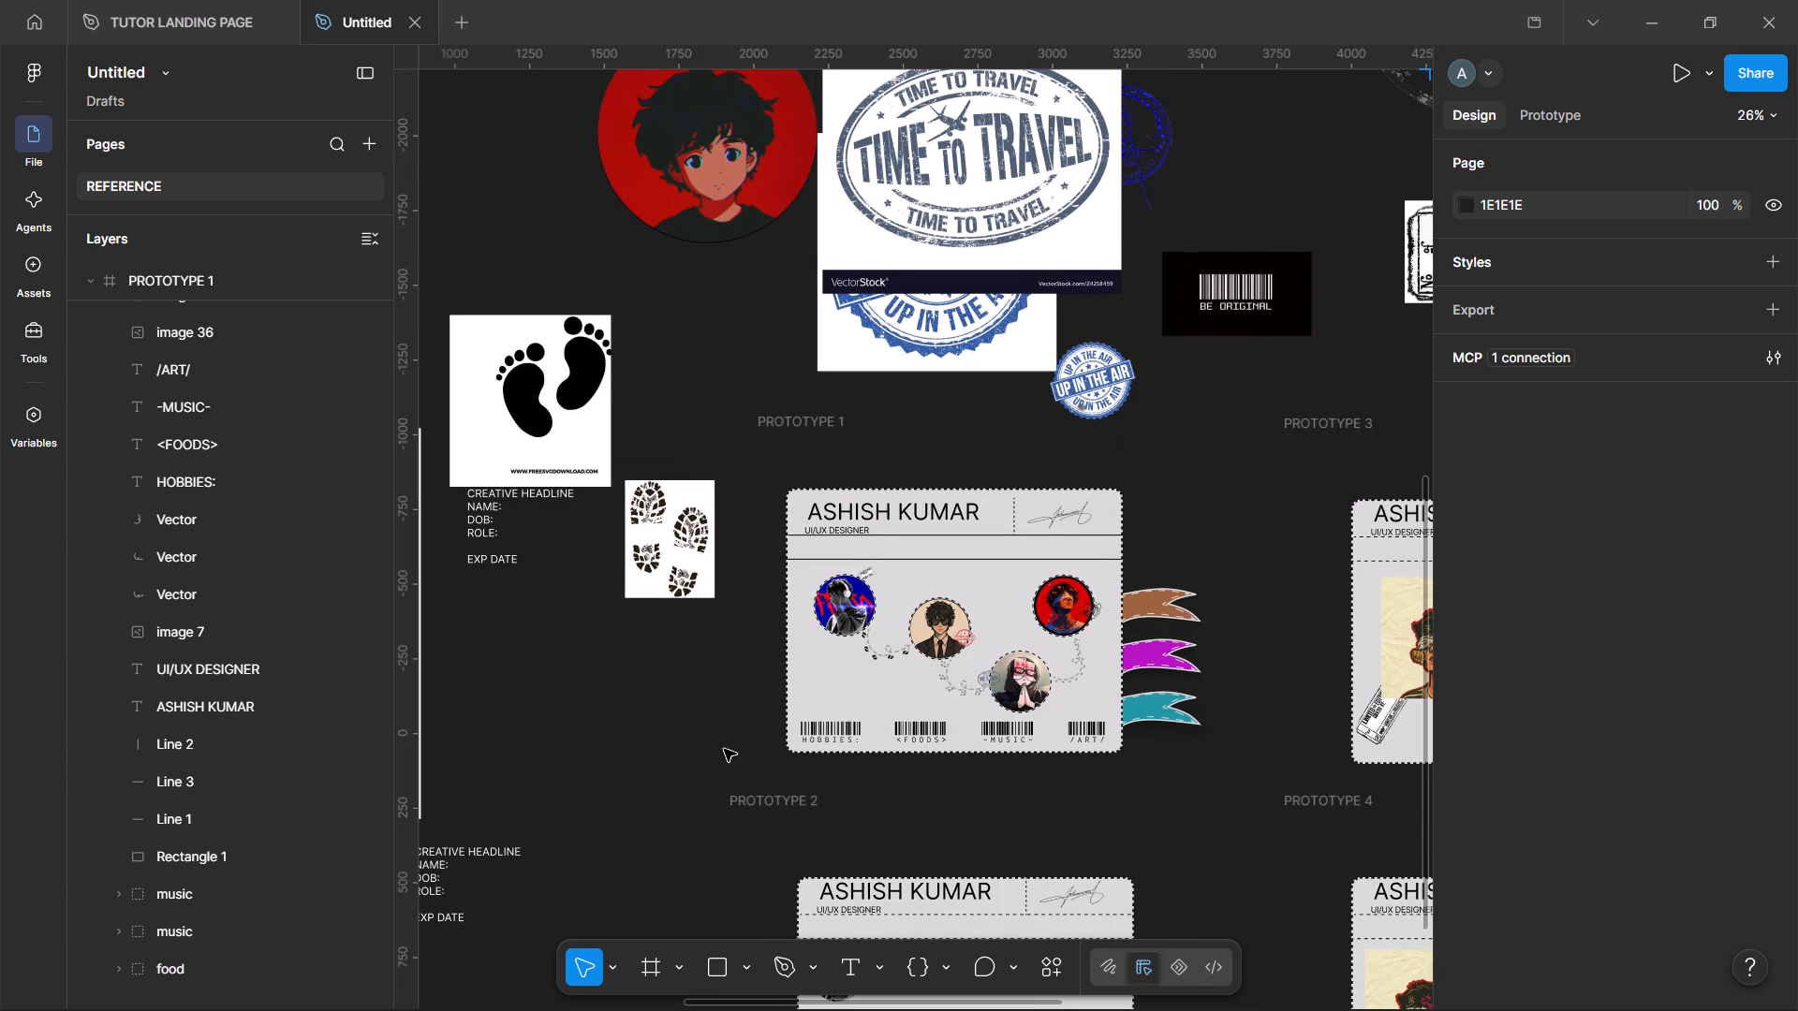
pyautogui.click(724, 749)
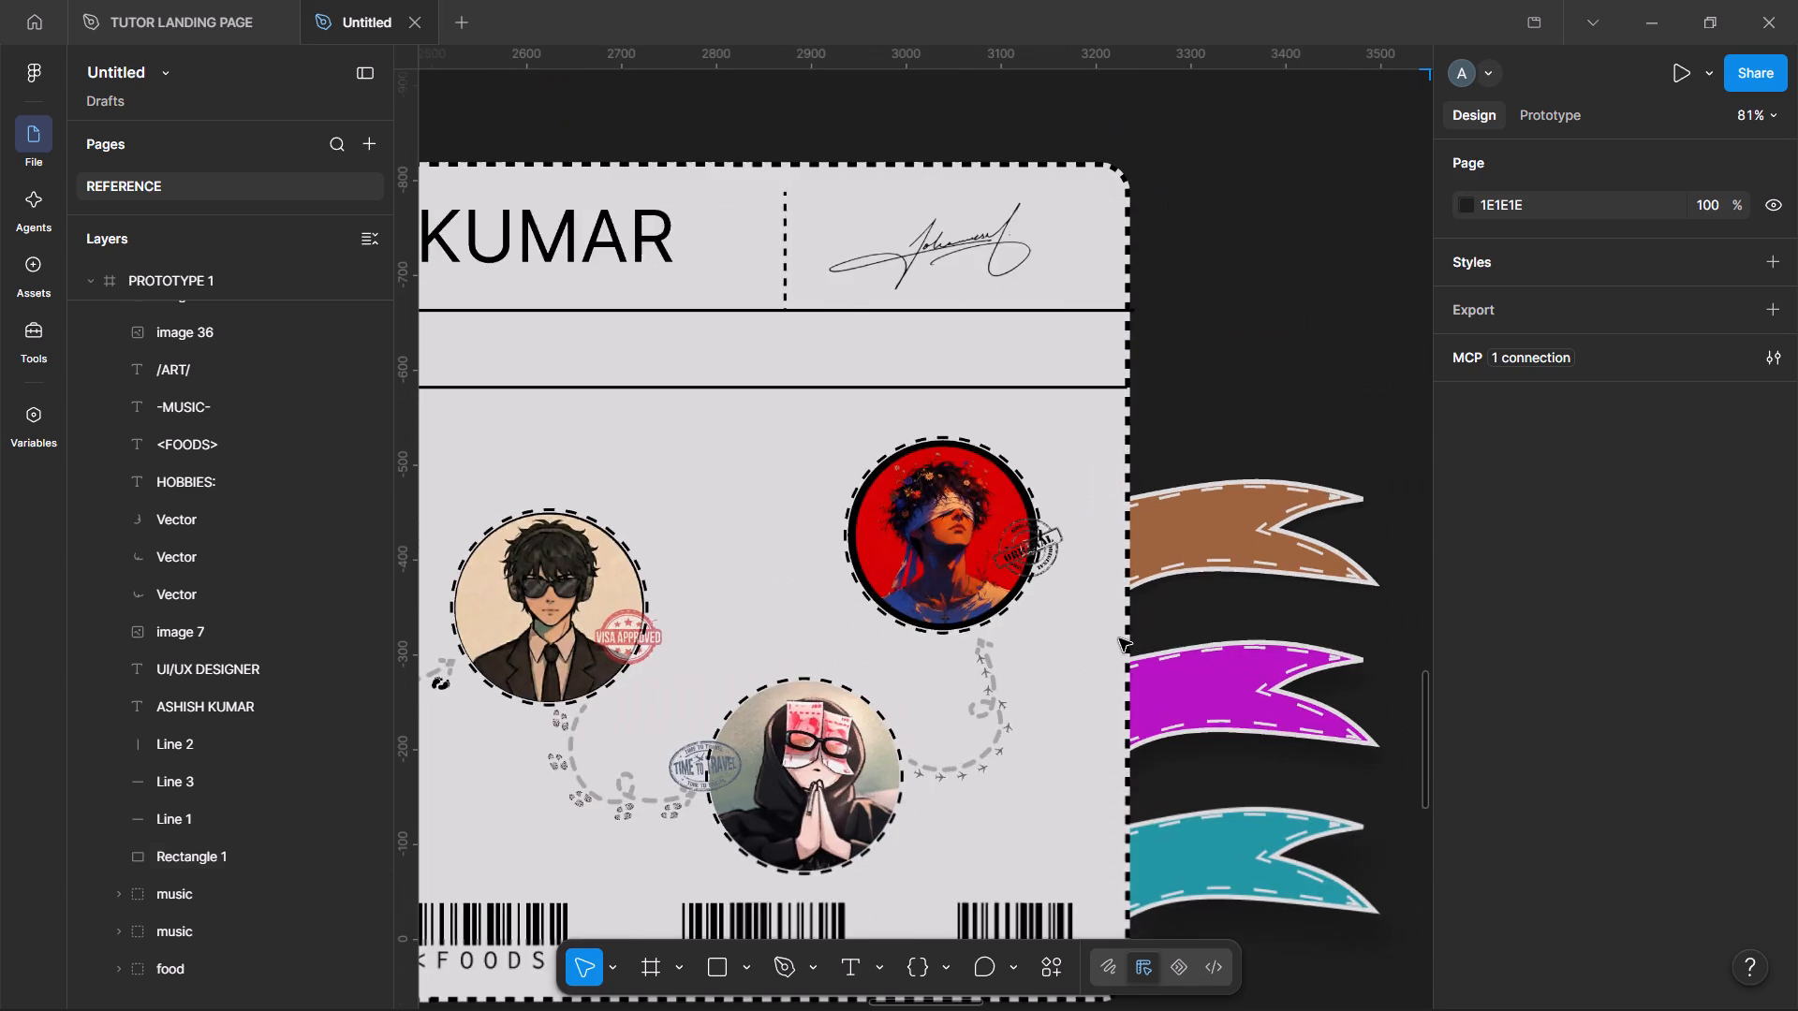
pyautogui.hscroll(2, 1119, 638)
pyautogui.scroll(-1, 1119, 638)
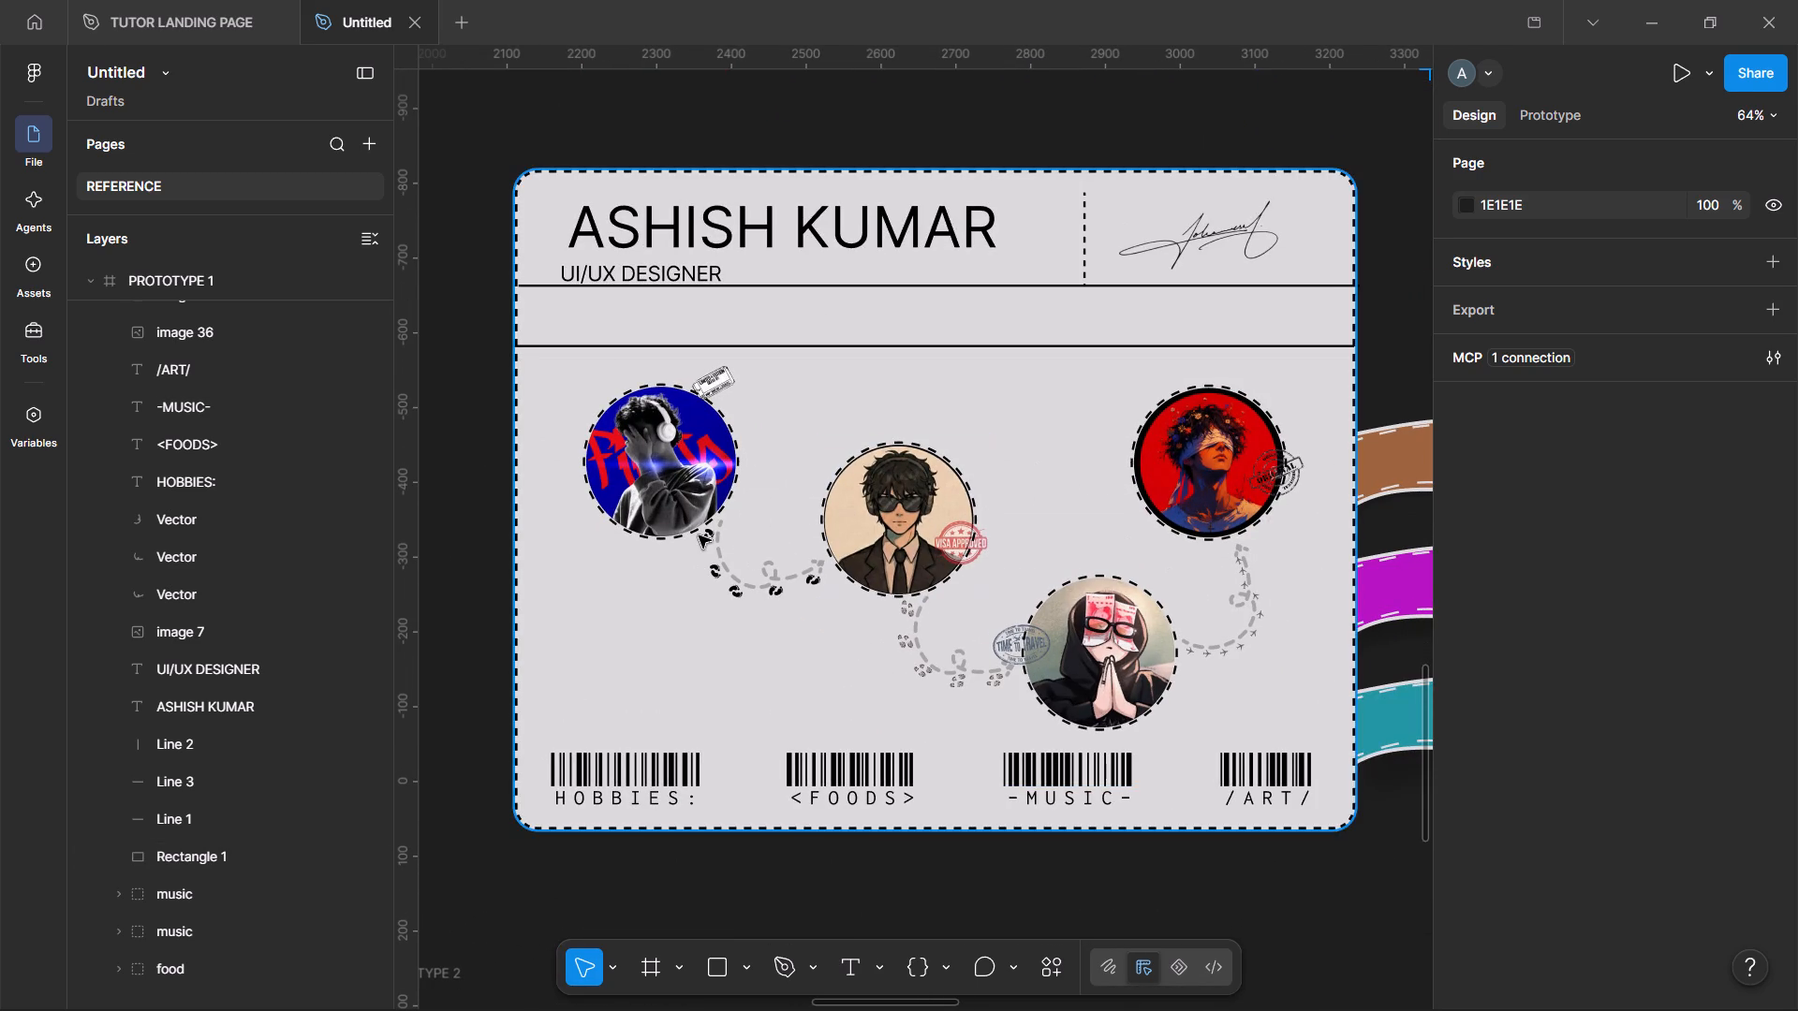
pyautogui.click(784, 349)
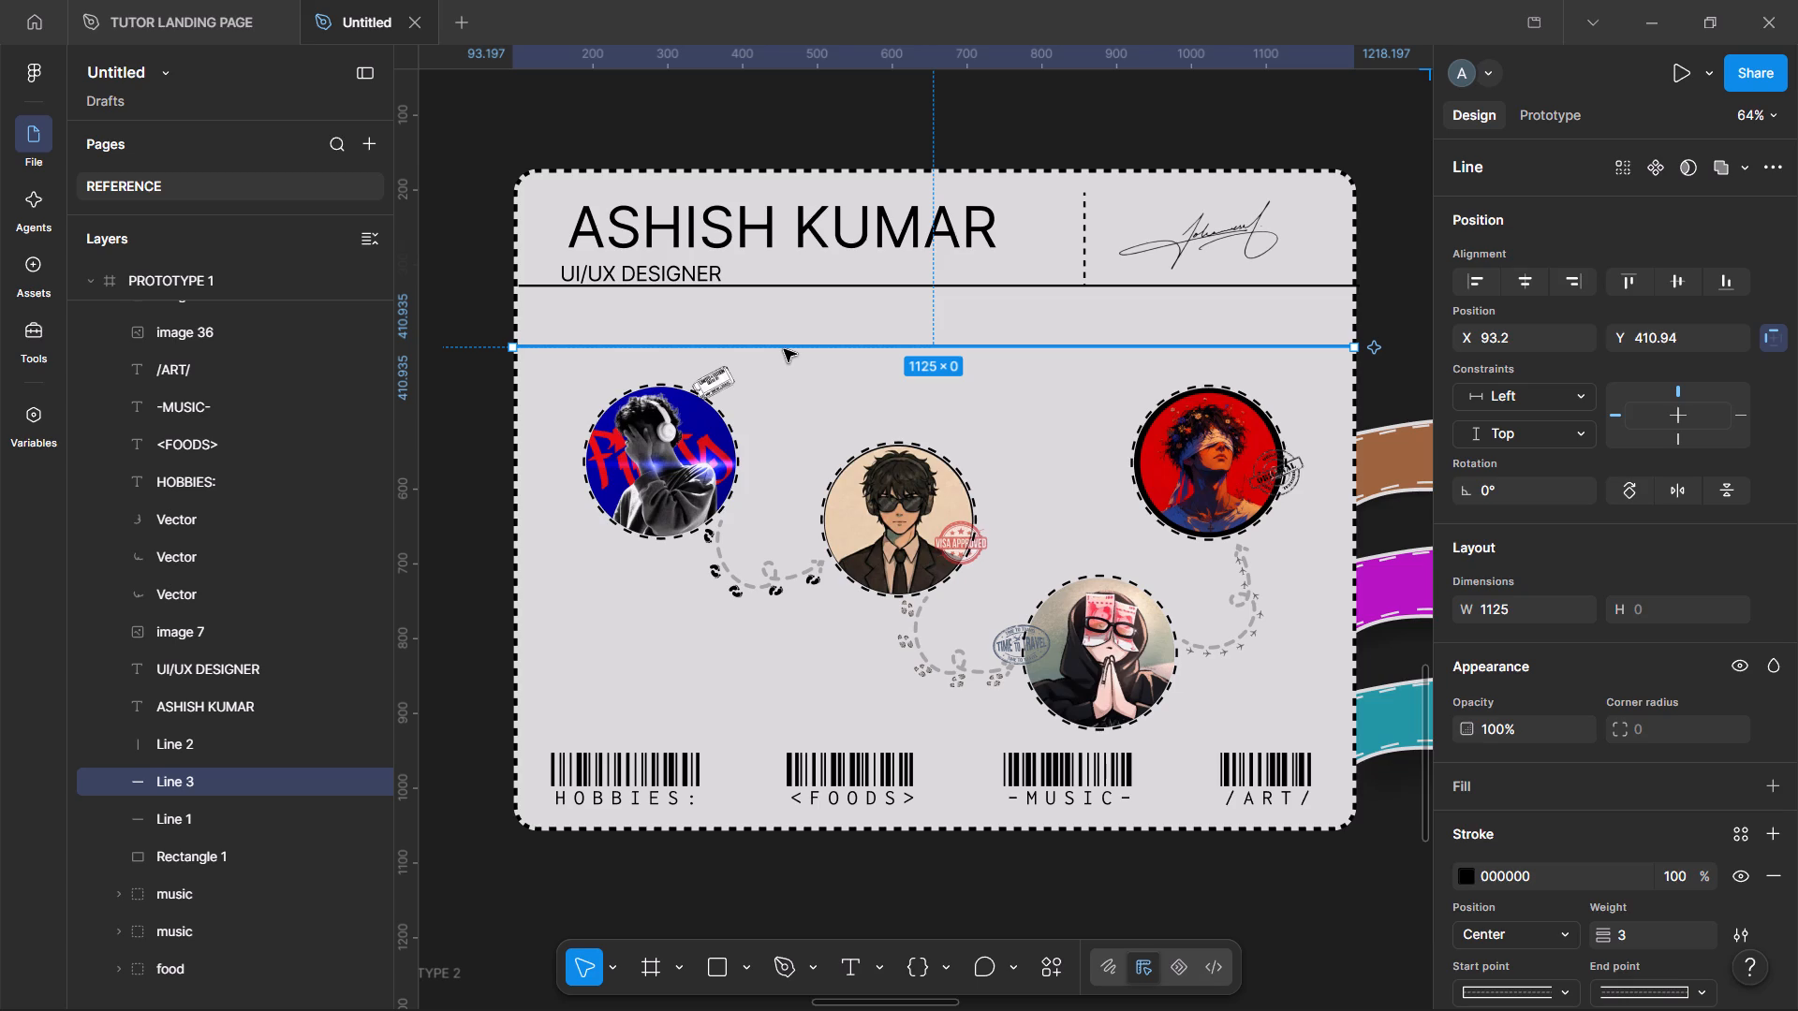
pyautogui.click(1270, 890)
pyautogui.scroll(-1, 1270, 890)
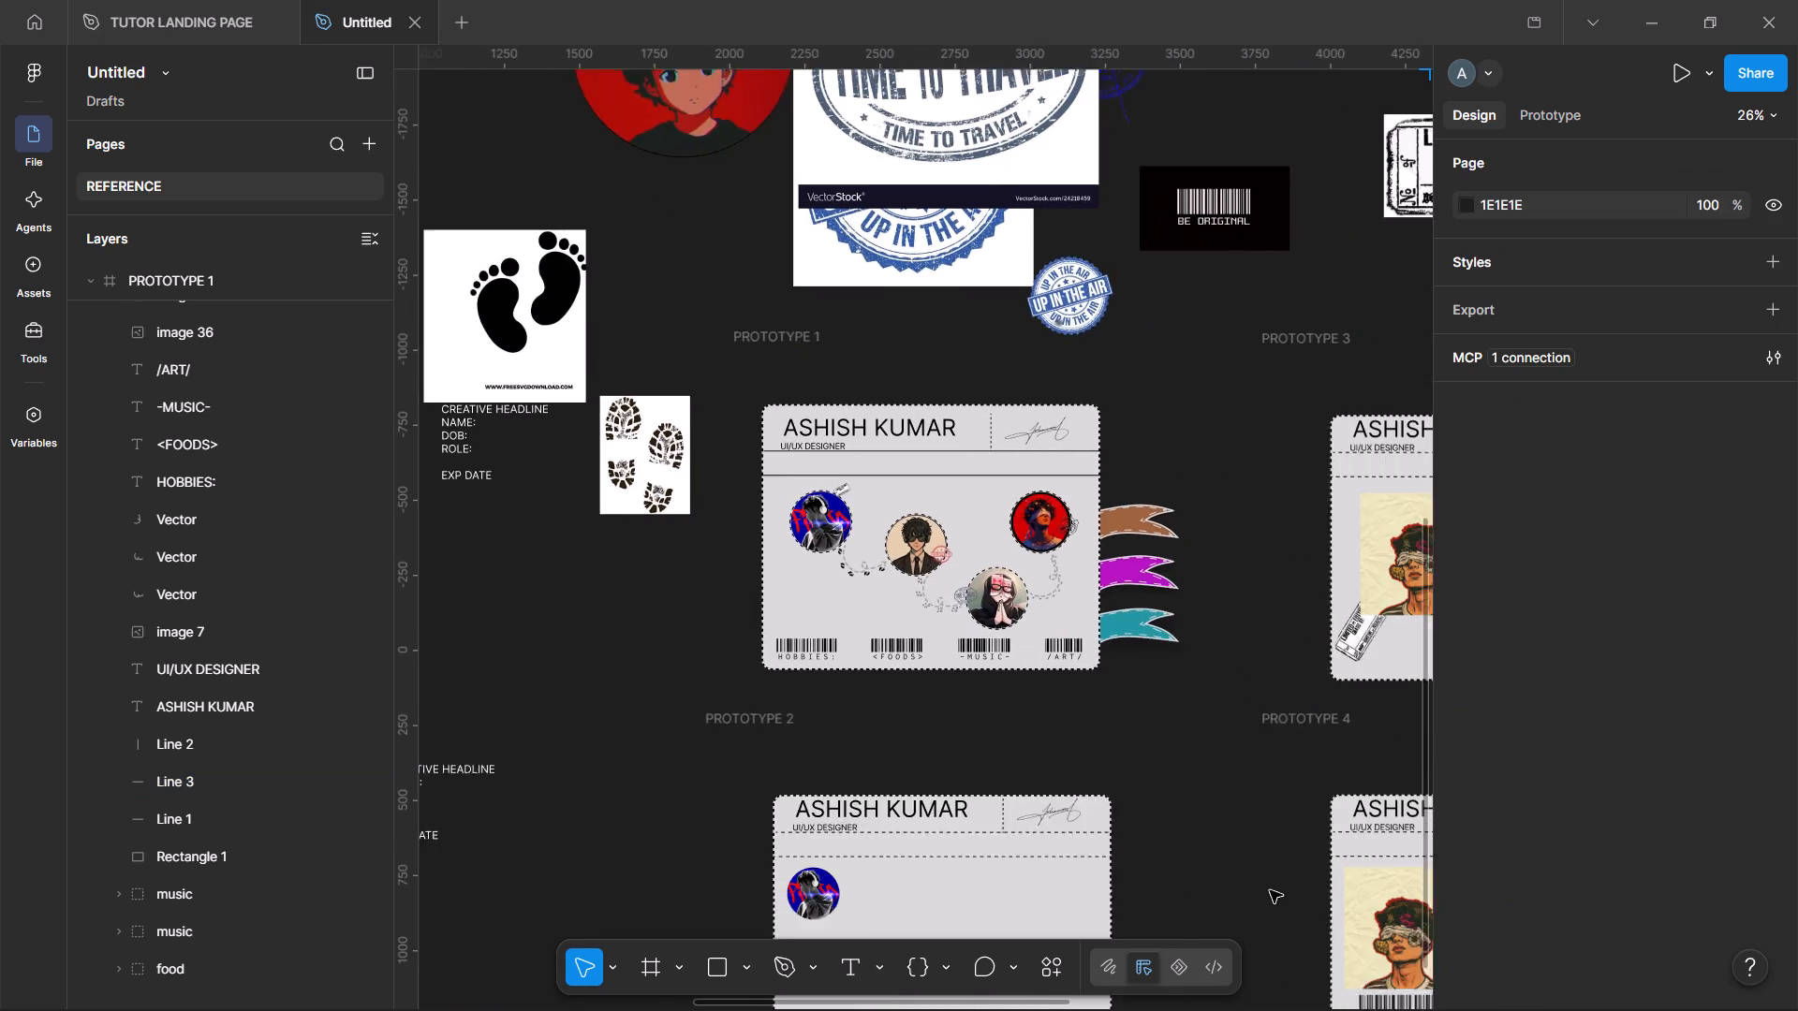
pyautogui.hscroll(-1, 1270, 890)
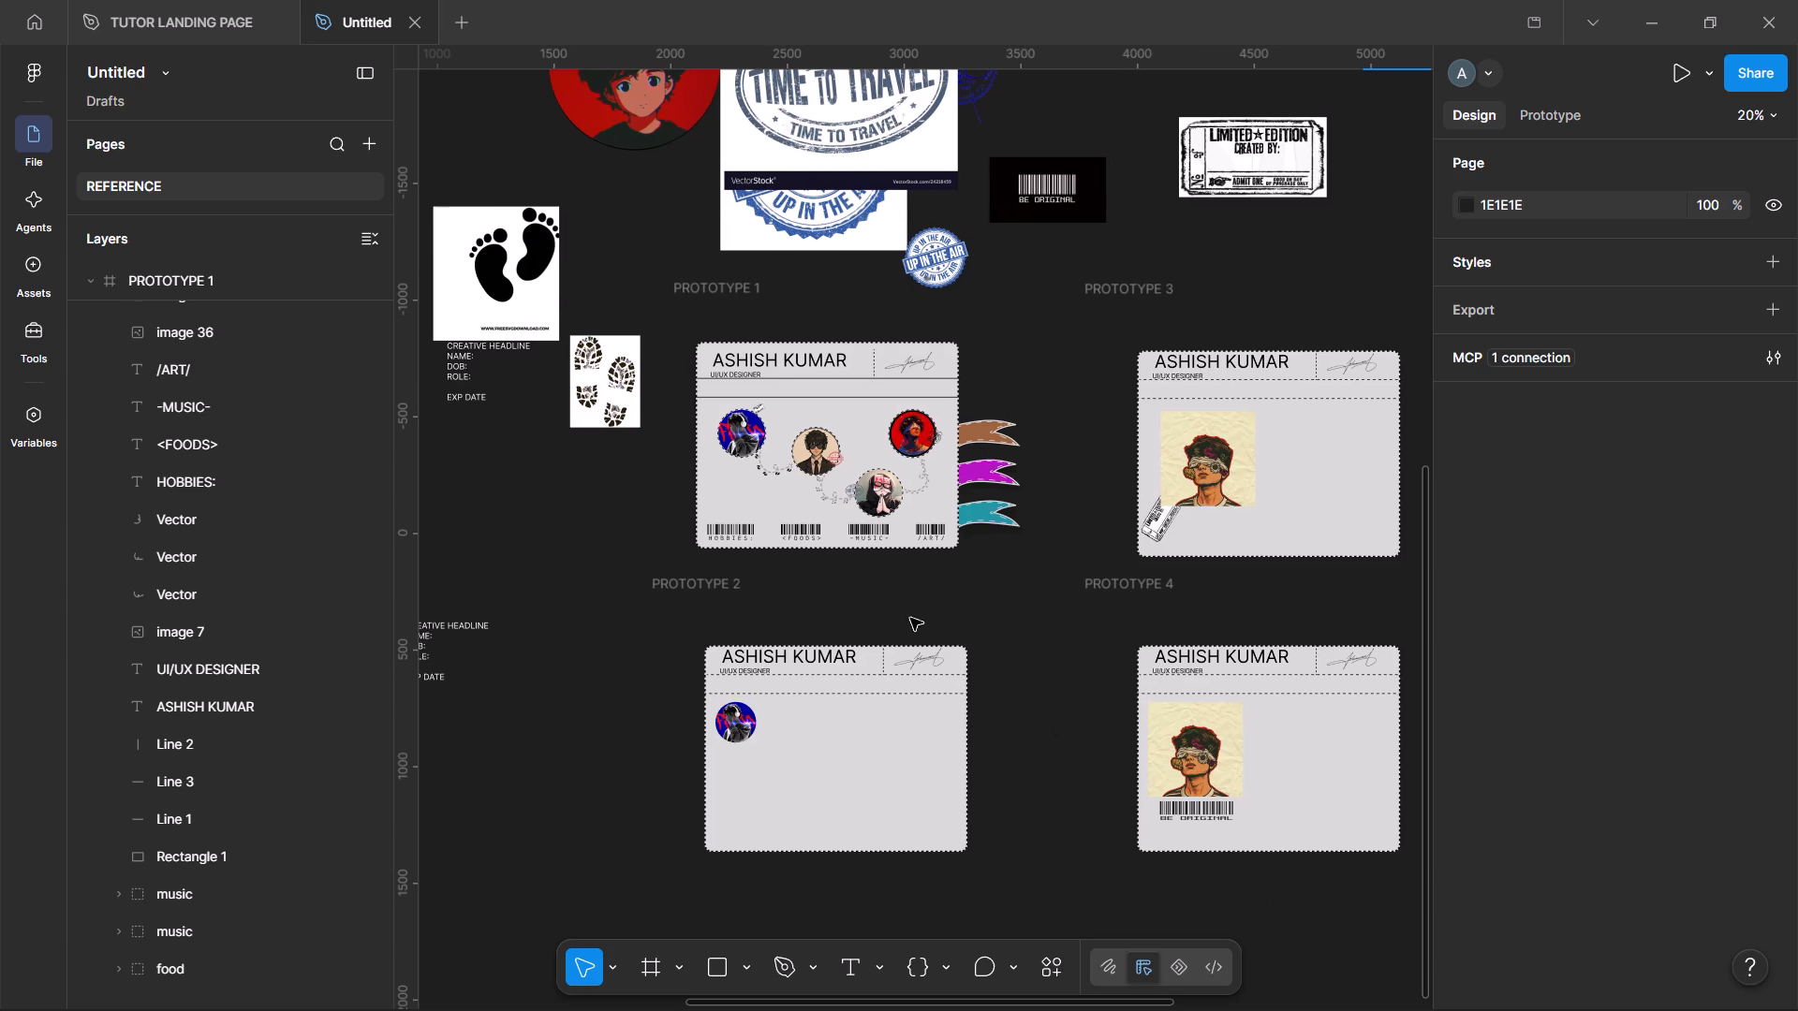
pyautogui.scroll(3, 855, 530)
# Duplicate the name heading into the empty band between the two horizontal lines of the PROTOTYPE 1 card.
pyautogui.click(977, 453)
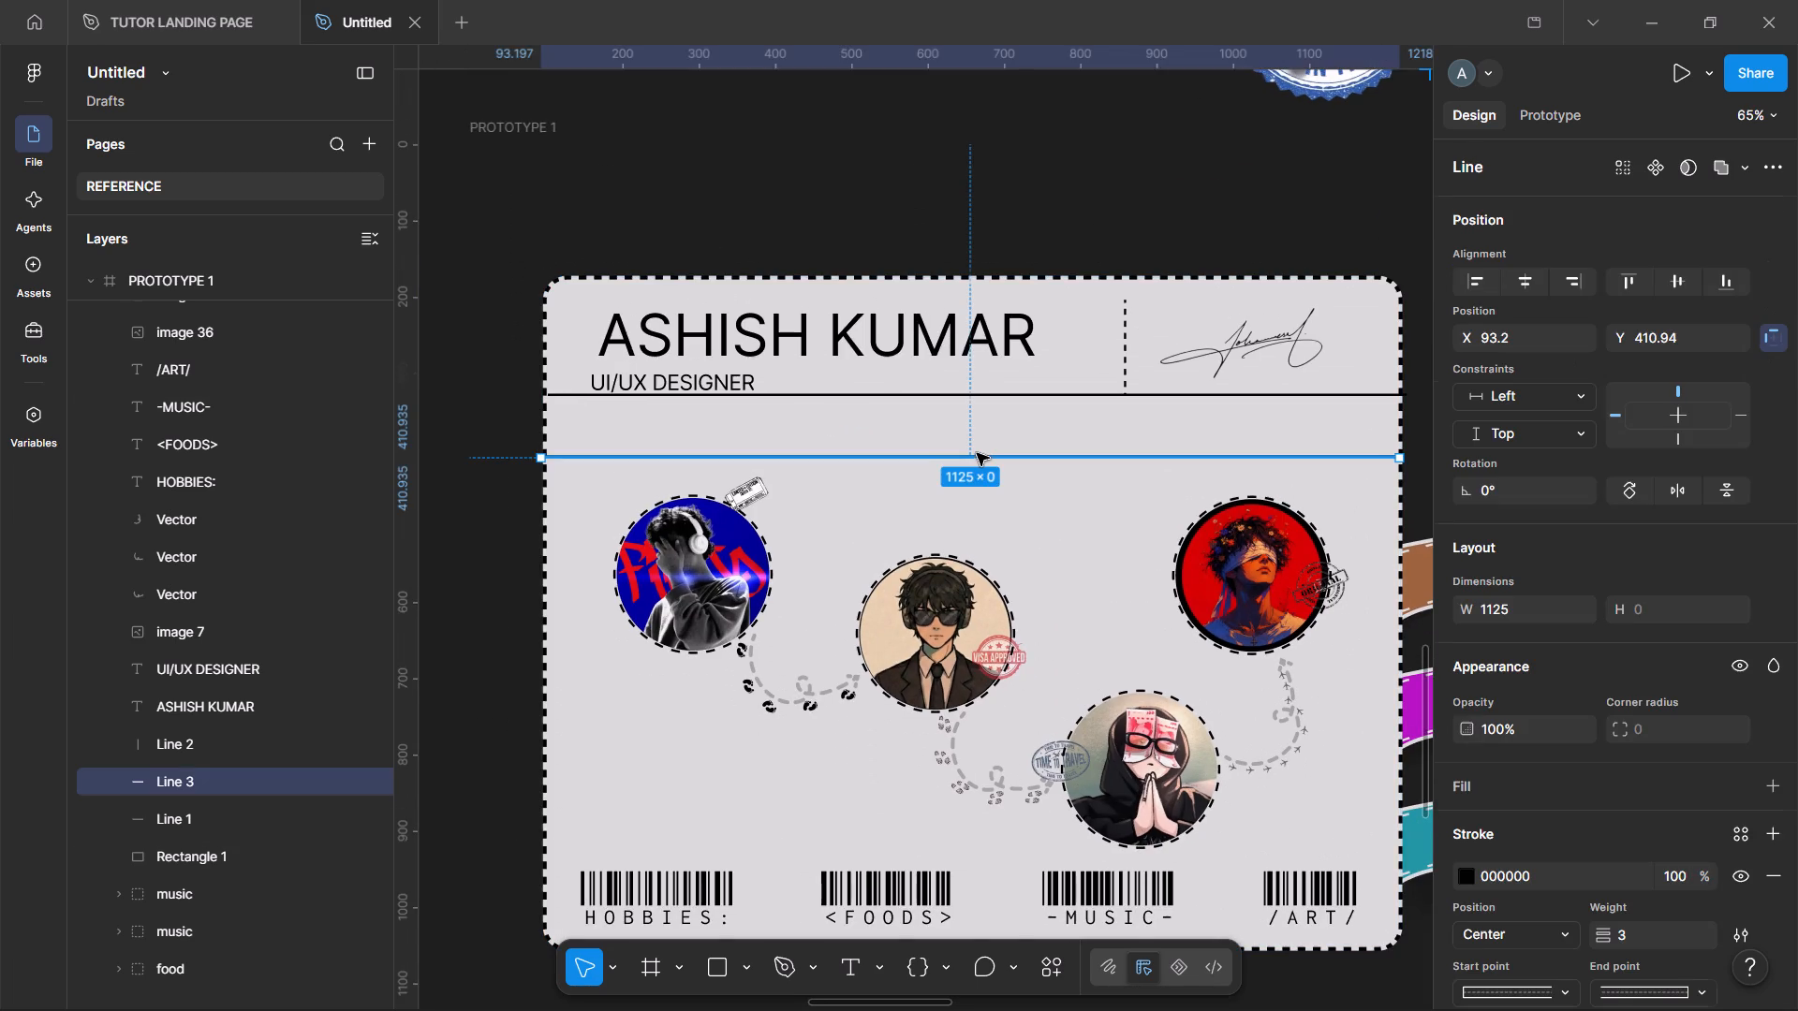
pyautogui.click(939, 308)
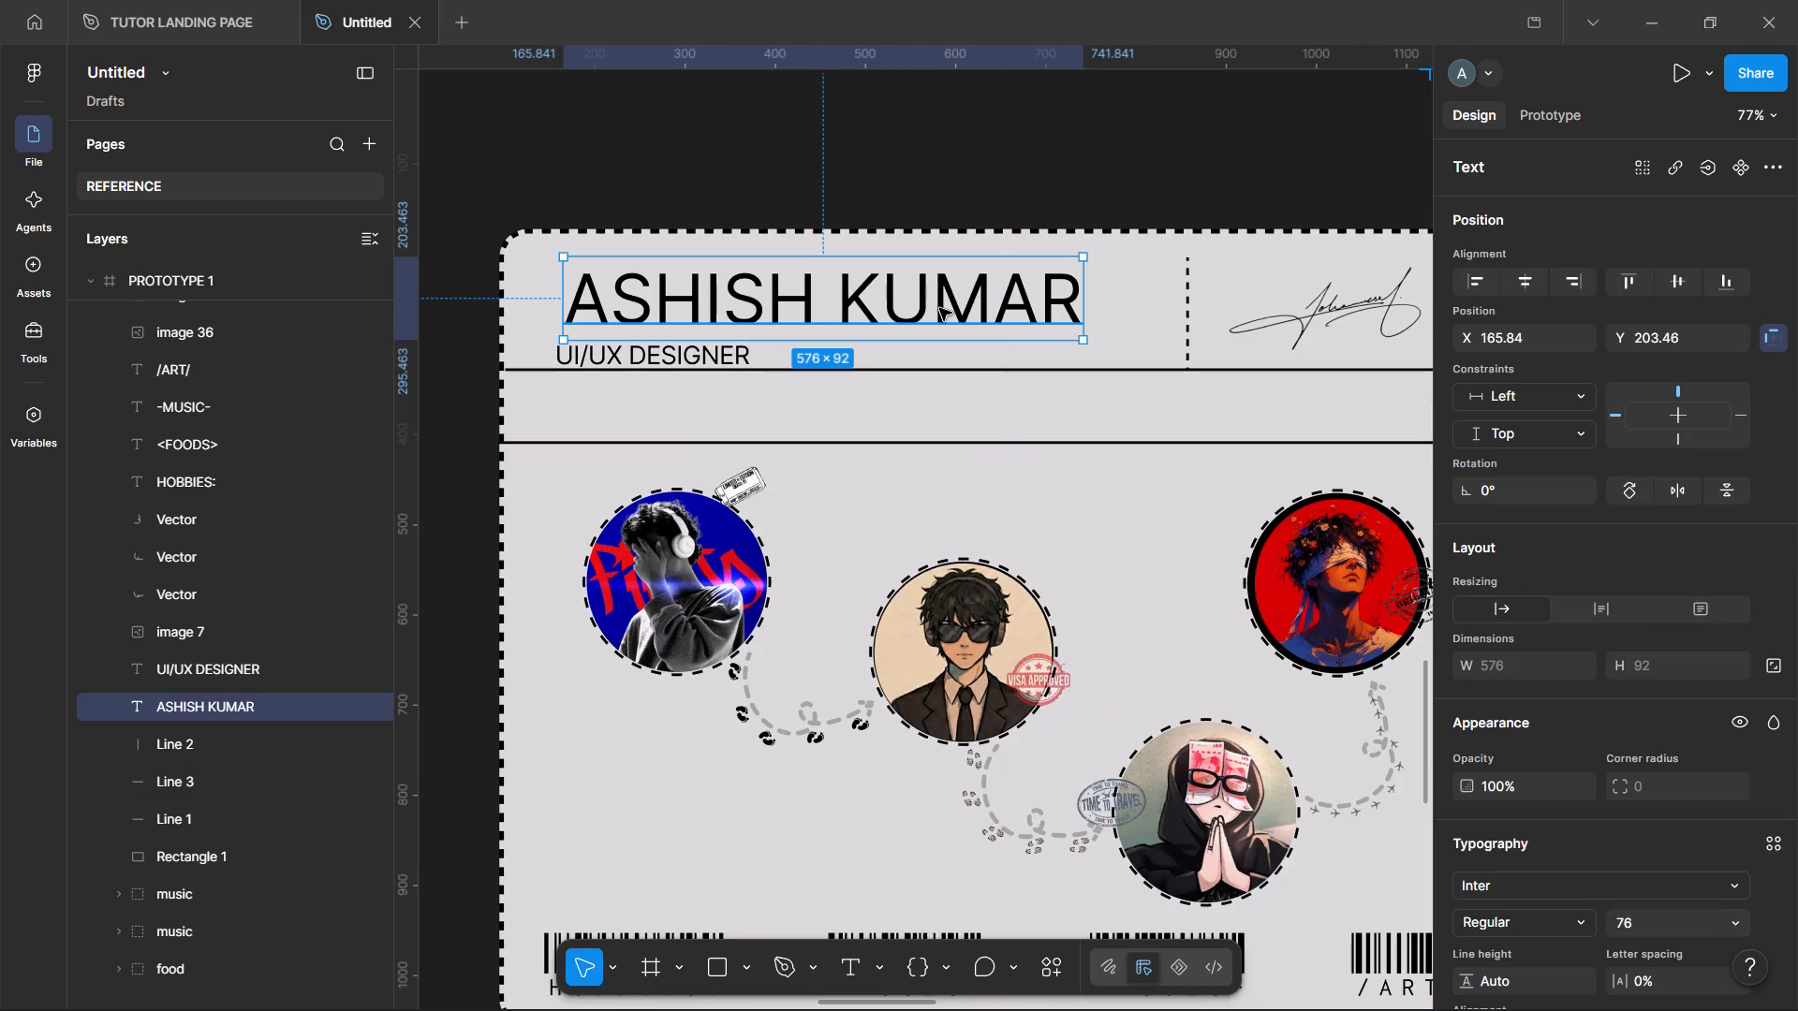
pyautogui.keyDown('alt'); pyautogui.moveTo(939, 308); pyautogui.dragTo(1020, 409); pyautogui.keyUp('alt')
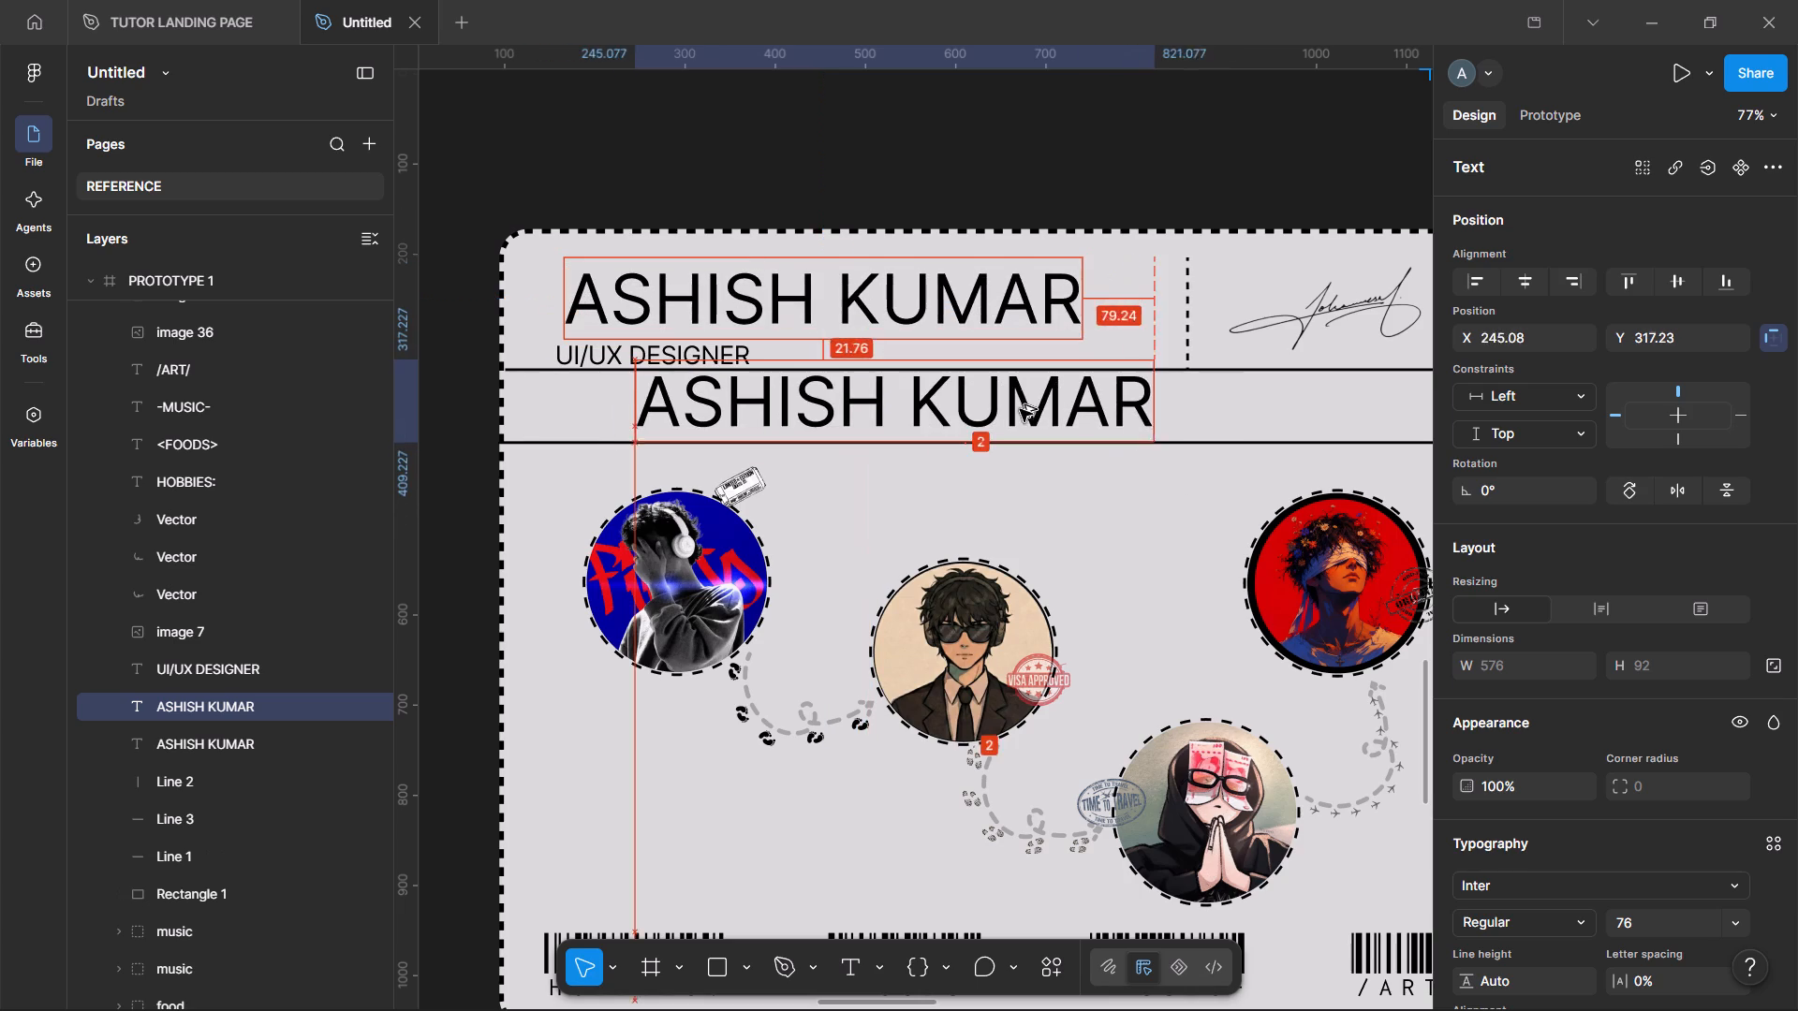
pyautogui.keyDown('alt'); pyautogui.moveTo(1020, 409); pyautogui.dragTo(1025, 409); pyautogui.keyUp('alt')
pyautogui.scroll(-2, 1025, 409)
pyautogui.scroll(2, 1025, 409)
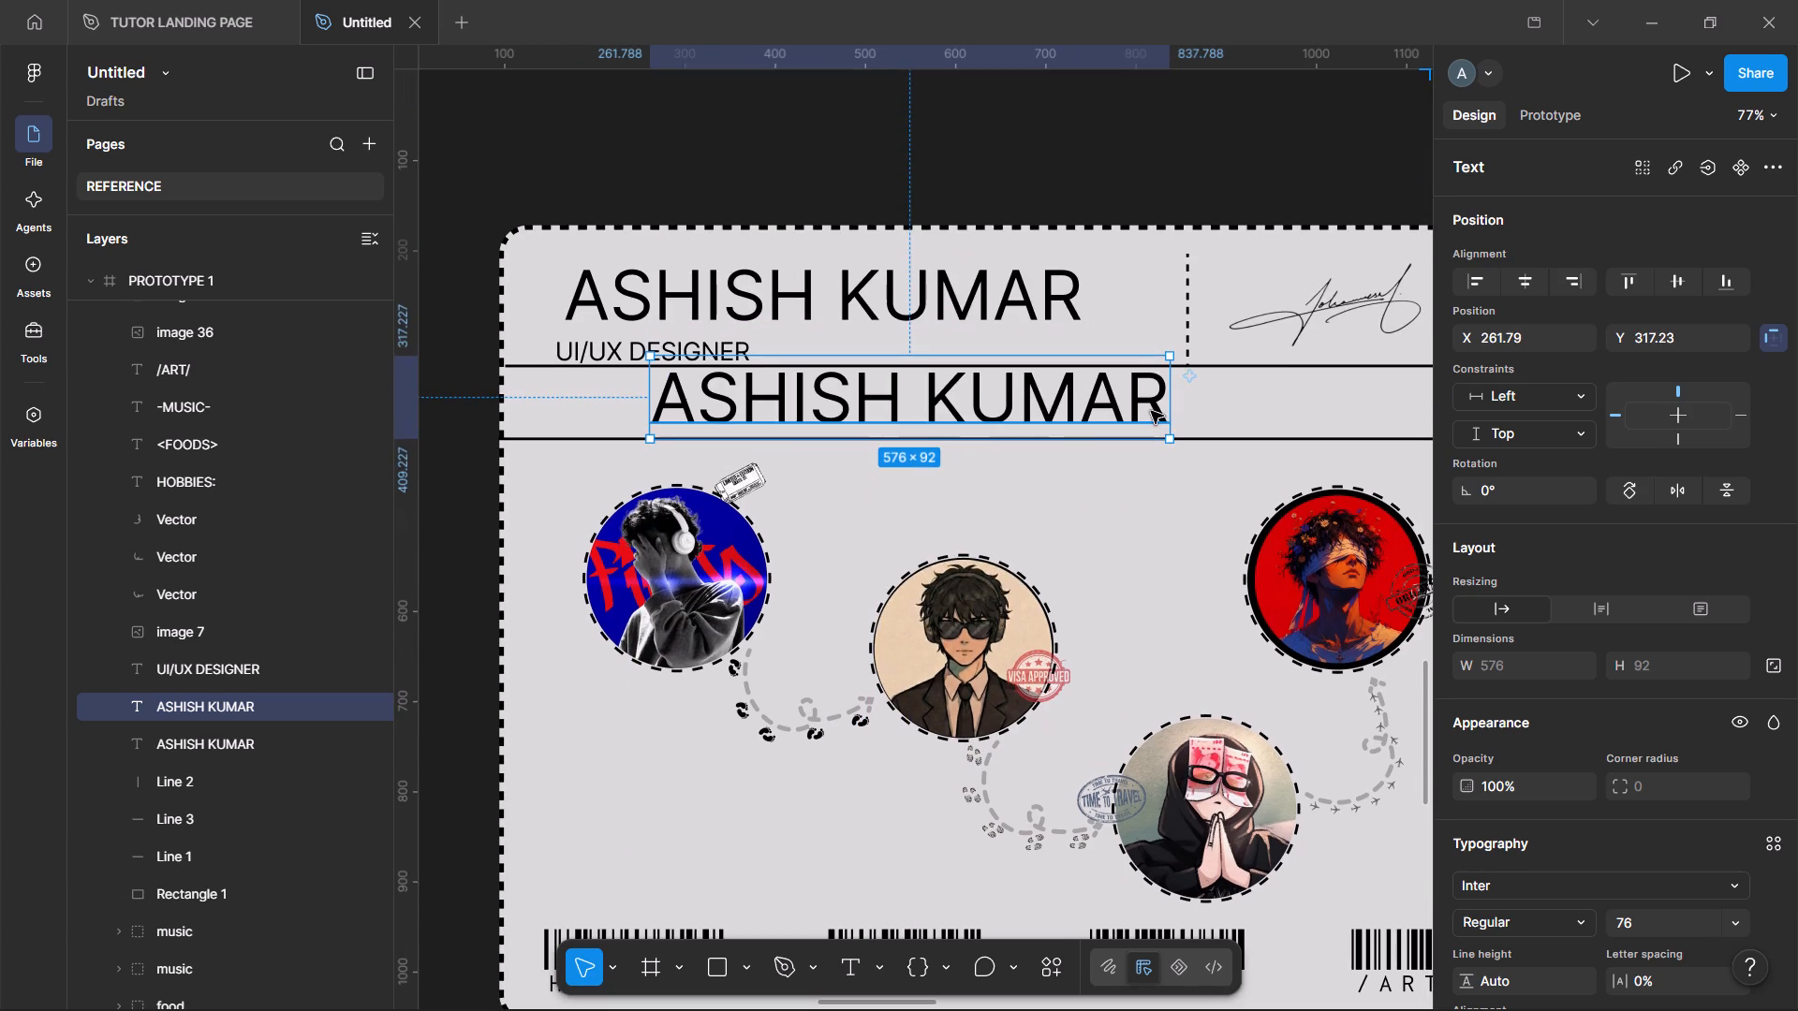
# Search the available fonts for COMP, PROGR and pro for the duplicated name heading.
pyautogui.scroll(-2, 1668, 813)
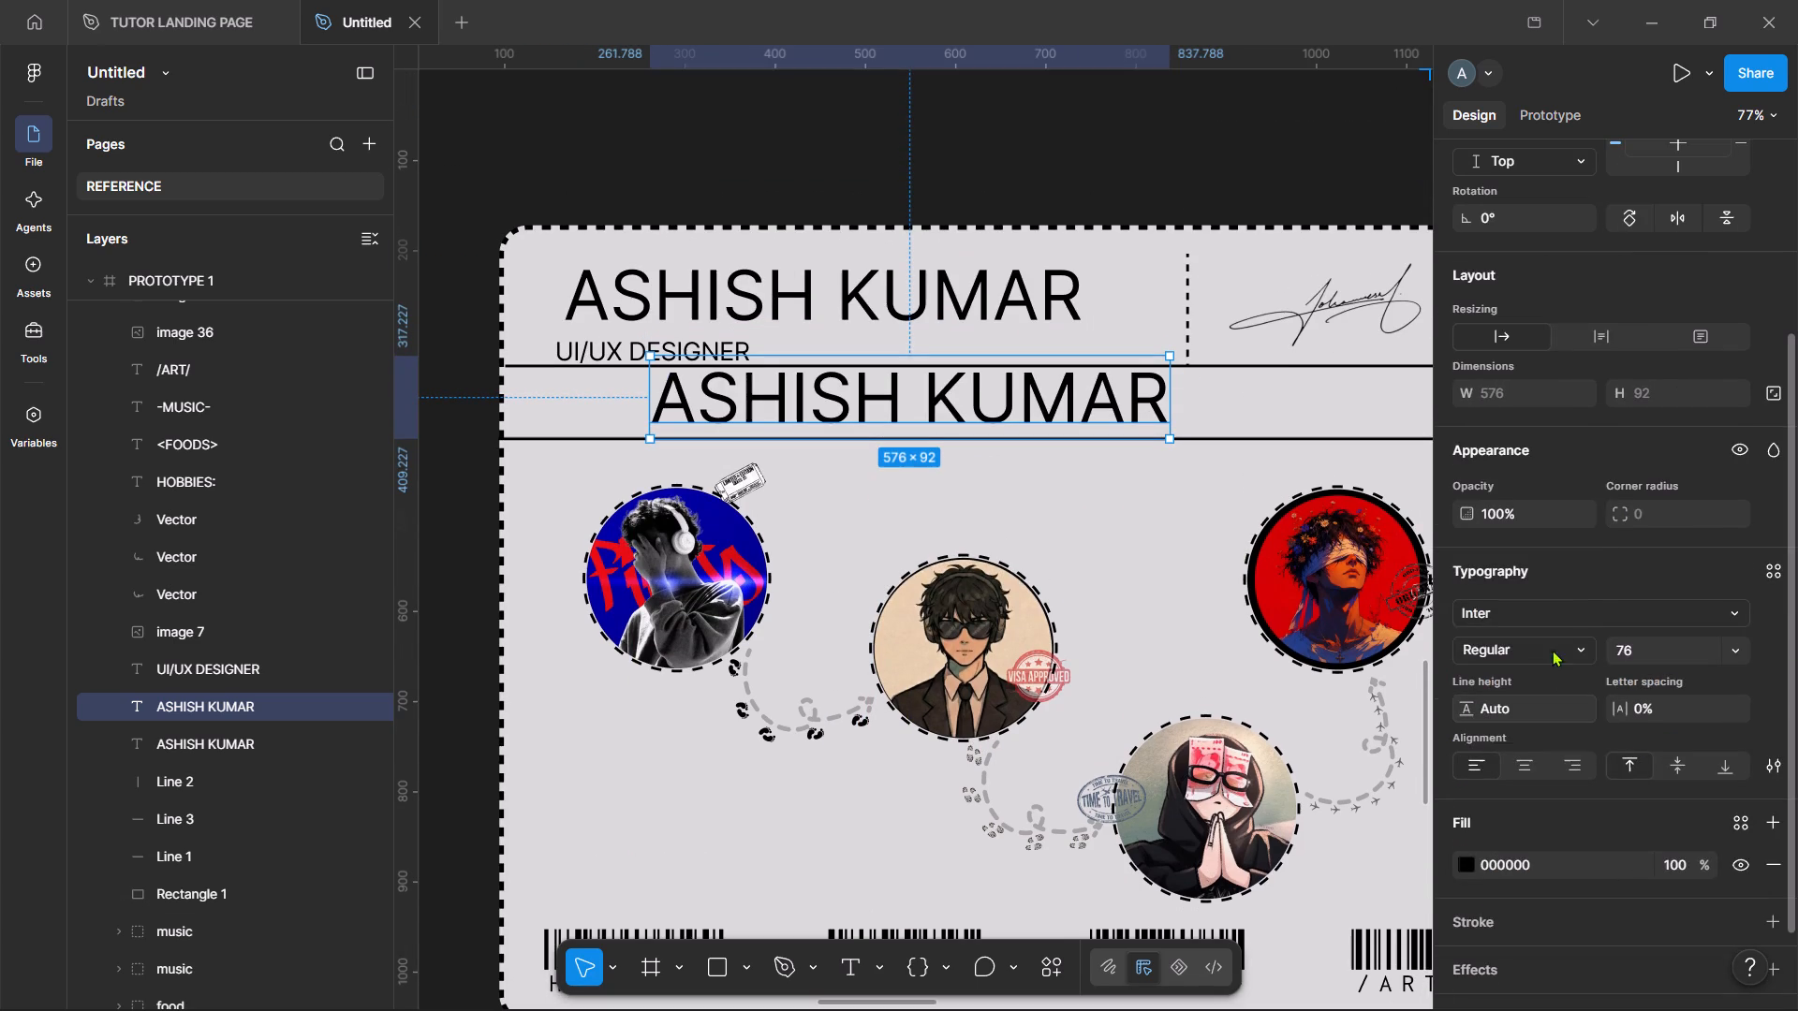
pyautogui.click(1584, 600)
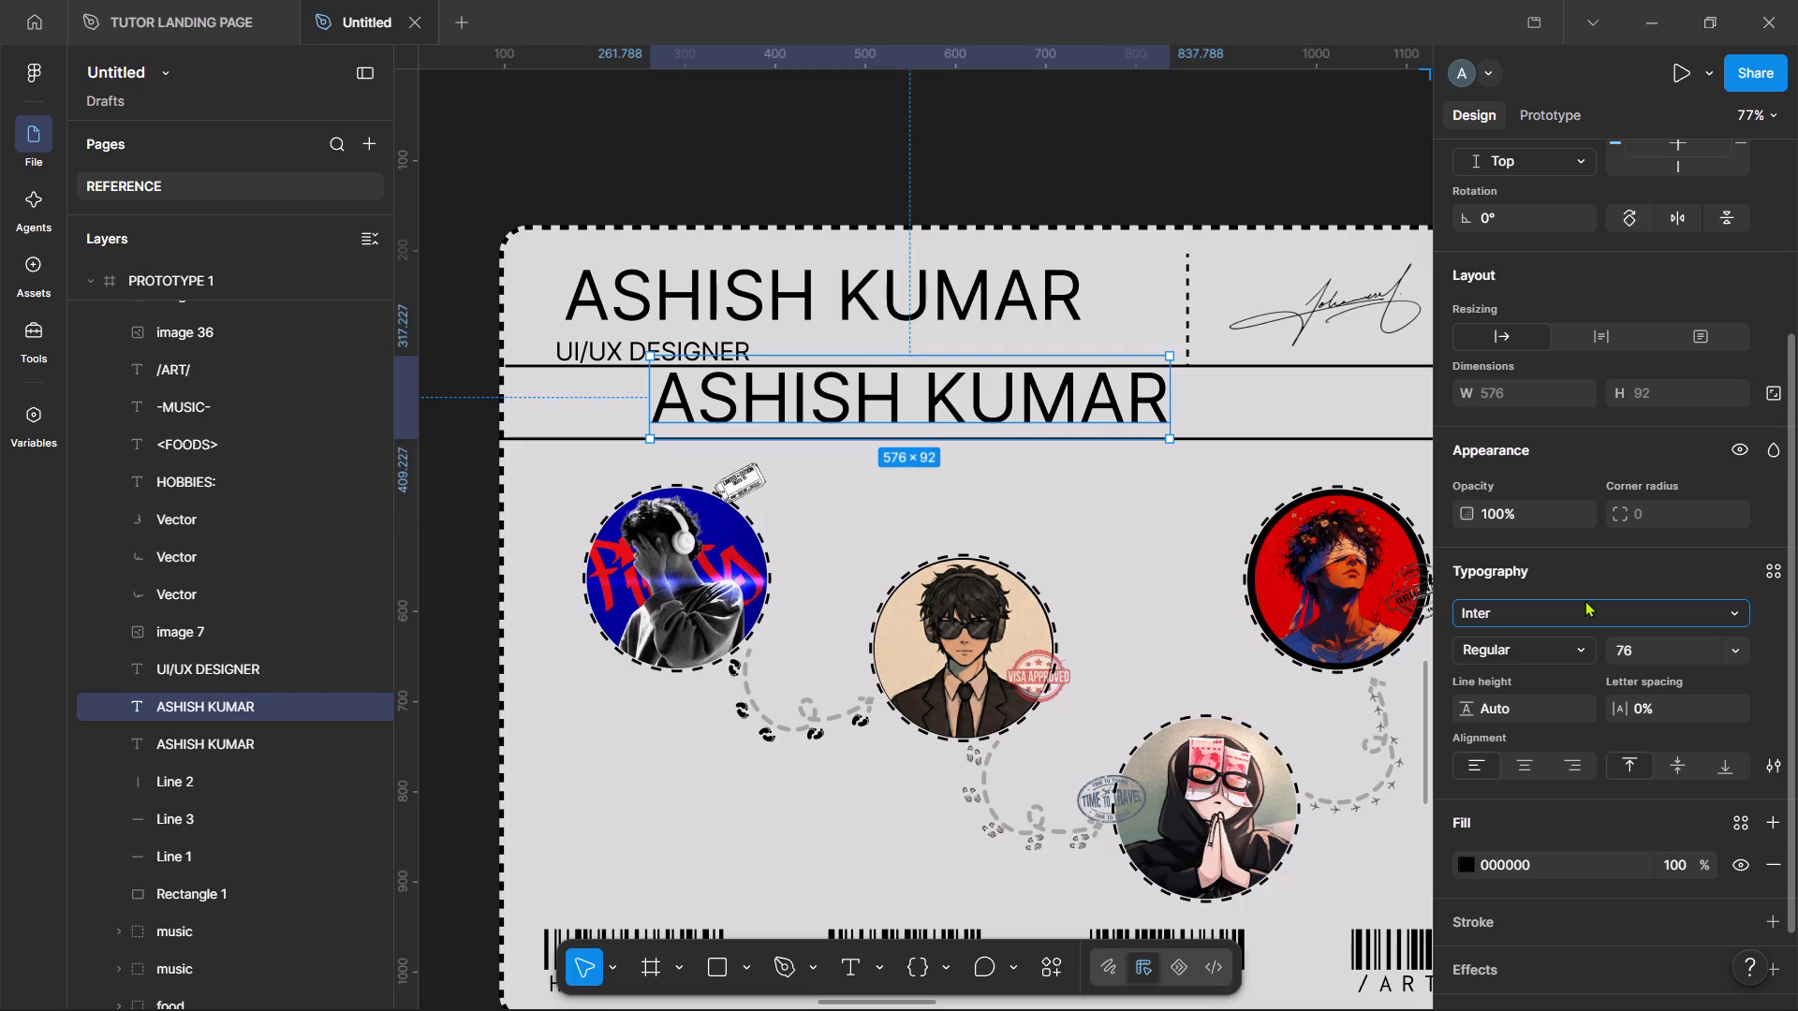
pyautogui.write('COMP')
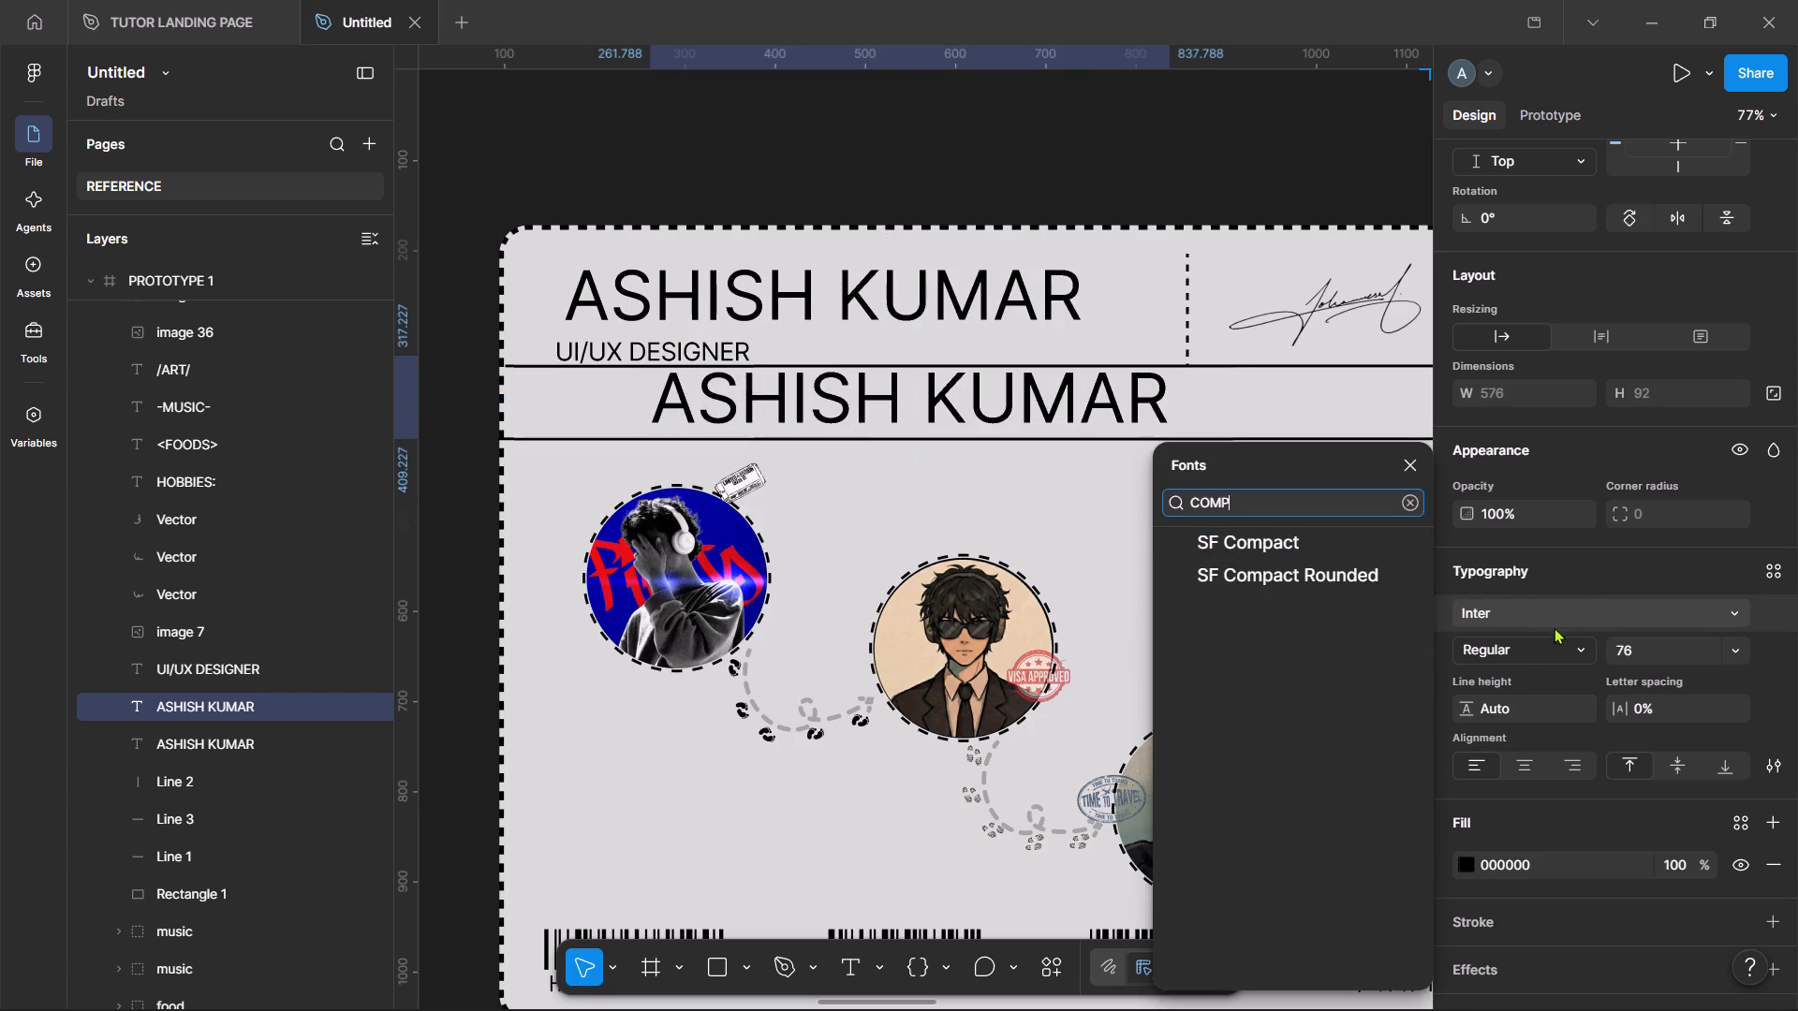
pyautogui.click(1507, 617)
pyautogui.click(1507, 617)
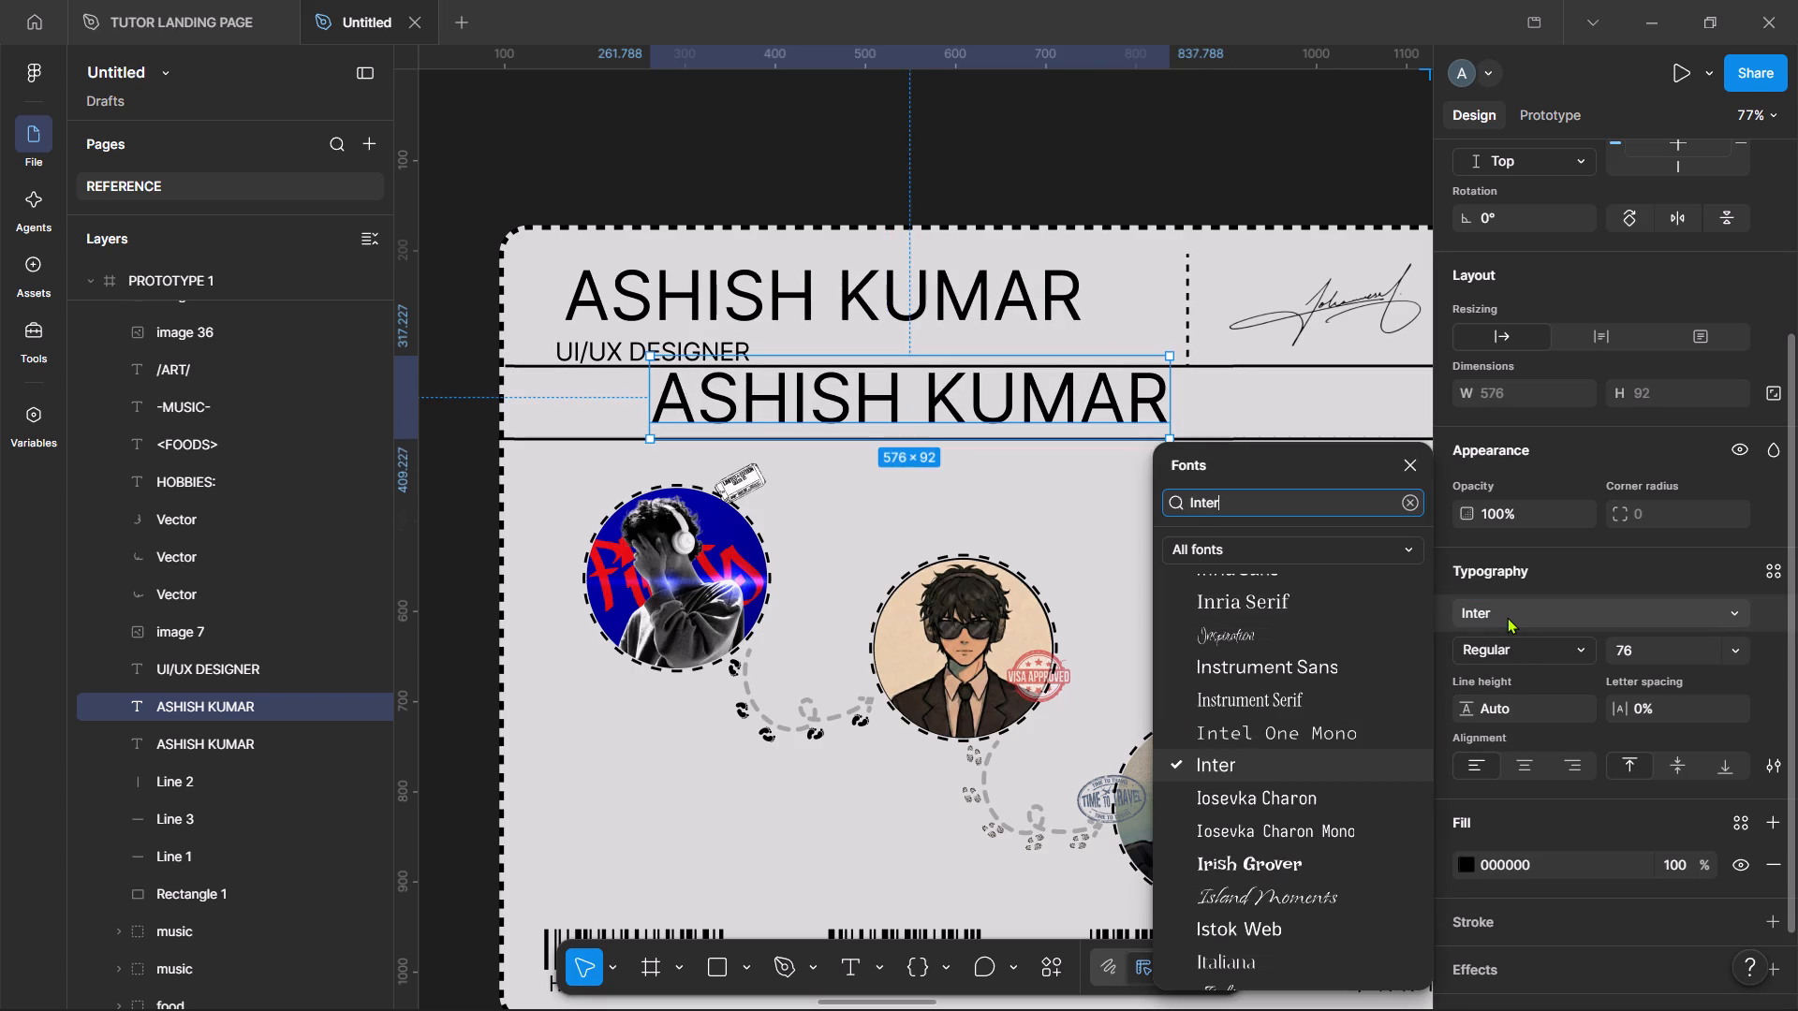
pyautogui.write('PROGR')
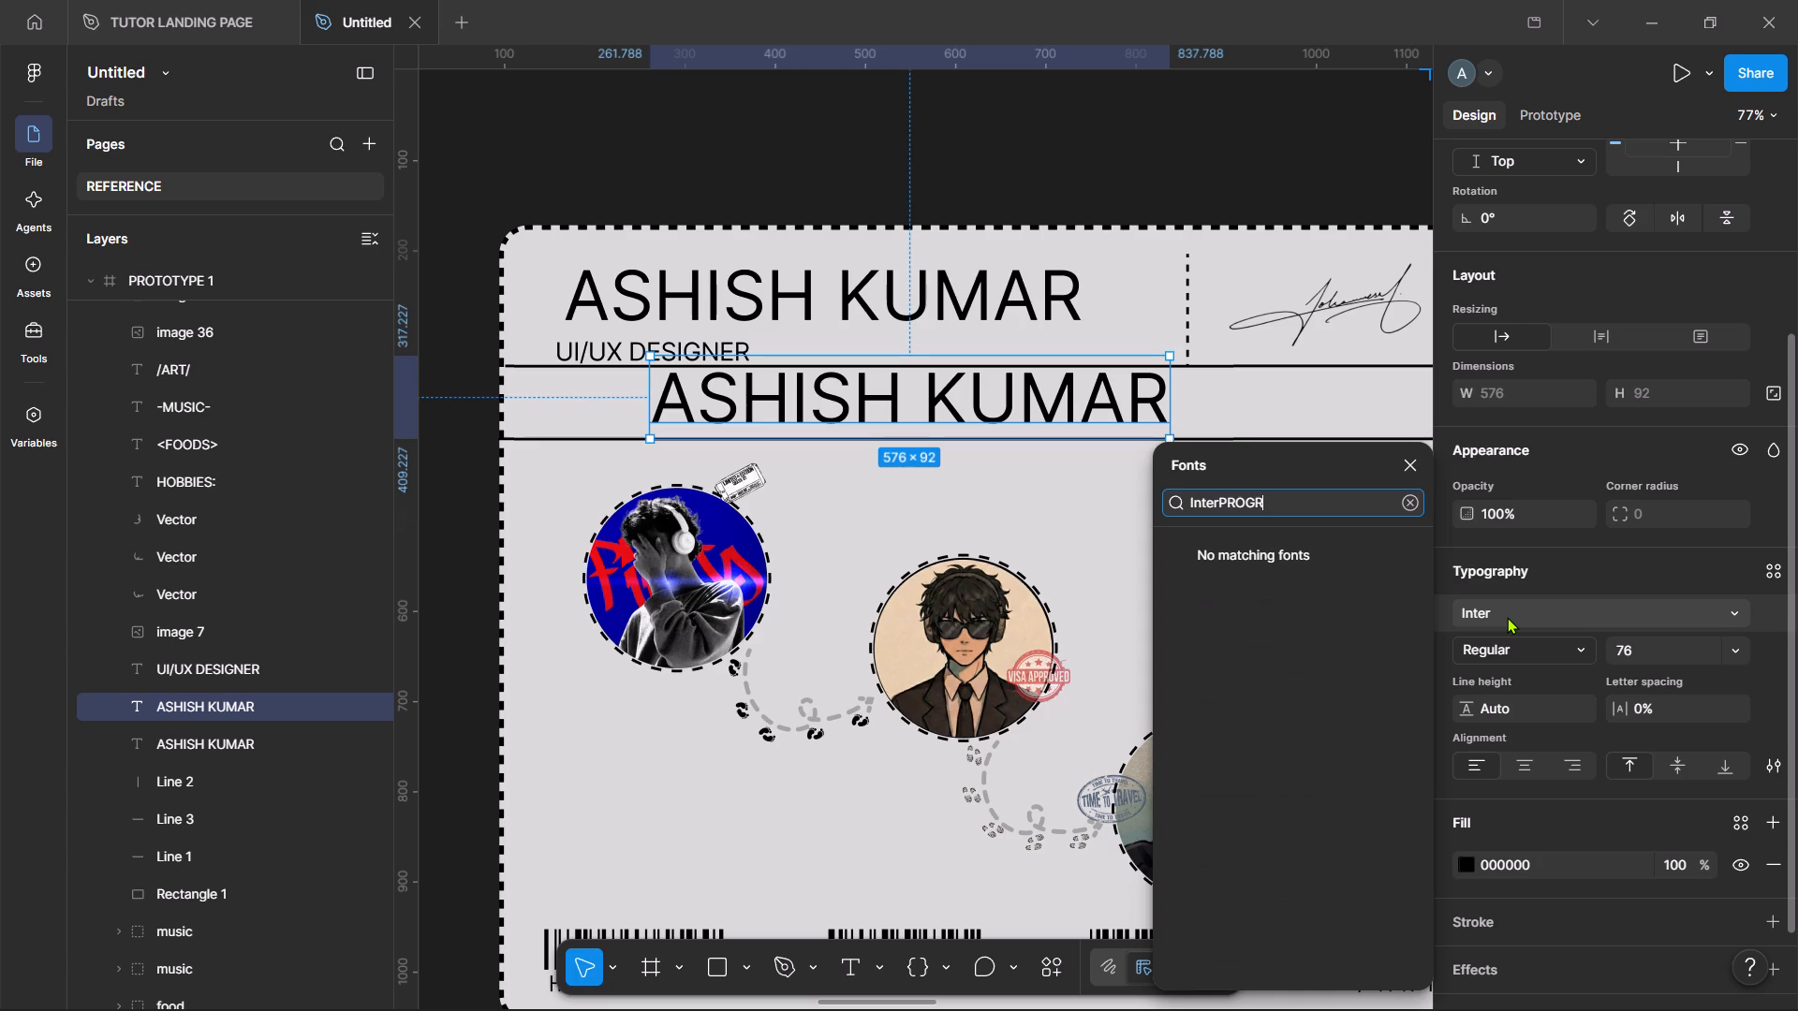
pyautogui.hotkey('ctrl', 'a')
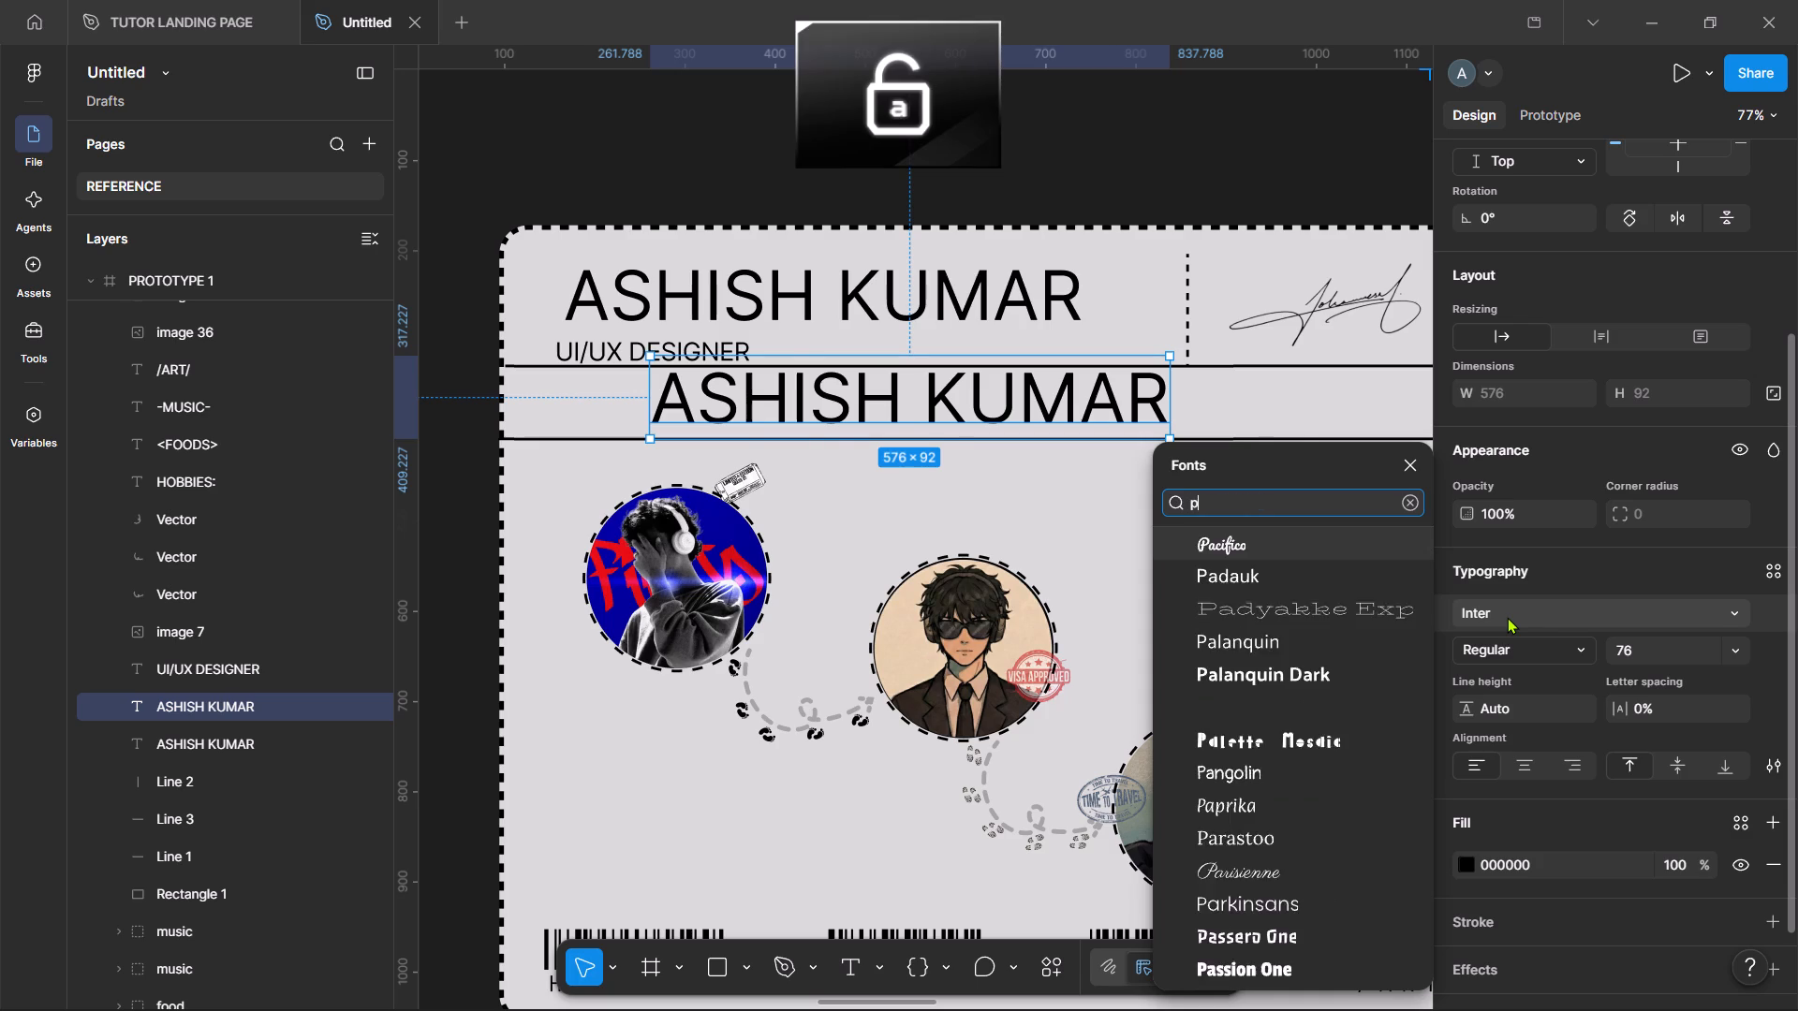
pyautogui.press('BackSpace')
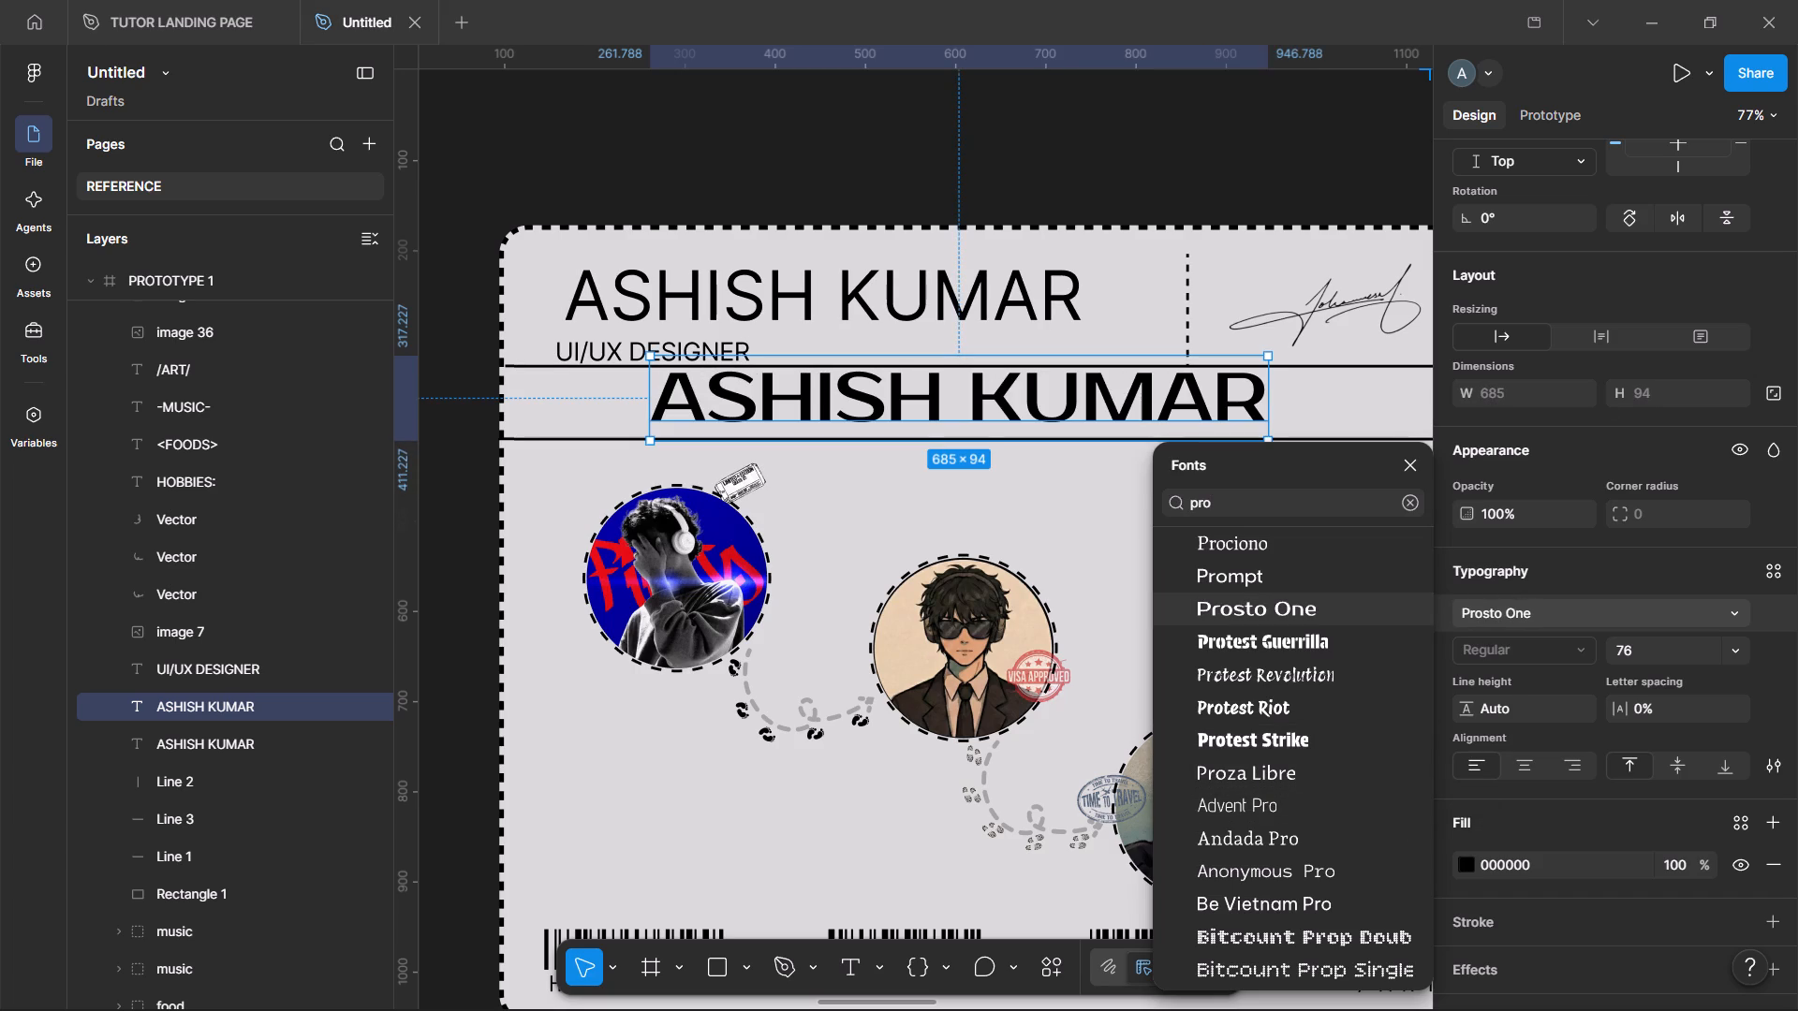
# Switch to the Brave browser and search the web for "programming language font".
pyautogui.write('programming language')
pyautogui.press('space')
pyautogui.write('font')
pyautogui.press('Return')
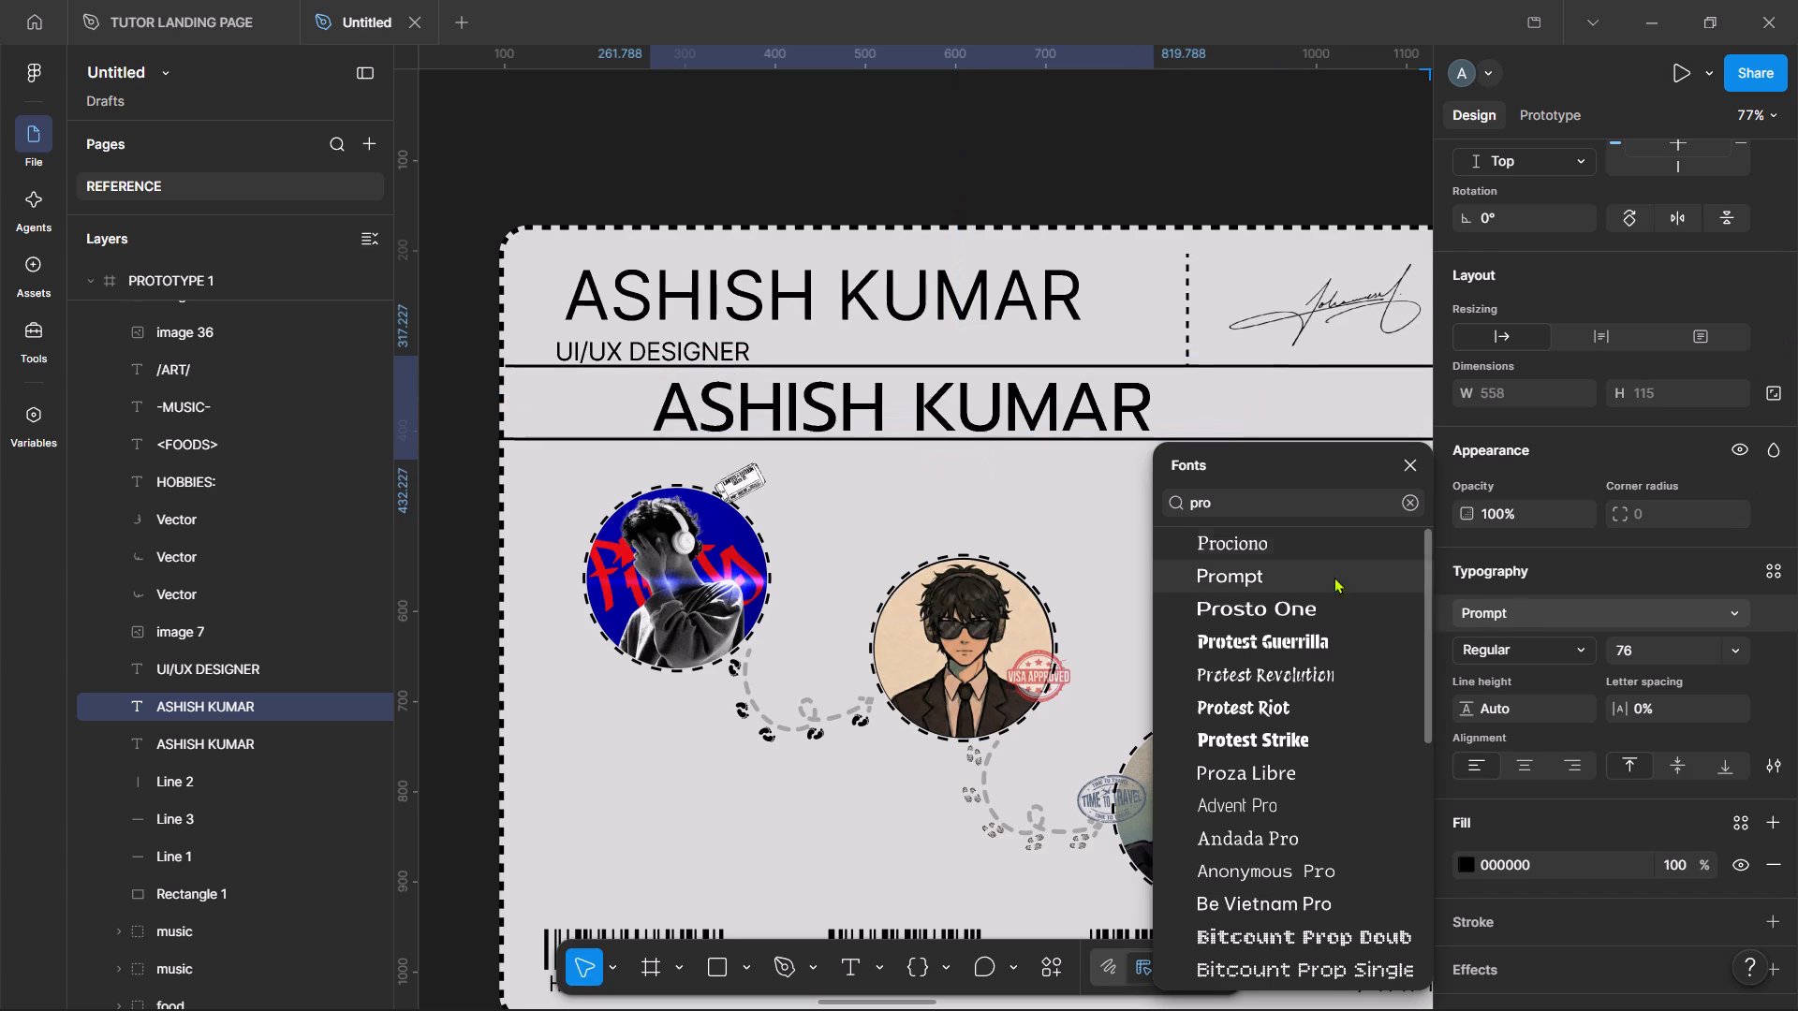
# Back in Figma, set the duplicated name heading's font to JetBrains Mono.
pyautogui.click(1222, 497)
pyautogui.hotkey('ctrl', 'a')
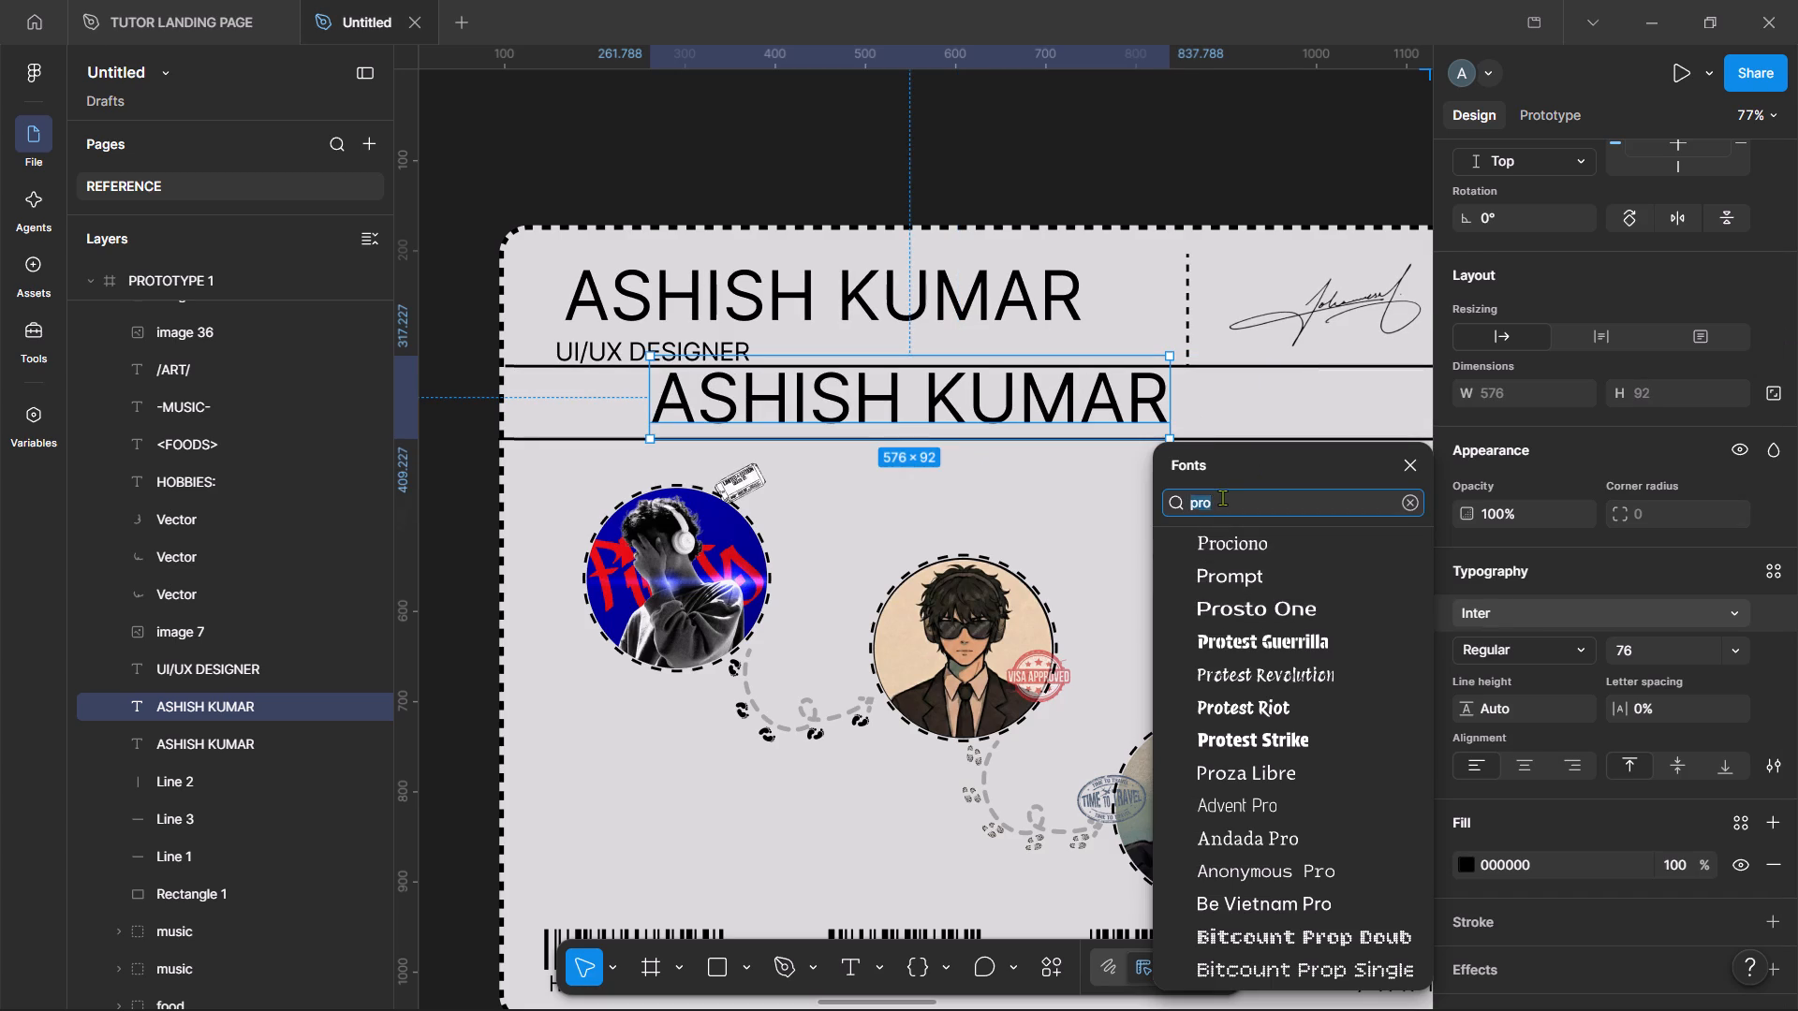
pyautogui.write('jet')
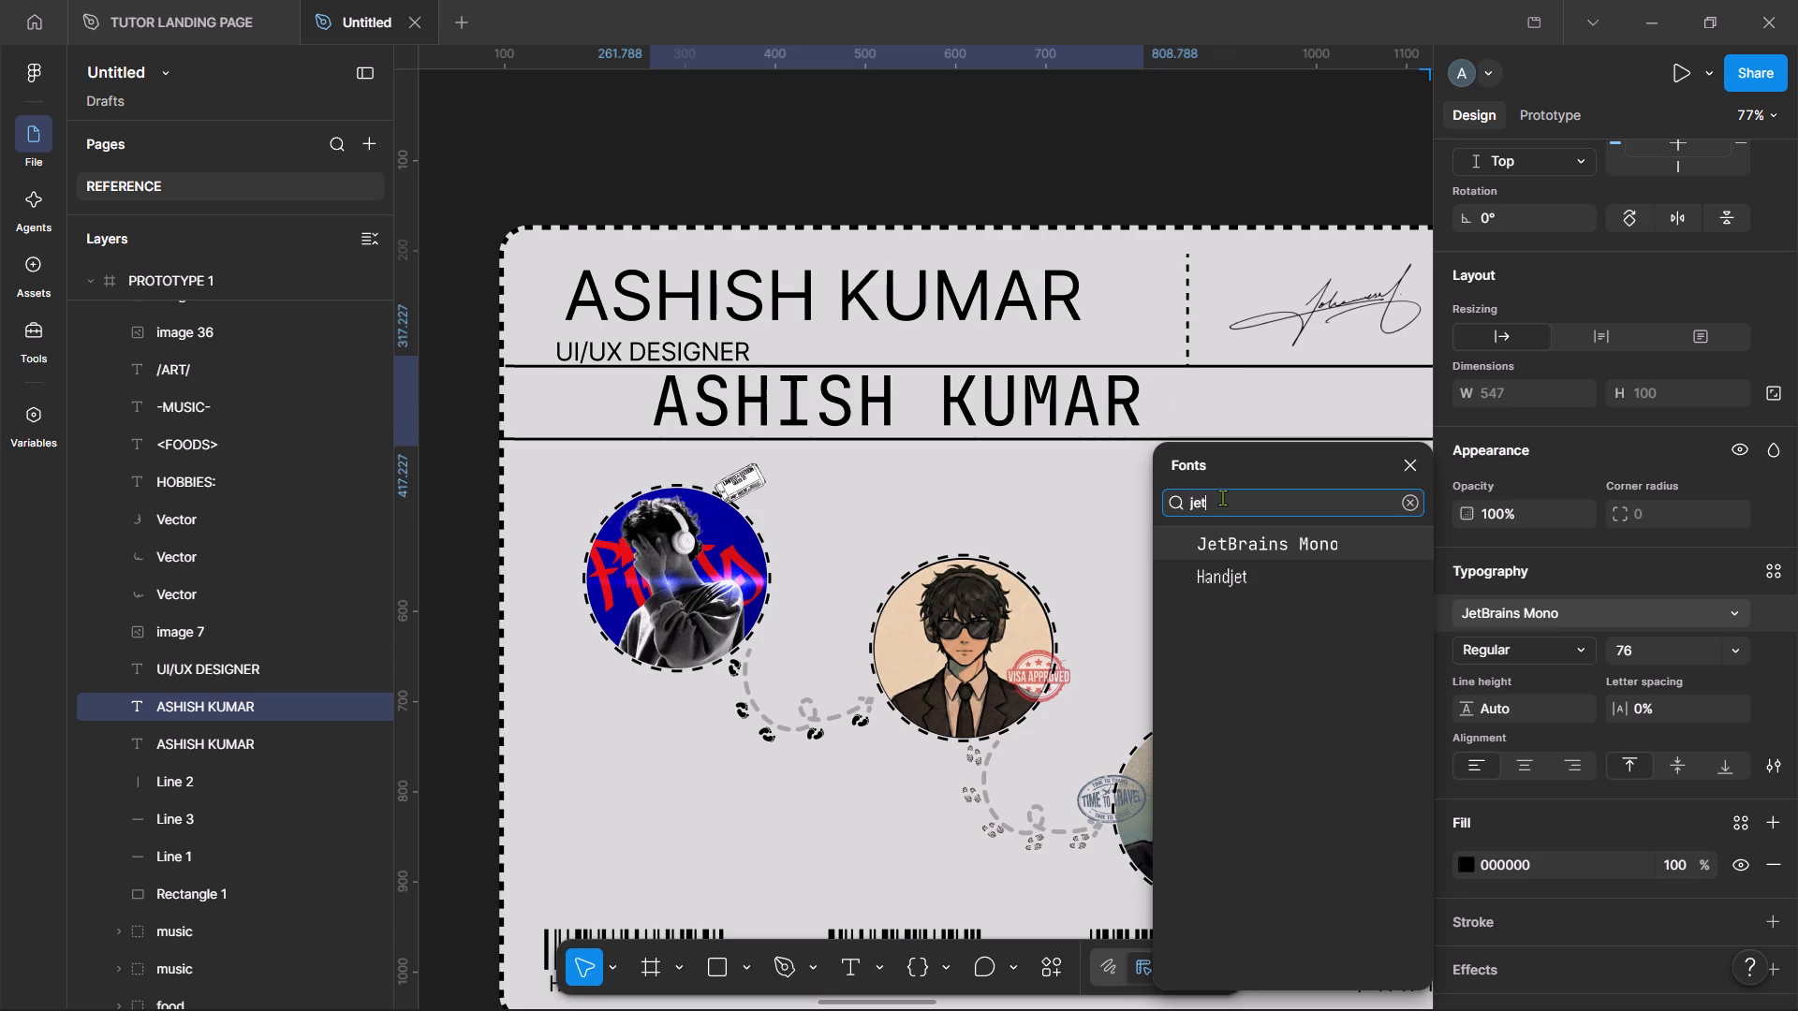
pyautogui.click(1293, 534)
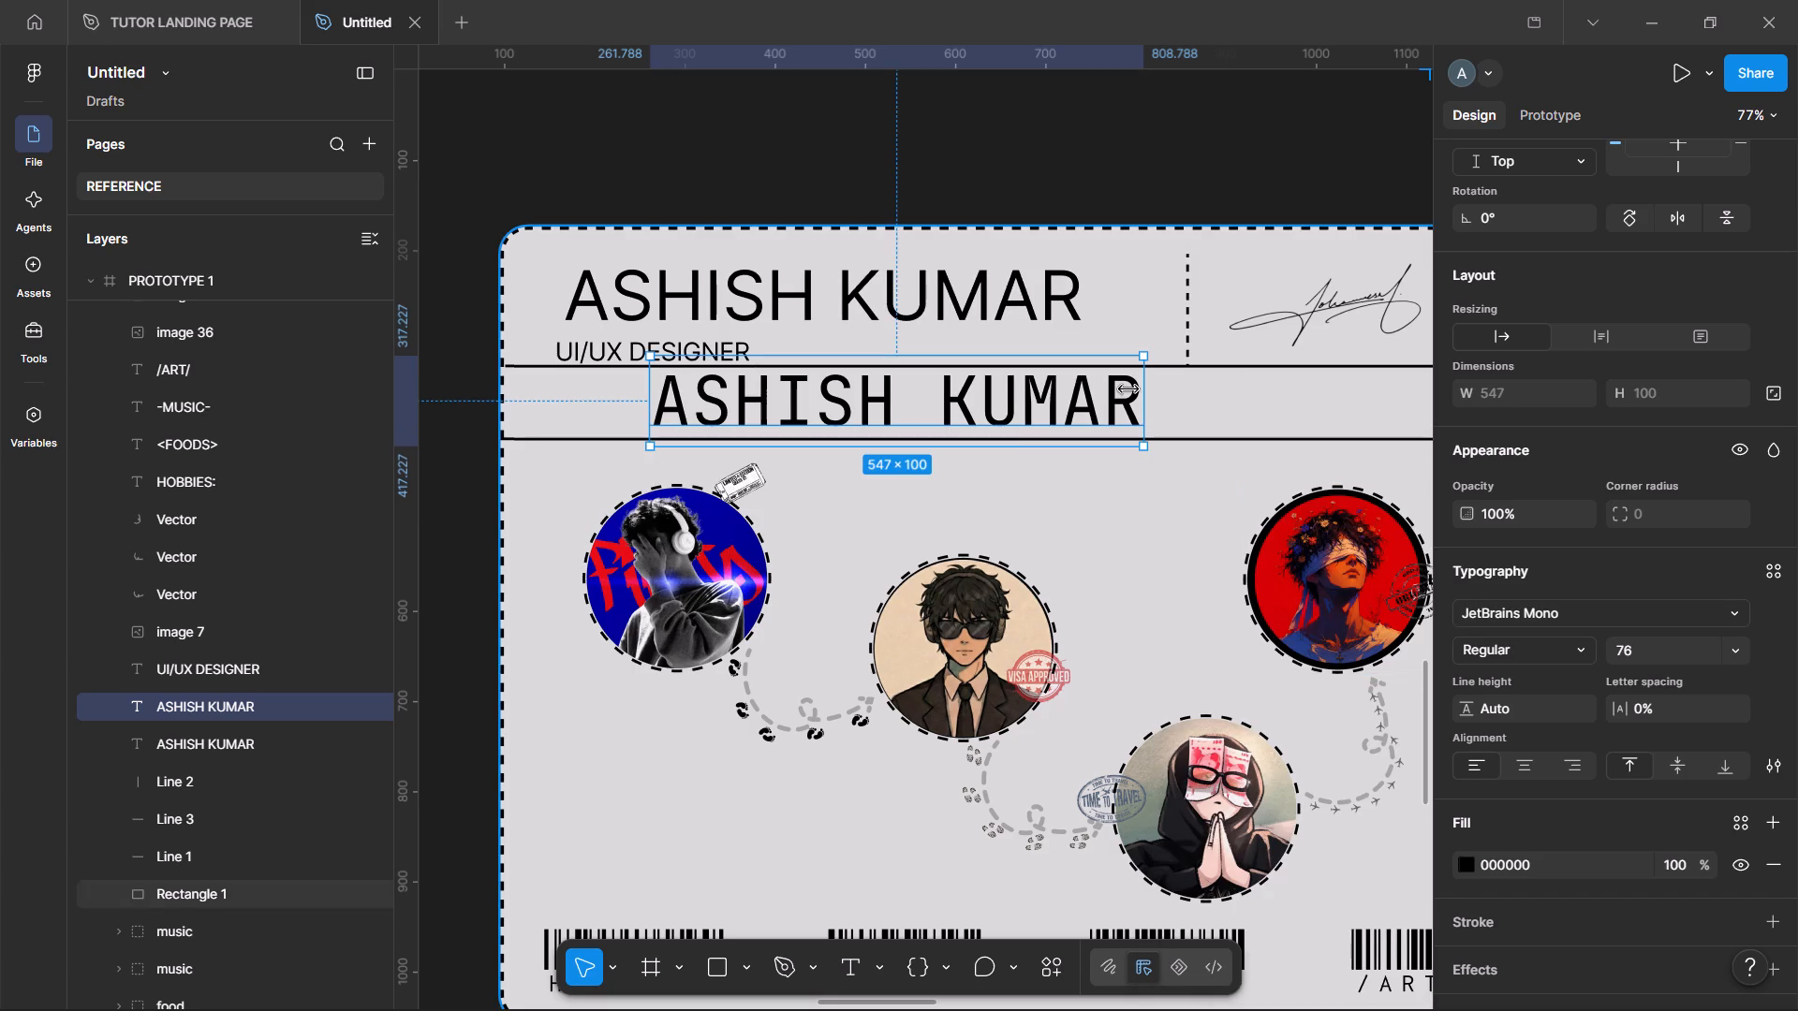
# Set the original name heading's font to Fira Code.
pyautogui.click(992, 294)
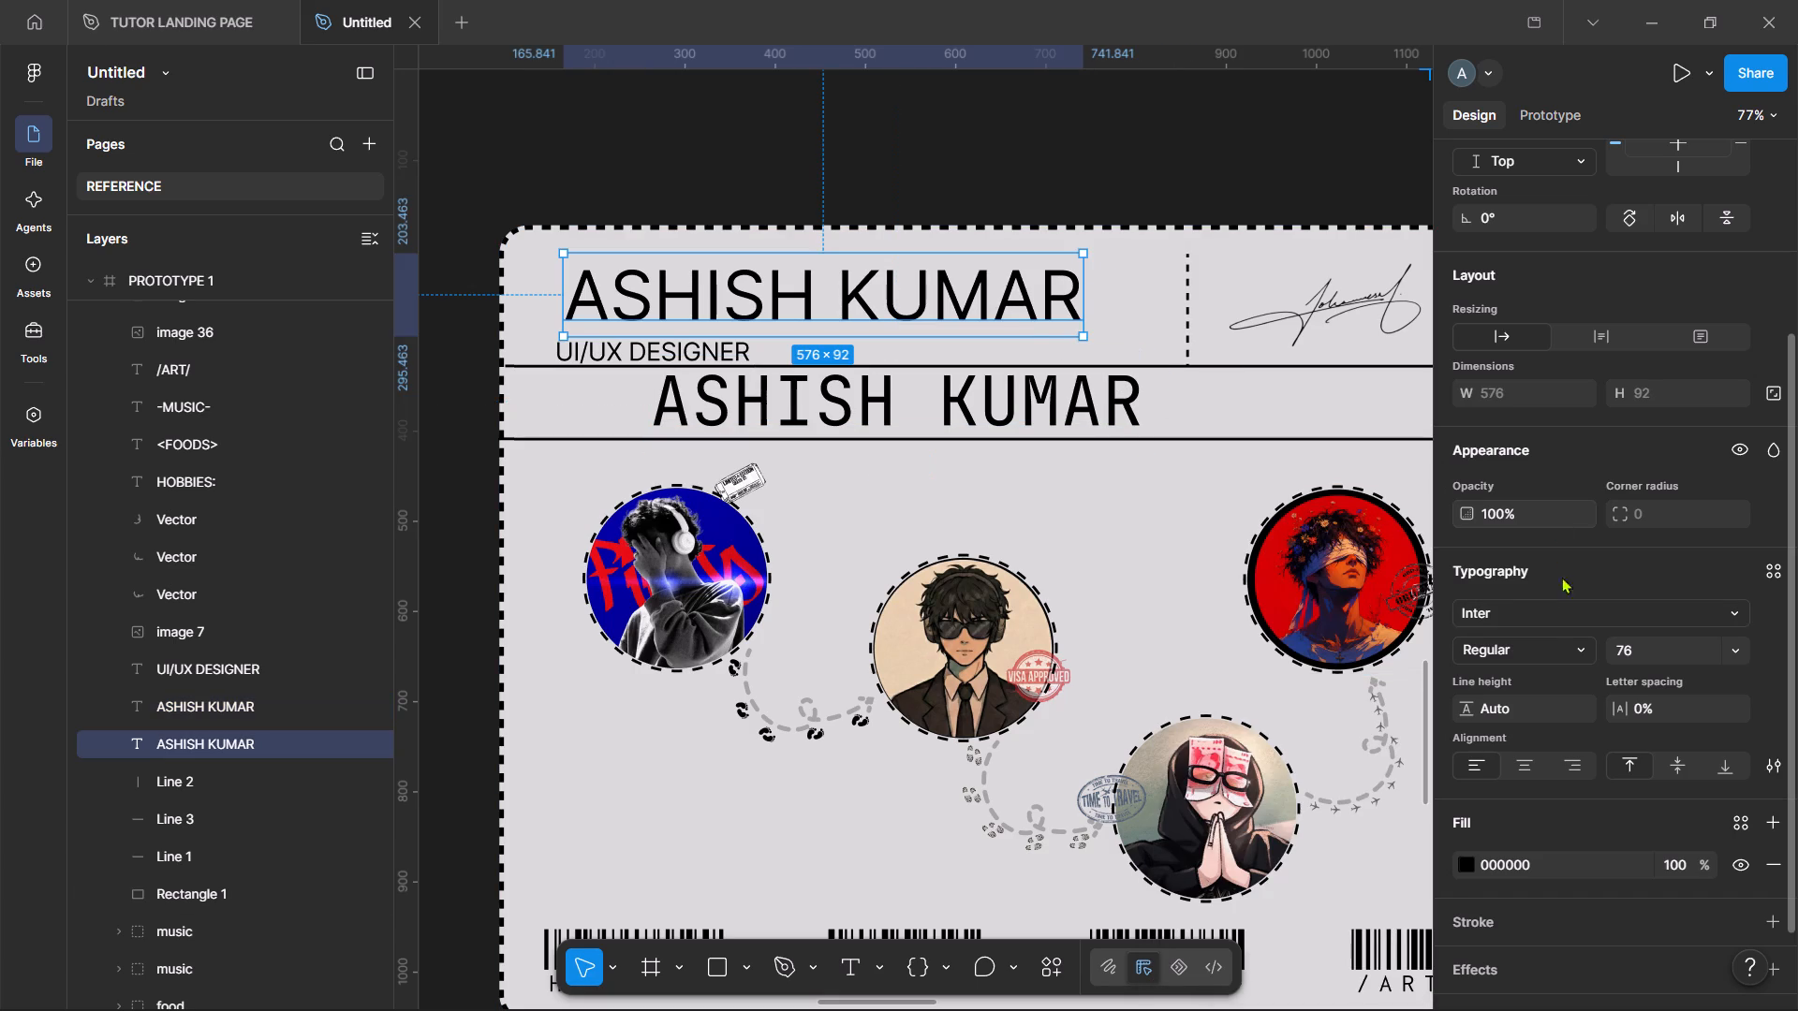
pyautogui.click(1549, 613)
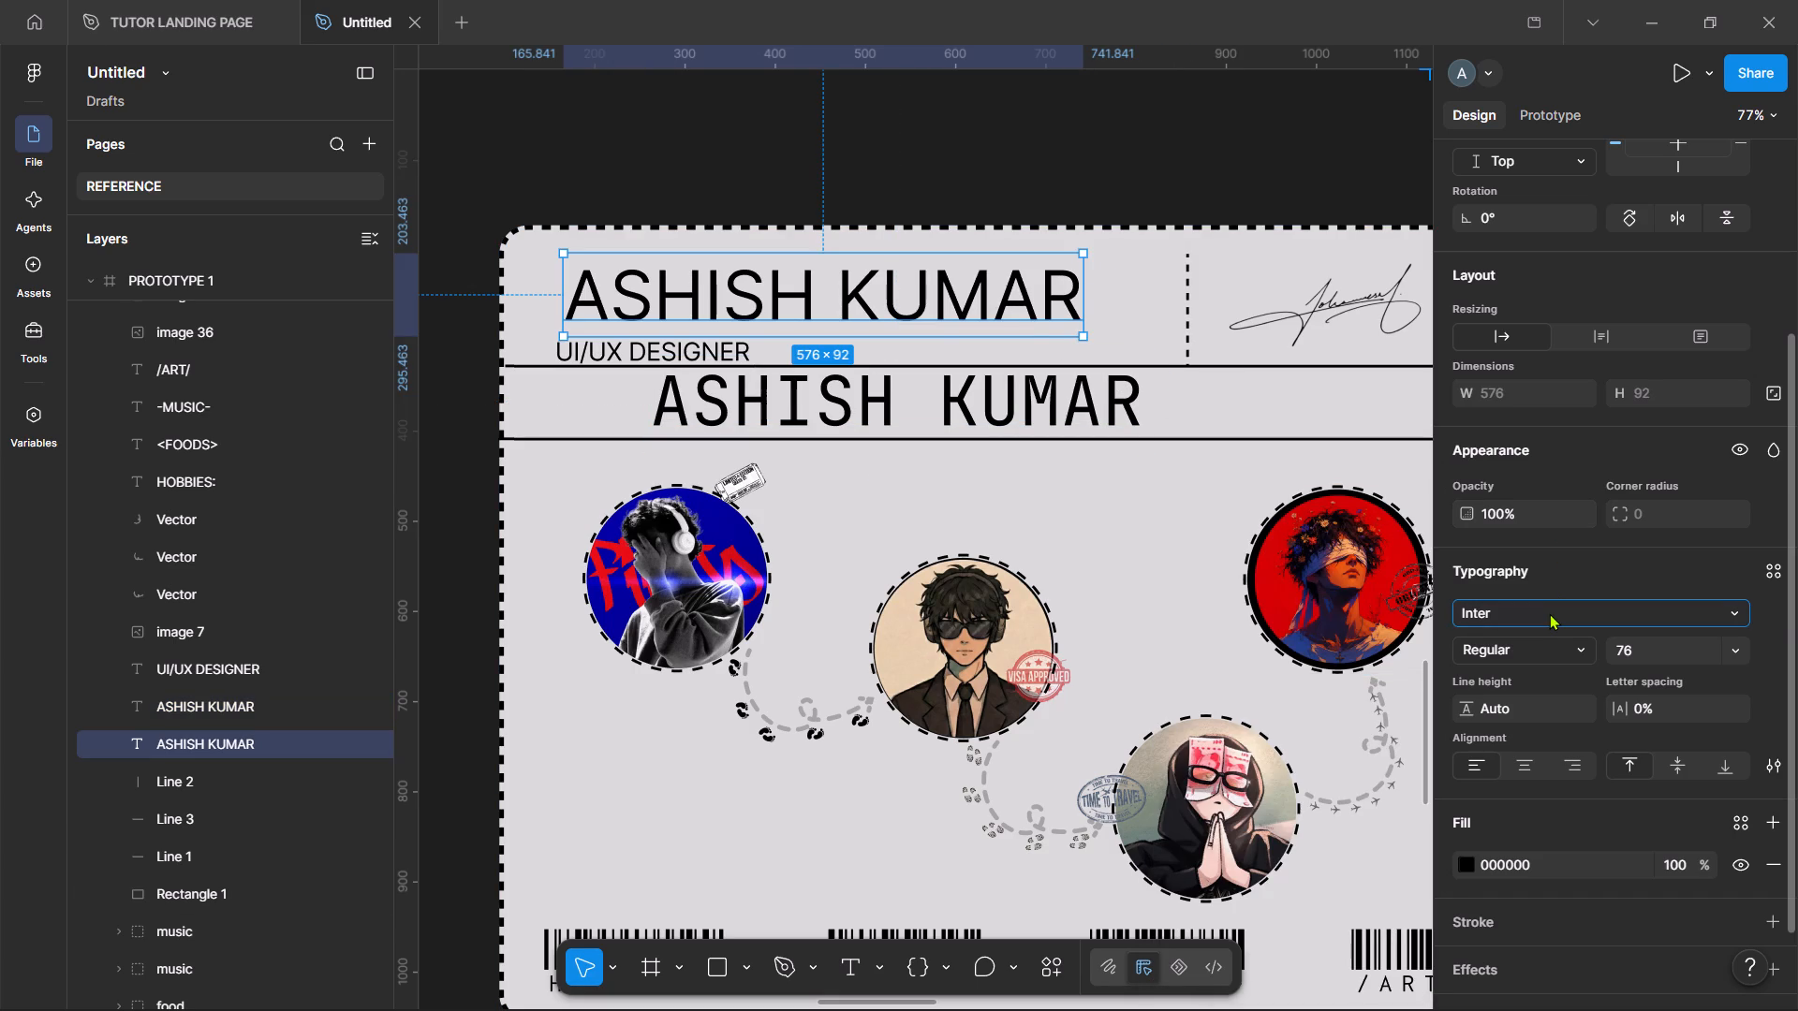
pyautogui.press('f')
pyautogui.write('ira')
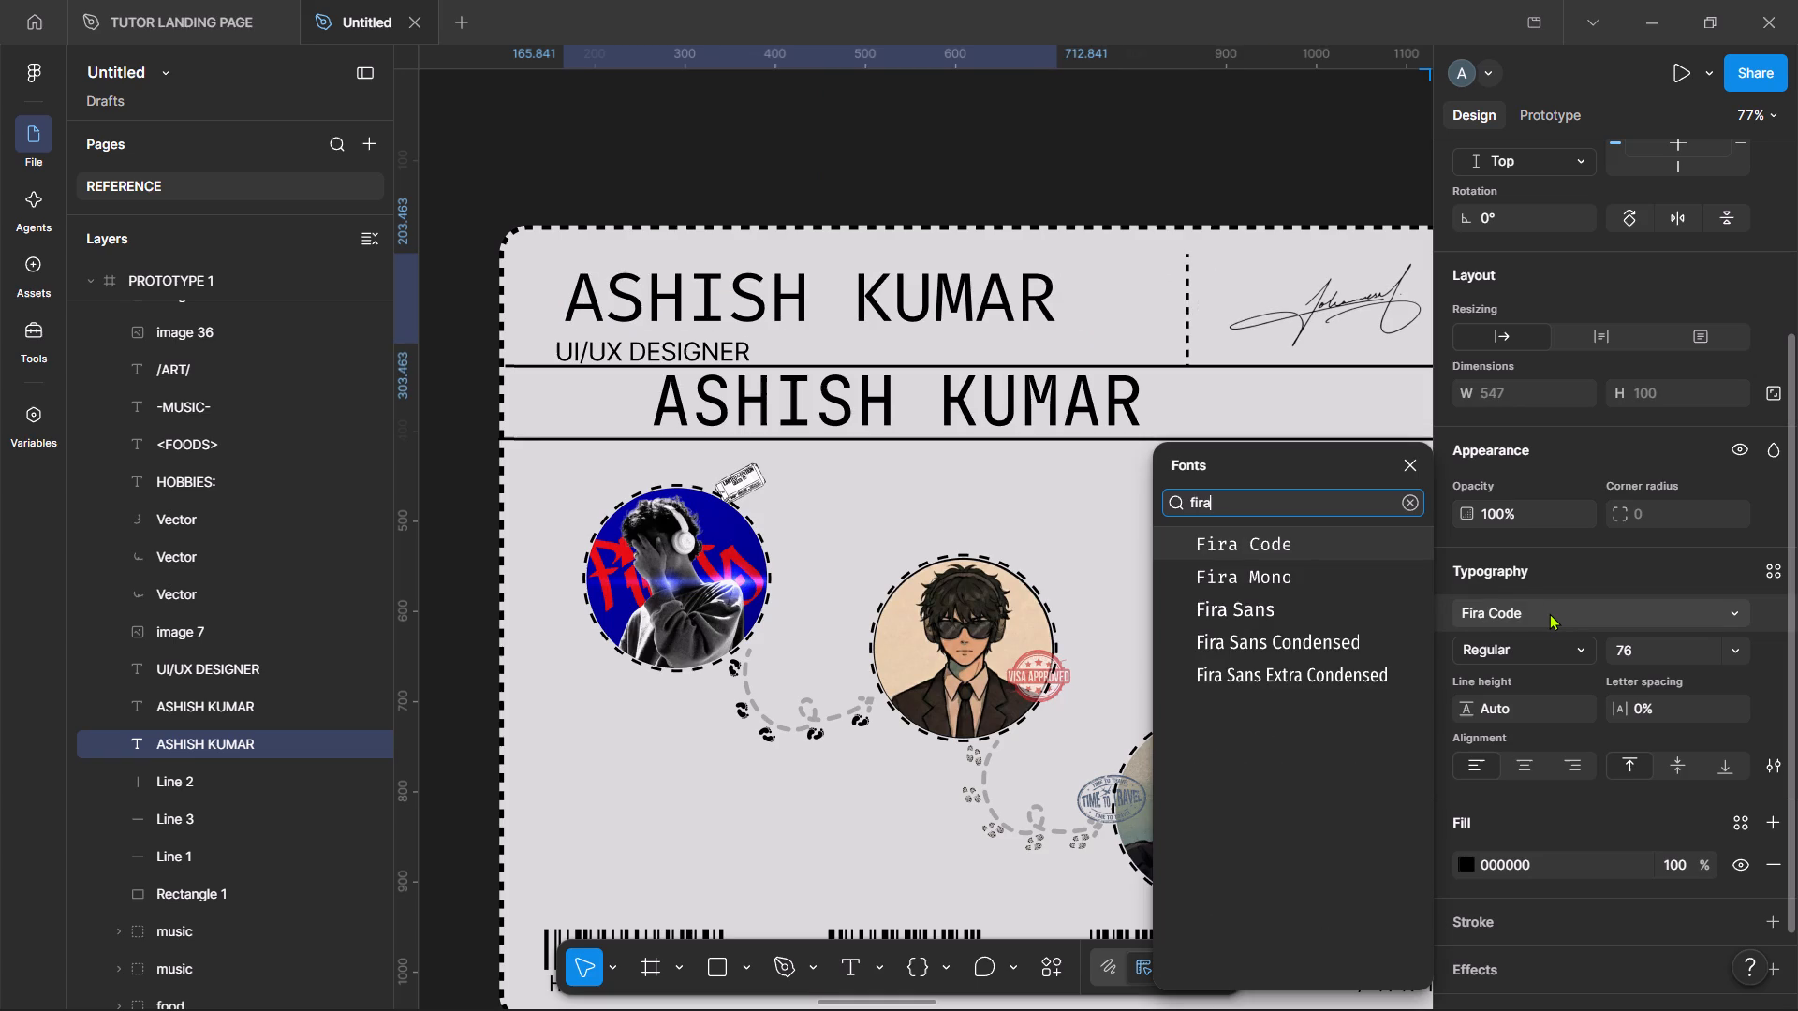
pyautogui.click(1317, 531)
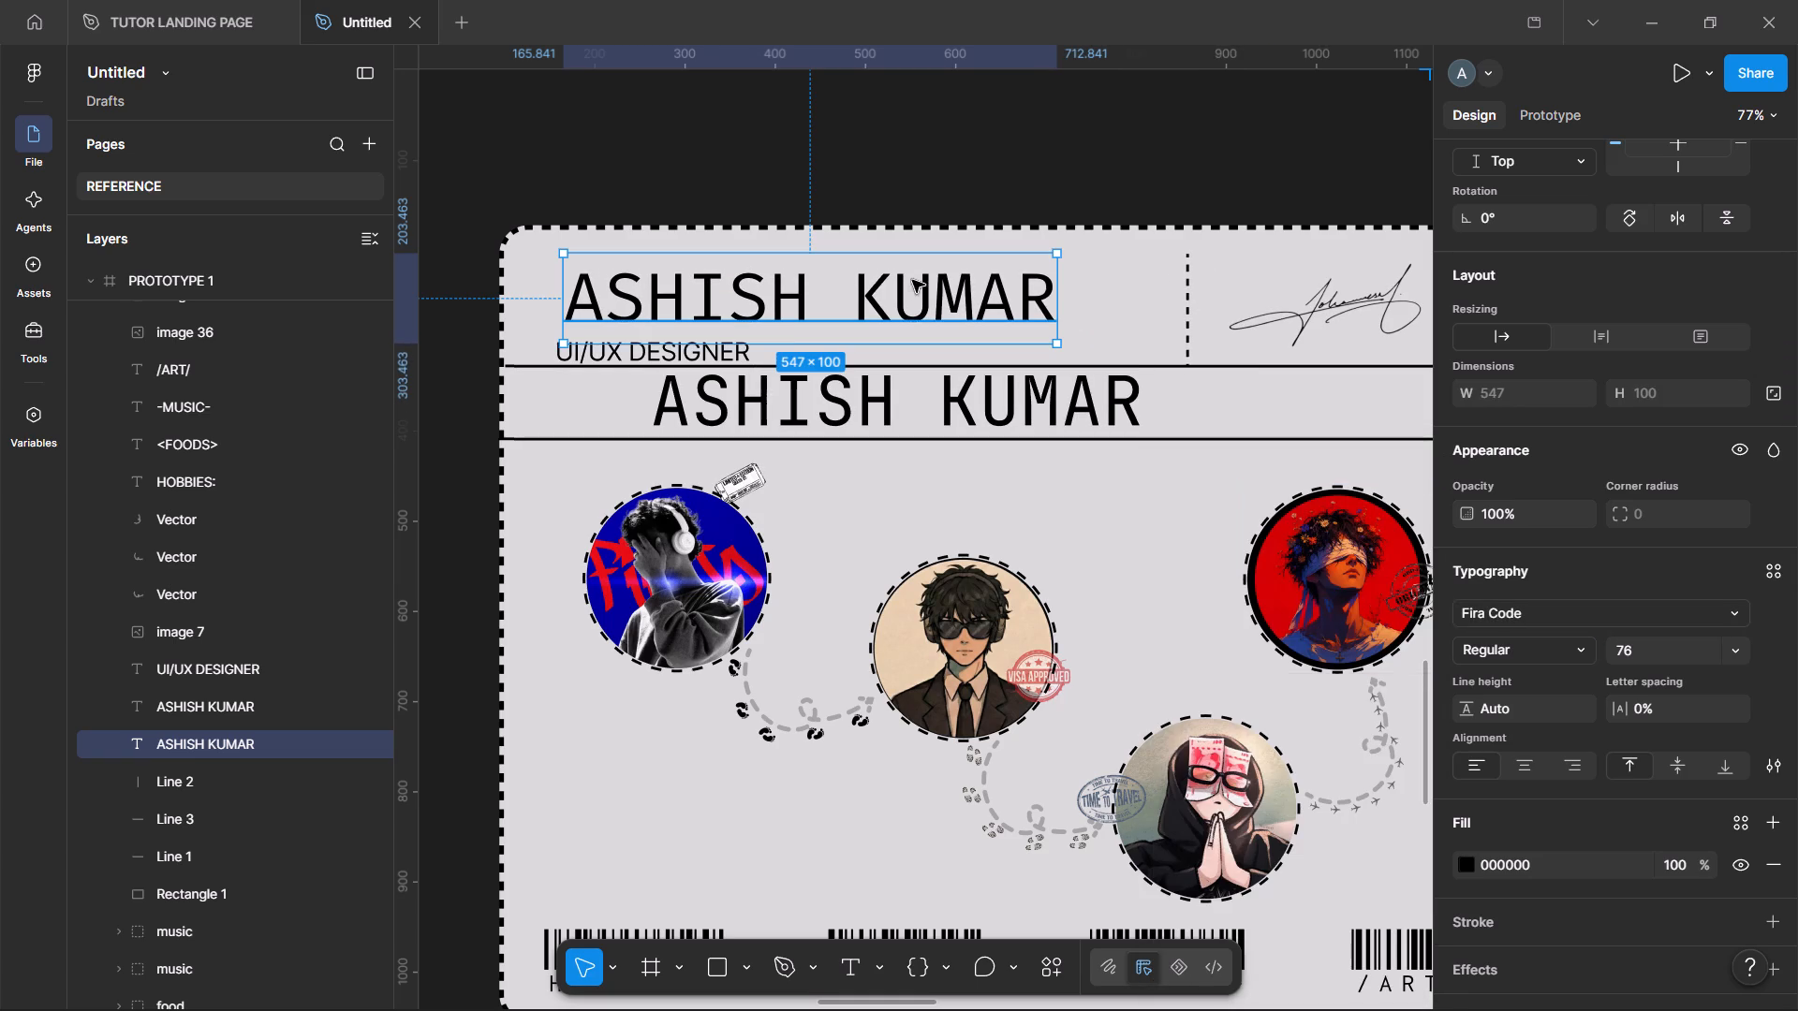
# Rewrite the original name heading in title case instead of all capitals.
pyautogui.doubleClick(960, 300)
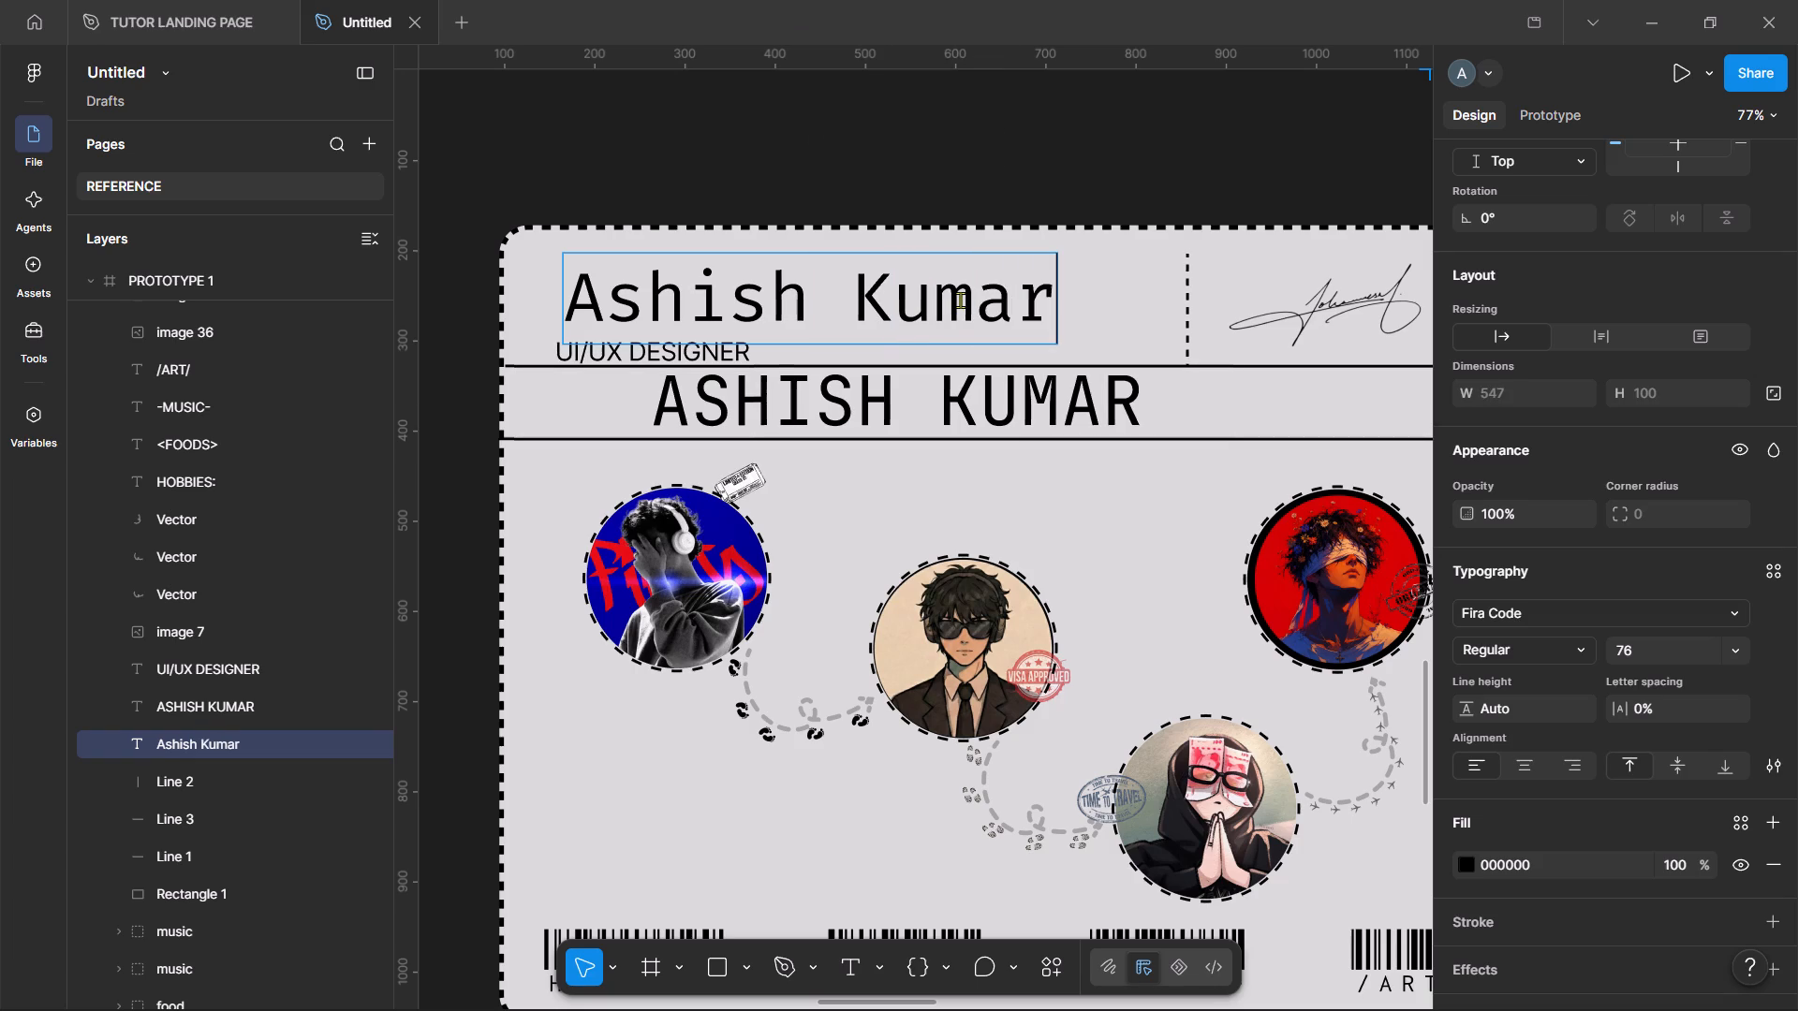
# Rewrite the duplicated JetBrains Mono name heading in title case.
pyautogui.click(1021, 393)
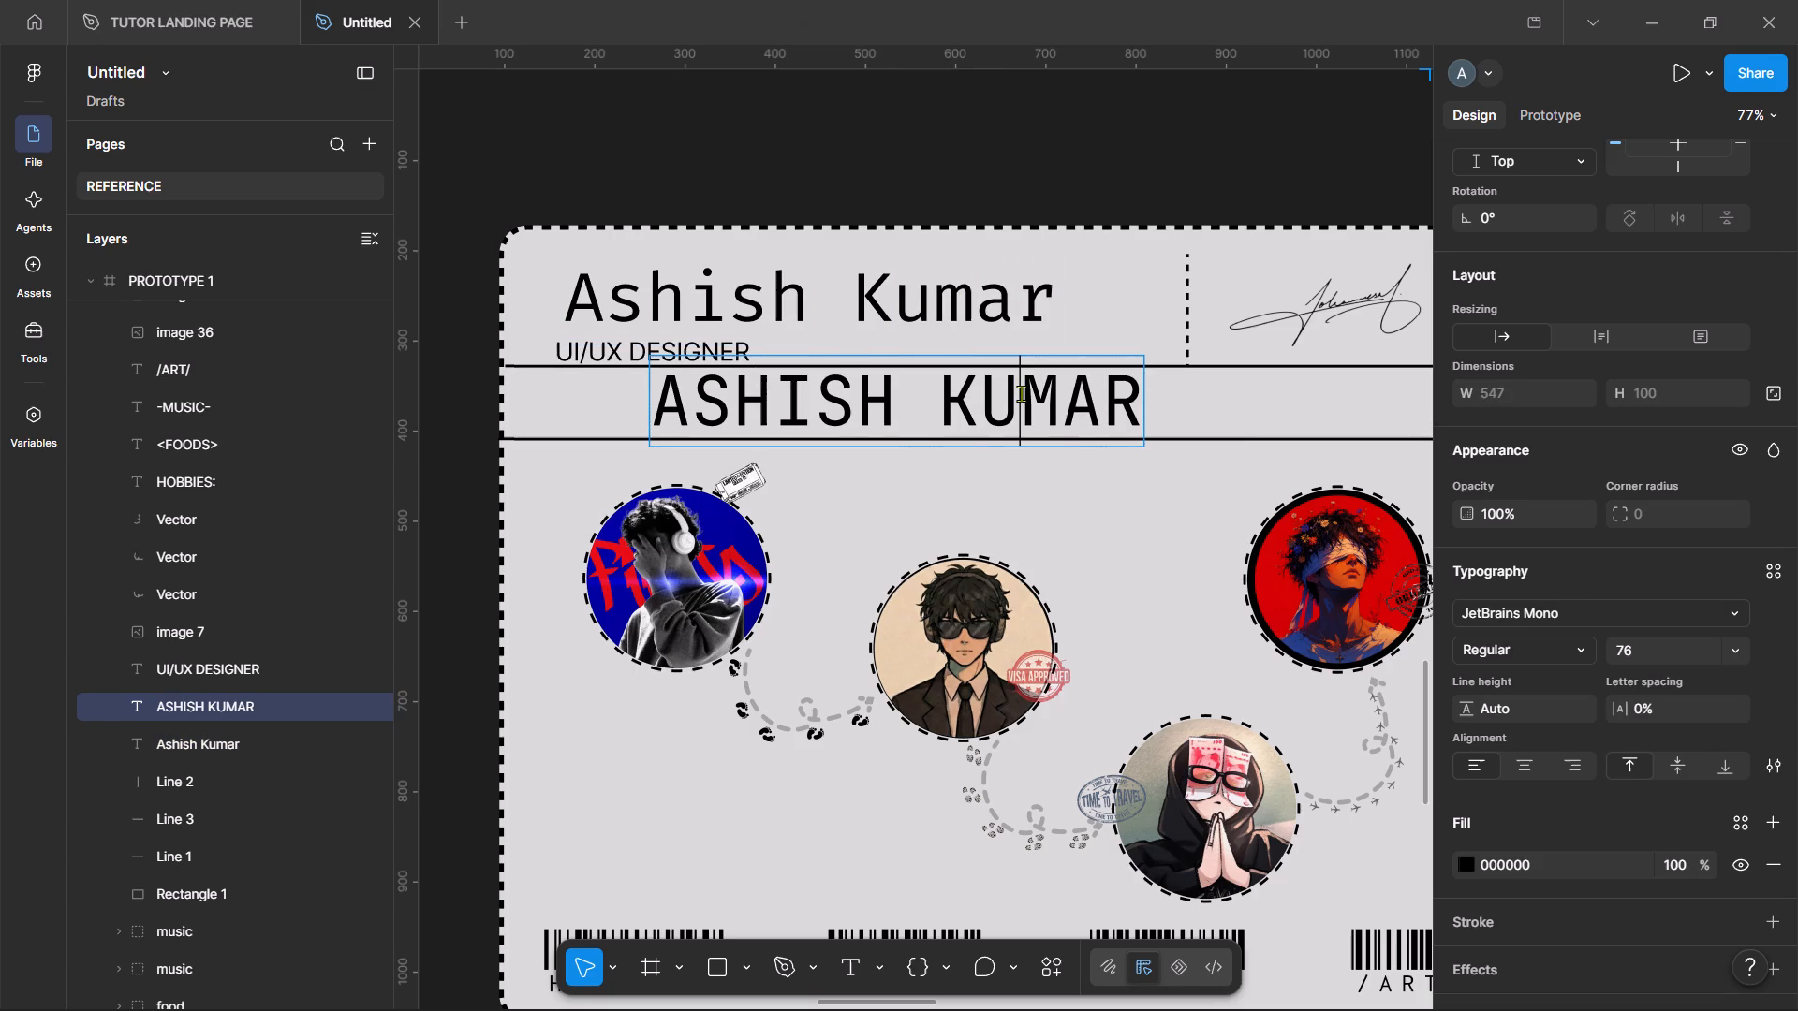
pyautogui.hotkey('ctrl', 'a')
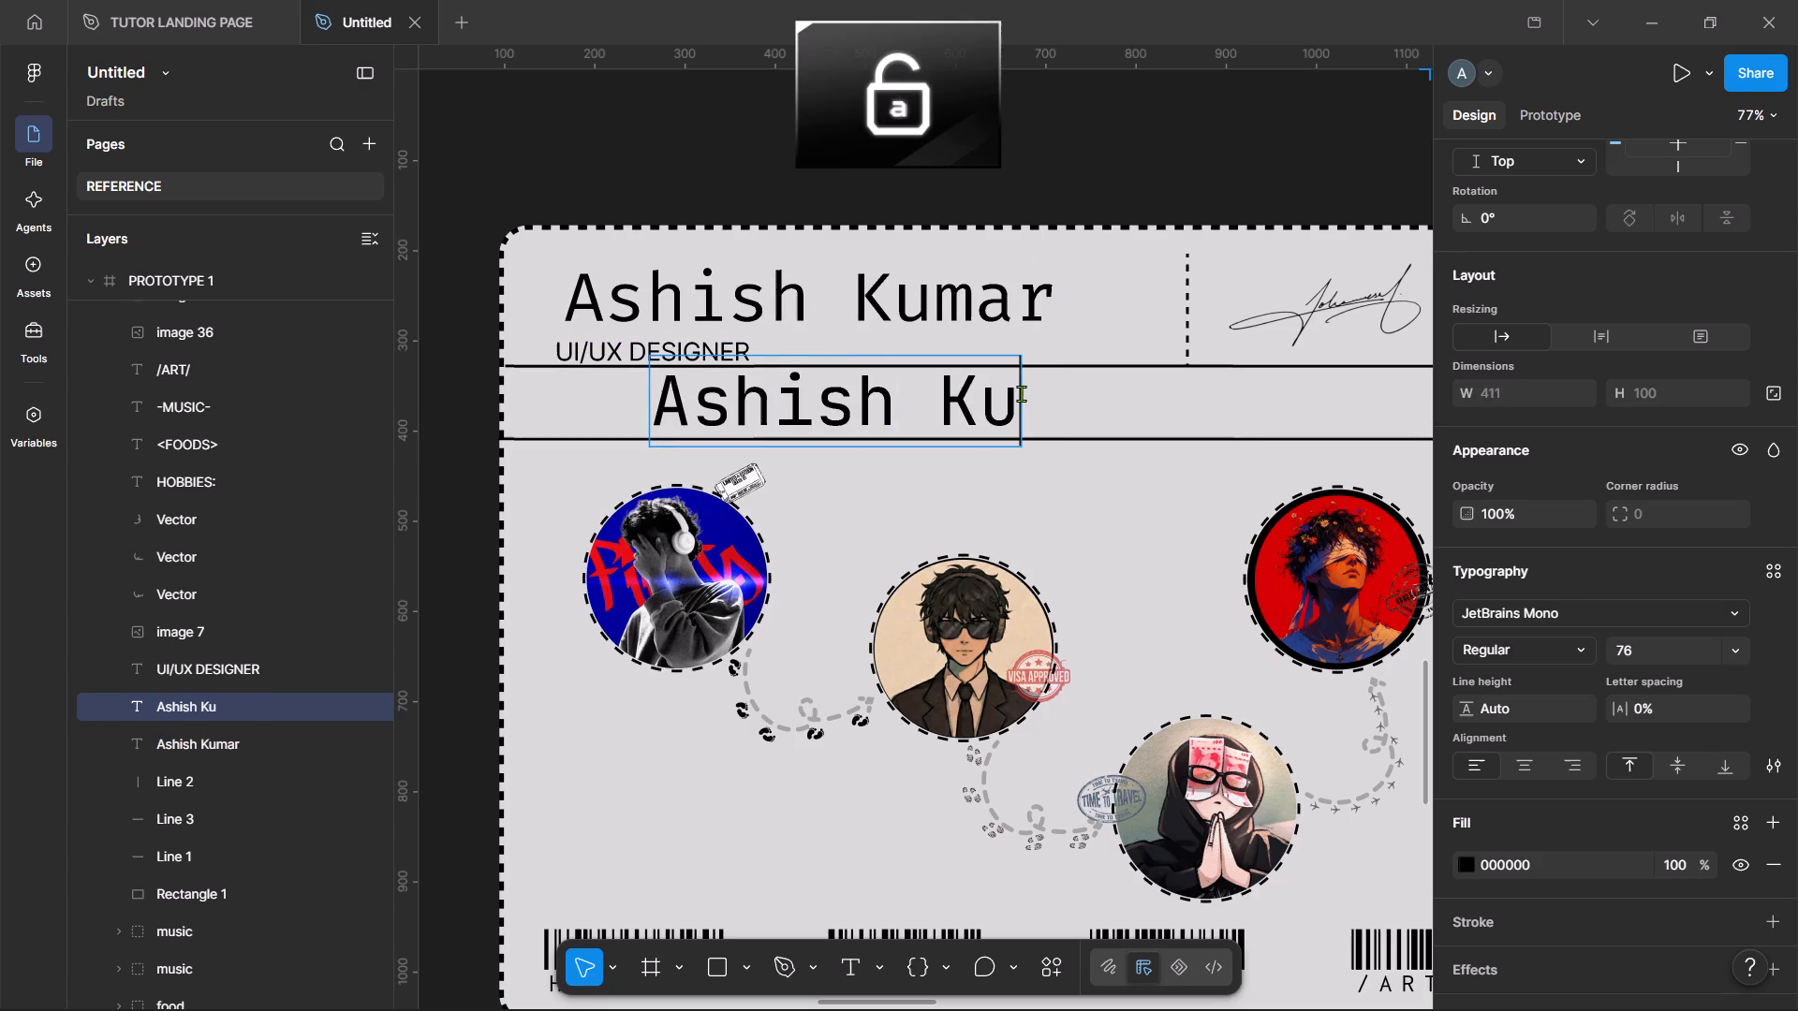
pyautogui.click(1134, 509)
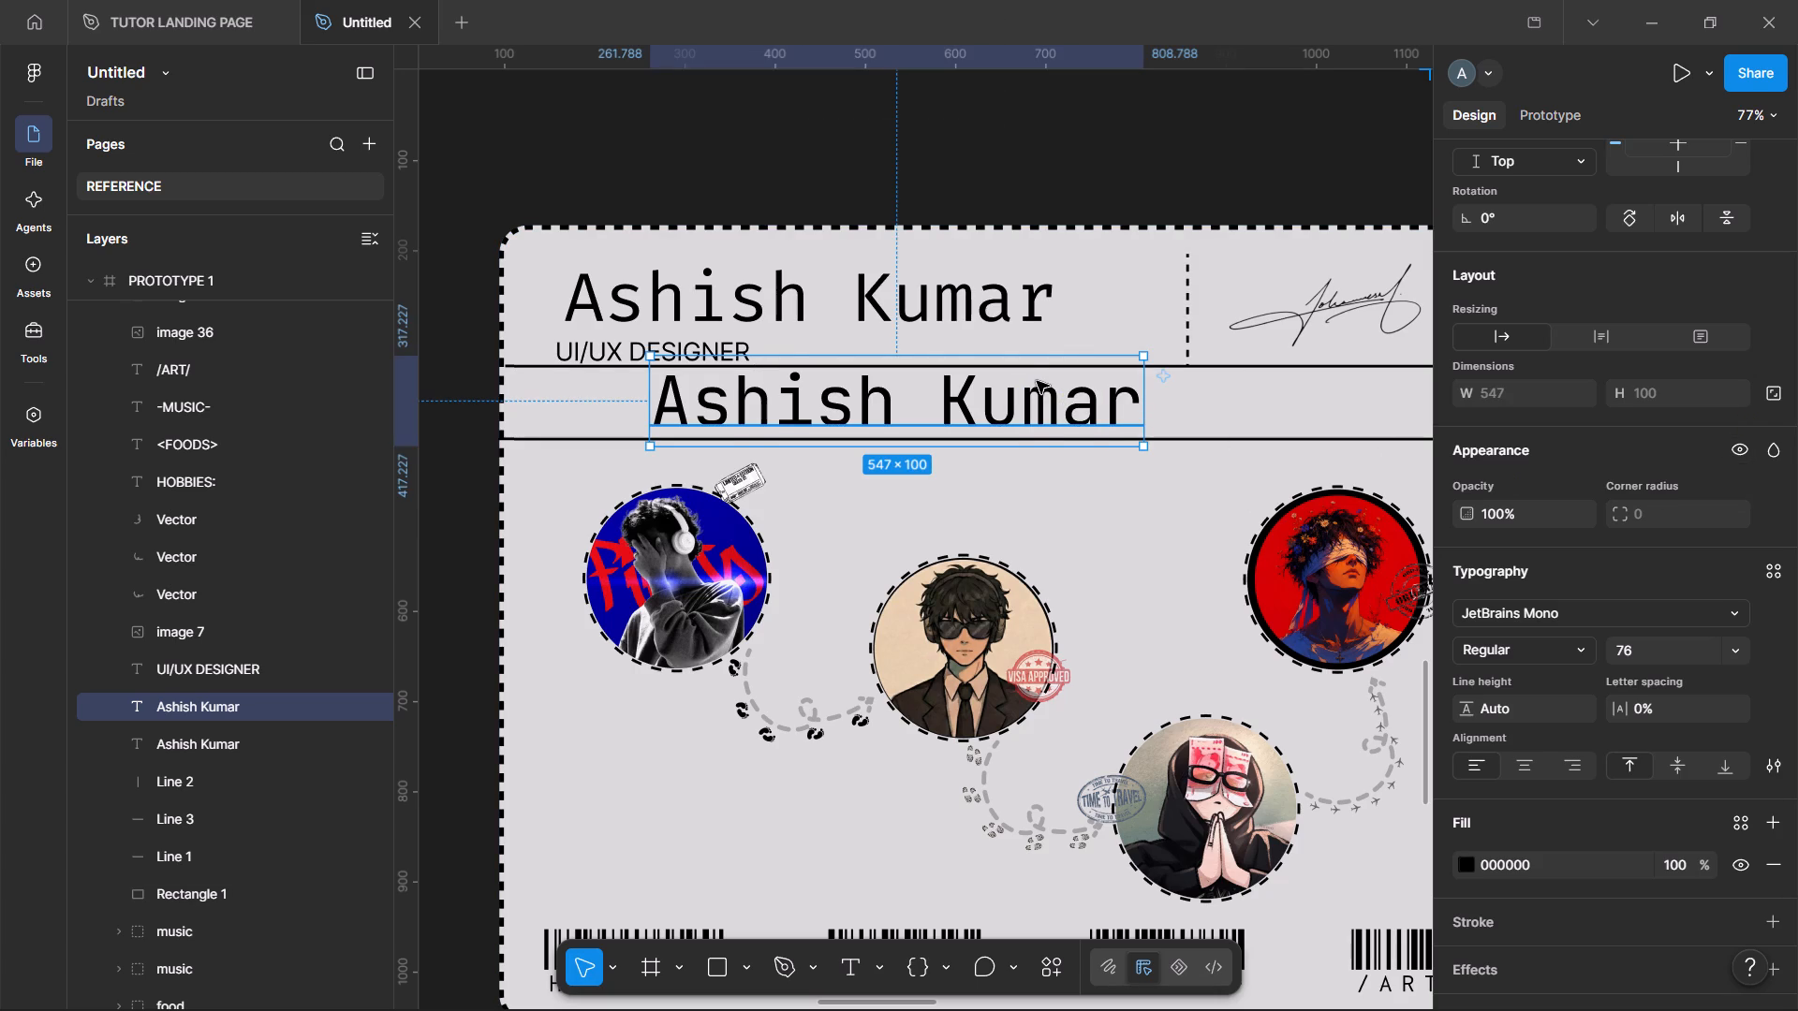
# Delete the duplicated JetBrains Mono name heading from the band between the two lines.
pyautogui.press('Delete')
# Set the horizontal spacing between the four barcode labels along the card's bottom edge to 92.
pyautogui.hscroll(-3, 1037, 382)
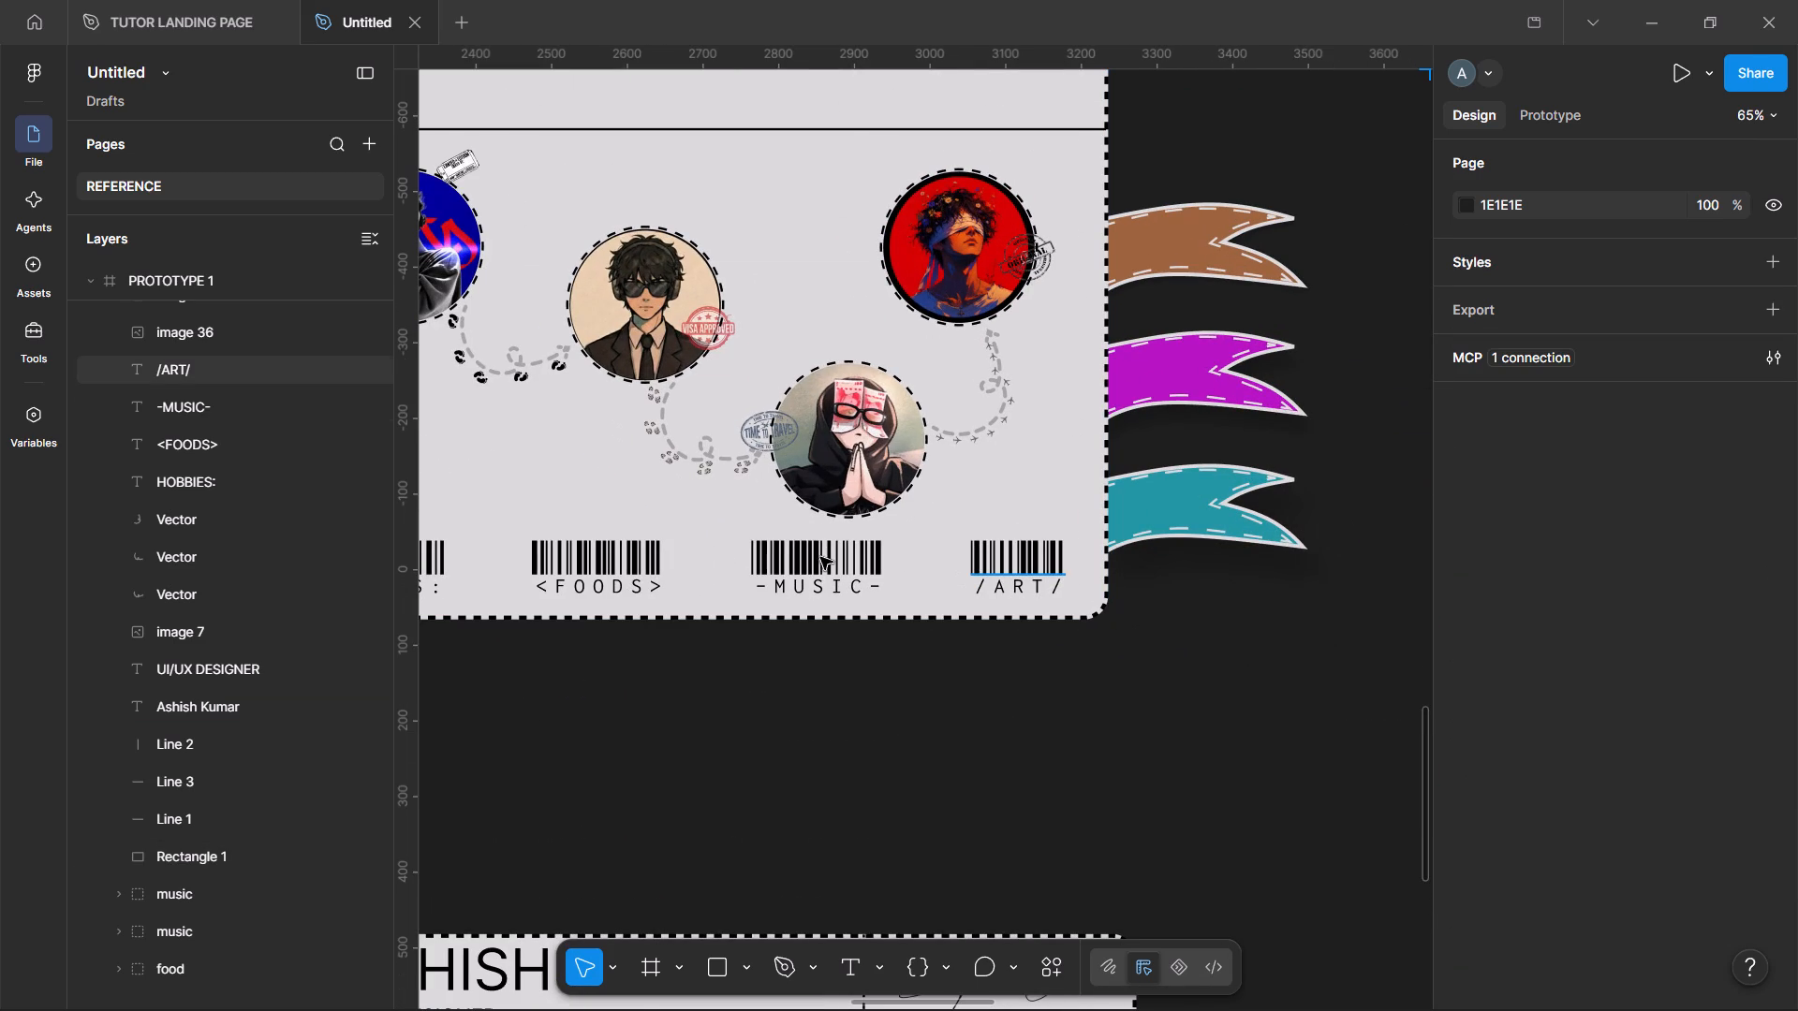
pyautogui.hscroll(2, 778, 549)
pyautogui.click(606, 550)
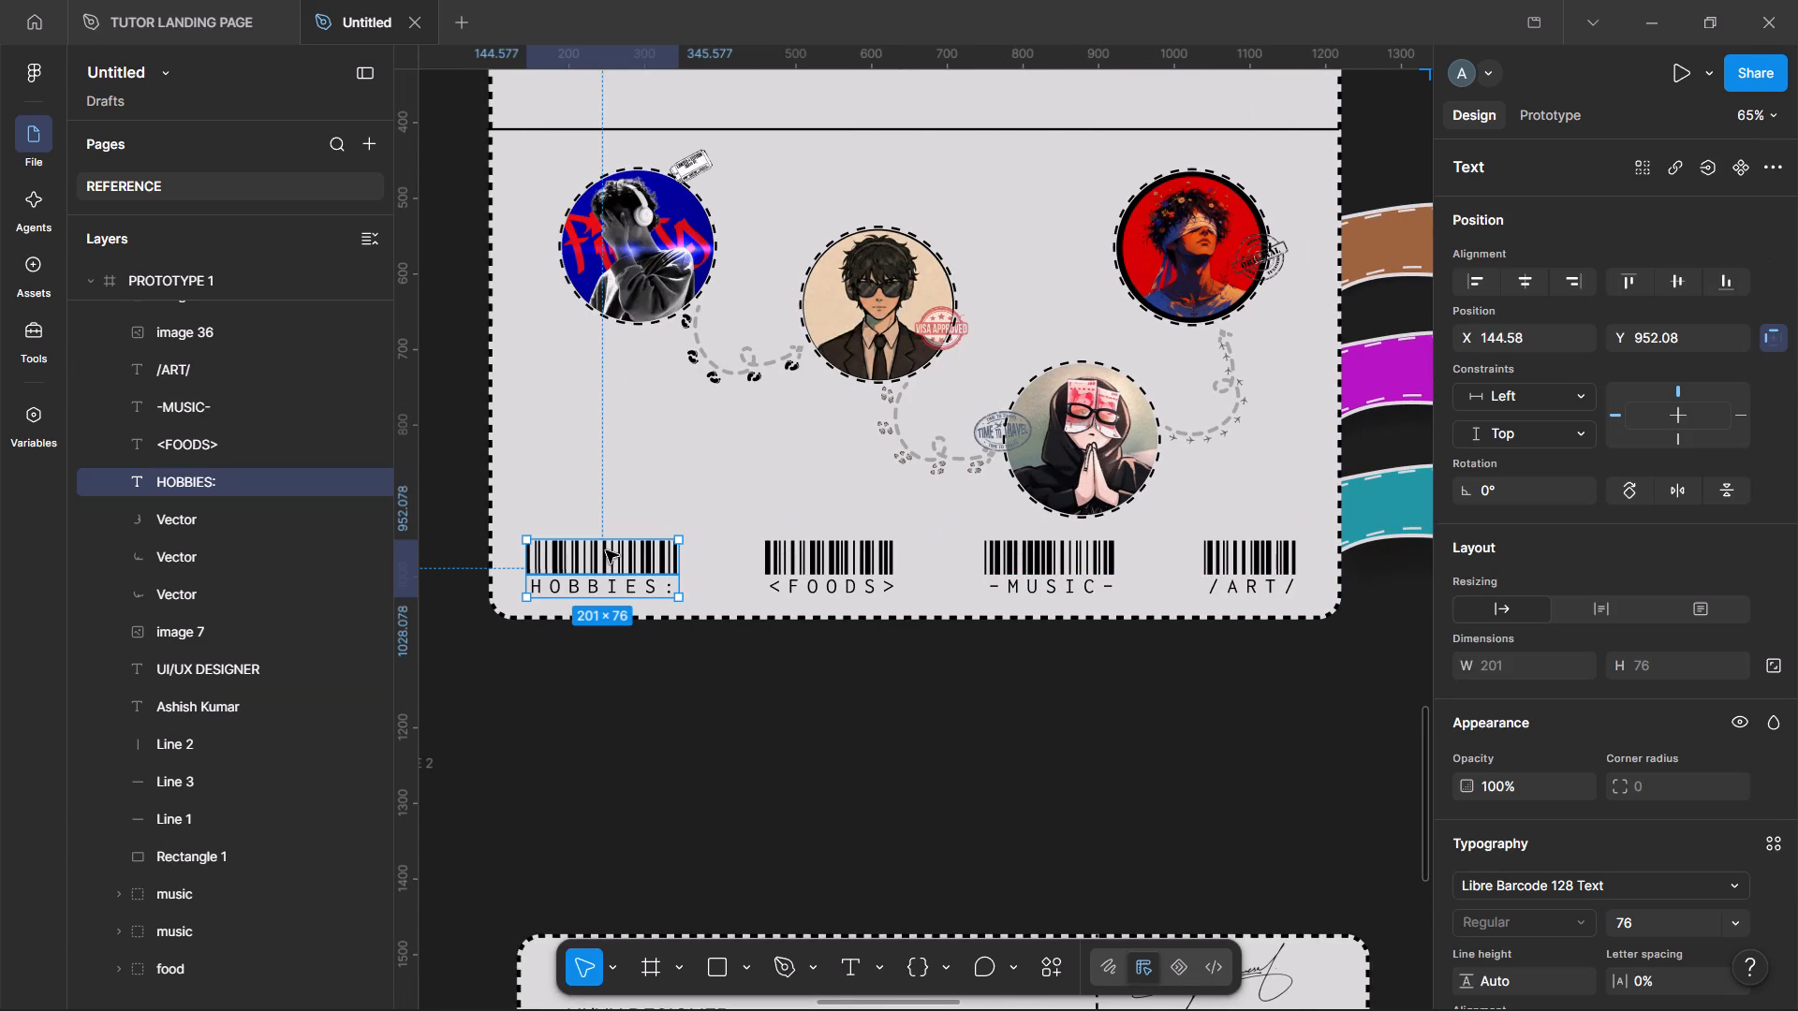
pyautogui.keyDown('shift'); pyautogui.click(179, 374); pyautogui.keyUp('shift')
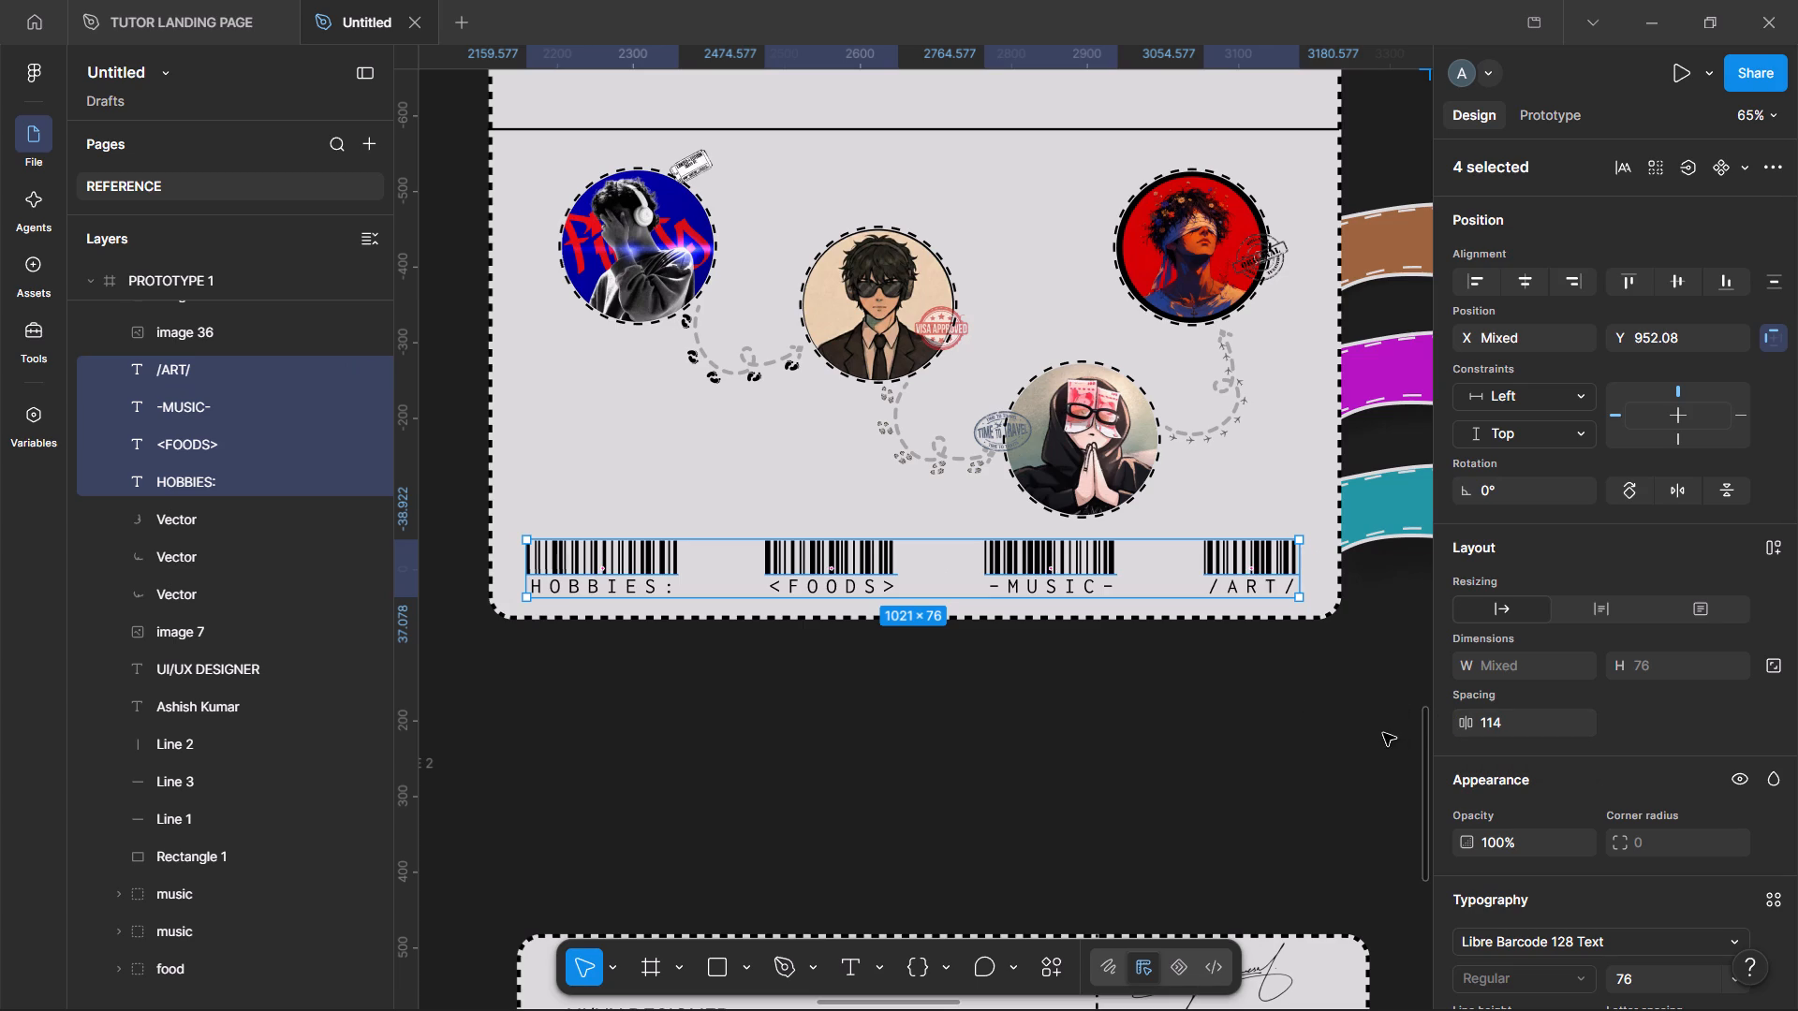
pyautogui.moveTo(1461, 721); pyautogui.dragTo(1419, 720)
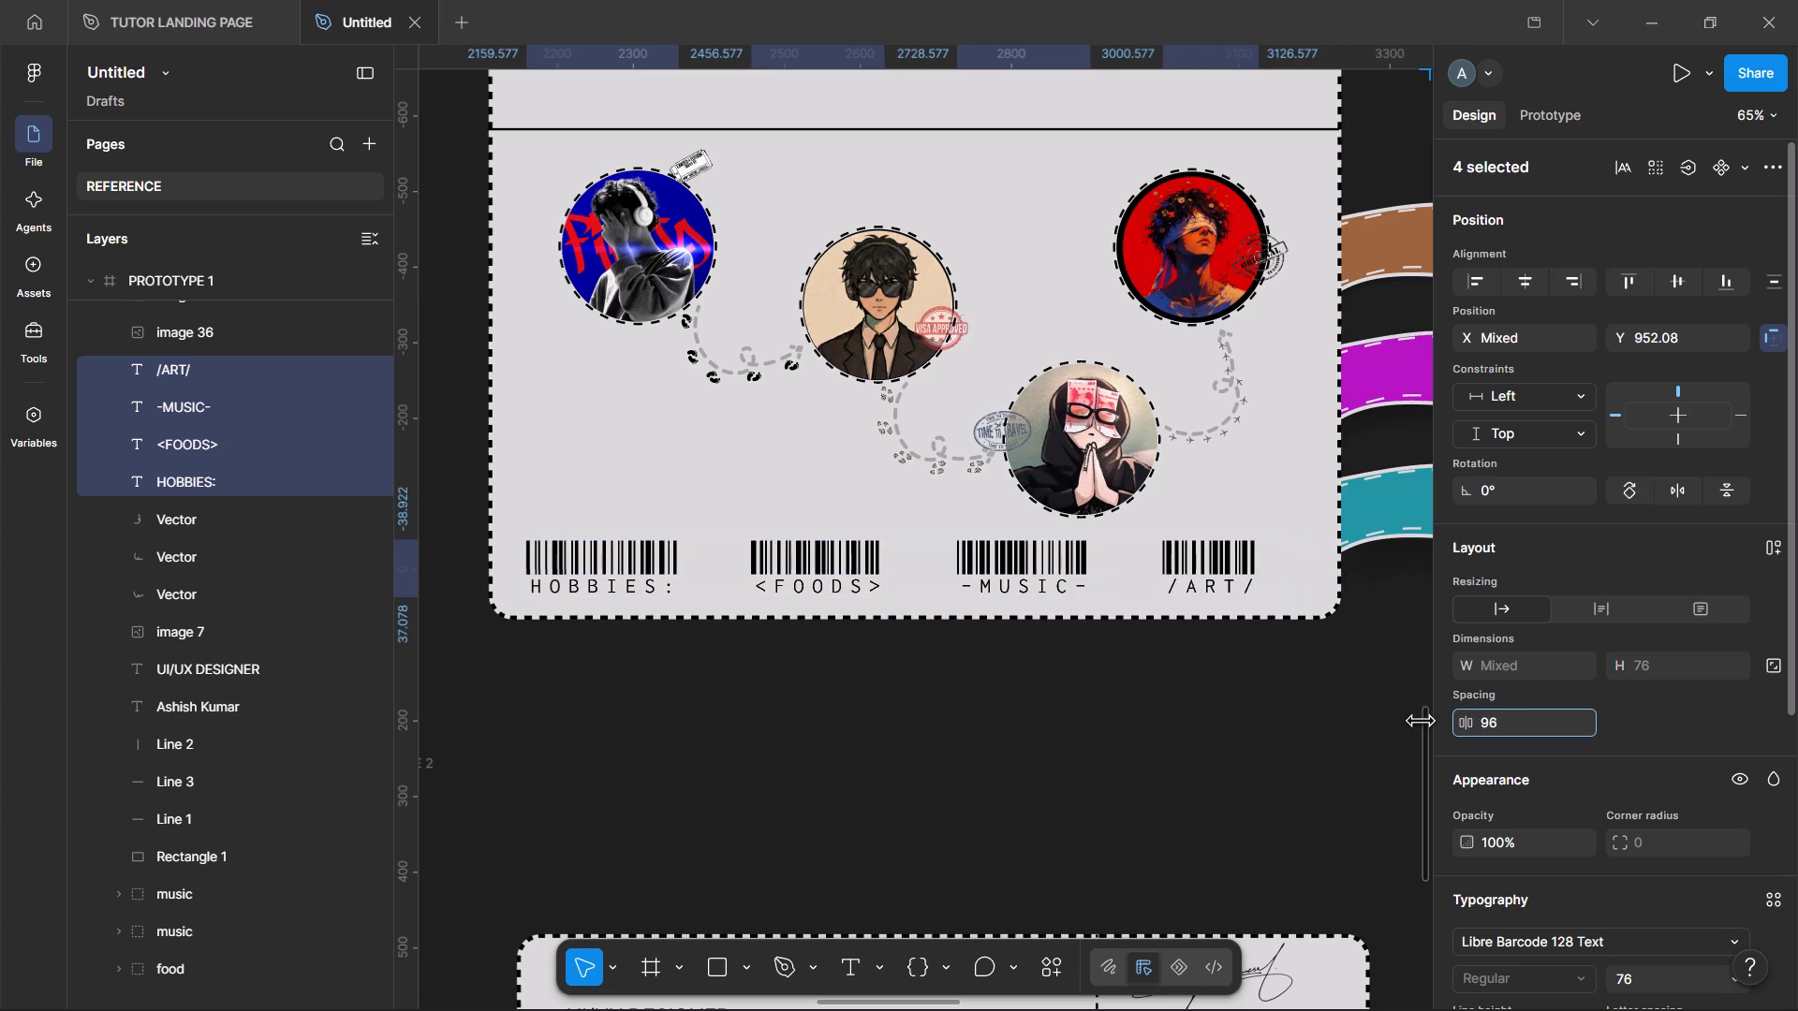
pyautogui.moveTo(1419, 720); pyautogui.dragTo(1415, 720)
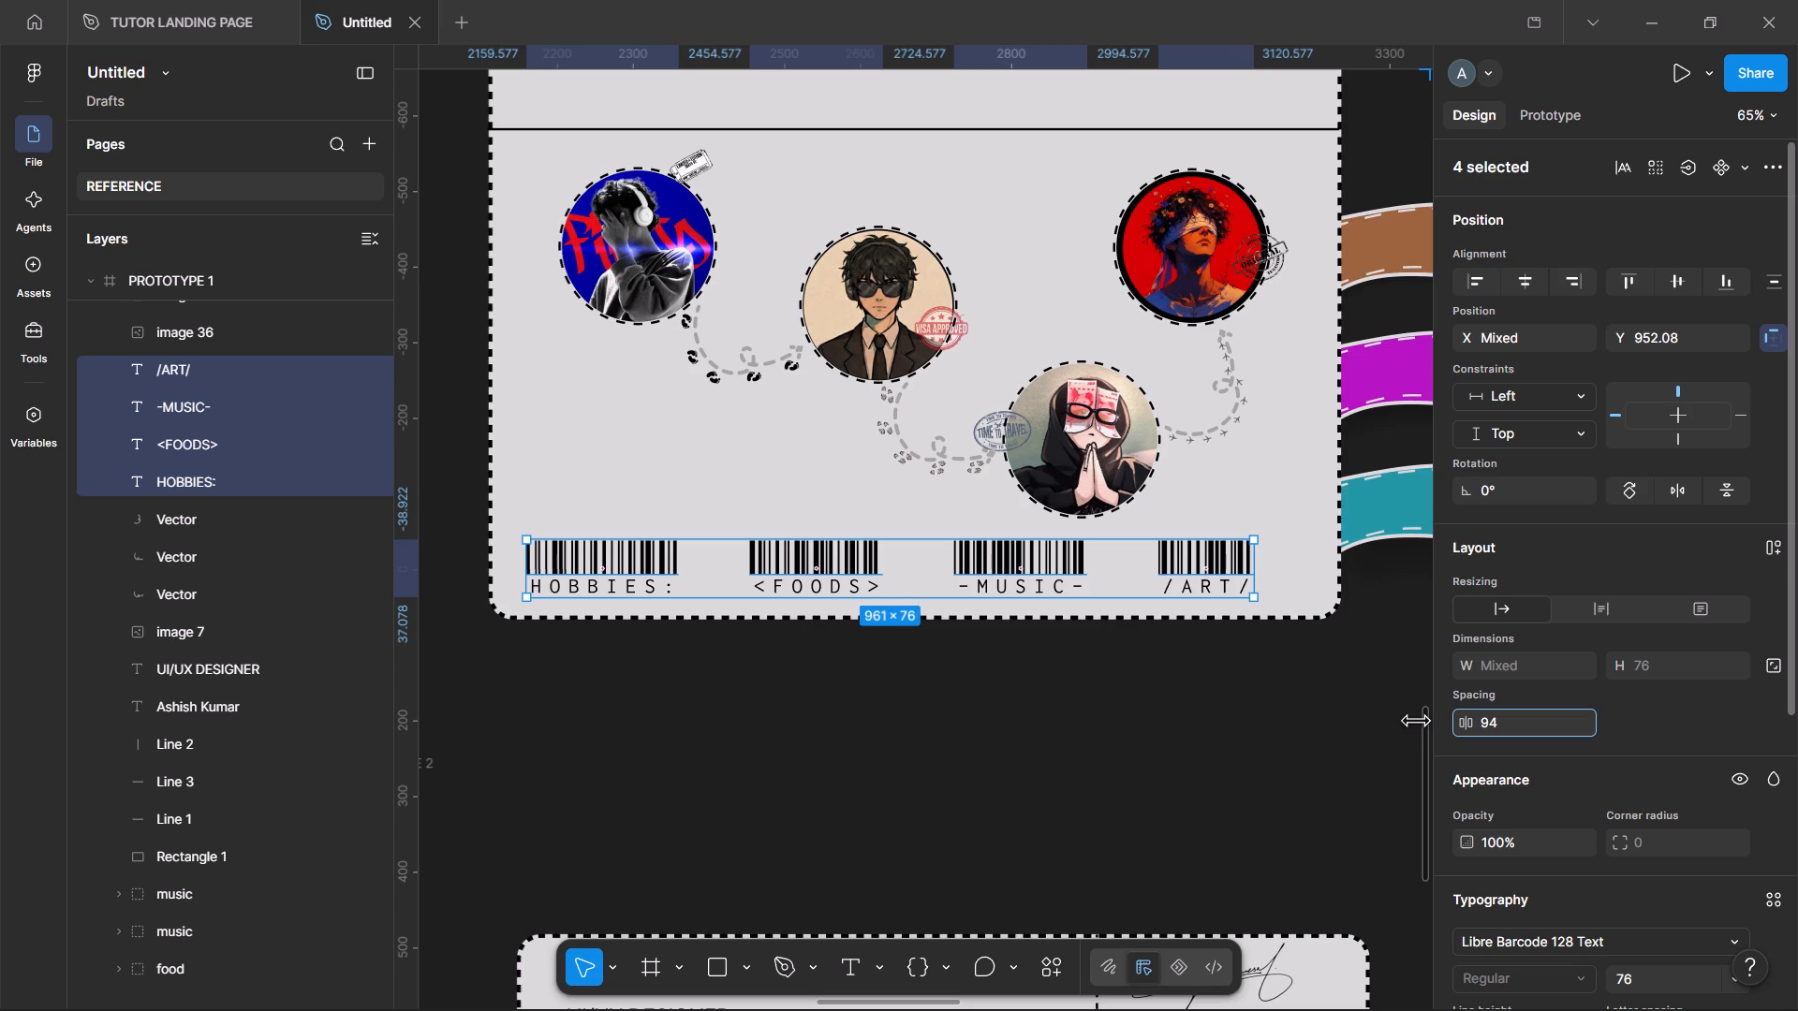
pyautogui.moveTo(1415, 720); pyautogui.dragTo(1409, 720)
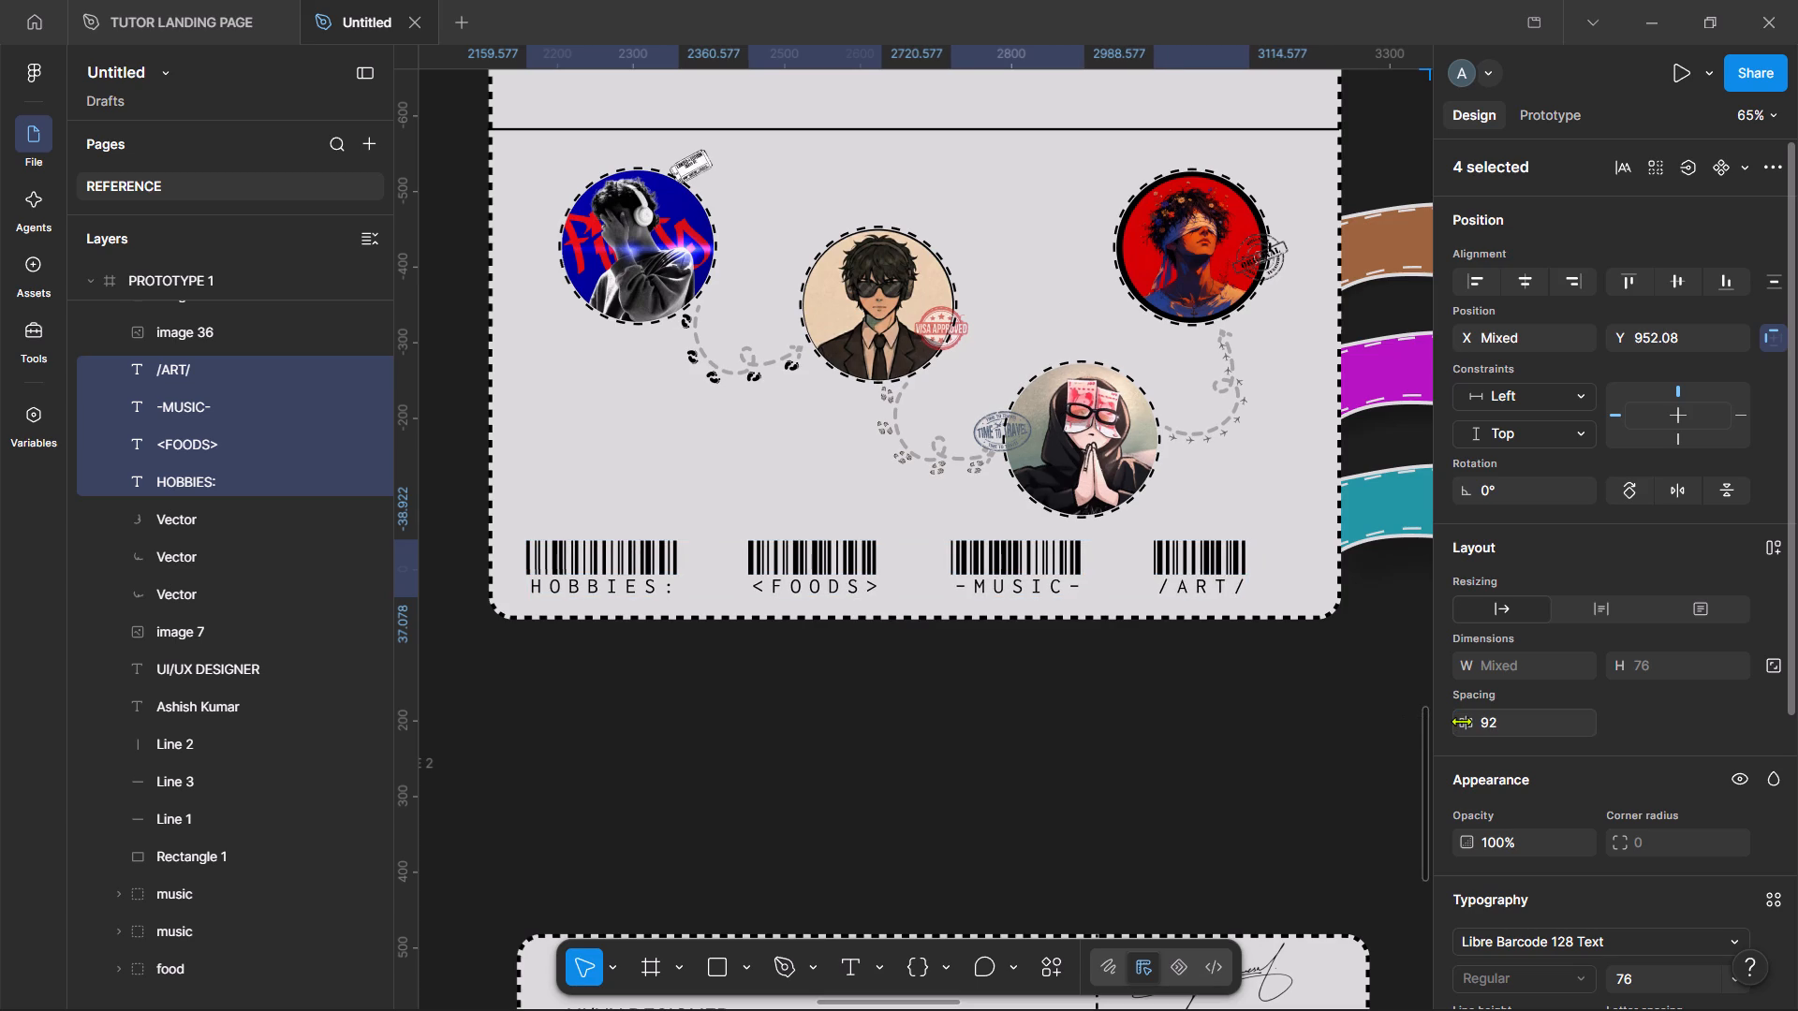
pyautogui.click(1294, 692)
# Duplicate the name heading onto the lower part of the card and rewrite the copy as 01/04.
pyautogui.scroll(1, 921, 154)
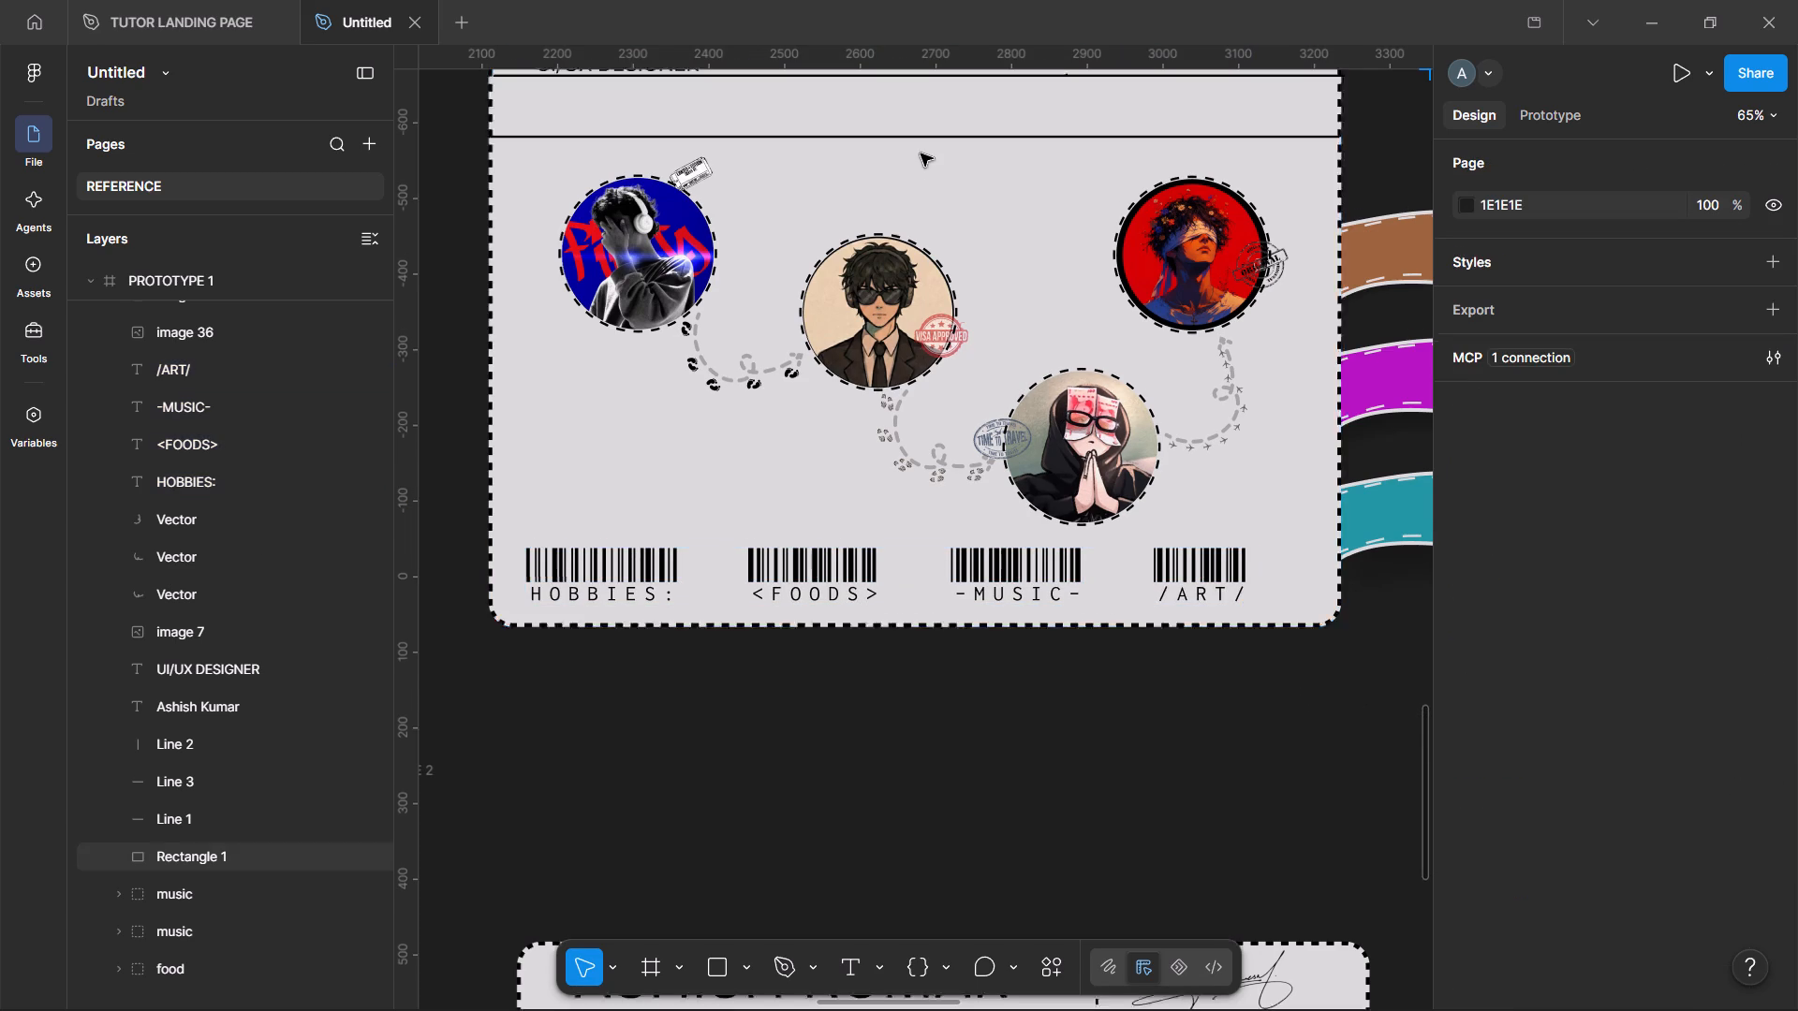
pyautogui.scroll(1, 921, 154)
pyautogui.click(835, 213)
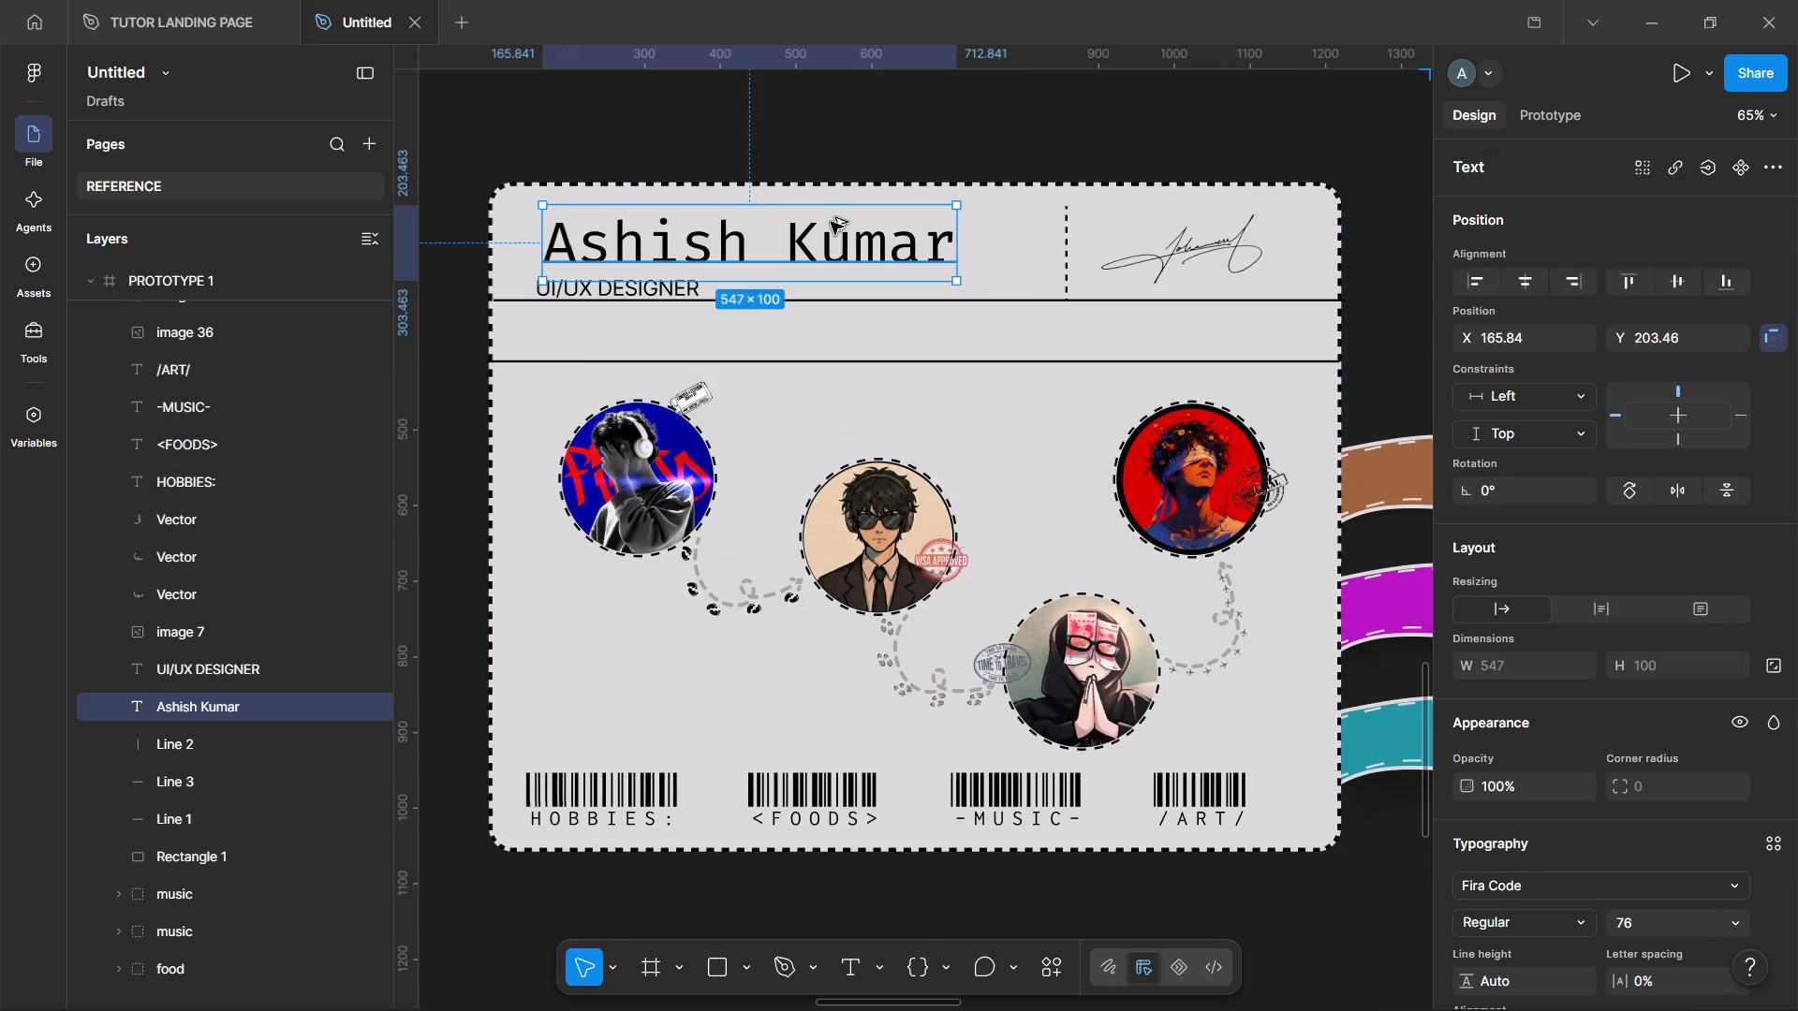
pyautogui.keyDown('alt'); pyautogui.moveTo(831, 222); pyautogui.dragTo(1221, 716); pyautogui.keyUp('alt')
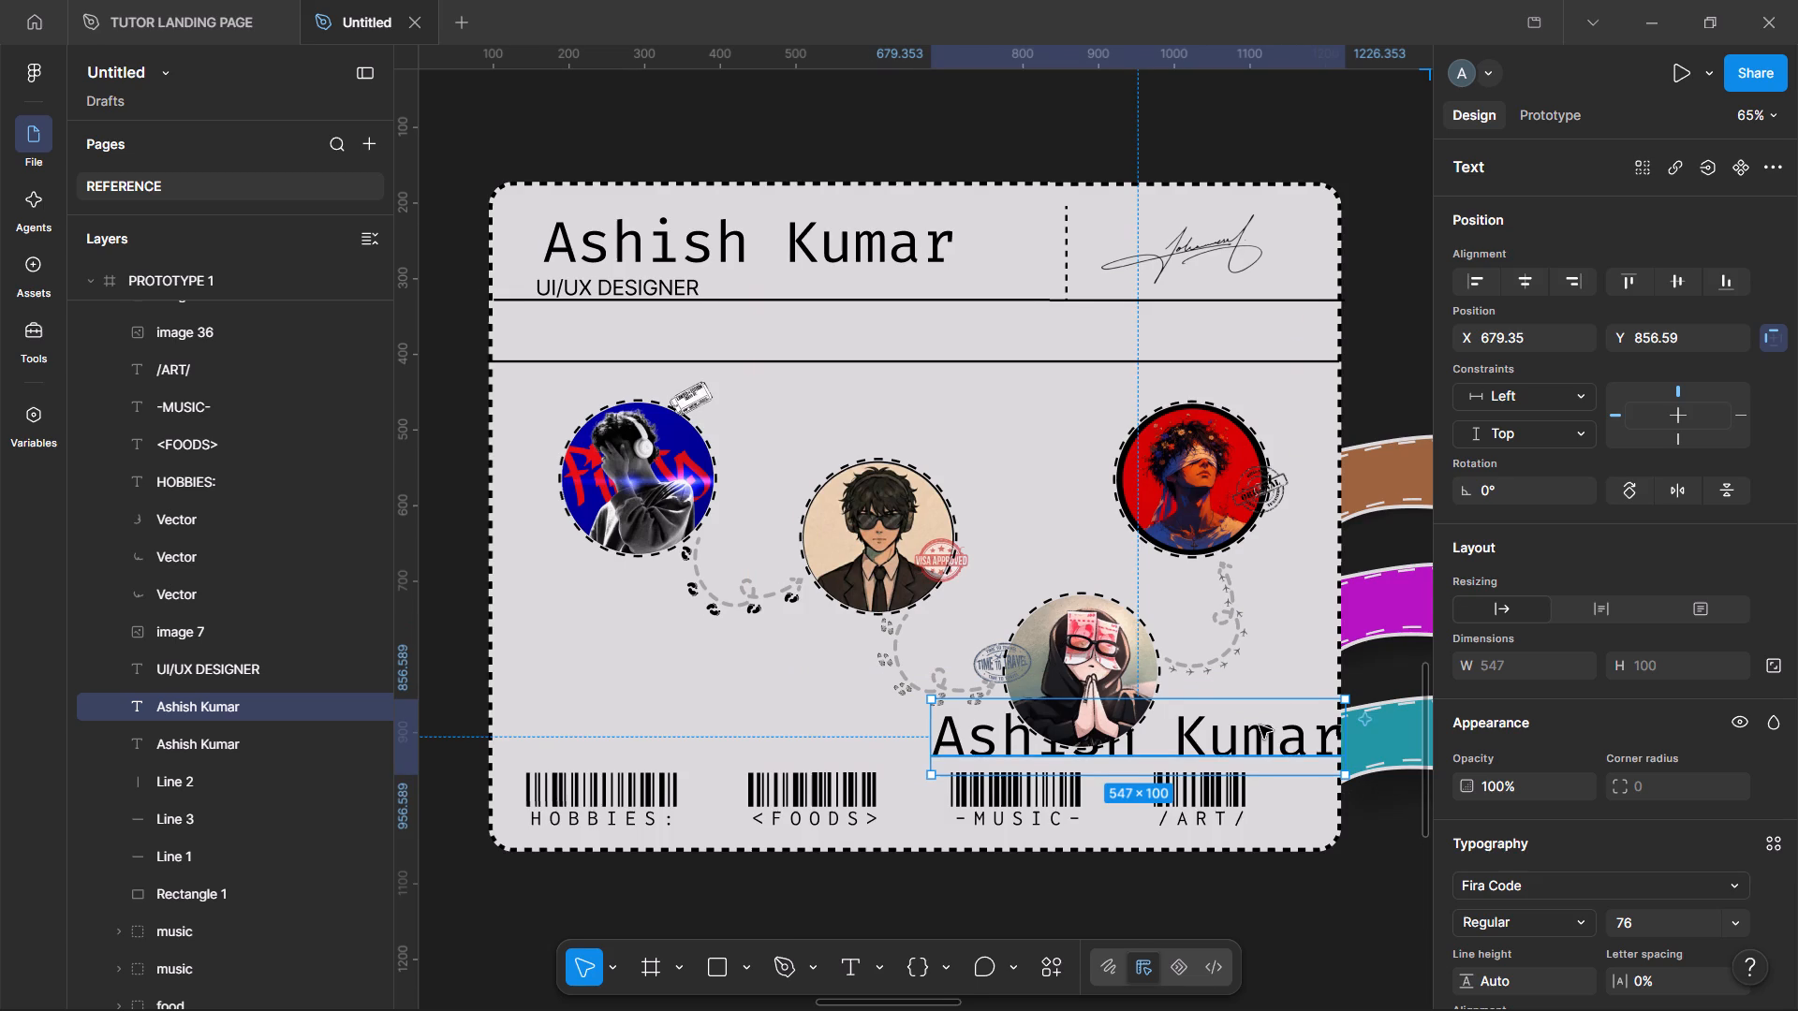
pyautogui.hscroll(-1, 1260, 725)
pyautogui.doubleClick(1111, 686)
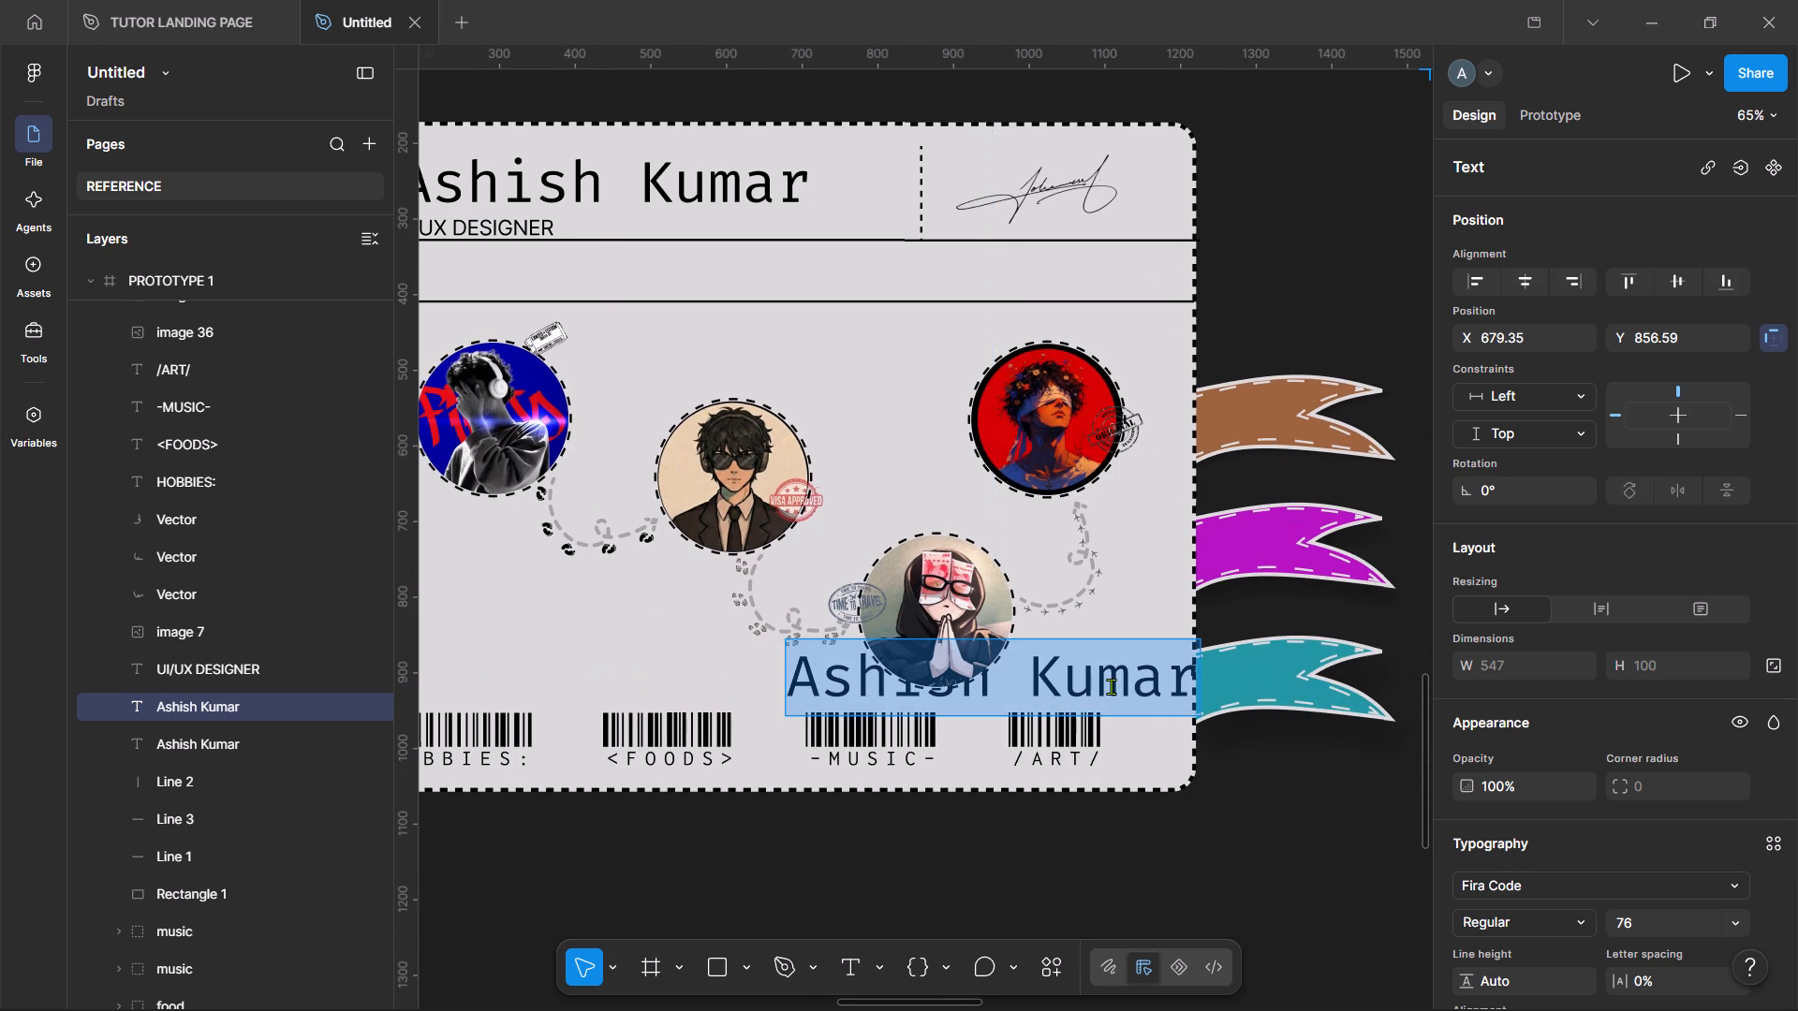
pyautogui.write('0/')
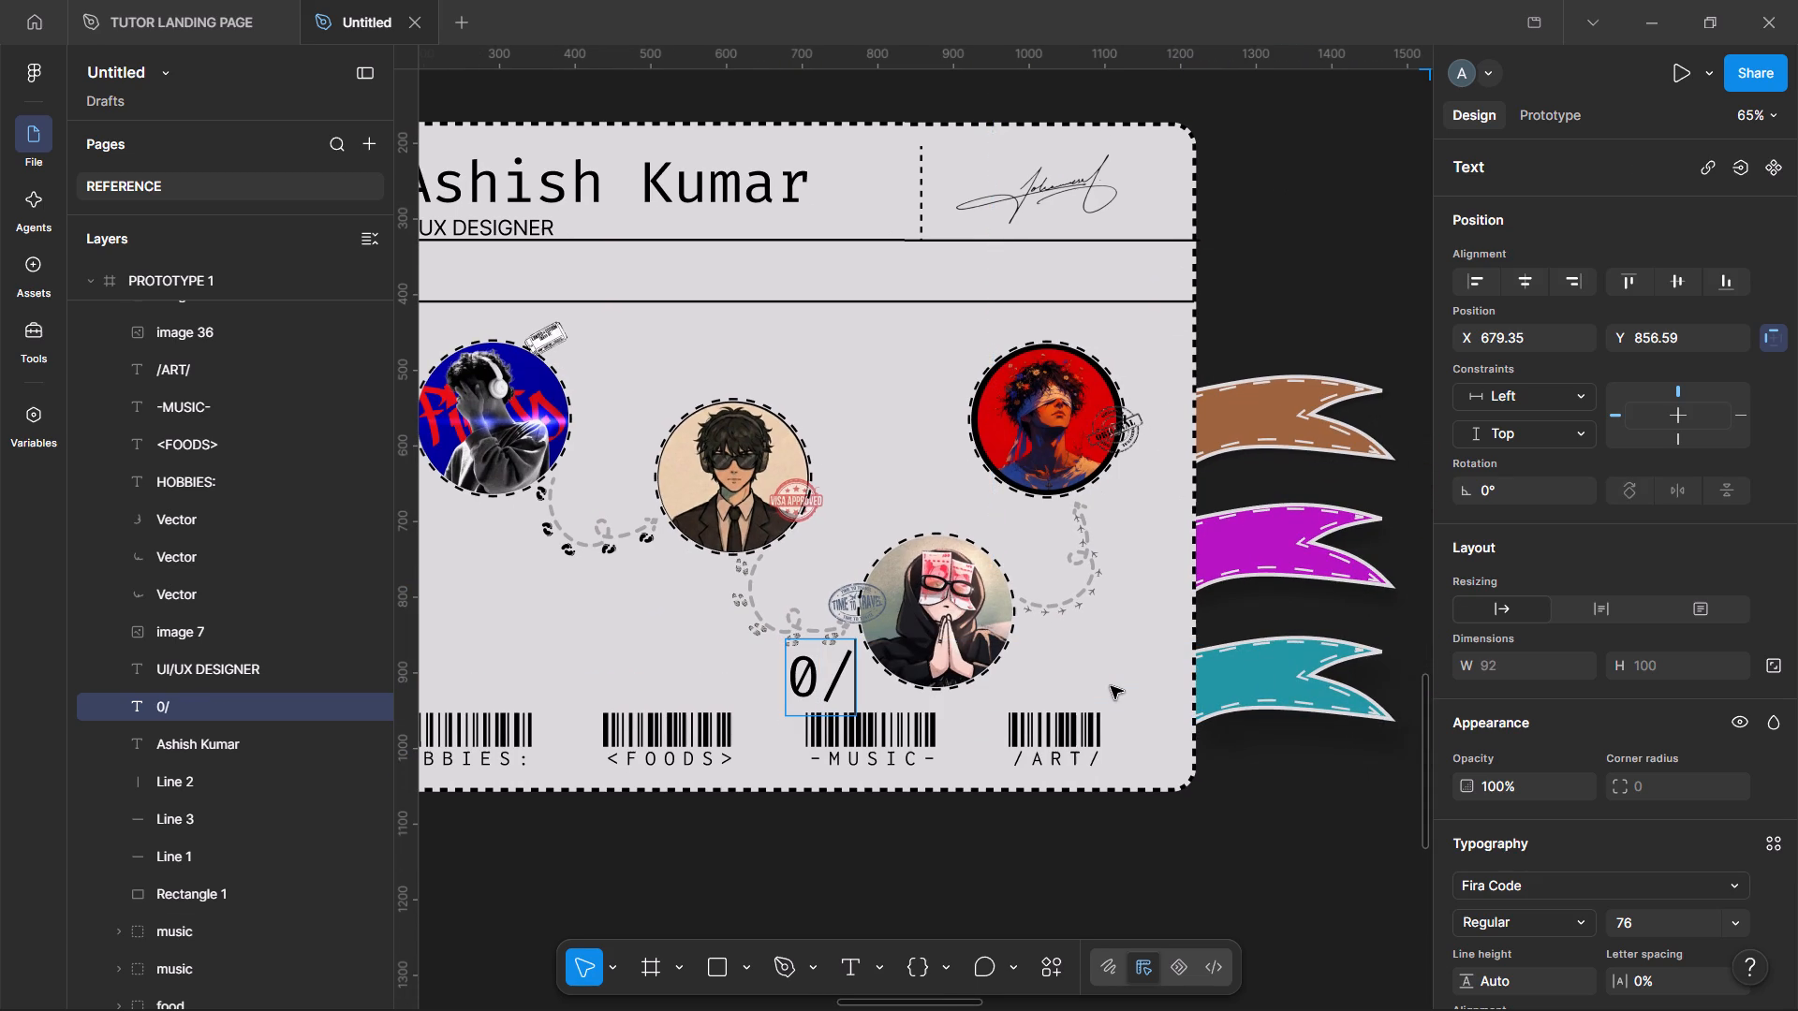
pyautogui.press('BackSpace')
pyautogui.write('1/04')
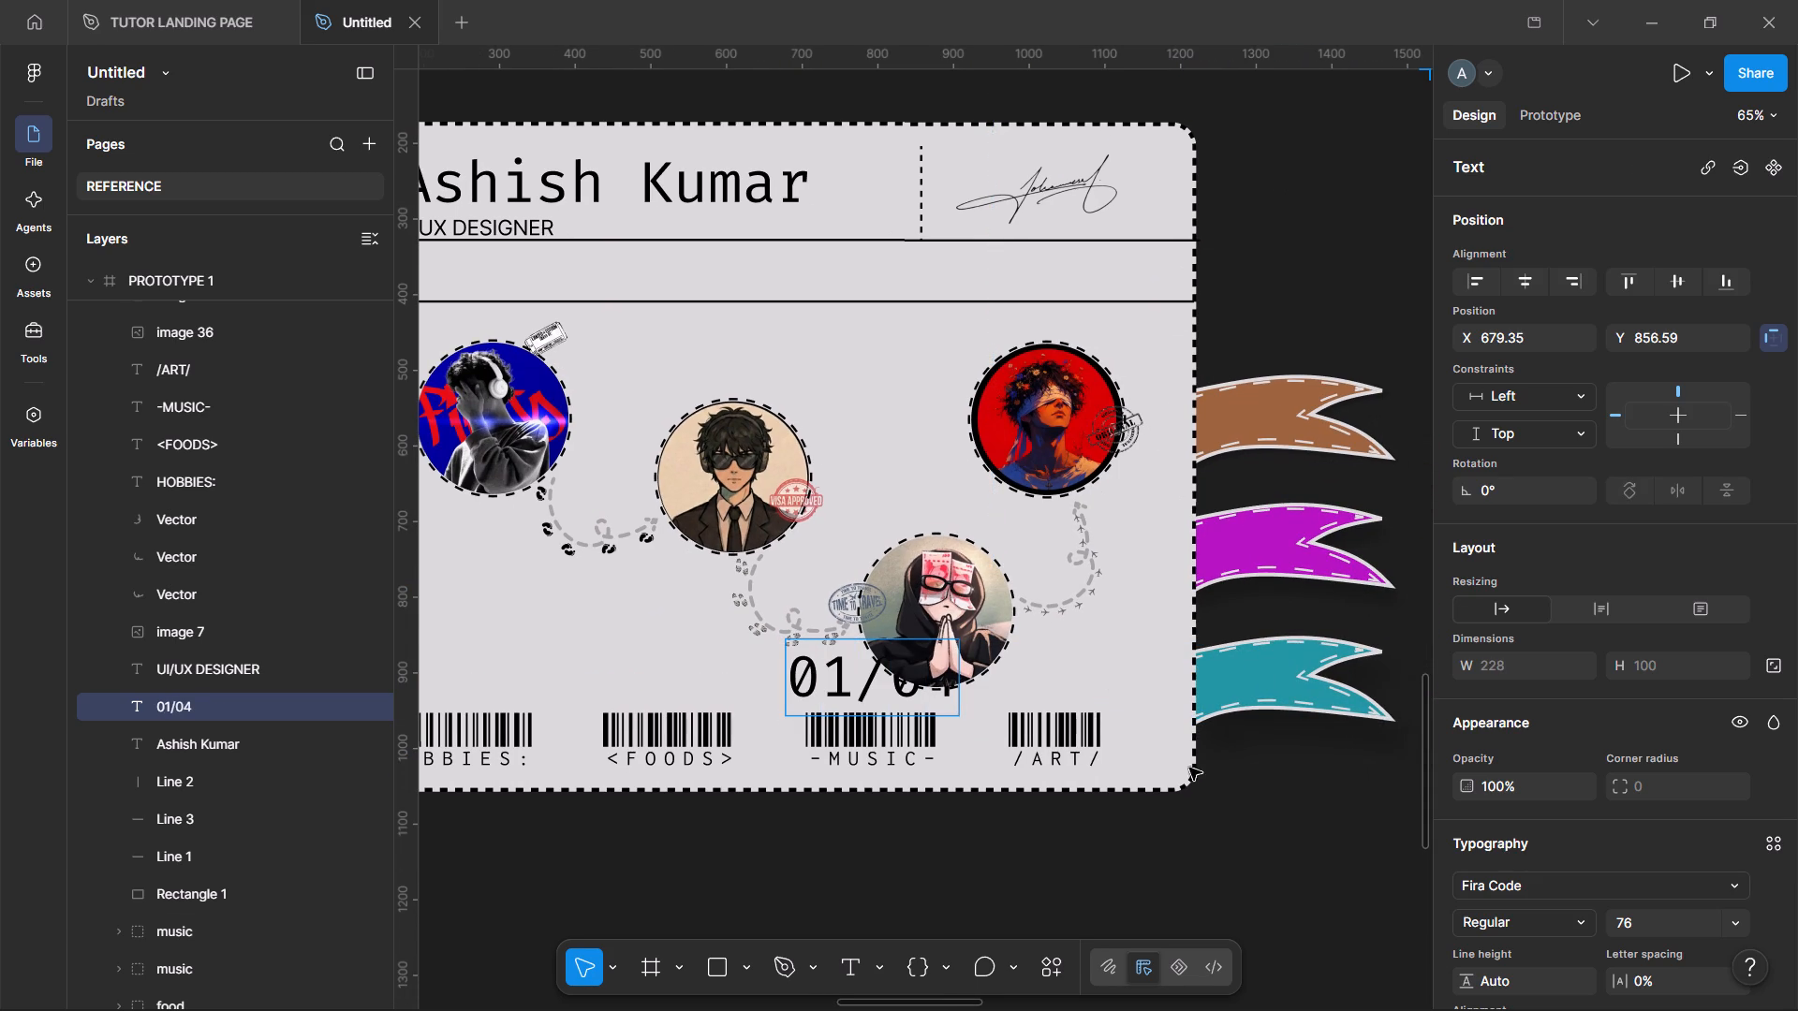
pyautogui.click(1249, 841)
# Move the 01/04 text to the card's lower right corner and rotate it to 90° so it reads upward.
pyautogui.moveTo(882, 685); pyautogui.dragTo(1135, 725)
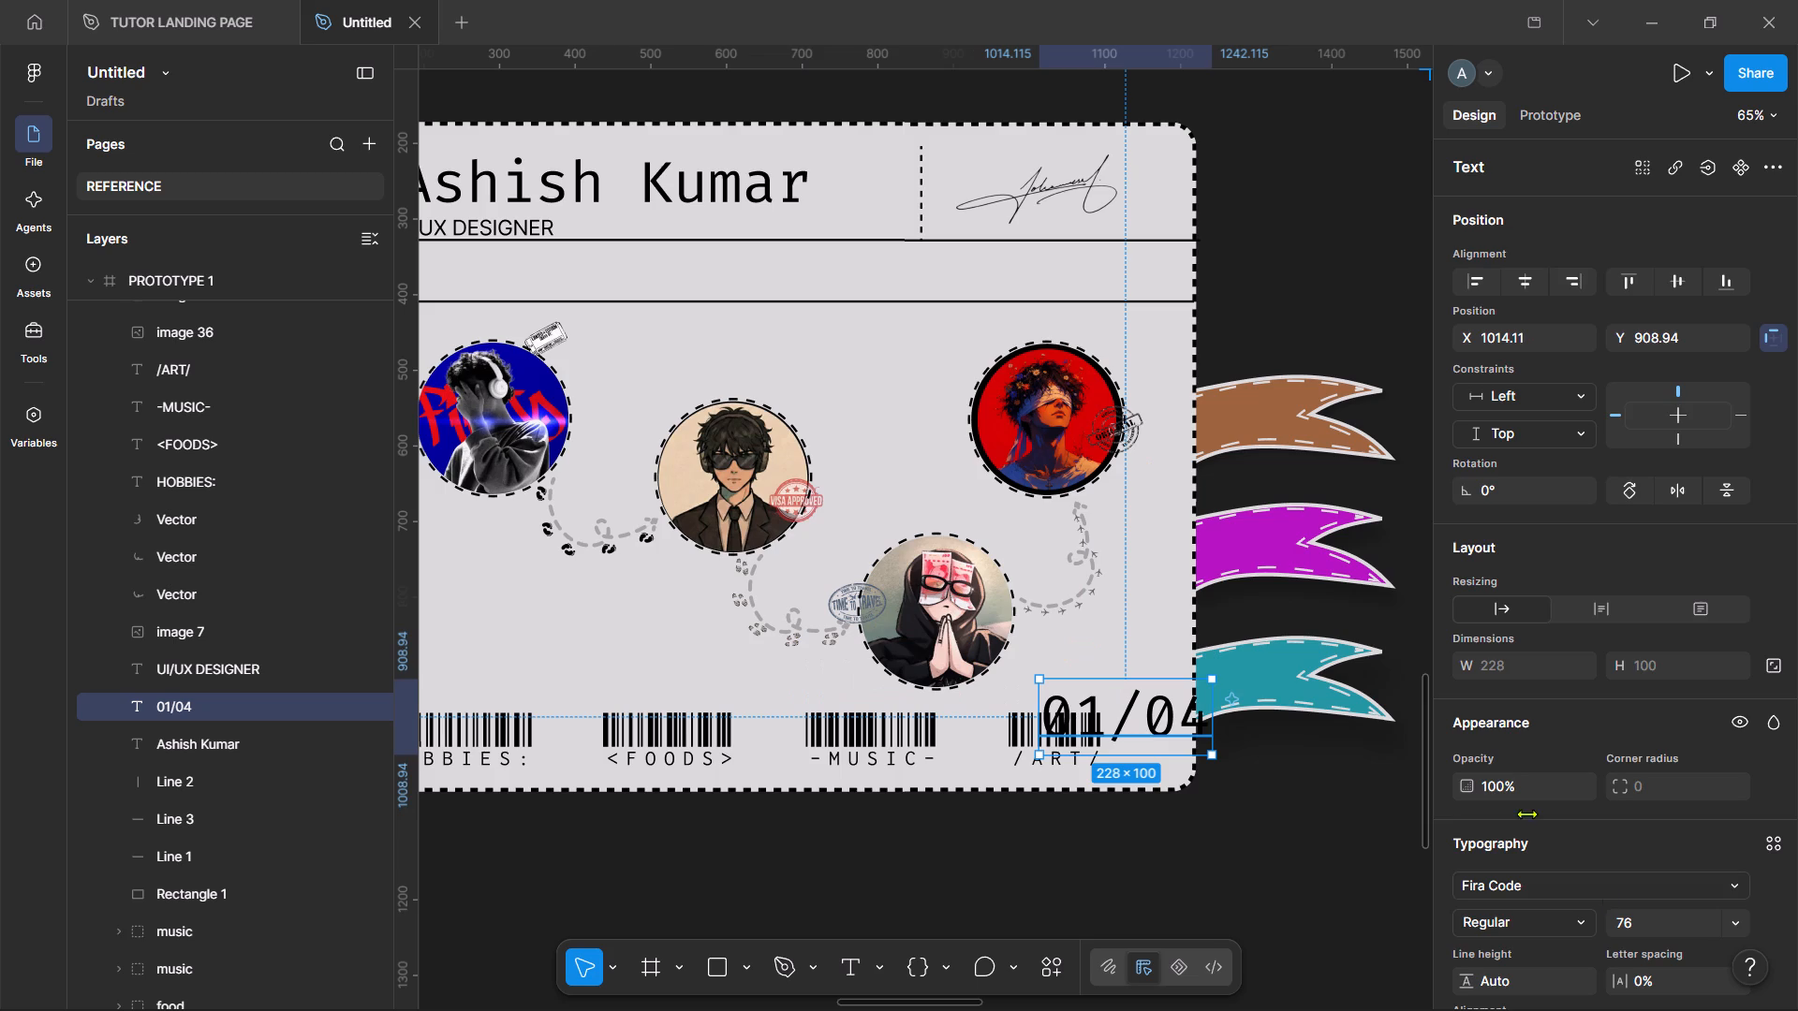
pyautogui.doubleClick(1639, 376)
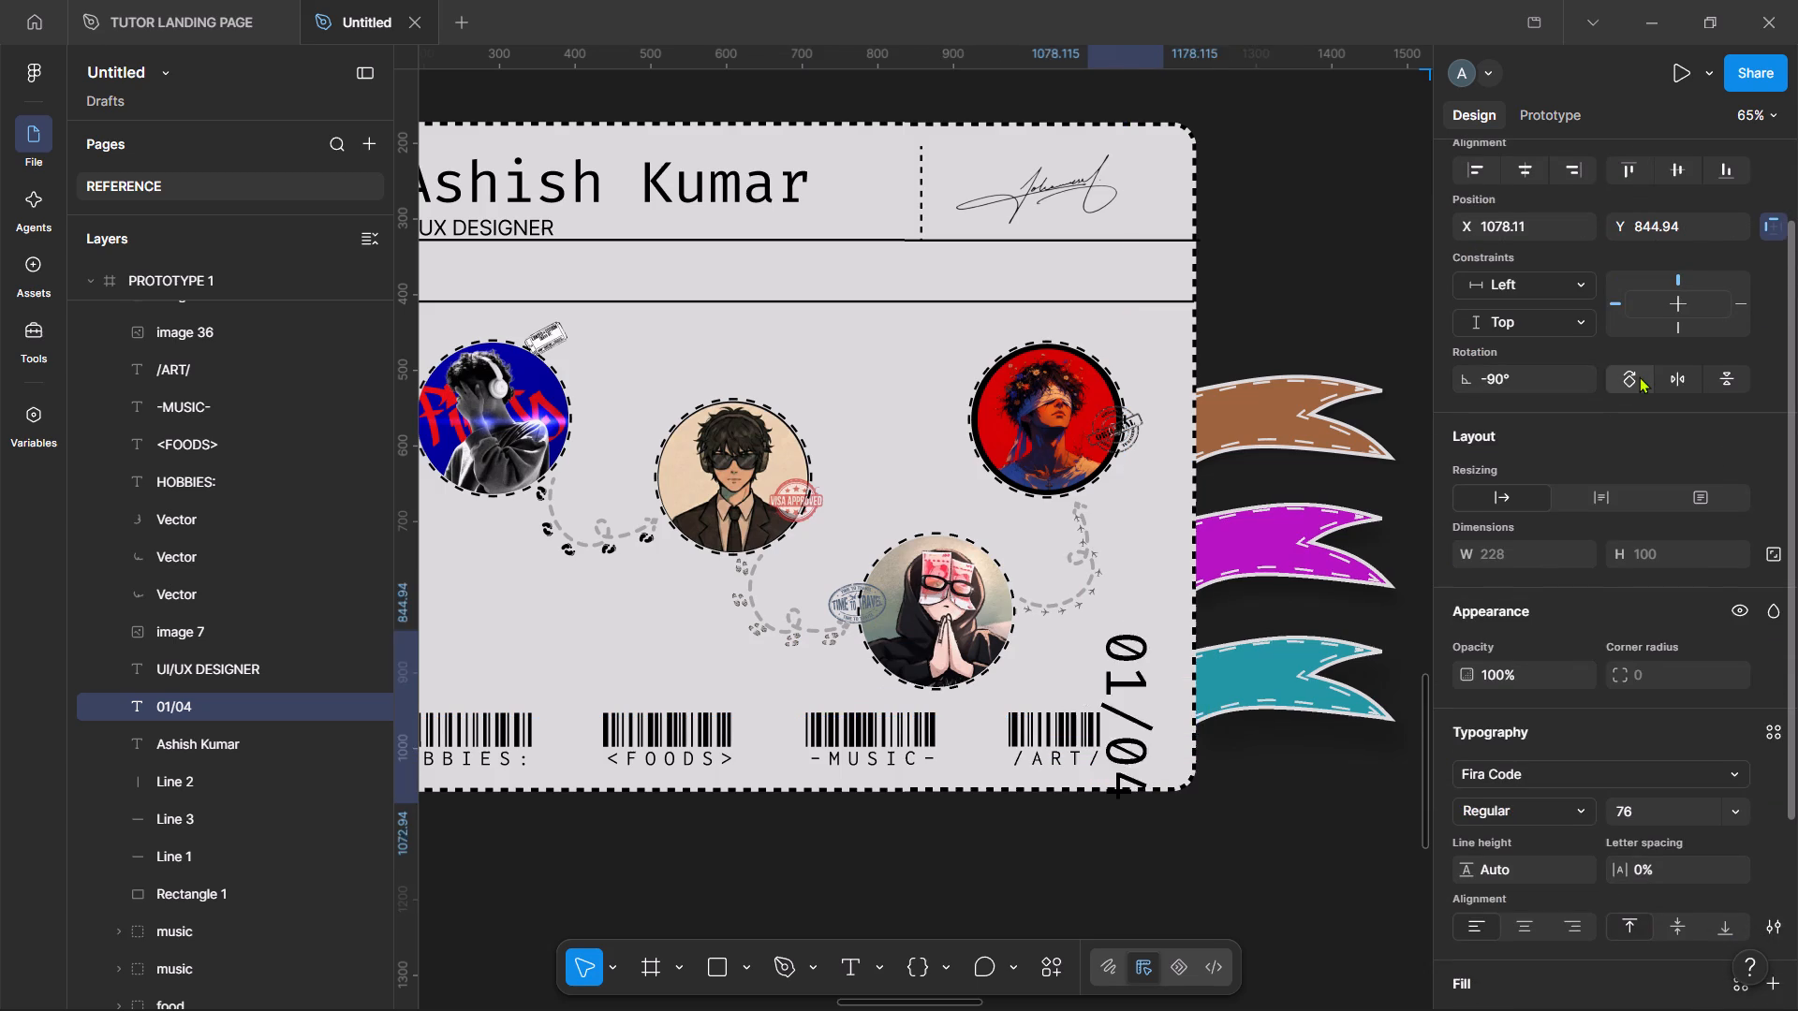
pyautogui.click(1639, 376)
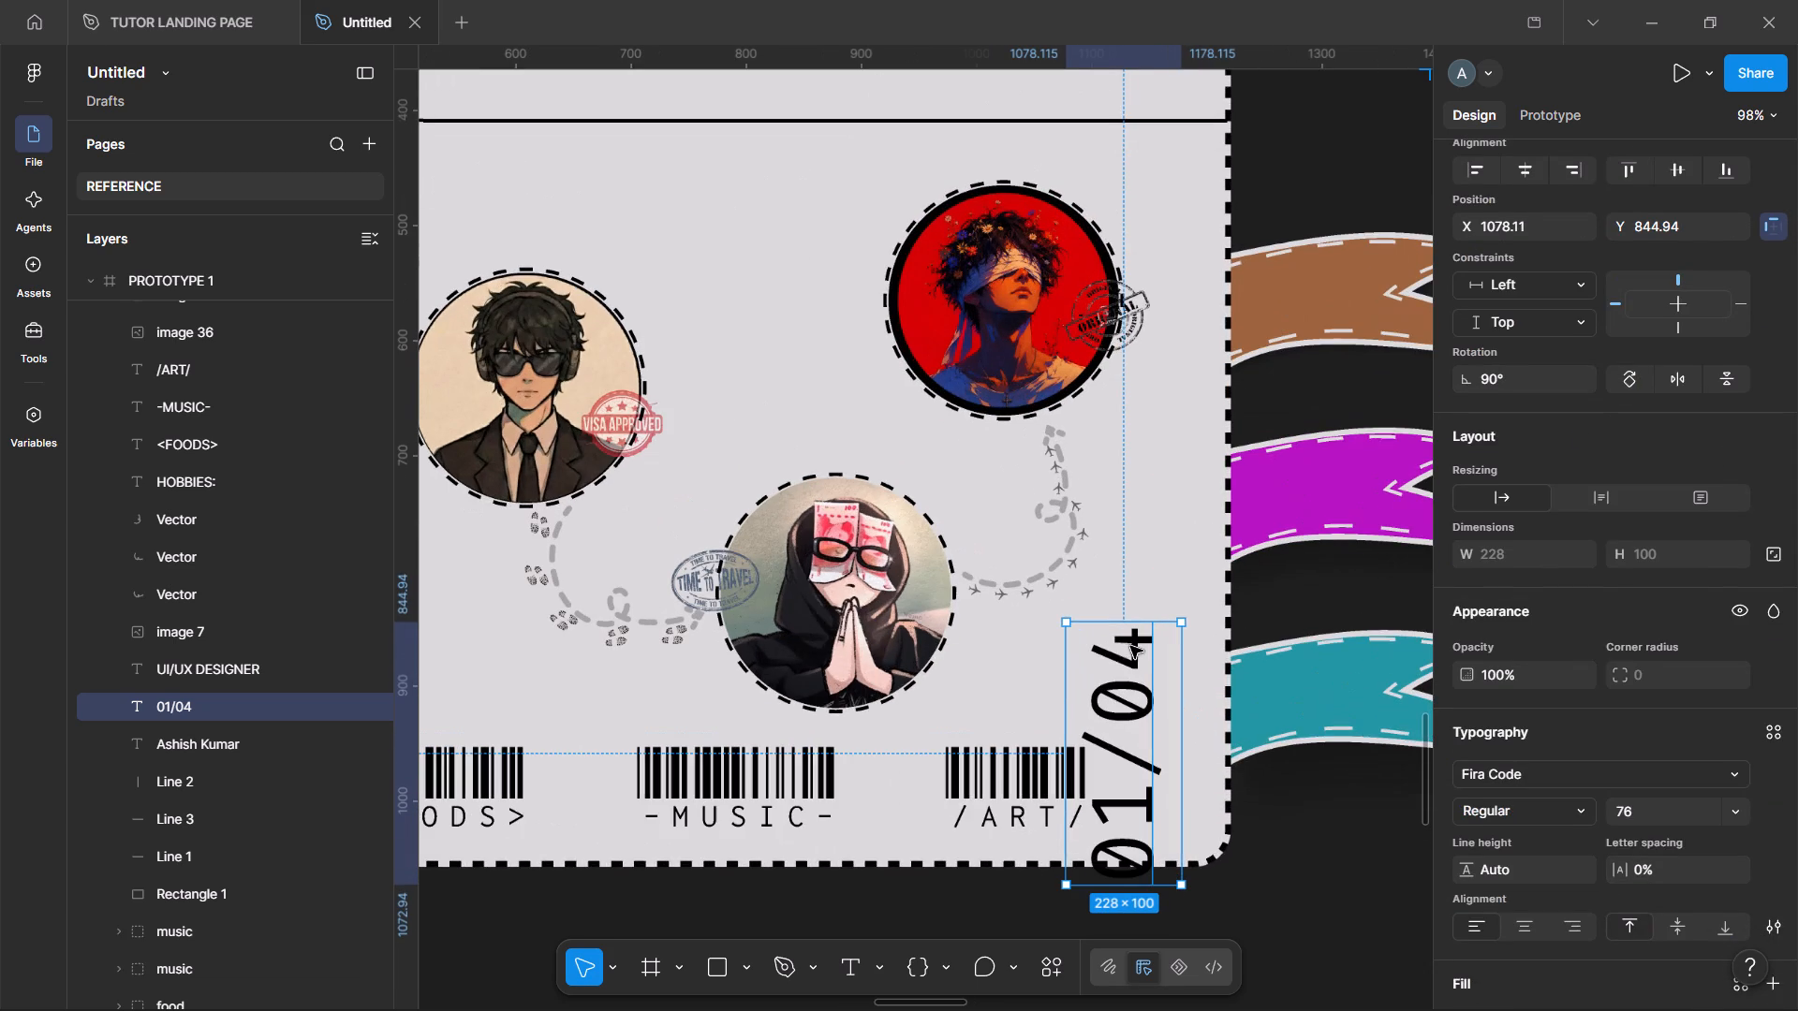
# Reduce the rotated 01/04 text's font size to 20.
pyautogui.moveTo(1186, 620); pyautogui.dragTo(1128, 740)
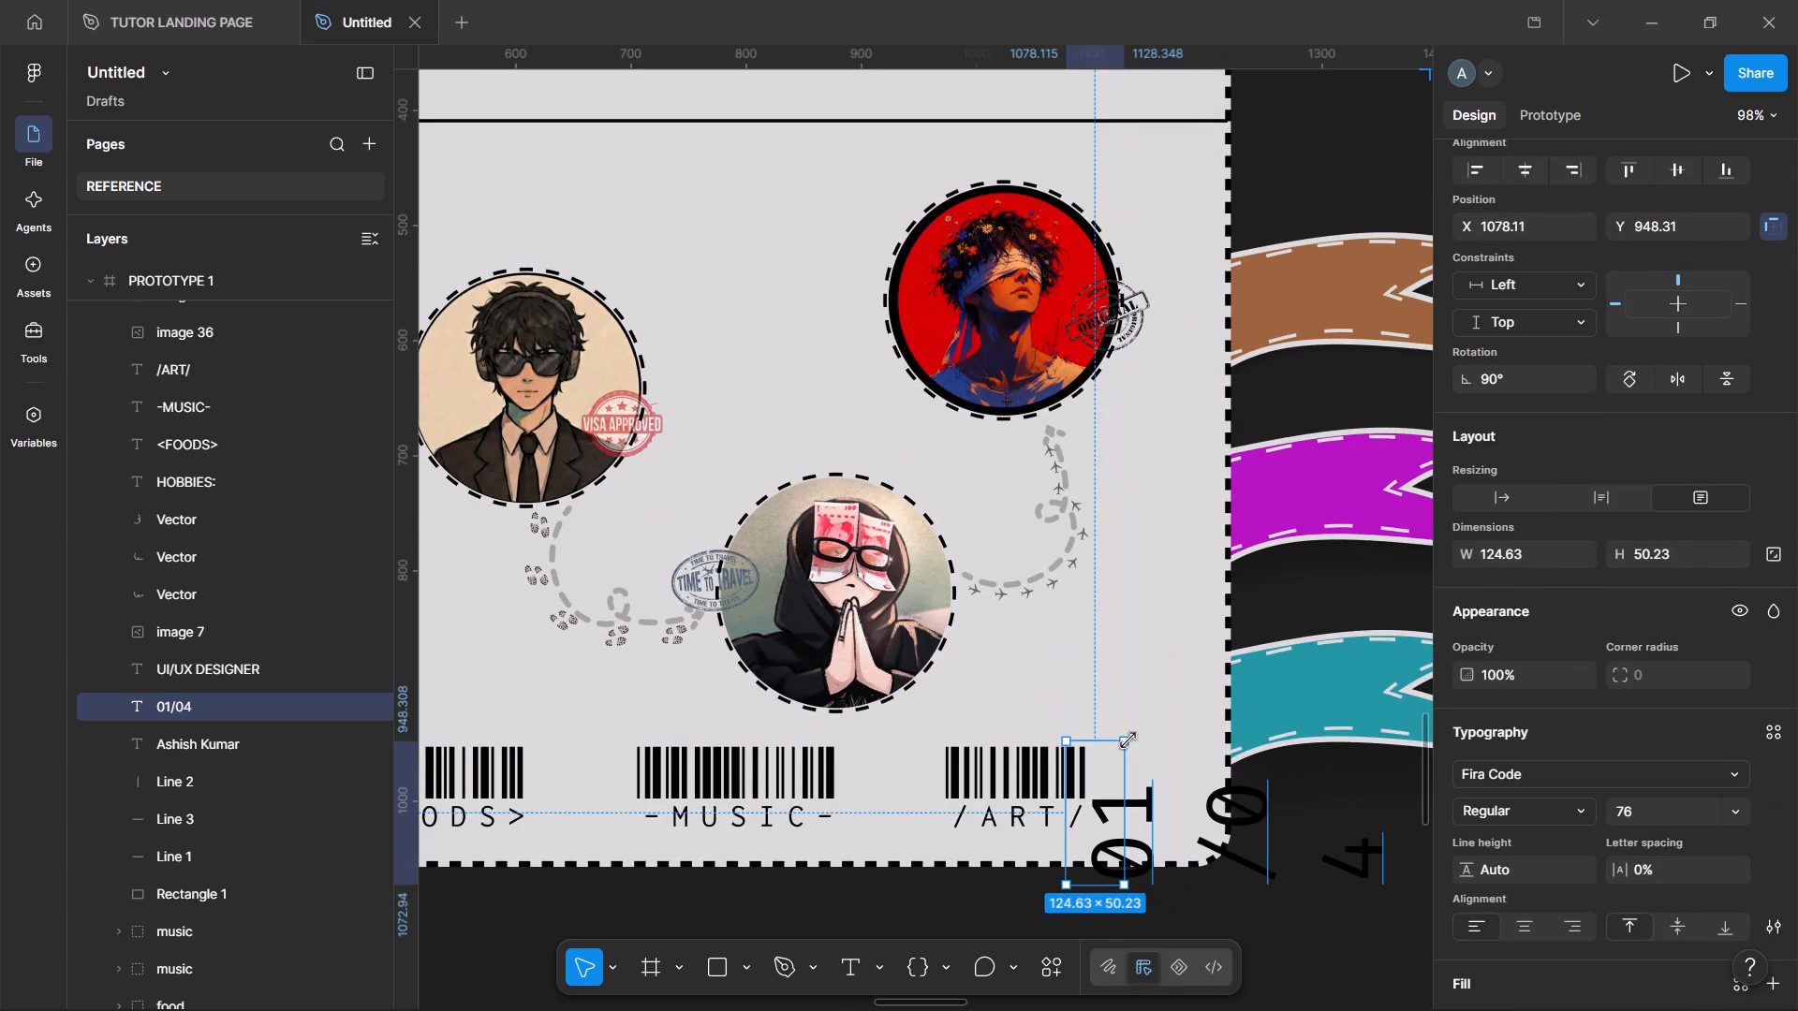
pyautogui.hotkey('ctrl', 'z')
pyautogui.click(1729, 798)
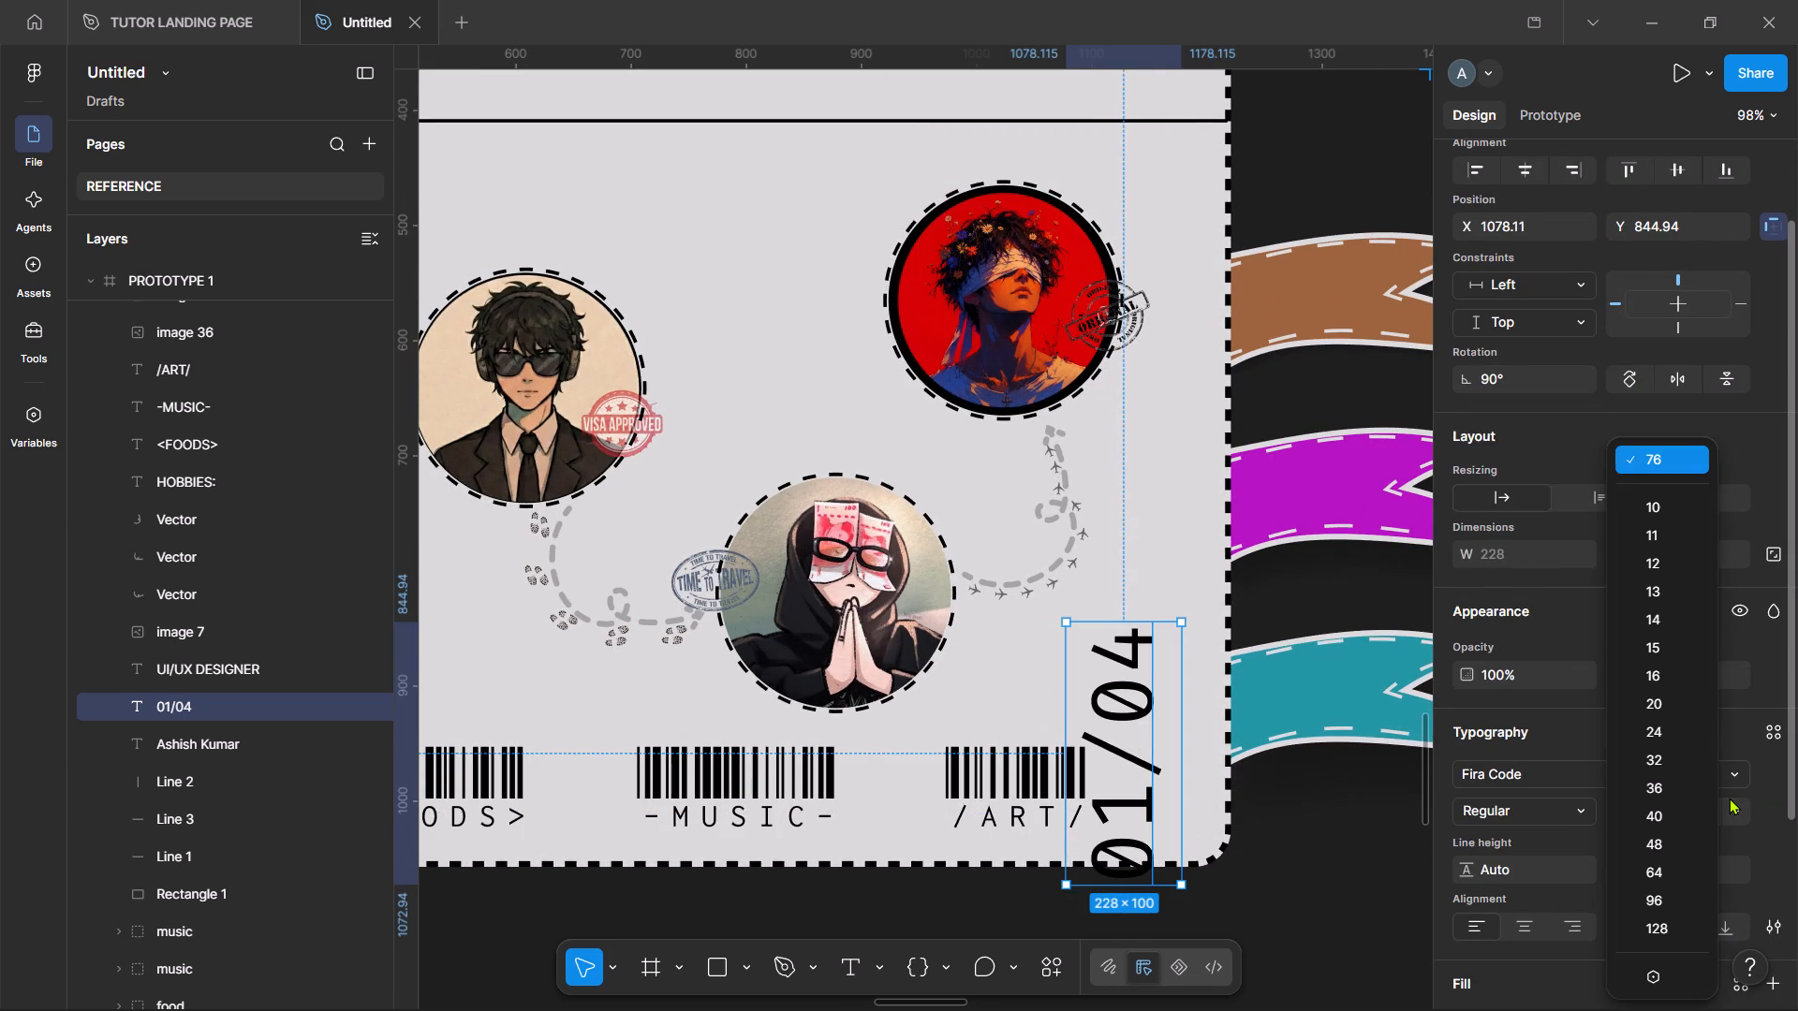
pyautogui.click(1657, 706)
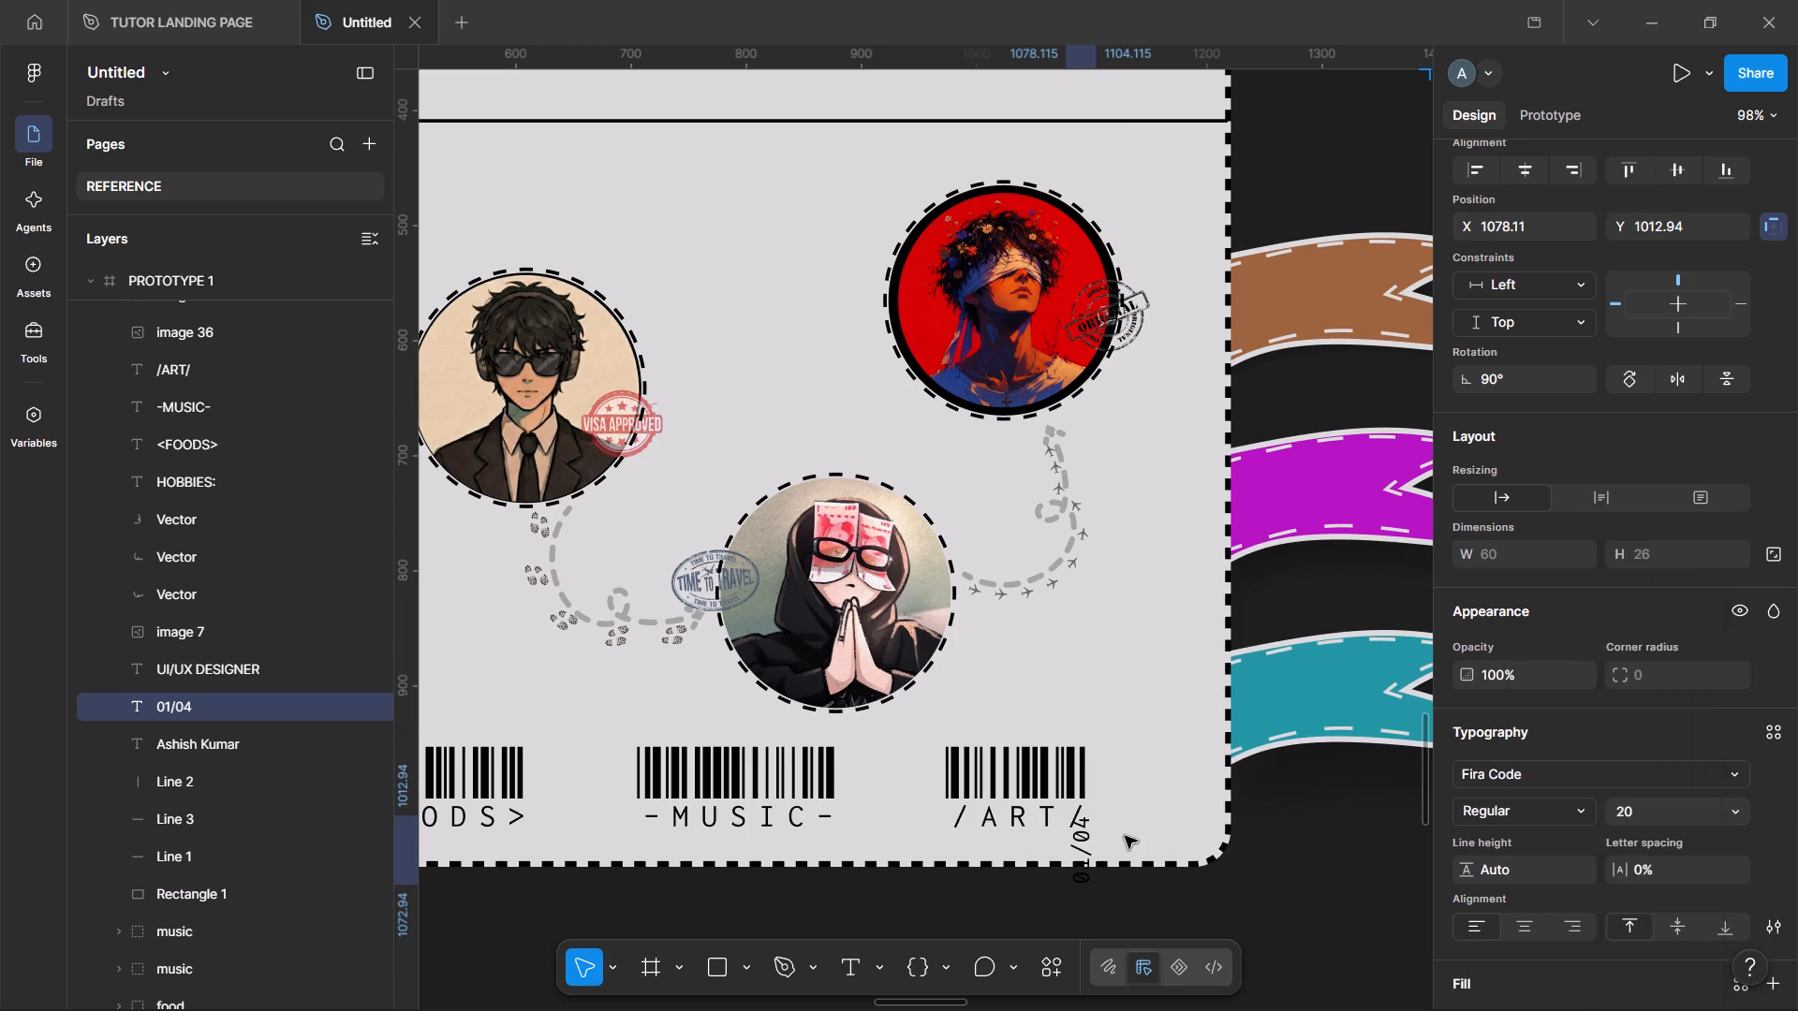
# Position the rotated 01/04 text between the /ART/ barcode and the card's right edge, at about X 1147, Y 930.
pyautogui.moveTo(1074, 839); pyautogui.dragTo(1175, 769)
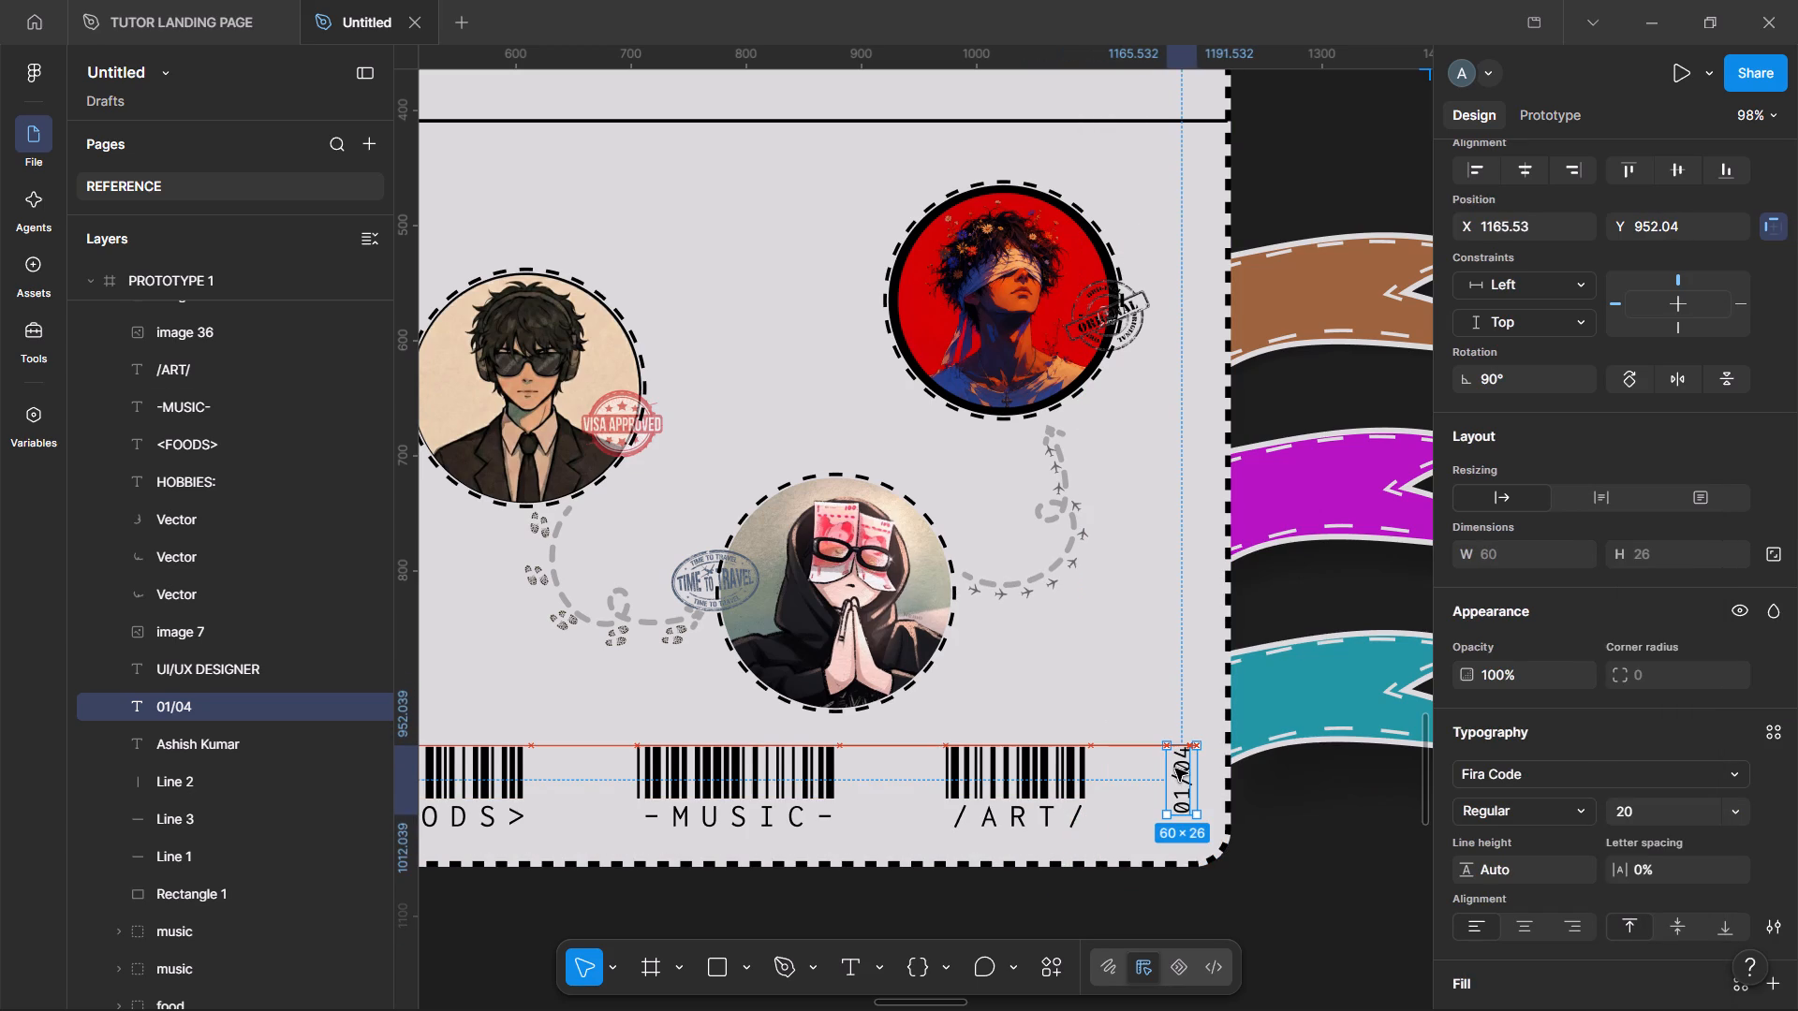
pyautogui.moveTo(1175, 769); pyautogui.dragTo(1154, 749)
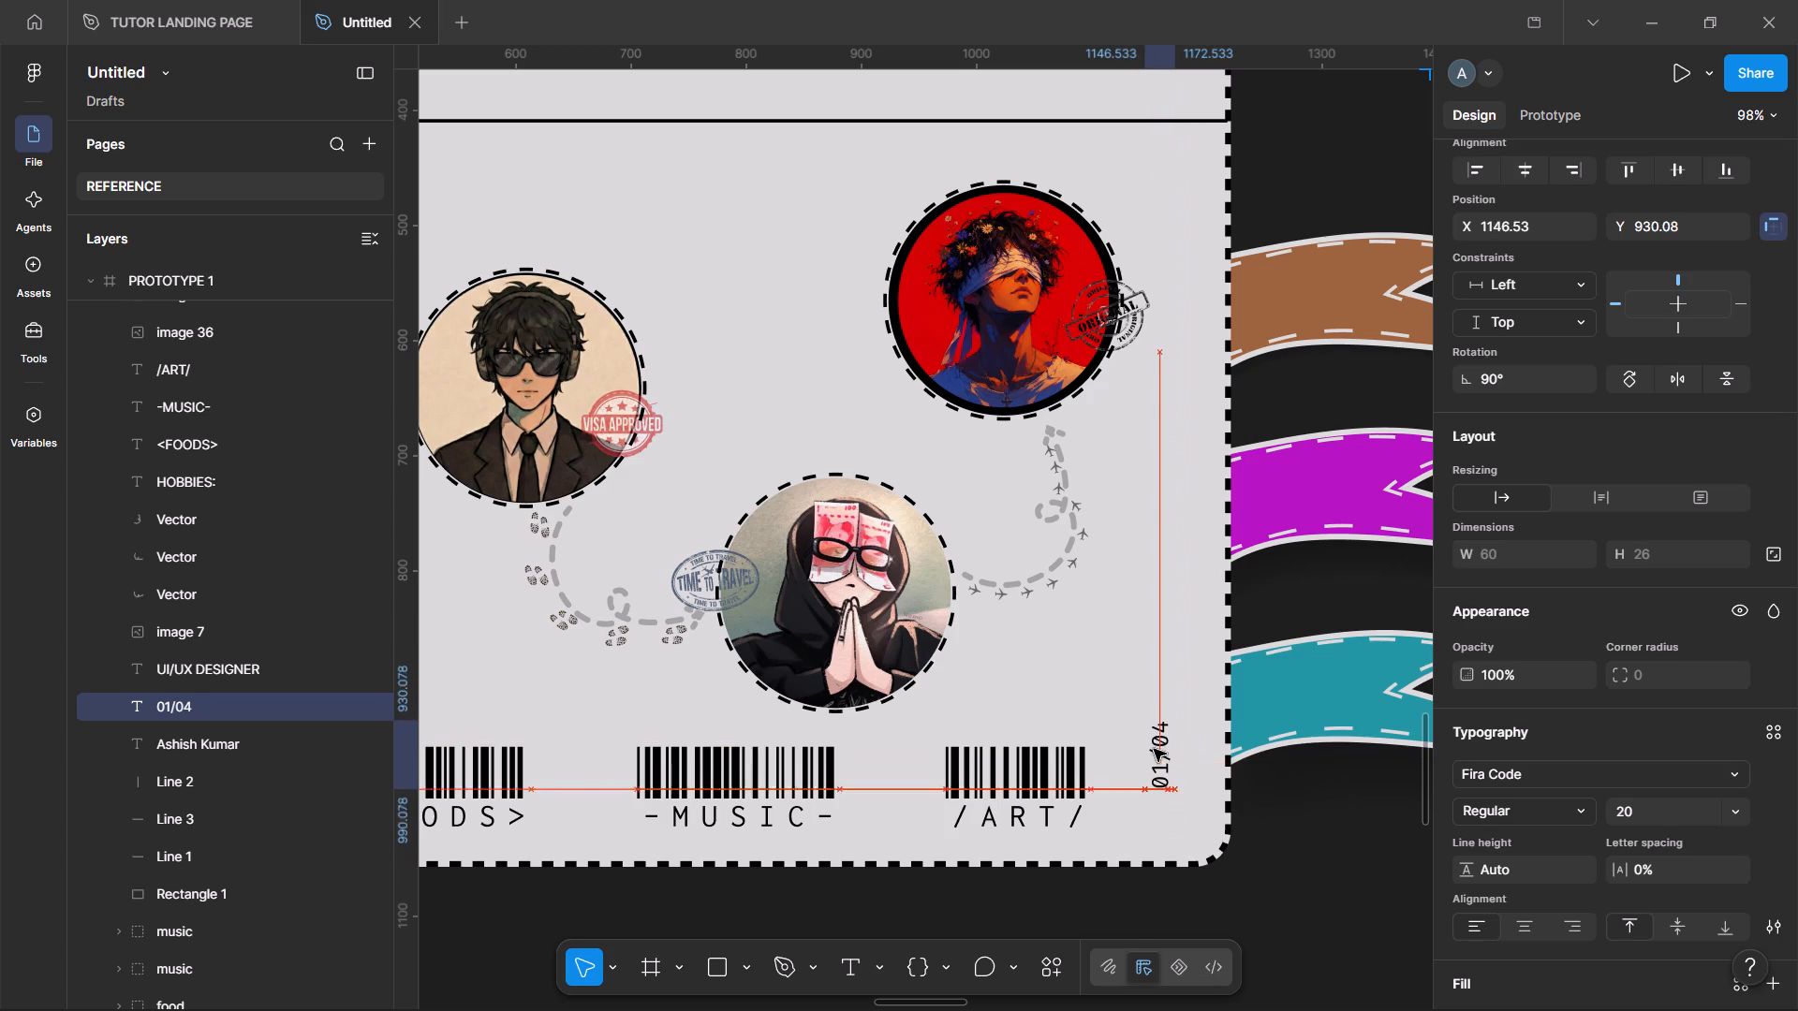
pyautogui.moveTo(1154, 749); pyautogui.dragTo(1154, 754)
pyautogui.click(1328, 931)
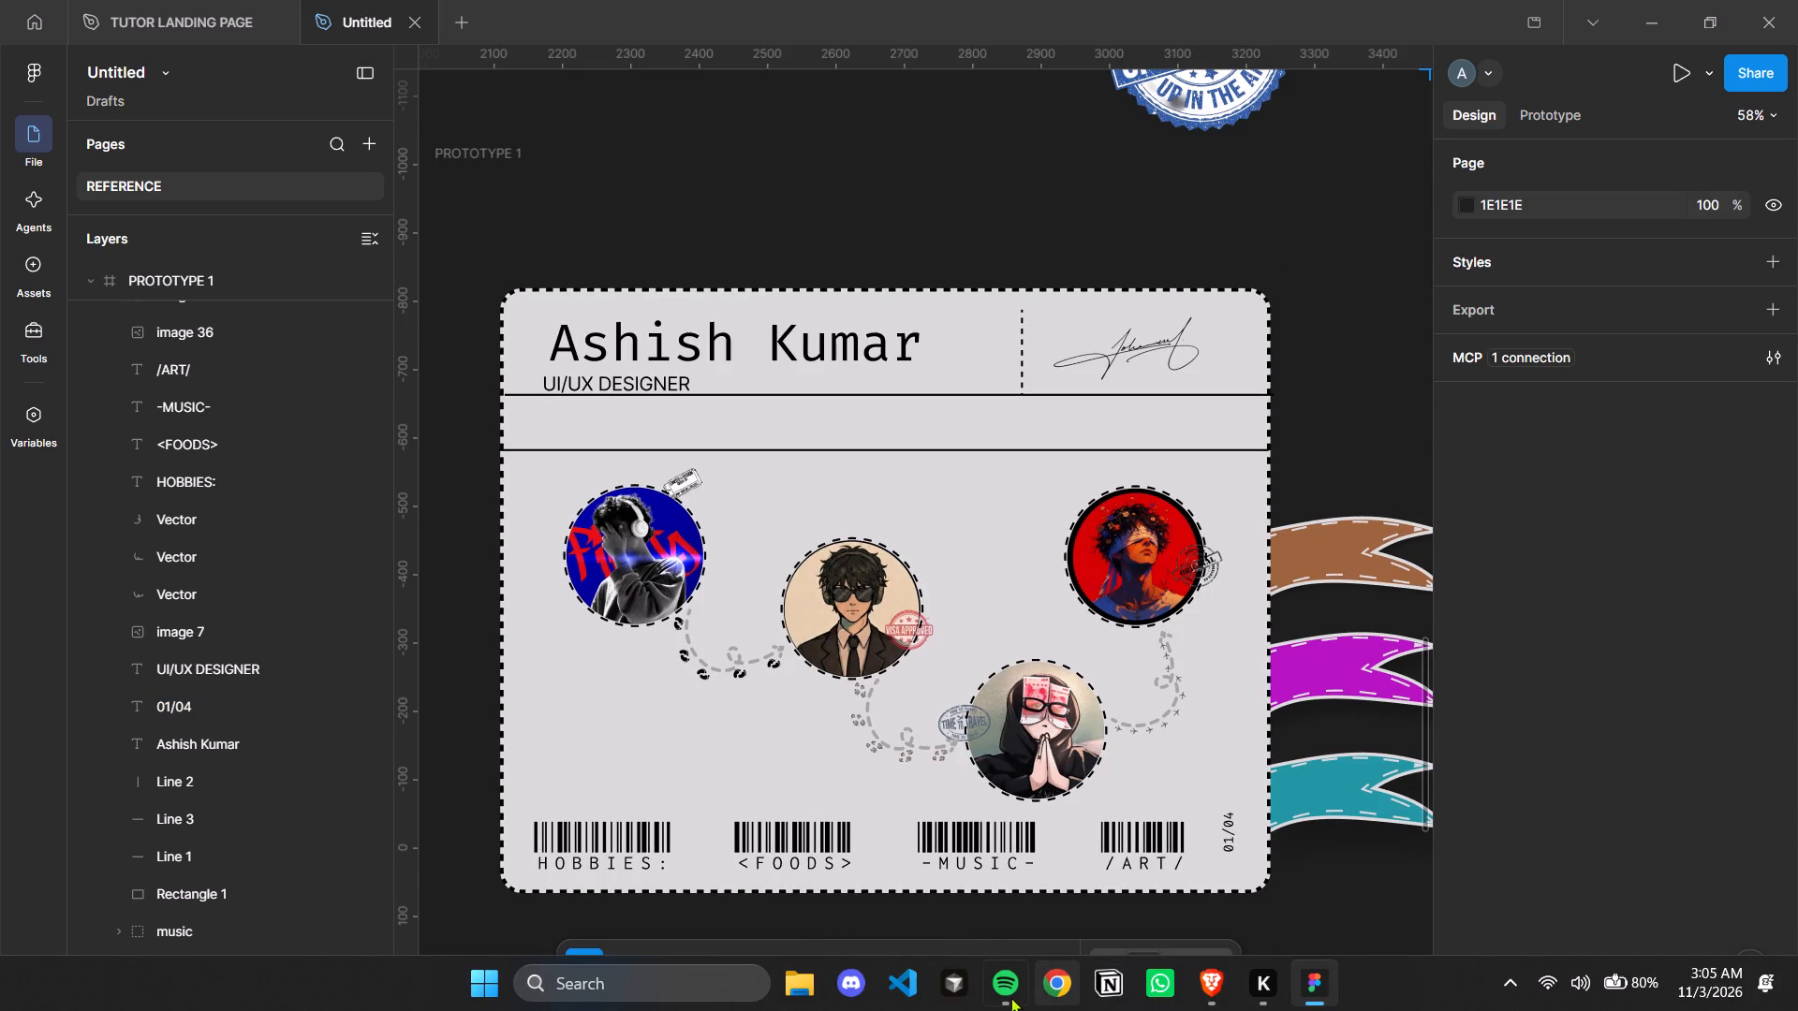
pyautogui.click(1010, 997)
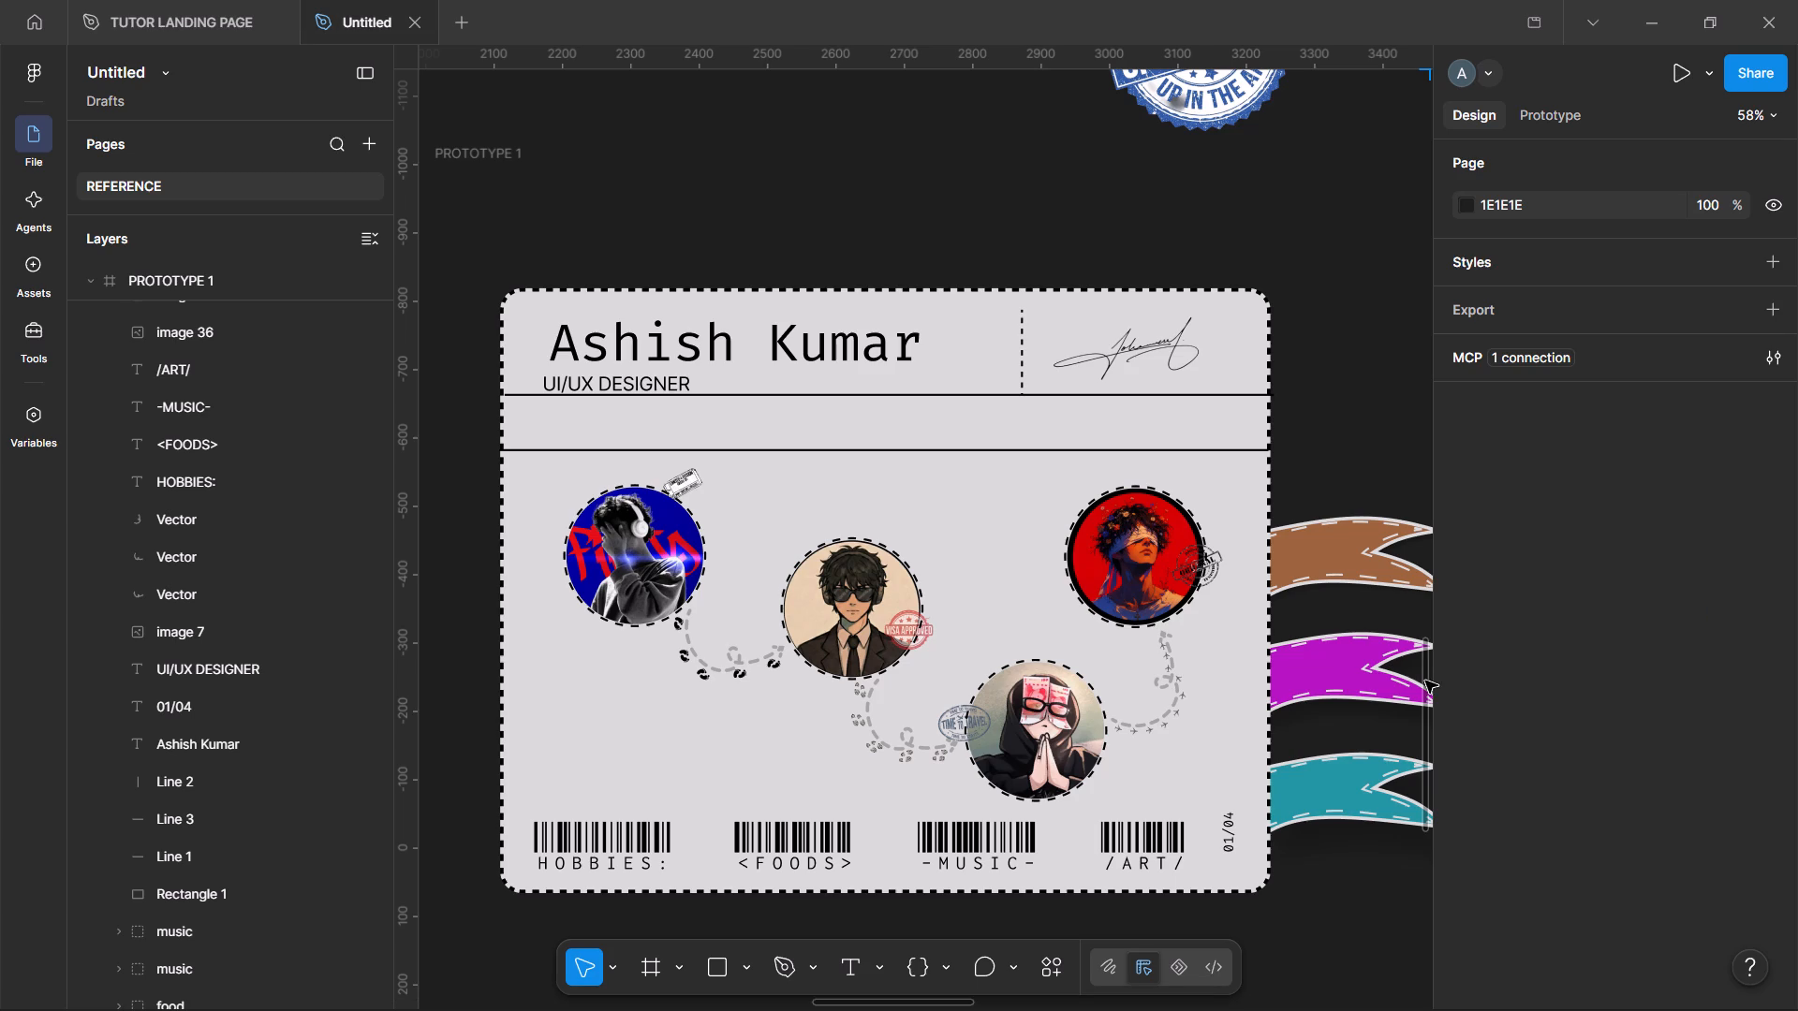
# Set the 01/04 text's layer opacity to 80%.
pyautogui.scroll(-2, 1273, 696)
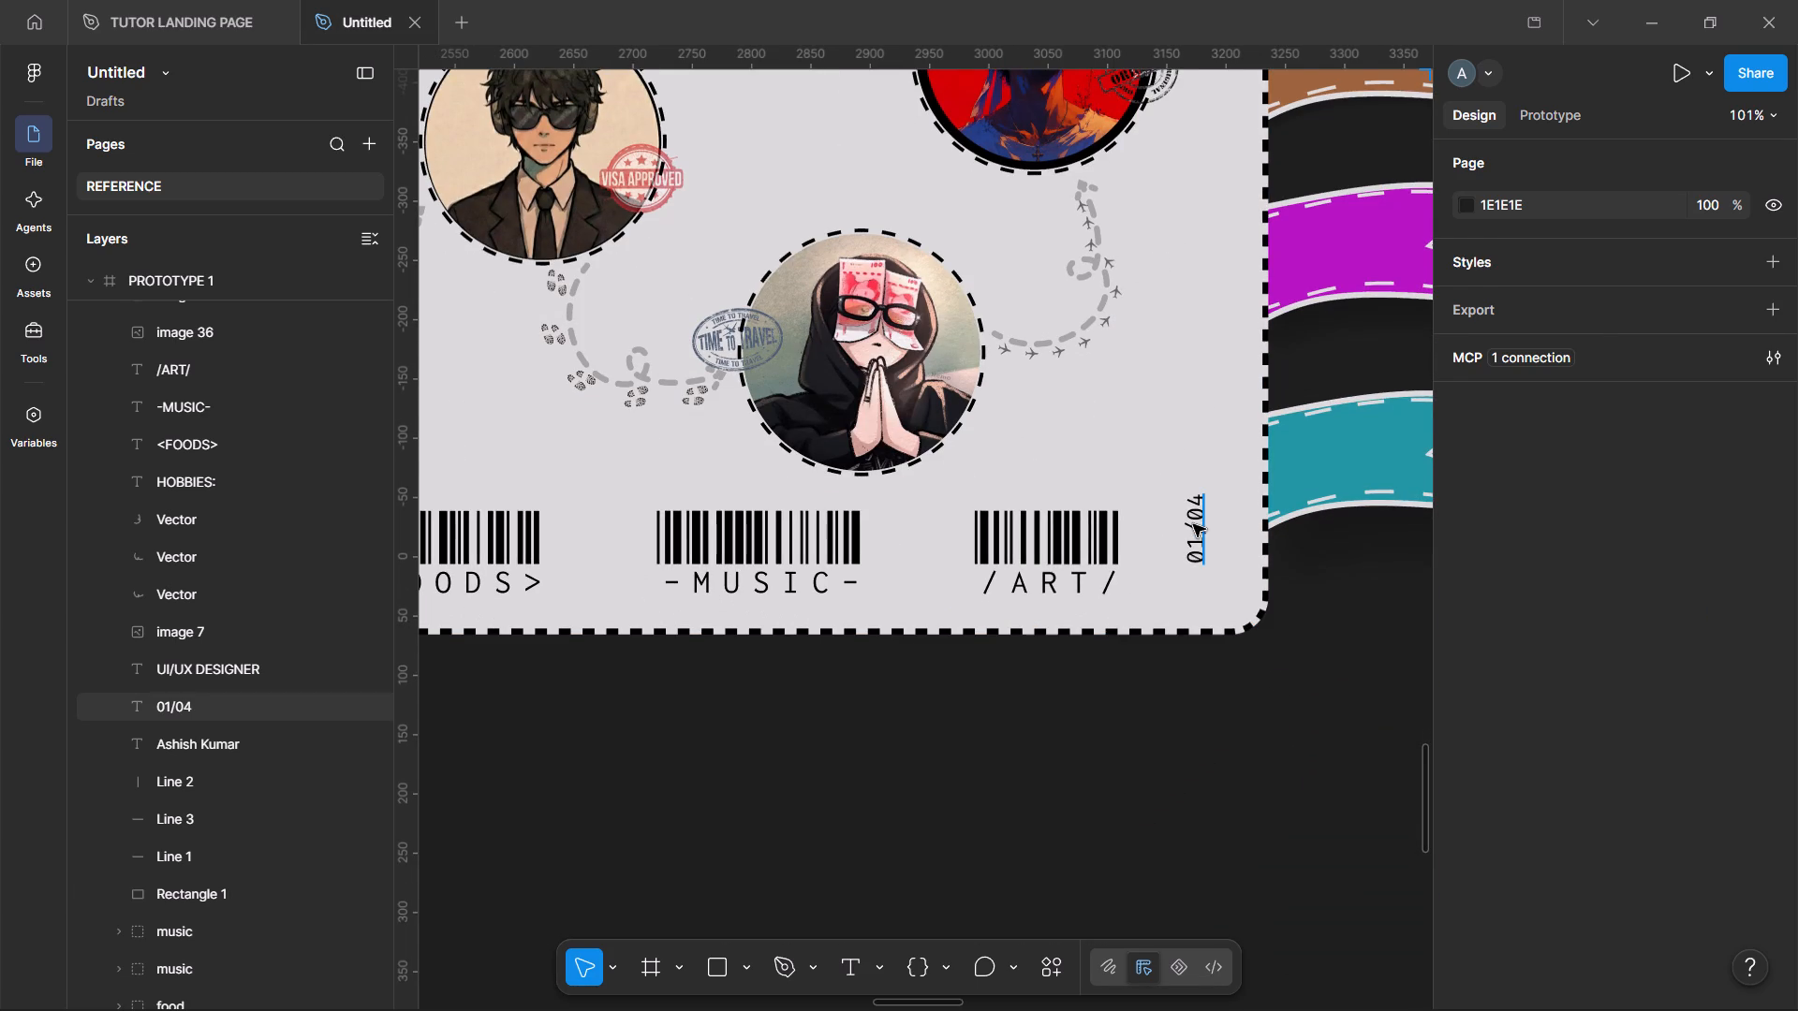
pyautogui.click(1193, 524)
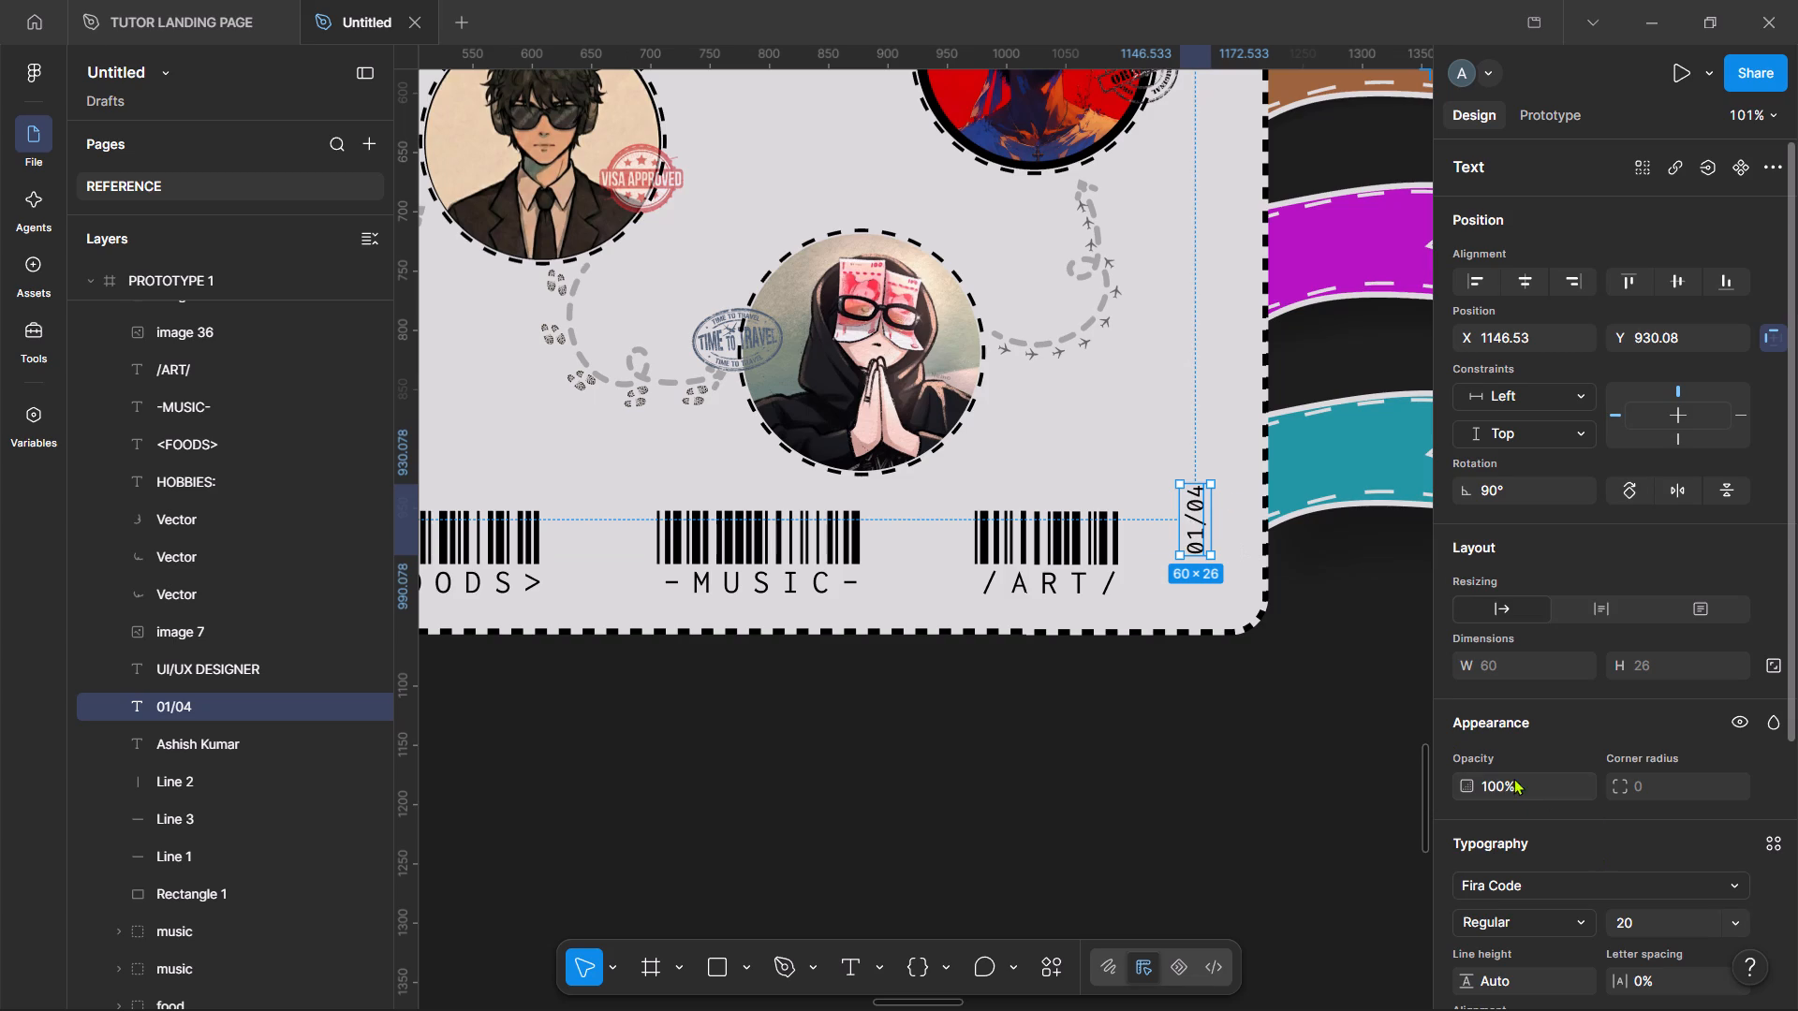
pyautogui.click(1503, 777)
pyautogui.click(1077, 342)
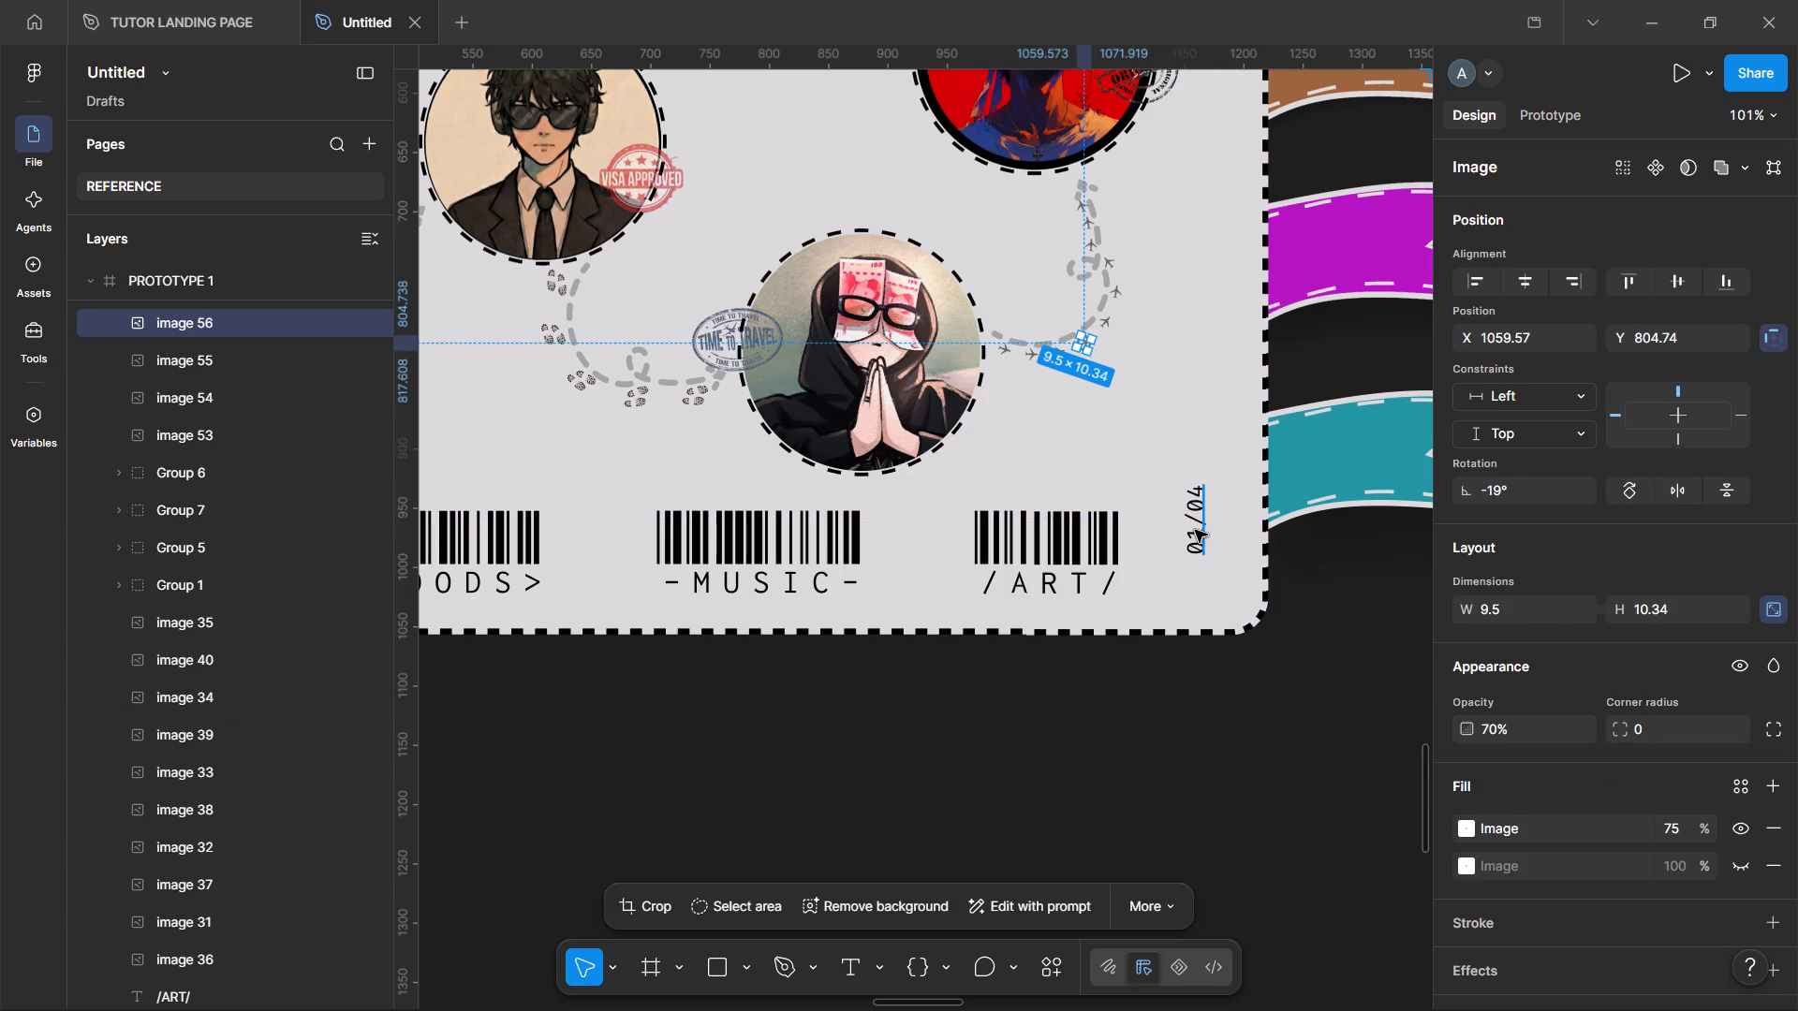
pyautogui.click(1191, 532)
pyautogui.click(1491, 784)
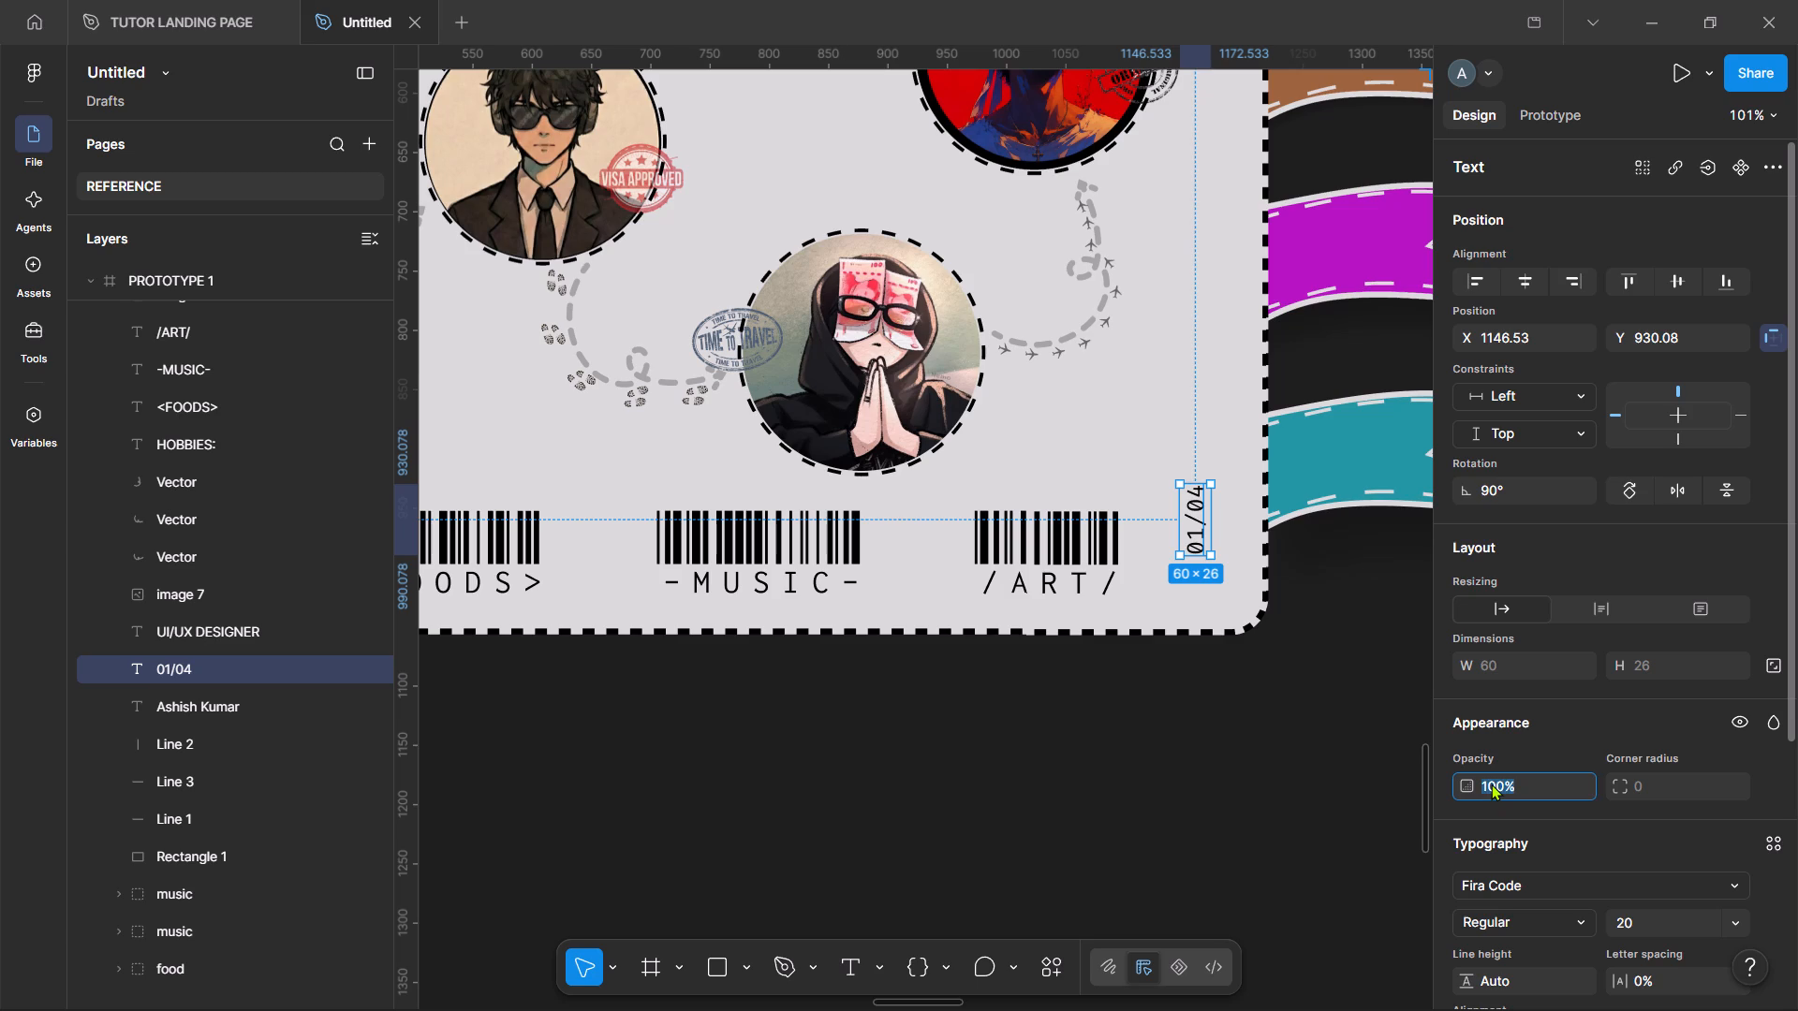
pyautogui.write('80')
pyautogui.press('Return')
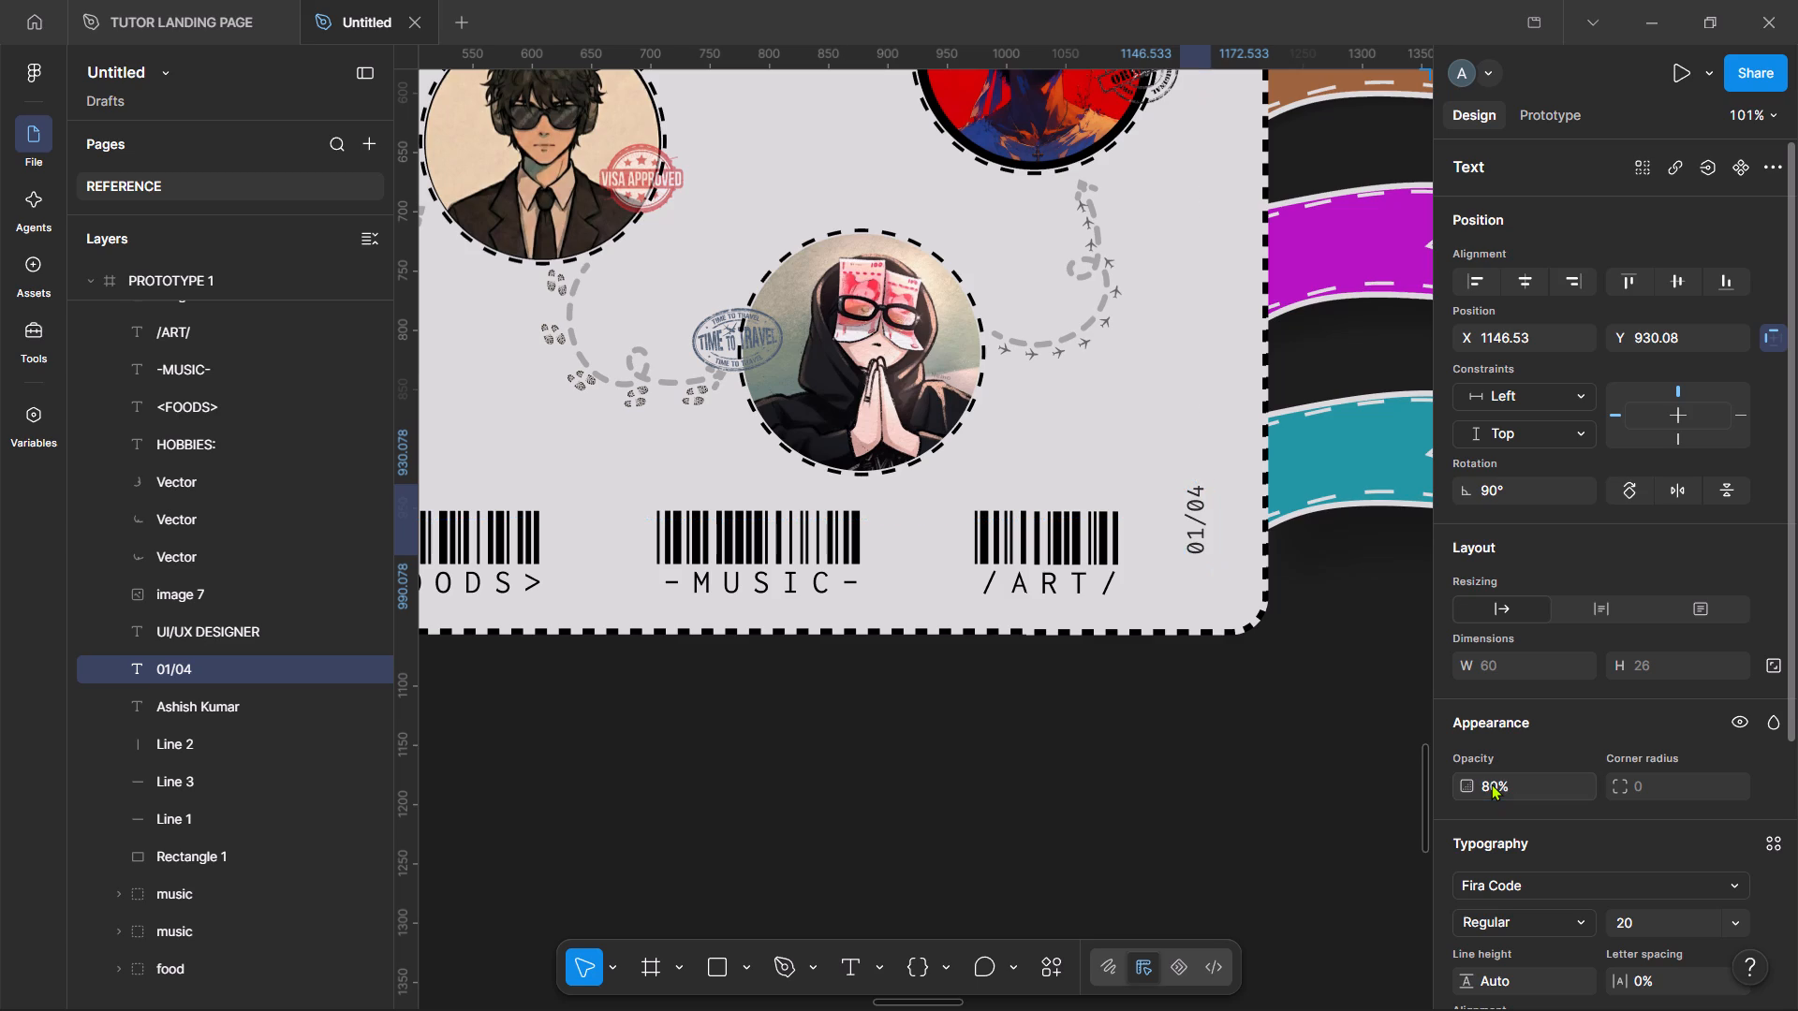
# Set the black fill opacity of the 01/04 text to 80%.
pyautogui.scroll(-2, 1658, 924)
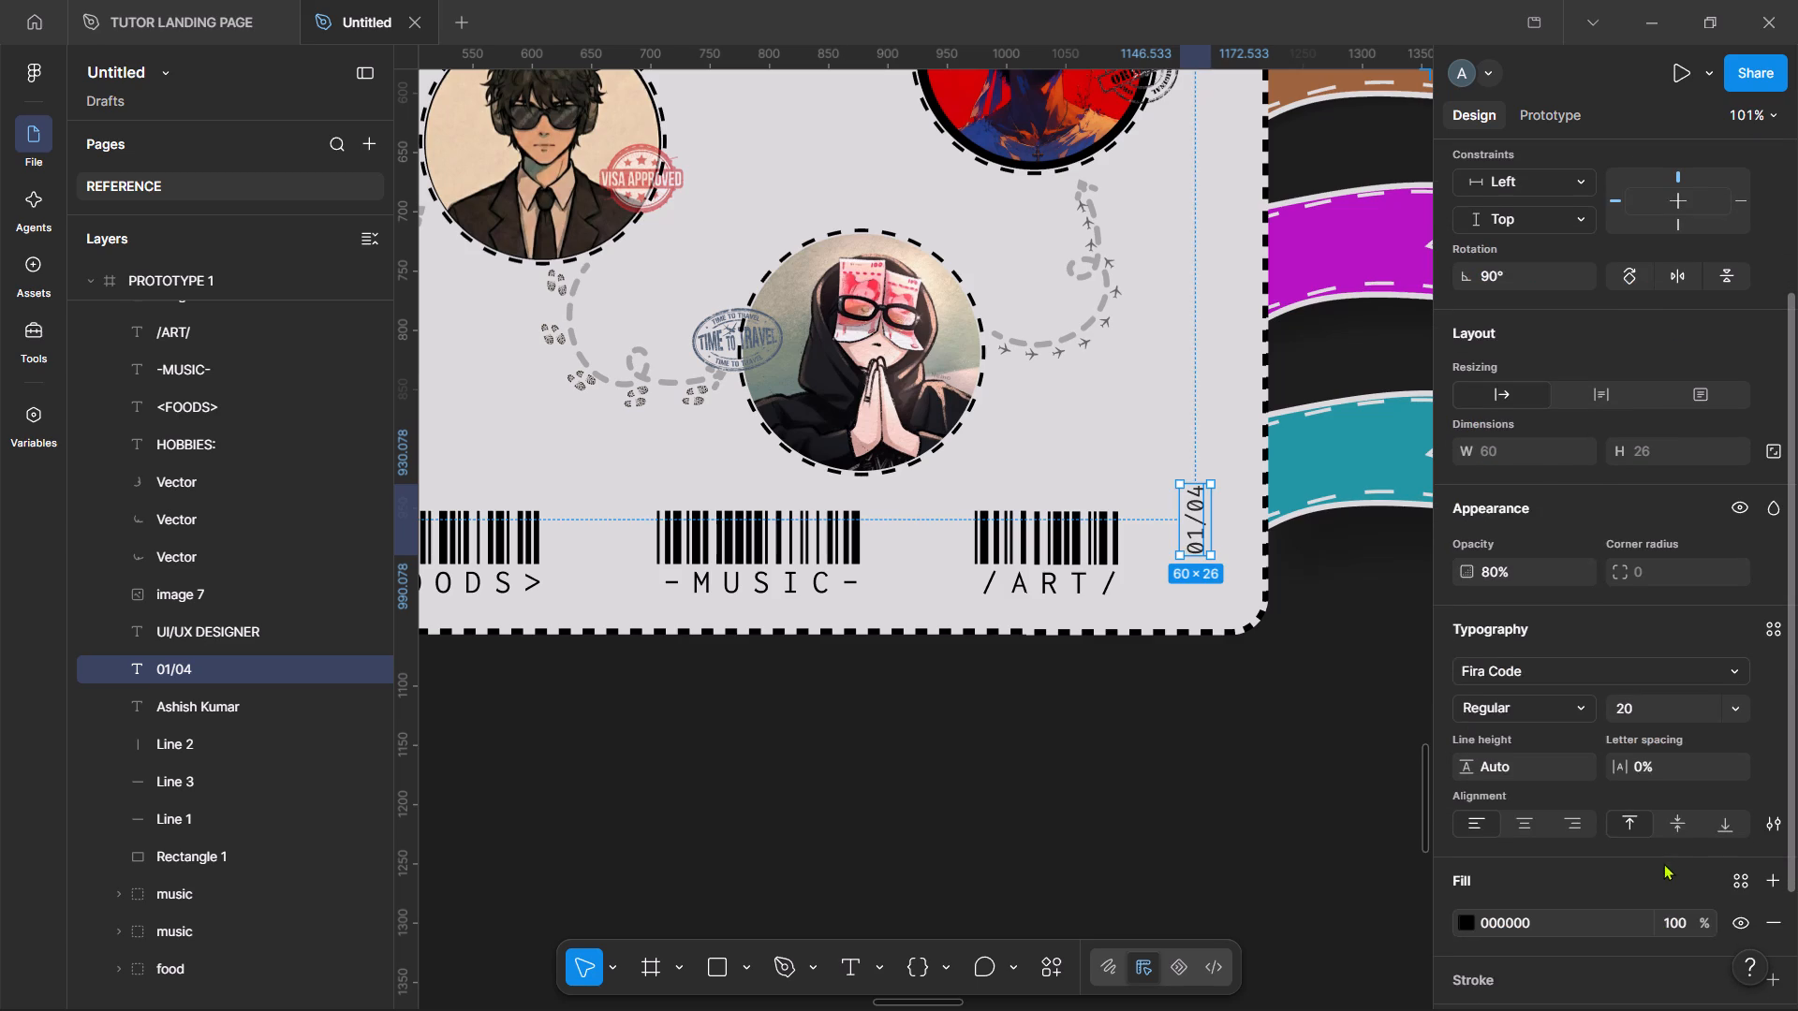
pyautogui.click(1680, 913)
pyautogui.write('80')
pyautogui.press('Return')
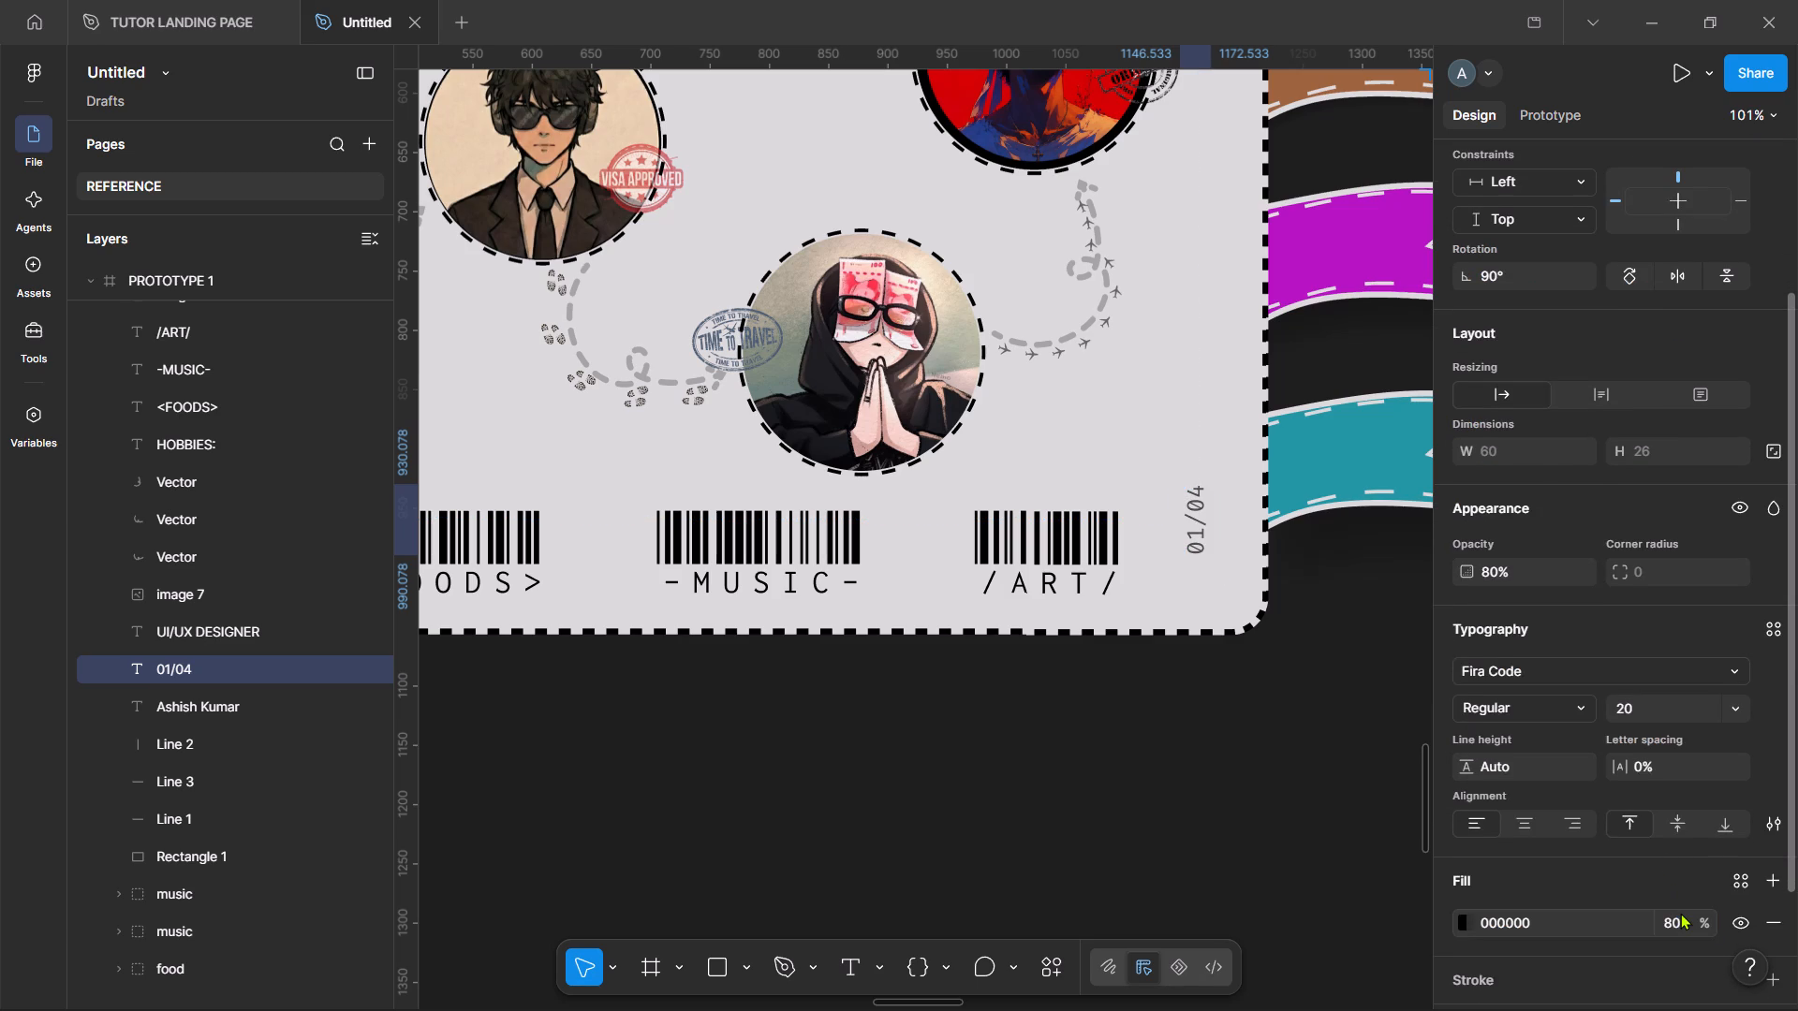
pyautogui.click(1134, 802)
# Fade the HOBBIES: barcode label with 70% layer opacity and 75% black fill opacity.
pyautogui.scroll(1, 1134, 802)
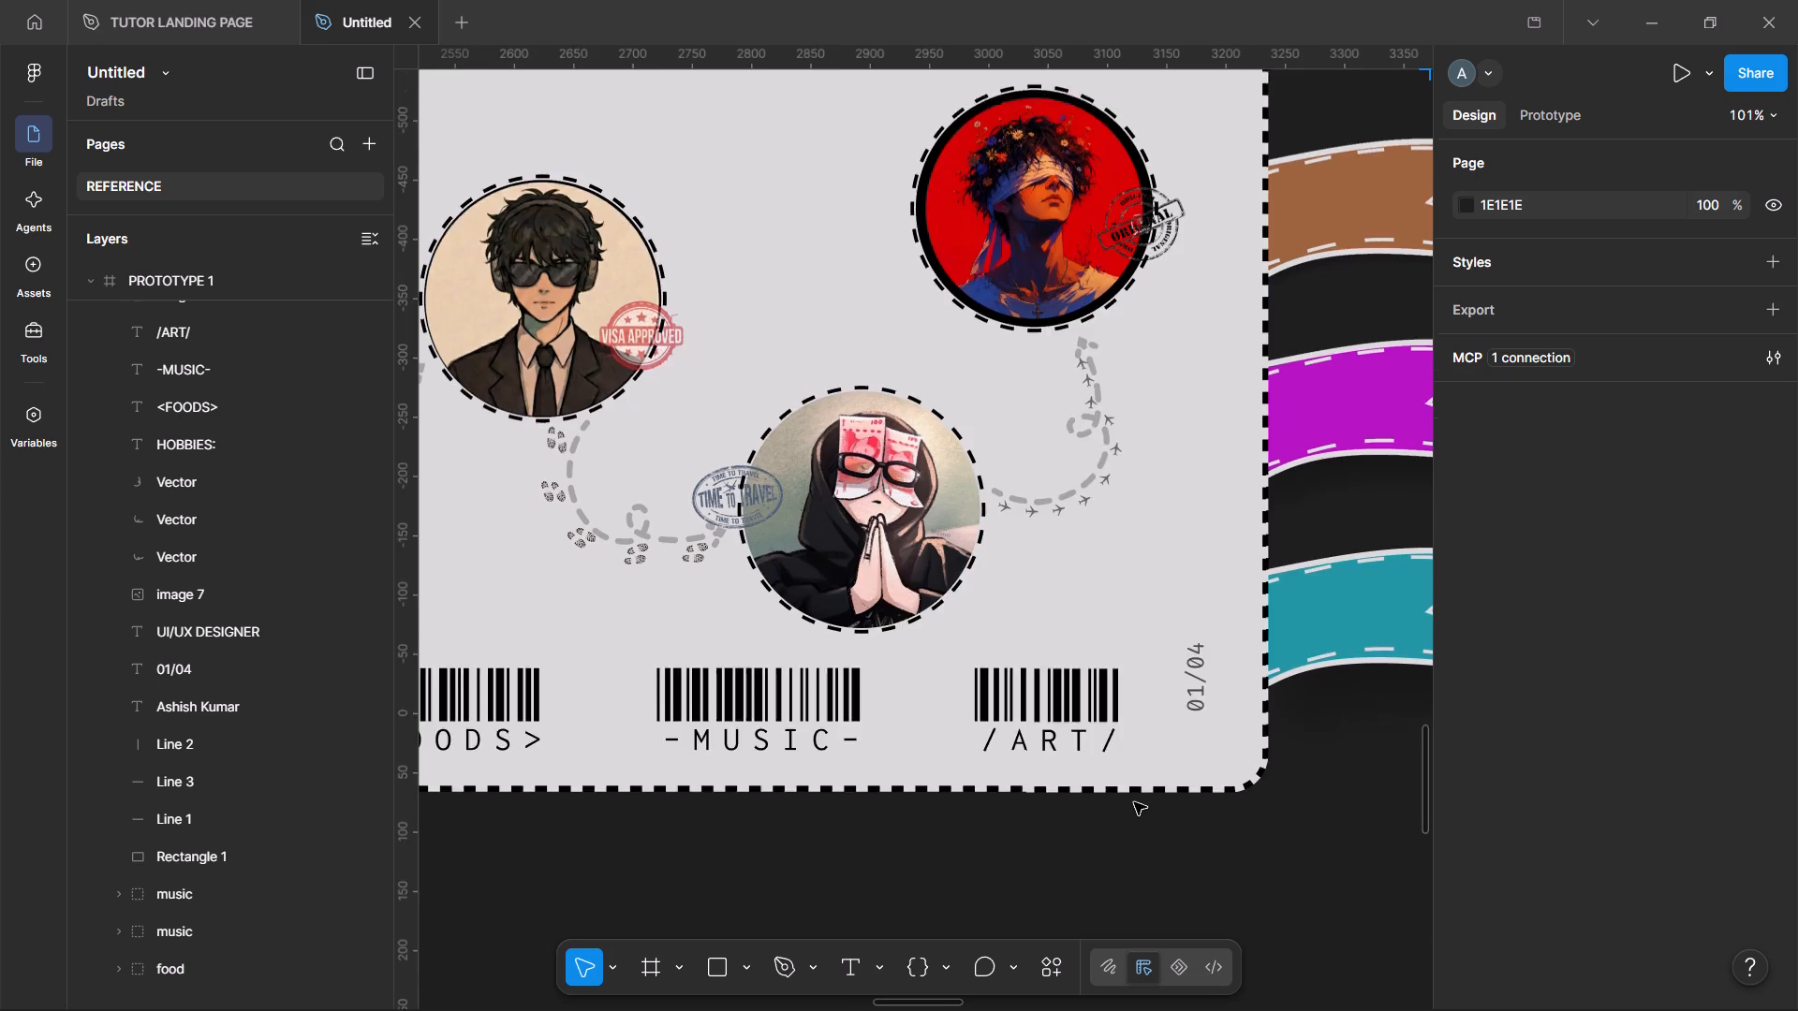
pyautogui.click(1187, 849)
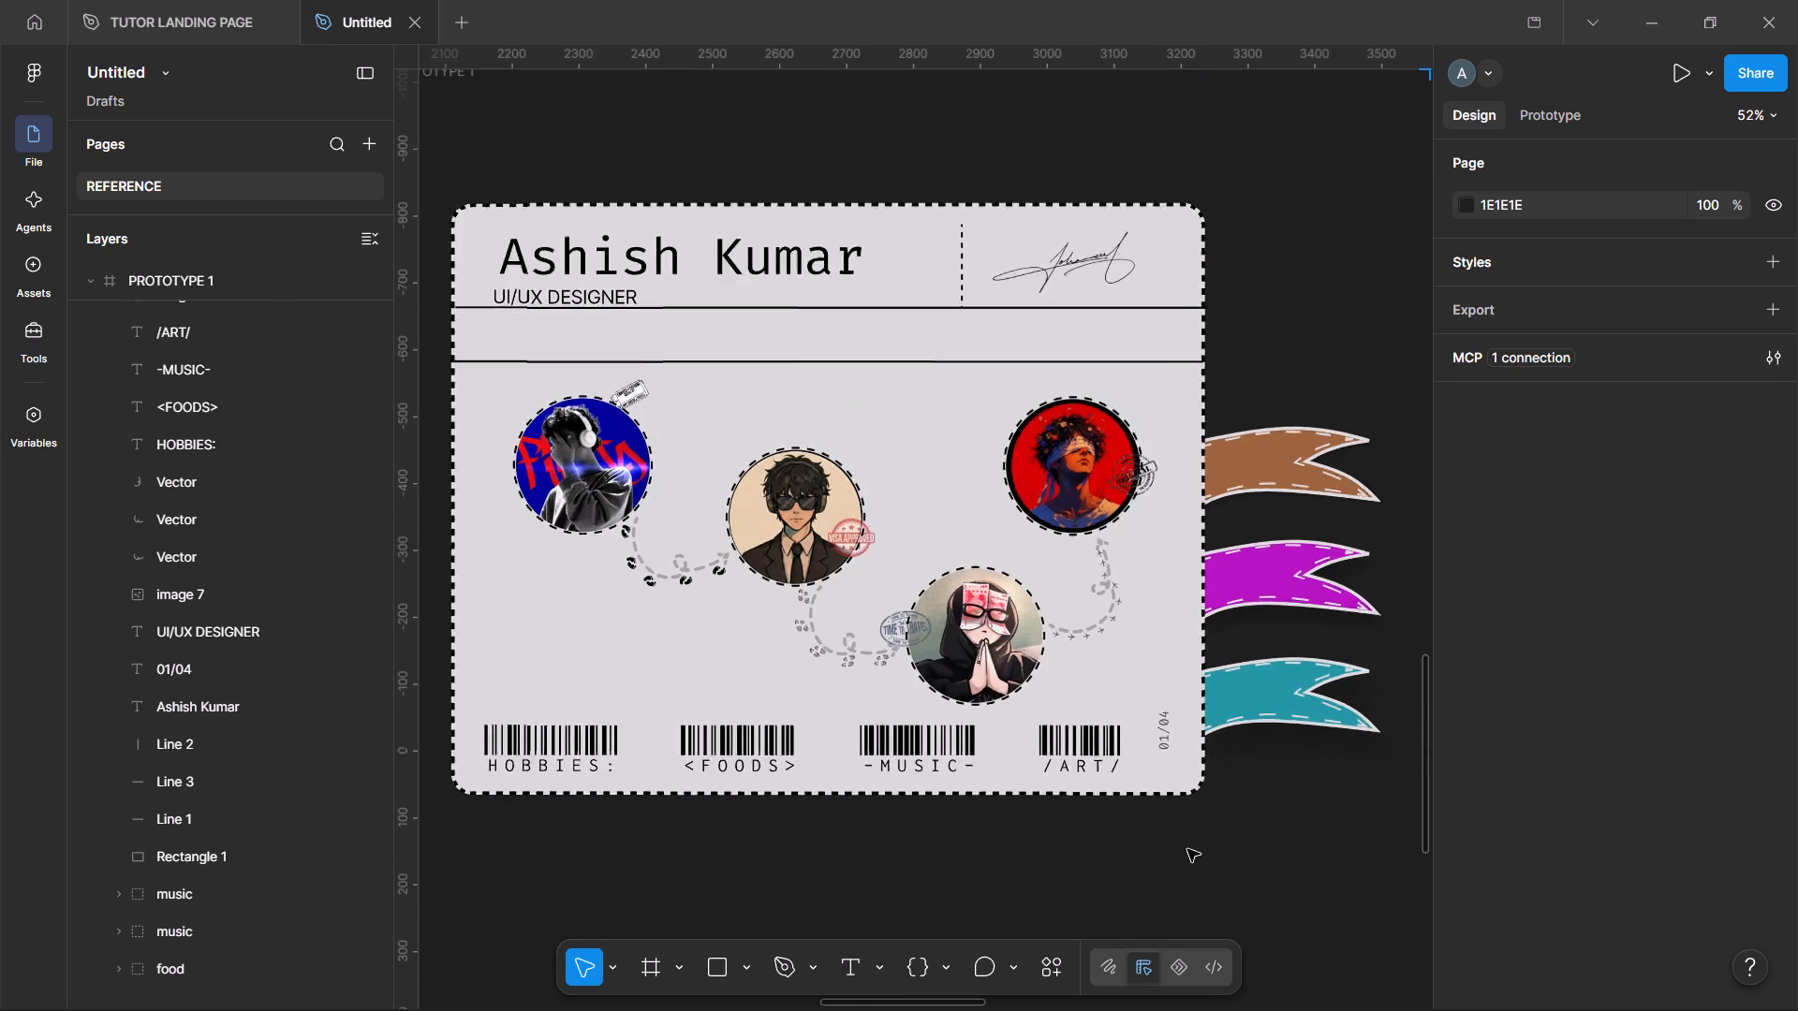
pyautogui.hscroll(1, 1187, 849)
pyautogui.scroll(1, 1187, 849)
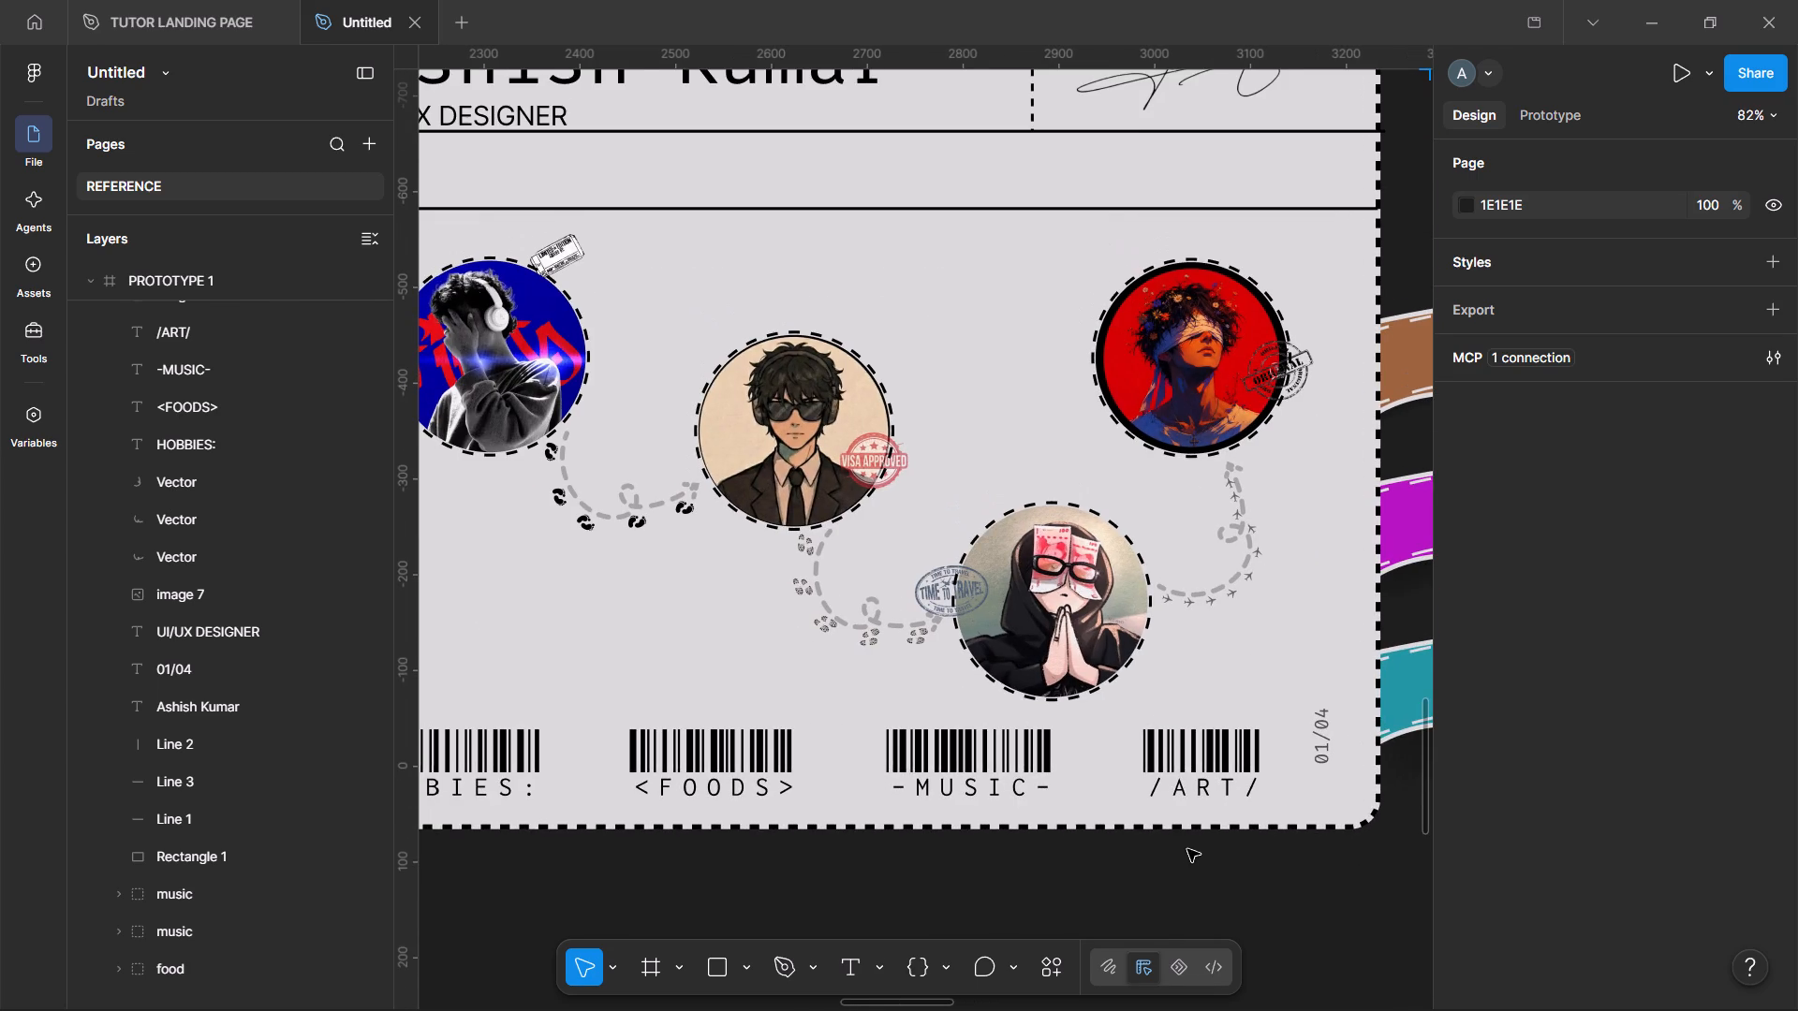
pyautogui.hscroll(1, 1187, 849)
pyautogui.click(619, 750)
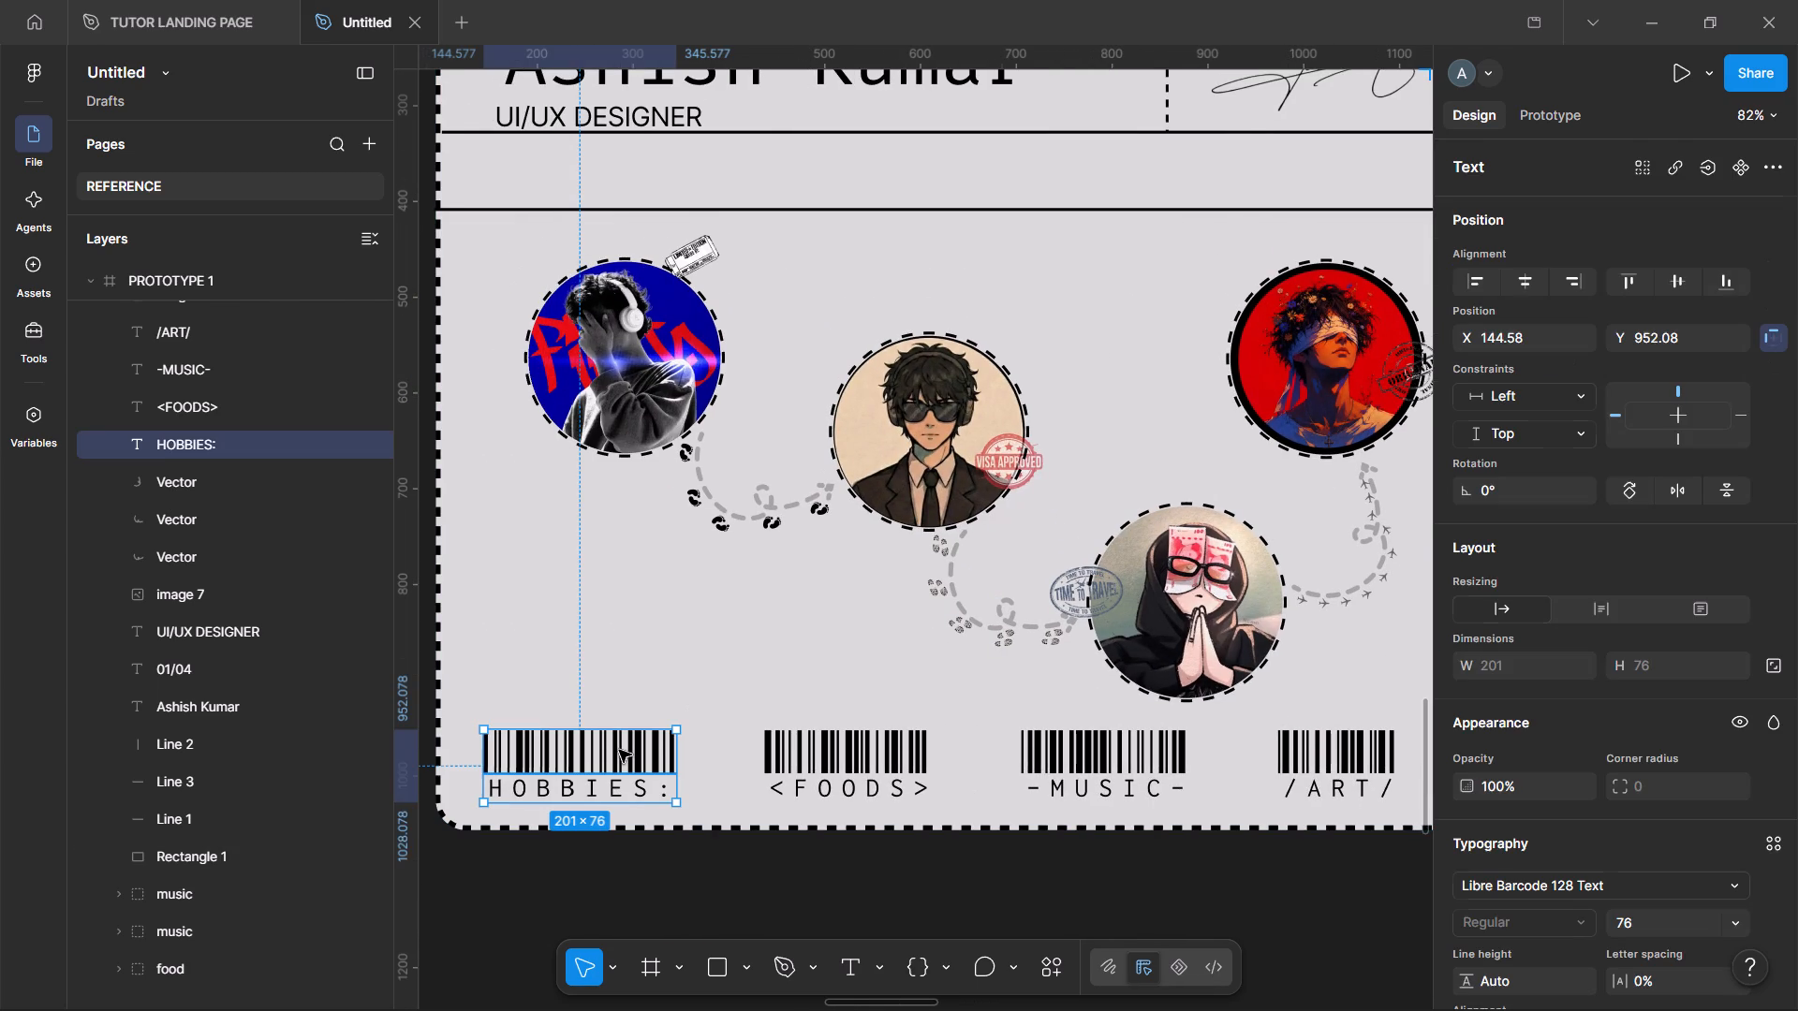
pyautogui.scroll(-1, 1506, 796)
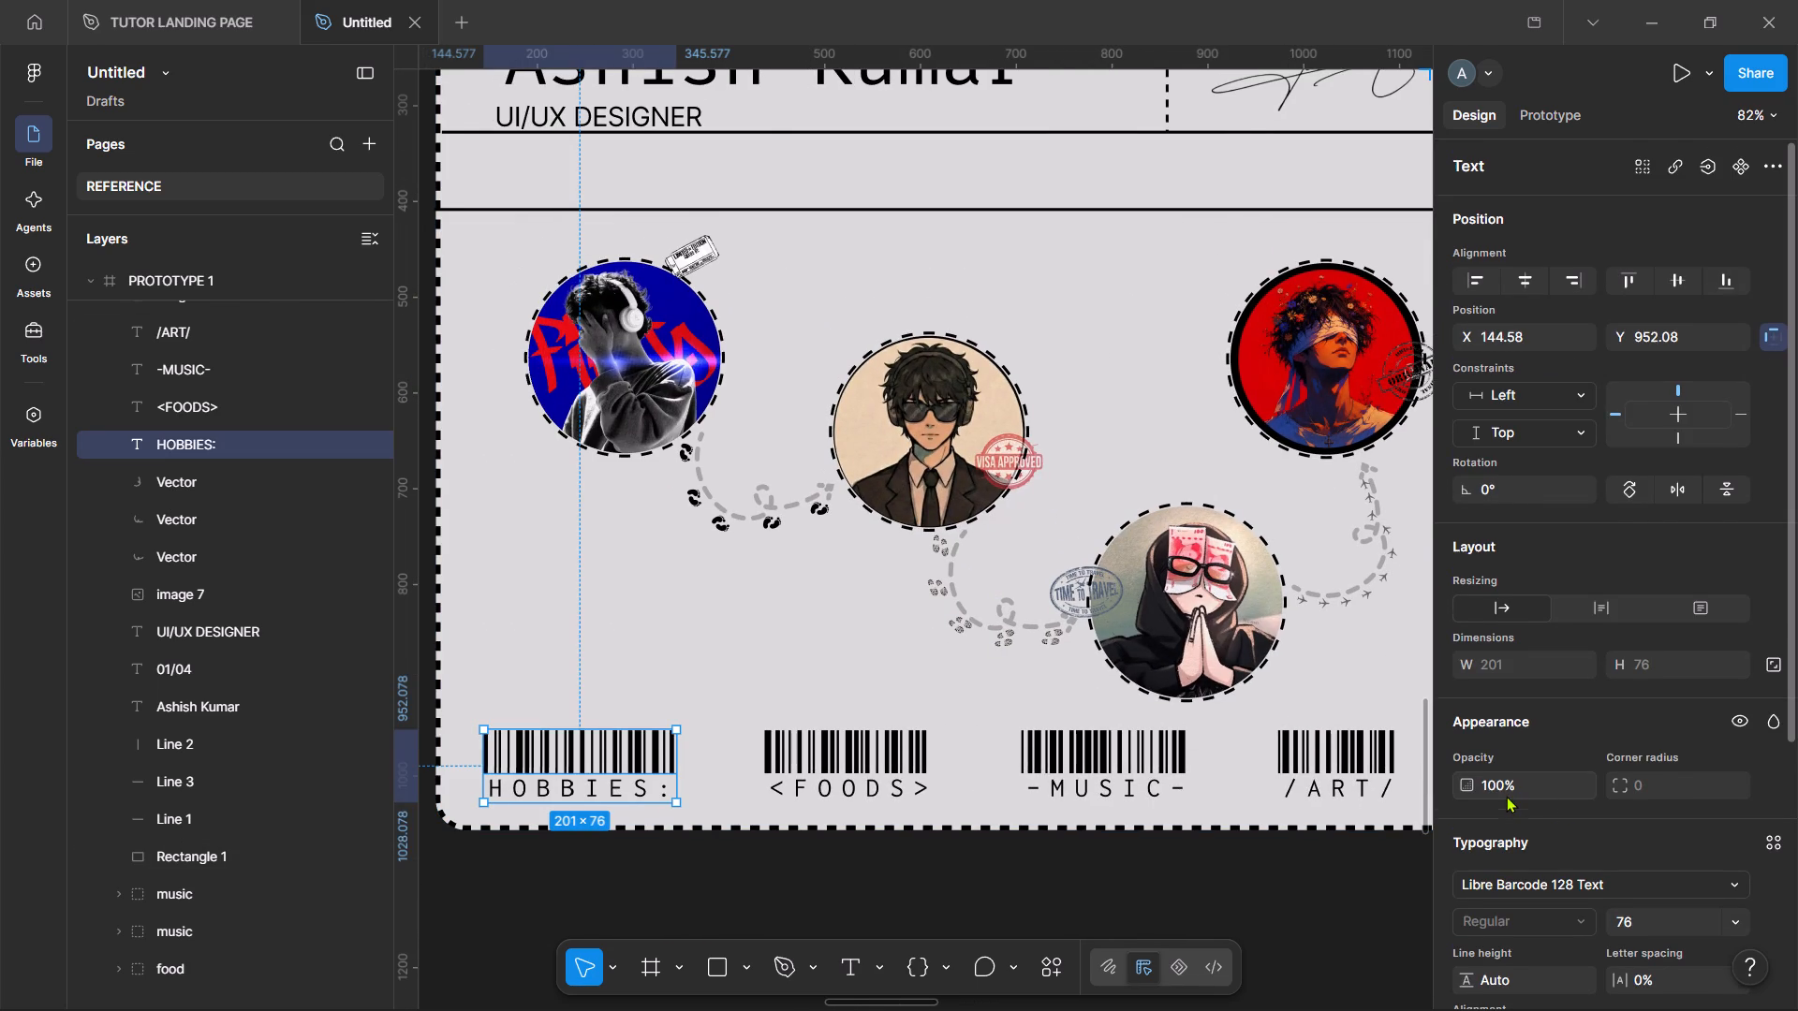
pyautogui.scroll(-1, 1506, 796)
pyautogui.click(1497, 679)
pyautogui.write('70')
pyautogui.press('Return')
pyautogui.scroll(-2, 1615, 764)
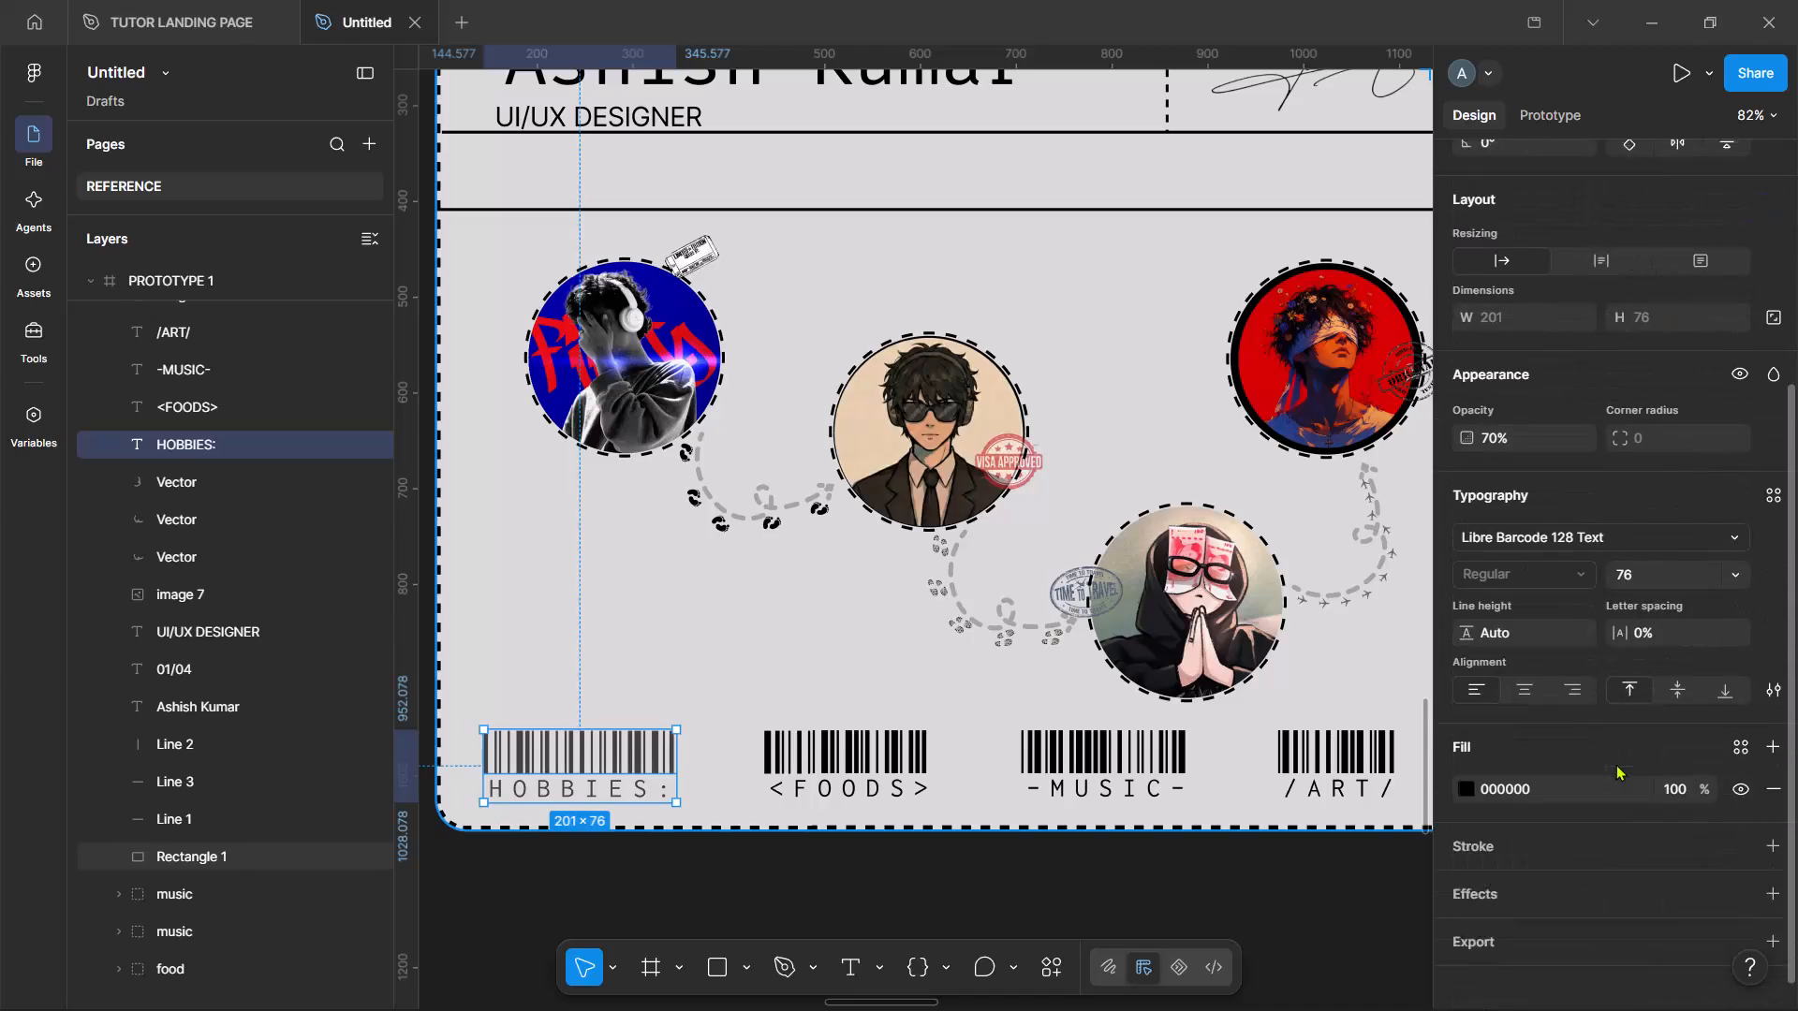
pyautogui.click(1673, 773)
pyautogui.write('75')
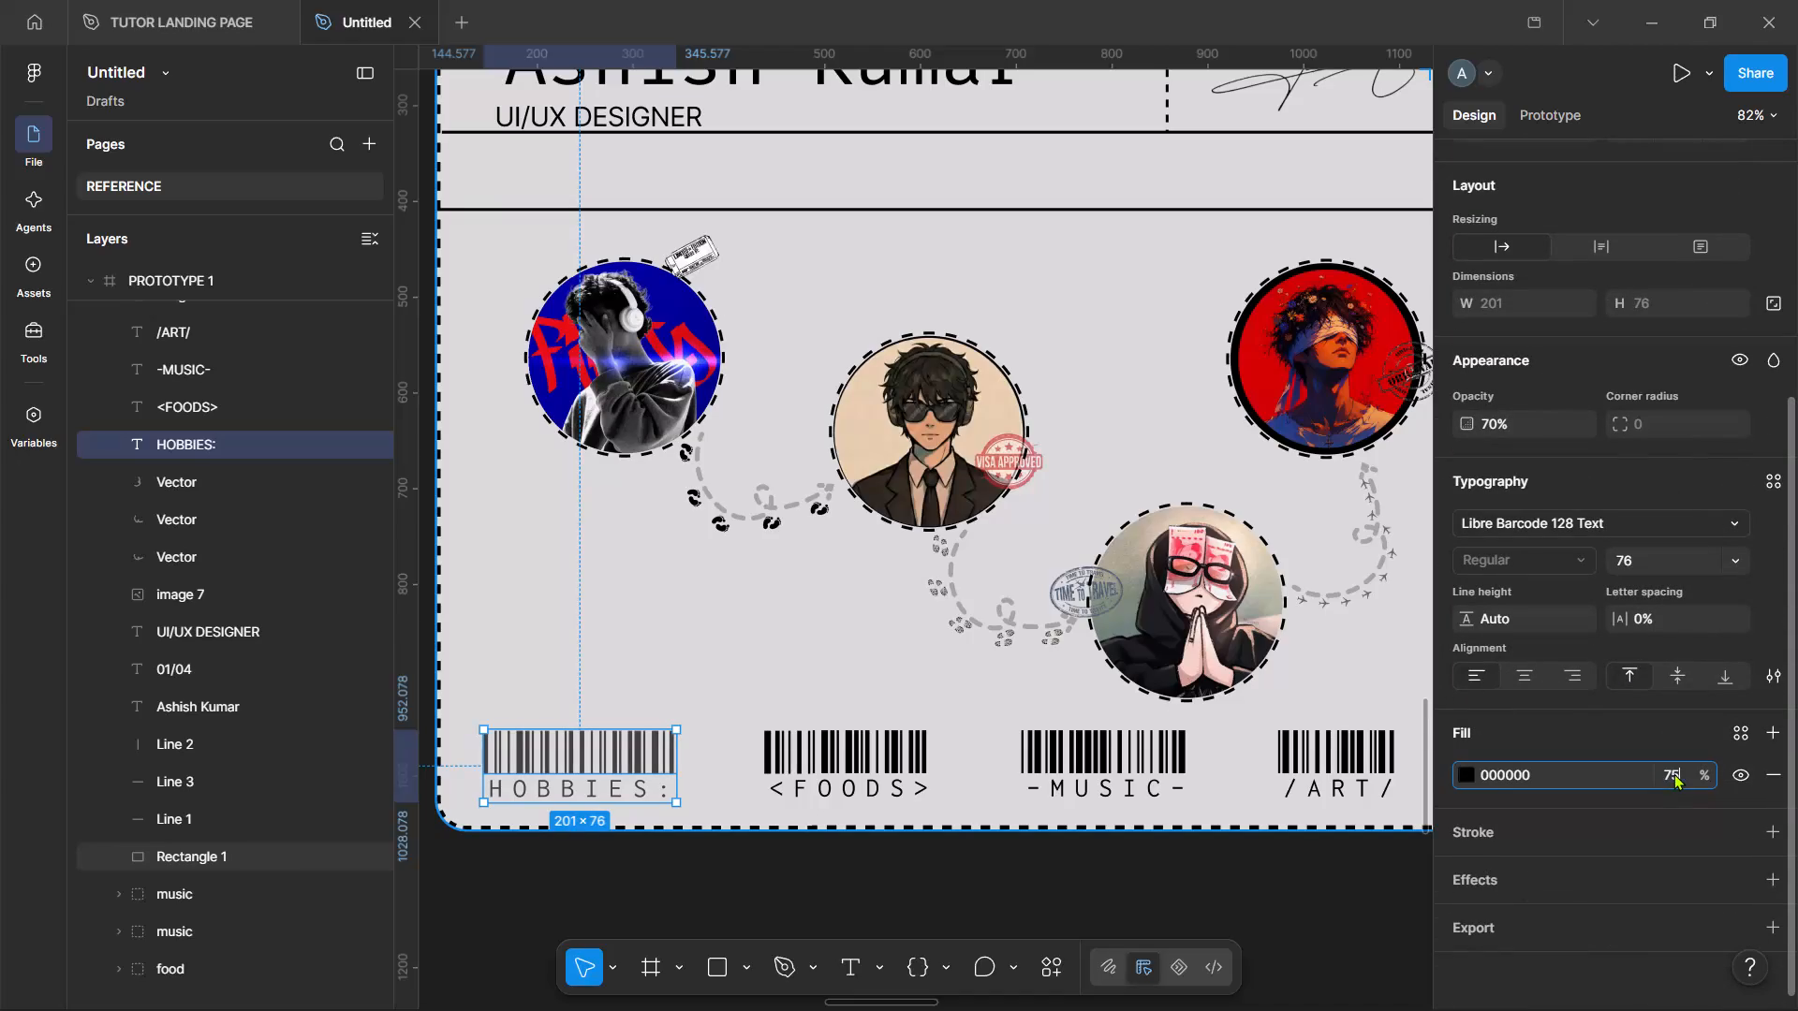
pyautogui.press('Return')
# Fade the <FOODS> barcode label with 80% layer opacity and 80% black fill opacity.
pyautogui.click(914, 753)
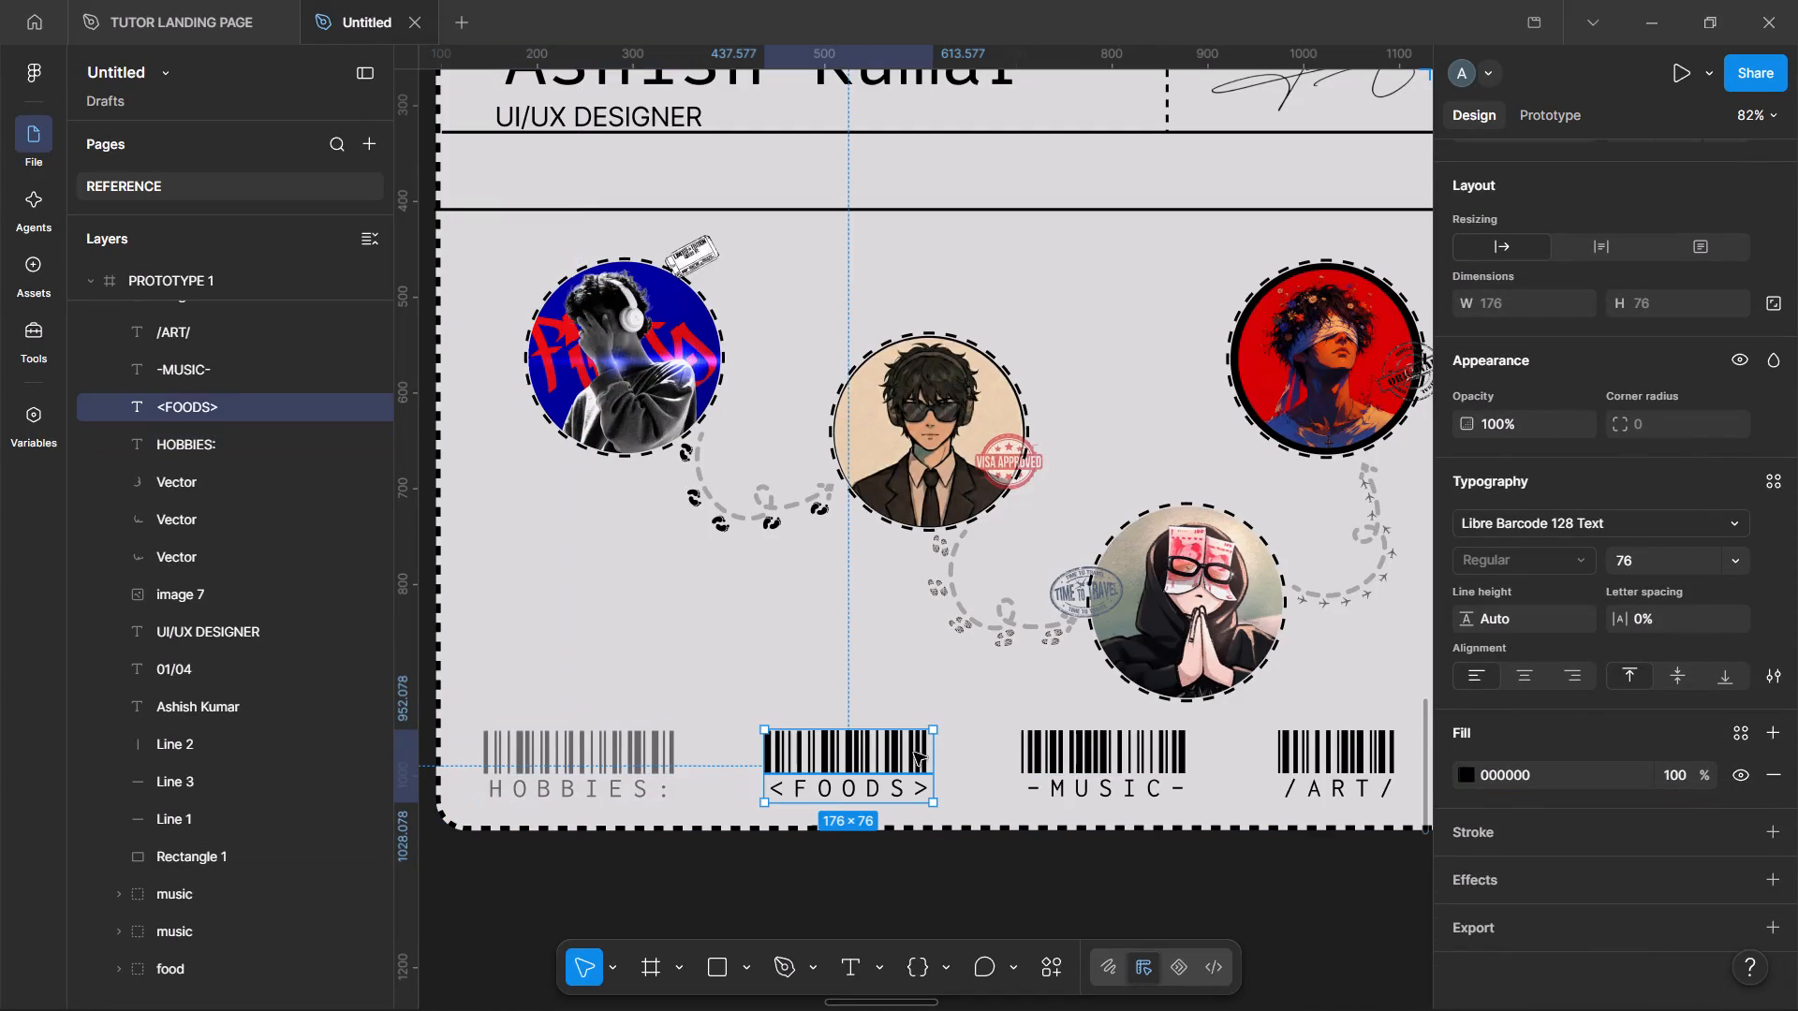
pyautogui.click(1500, 418)
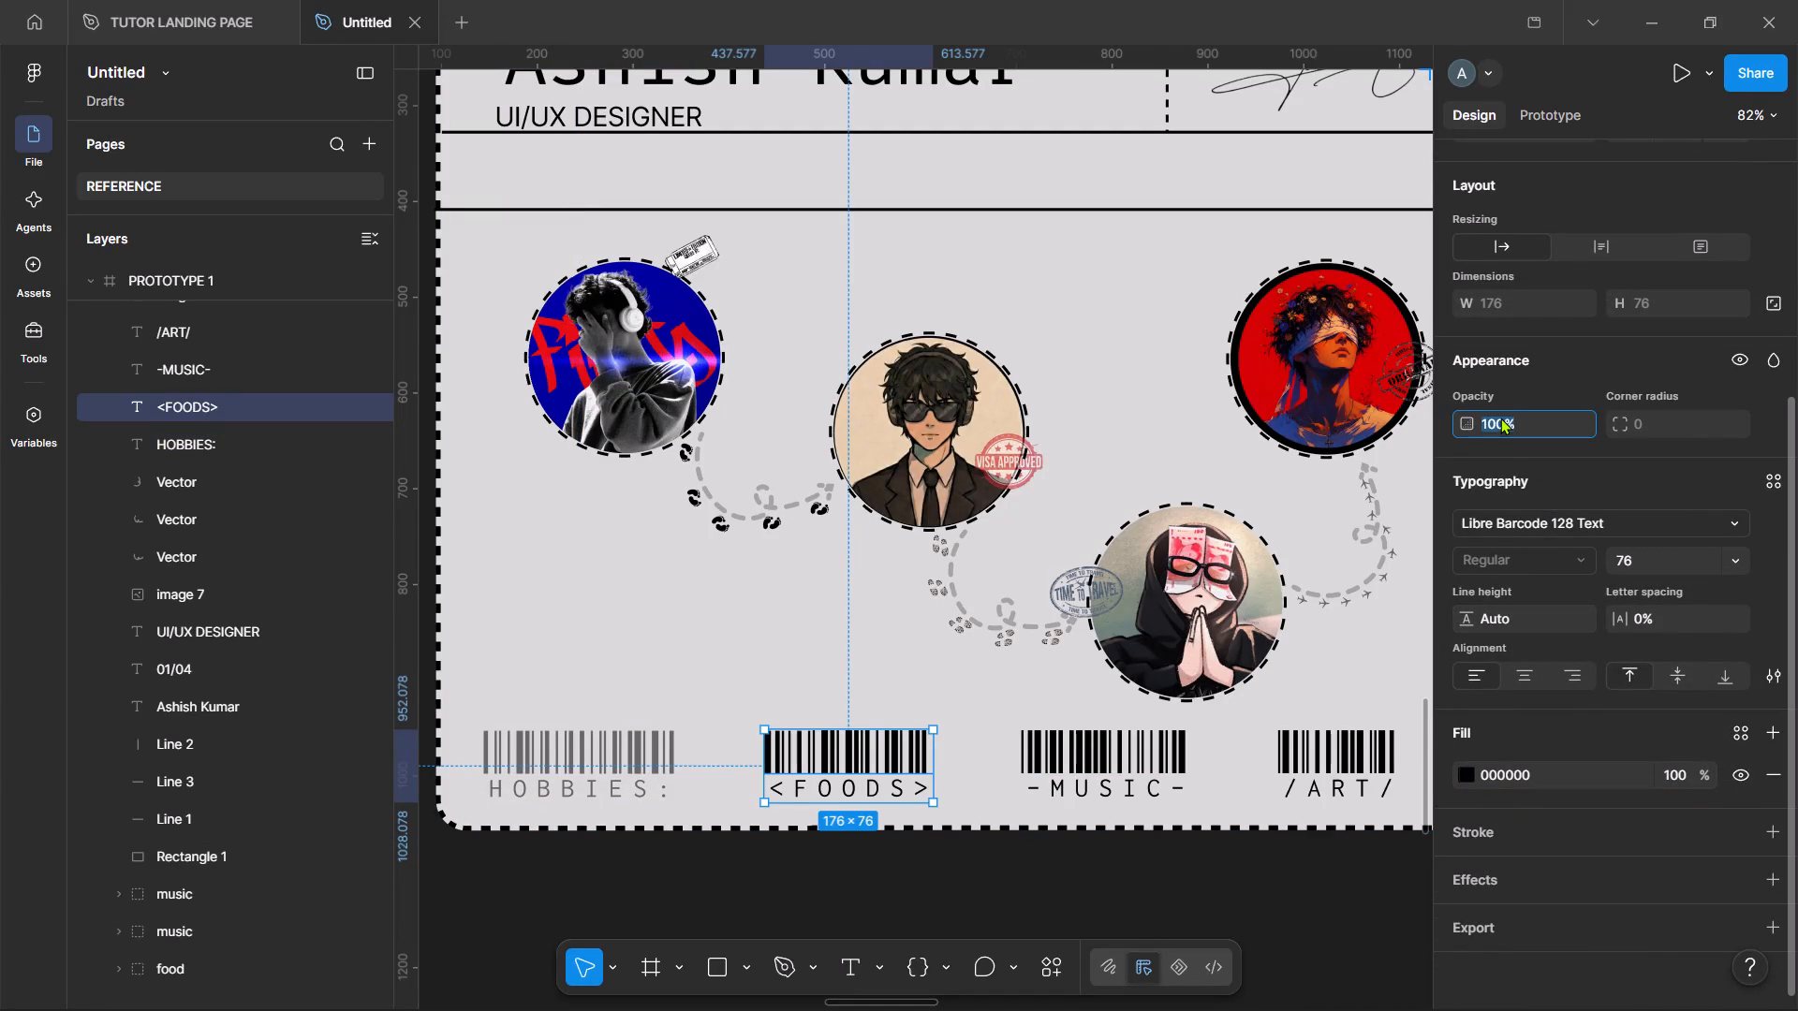
pyautogui.write('80')
pyautogui.press('Return')
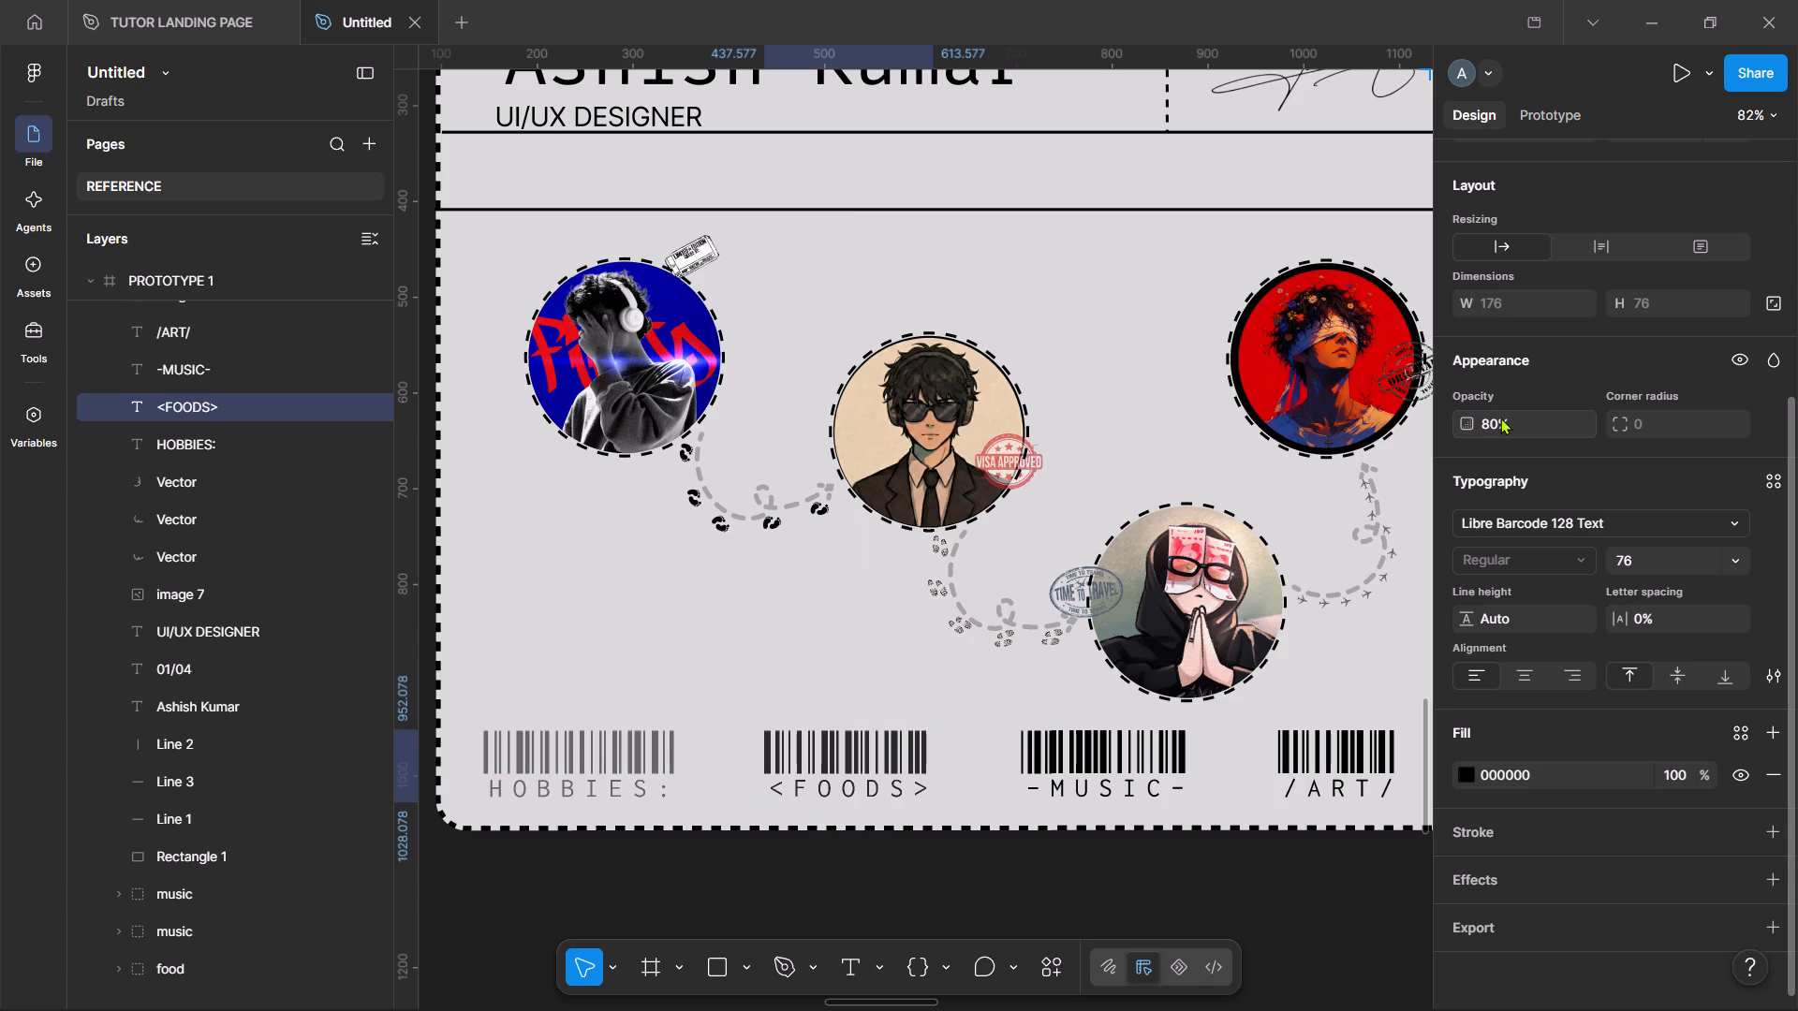
pyautogui.hscroll(-1, 1339, 722)
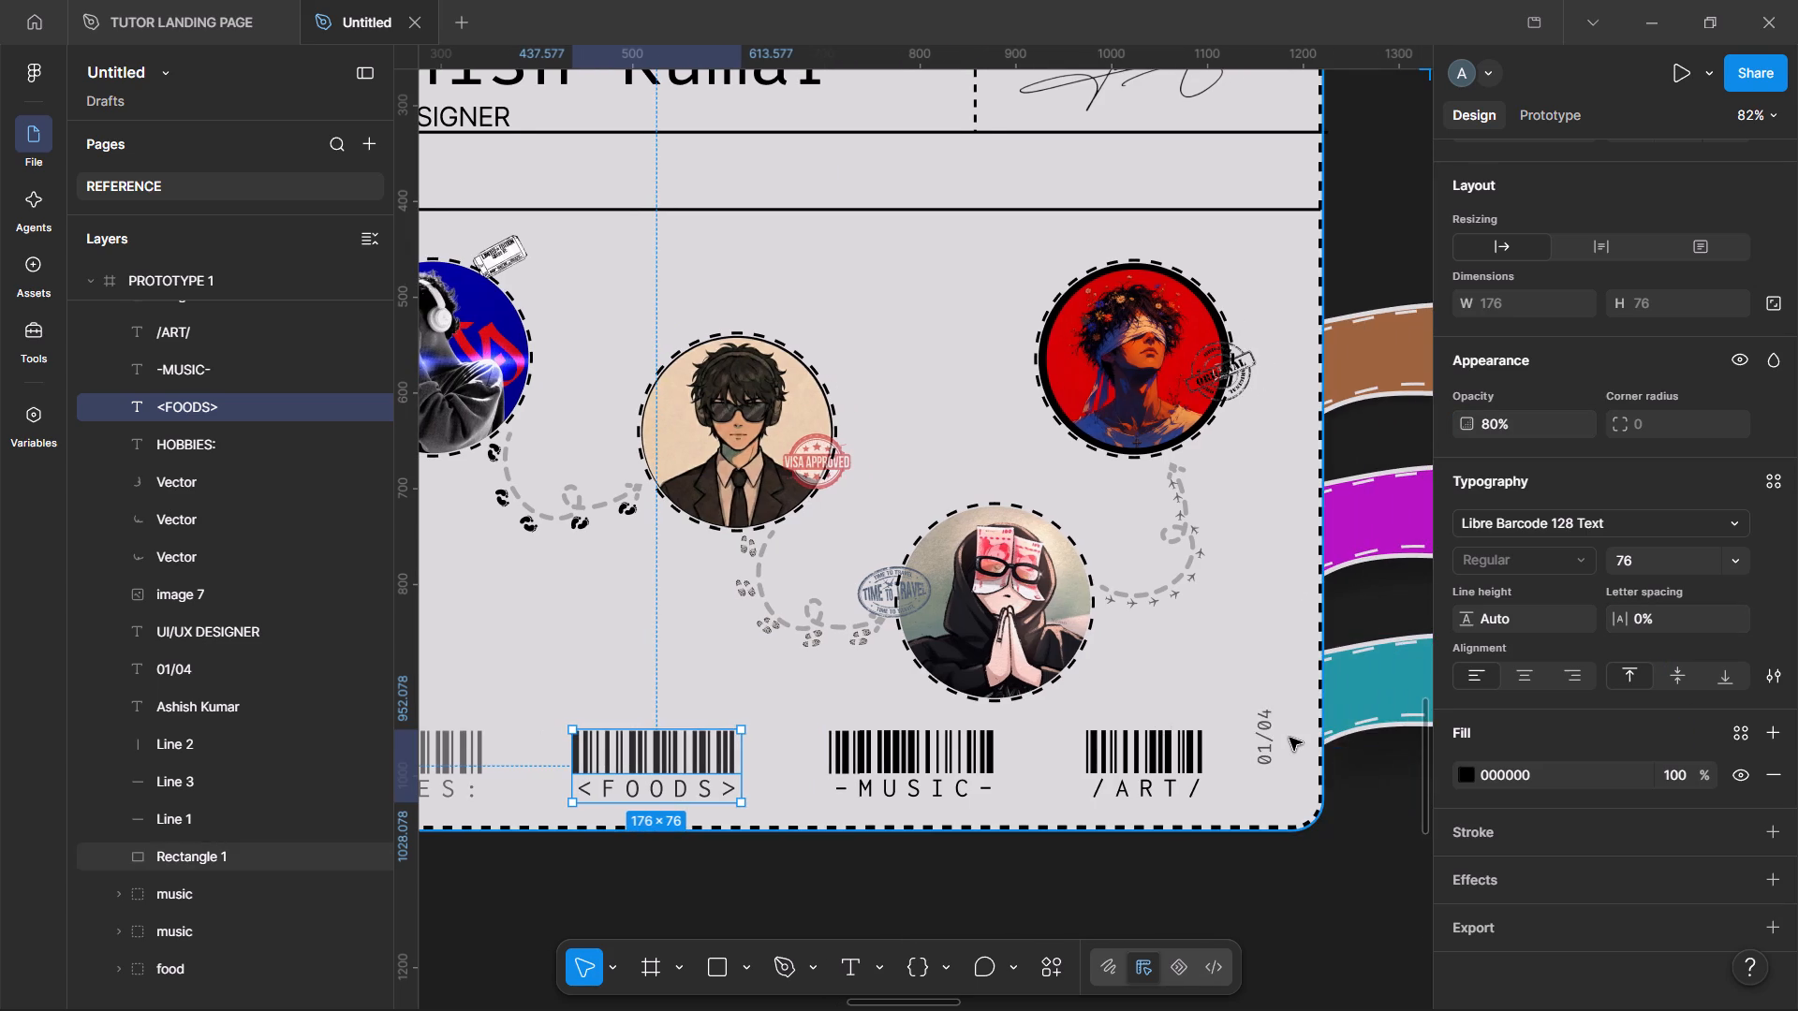
pyautogui.click(1277, 740)
pyautogui.hscroll(1, 1019, 681)
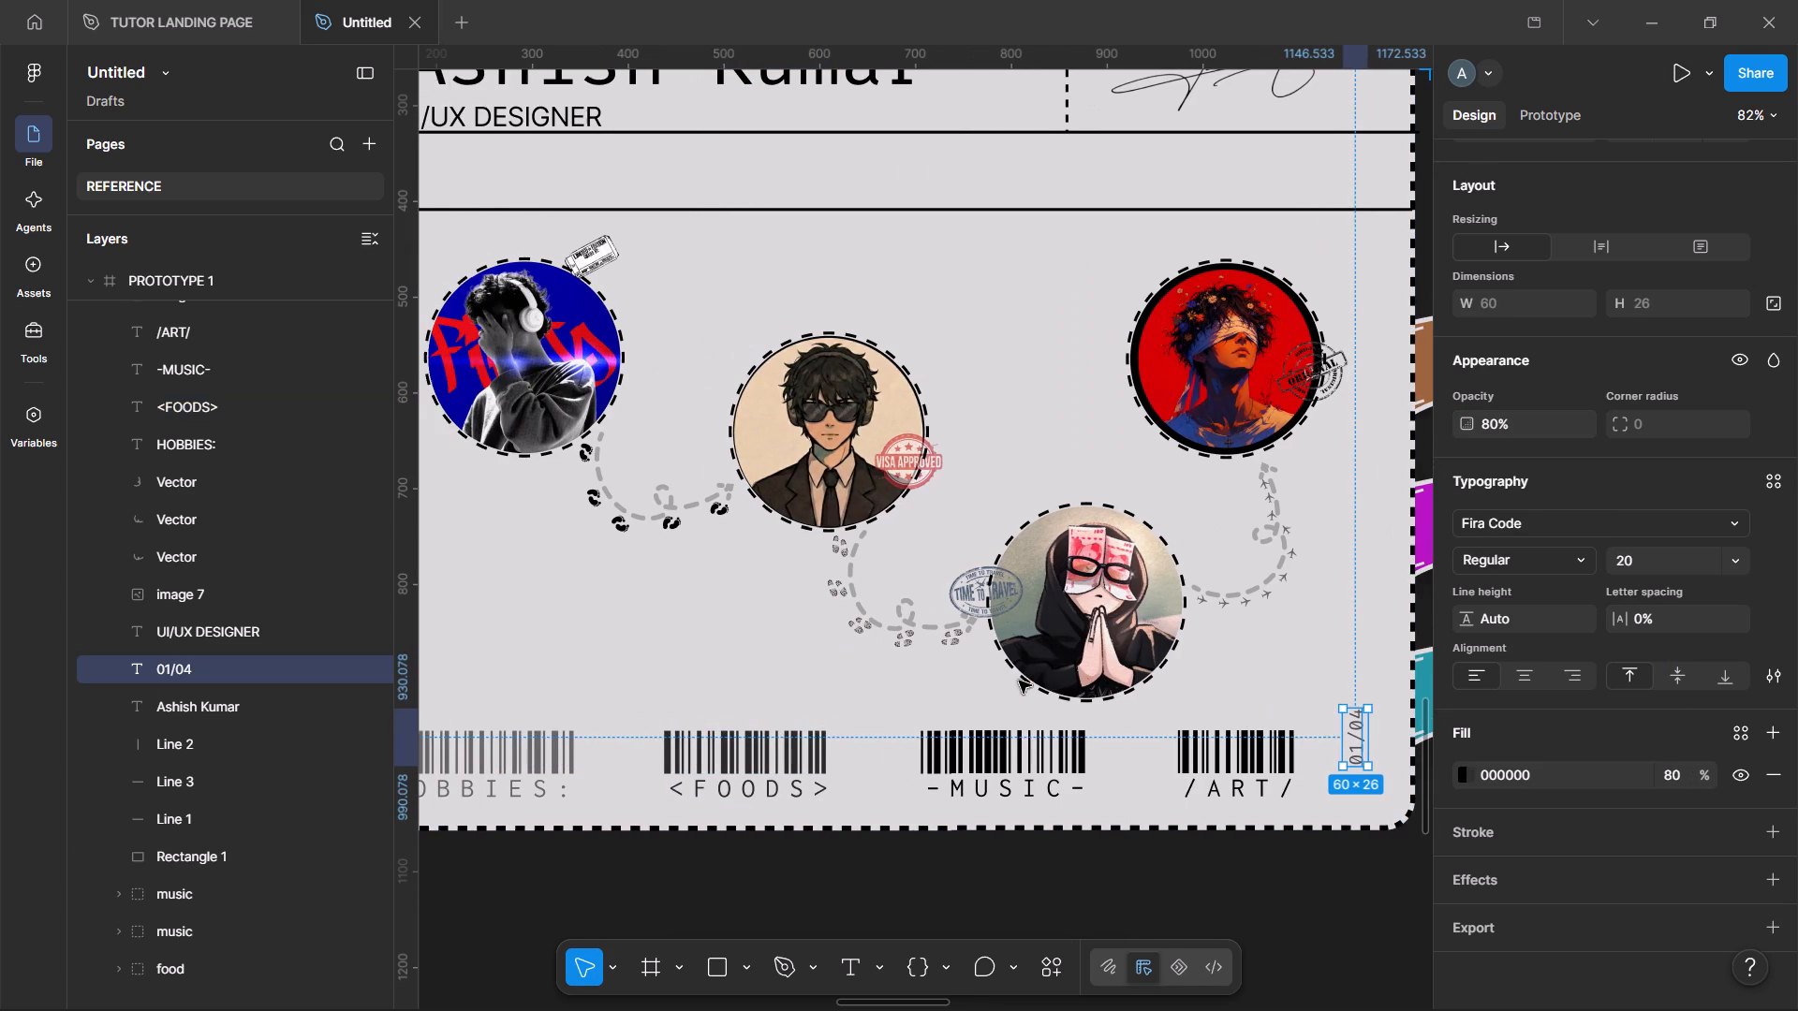
pyautogui.click(787, 752)
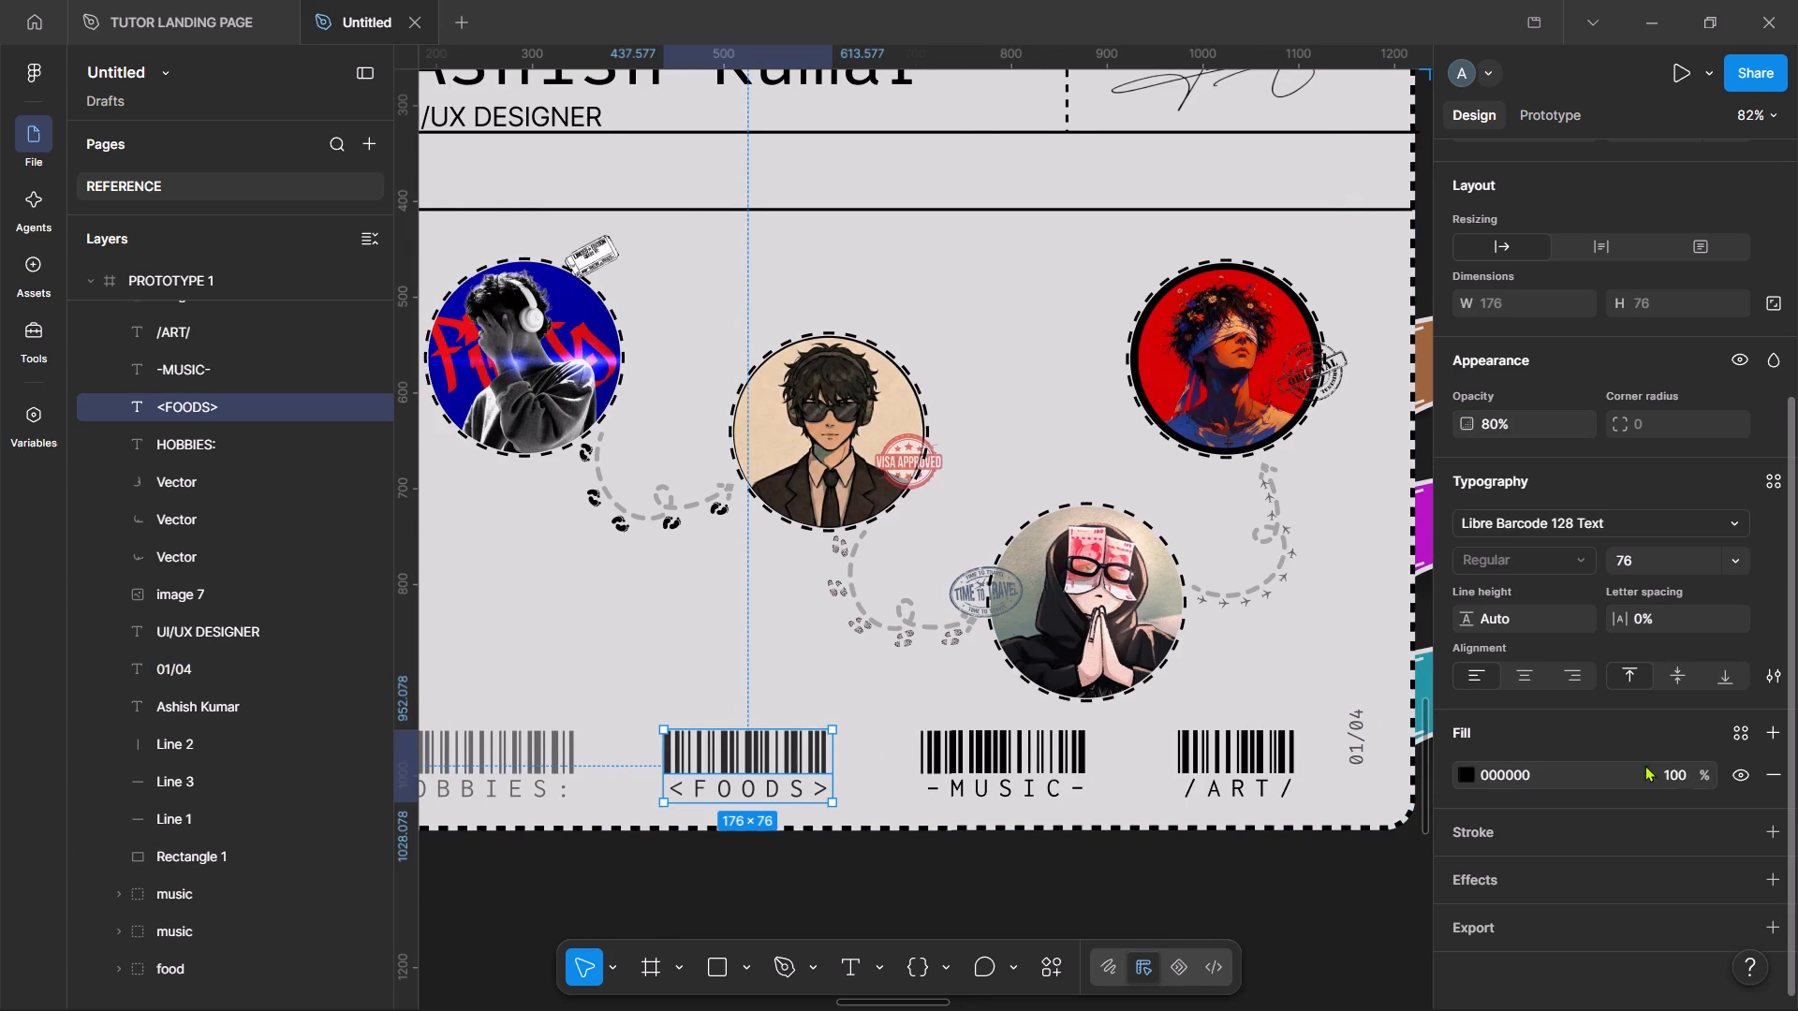
pyautogui.click(1683, 775)
pyautogui.write('80')
pyautogui.press('Return')
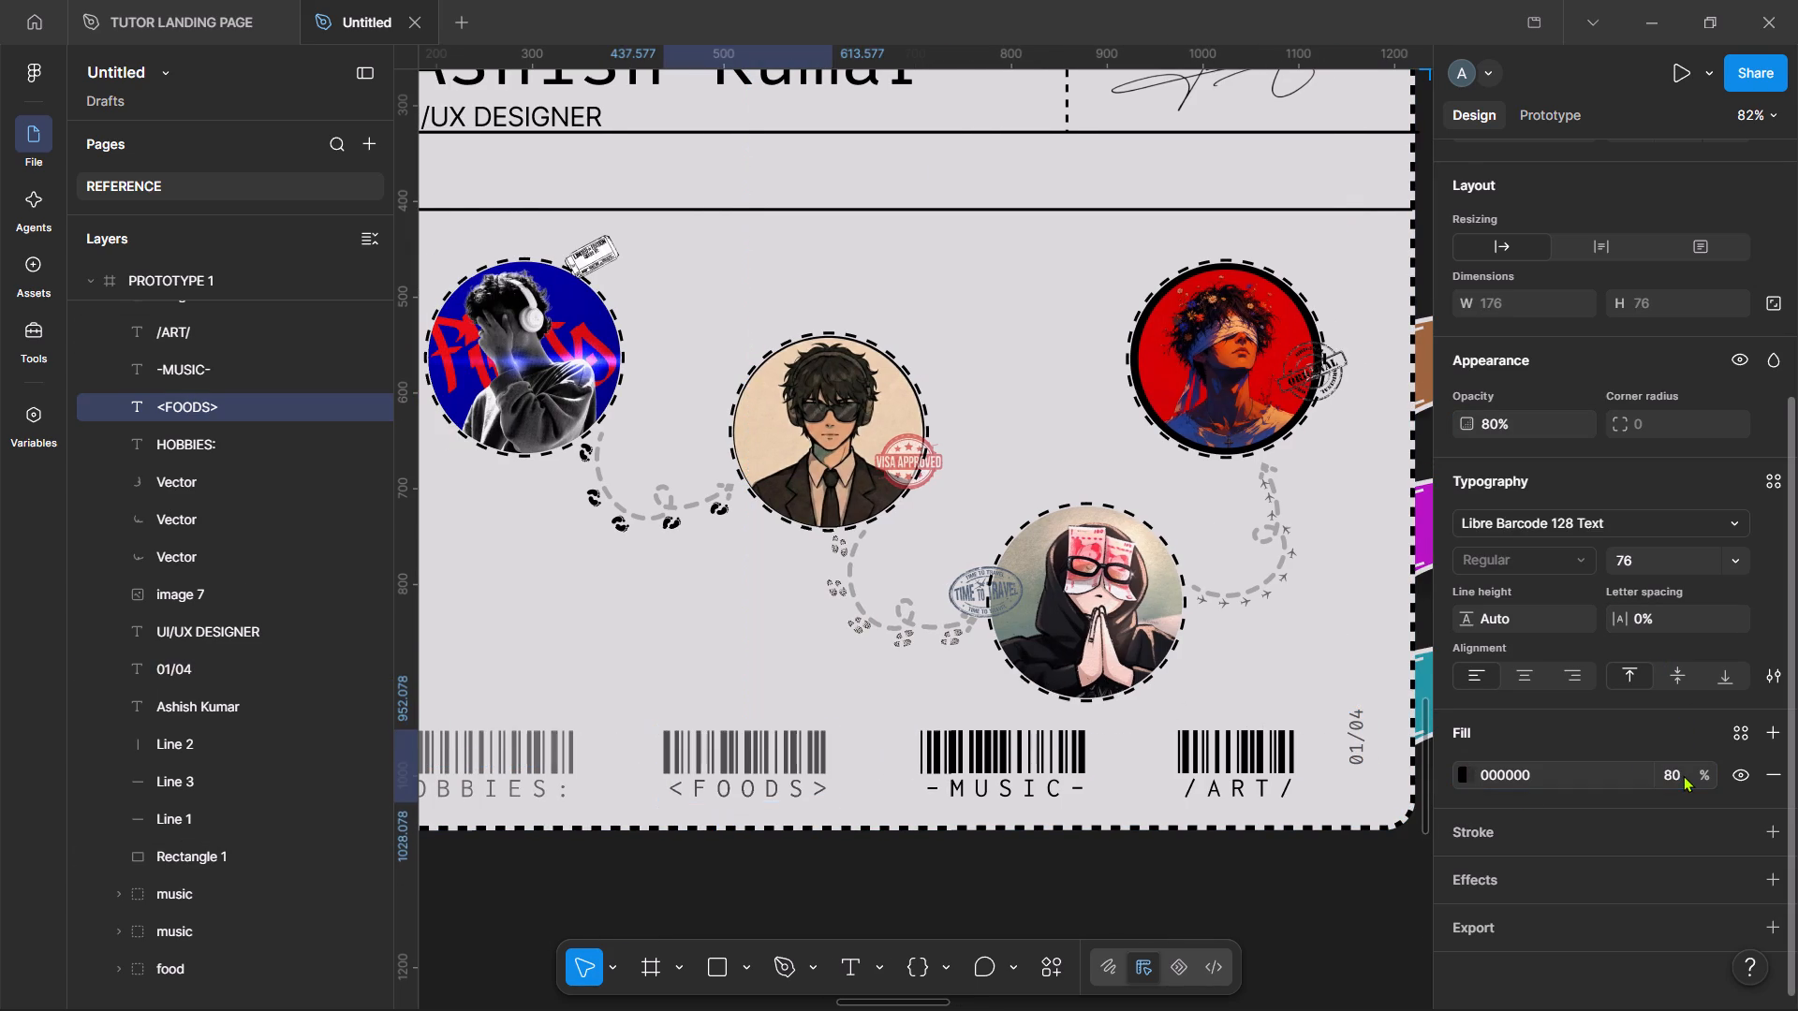
# Fade the -MUSIC- barcode label with 90% layer opacity and 90% black fill opacity.
pyautogui.click(1067, 746)
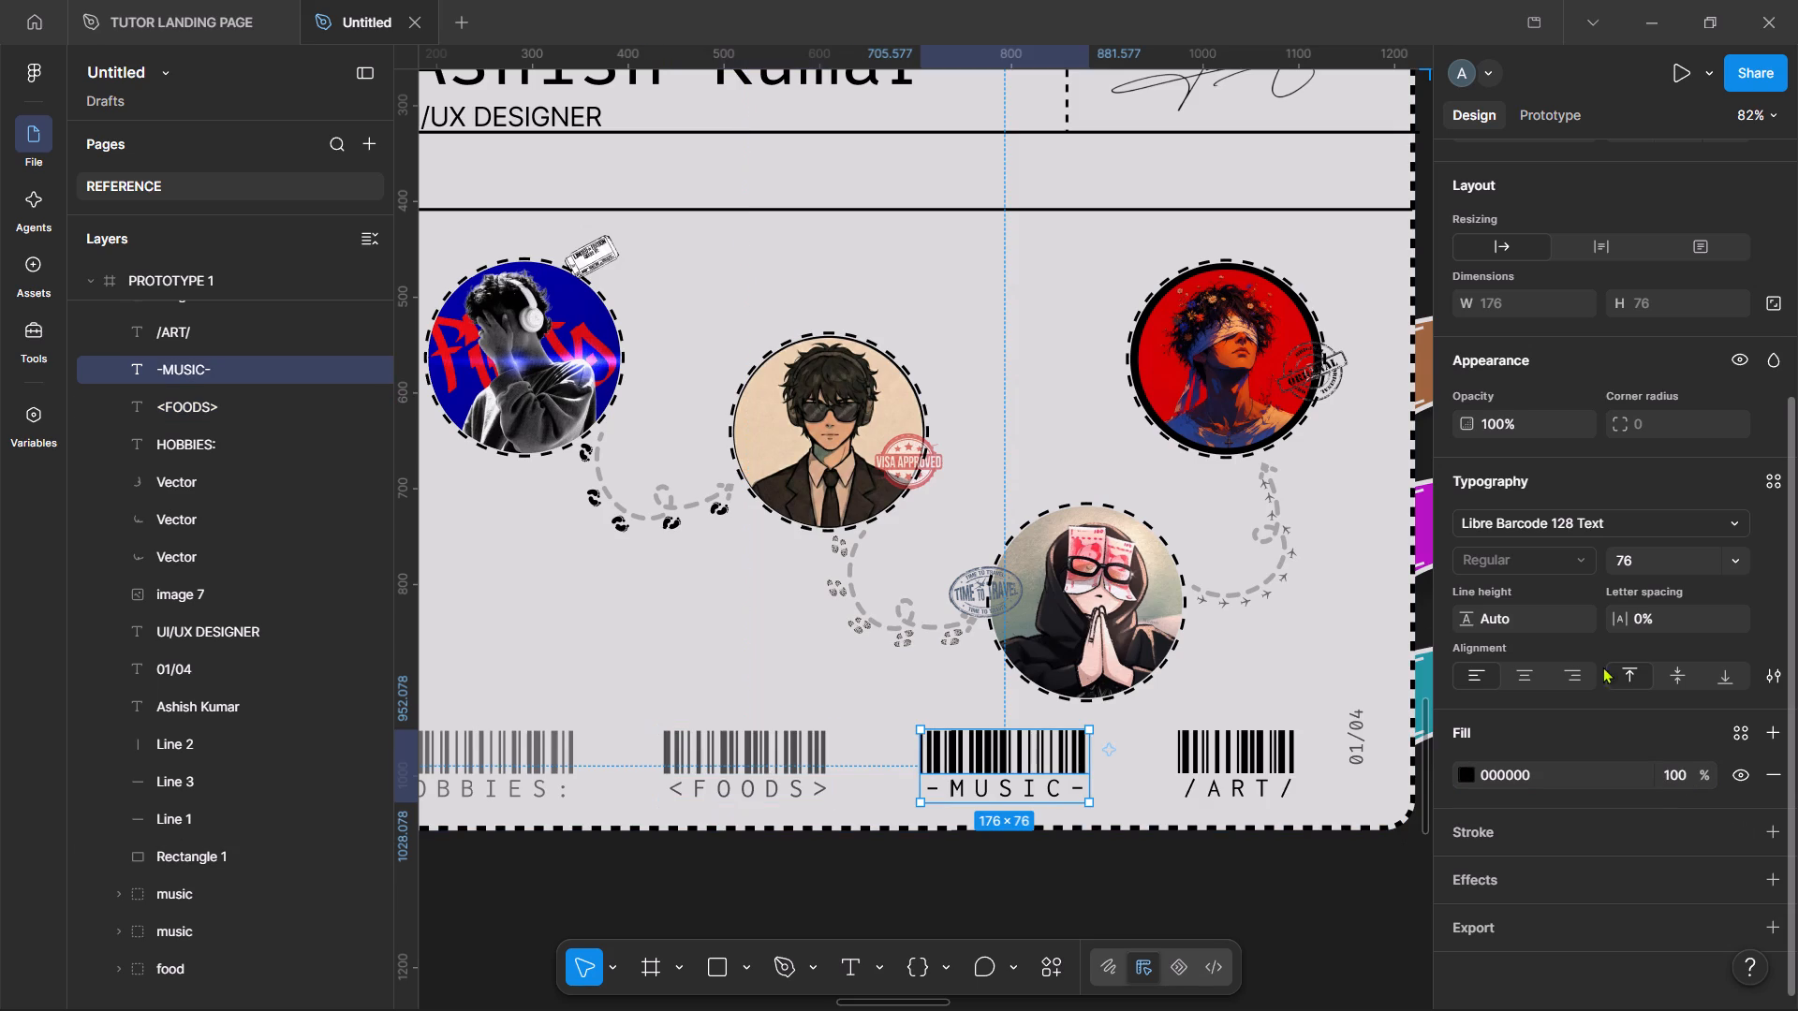
pyautogui.click(1483, 429)
pyautogui.write('90')
pyautogui.press('Return')
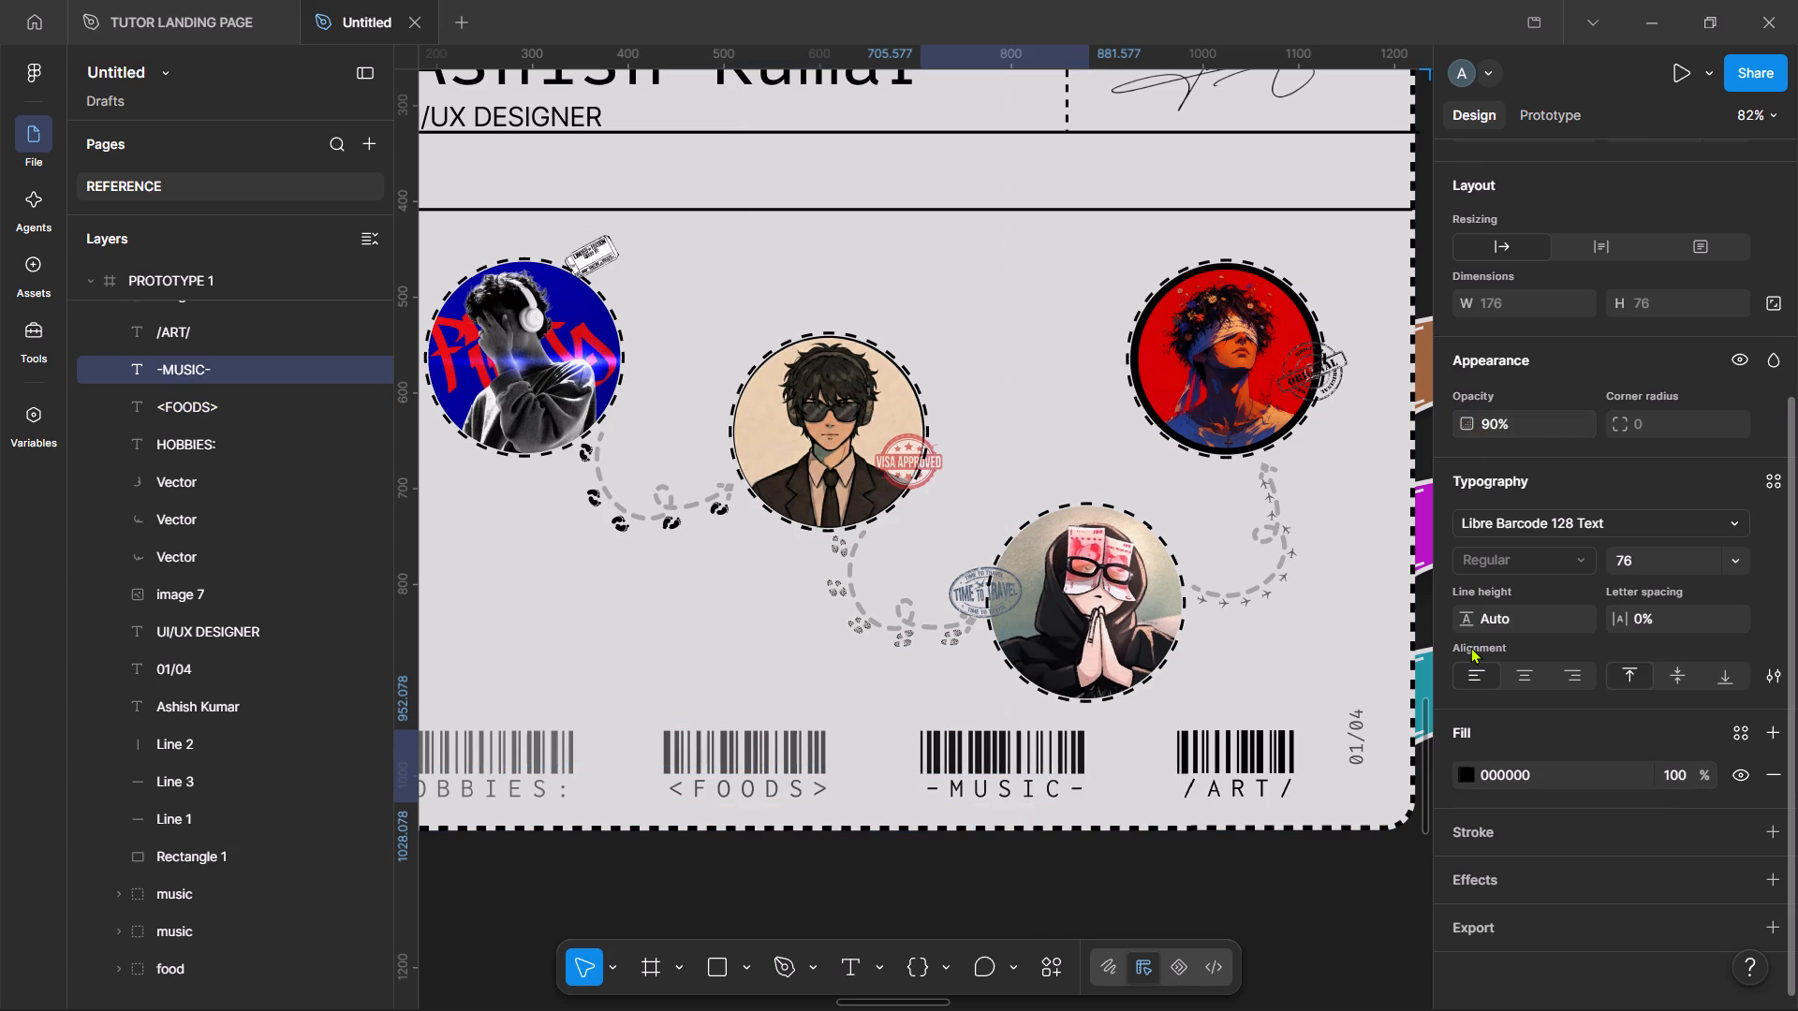
pyautogui.click(1674, 777)
pyautogui.write('90')
pyautogui.press('Return')
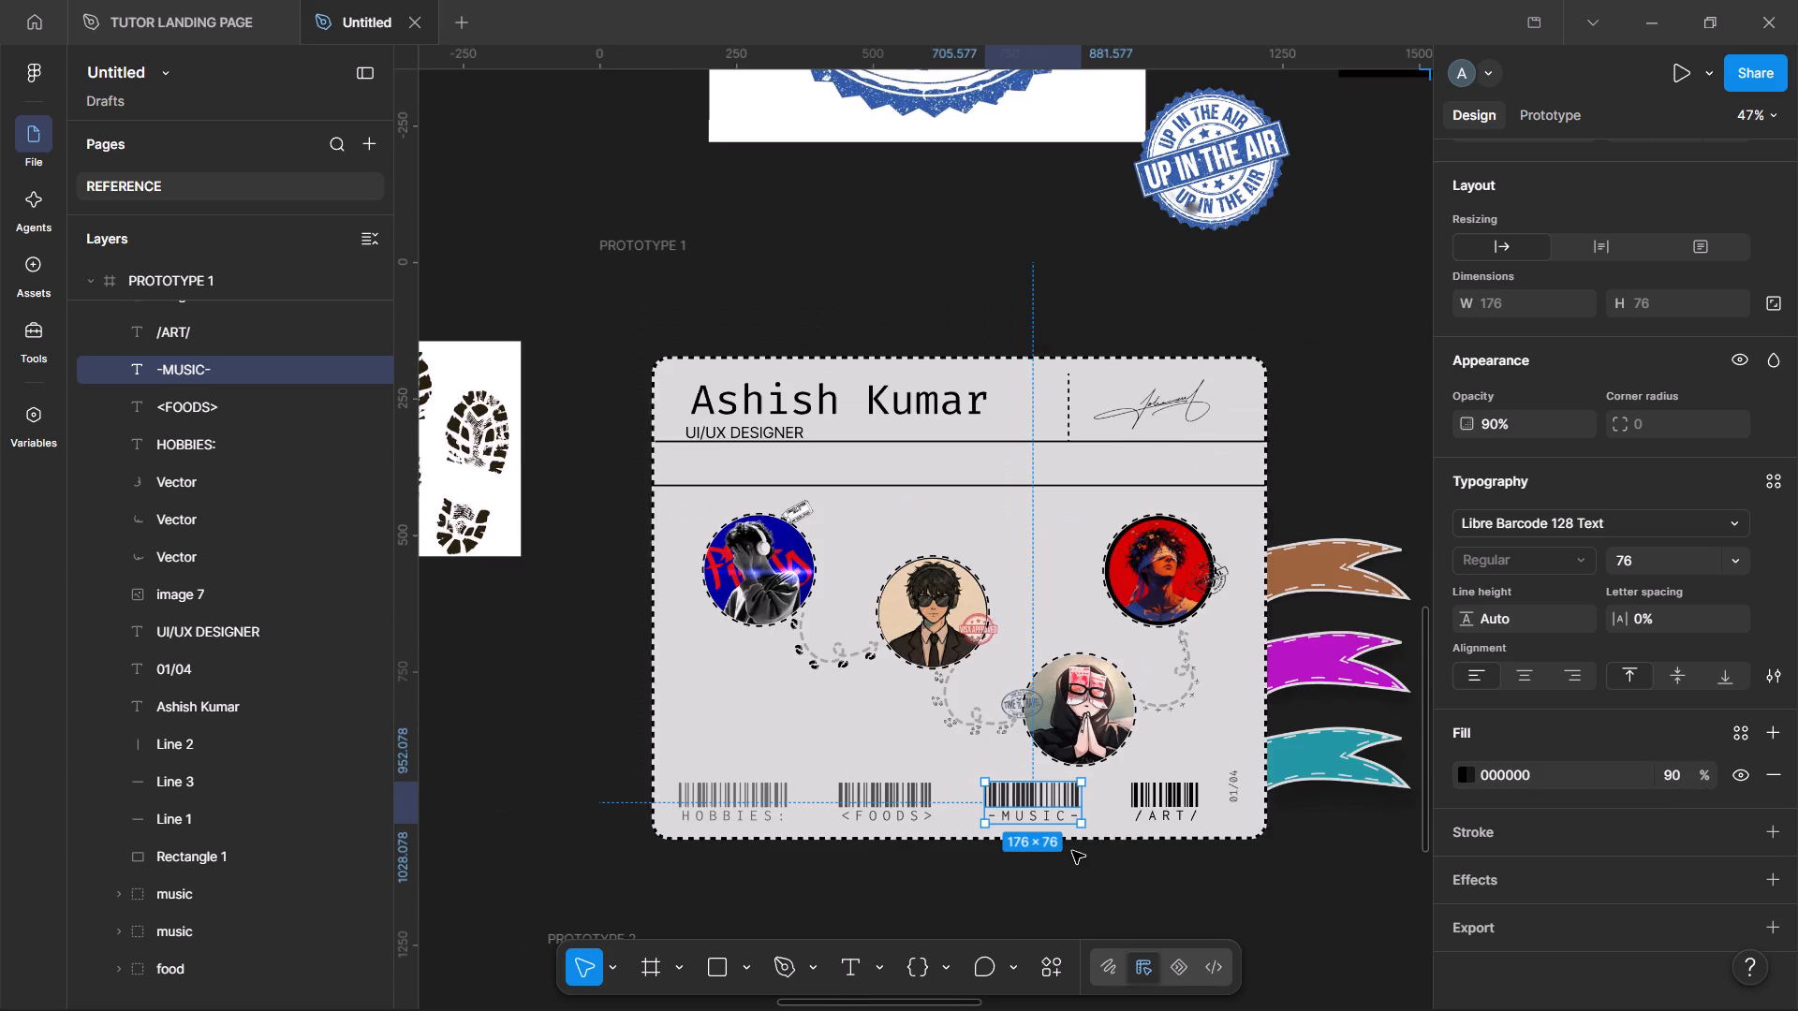
# Examine the PROTOTYPE 1 card up close and as a whole to judge the graded fading across its barcode row.
pyautogui.click(1217, 912)
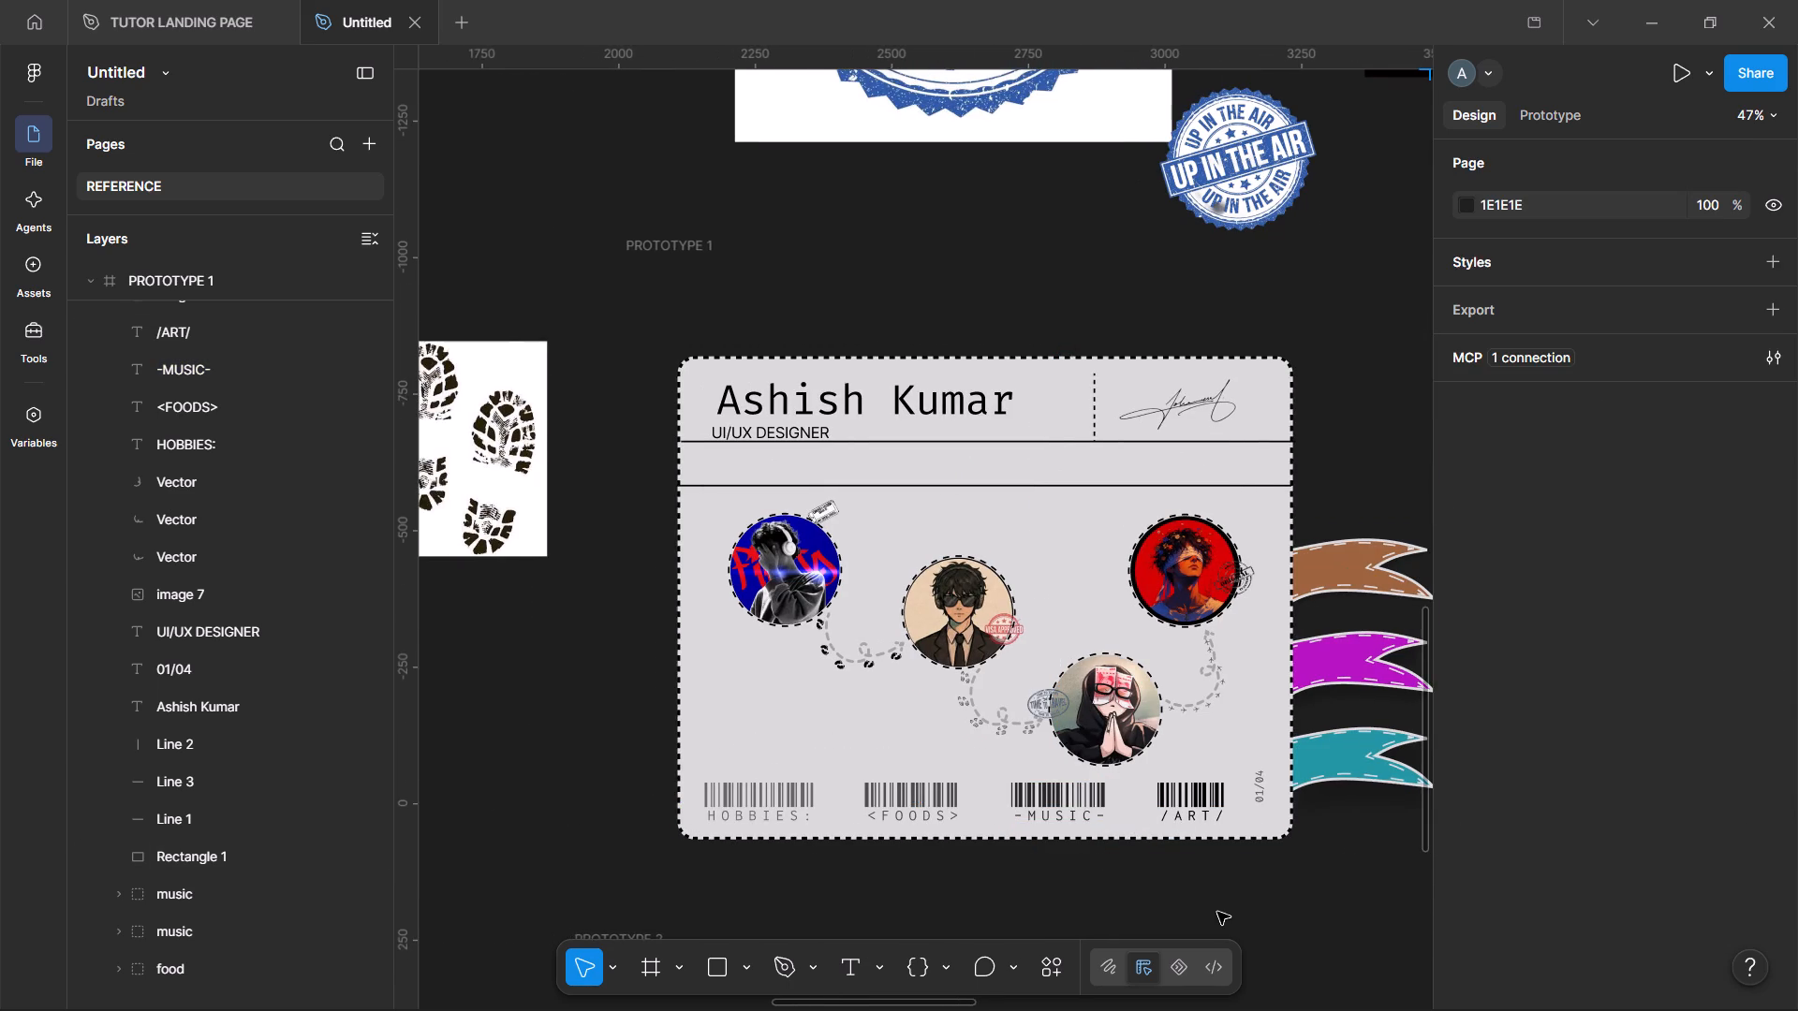
pyautogui.hscroll(1, 1217, 912)
pyautogui.scroll(1, 1217, 912)
pyautogui.scroll(-1, 1217, 912)
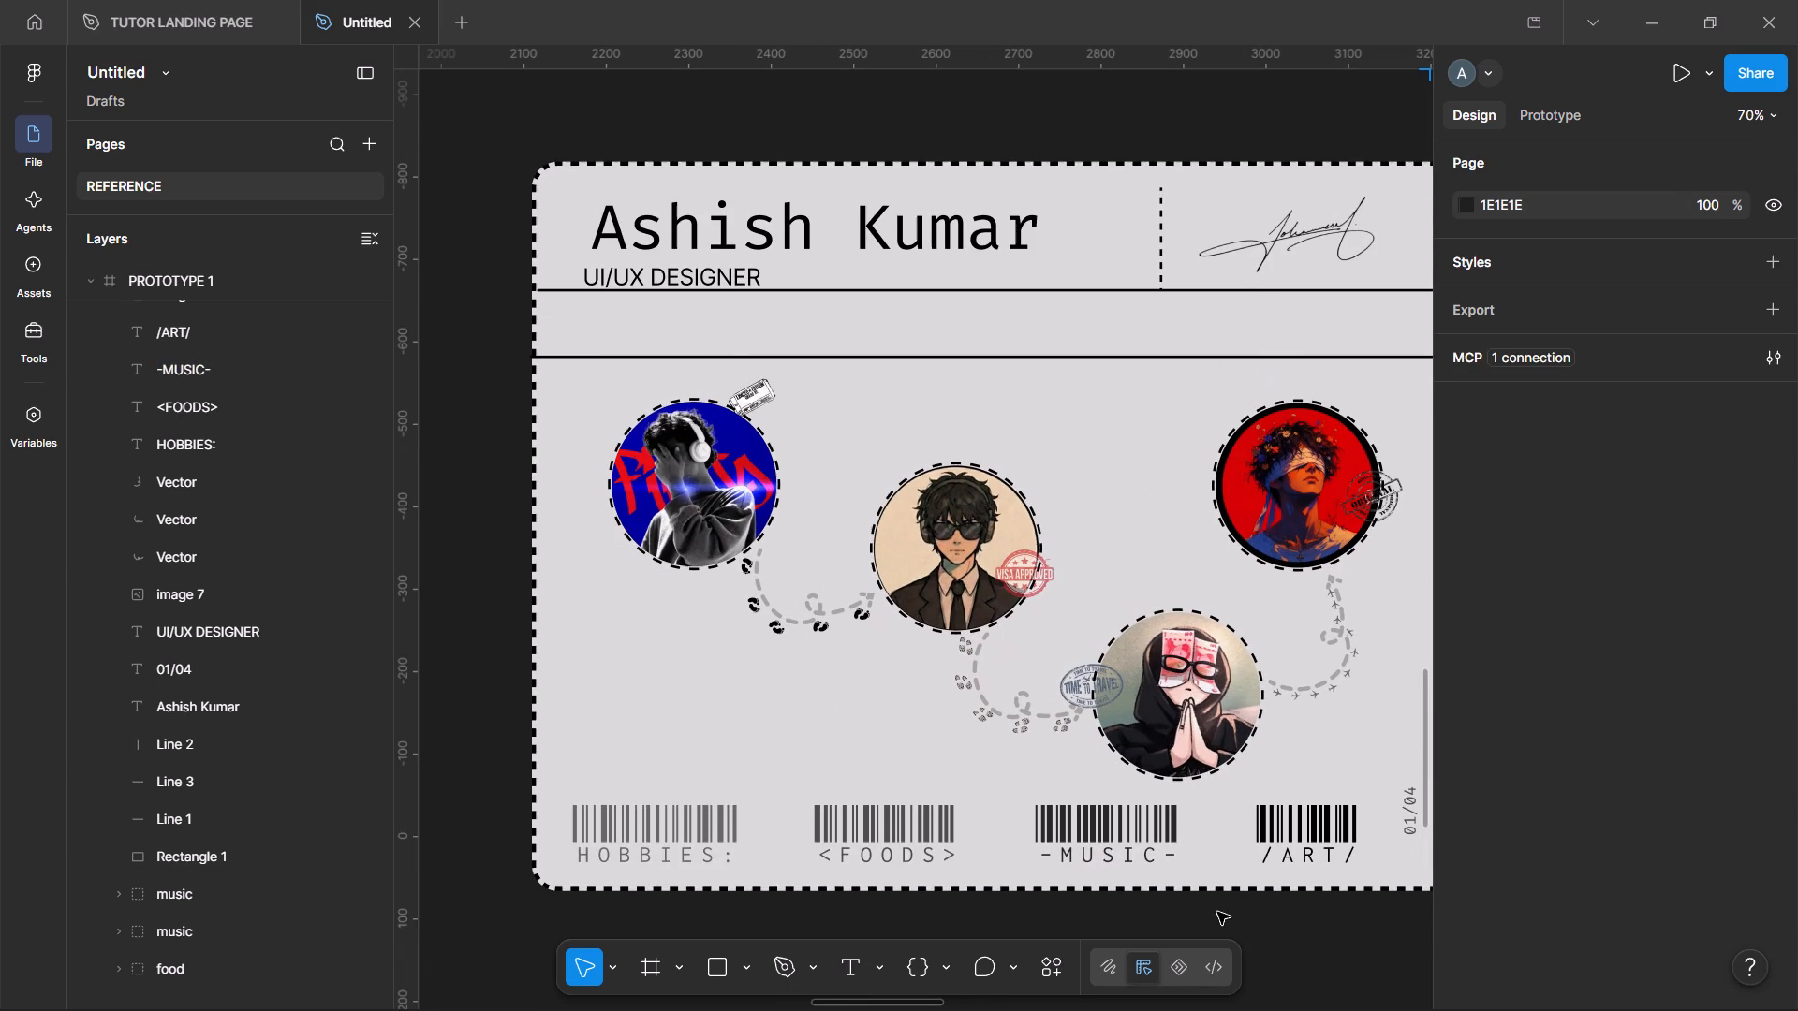
pyautogui.hscroll(-1, 1314, 885)
pyautogui.click(1368, 925)
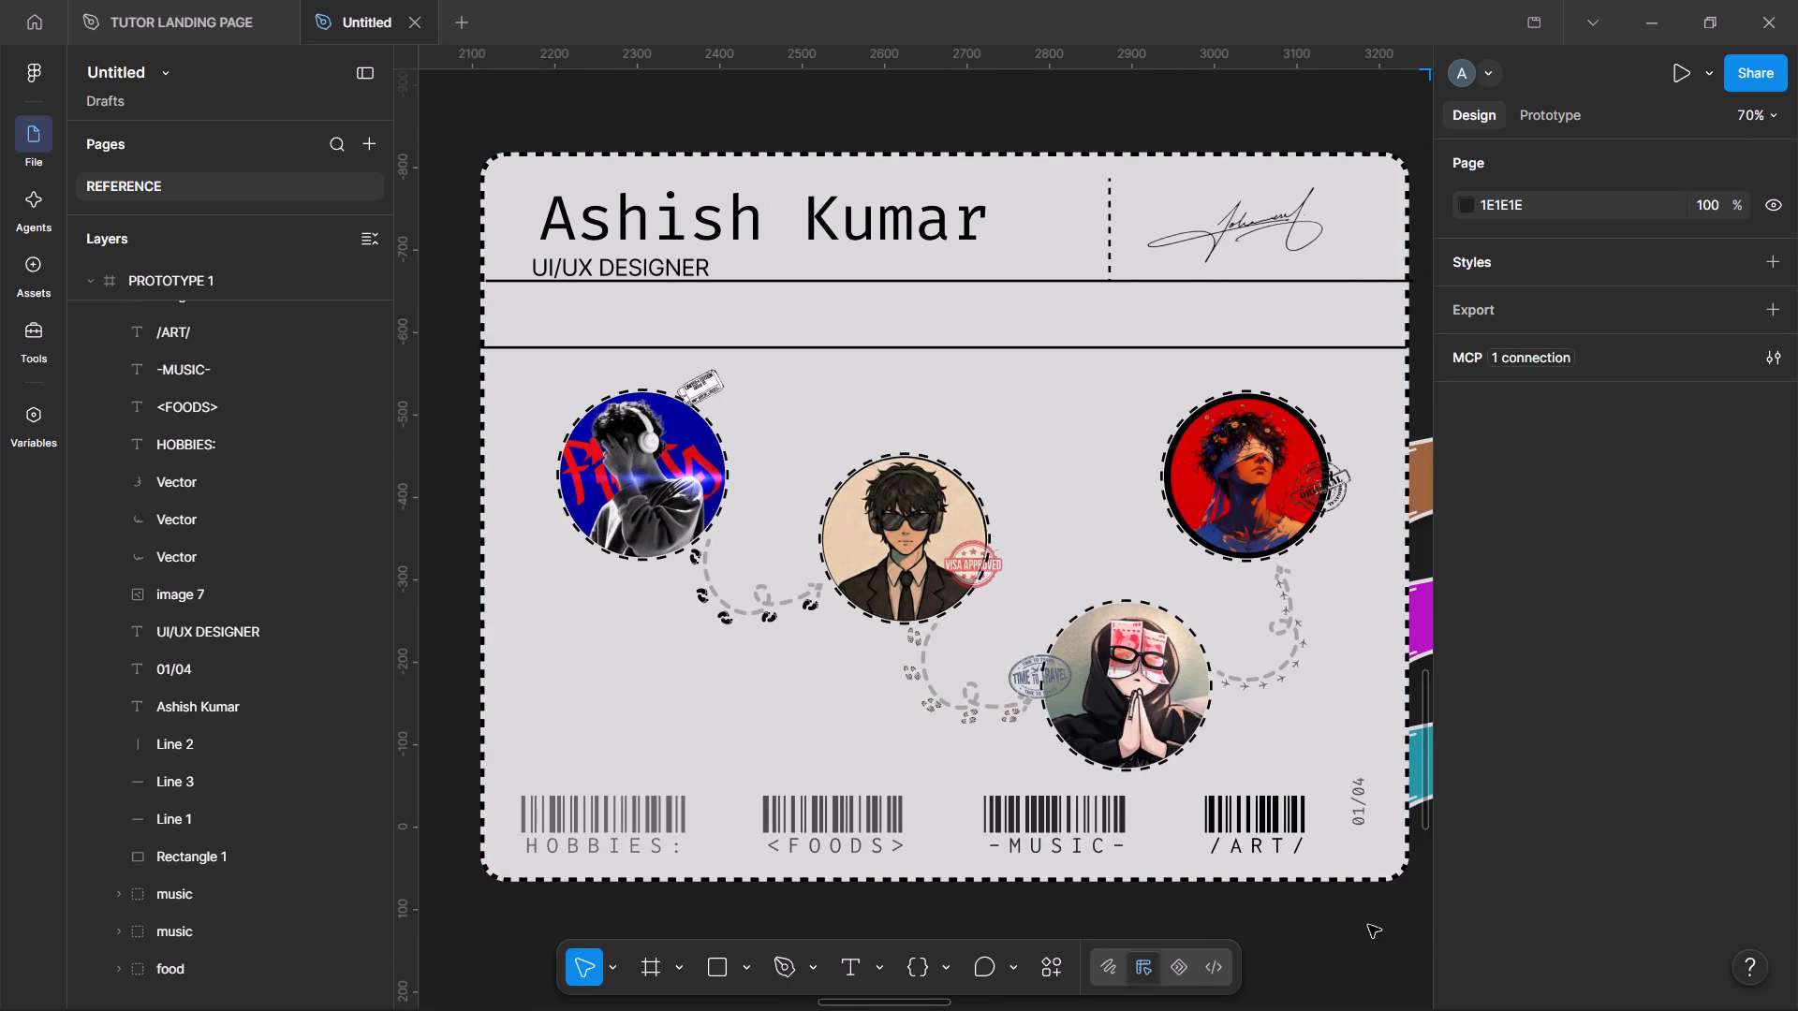
pyautogui.hscroll(1, 1368, 925)
pyautogui.hscroll(-1, 1368, 925)
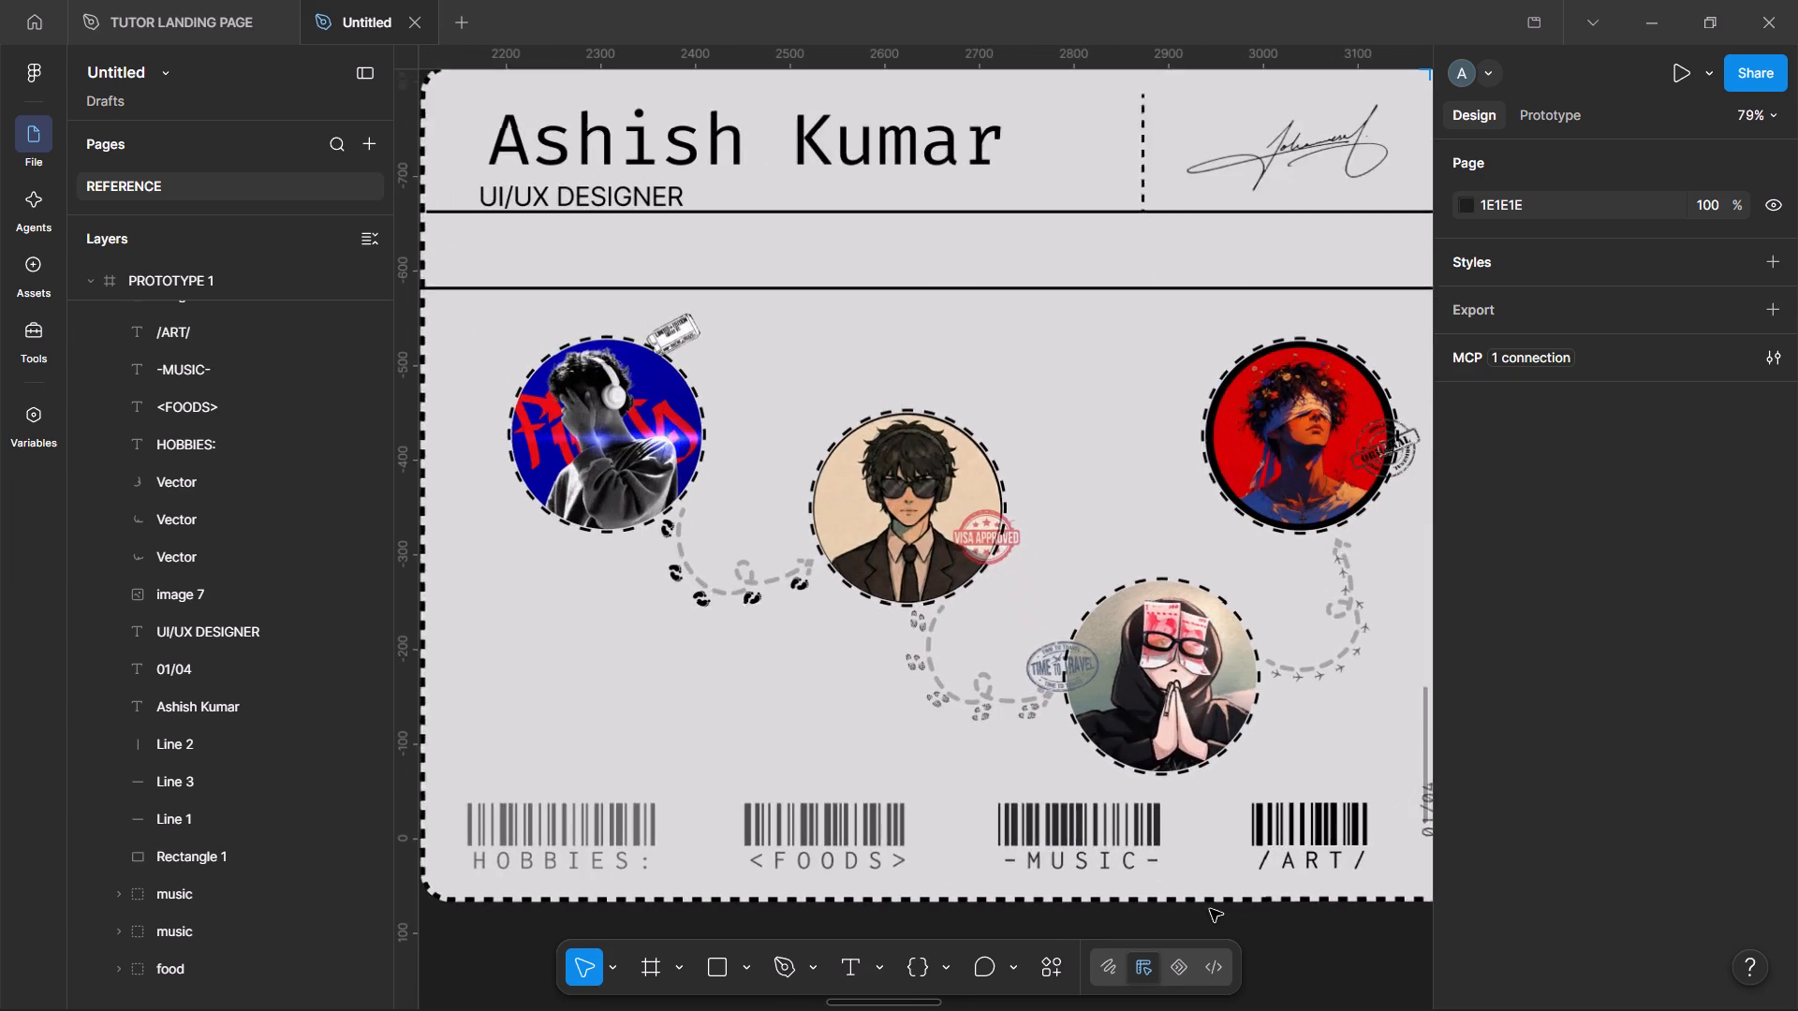
pyautogui.hscroll(1, 1210, 909)
pyautogui.hscroll(-2, 1210, 909)
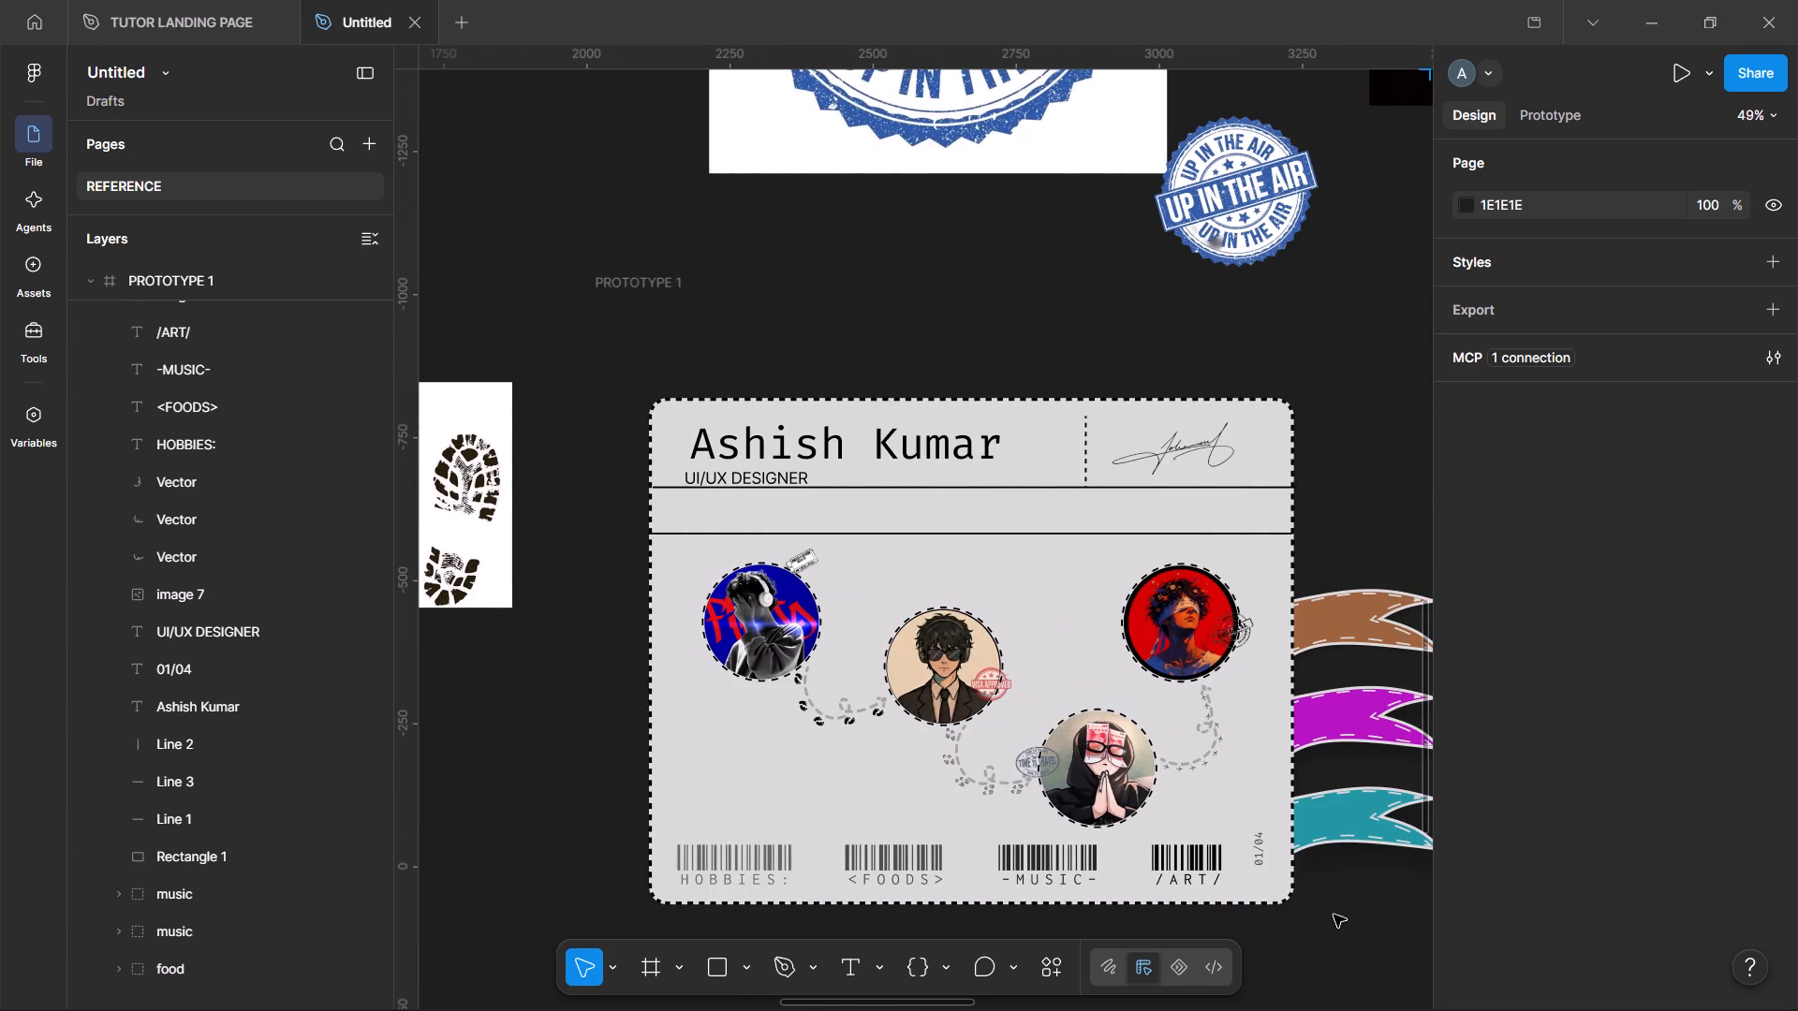
pyautogui.click(1334, 915)
pyautogui.scroll(-1, 1334, 915)
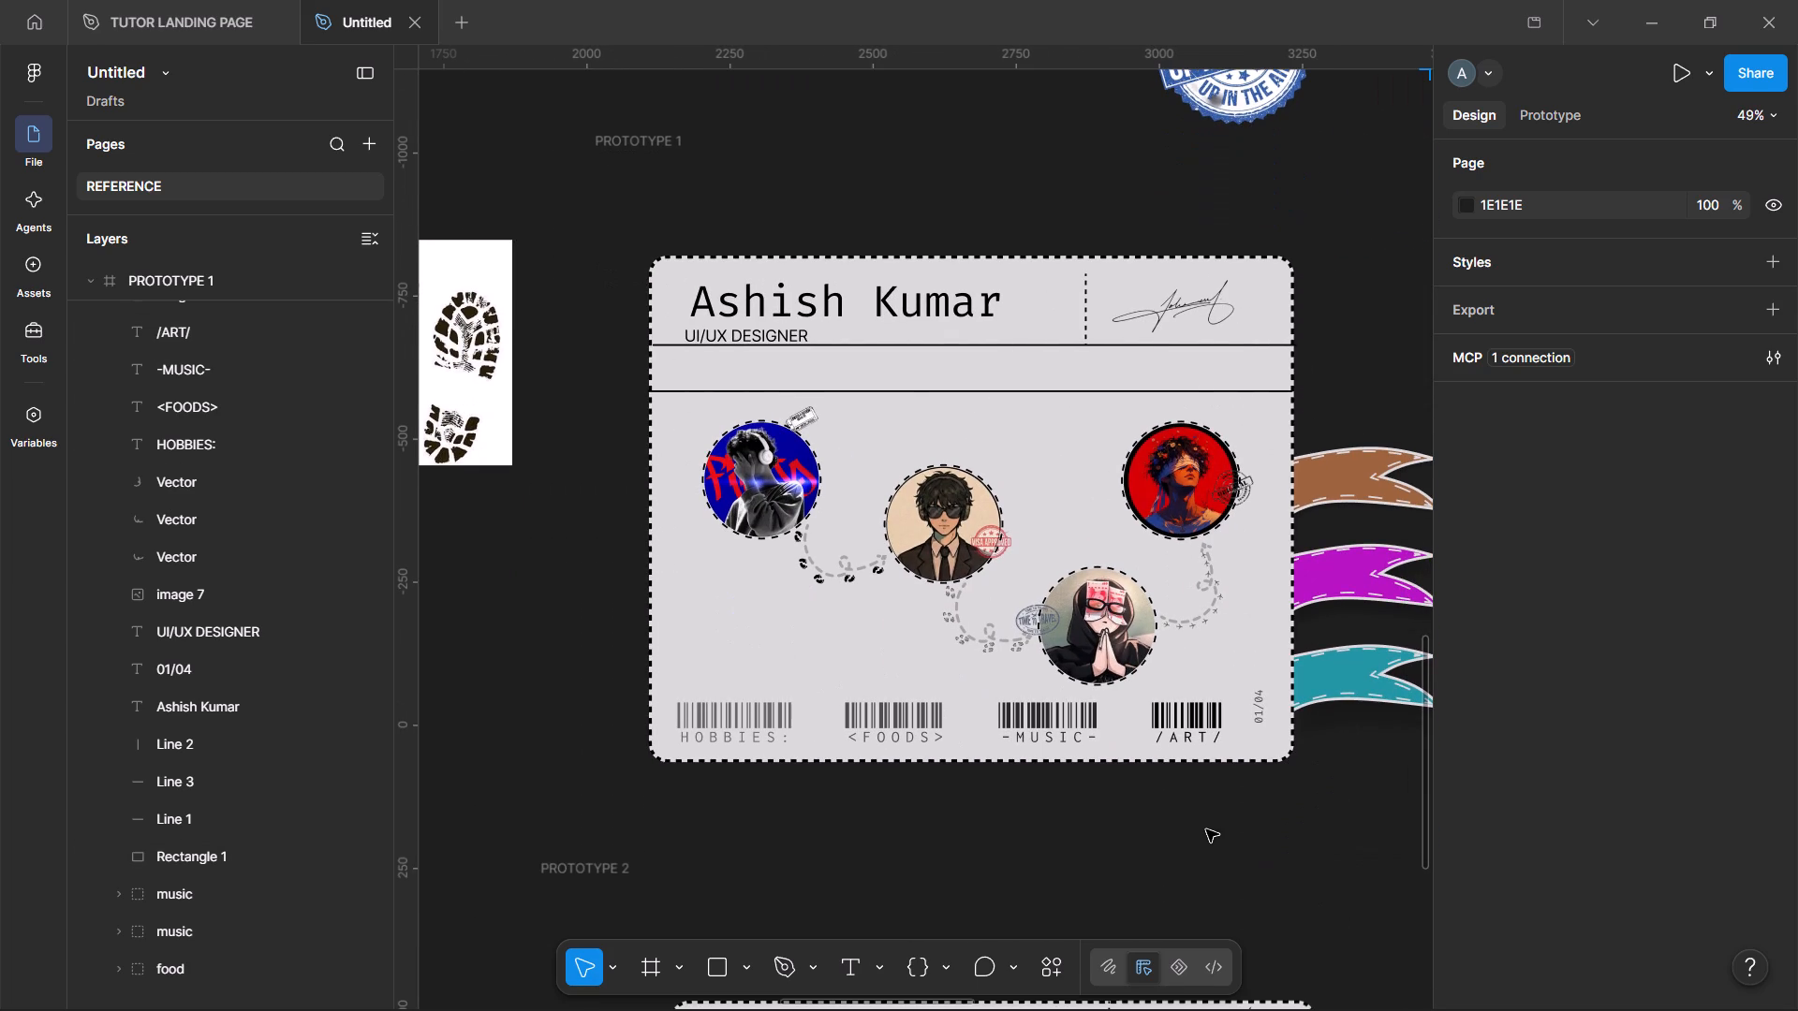
pyautogui.scroll(1, 1206, 829)
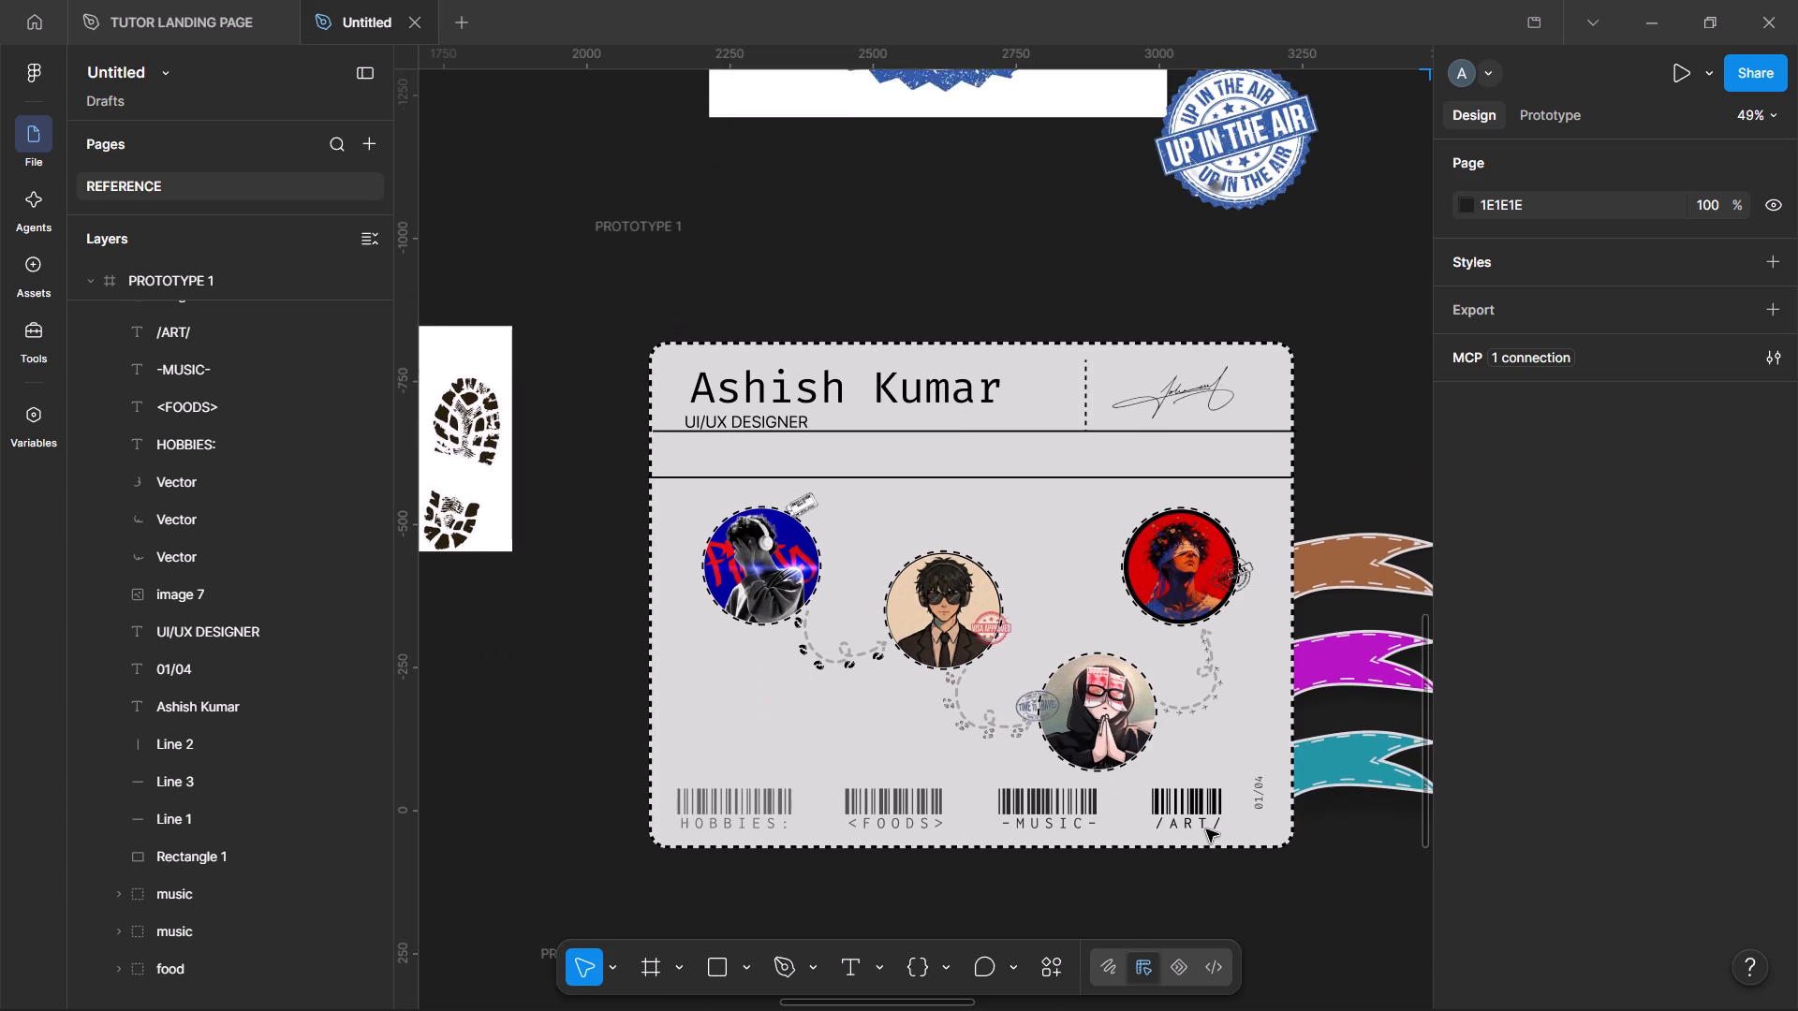
# Change the font of the UI/UX DESIGNER subtitle under the name heading to Fira Code.
pyautogui.scroll(2, 1206, 829)
pyautogui.click(1393, 397)
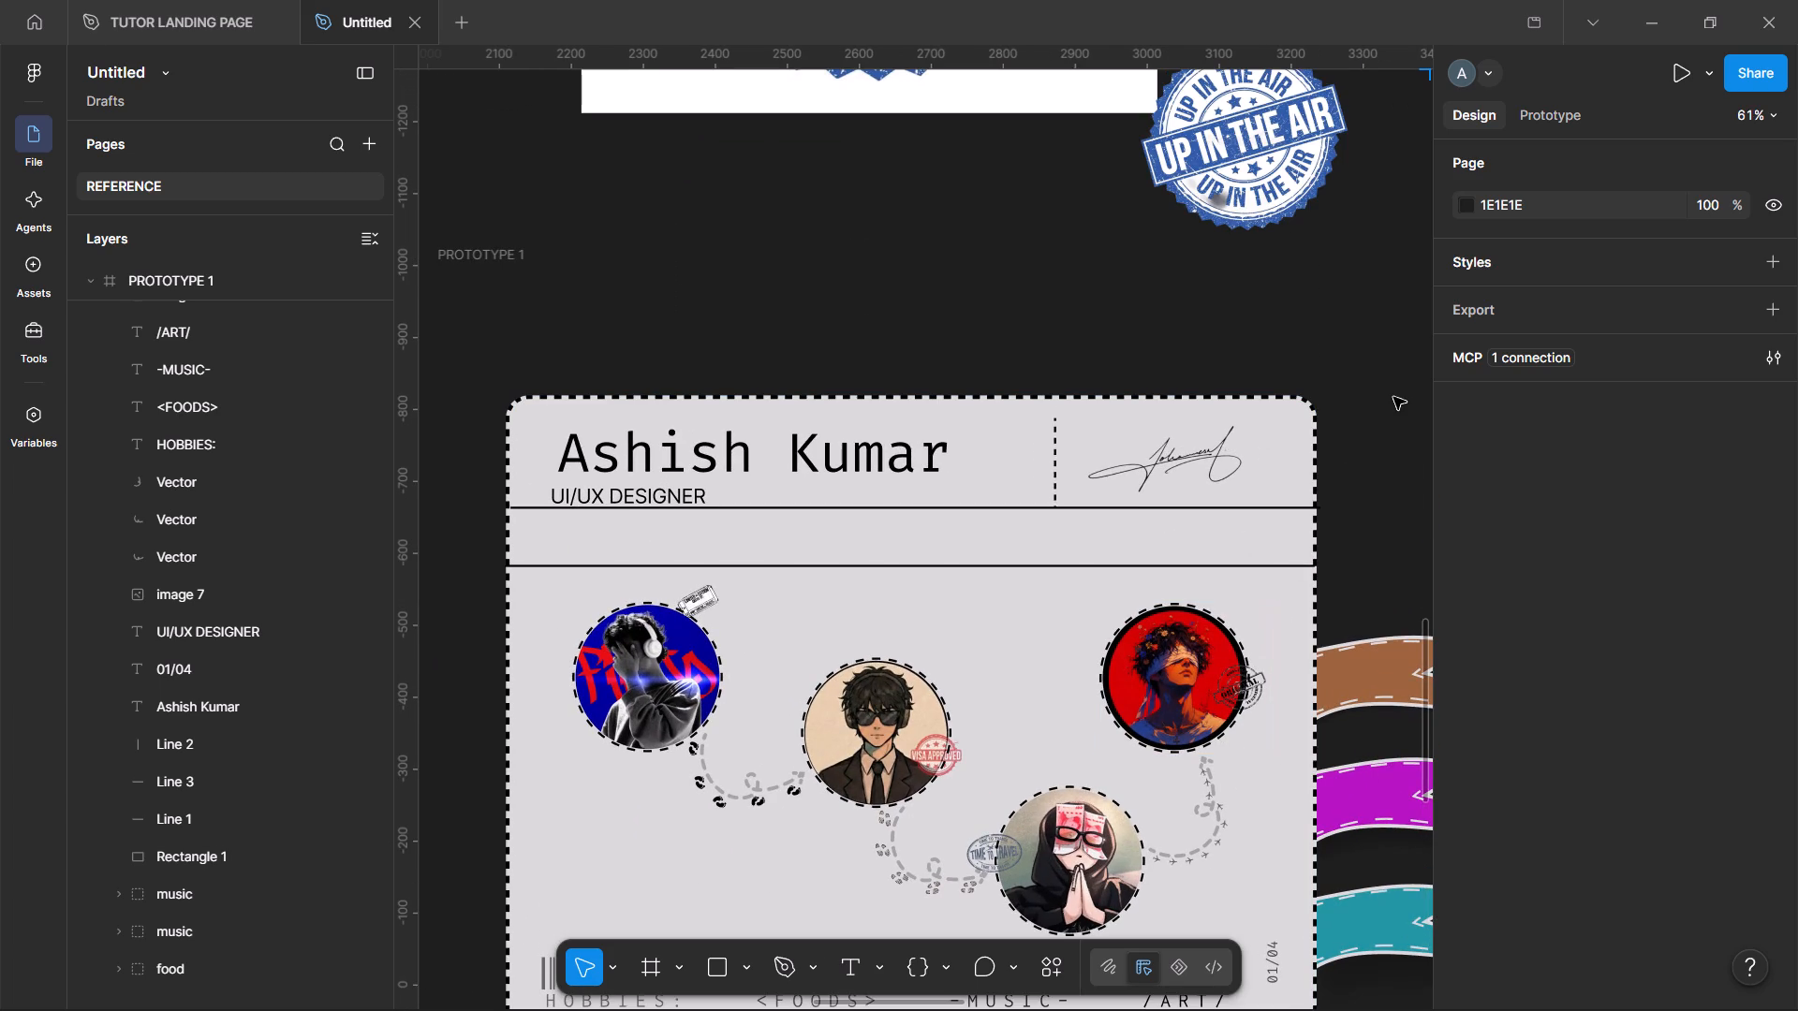
pyautogui.click(618, 496)
pyautogui.click(903, 432)
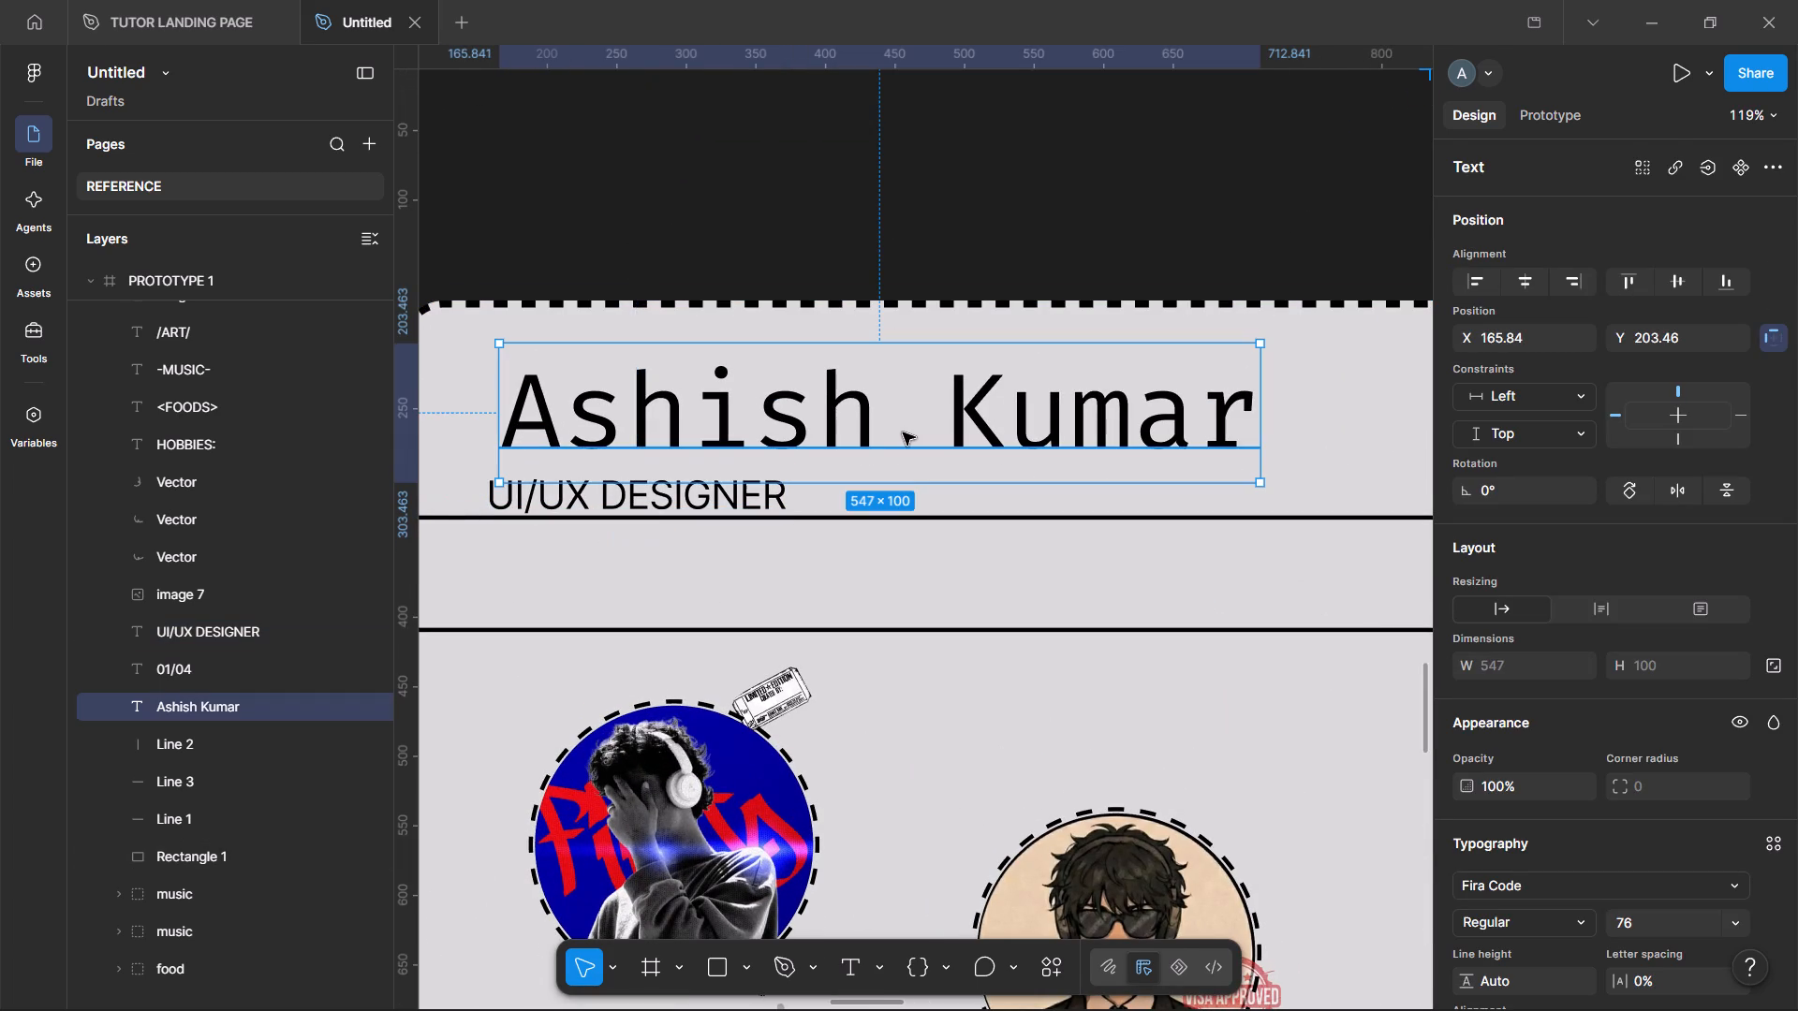
pyautogui.click(713, 500)
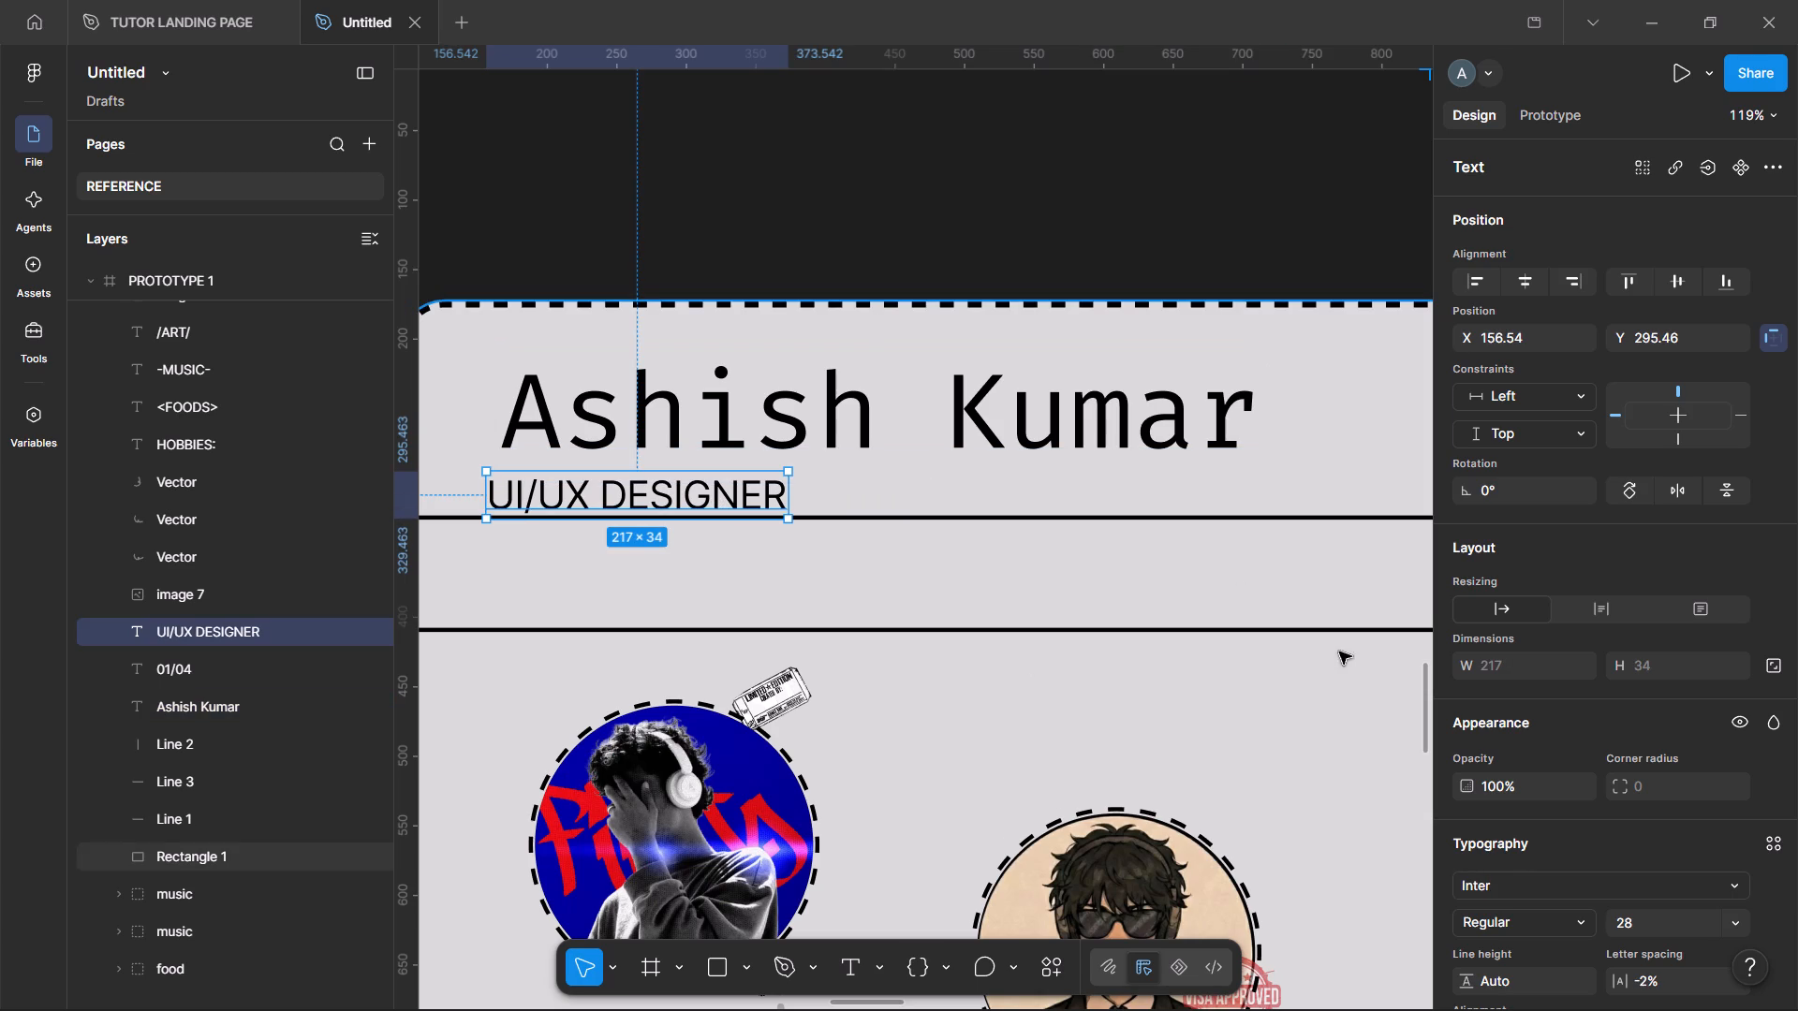
pyautogui.click(1507, 884)
pyautogui.write('fira')
pyautogui.click(1295, 537)
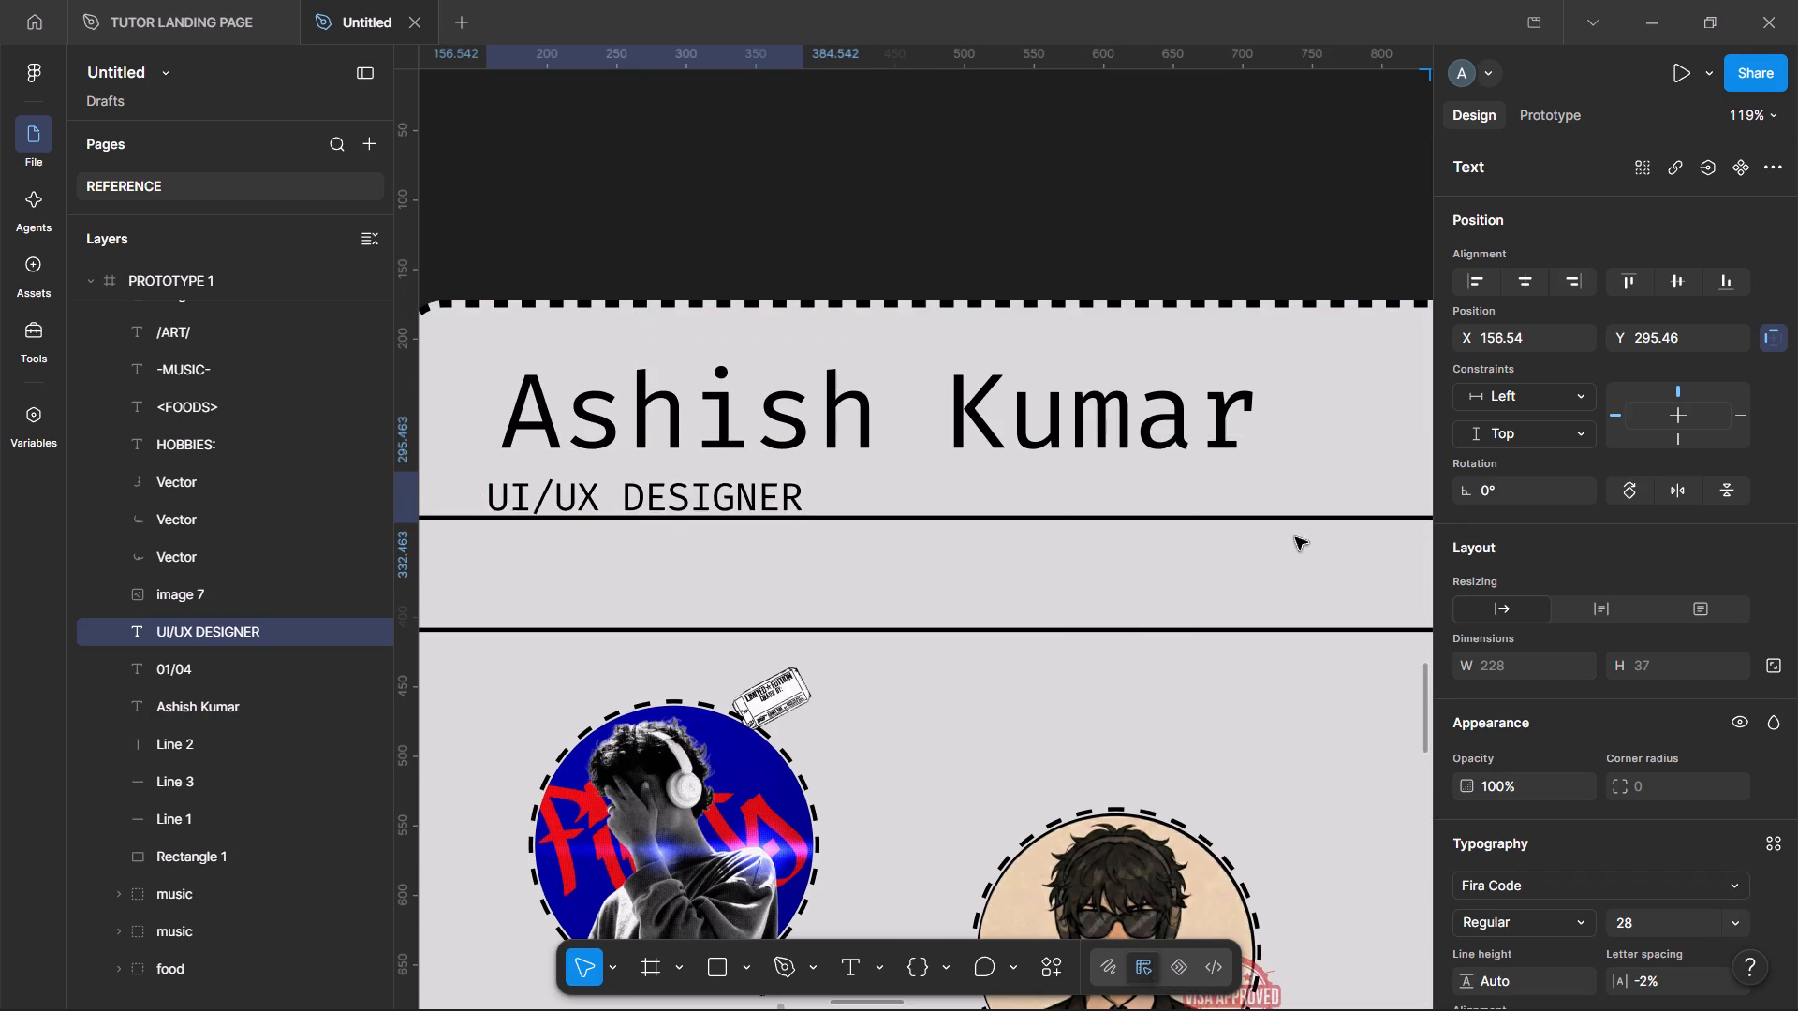
# Align the UI/UX DESIGNER subtitle's left edge with the name heading, just above the divider line, at about X 166, Y 293.
pyautogui.moveTo(651, 485); pyautogui.dragTo(662, 486)
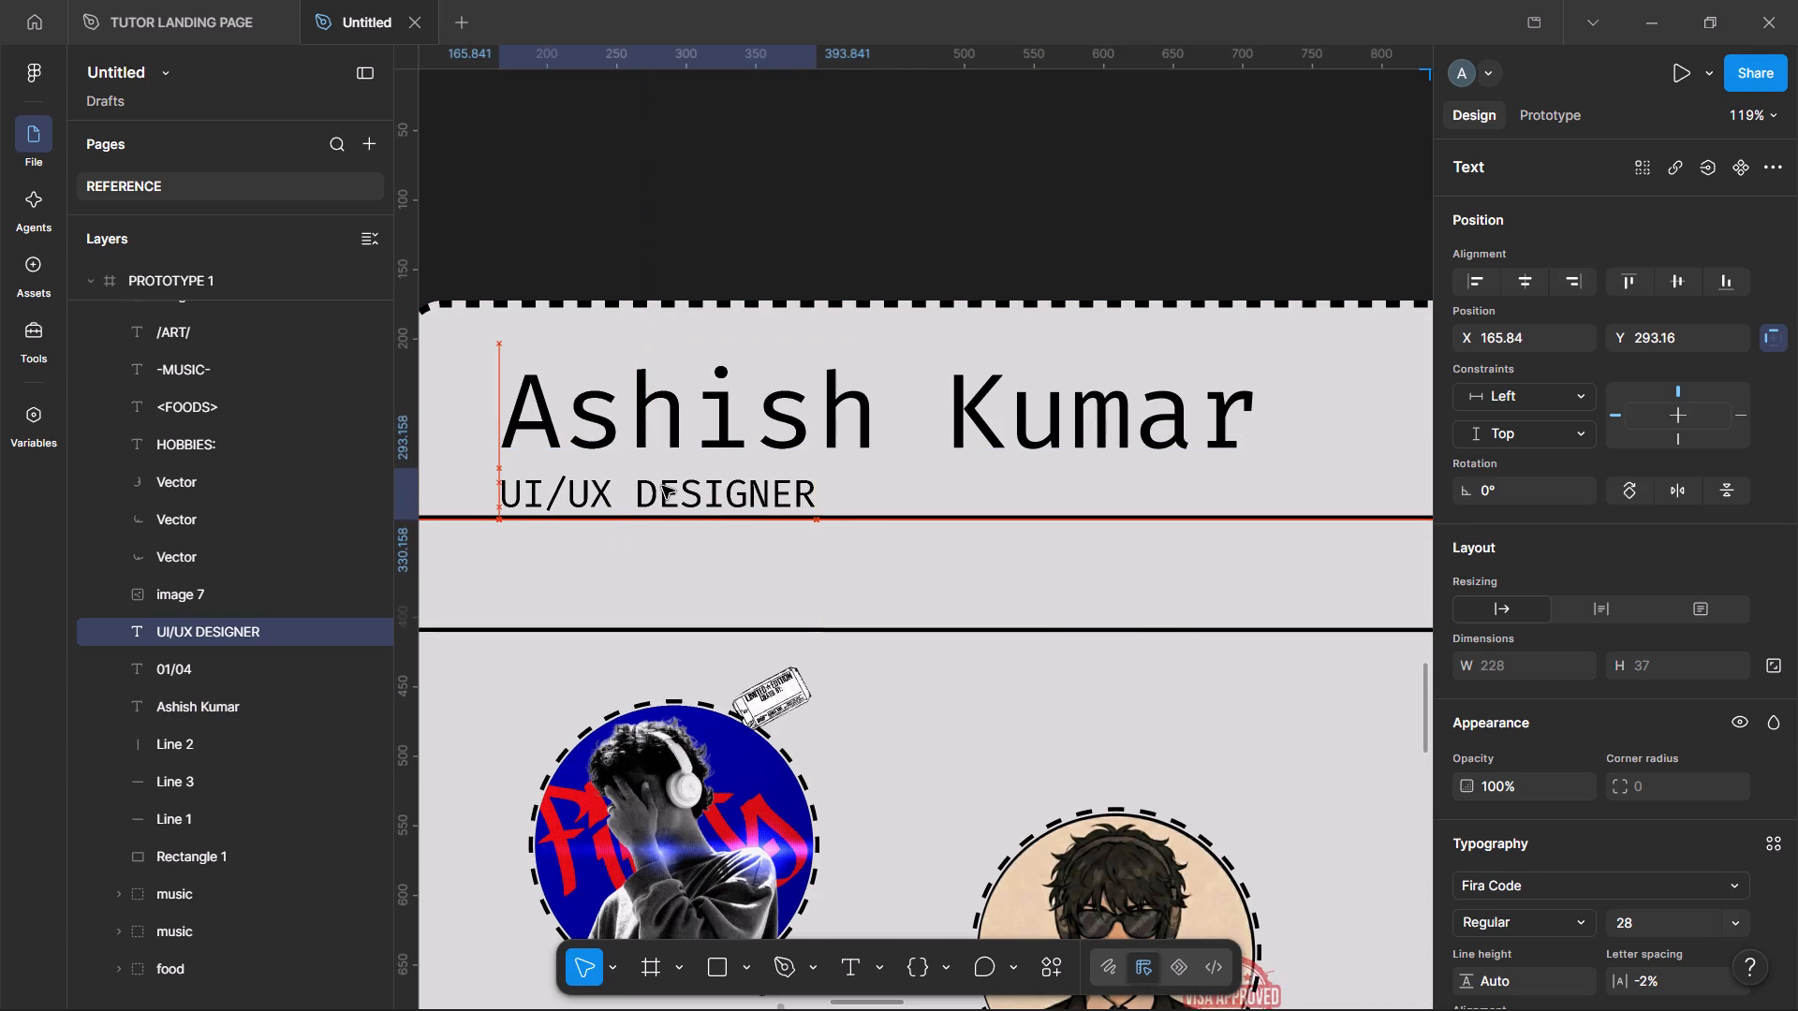
pyautogui.moveTo(662, 486); pyautogui.dragTo(662, 485)
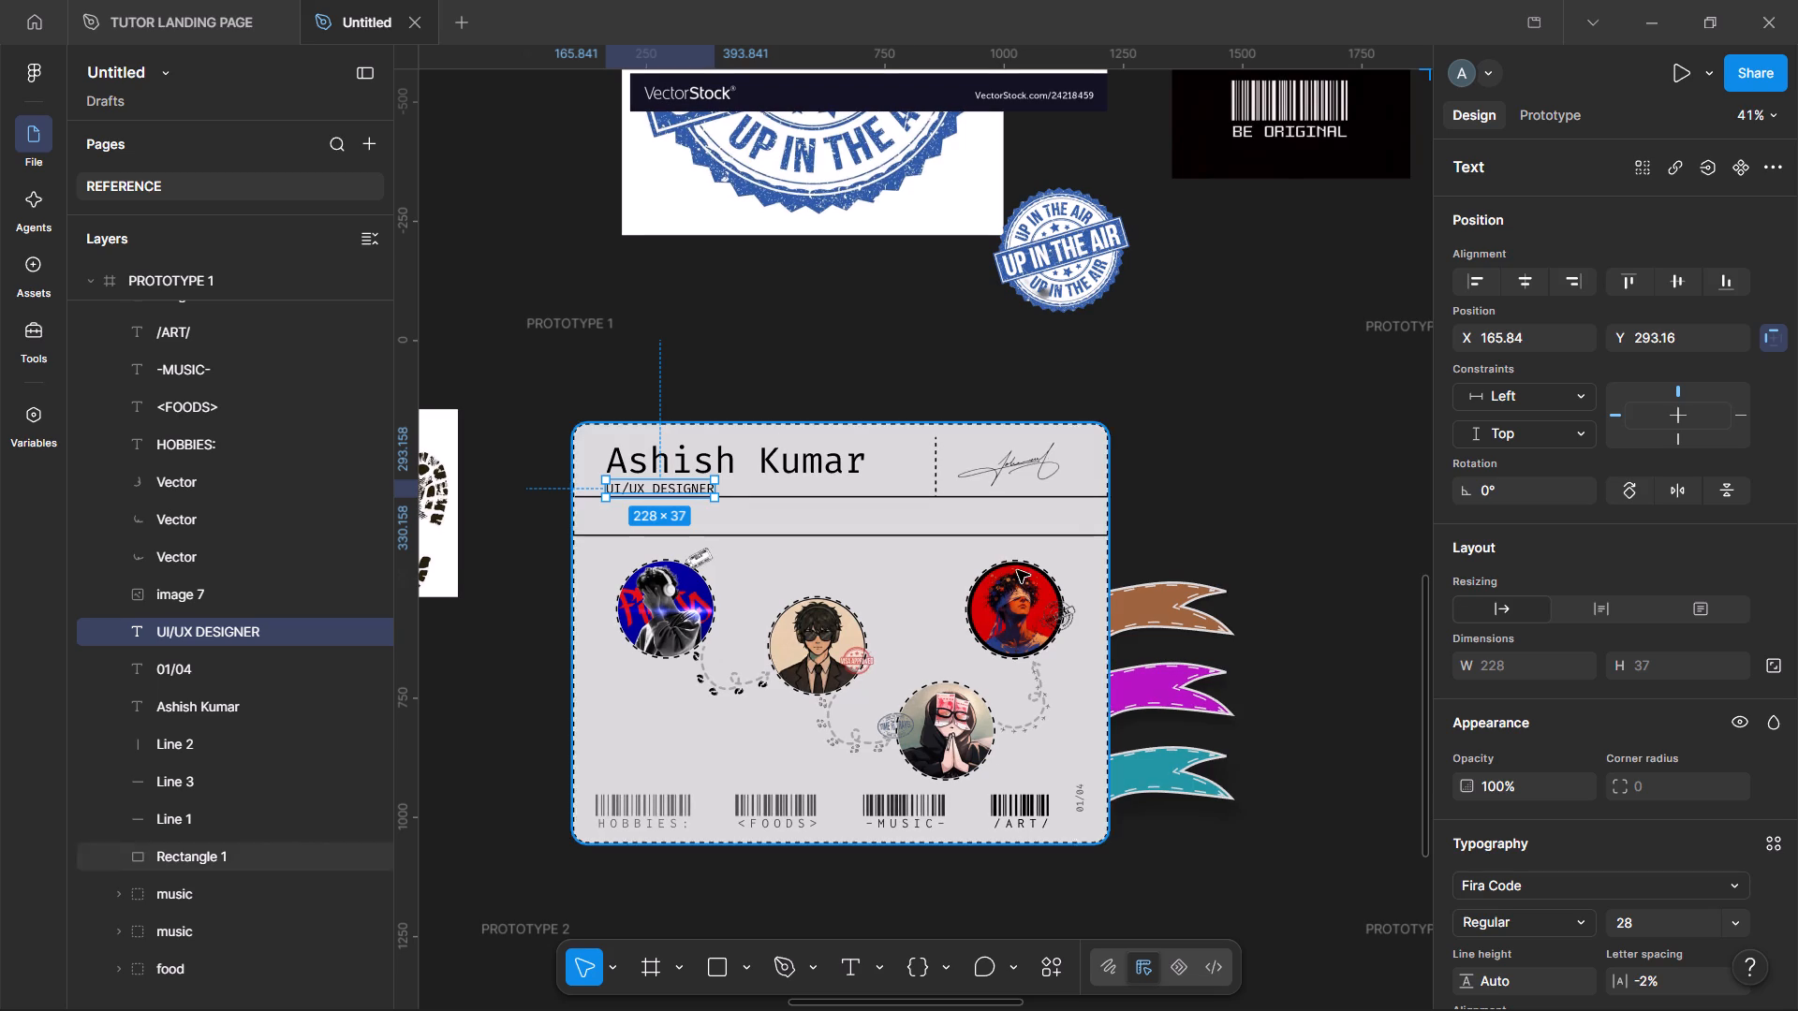
pyautogui.click(1276, 469)
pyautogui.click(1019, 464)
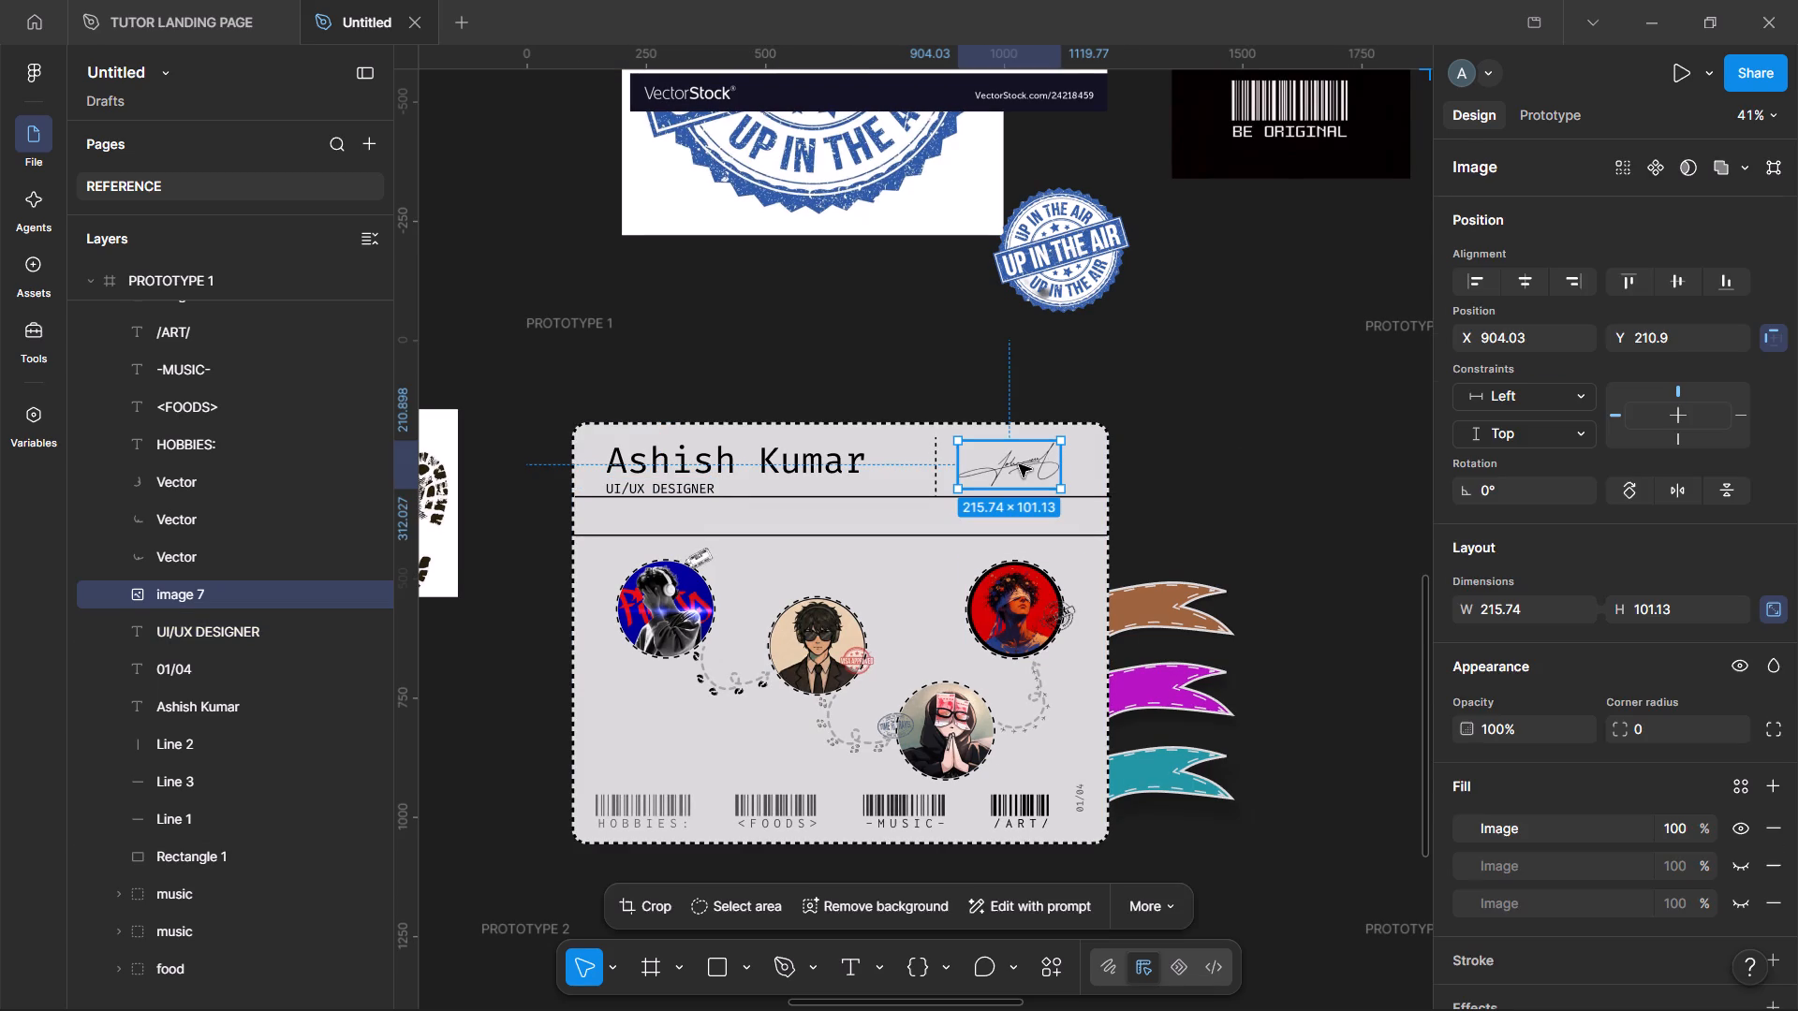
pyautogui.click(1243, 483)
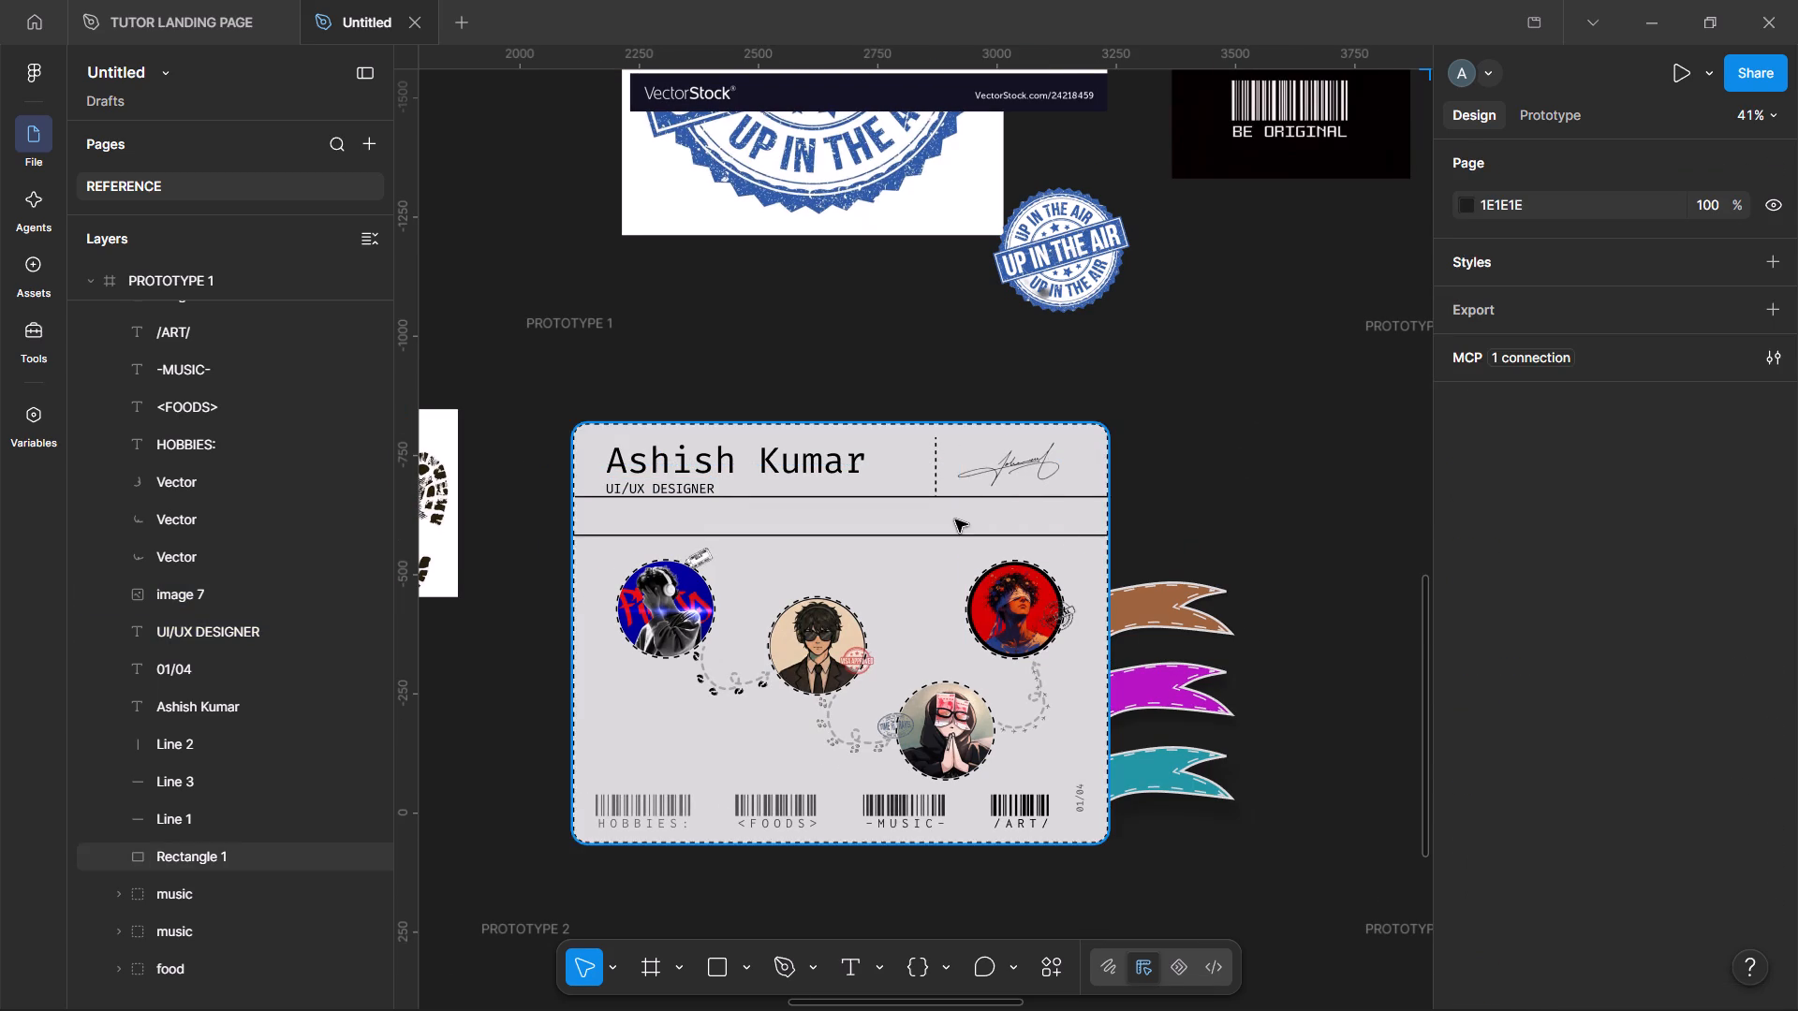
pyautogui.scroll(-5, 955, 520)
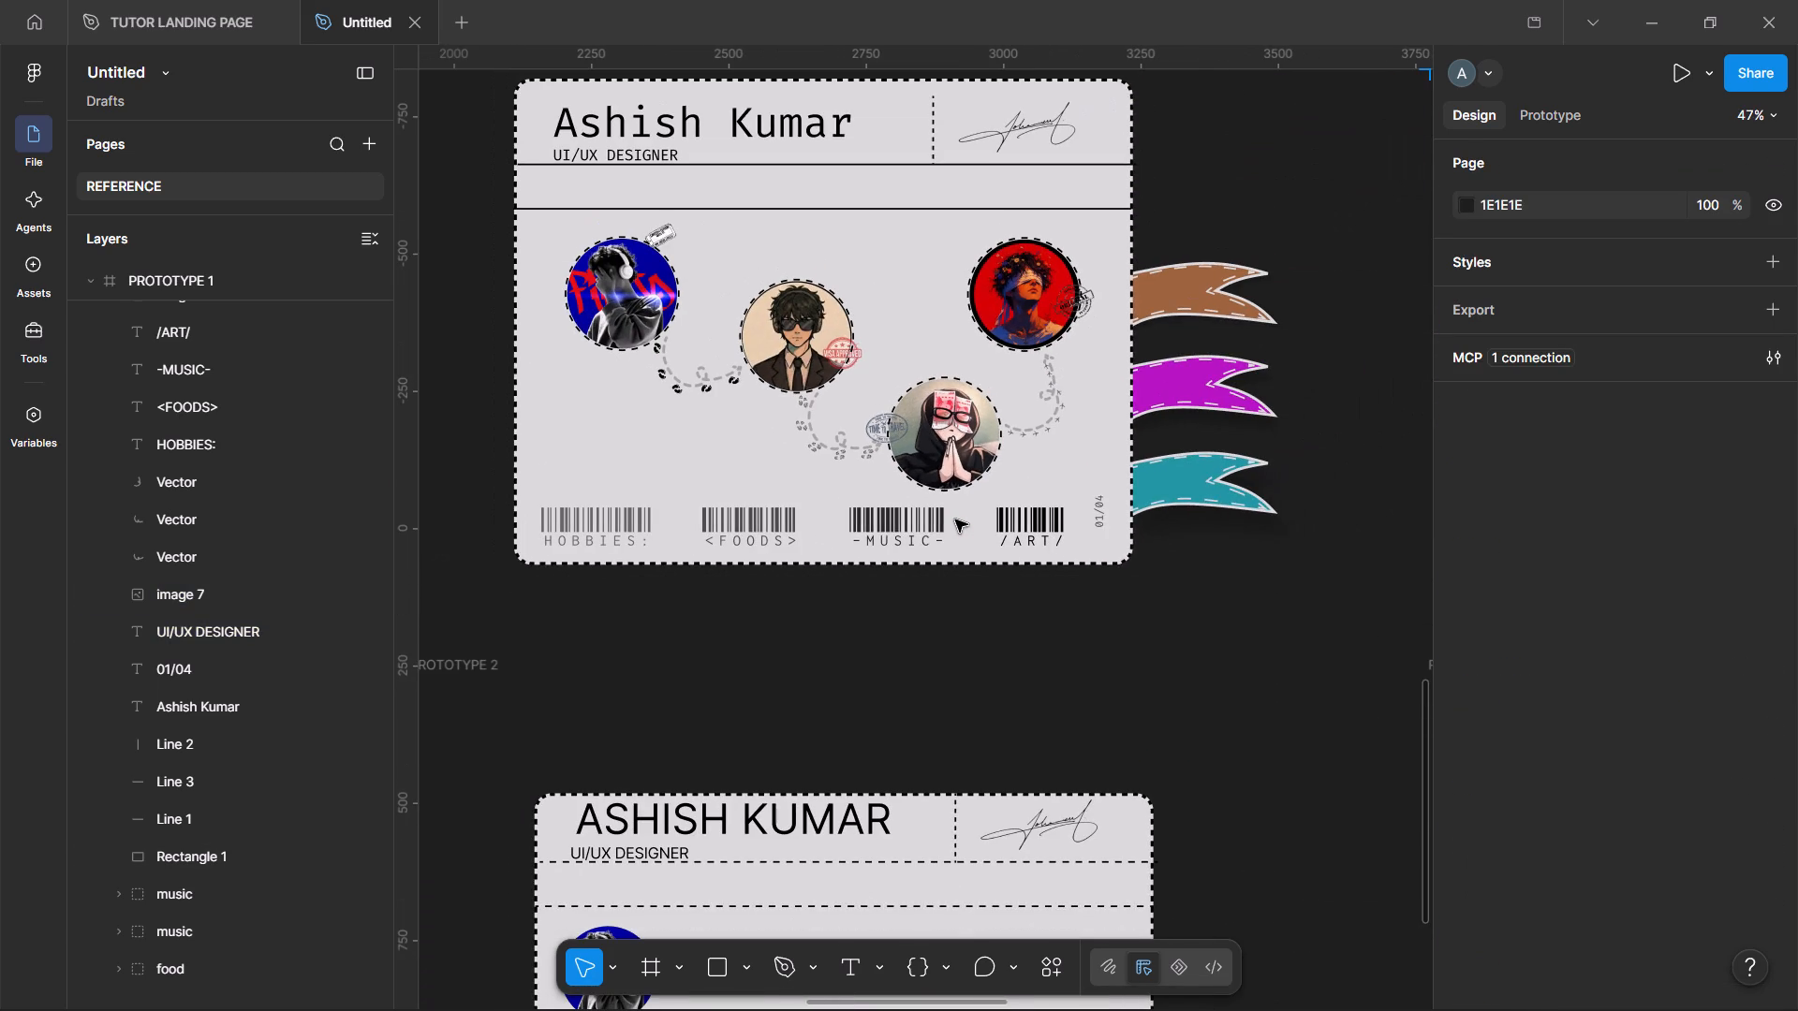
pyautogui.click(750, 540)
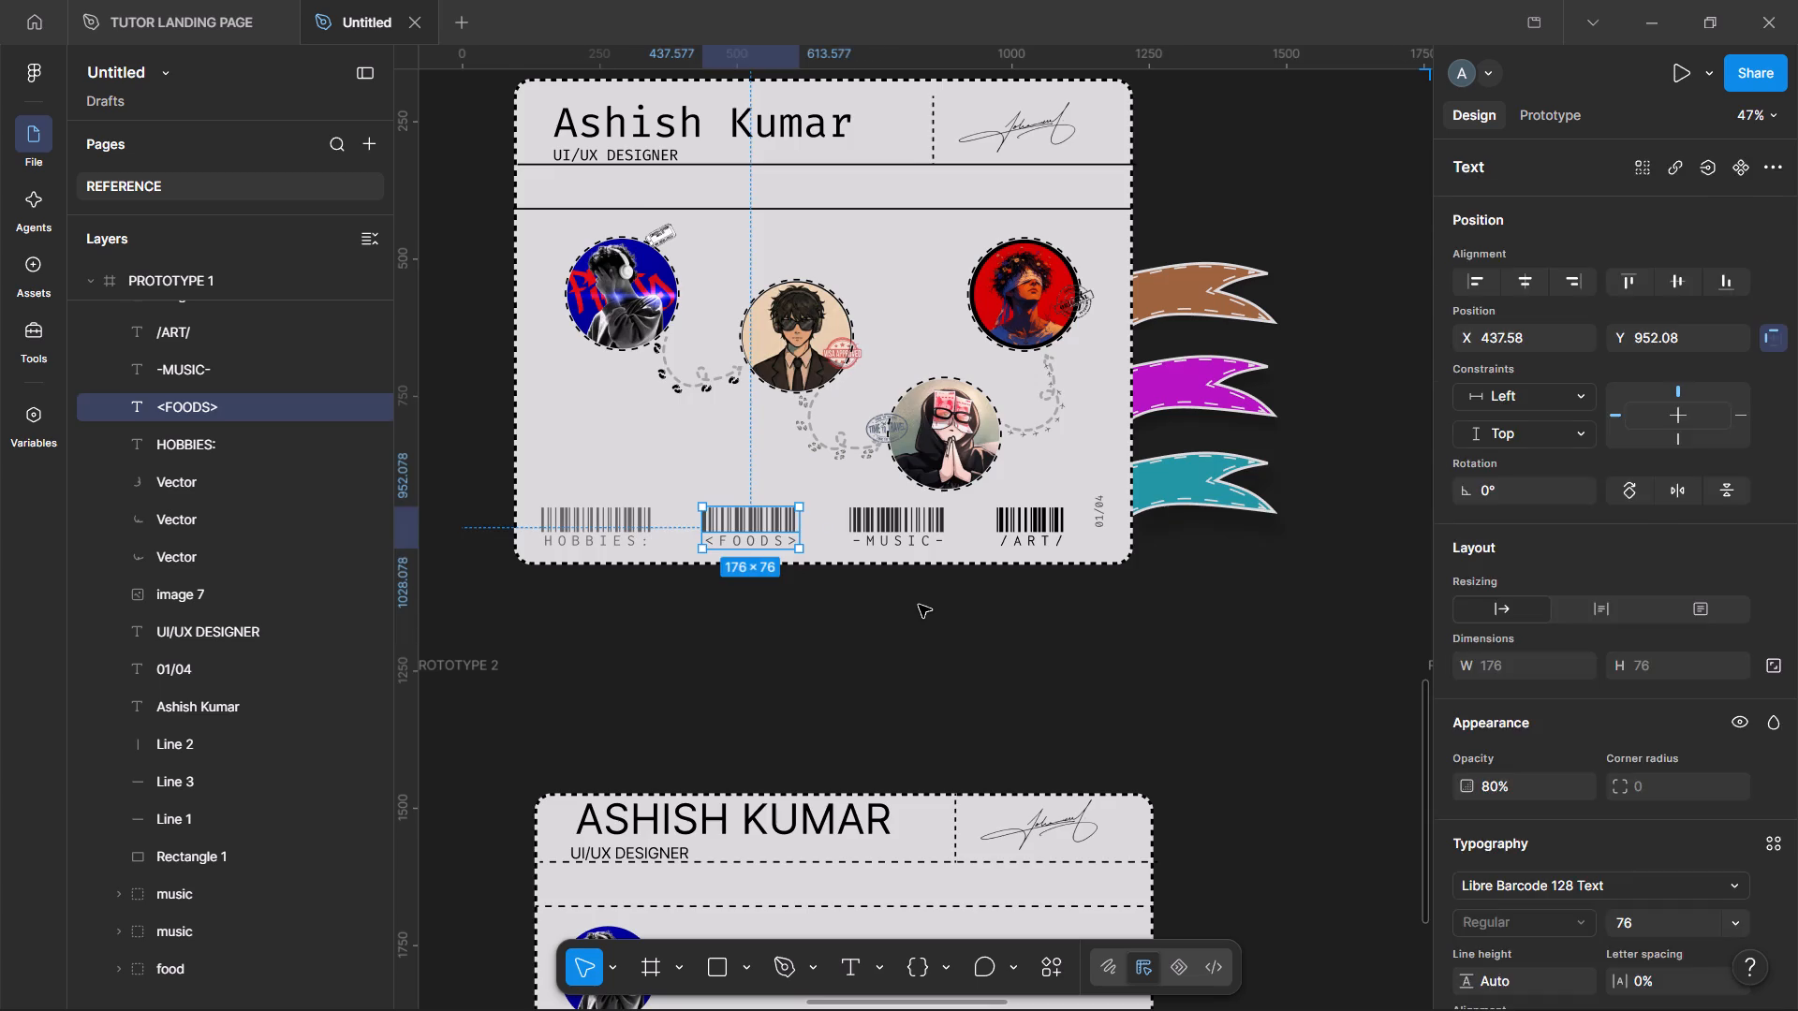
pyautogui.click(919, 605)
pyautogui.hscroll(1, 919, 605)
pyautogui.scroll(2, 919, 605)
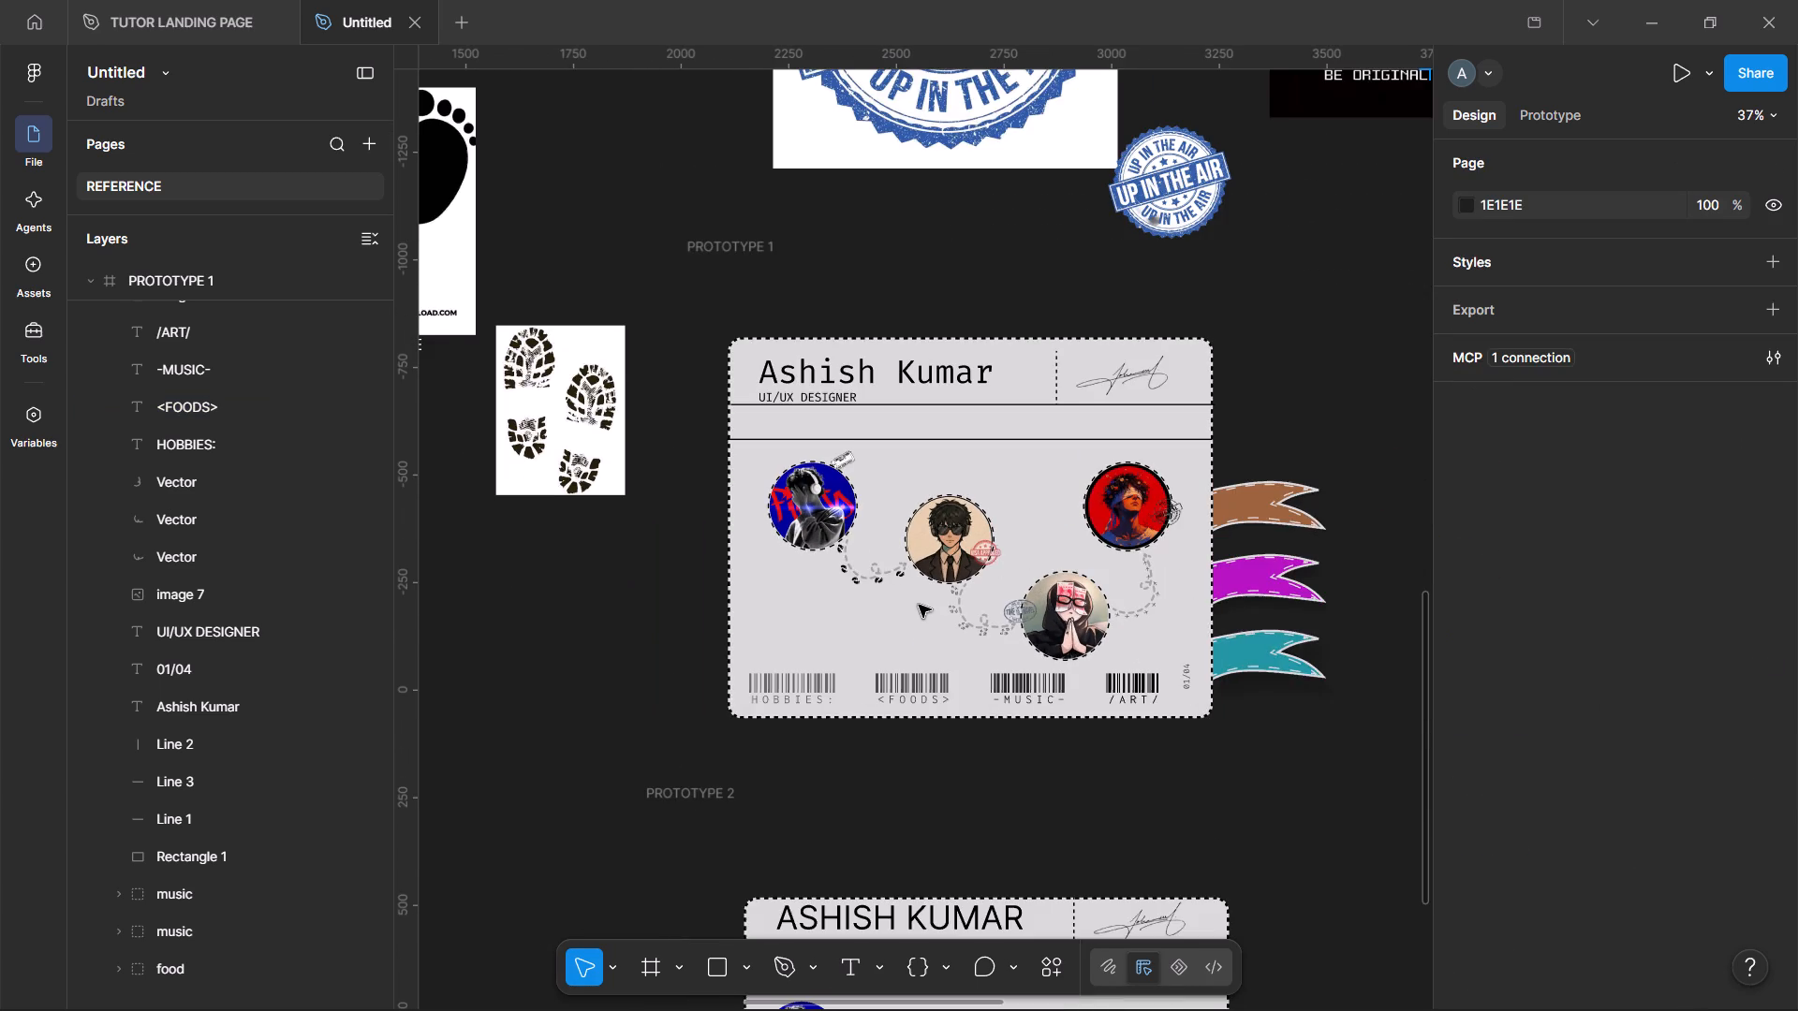
# Add a new text reading "class" on the PROTOTYPE 1 card, just below the first circular portrait.
pyautogui.press('t')
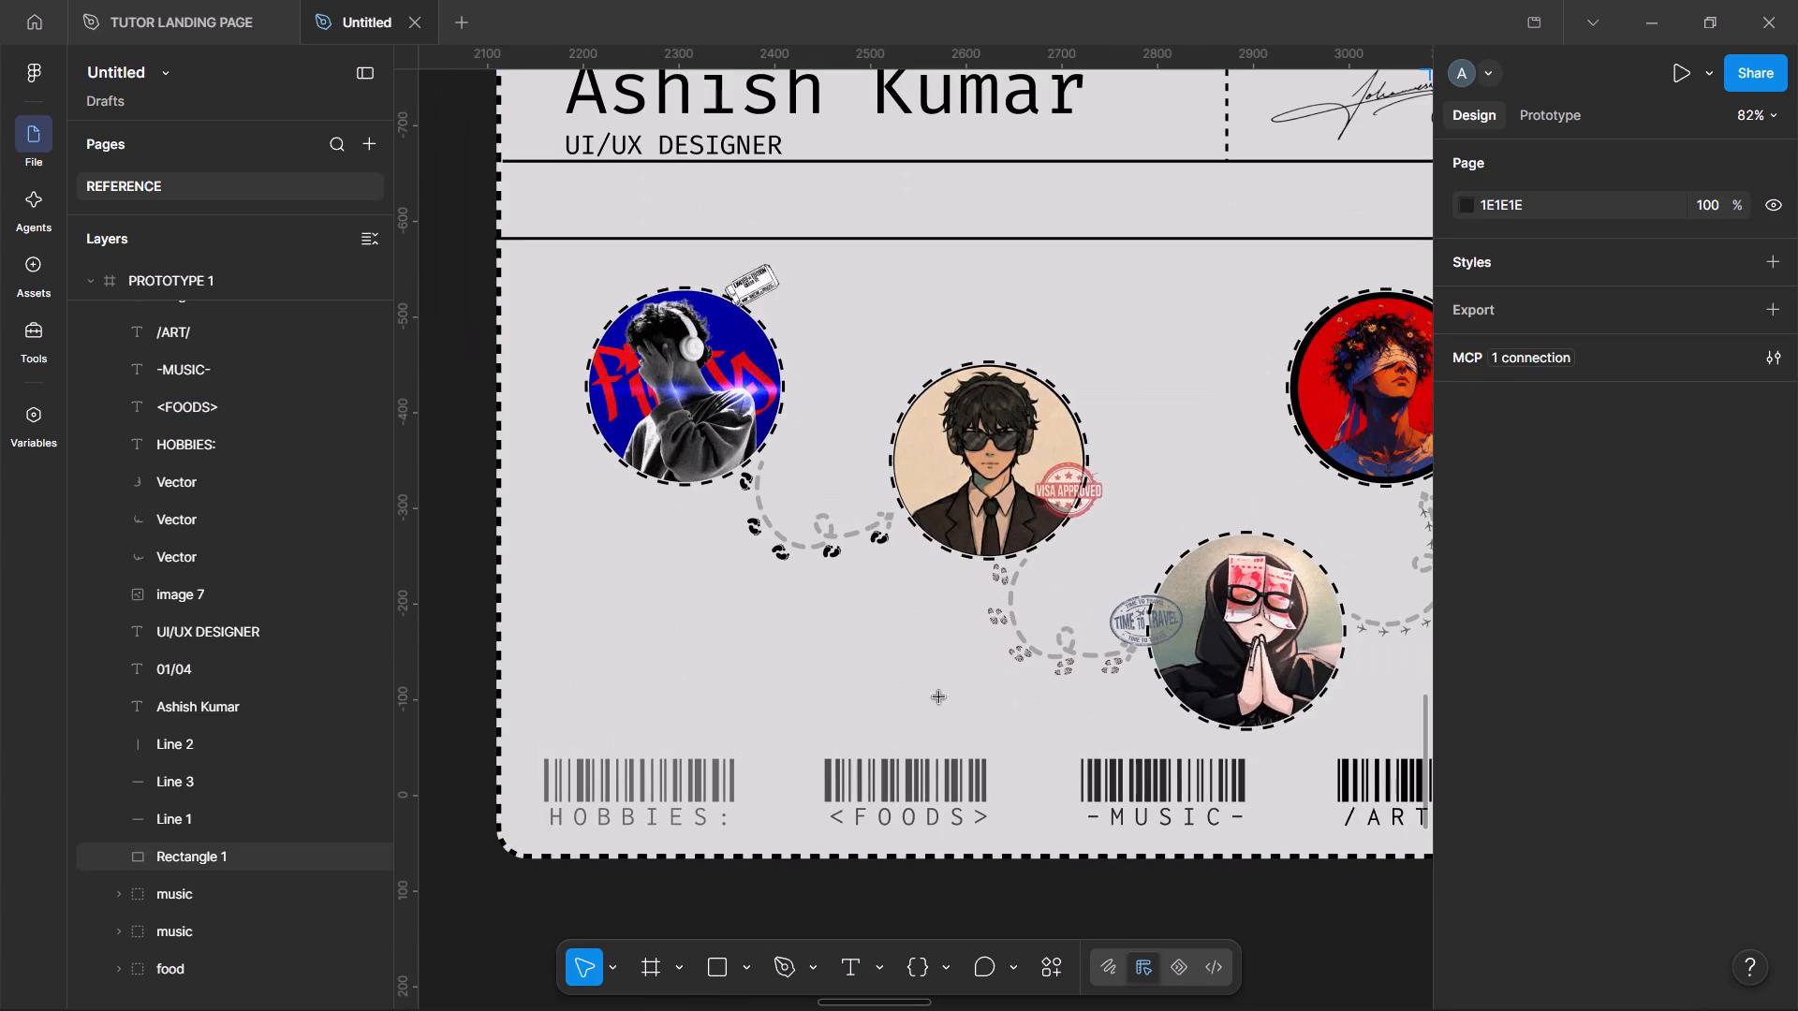
pyautogui.click(547, 515)
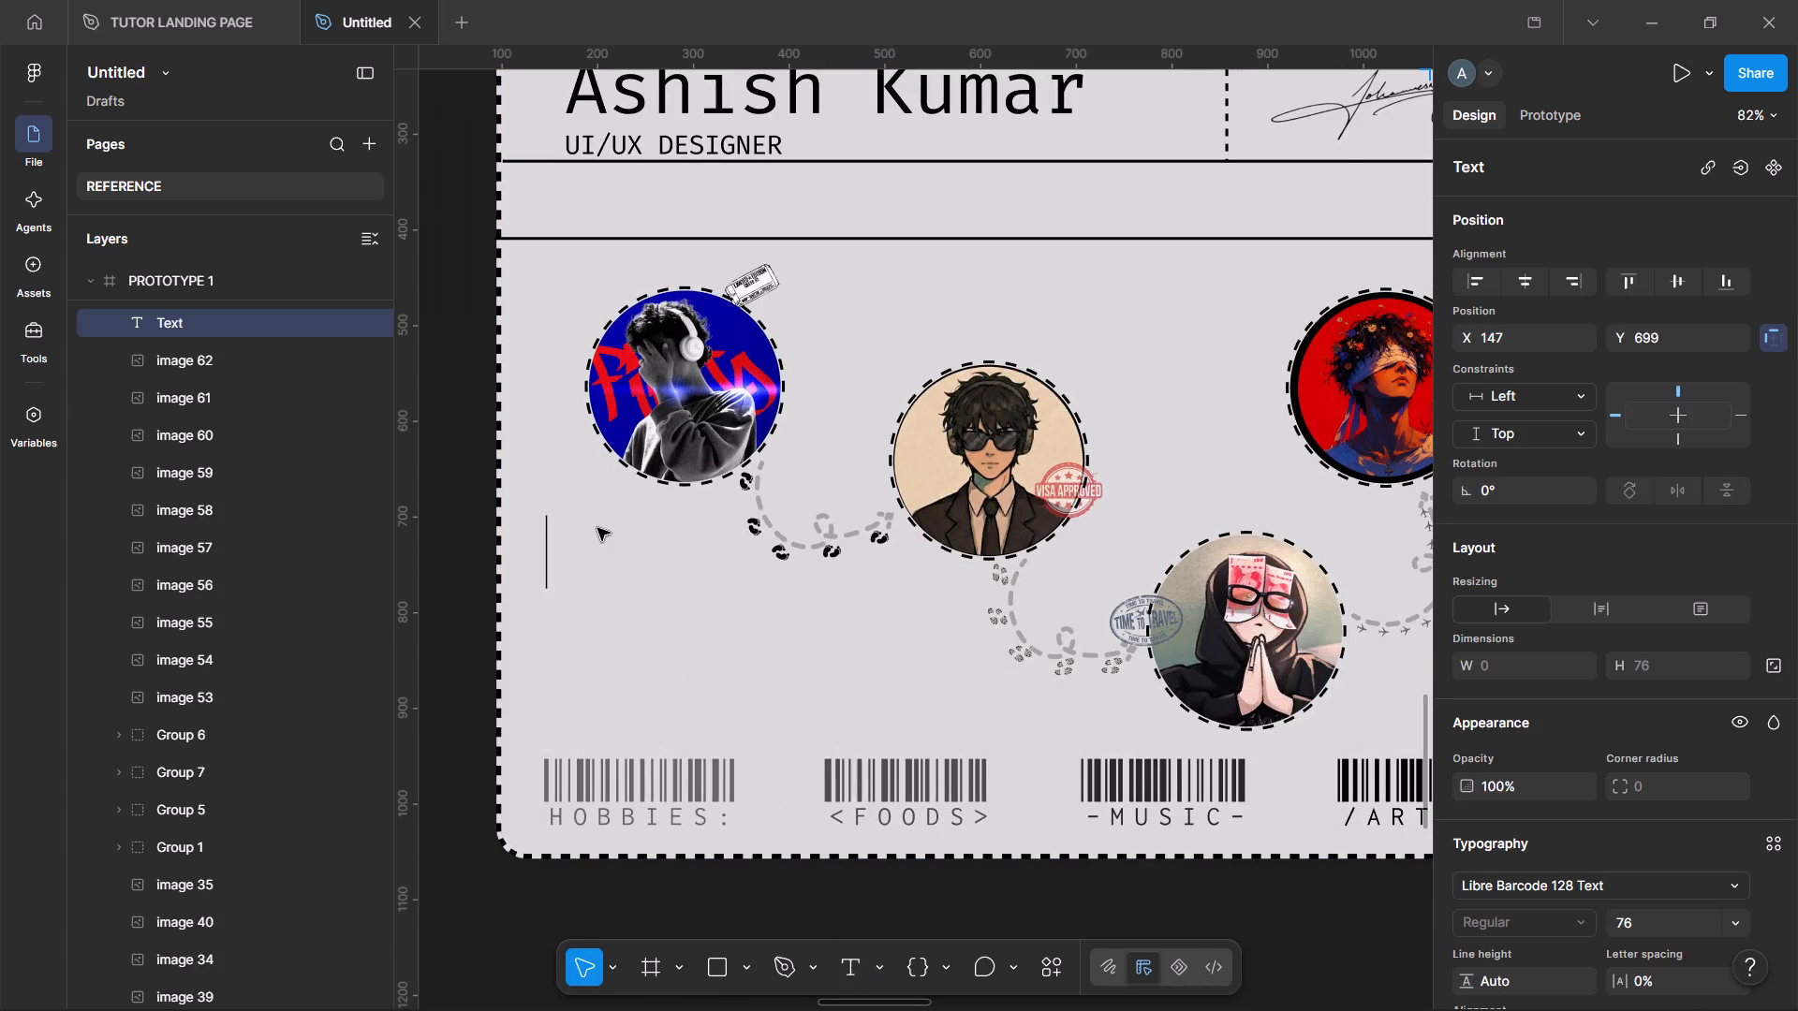
pyautogui.write('class')
pyautogui.click(1237, 905)
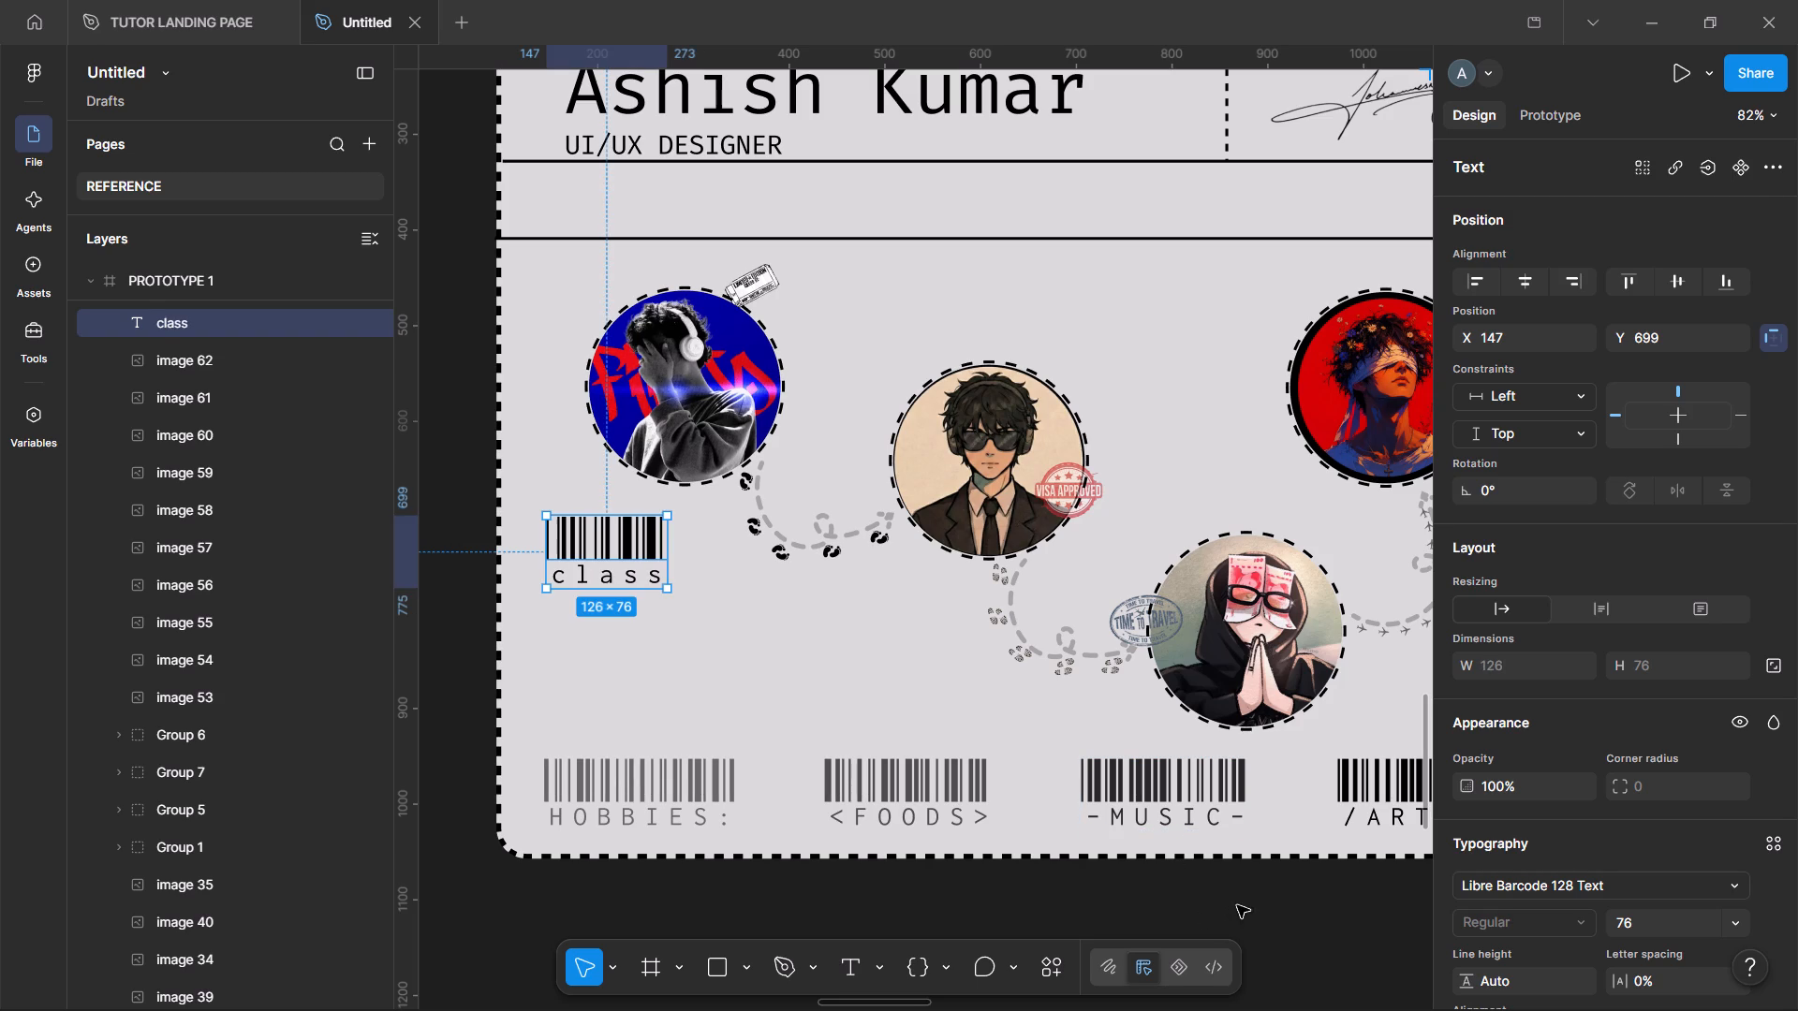
# Set the "class" text to font size 32 in Fira Code.
pyautogui.click(1726, 925)
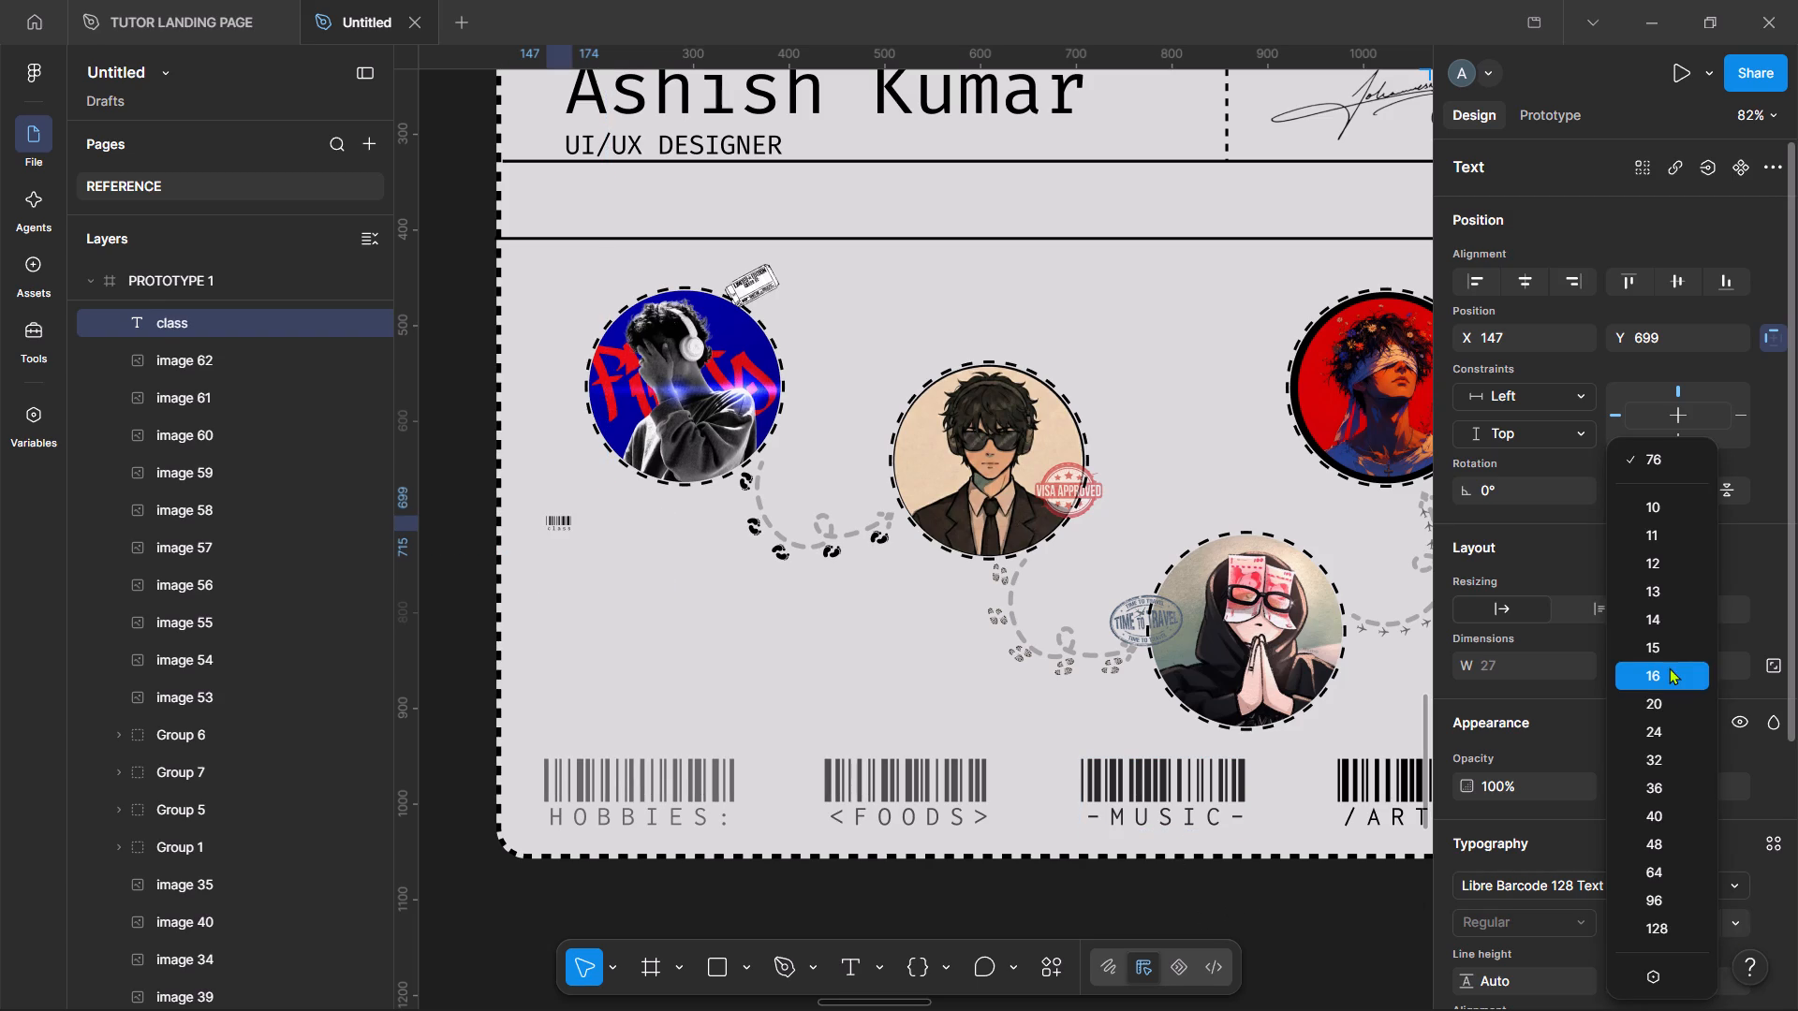
pyautogui.click(1654, 759)
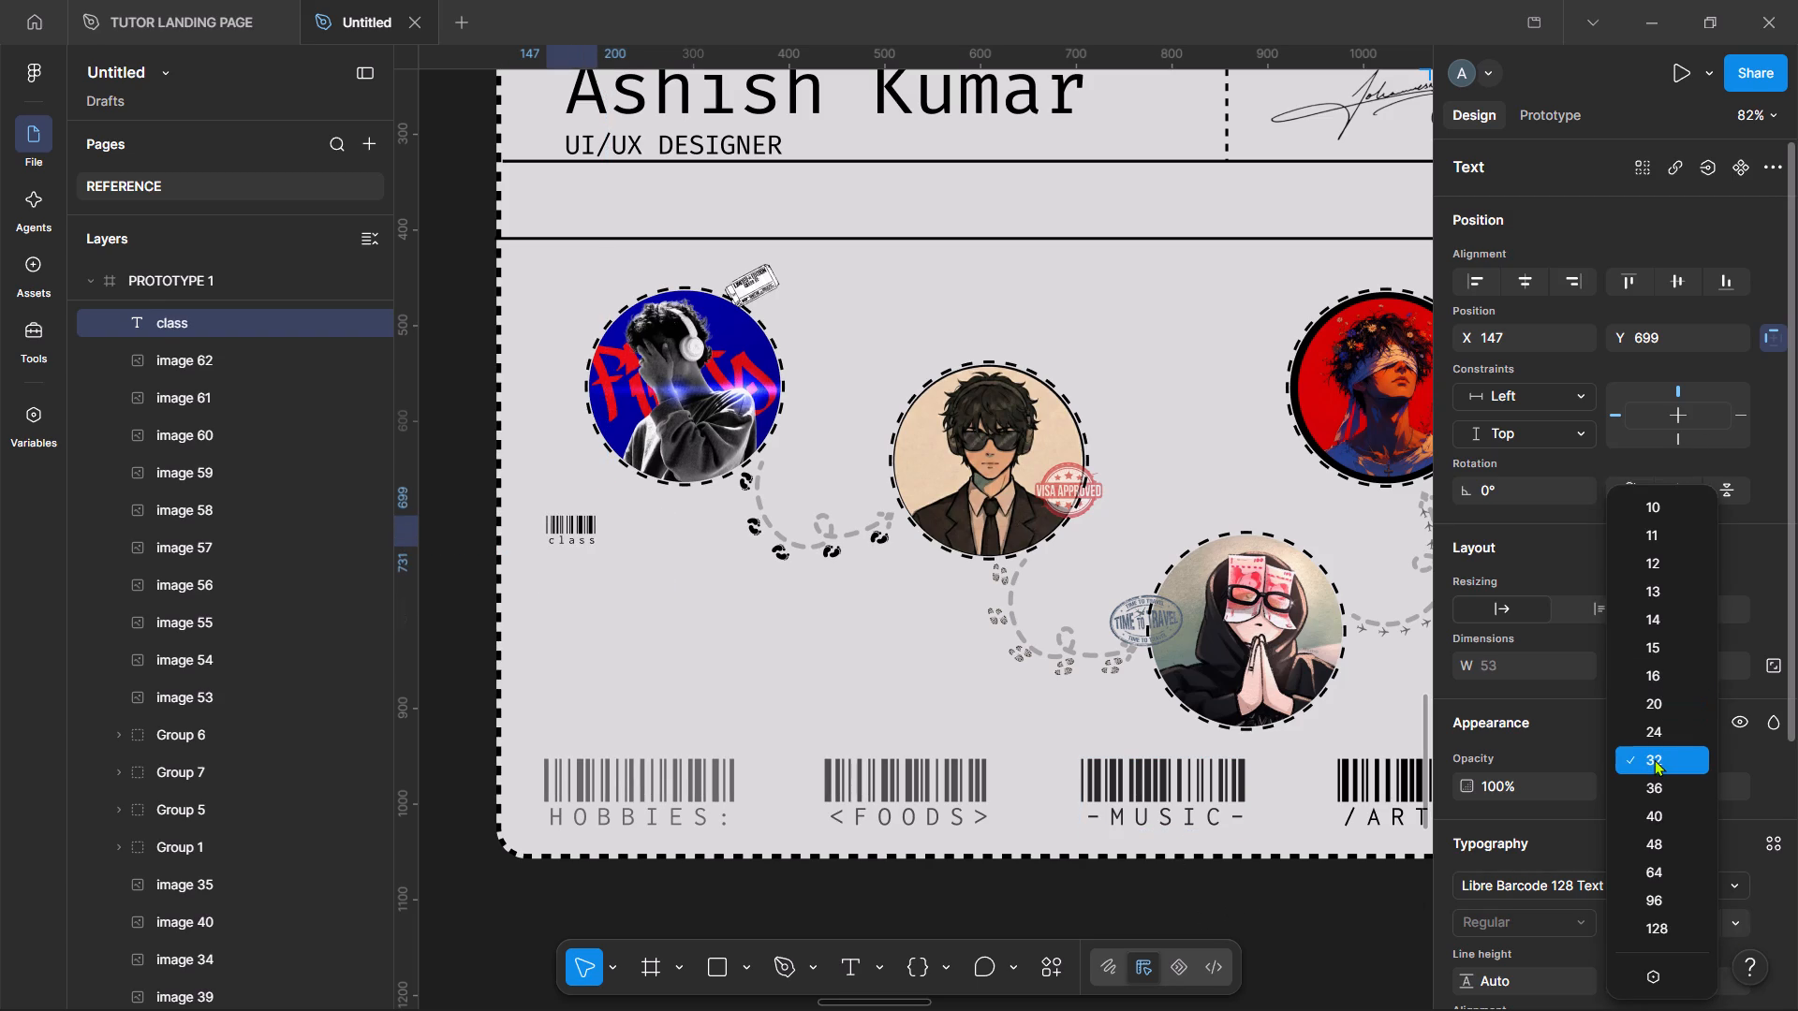
pyautogui.click(1506, 897)
pyautogui.write('fira')
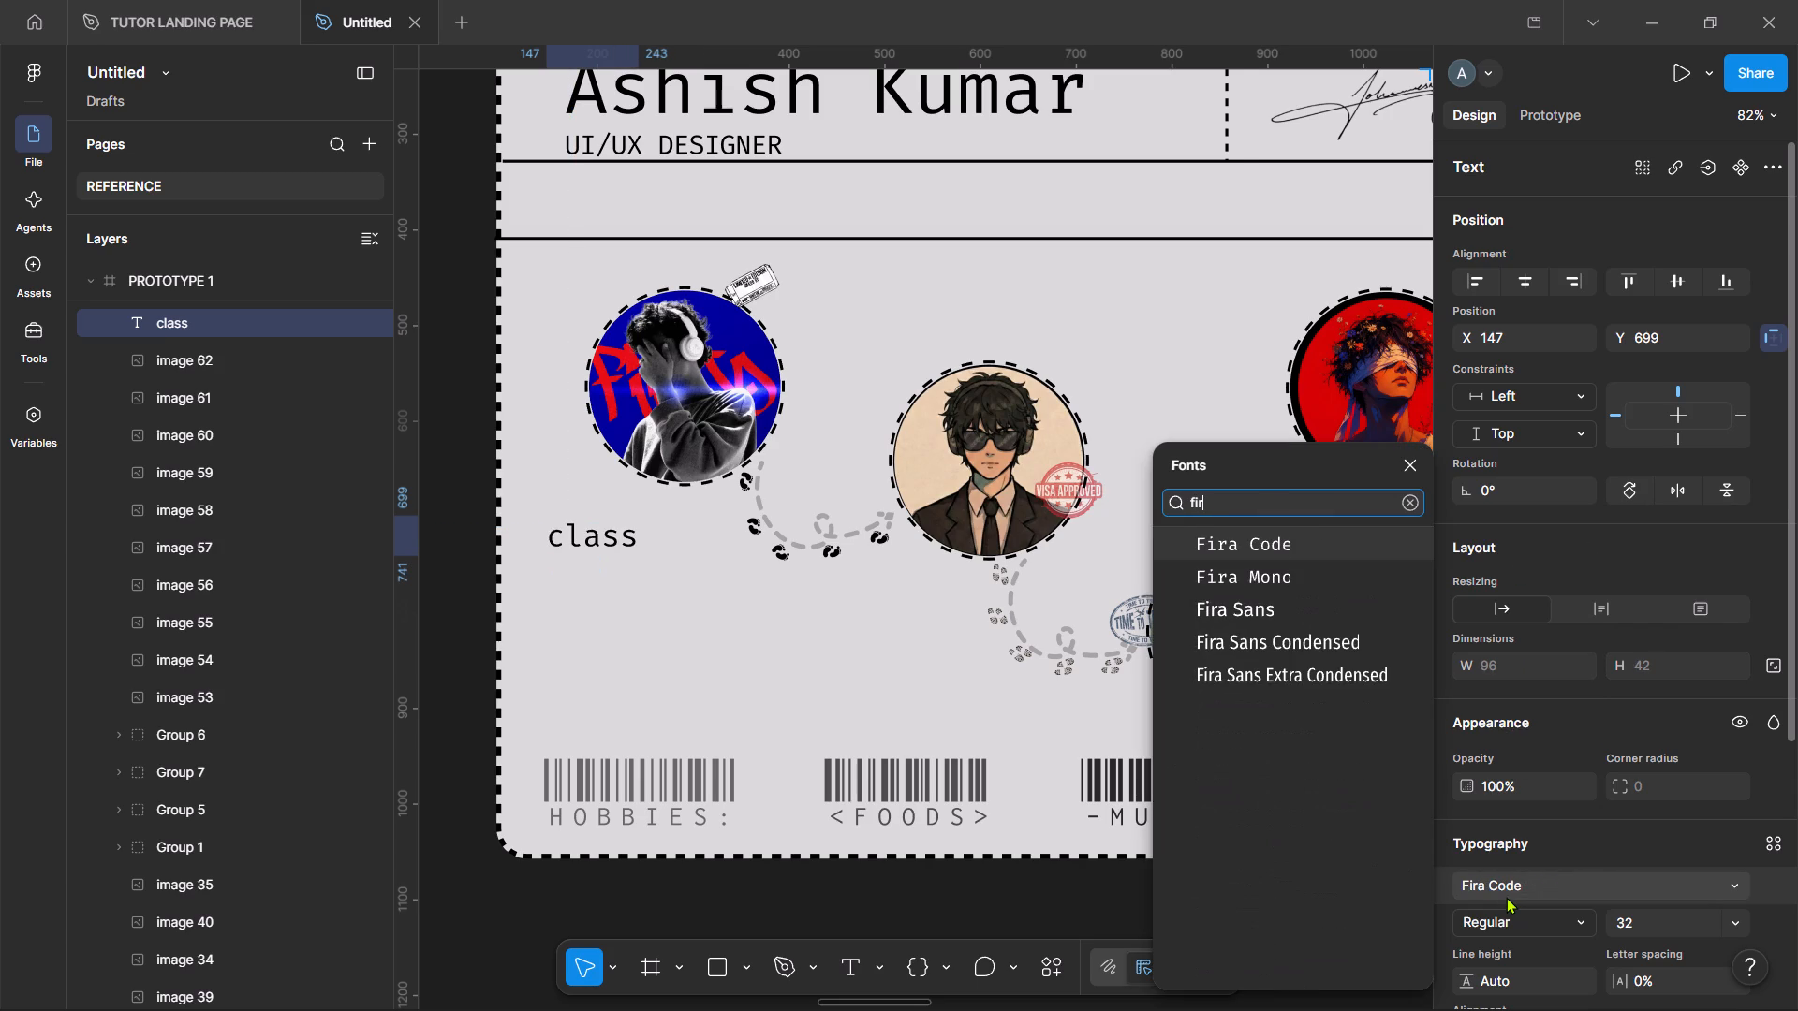
pyautogui.press('Return')
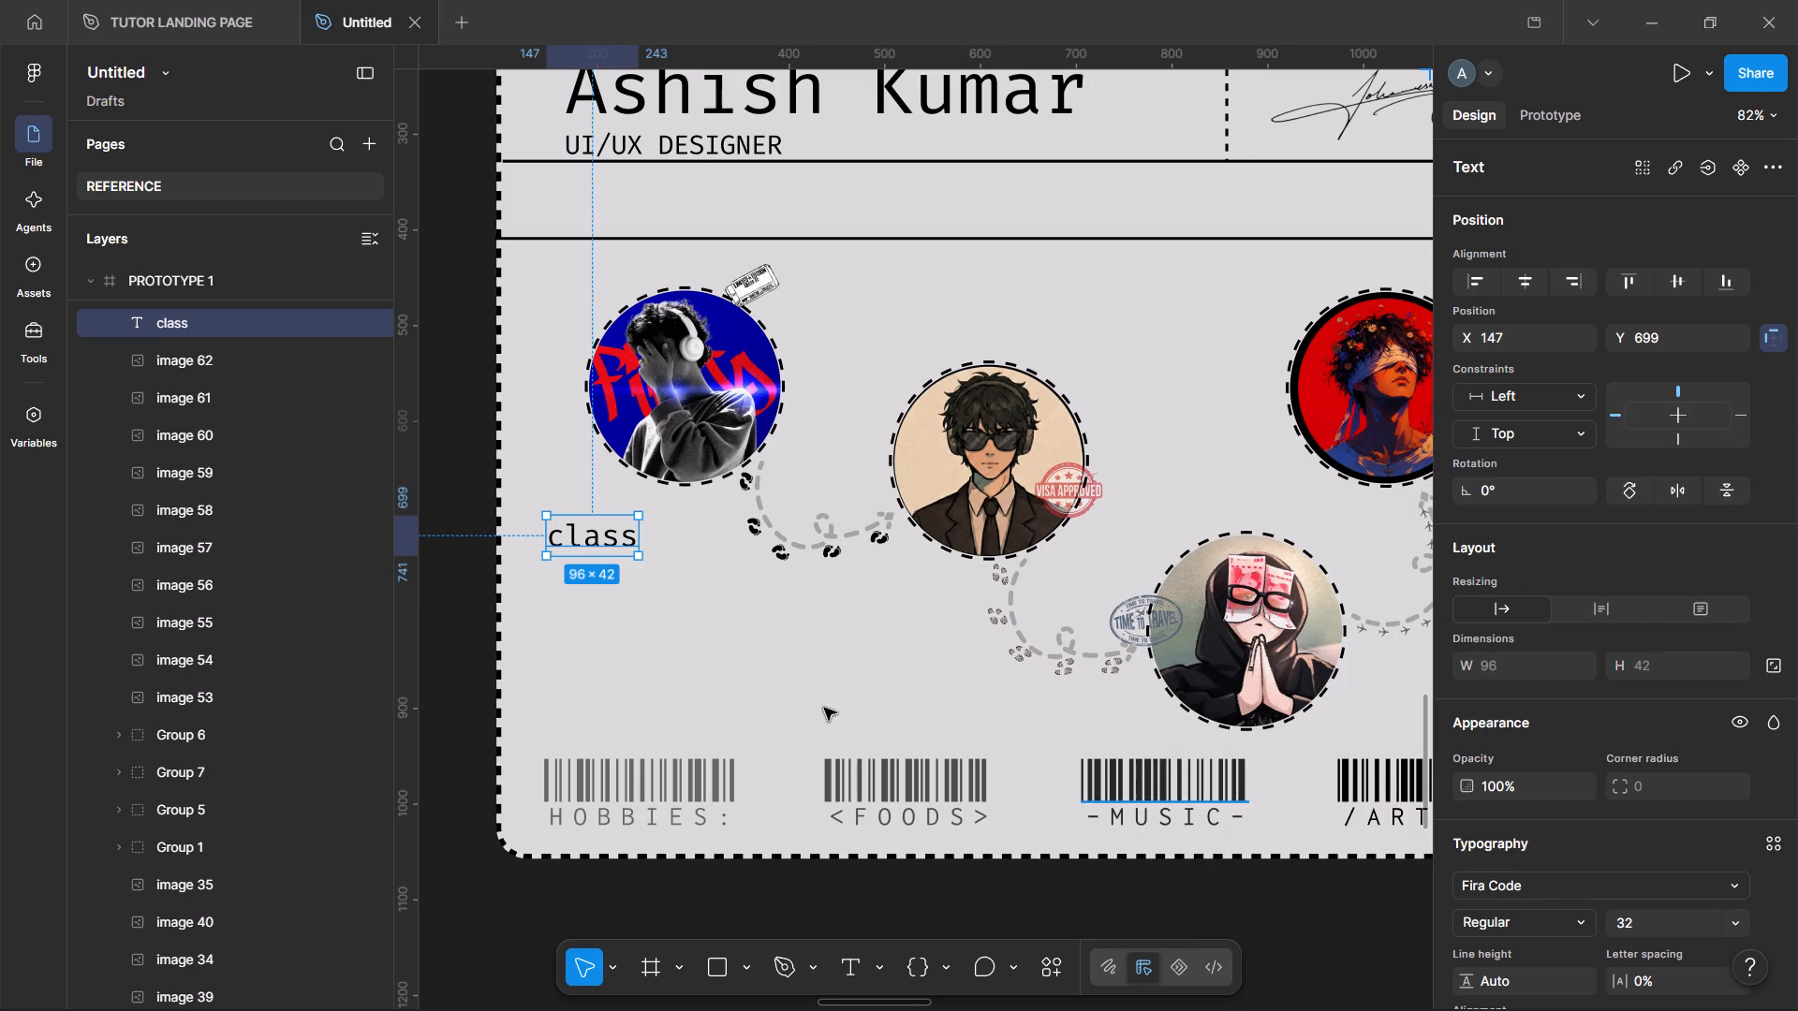
# Replace the "class" text with "age:11," followed by a new empty line.
pyautogui.doubleClick(585, 524)
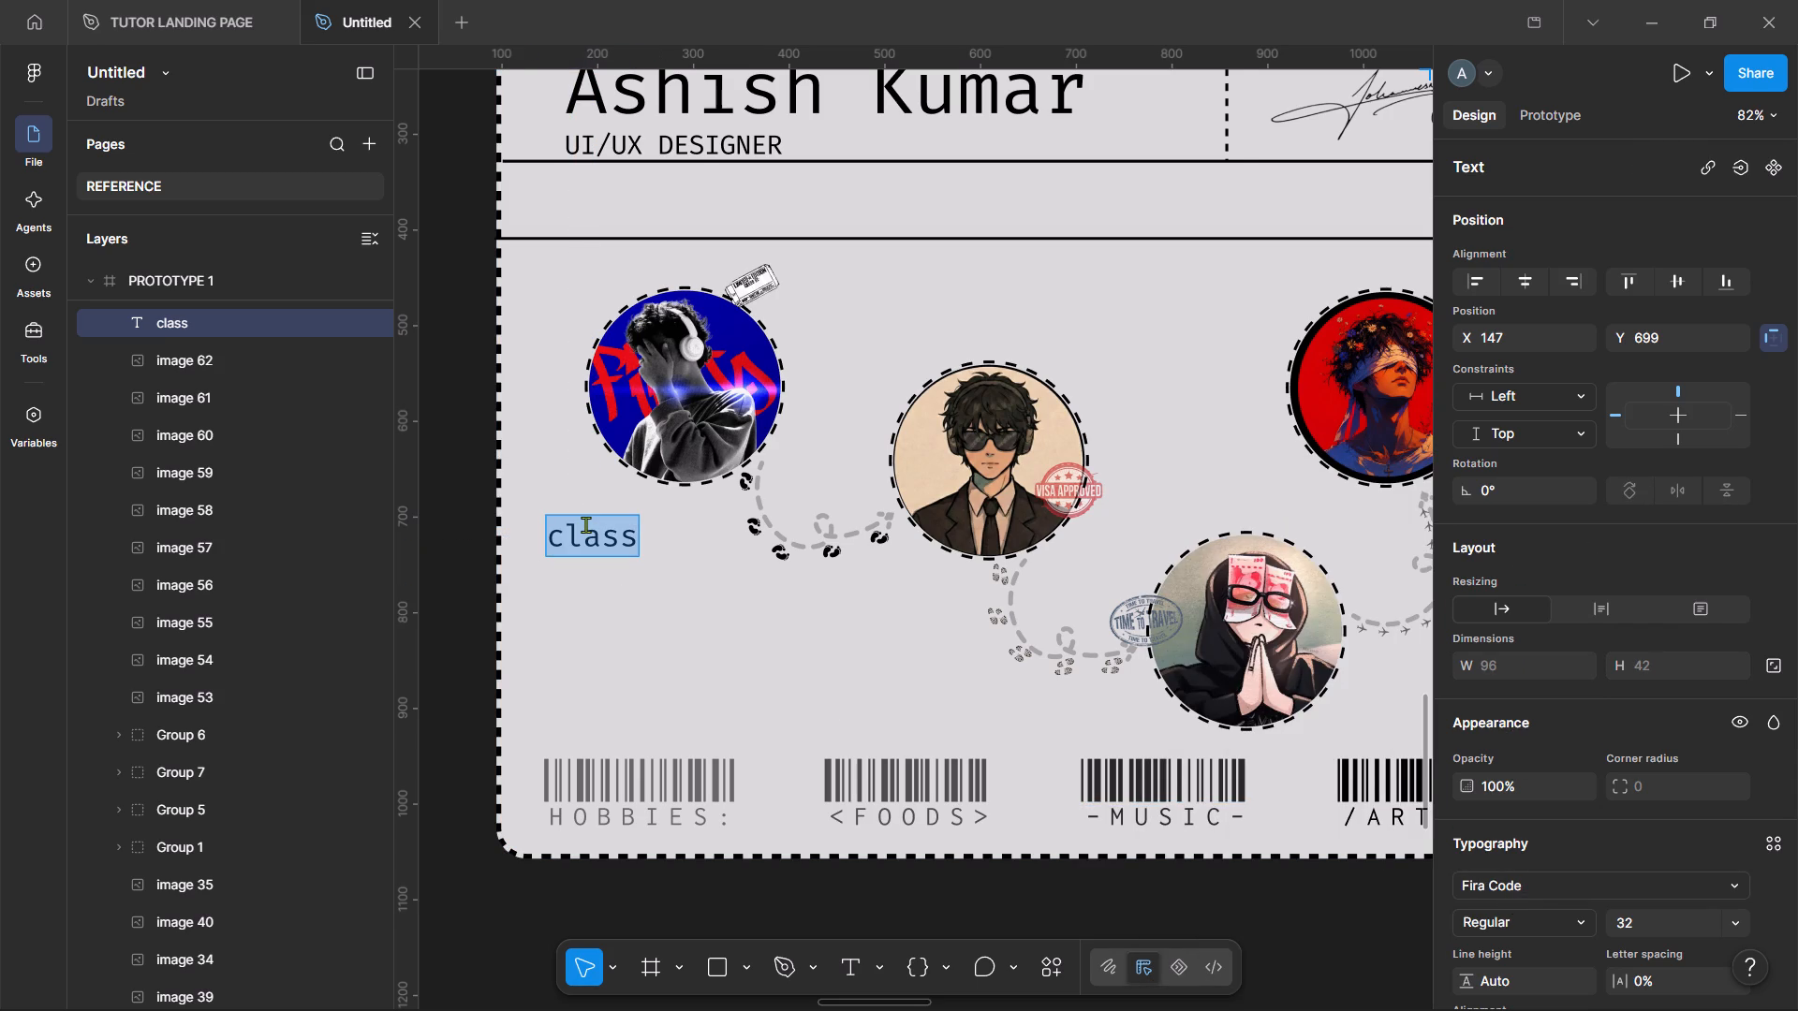
pyautogui.write('age')
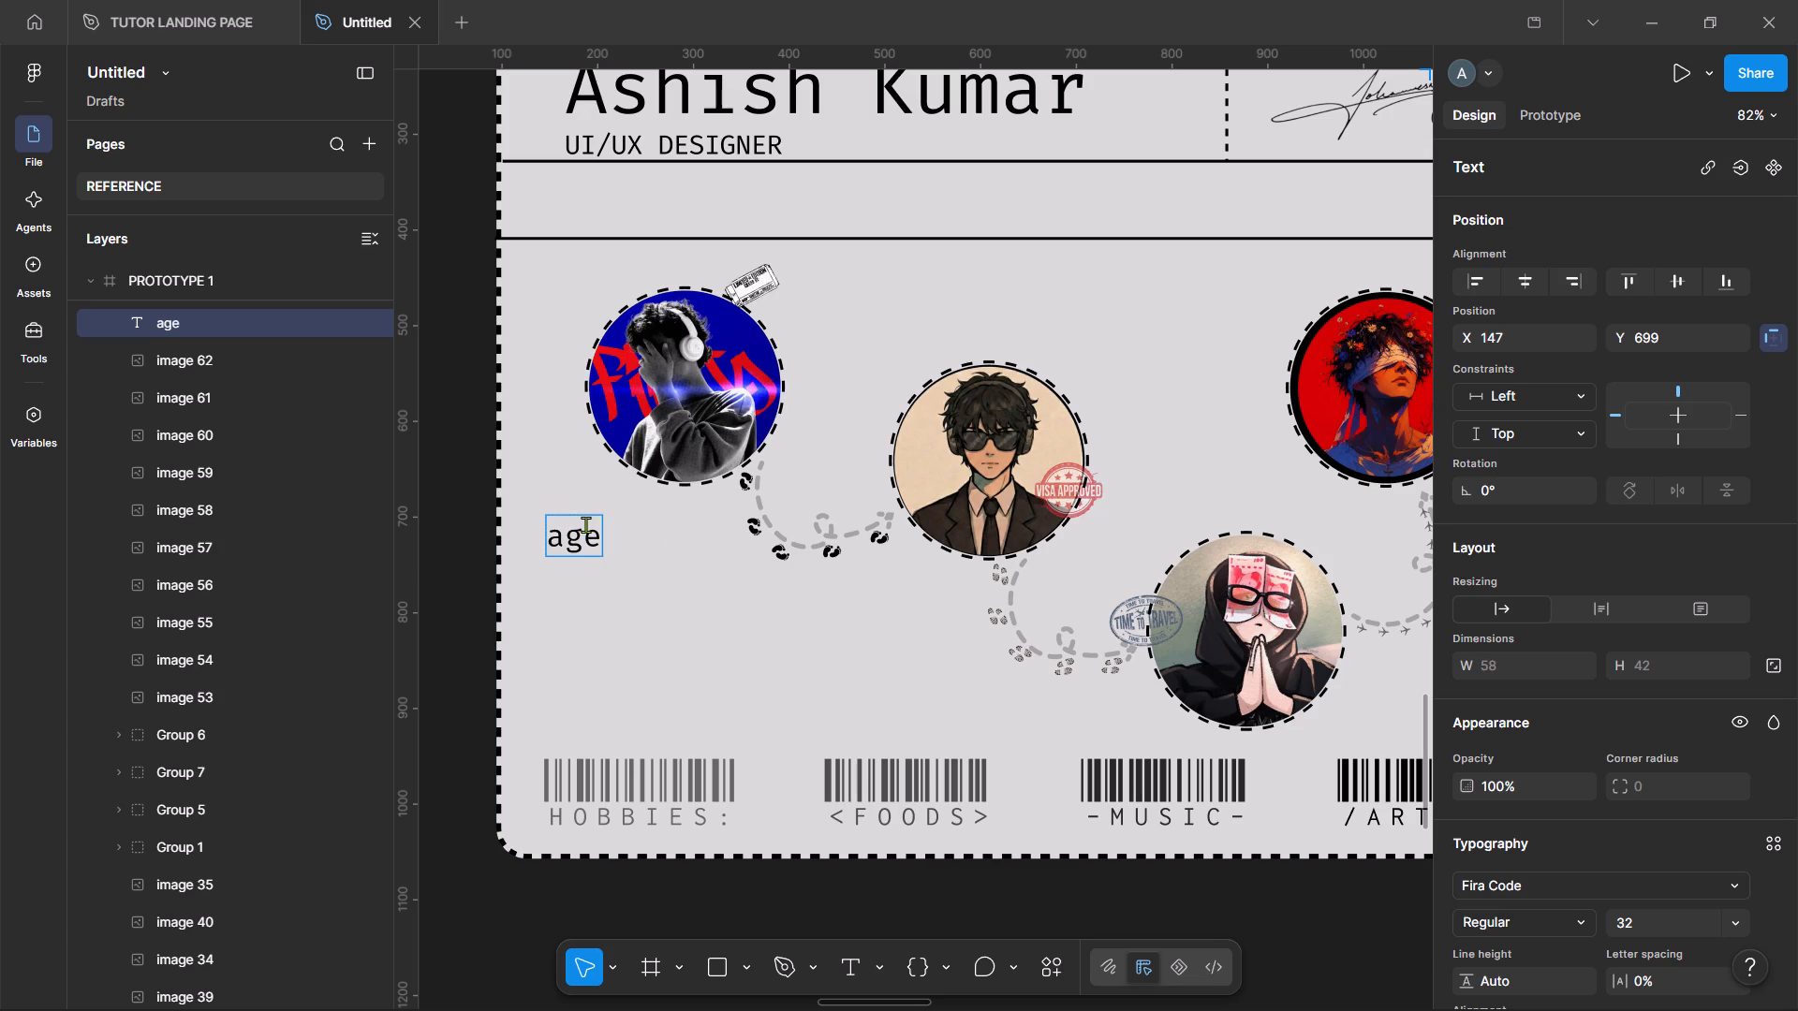
pyautogui.write(': 11')
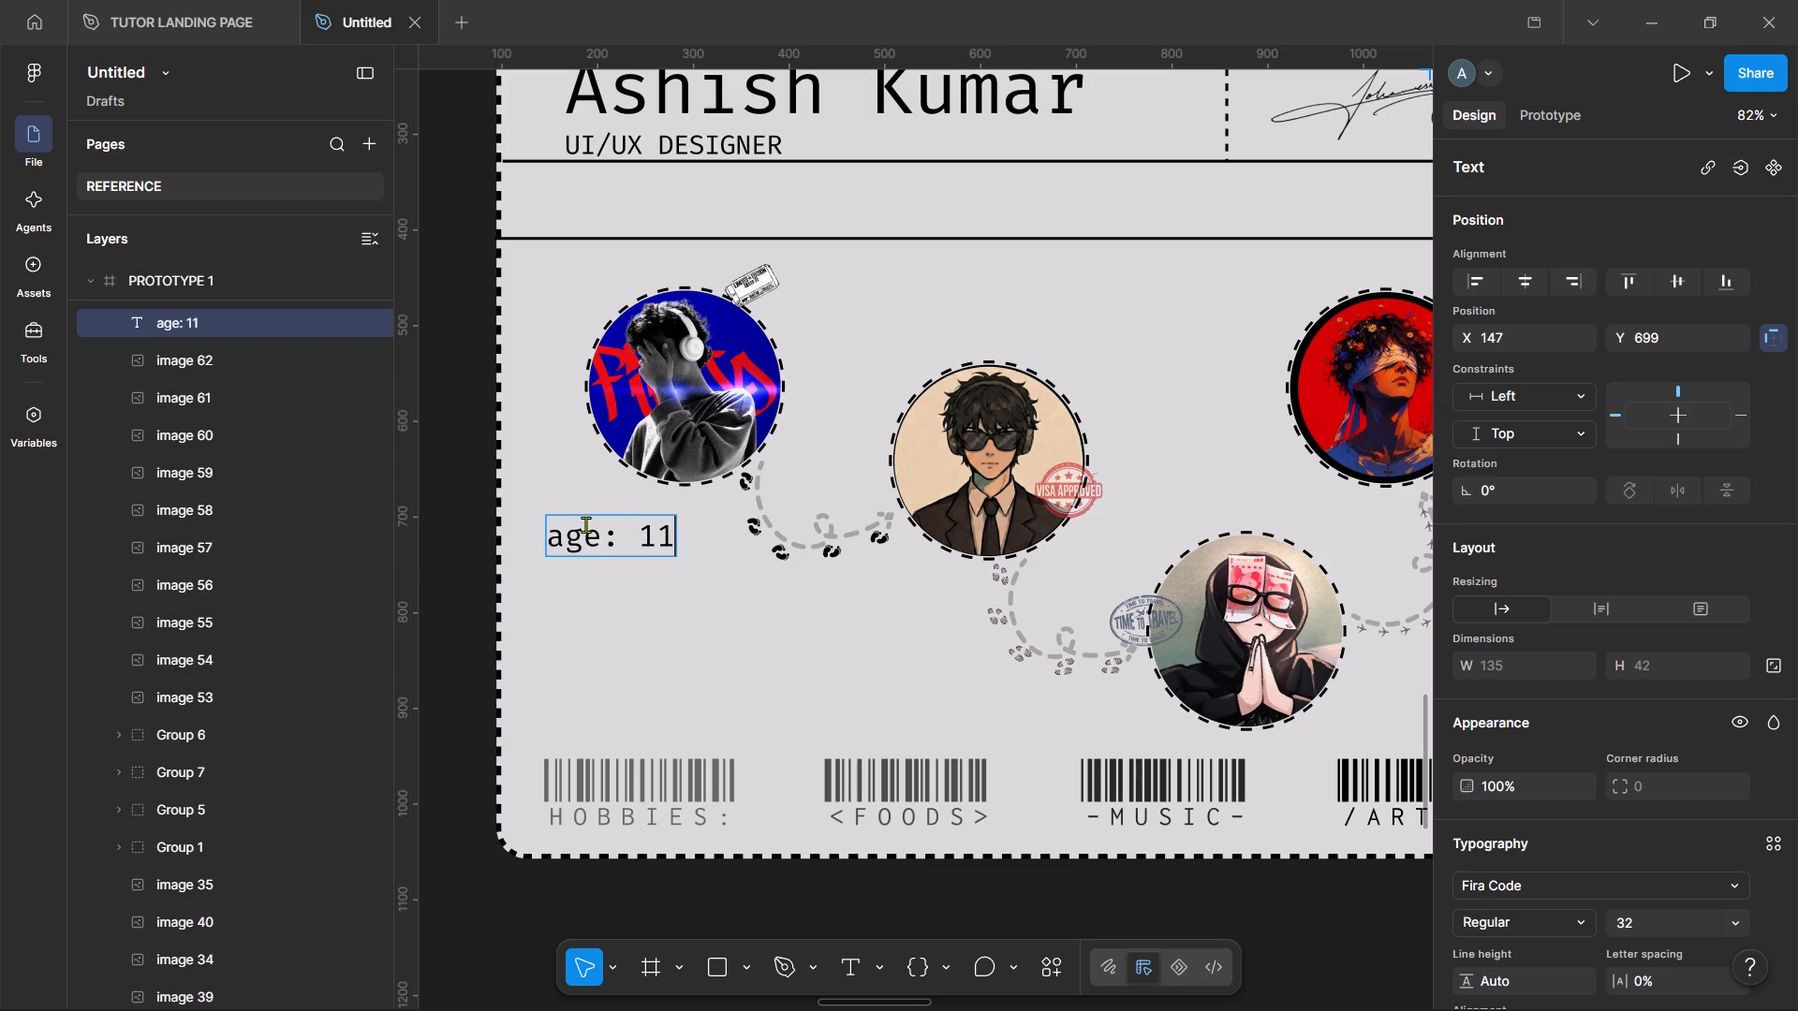
pyautogui.press('BackSpace')
pyautogui.press('BackSpace')
pyautogui.press('BackSpace')
pyautogui.write('11')
pyautogui.press('.')
pyautogui.press('BackSpace')
pyautogui.press(',')
pyautogui.press('Return')
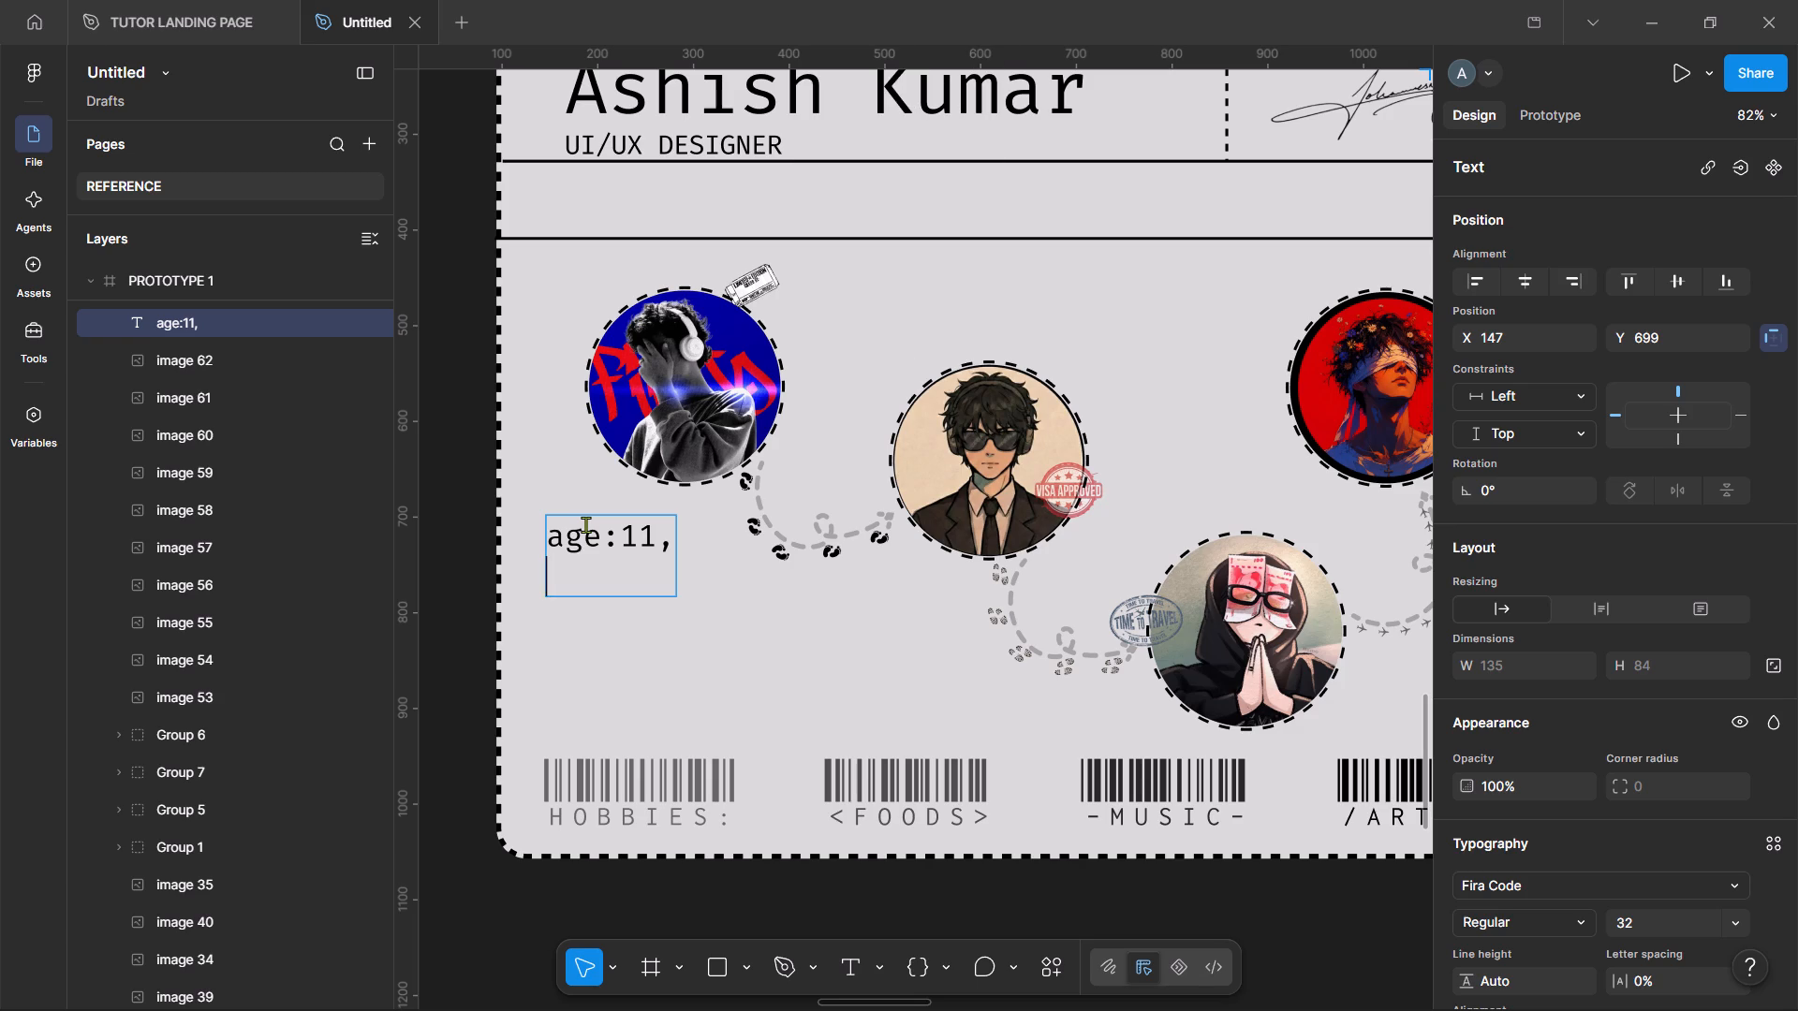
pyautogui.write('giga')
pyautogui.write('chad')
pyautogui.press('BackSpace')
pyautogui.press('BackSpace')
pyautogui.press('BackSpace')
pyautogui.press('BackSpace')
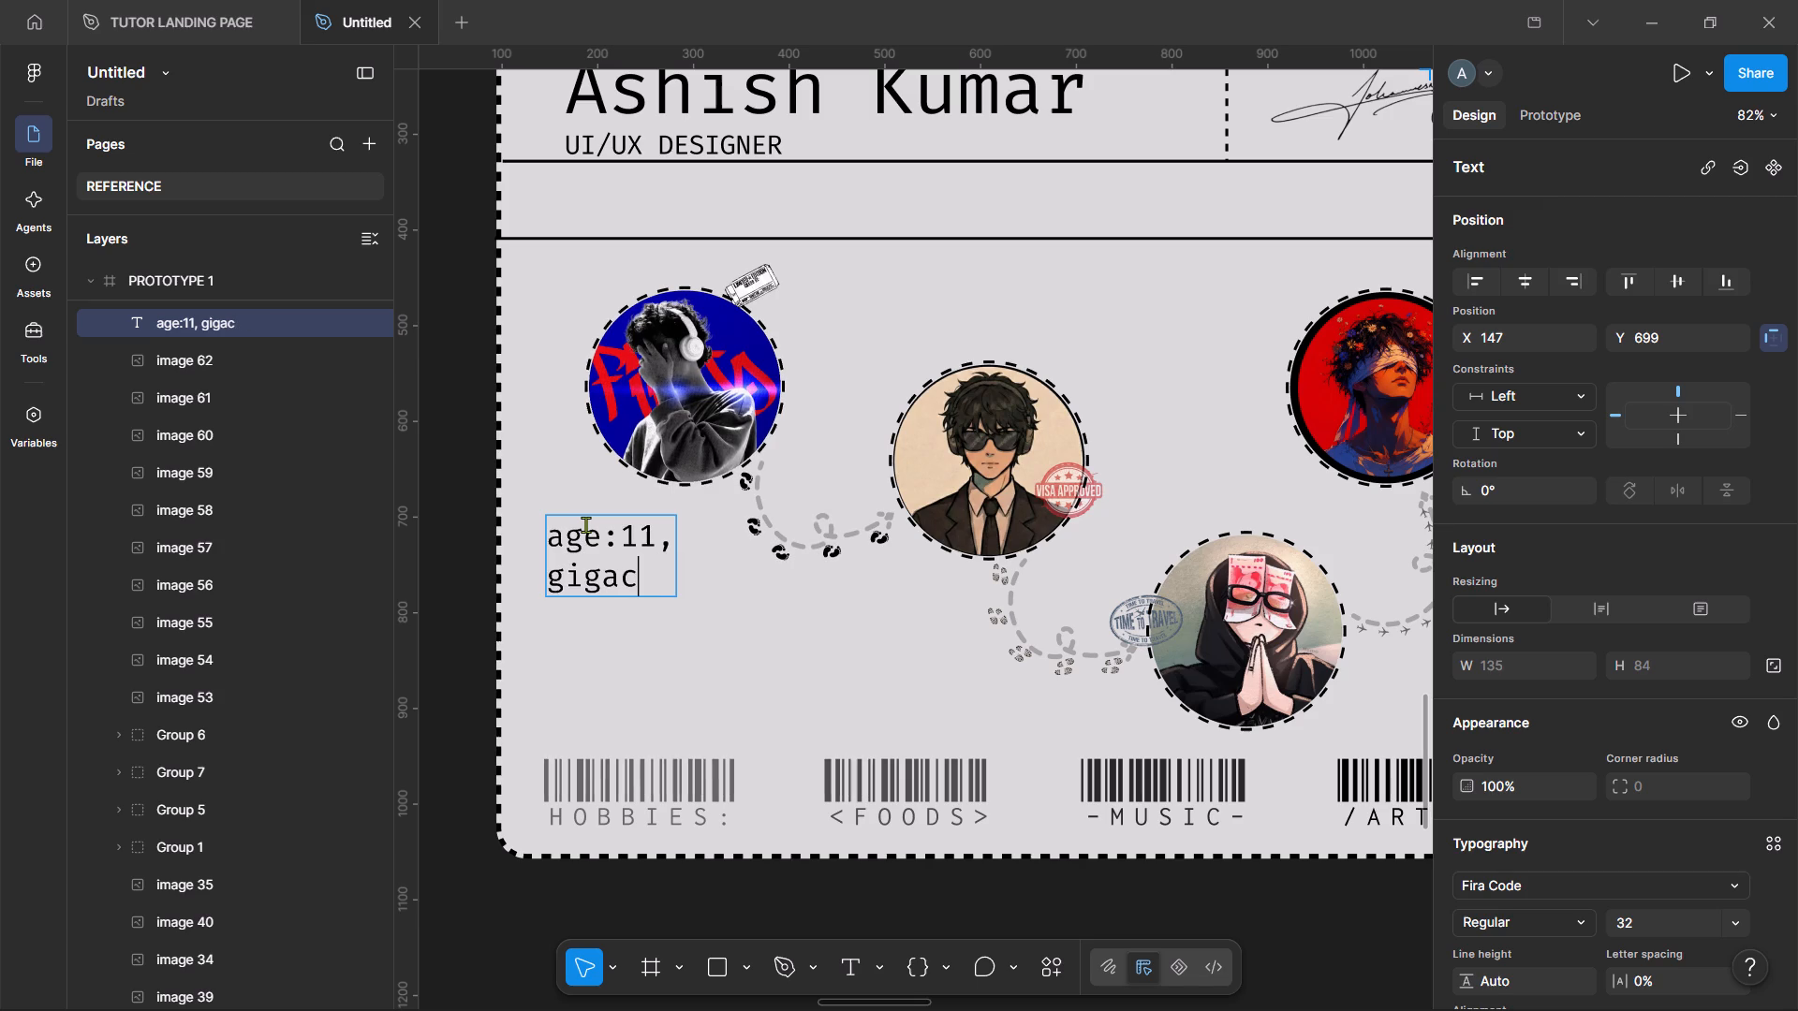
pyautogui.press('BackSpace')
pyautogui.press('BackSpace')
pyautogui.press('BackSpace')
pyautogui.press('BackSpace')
# Insert the line "nickname:ash" above the "age:11," line in the same text.
pyautogui.press('Up')
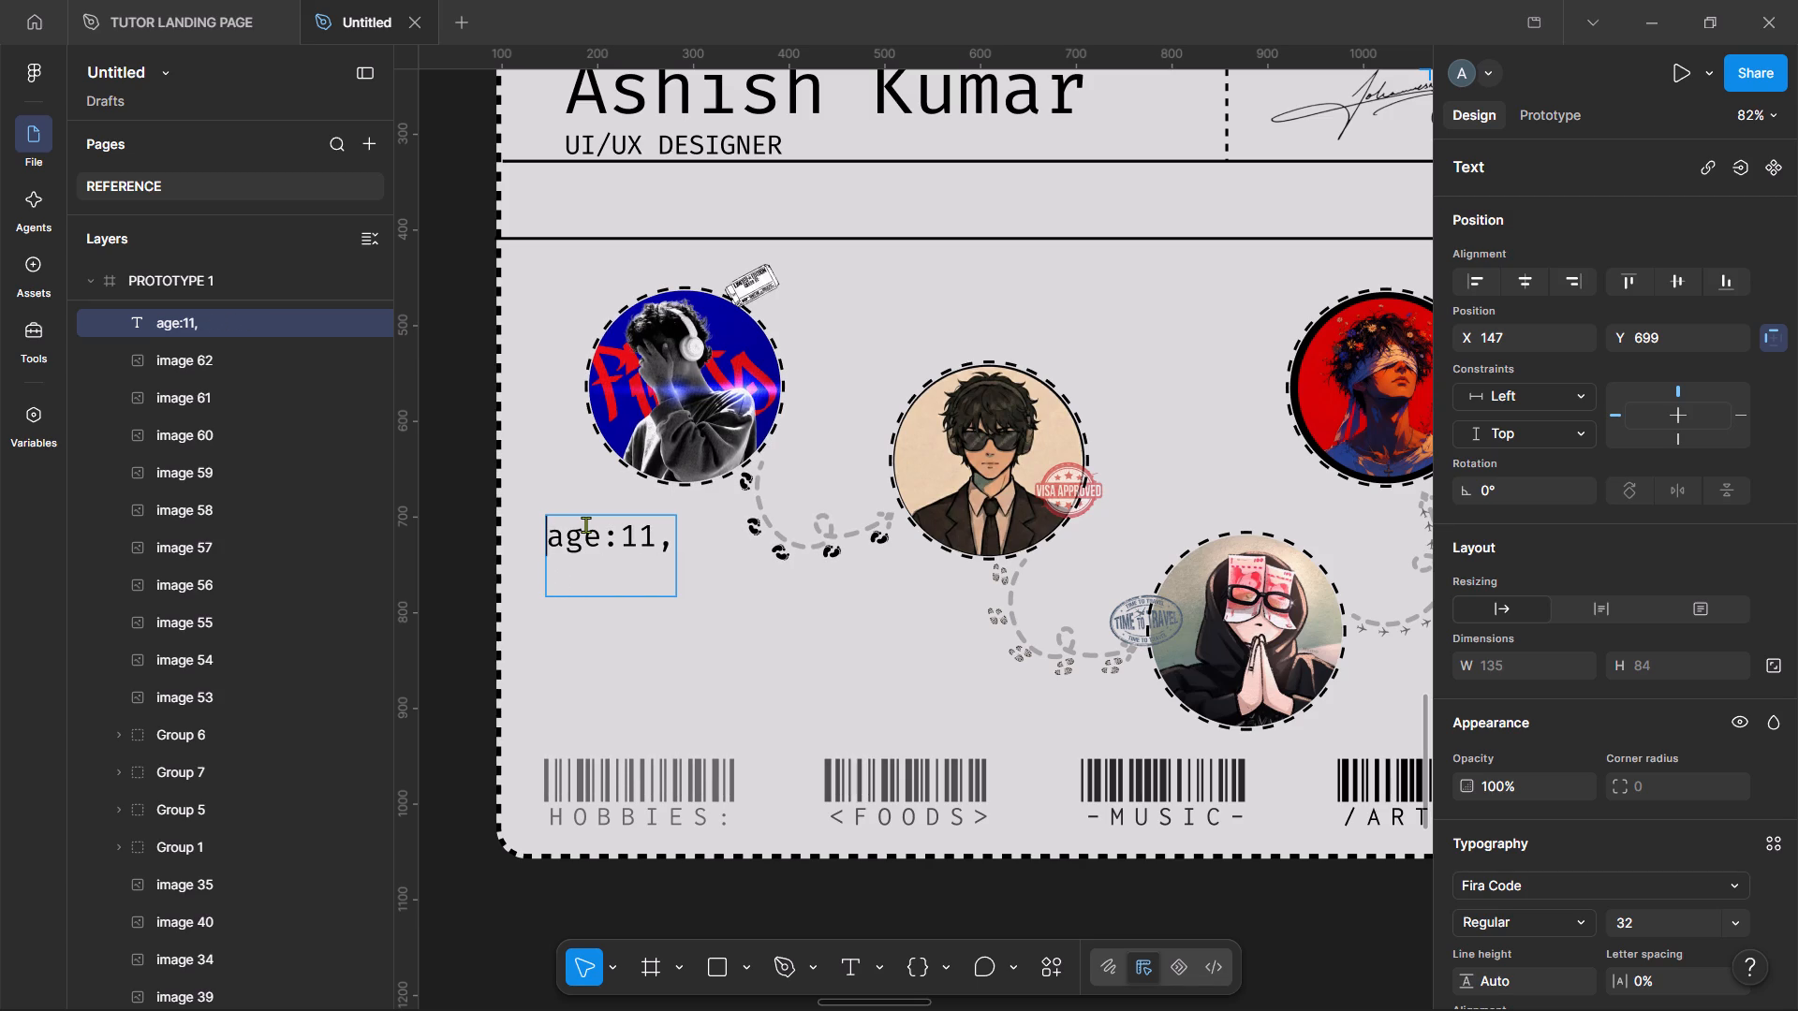
pyautogui.press('Return')
pyautogui.press('Up')
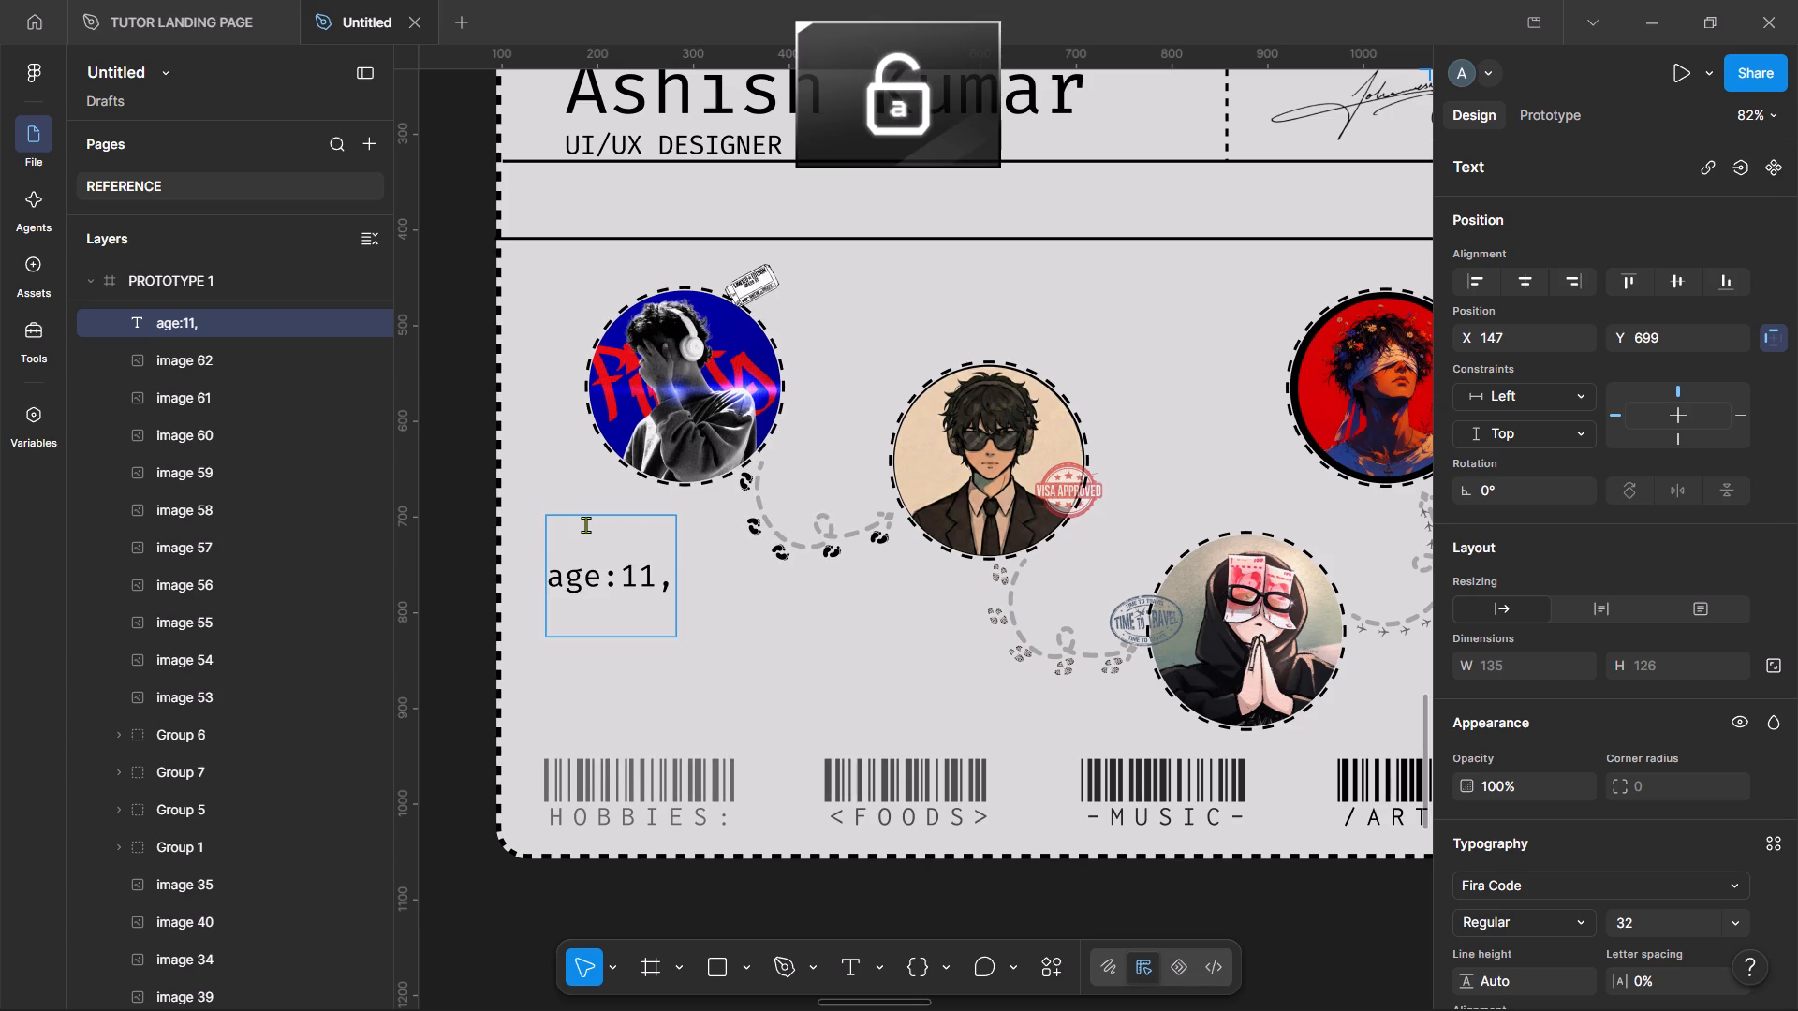
pyautogui.press('a')
pyautogui.write('sh')
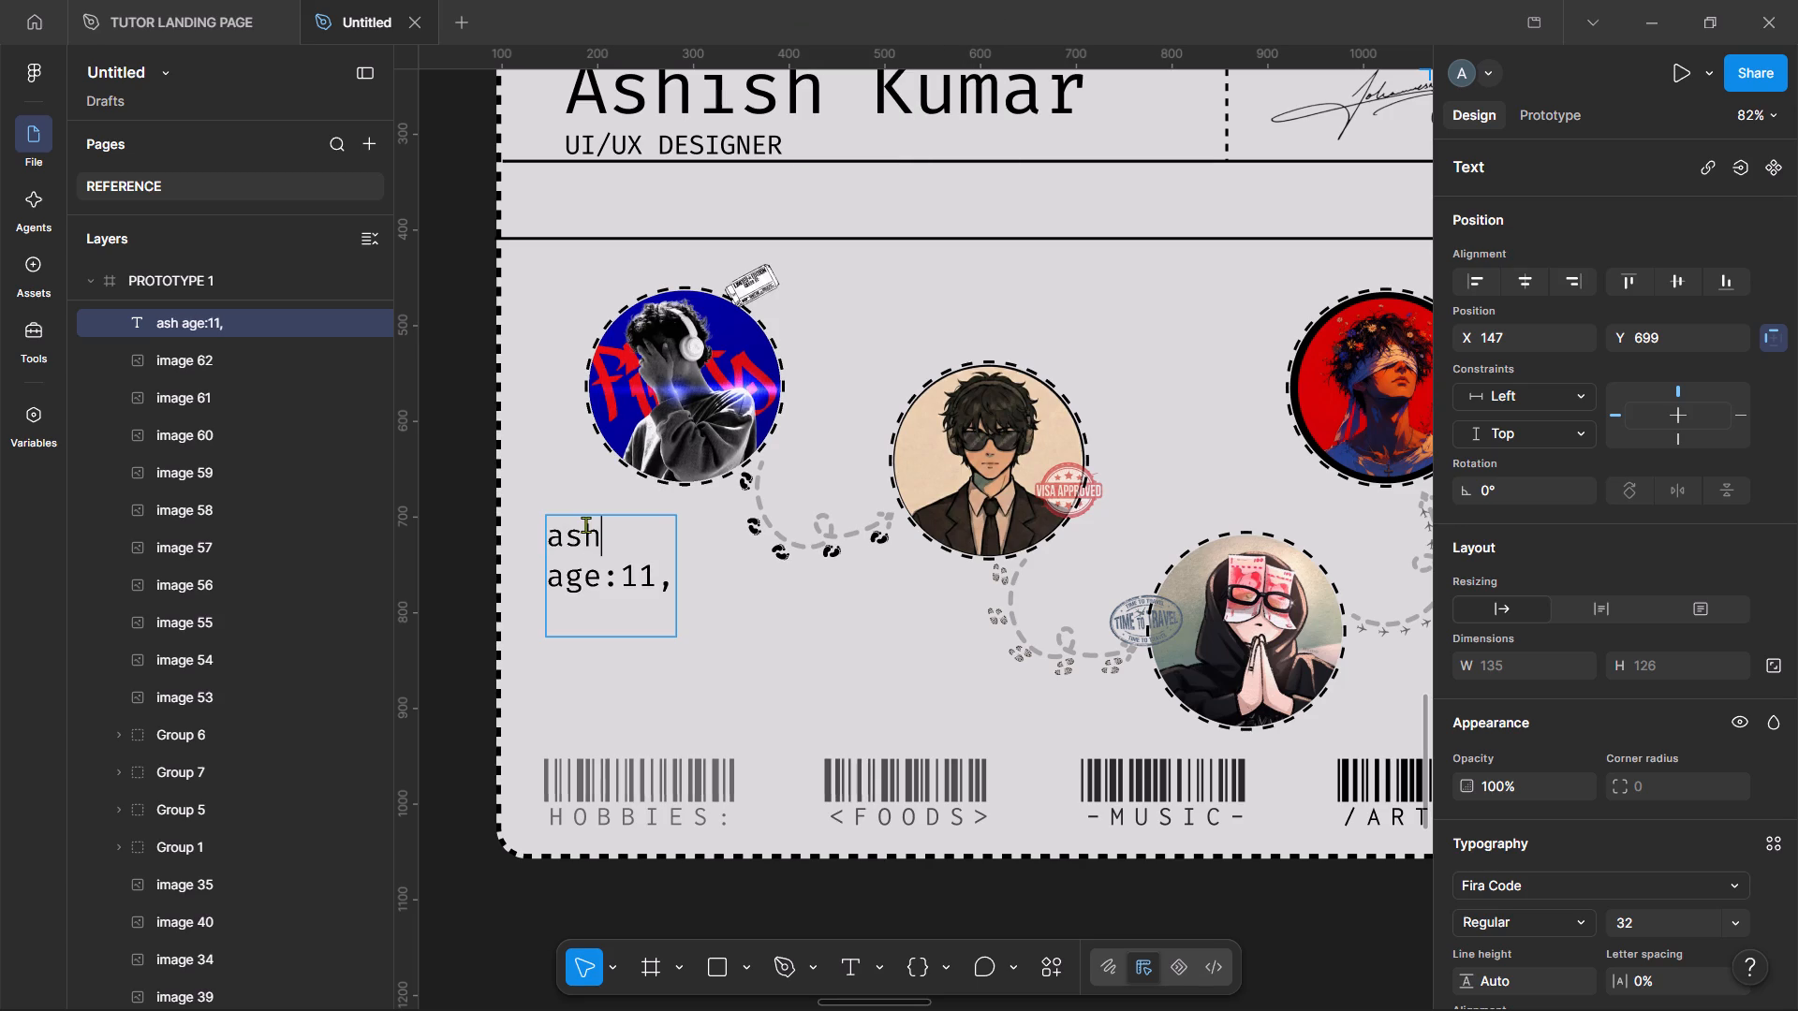
pyautogui.press('BackSpace')
pyautogui.press('BackSpace')
pyautogui.press('BackSpace')
pyautogui.write('nickname')
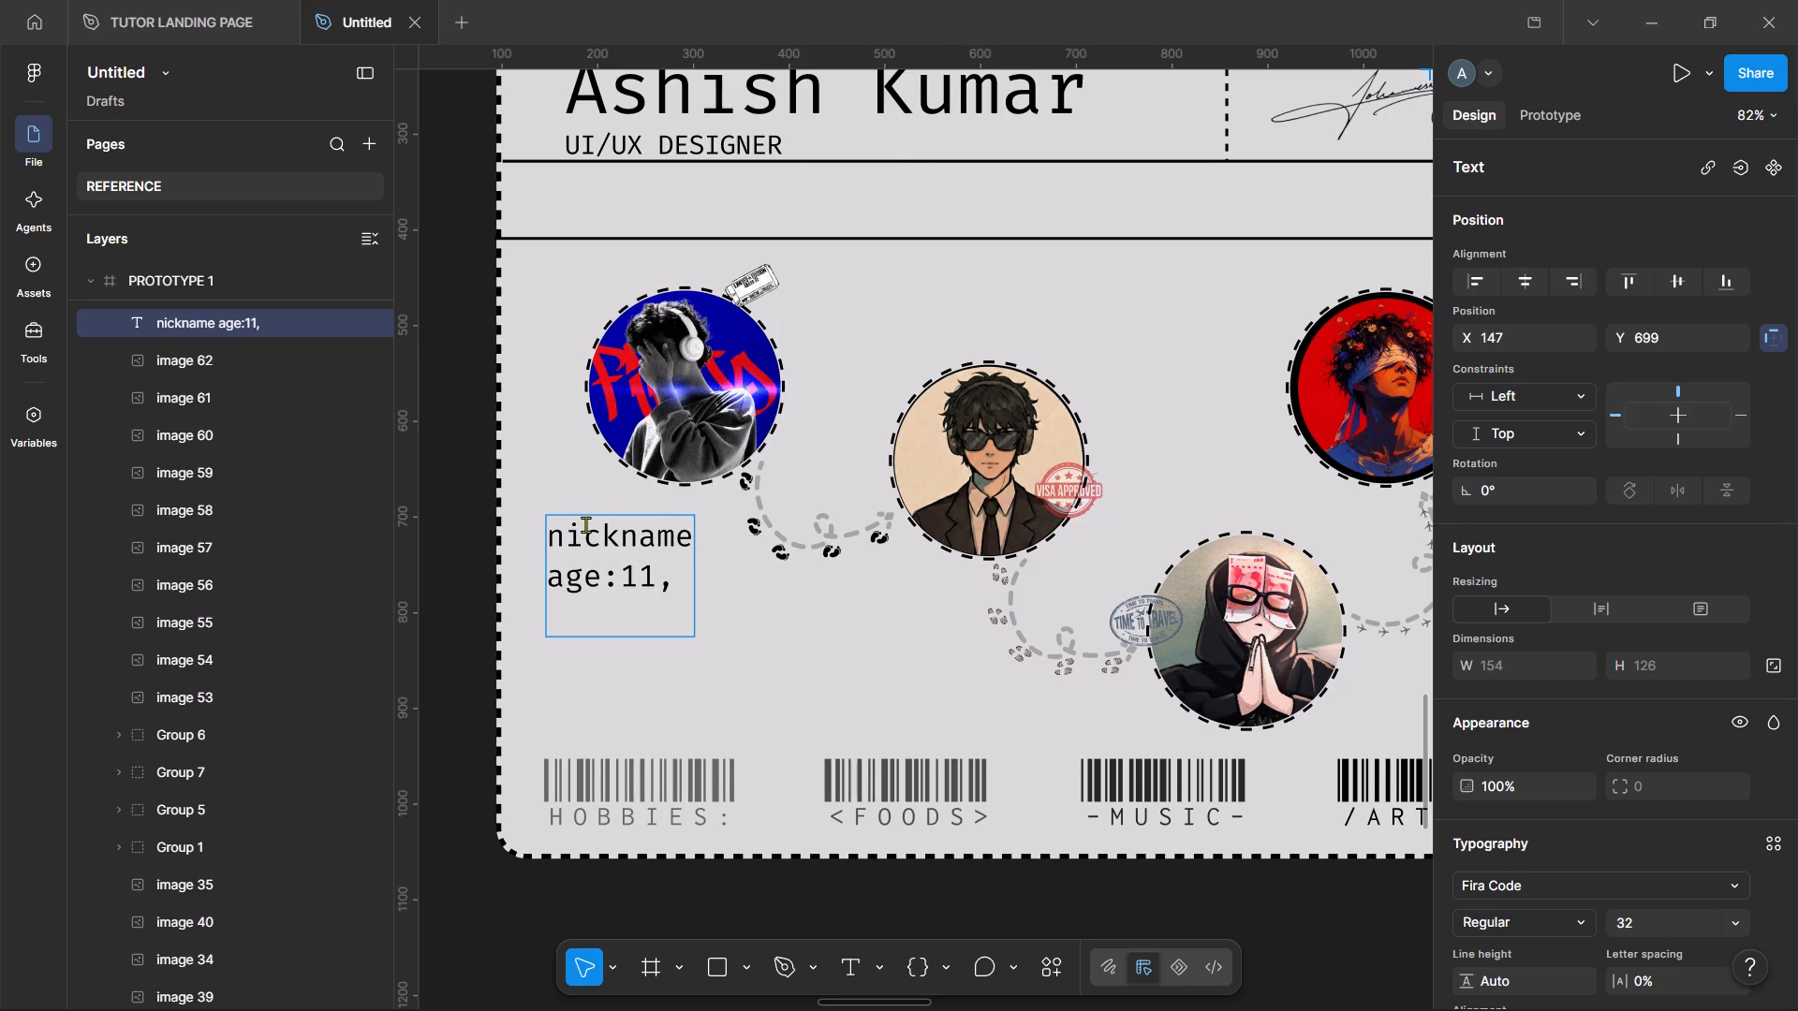
pyautogui.hotkey('shift', ':')
pyautogui.write('ash')
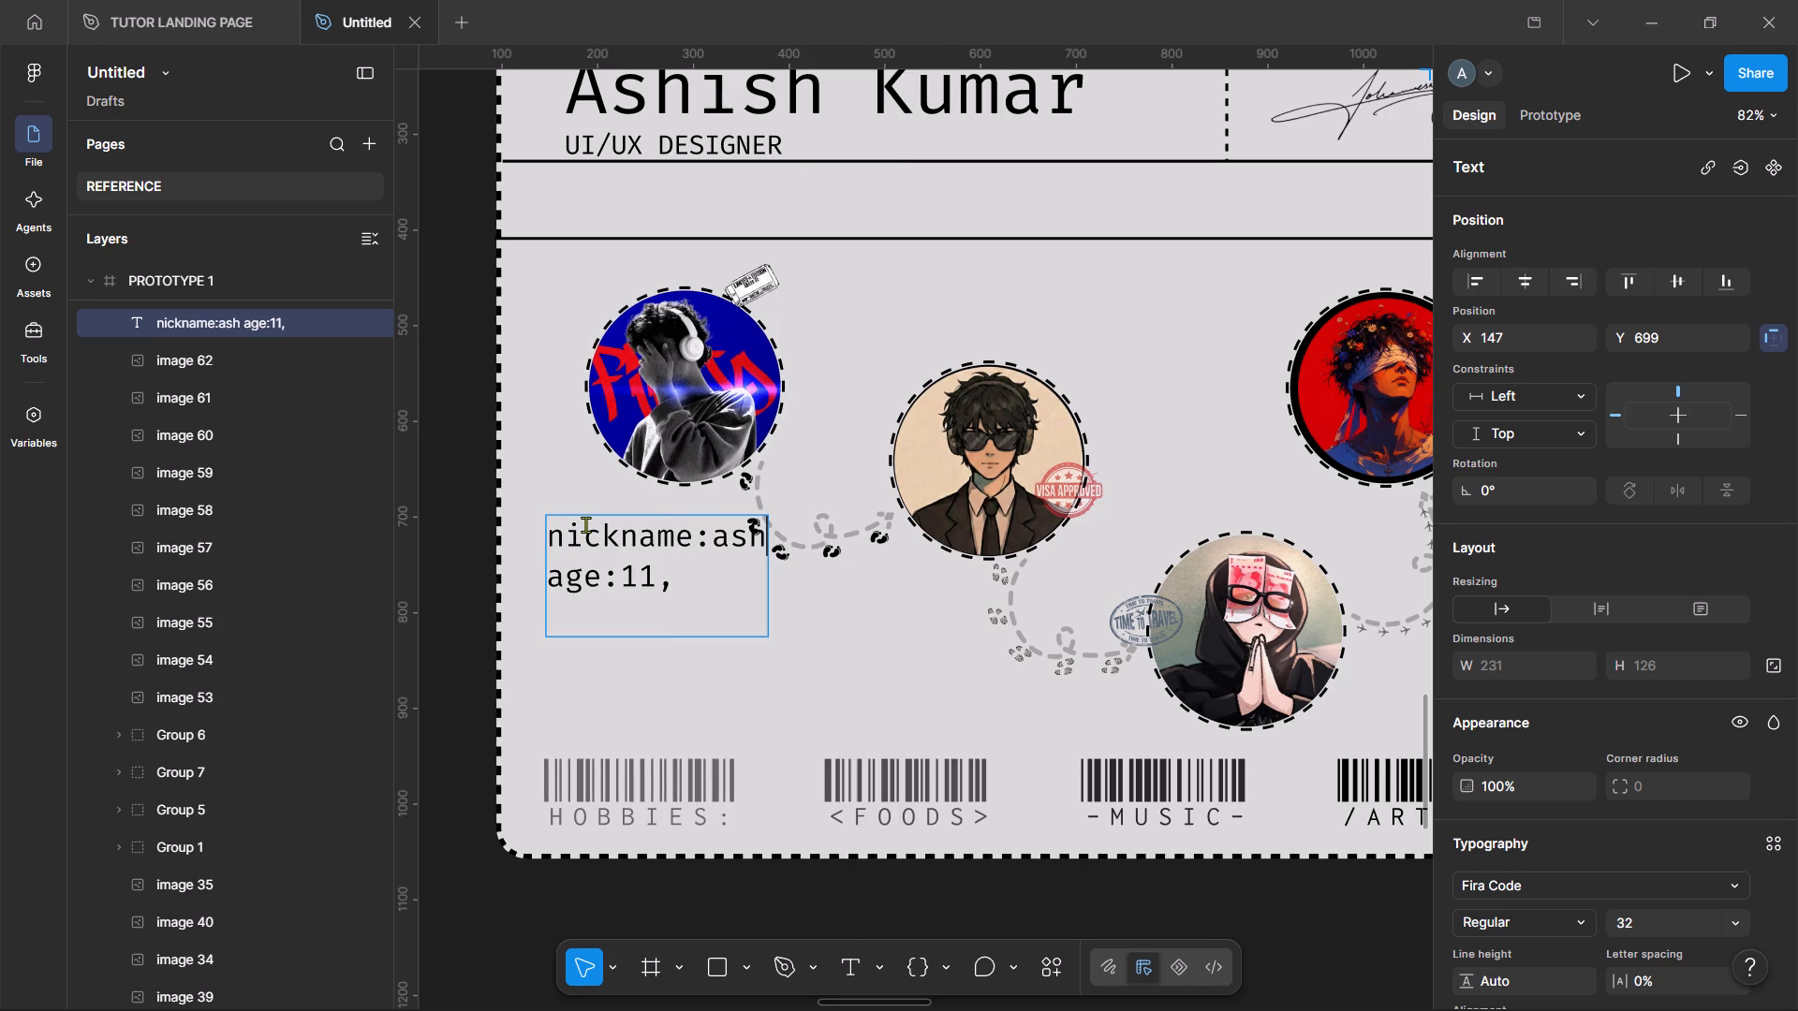
# Remove the trailing empty line and the comma after "age:11" in the nickname text.
pyautogui.click(685, 916)
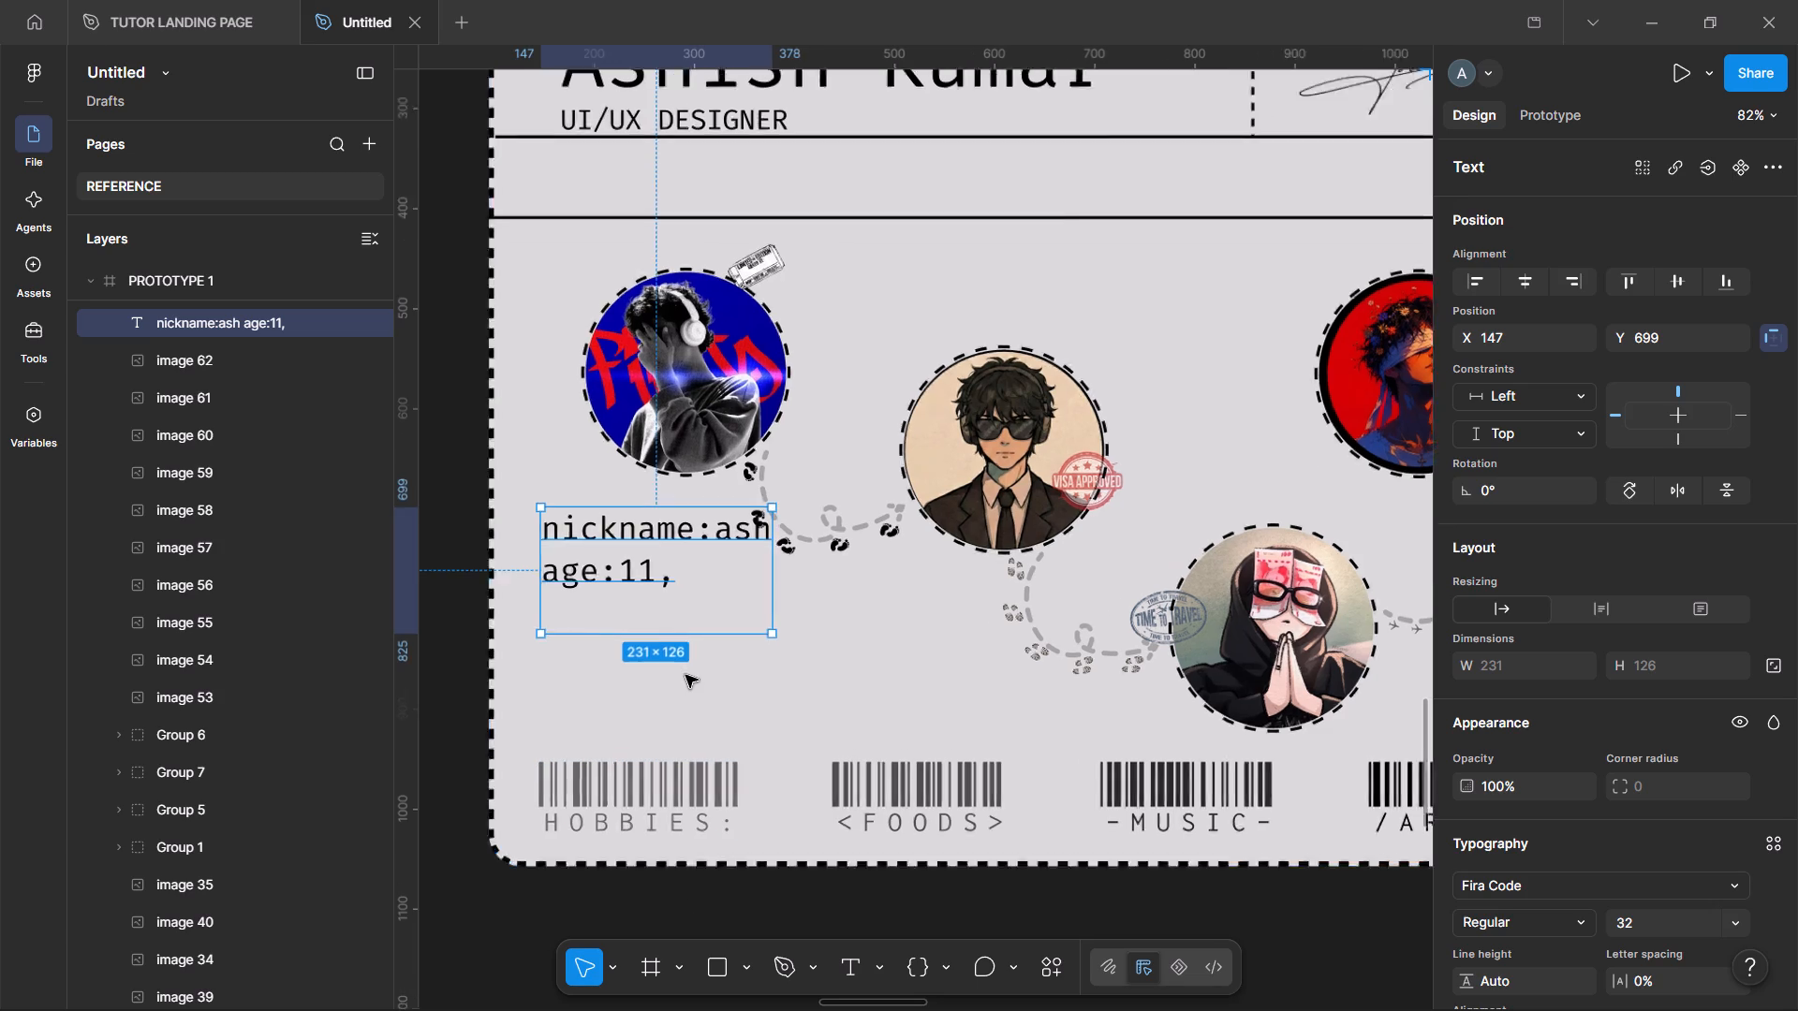
pyautogui.hscroll(1, 685, 675)
pyautogui.click(678, 578)
pyautogui.click(678, 578)
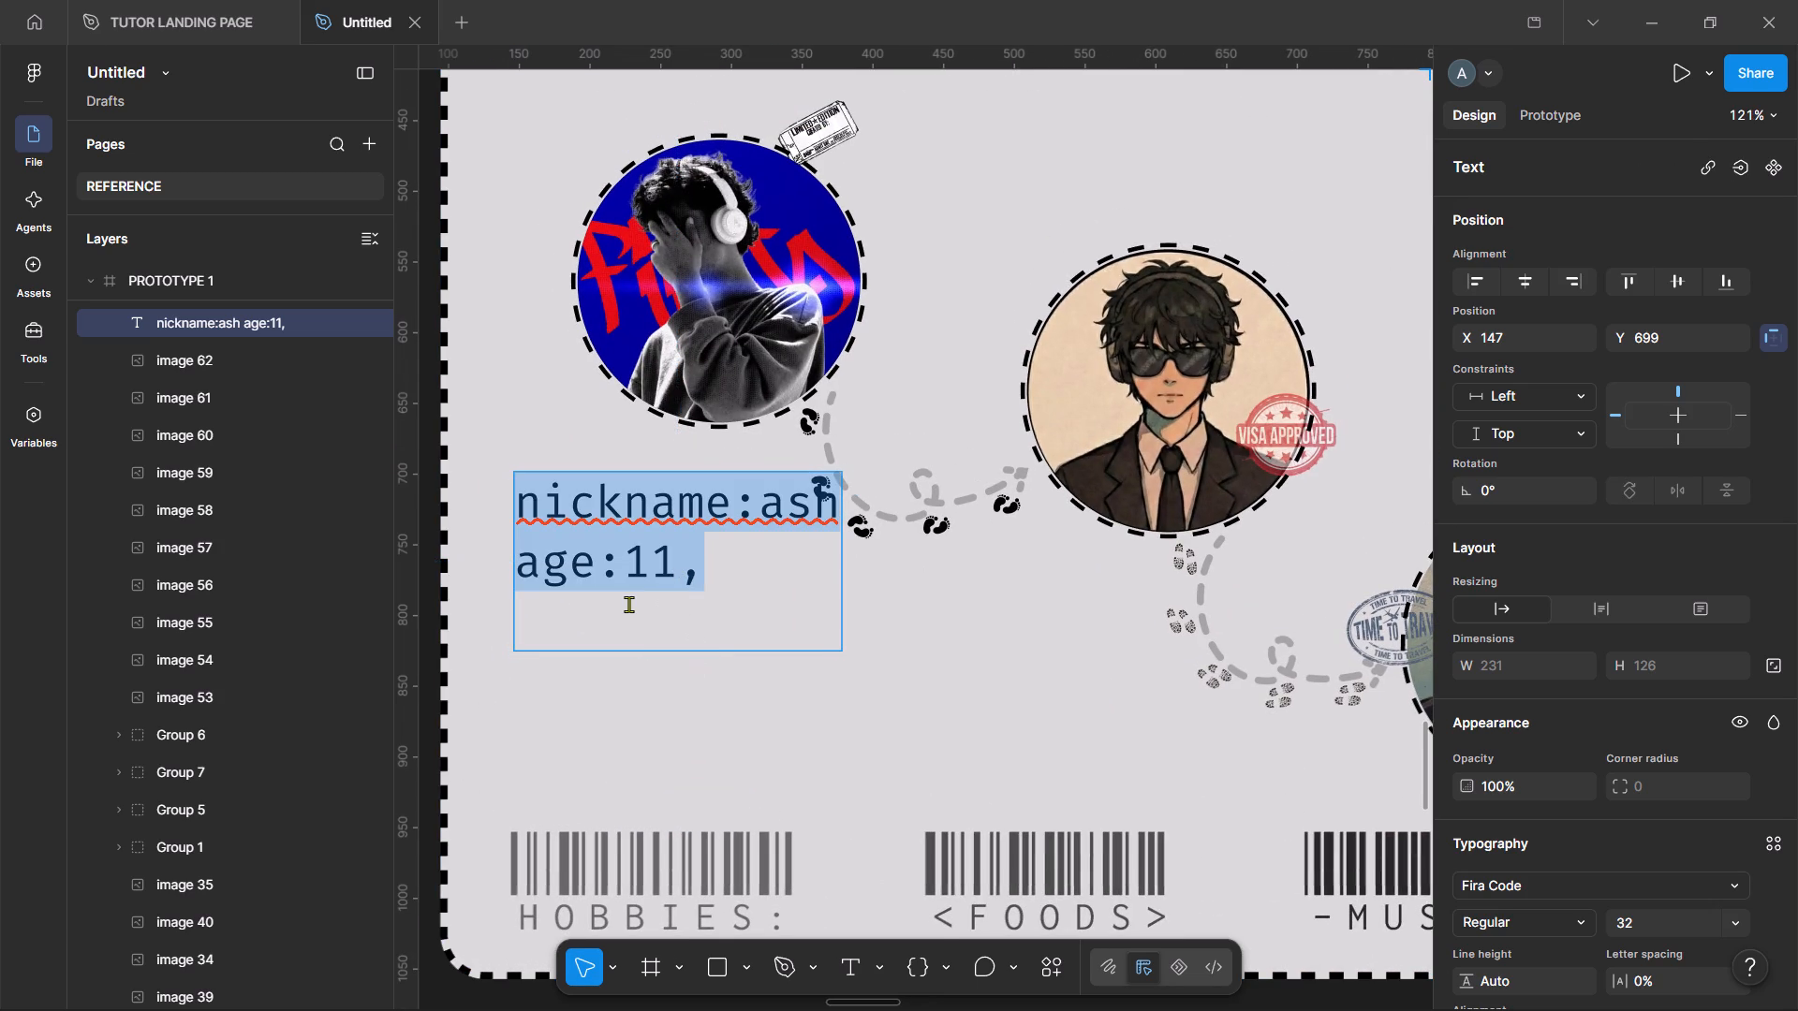
pyautogui.click(626, 604)
pyautogui.press('BackSpace')
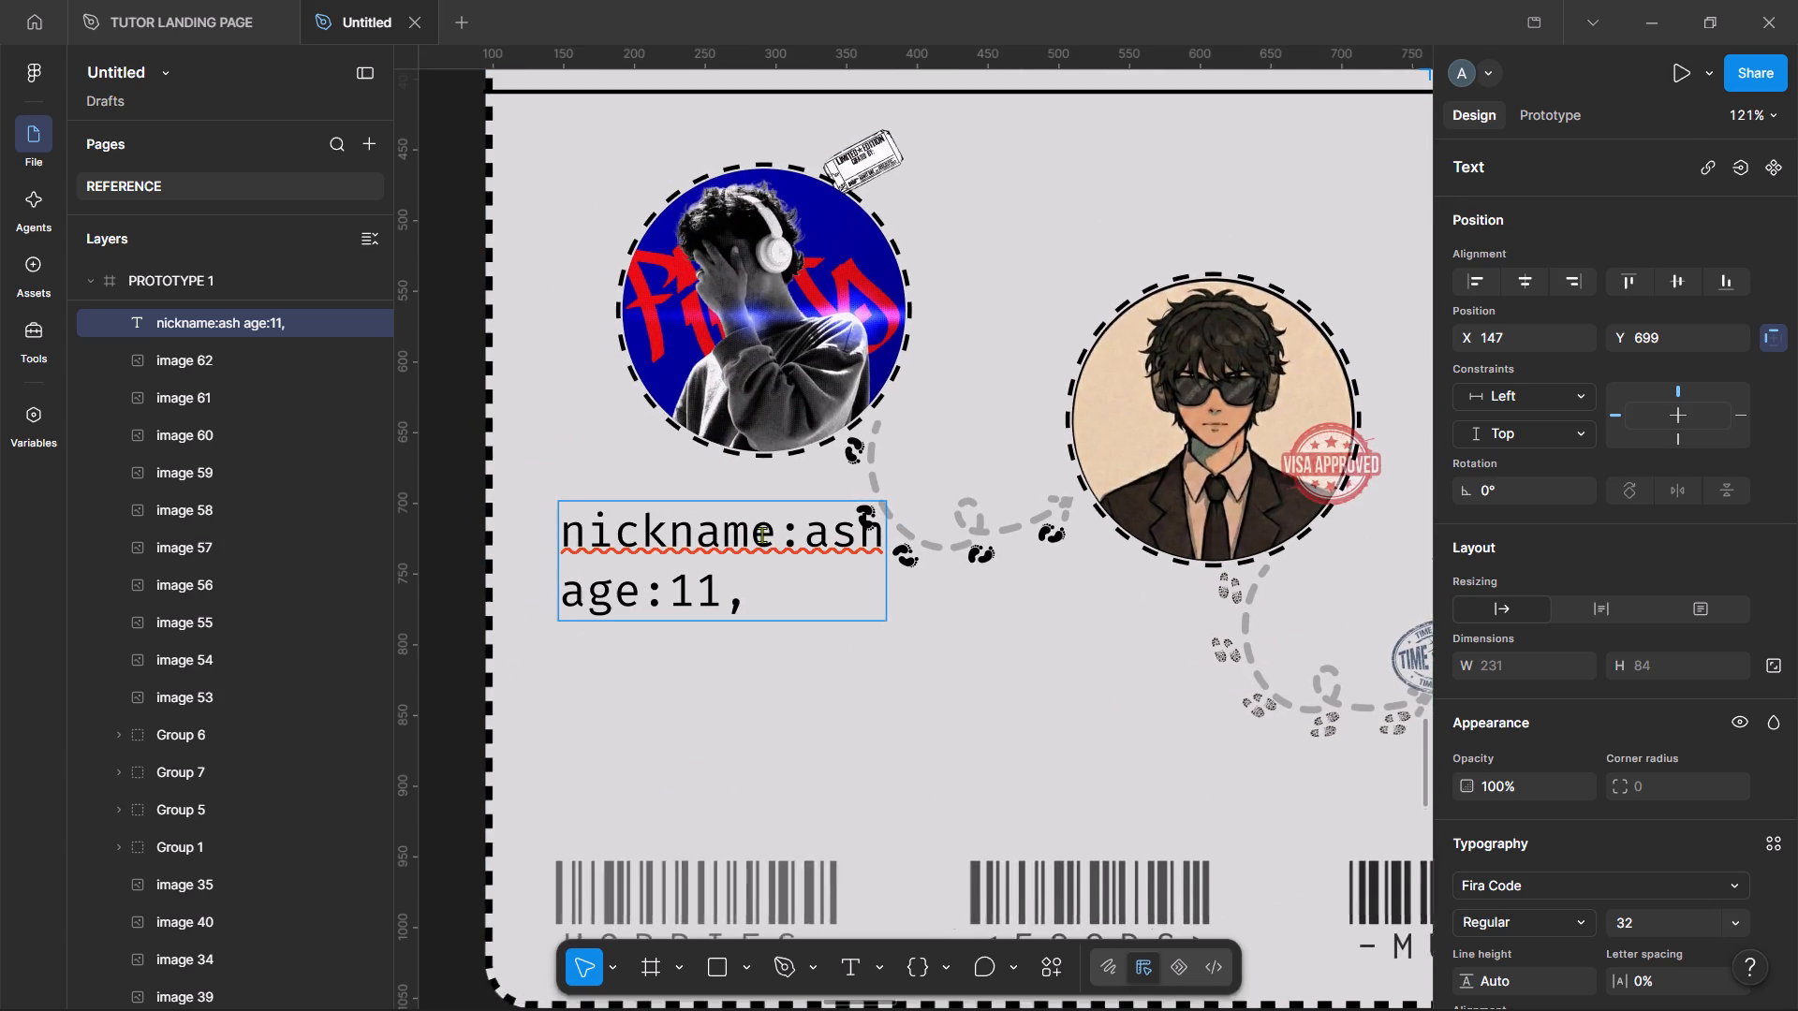
pyautogui.press('BackSpace')
pyautogui.click(471, 545)
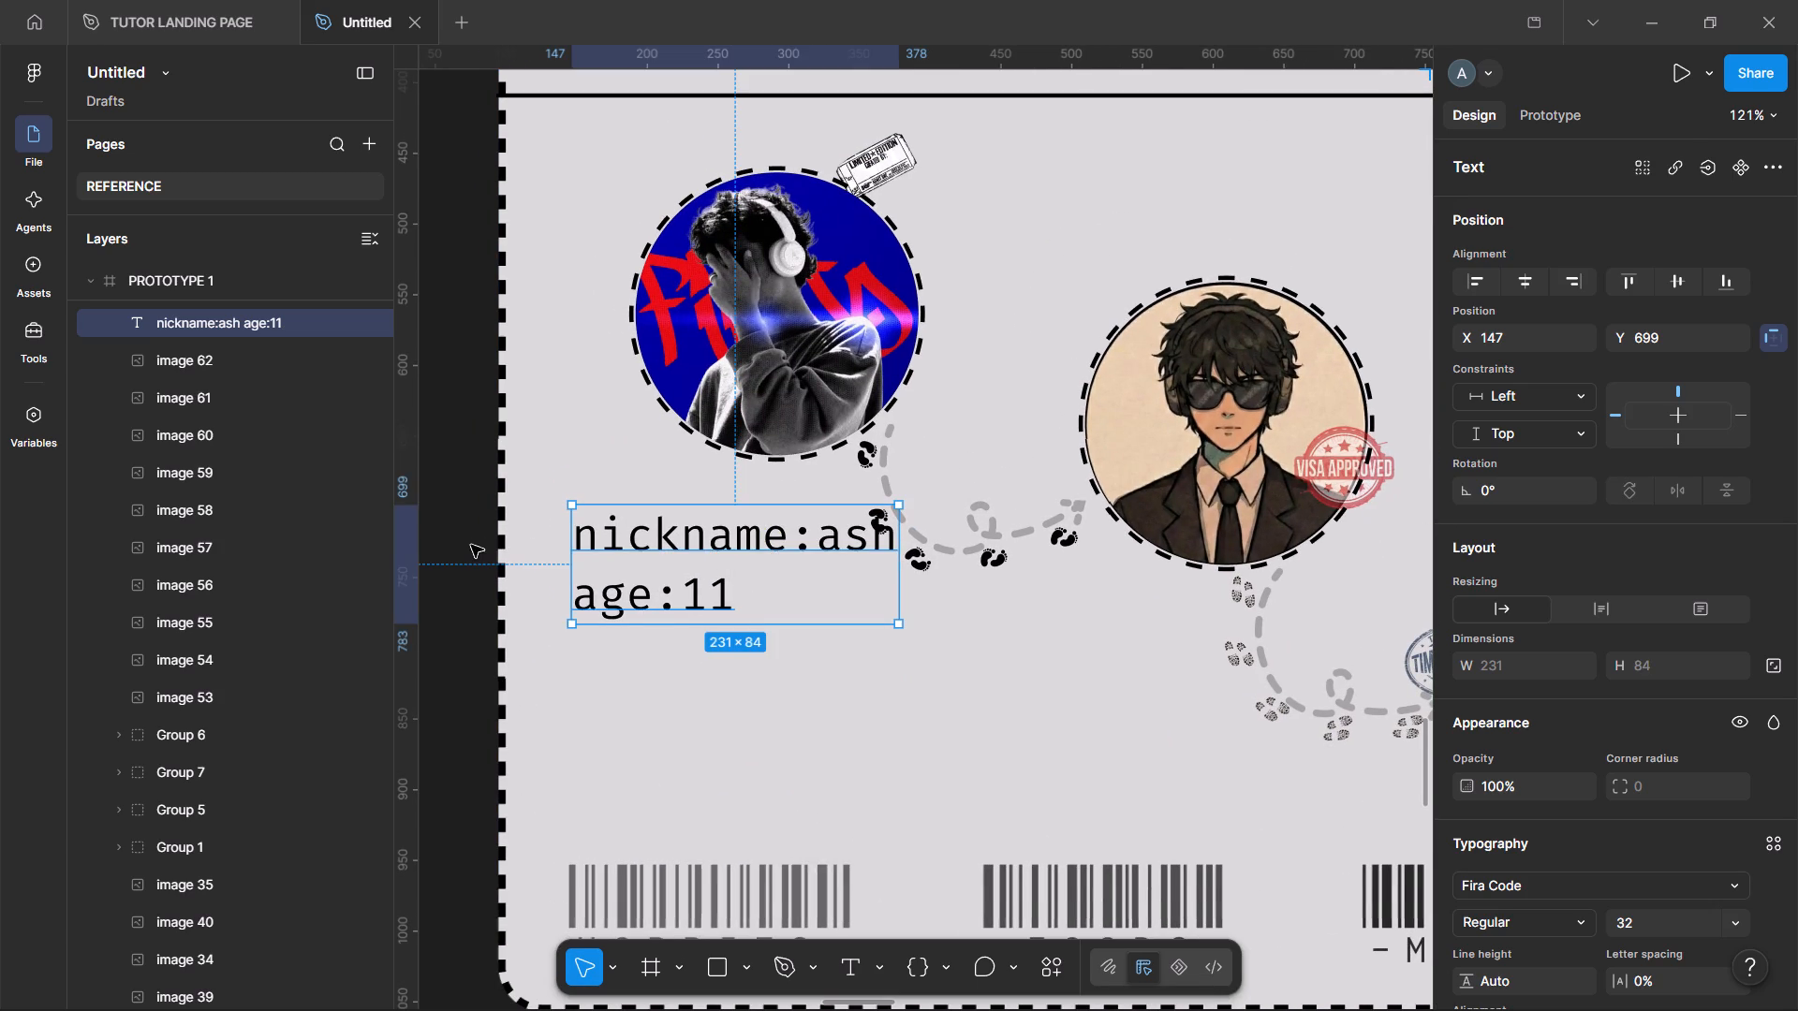
# Set the nickname and age text's font size to 20.
pyautogui.moveTo(897, 508); pyautogui.dragTo(875, 520)
pyautogui.hotkey('ctrl', 'z')
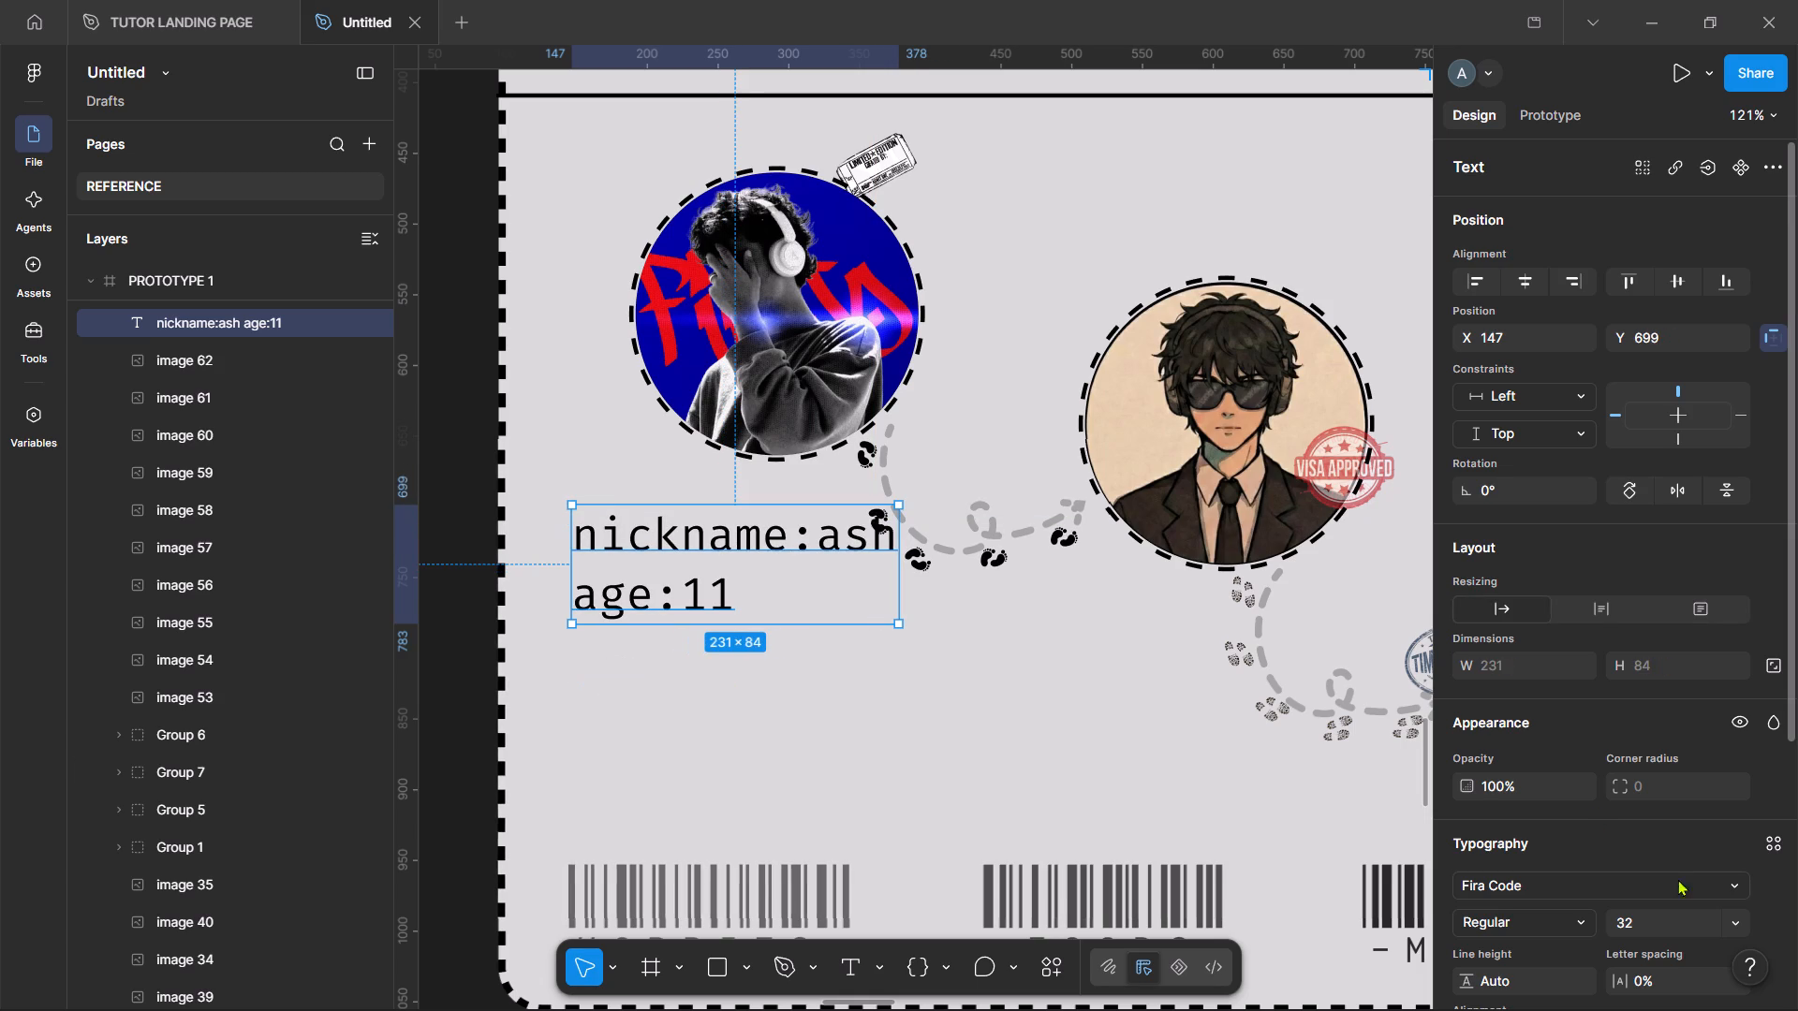
pyautogui.click(1730, 920)
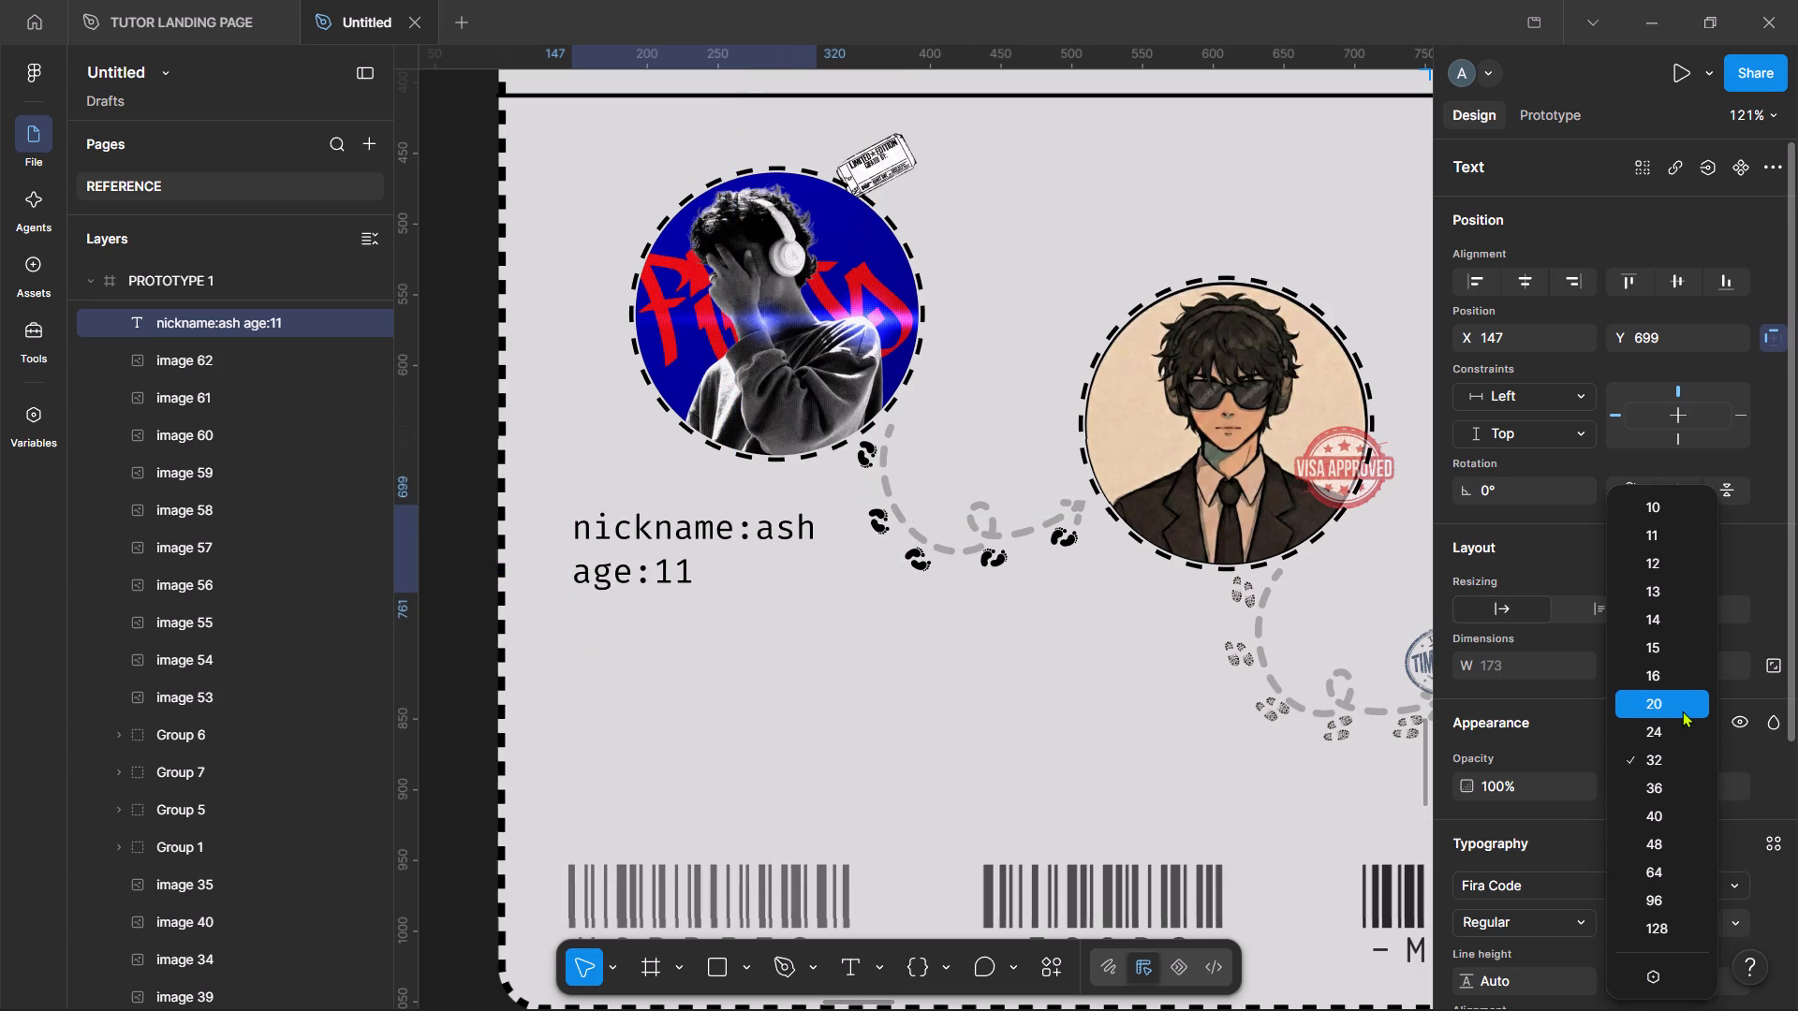
pyautogui.click(1682, 711)
# Move the nickname text to the first portrait's lower-left edge, about X 125, Y 641, and rotate it to -21°.
pyautogui.moveTo(674, 541); pyautogui.dragTo(648, 466)
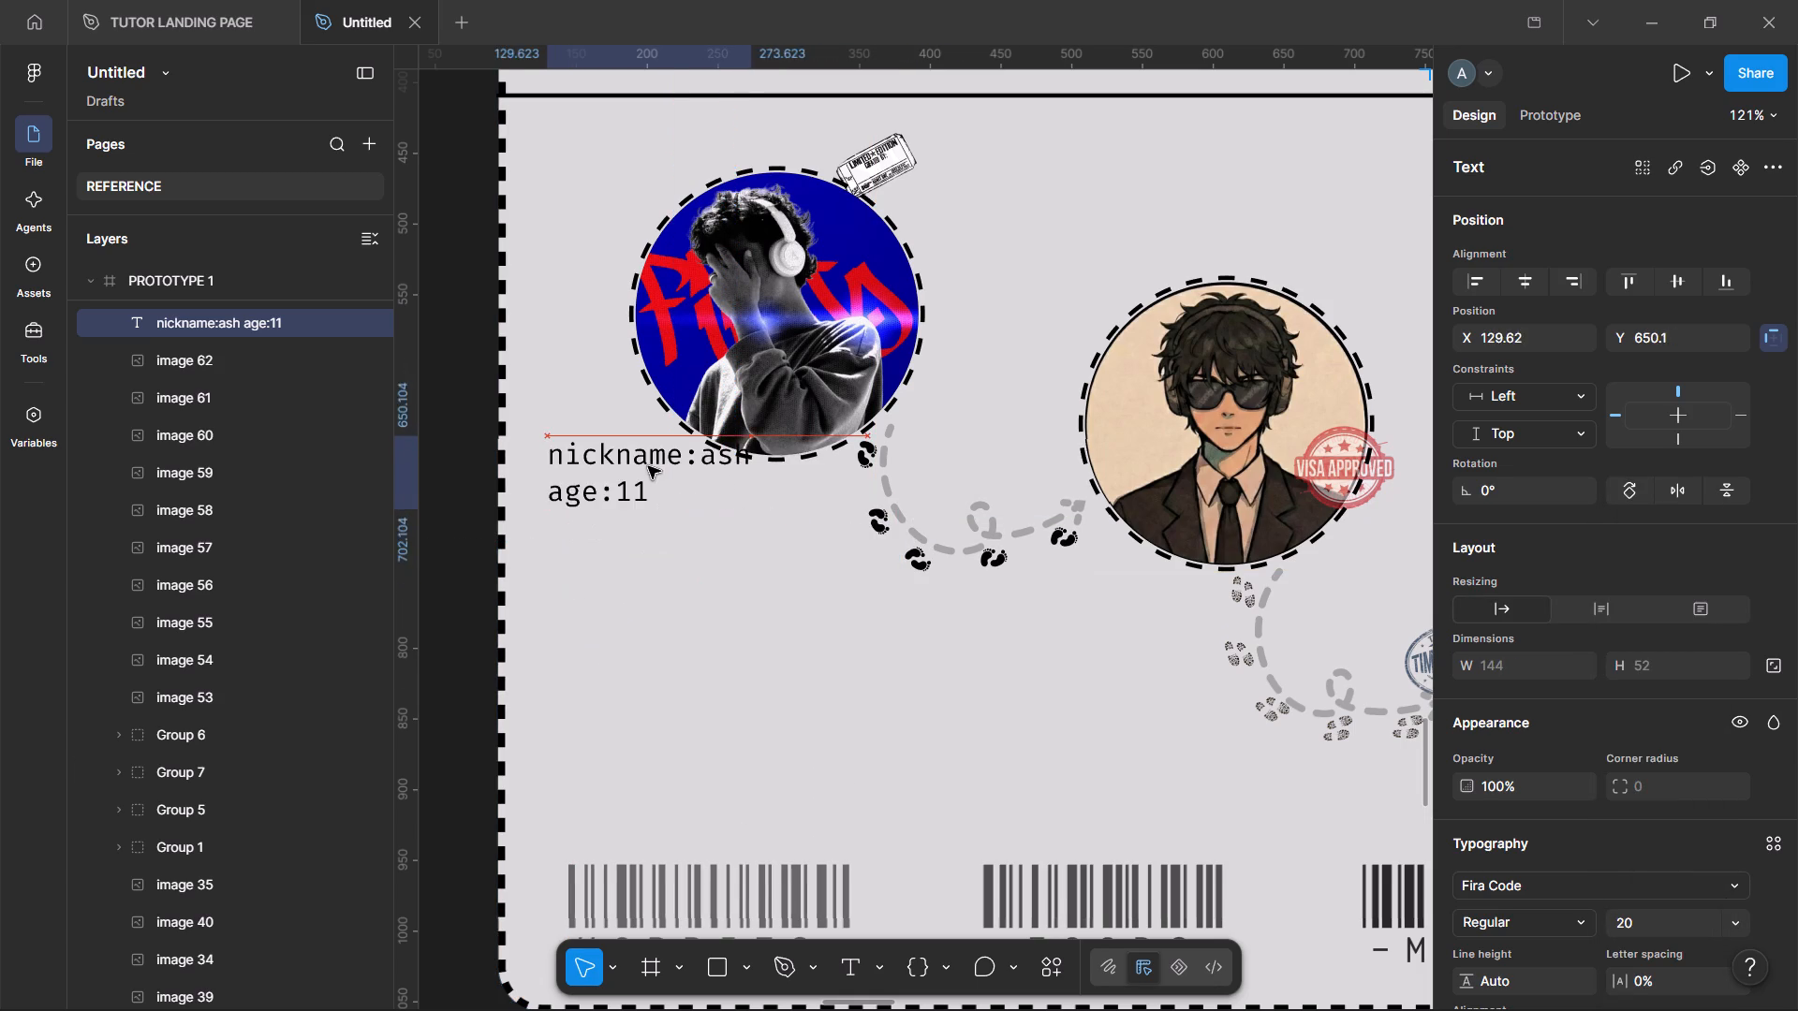
pyautogui.moveTo(648, 466); pyautogui.dragTo(643, 459)
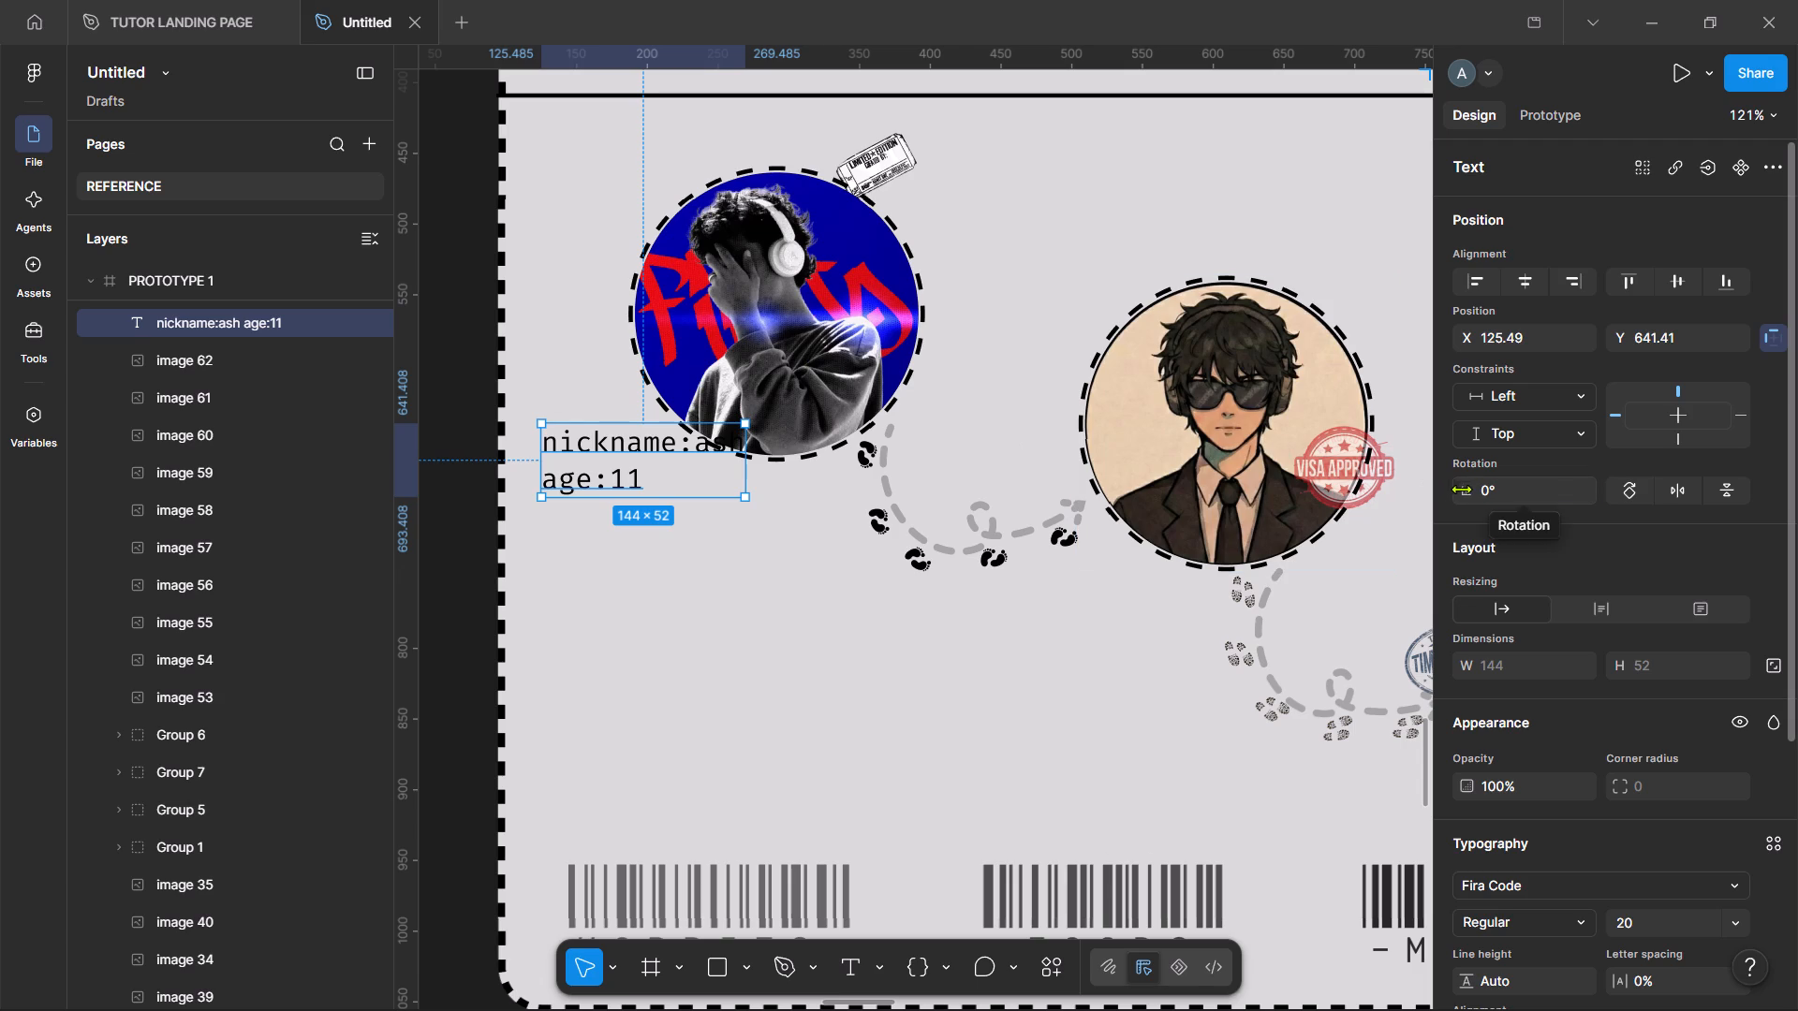
pyautogui.moveTo(1461, 489); pyautogui.dragTo(900, 526)
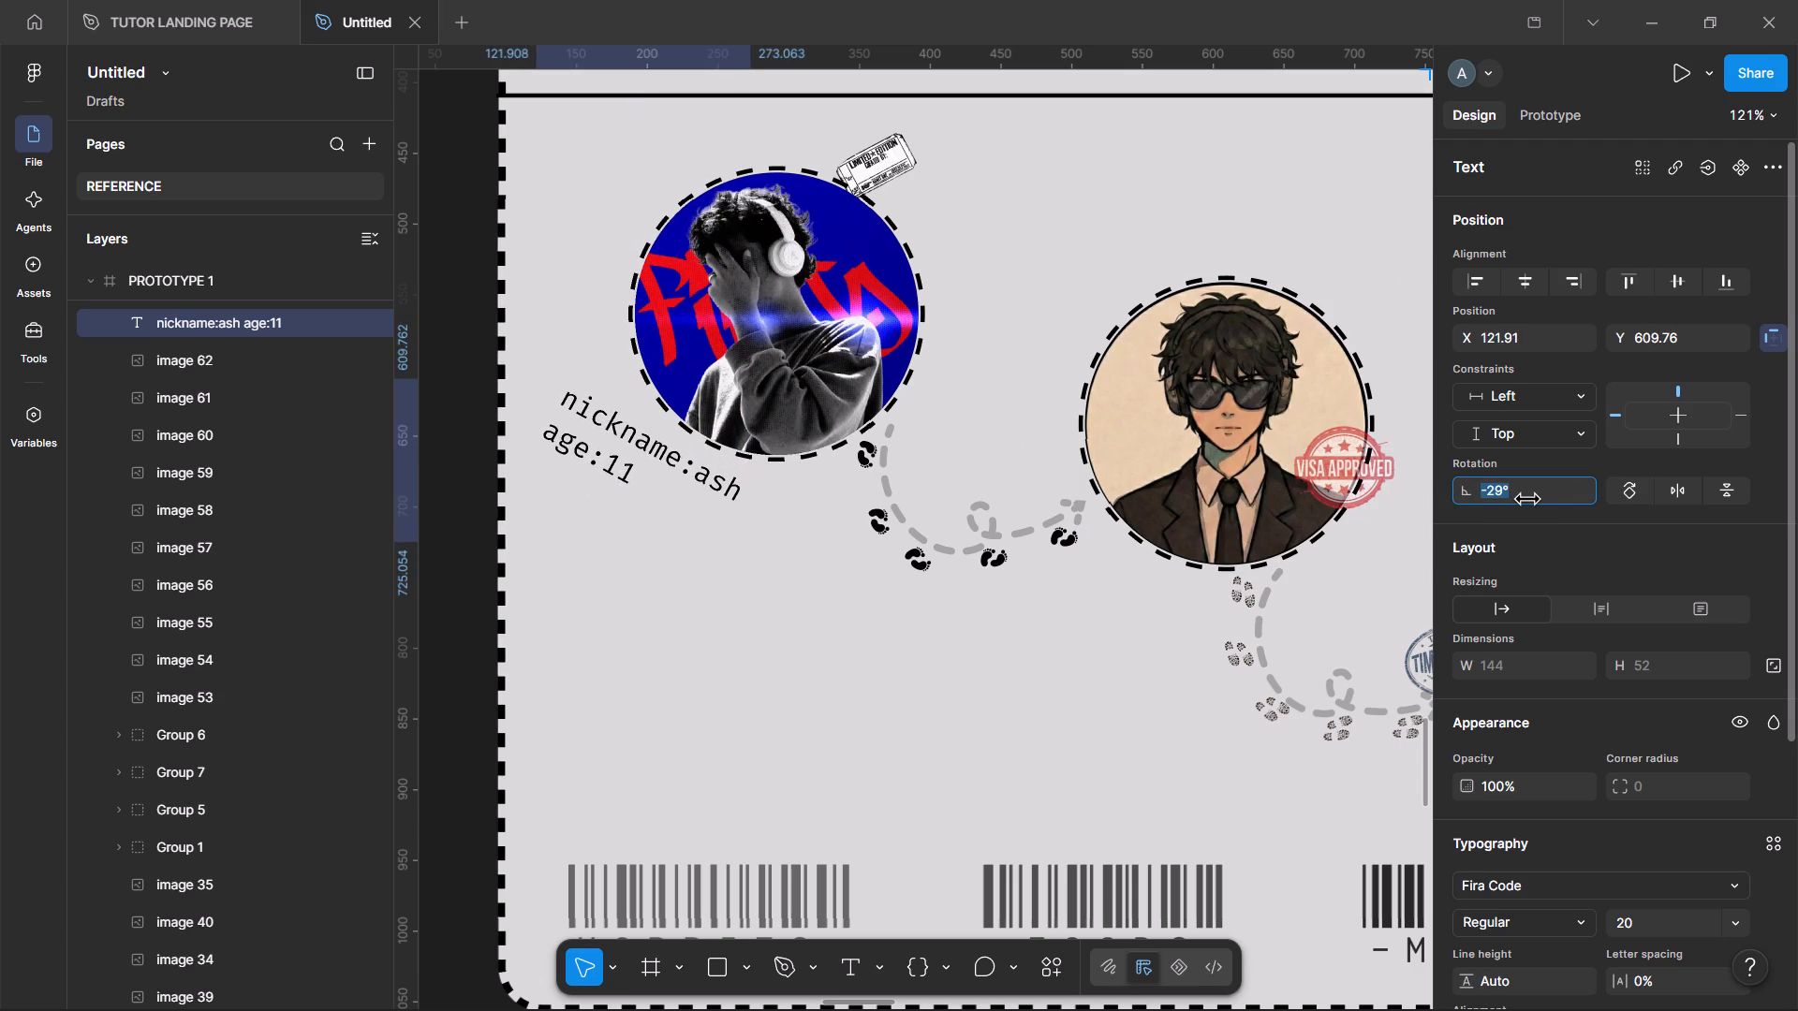
pyautogui.moveTo(900, 526); pyautogui.dragTo(880, 532)
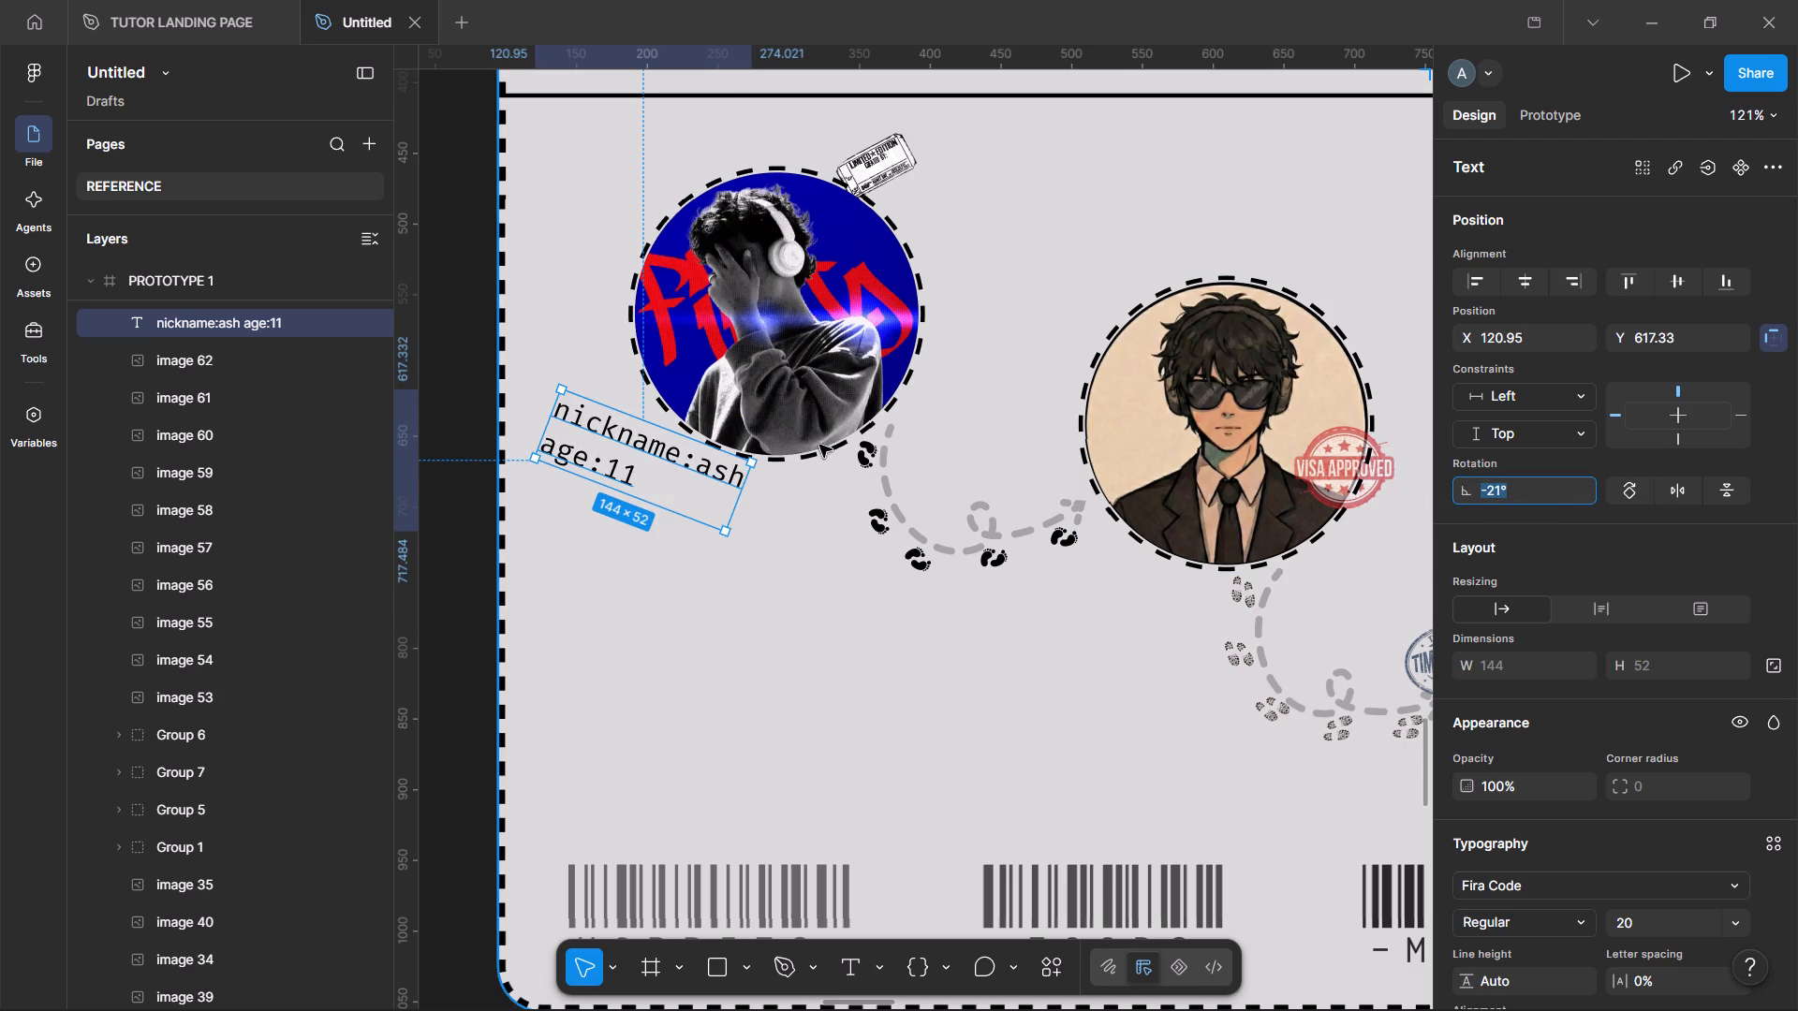
# Reposition the tilted nickname text beneath the first portrait's lower-left curve, at about X 145, Y 627.
pyautogui.click(652, 496)
pyautogui.moveTo(655, 474); pyautogui.dragTo(677, 476)
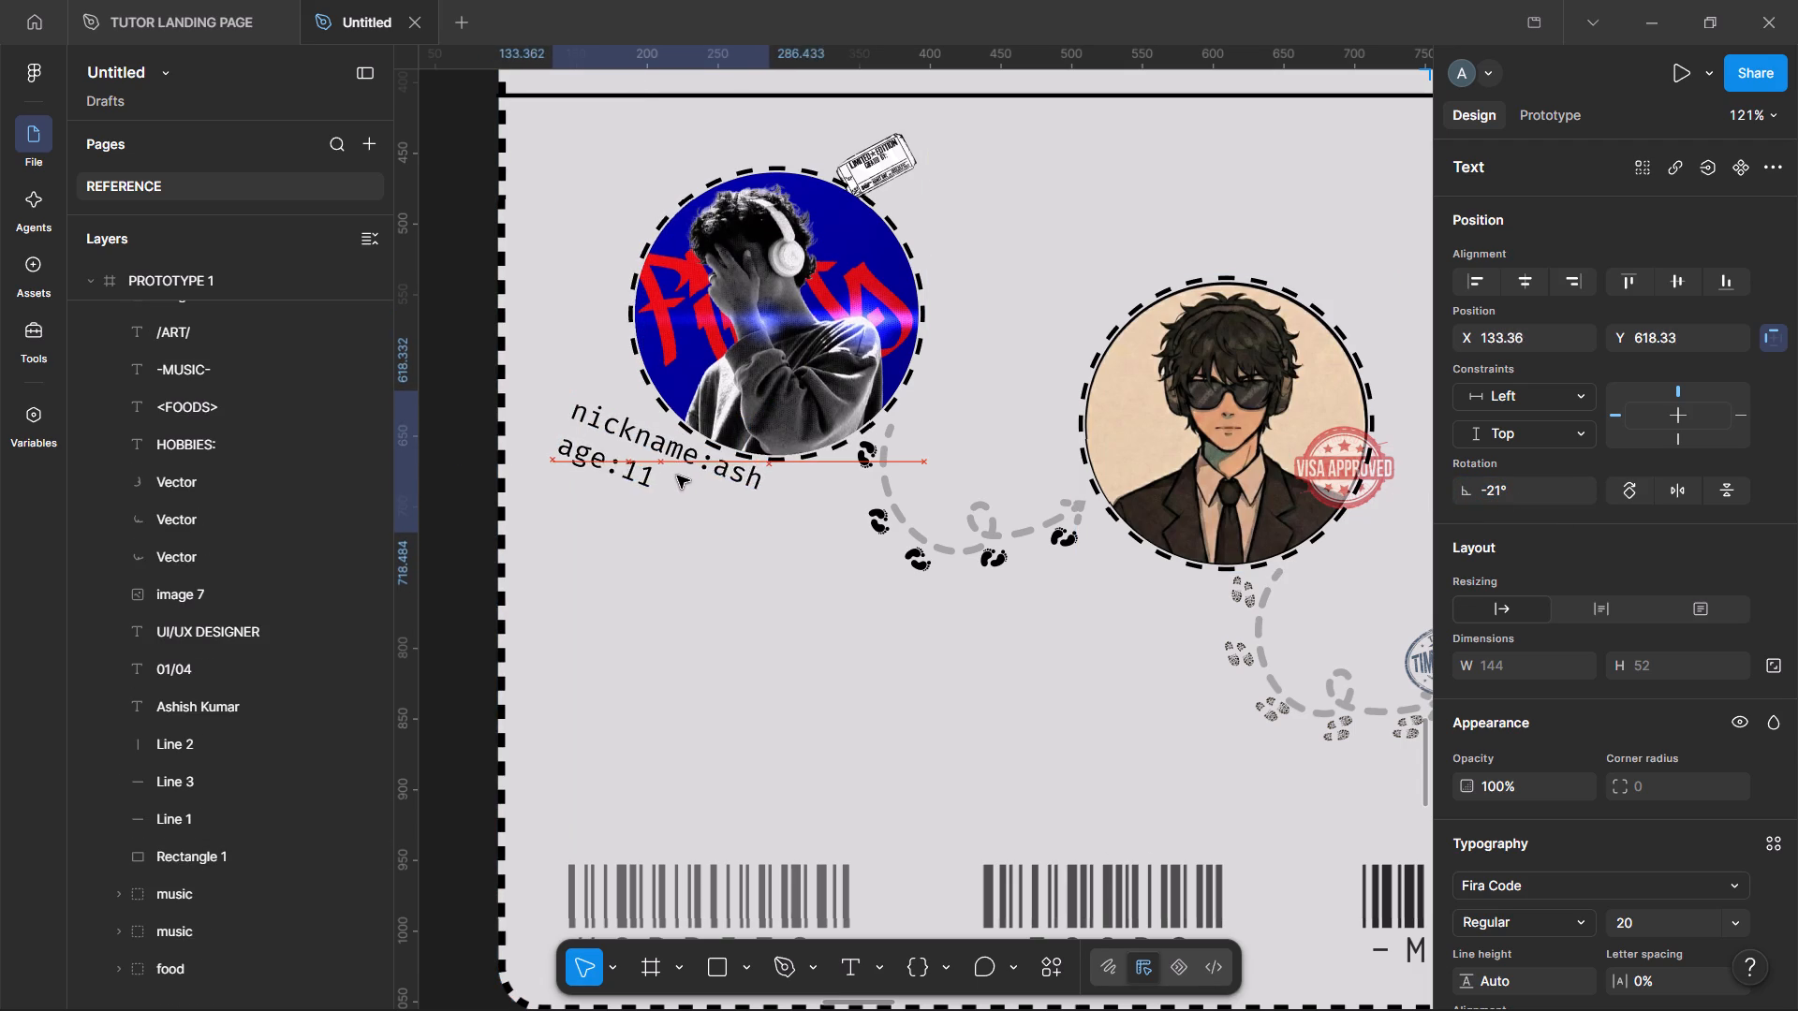
pyautogui.moveTo(677, 476); pyautogui.dragTo(692, 487)
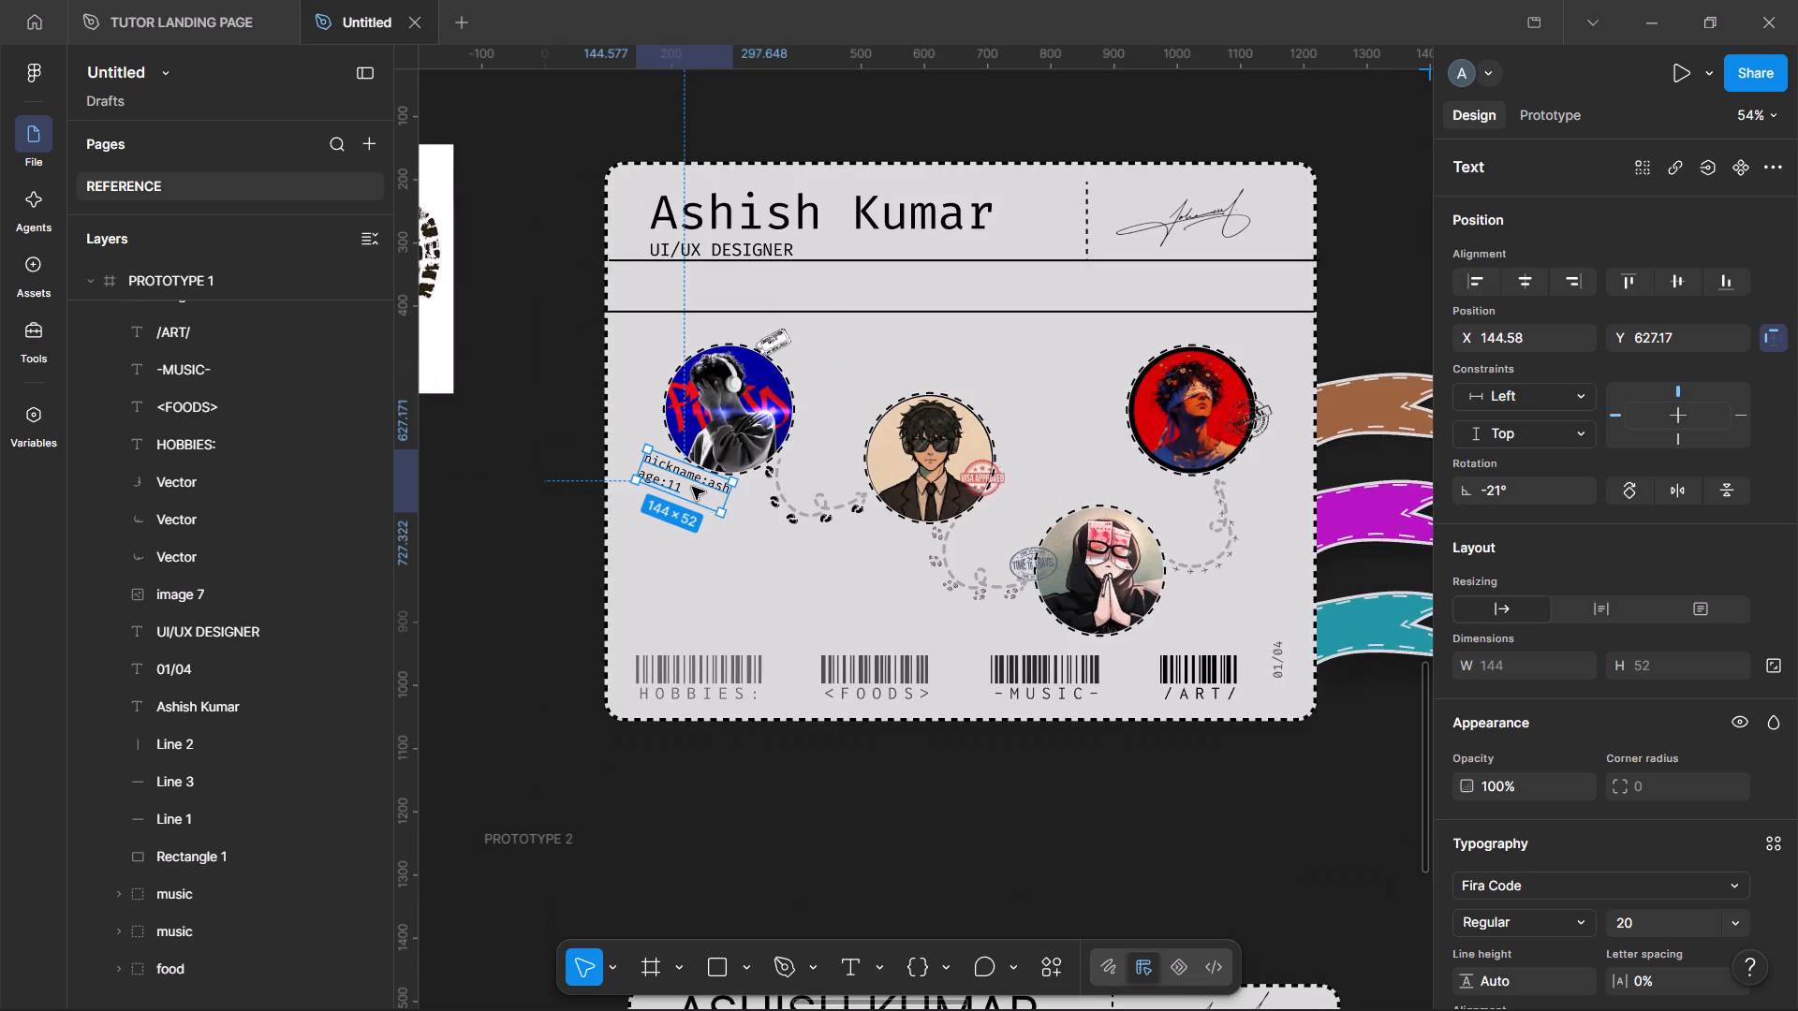
pyautogui.click(531, 520)
# Straighten the nickname:ash caption to 0° and place it directly beneath the first portrait, at about X 199, Y 673.
pyautogui.click(711, 473)
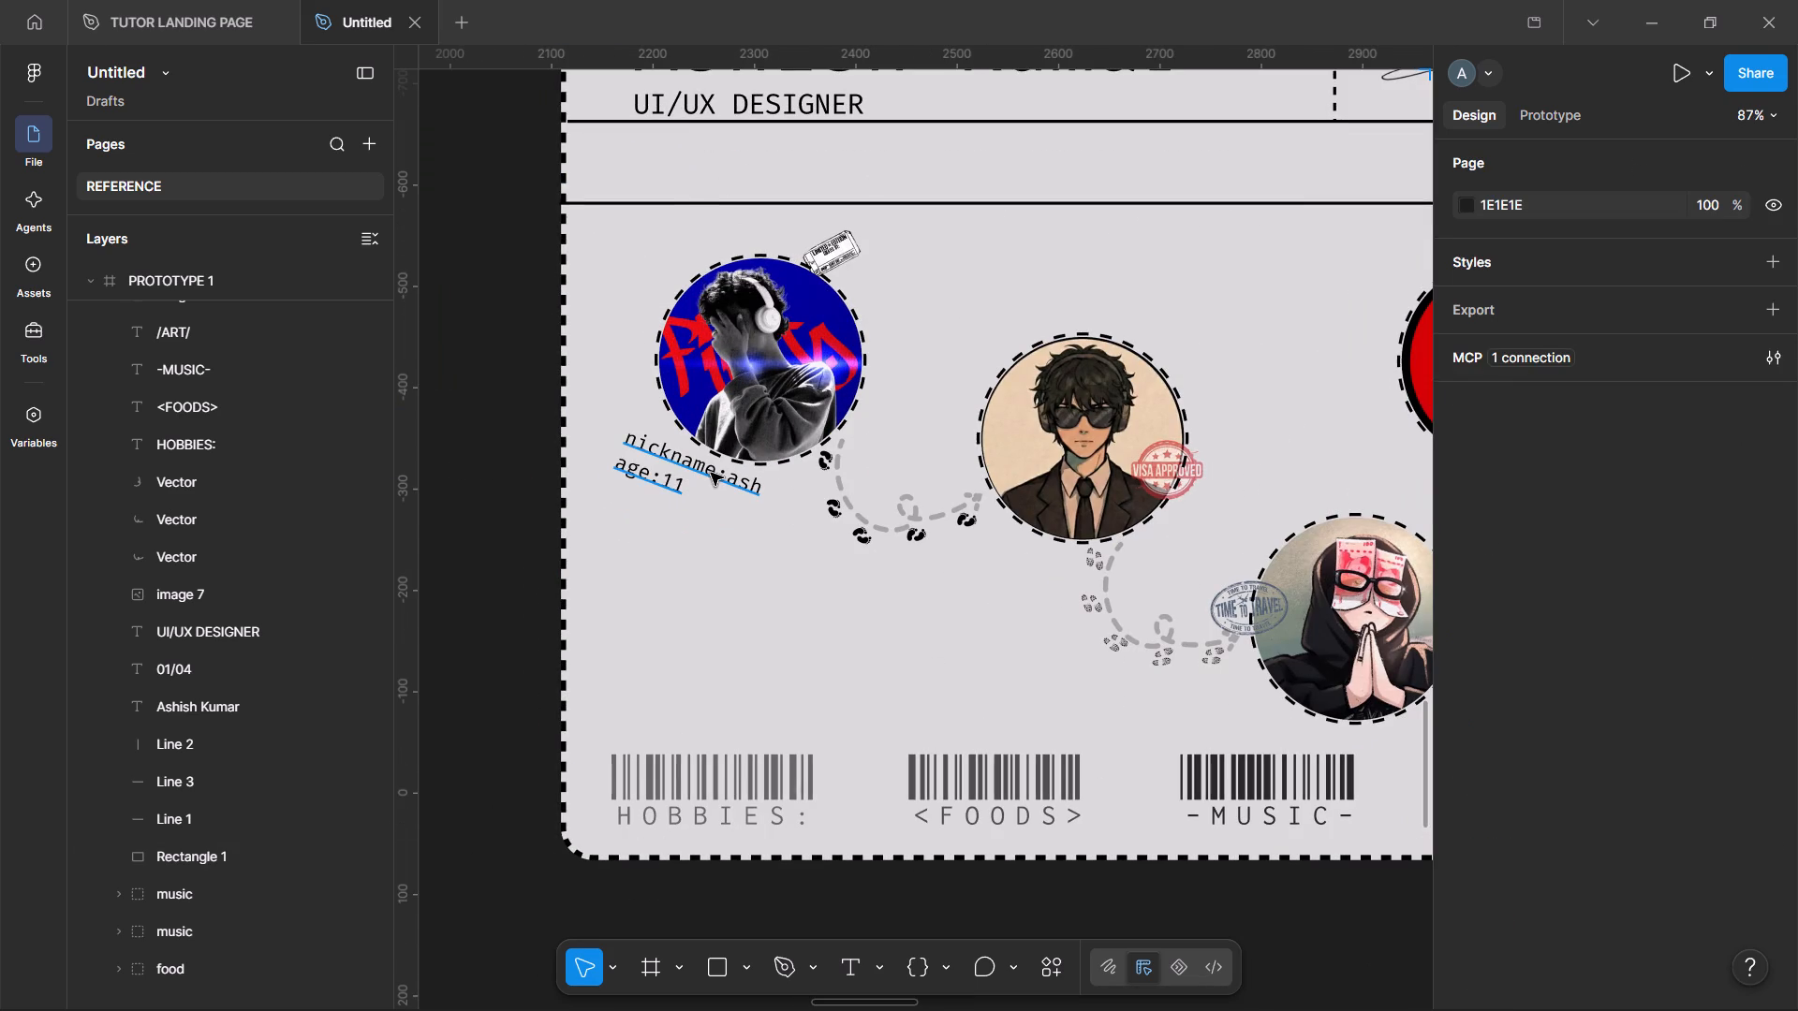
pyautogui.click(1524, 480)
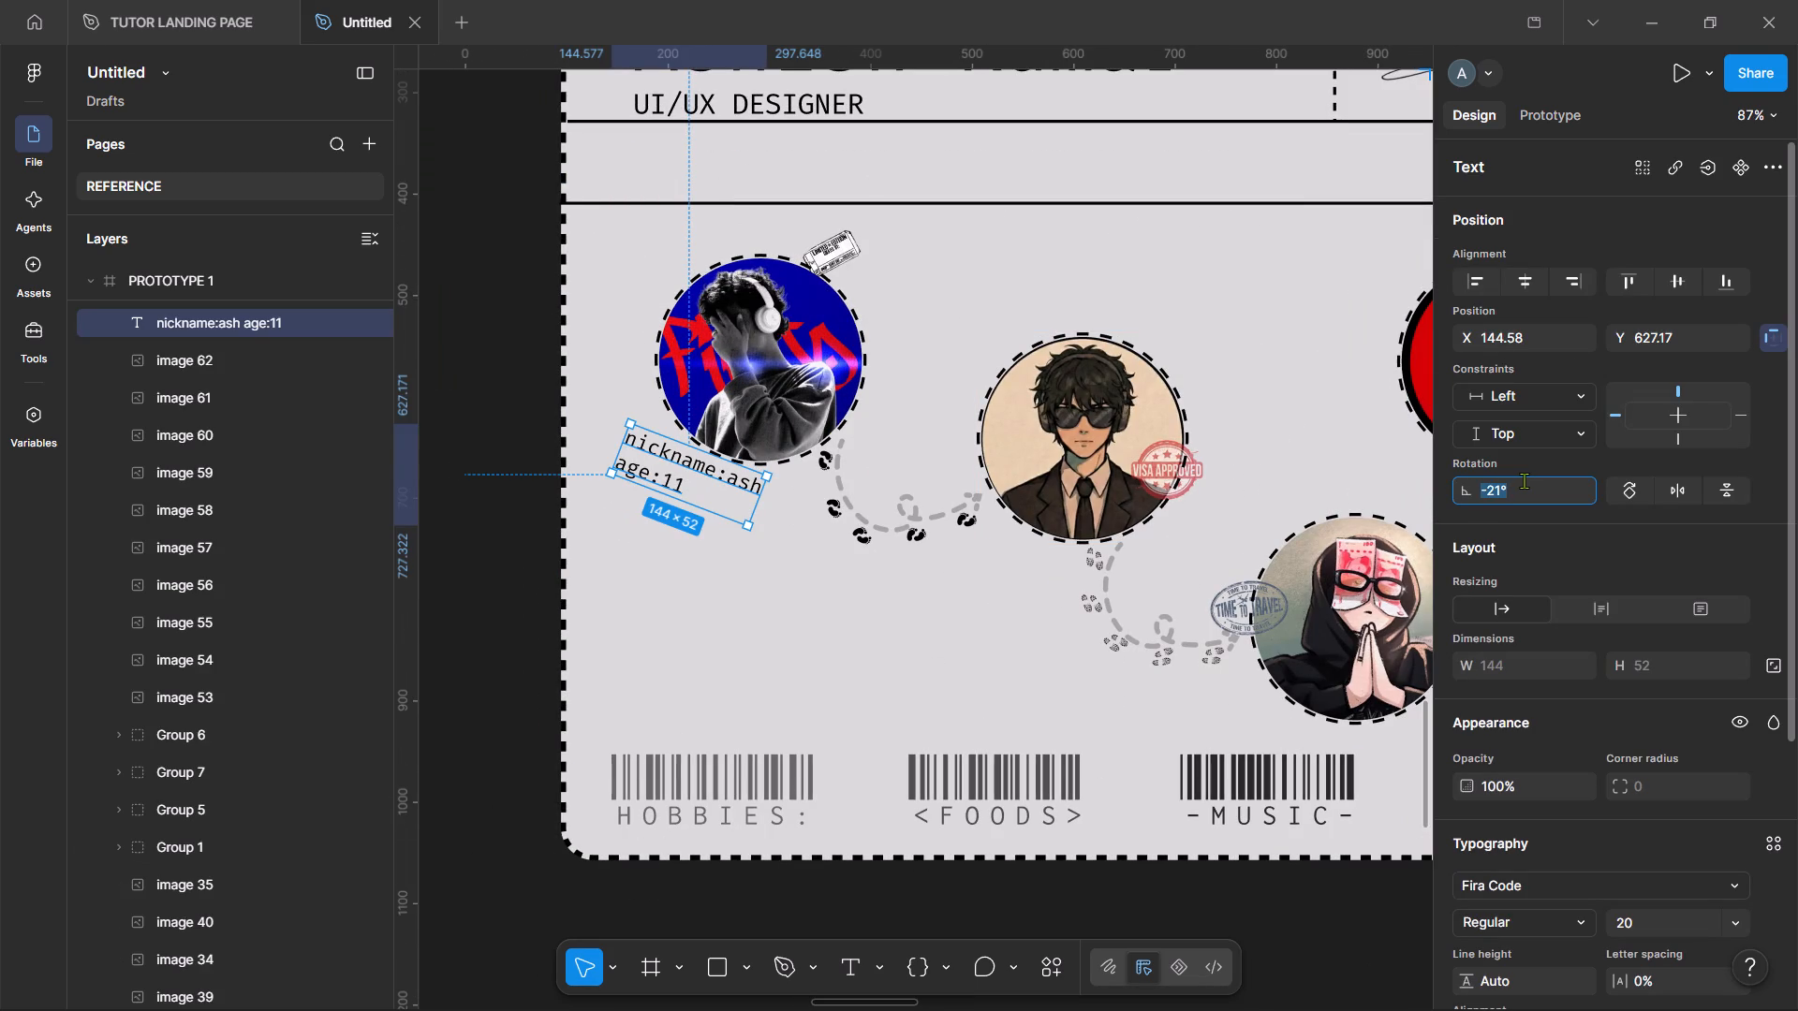
pyautogui.press('0')
pyautogui.press('Return')
pyautogui.moveTo(692, 486); pyautogui.dragTo(744, 508)
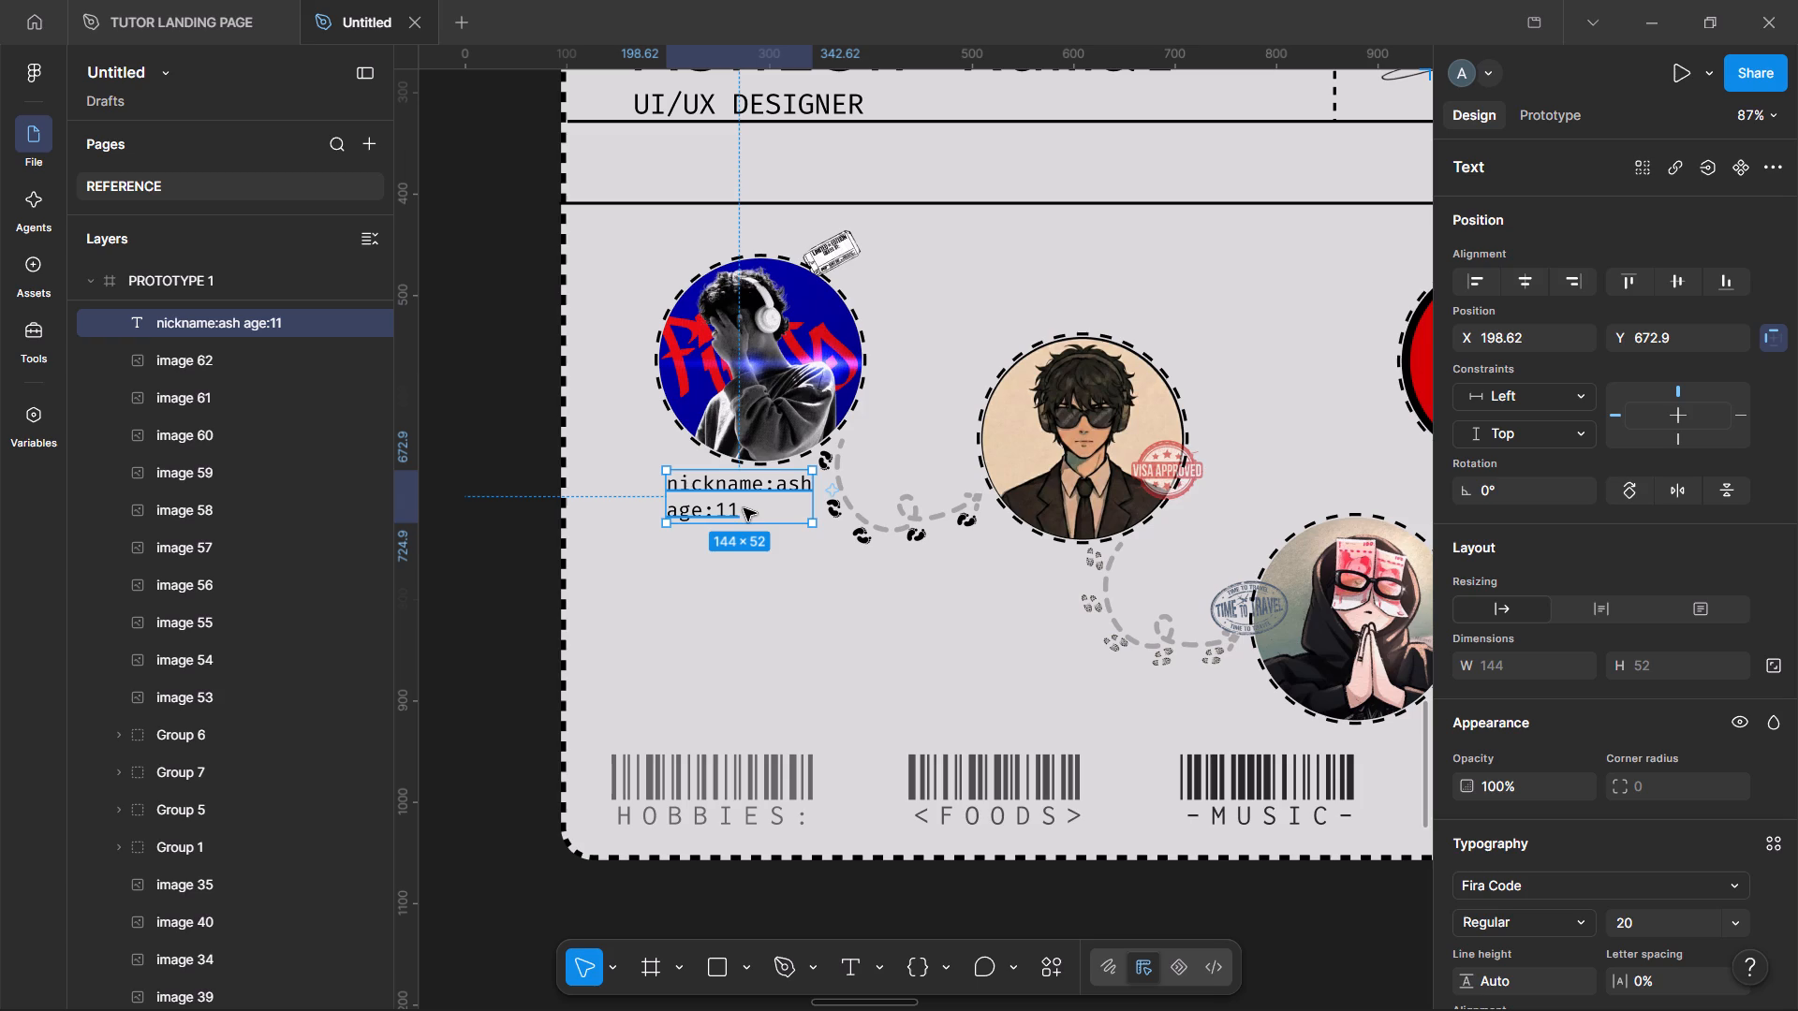
# Duplicate the nickname:ash caption and place the copy just above the second portrait, at about X 549, Y 489.
pyautogui.keyDown('alt'); pyautogui.moveTo(744, 508); pyautogui.dragTo(1100, 319); pyautogui.keyUp('alt')
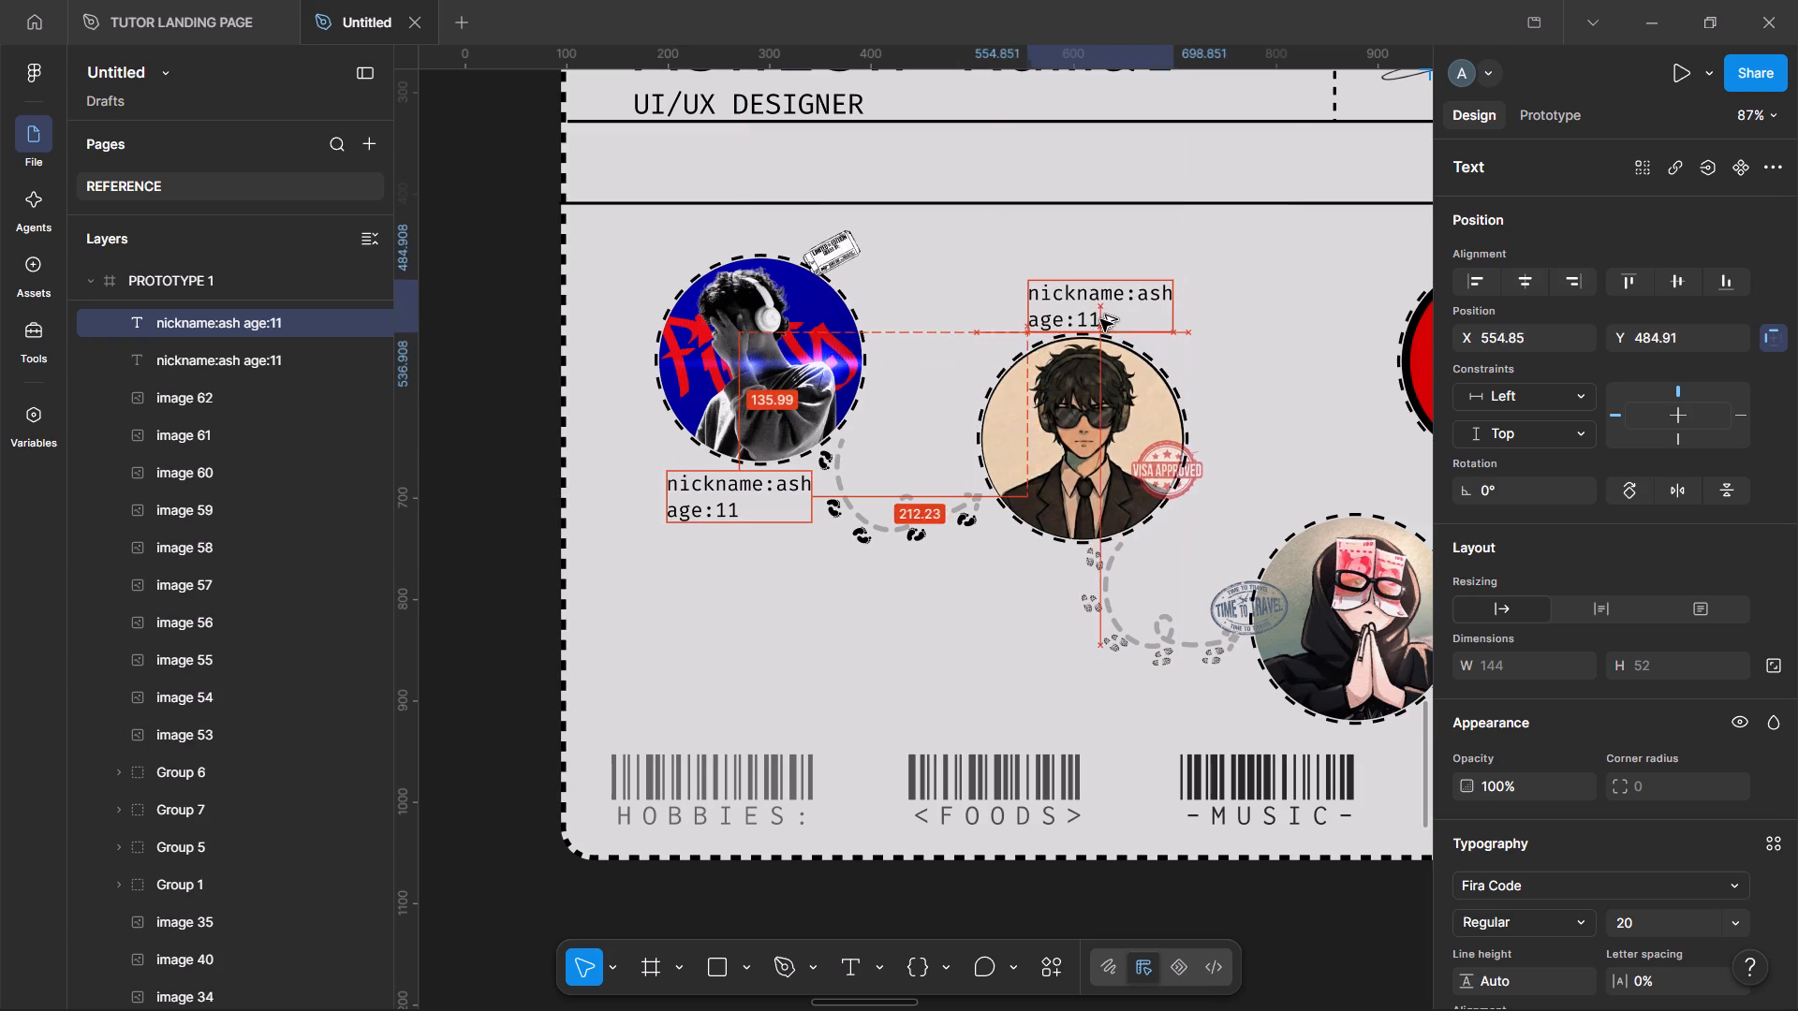
pyautogui.keyDown('alt'); pyautogui.moveTo(1100, 319); pyautogui.dragTo(1098, 321); pyautogui.keyUp('alt')
# Edit the caption above the second portrait to read nickname:champ and age:16.
pyautogui.click(1143, 300)
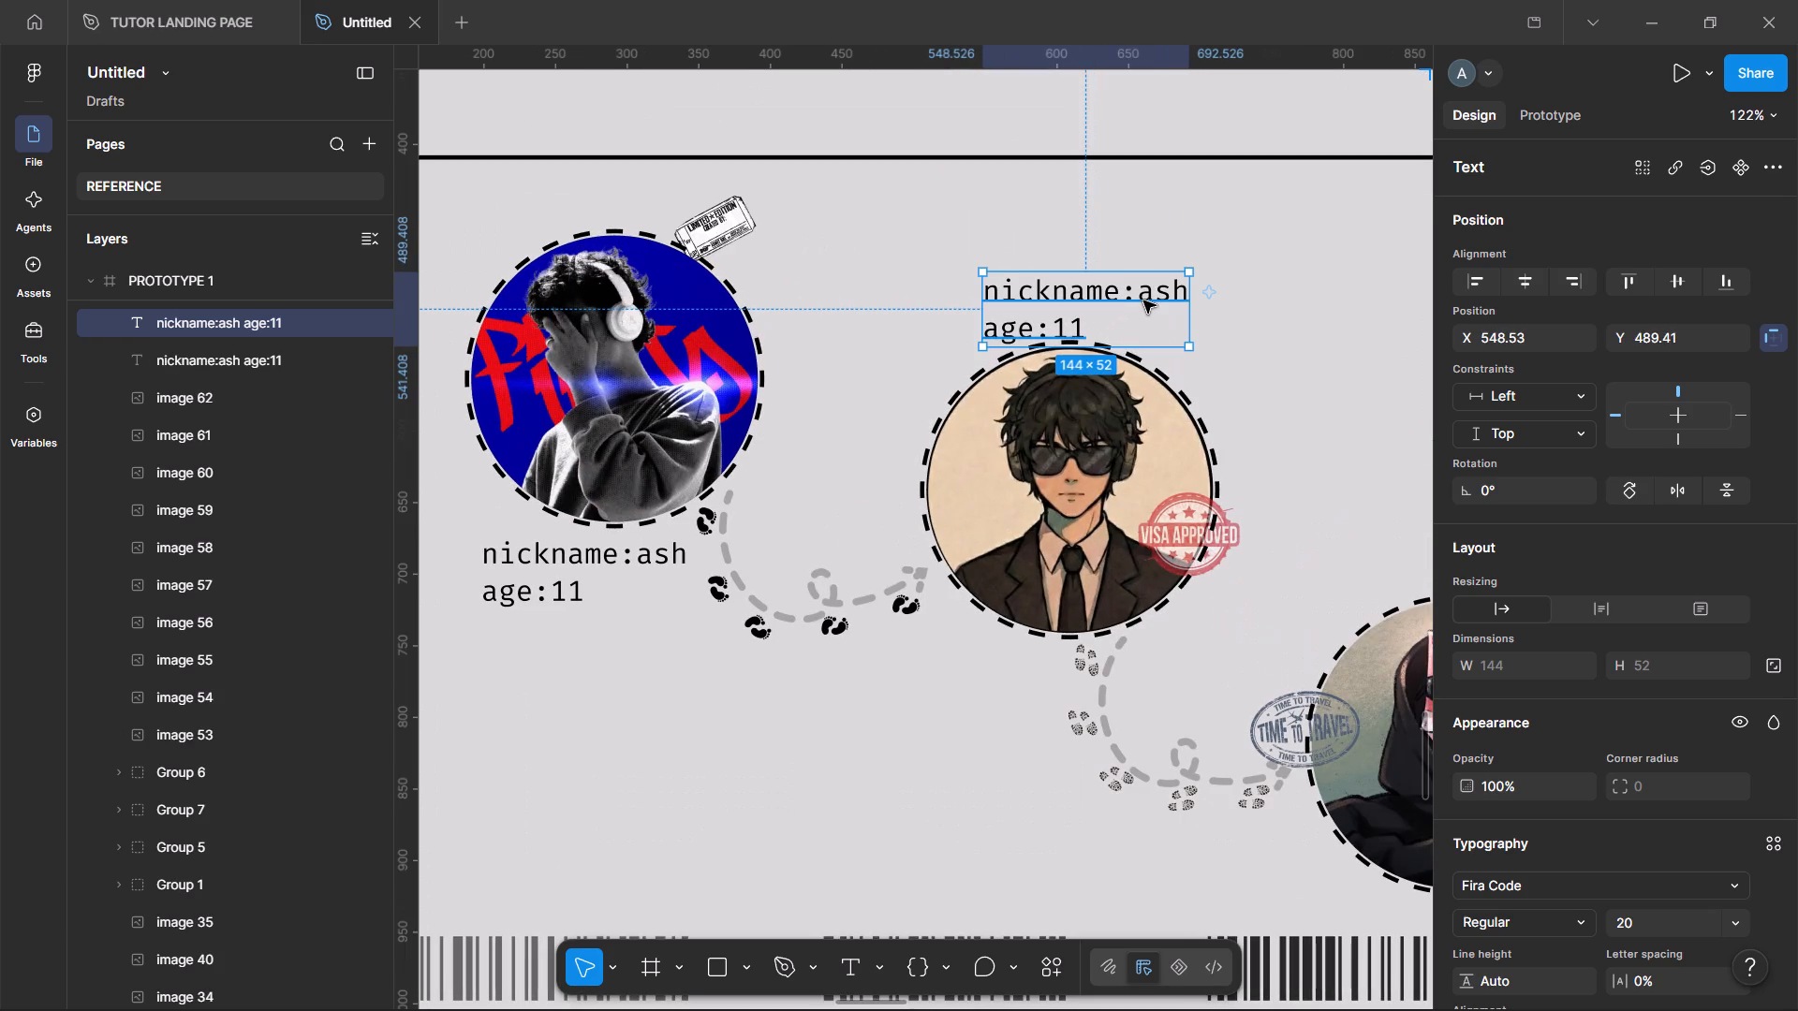
pyautogui.click(1143, 300)
pyautogui.click(1175, 293)
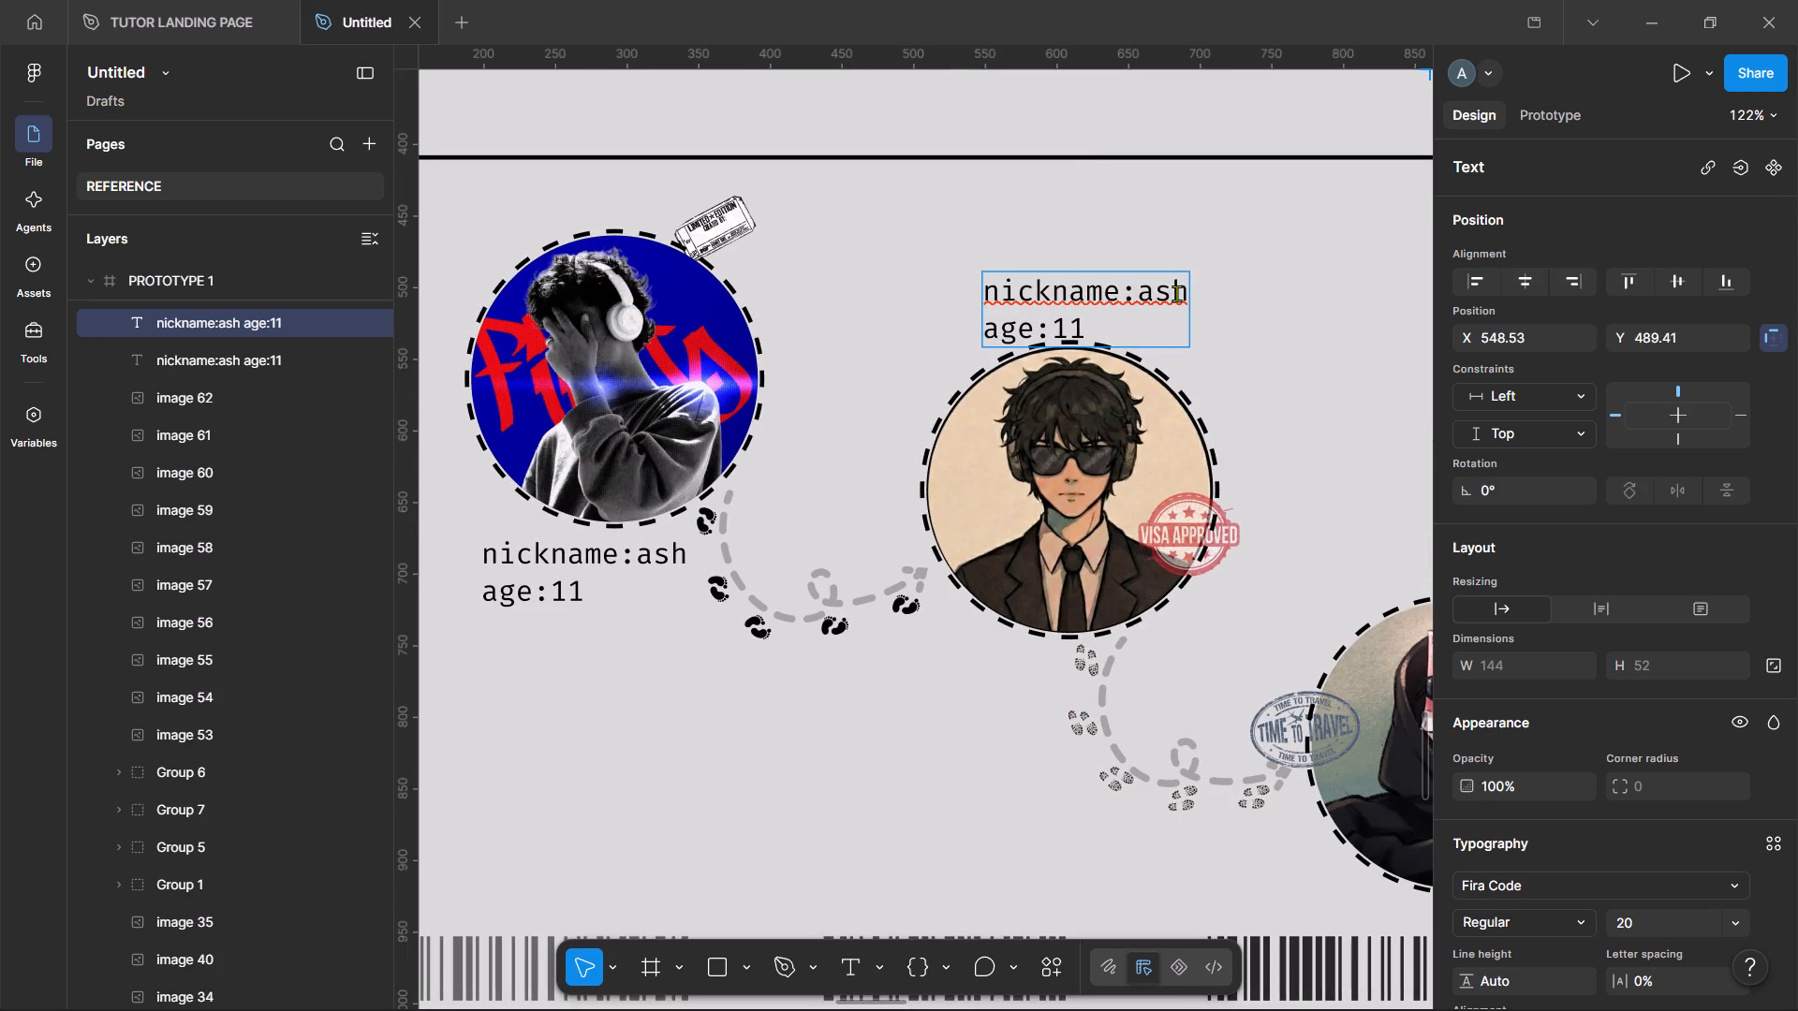
pyautogui.click(1181, 292)
pyautogui.press('BackSpace')
pyautogui.press('BackSpace')
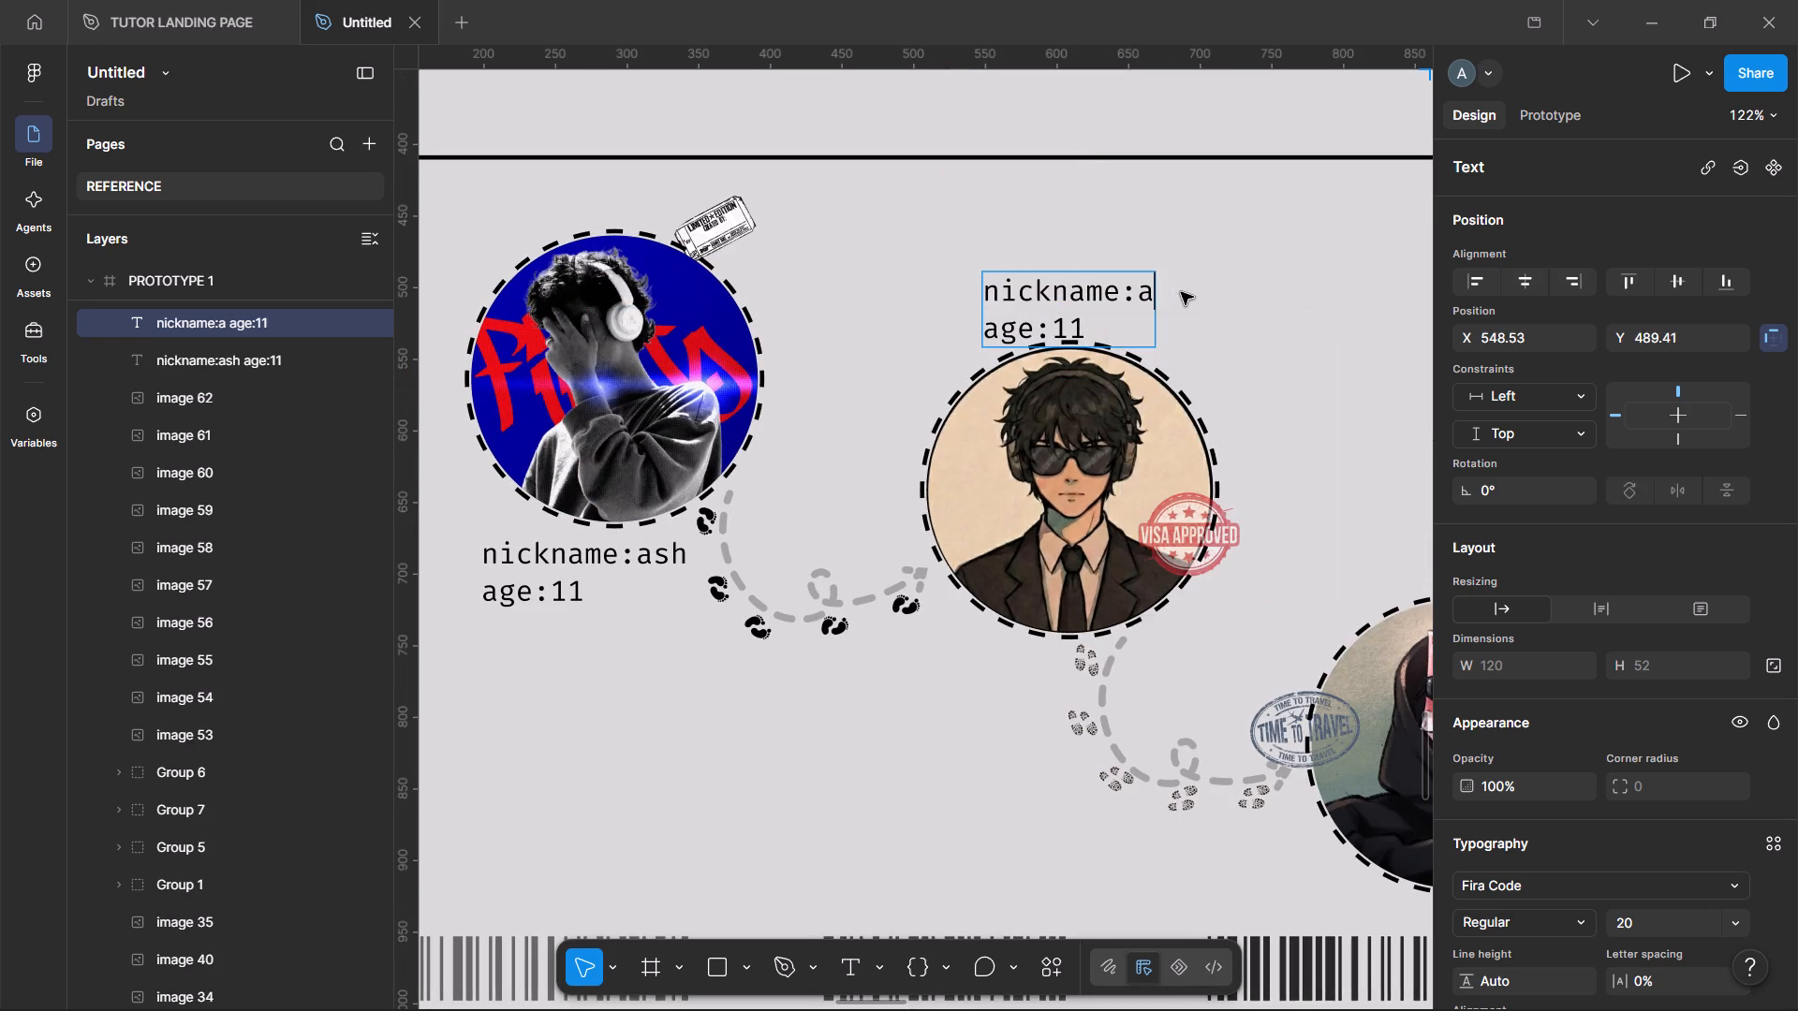
pyautogui.press('BackSpace')
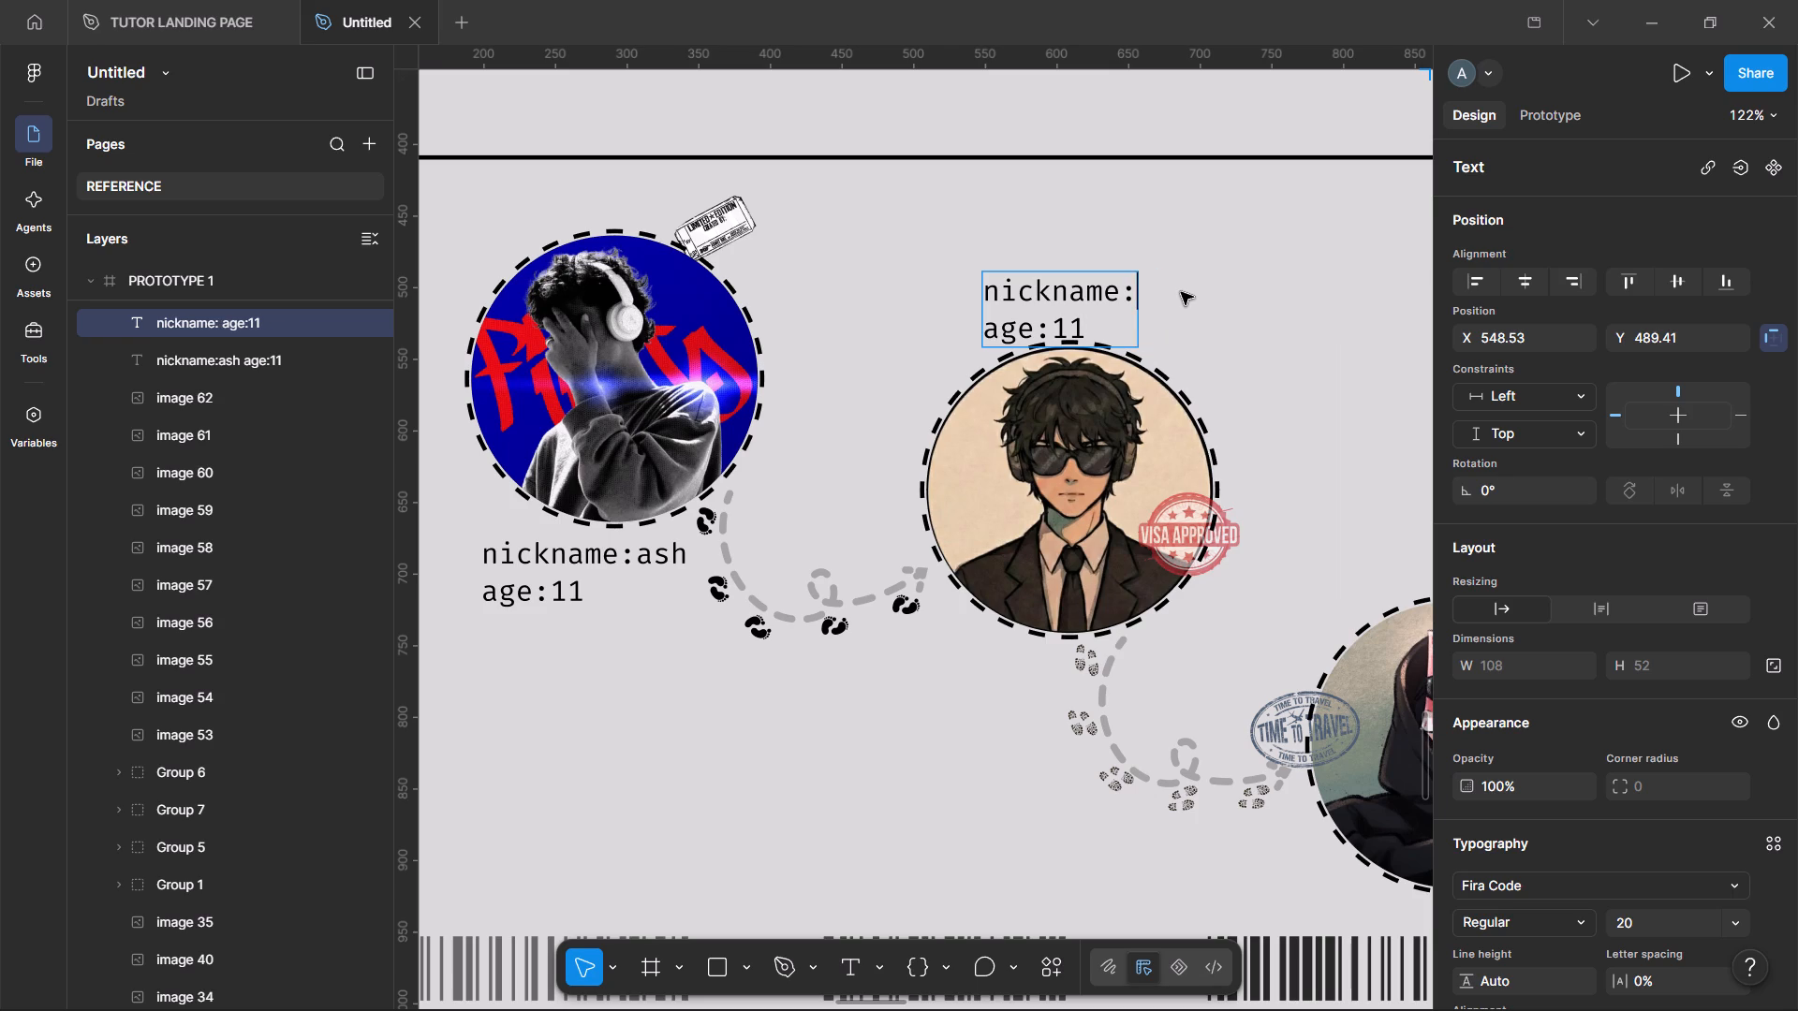
pyautogui.write('champ')
pyautogui.click(1094, 323)
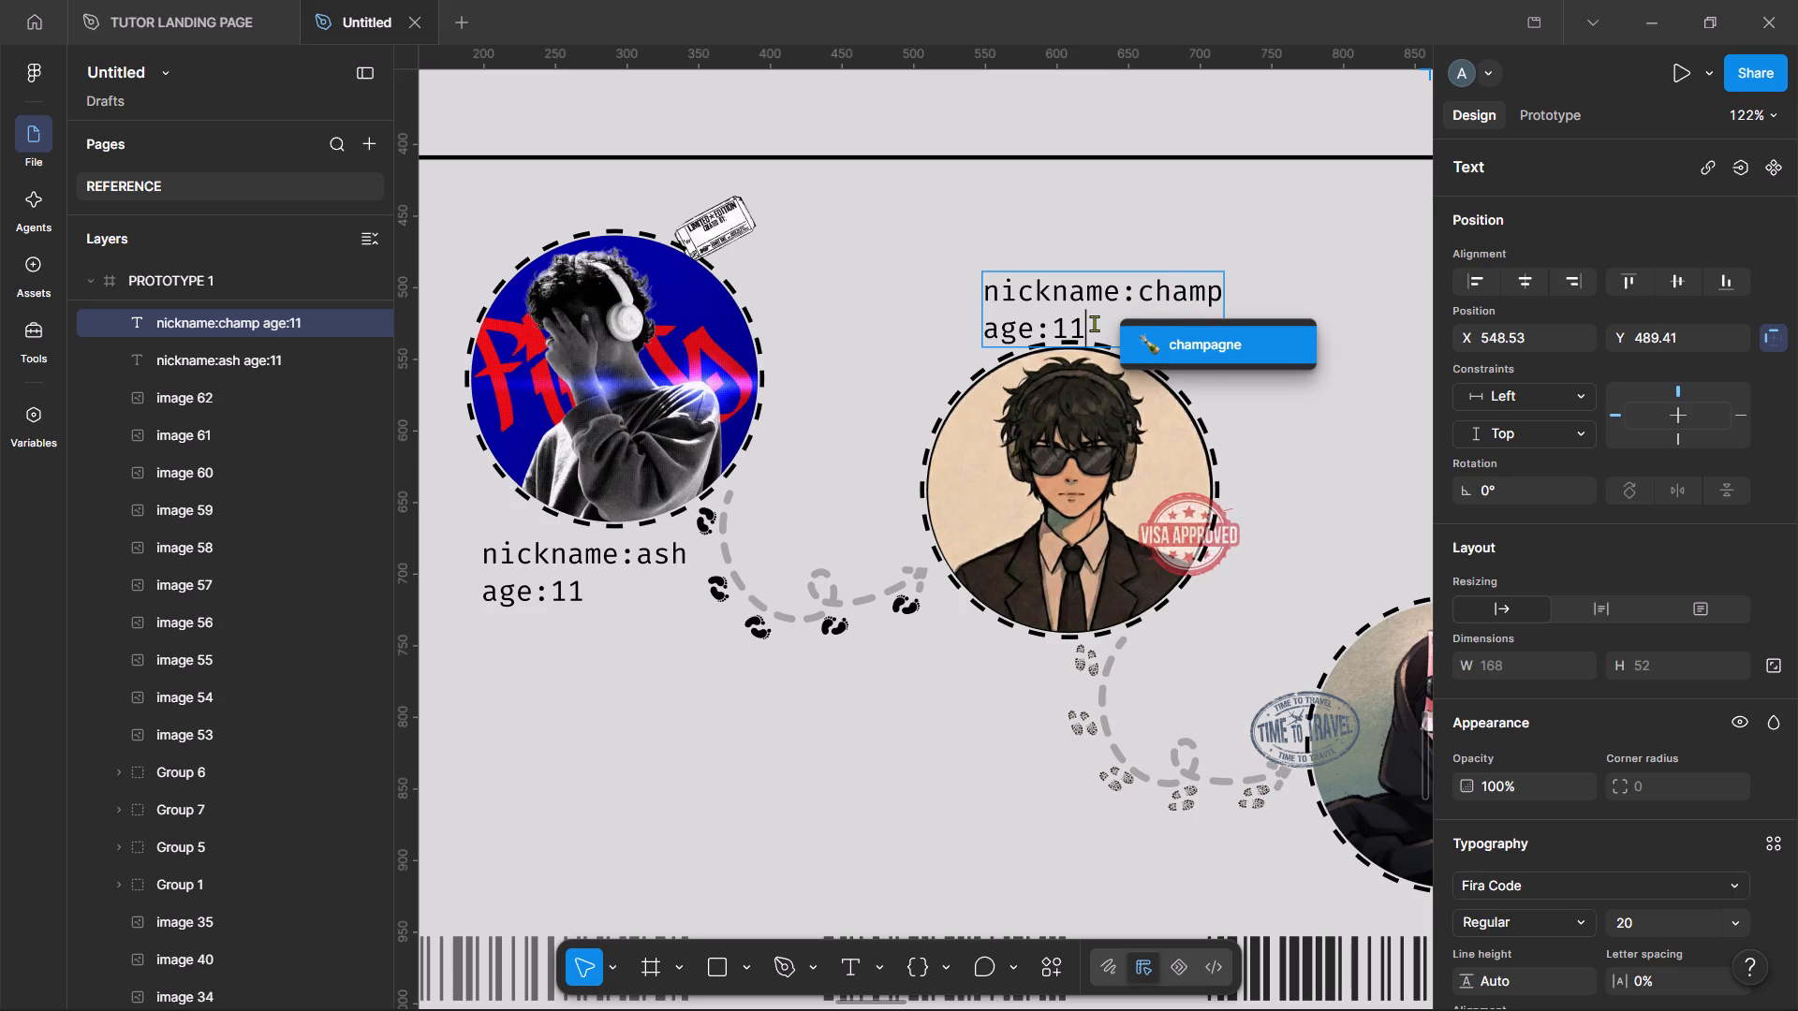
pyautogui.press('BackSpace')
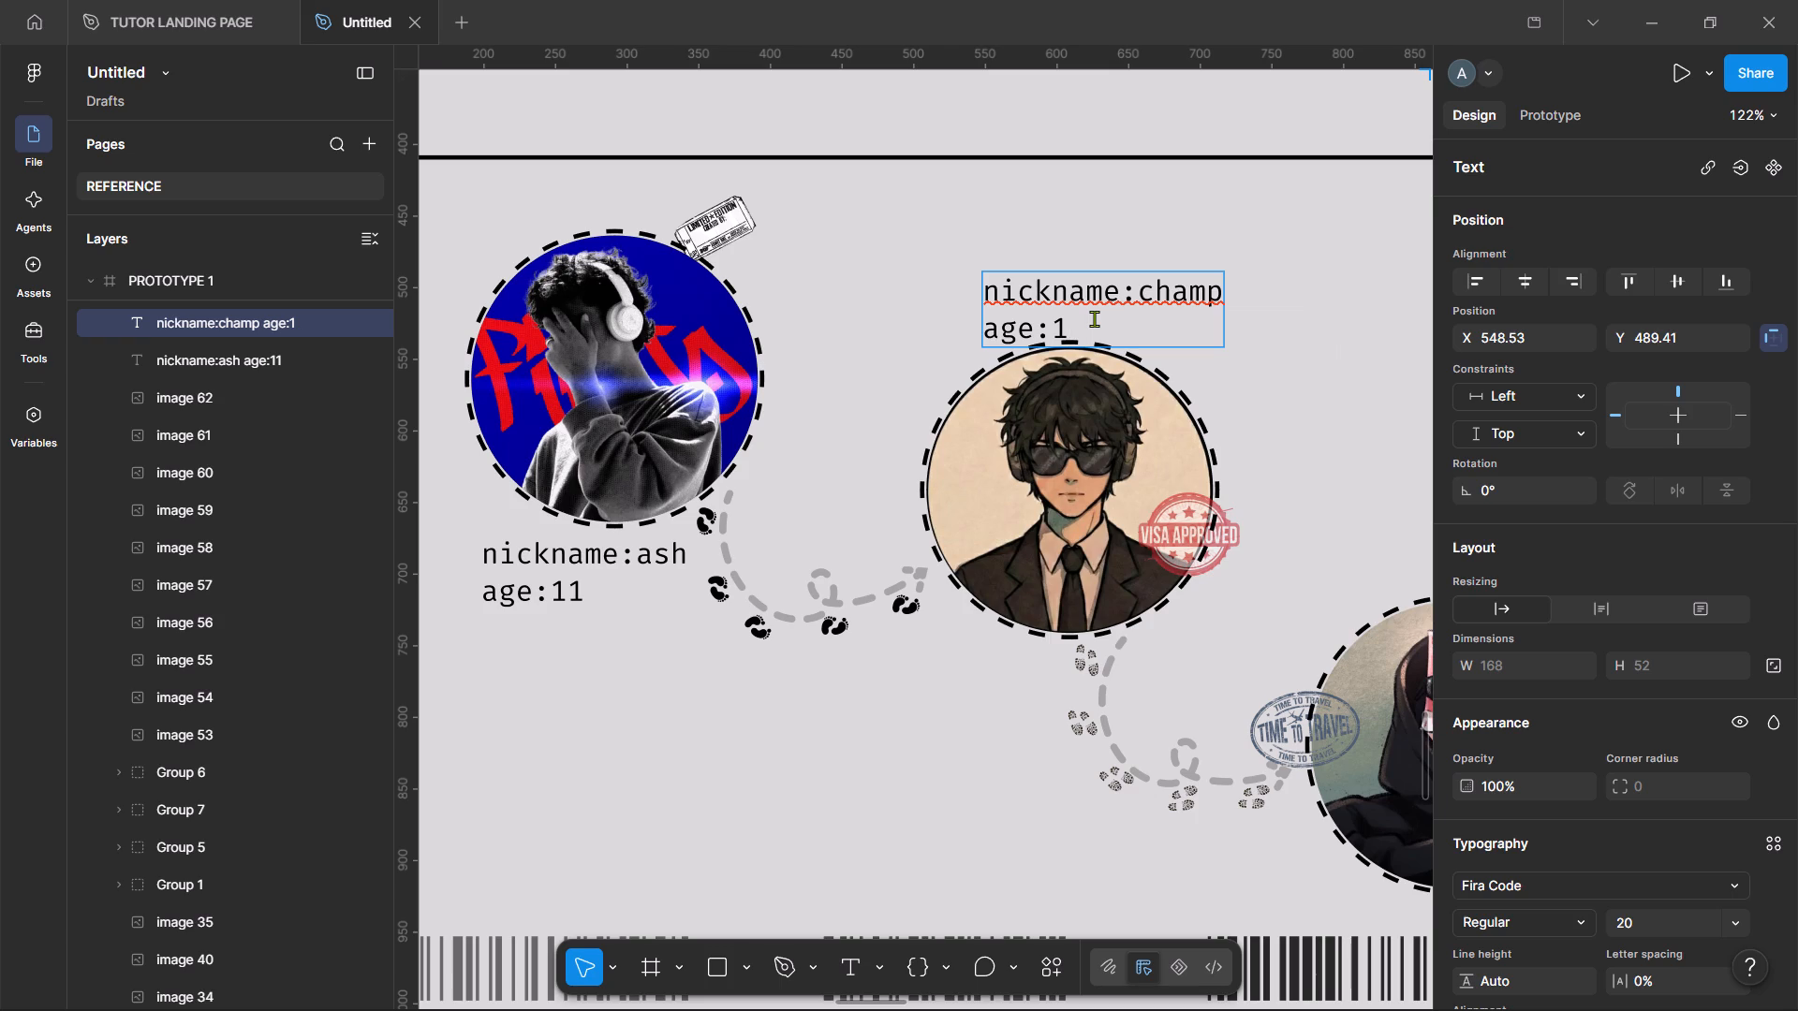
pyautogui.press('6')
pyautogui.click(1290, 361)
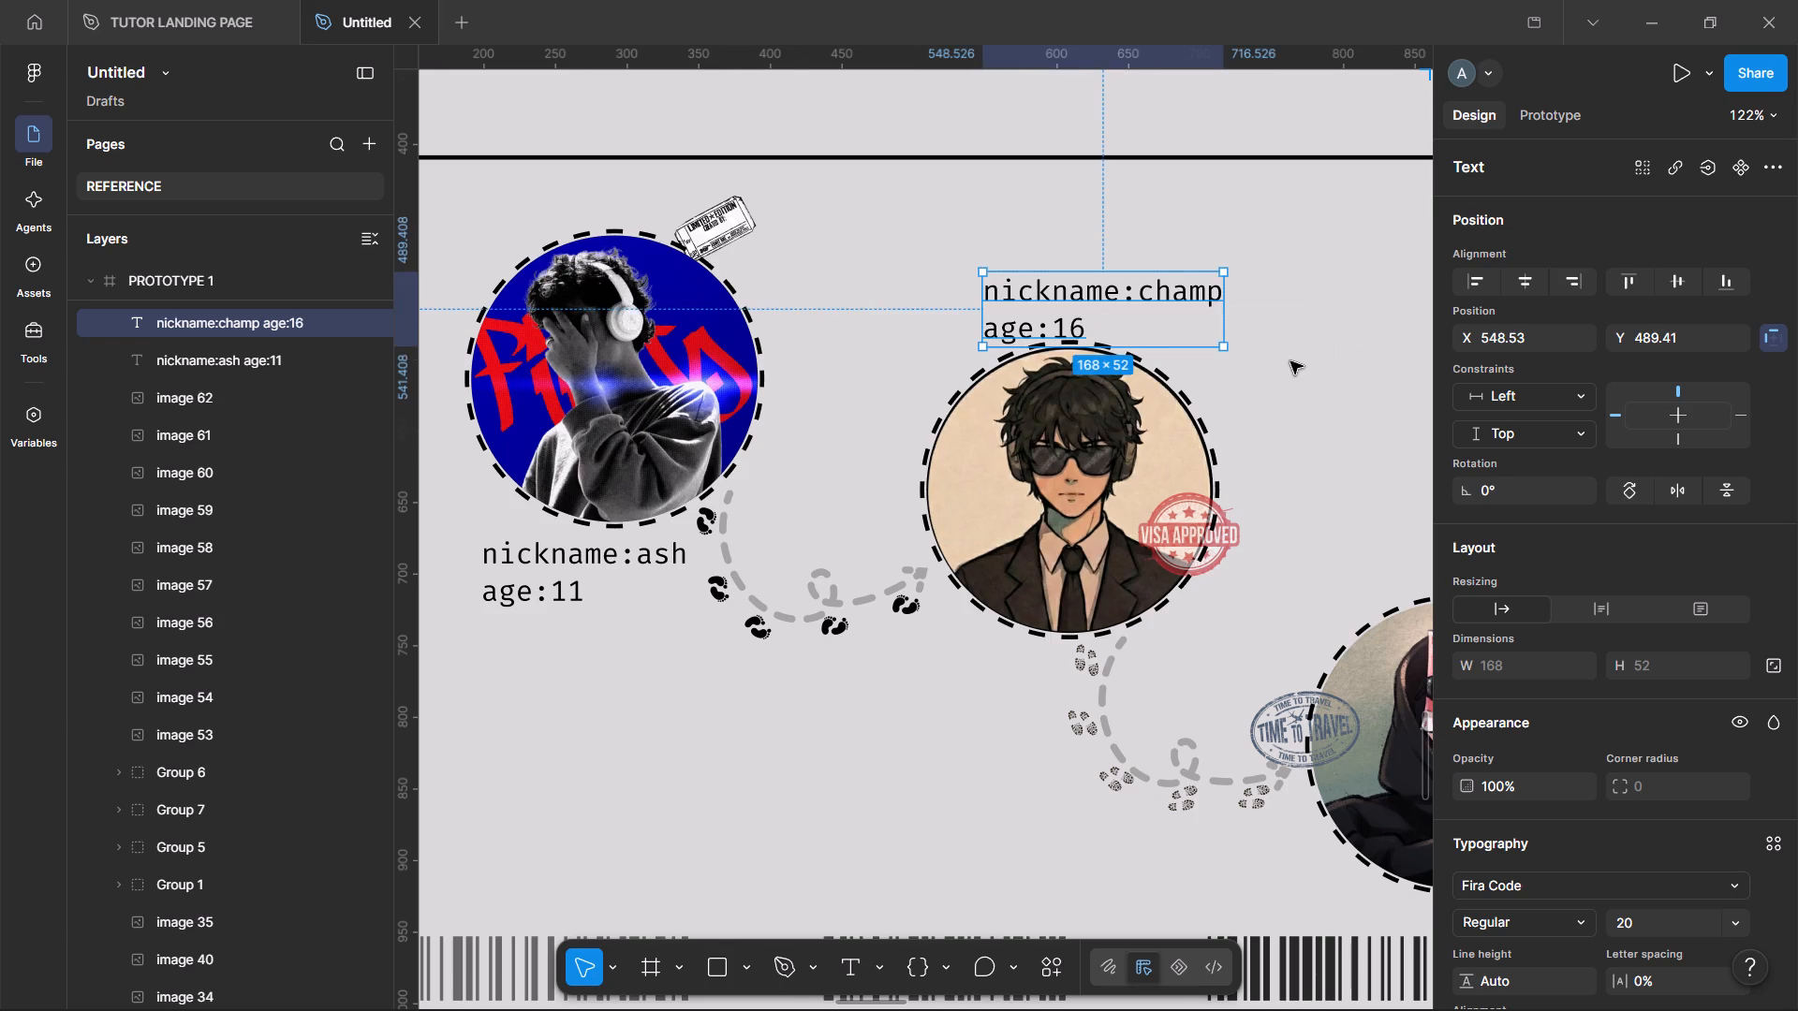
# Duplicate the nickname:champ caption and place the copy at the hooded portrait's lower-right edge, at about X 972, Y 861.
pyautogui.hscroll(-1, 1198, 338)
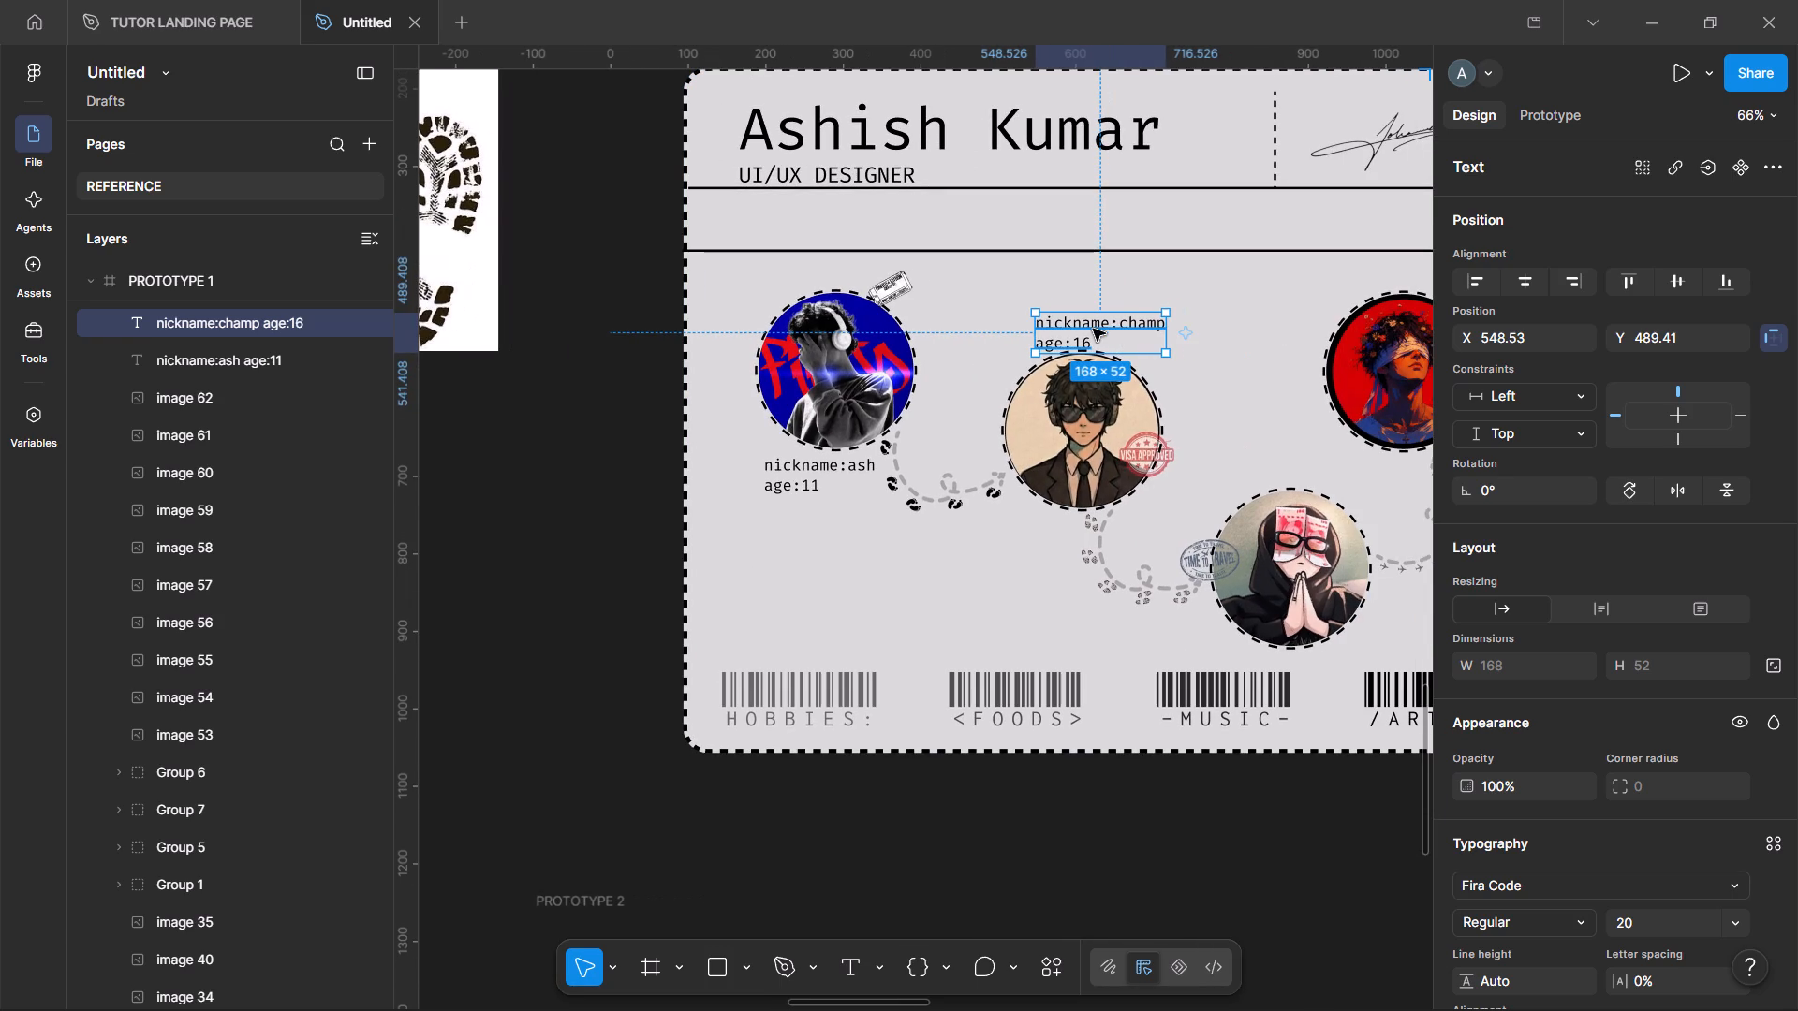
pyautogui.keyDown('alt'); pyautogui.moveTo(1093, 329); pyautogui.dragTo(1403, 633); pyautogui.keyUp('alt')
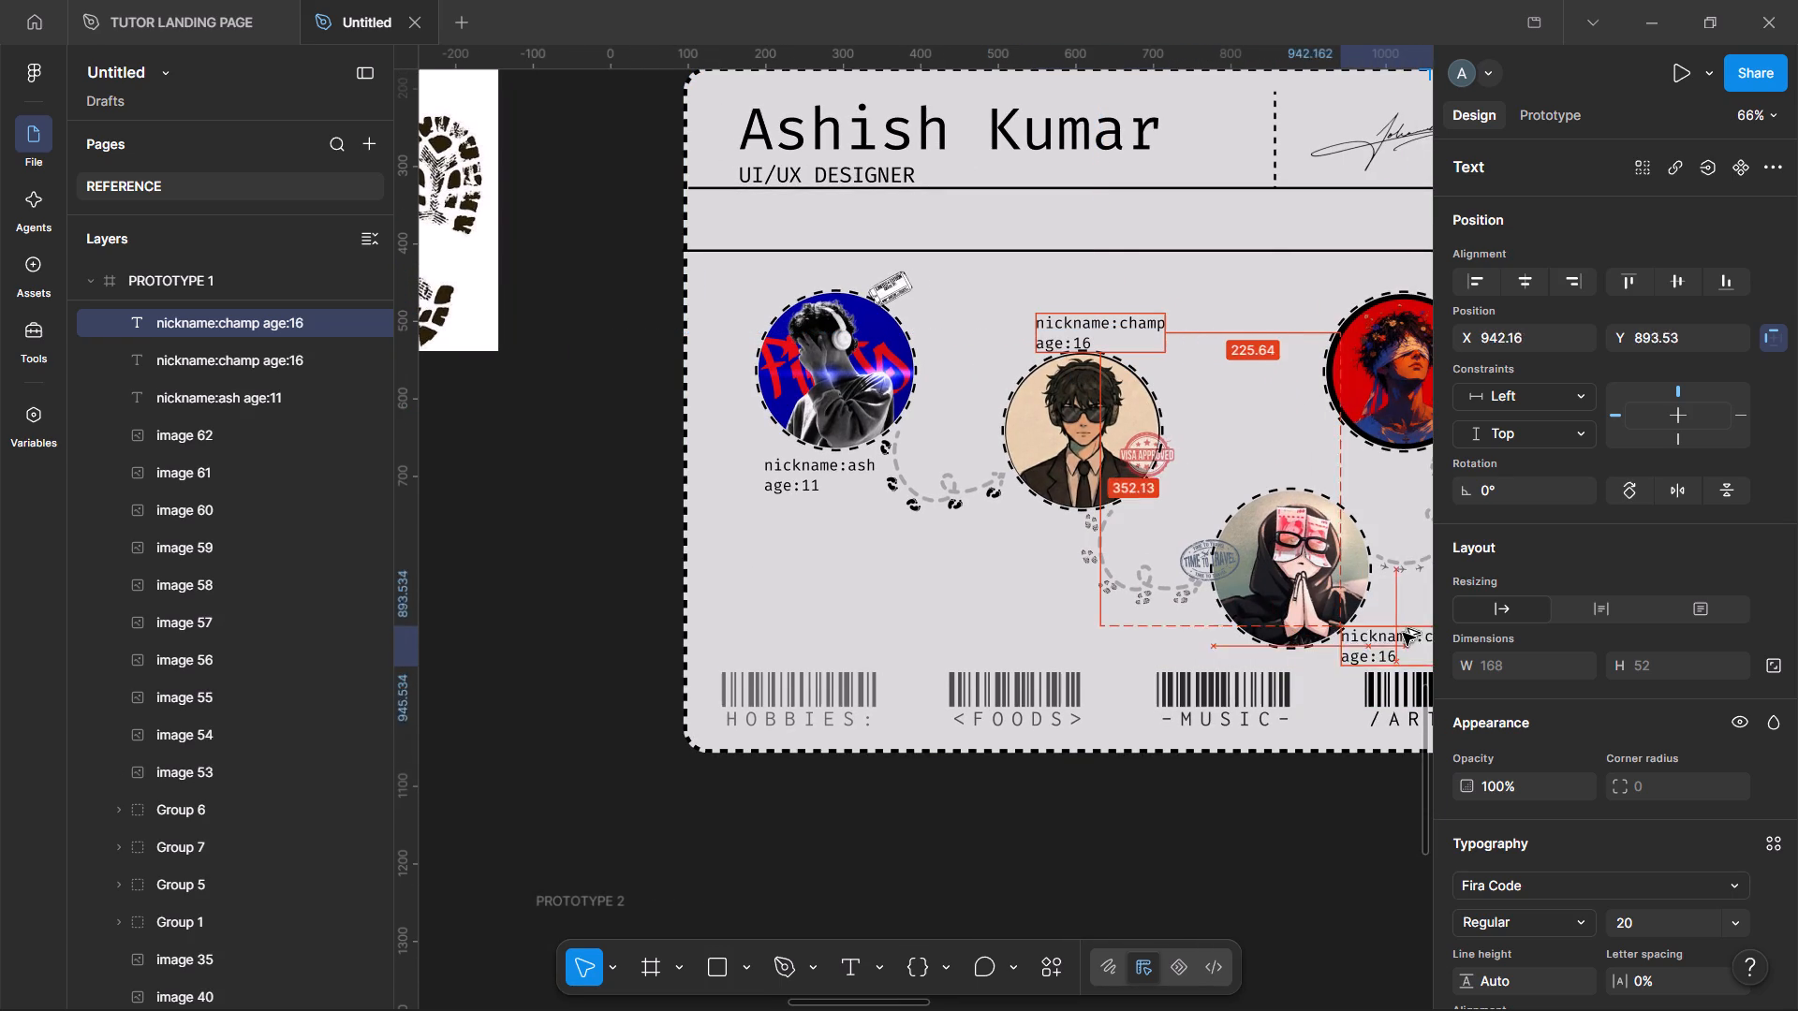
pyautogui.keyDown('alt'); pyautogui.moveTo(1403, 633); pyautogui.dragTo(1413, 624); pyautogui.keyUp('alt')
pyautogui.hscroll(-1, 1413, 624)
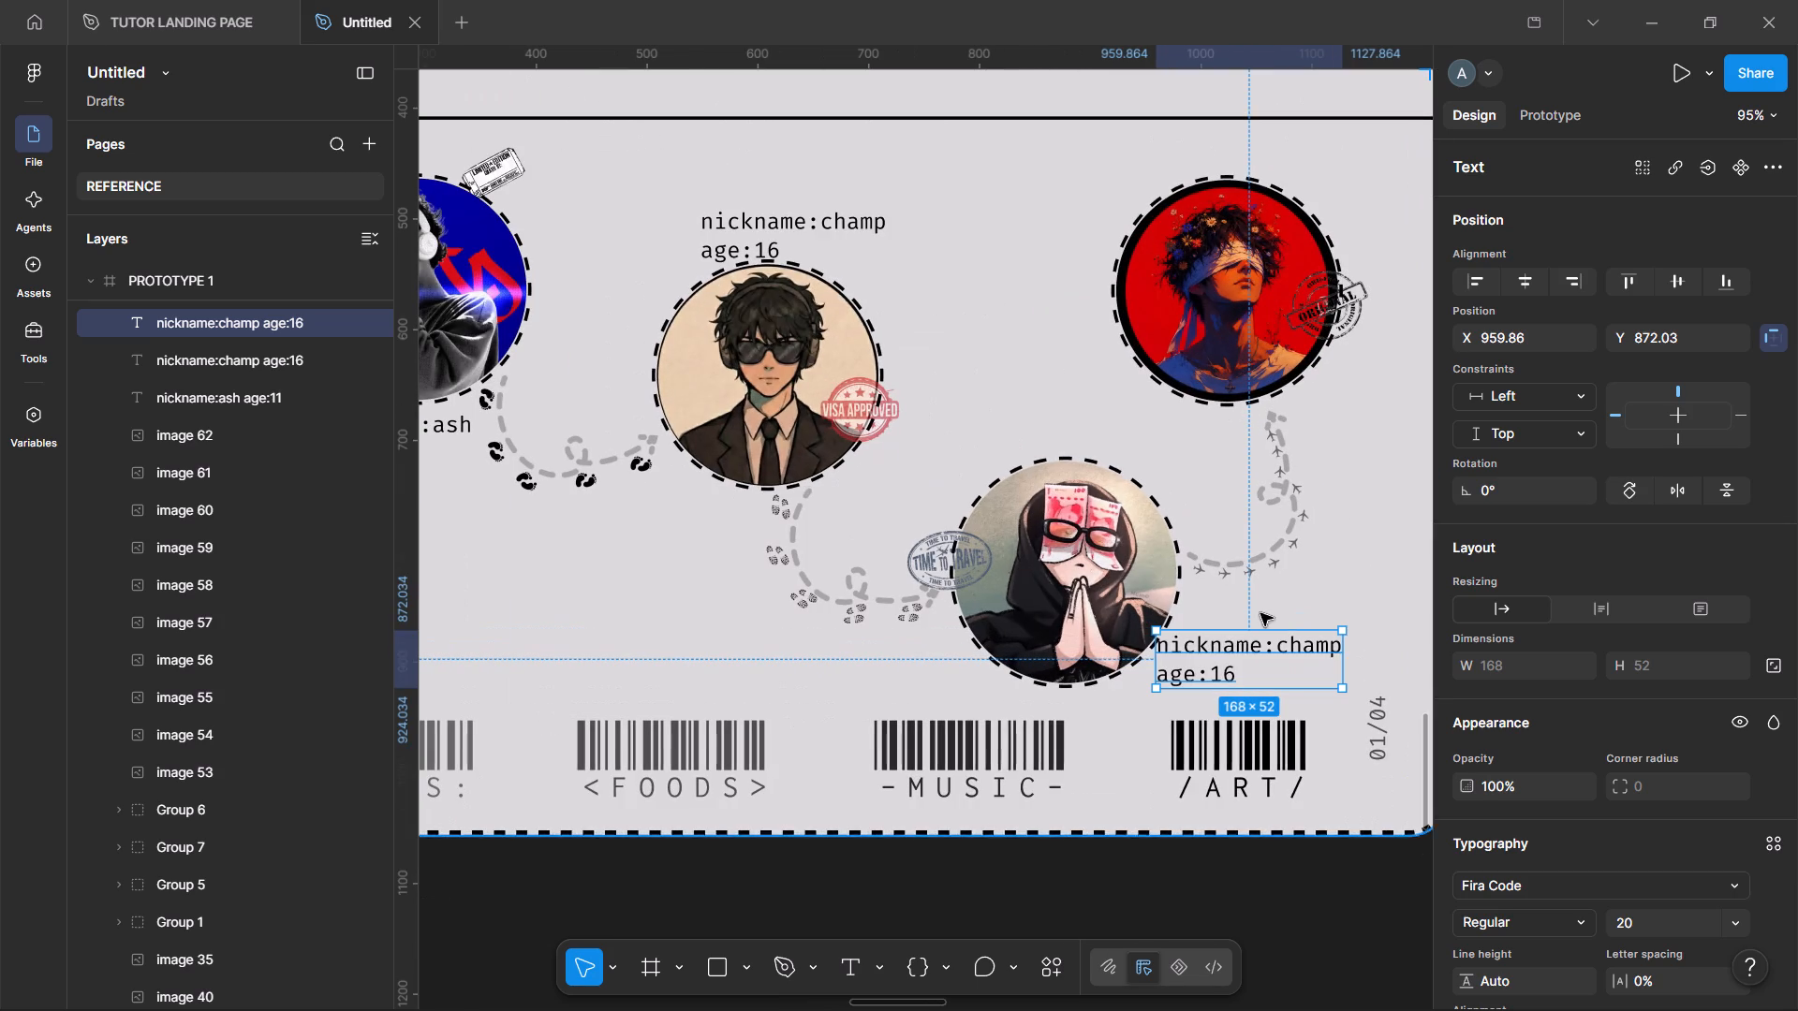
pyautogui.moveTo(1236, 649); pyautogui.dragTo(1250, 636)
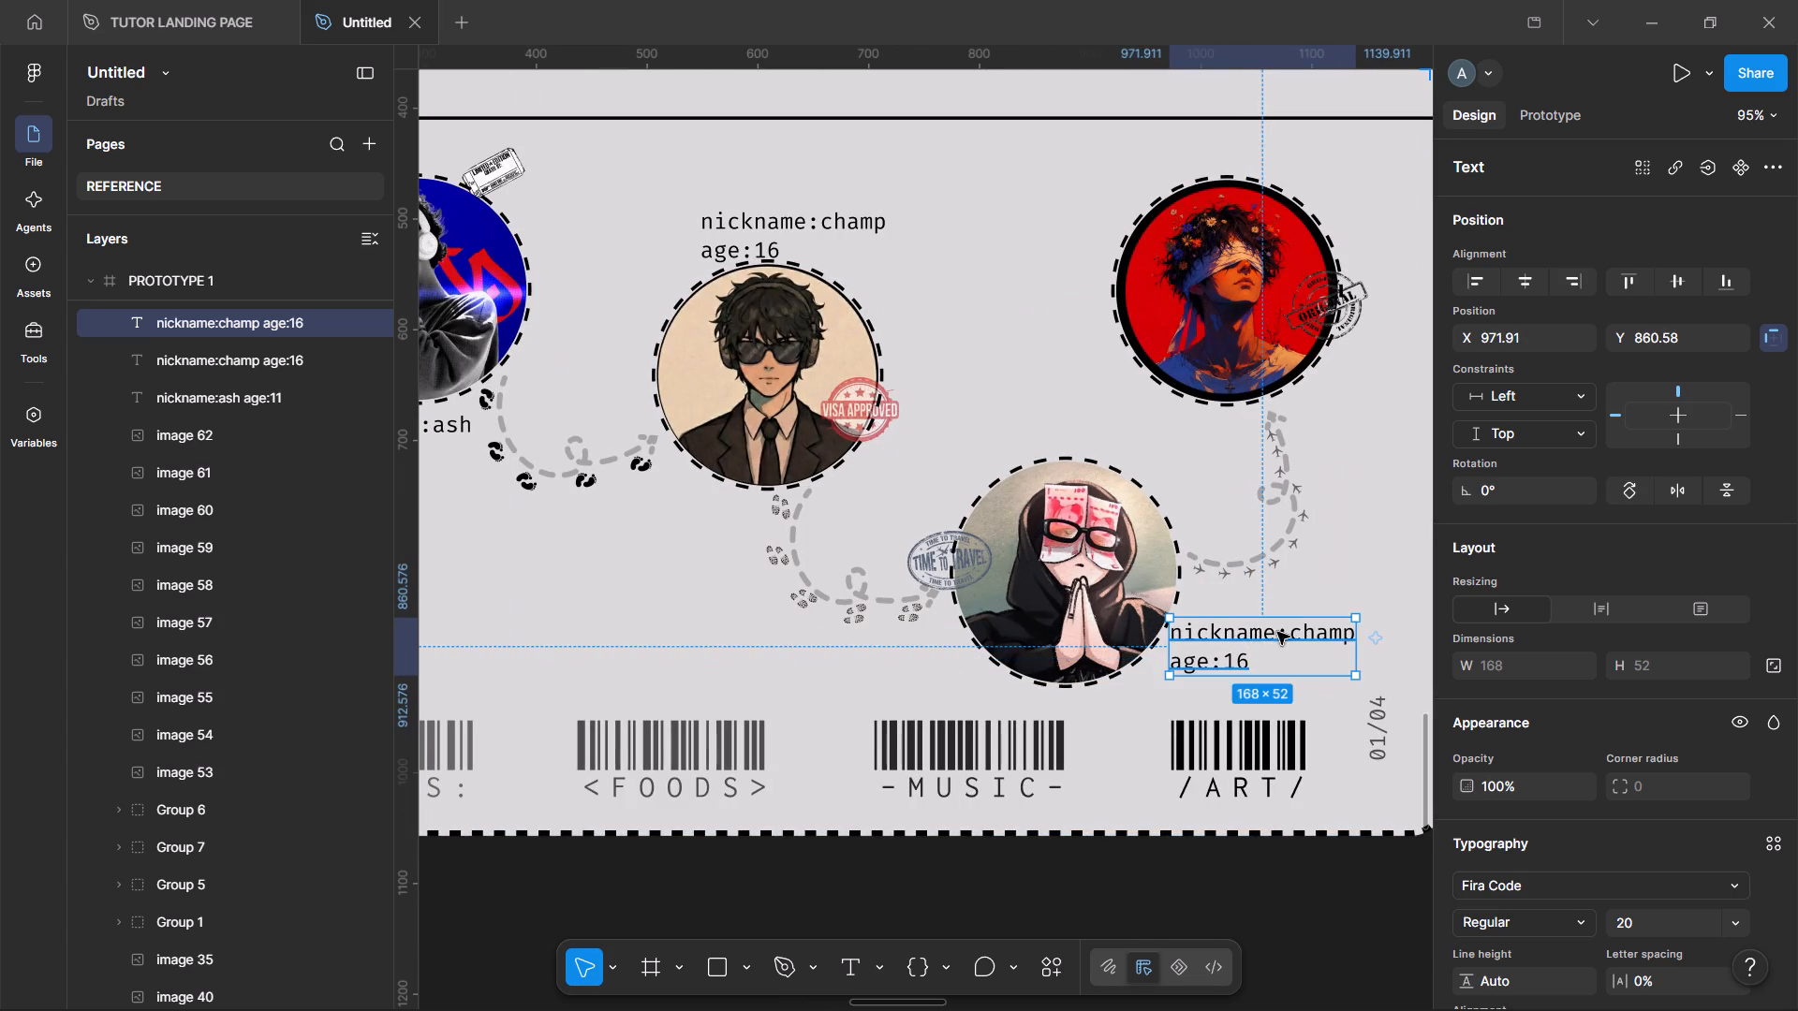
# Edit the caption beside the hooded portrait to read nickname:captain and age:18.
pyautogui.doubleClick(1308, 630)
pyautogui.click(1348, 631)
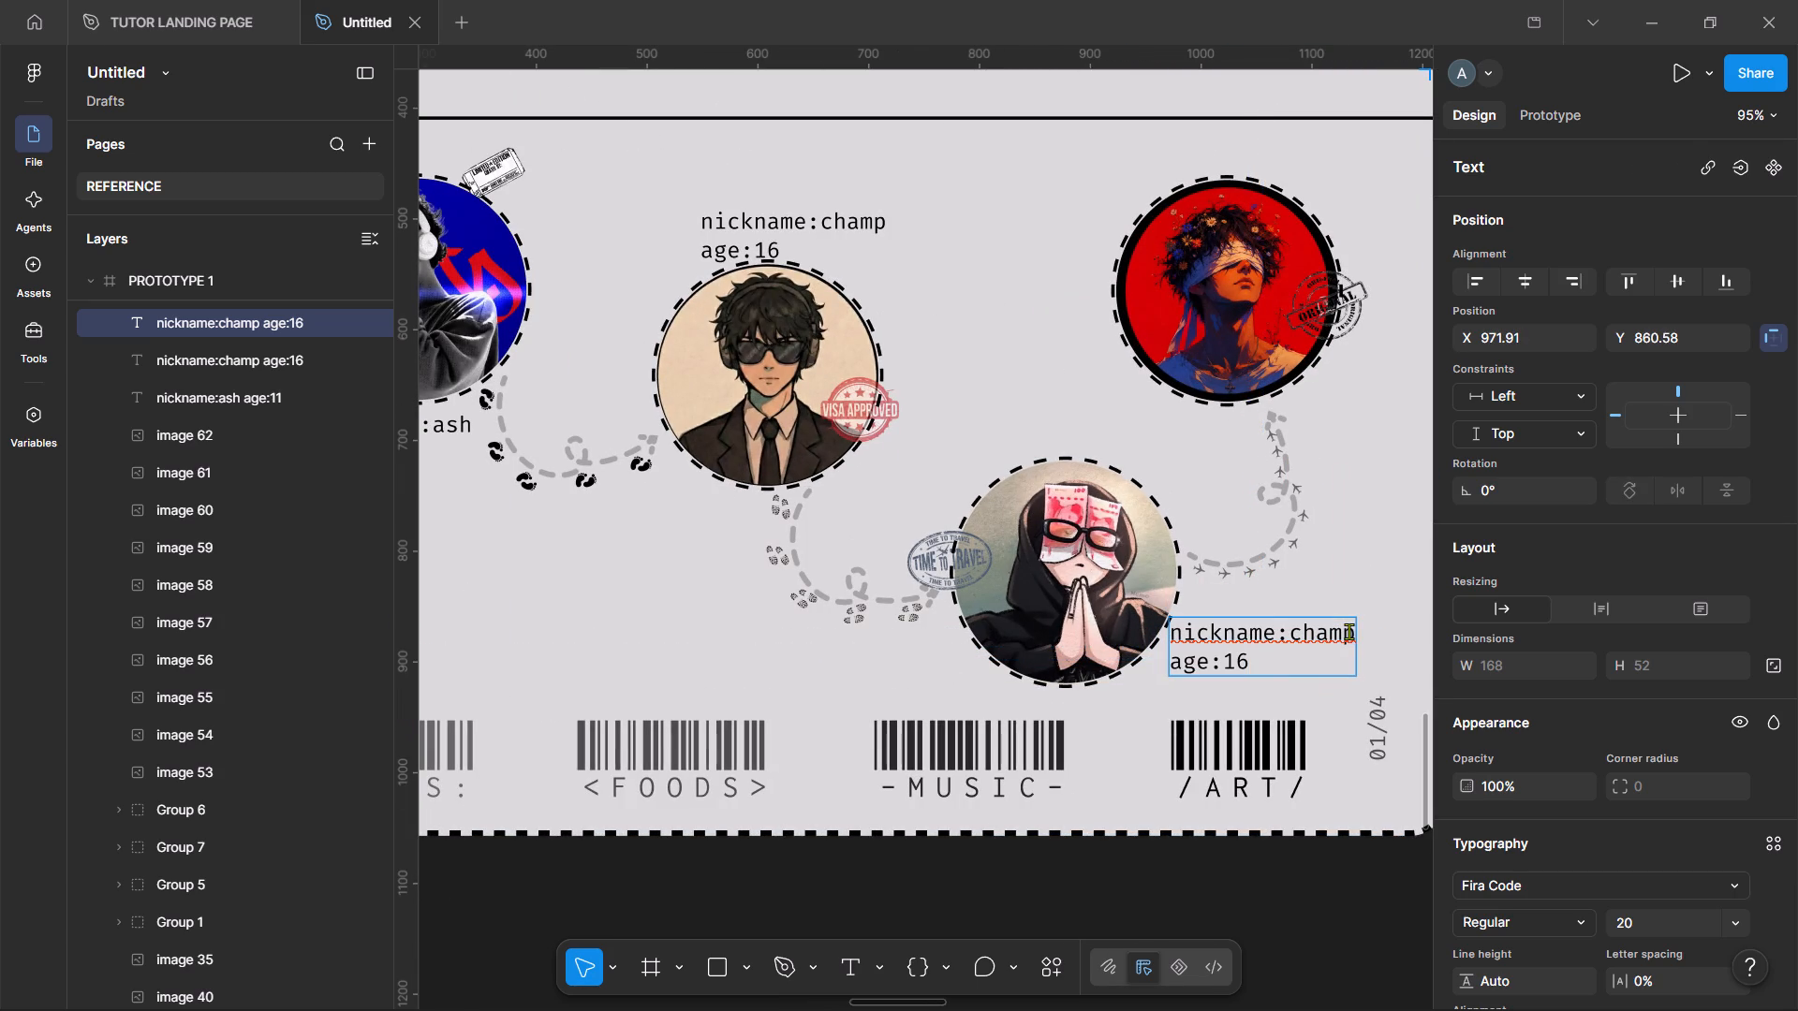
pyautogui.press('Right')
pyautogui.press('BackSpace')
pyautogui.press('BackSpace')
pyautogui.press('BackSpace')
pyautogui.press('BackSpace')
pyautogui.press('BackSpace')
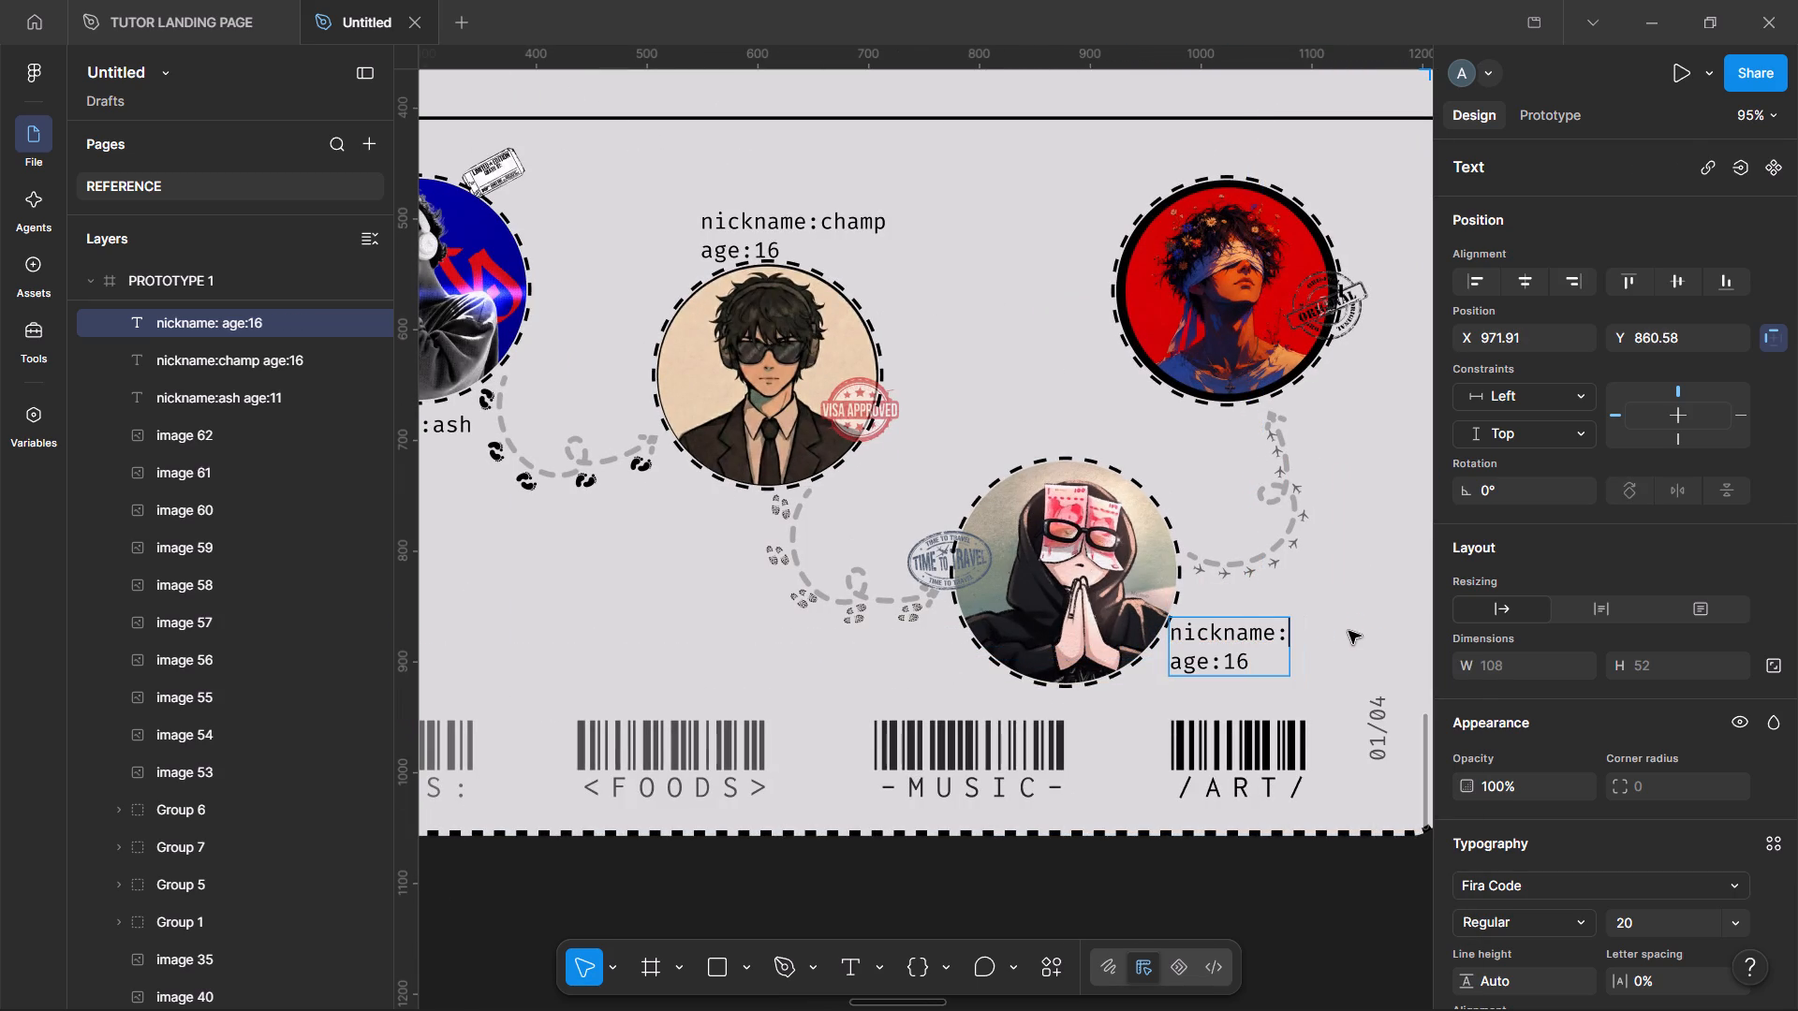
pyautogui.write('ca')
pyautogui.write('ptain')
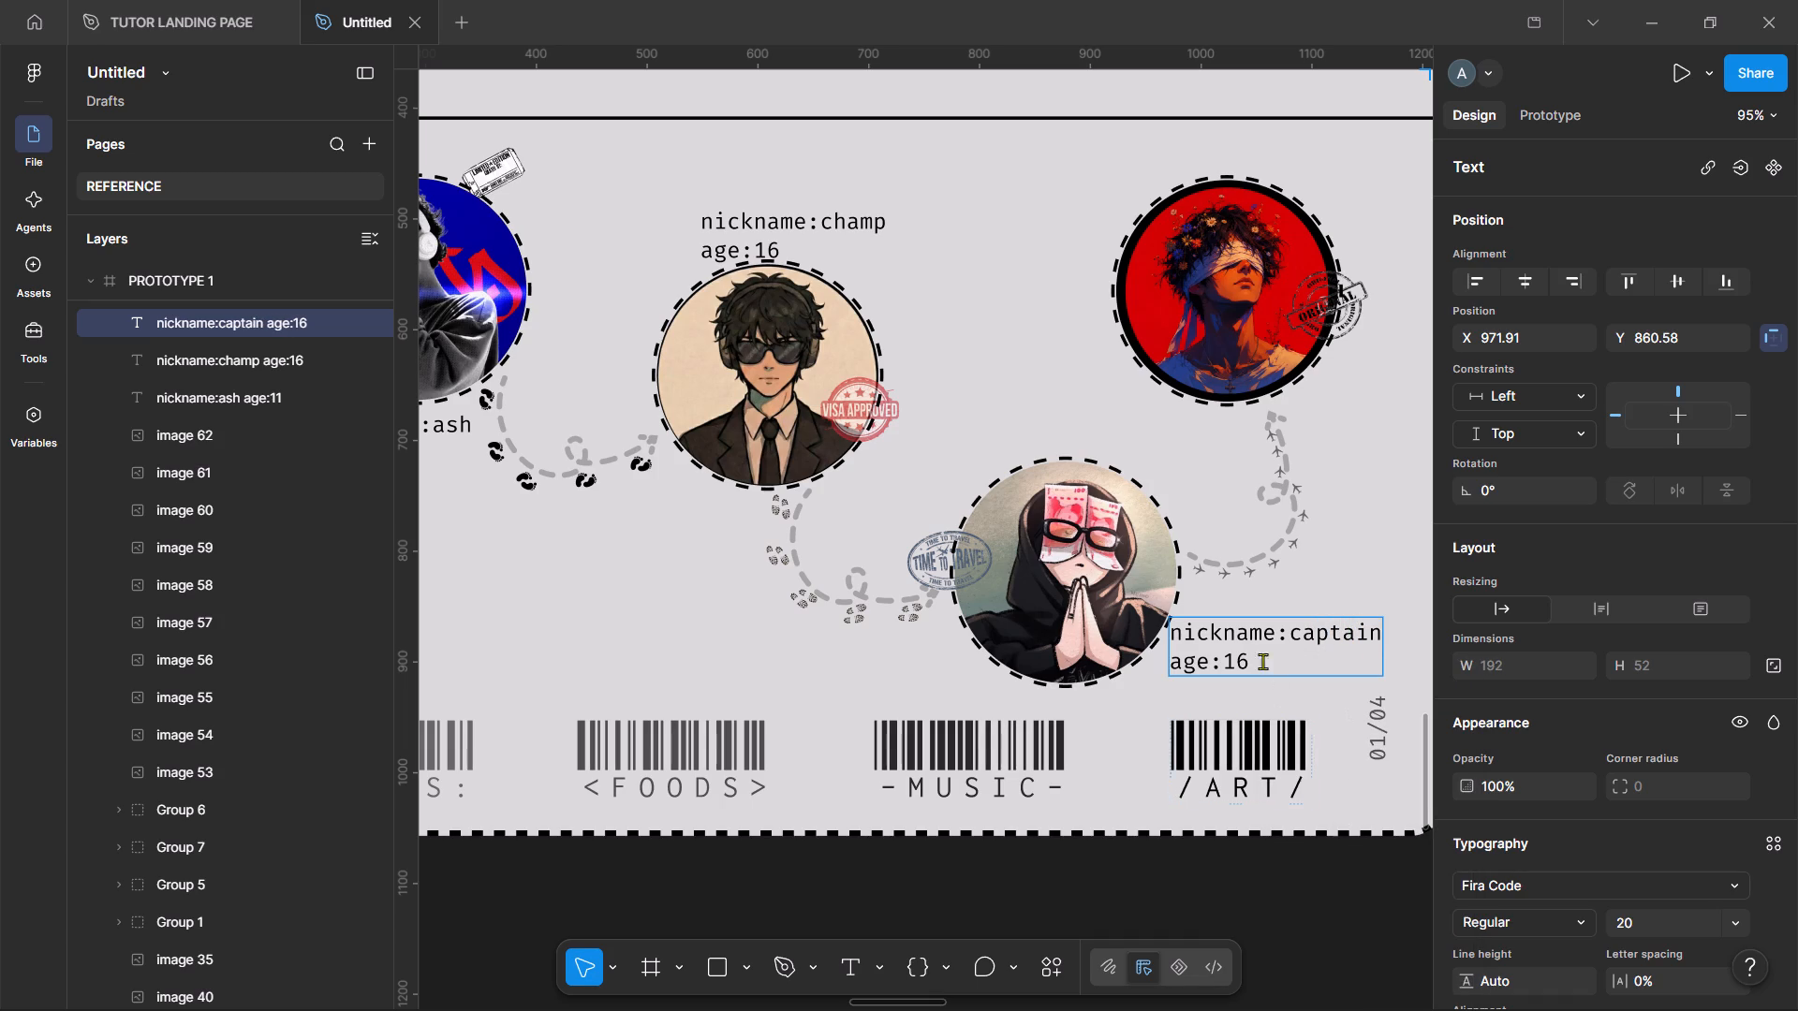
pyautogui.click(1244, 655)
pyautogui.press('BackSpace')
pyautogui.press('8')
# Change the age in the nickname:champ caption to 15.
pyautogui.hscroll(1, 982, 408)
pyautogui.click(906, 324)
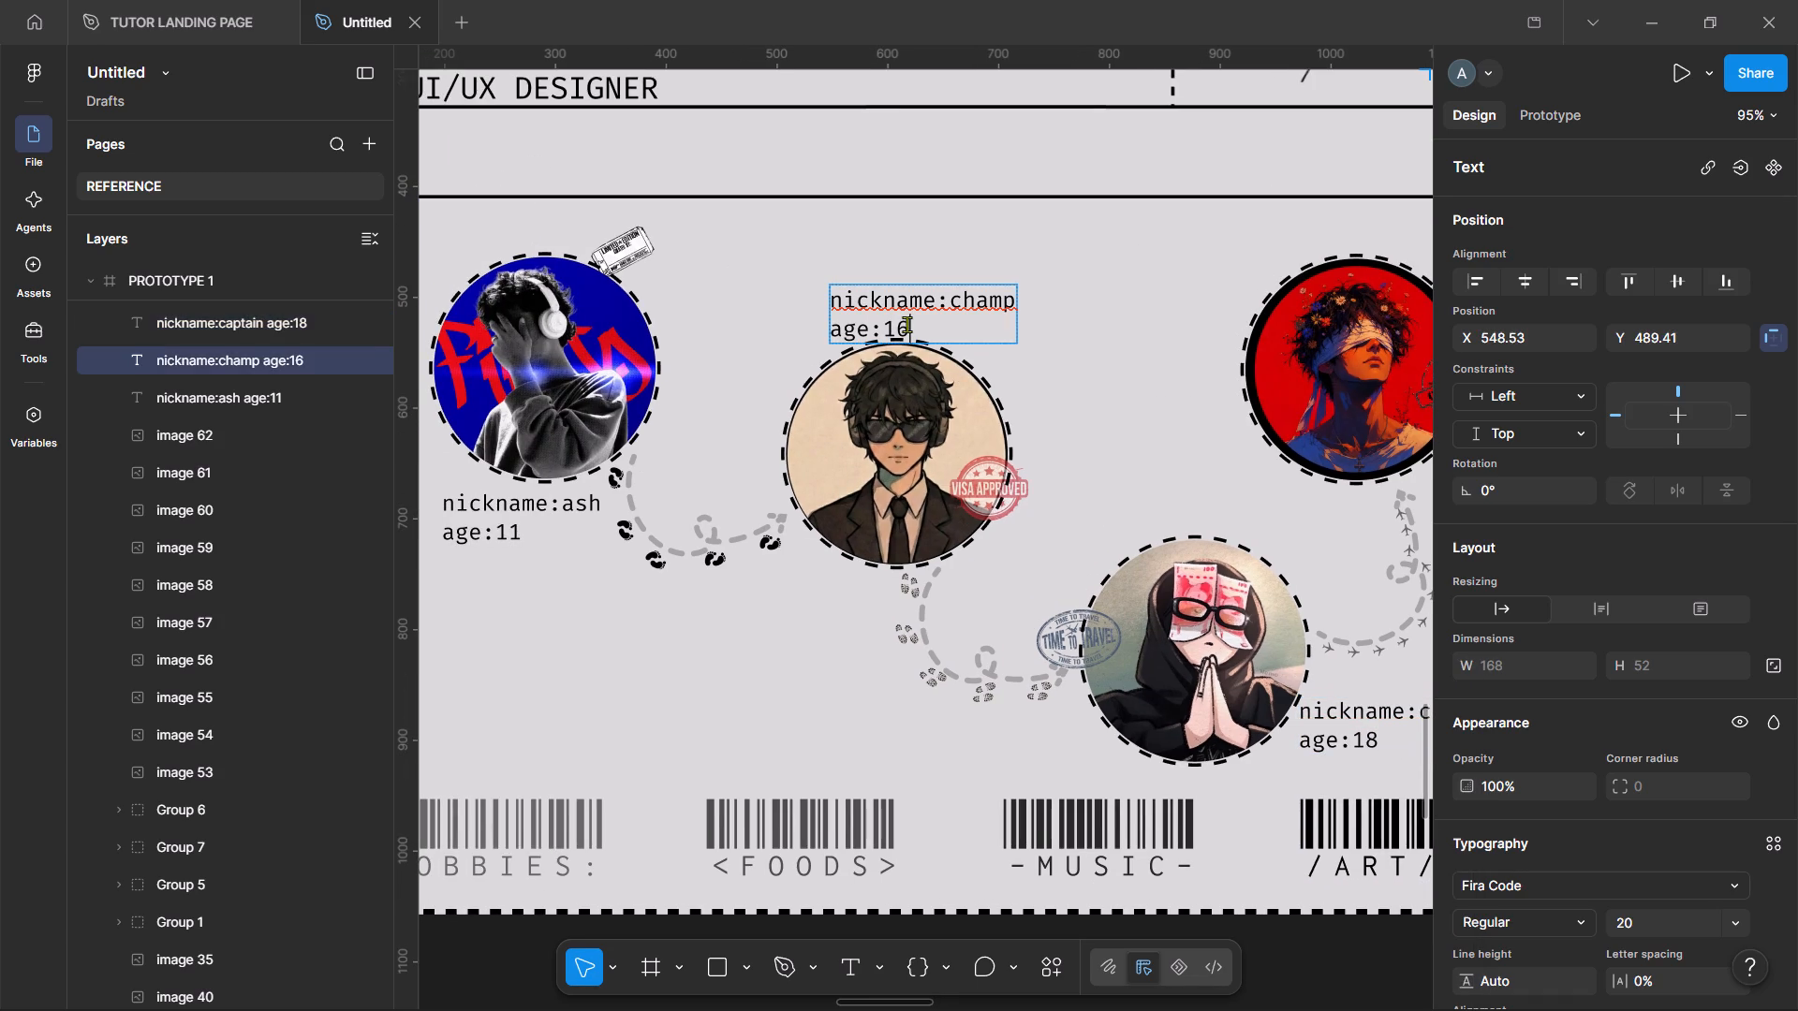
pyautogui.press('BackSpace')
pyautogui.press('5')
# Duplicate the nickname:captain caption and place the copy over the top-left edge of the red portrait, at about X 880, Y 437.
pyautogui.hscroll(-1, 906, 324)
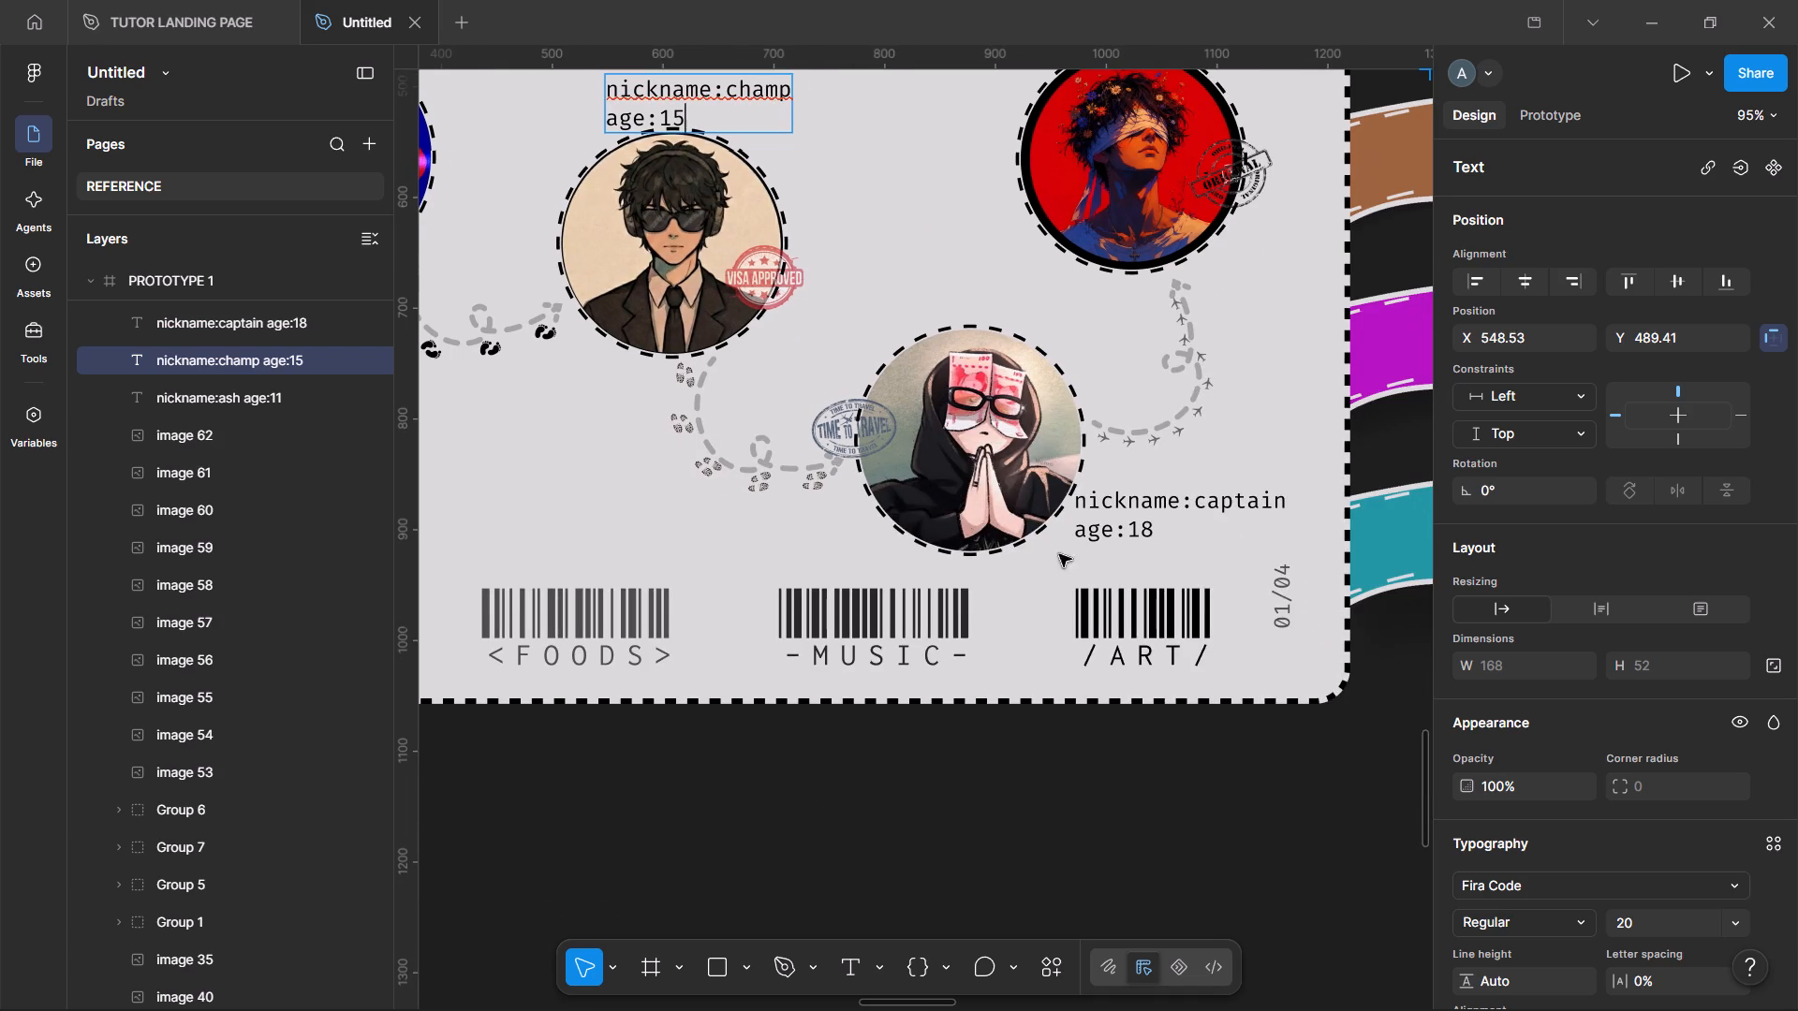
pyautogui.click(1198, 753)
pyautogui.click(1153, 734)
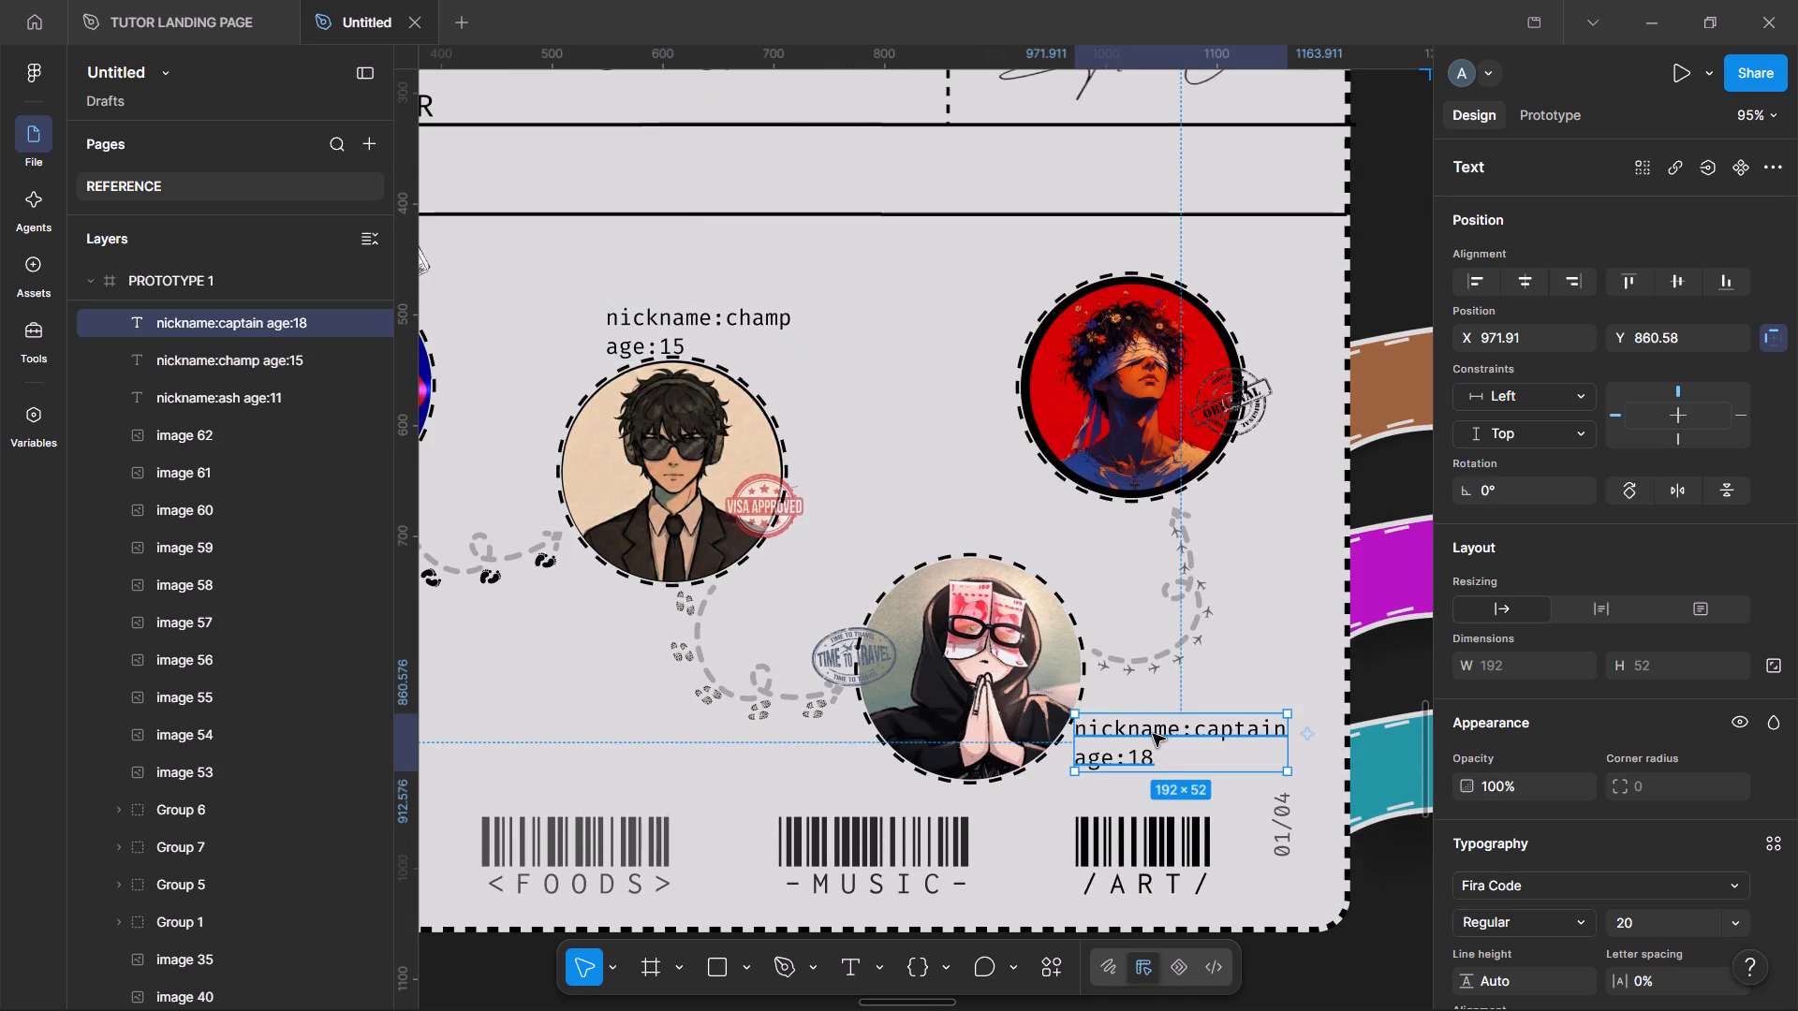
pyautogui.keyDown('alt'); pyautogui.moveTo(1153, 734); pyautogui.dragTo(1024, 248); pyautogui.keyUp('alt')
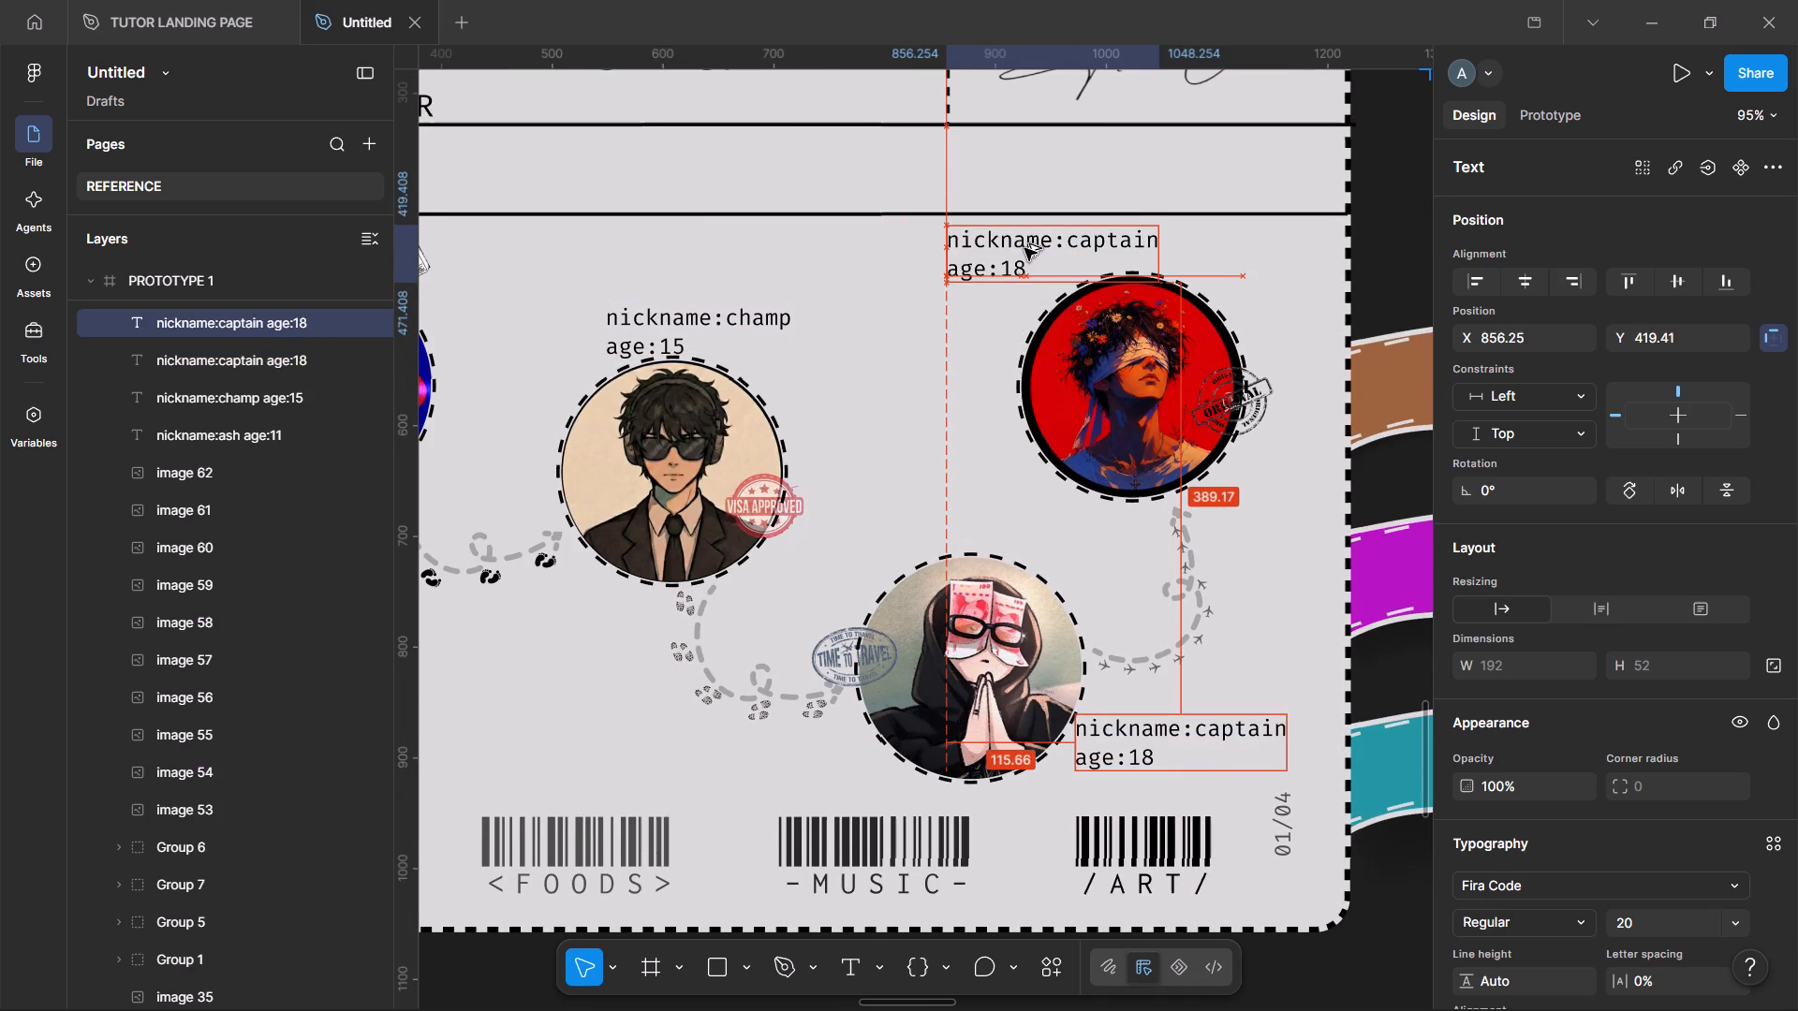
pyautogui.keyDown('alt'); pyautogui.moveTo(1024, 248); pyautogui.dragTo(1047, 256); pyautogui.keyUp('alt')
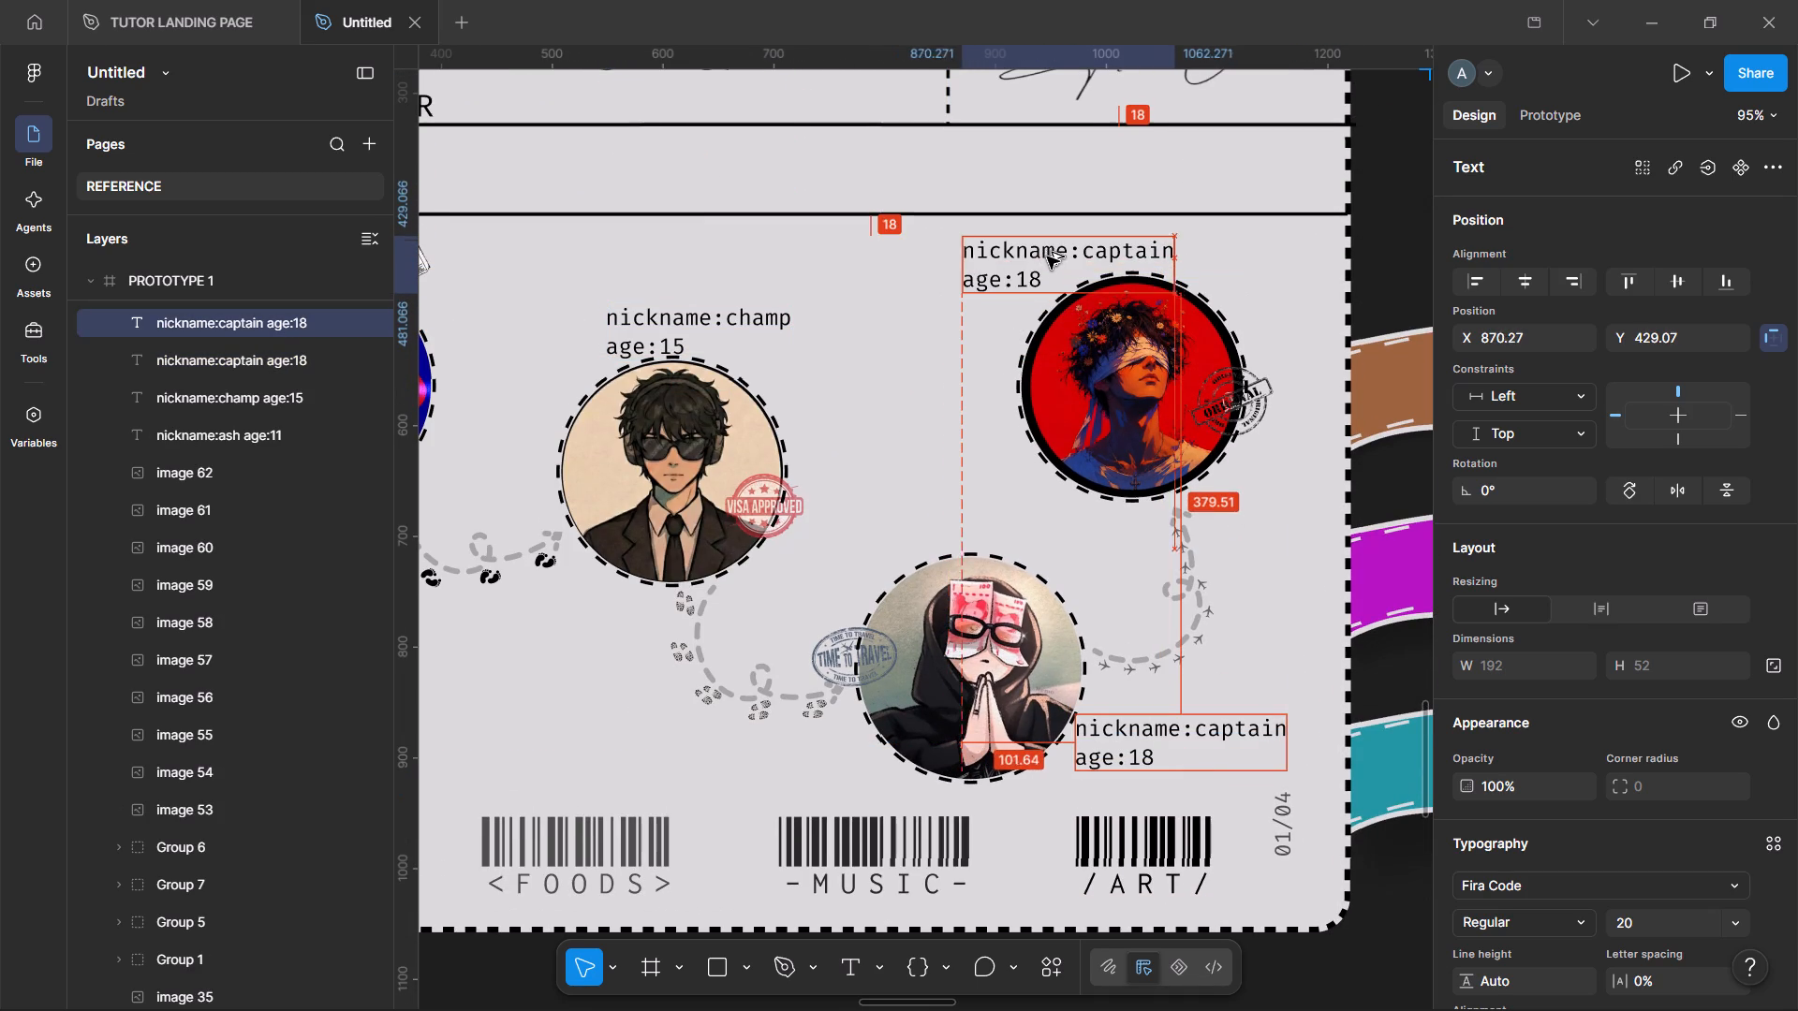
pyautogui.keyDown('alt'); pyautogui.moveTo(1047, 256); pyautogui.dragTo(1052, 265); pyautogui.keyUp('alt')
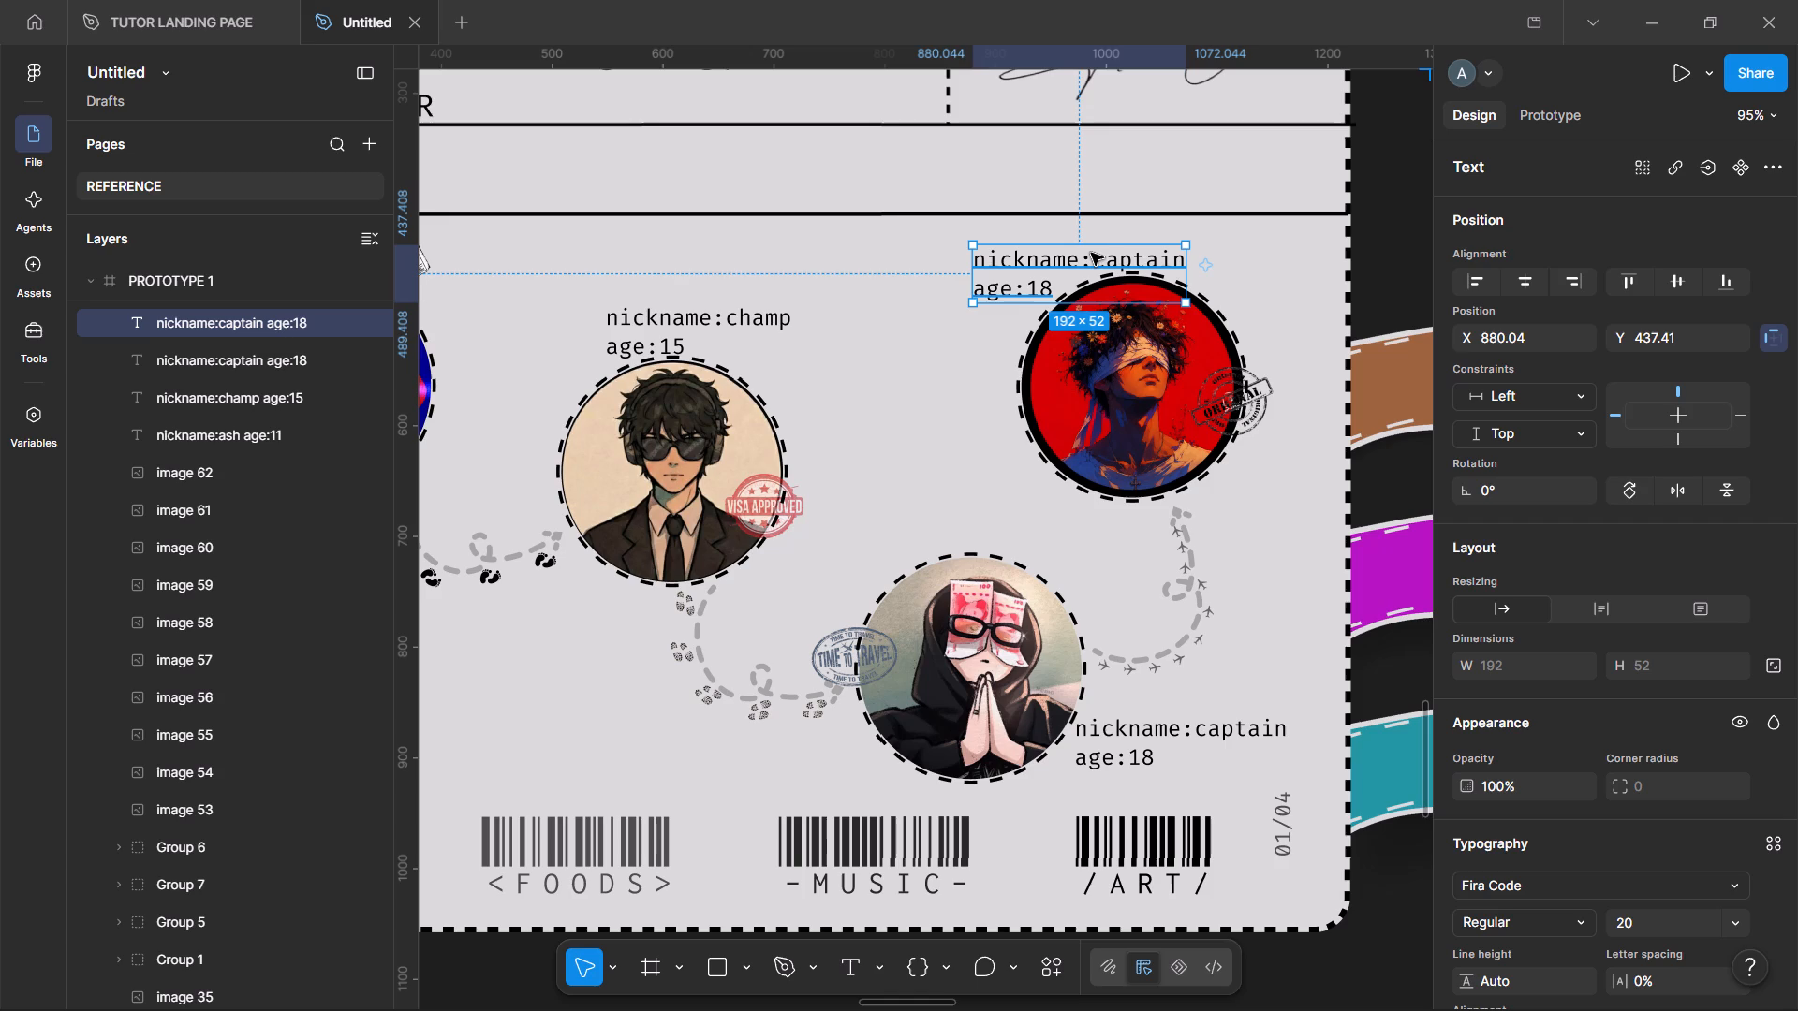
# Change the nickname in the red portrait's caption to ashish.
pyautogui.doubleClick(1105, 254)
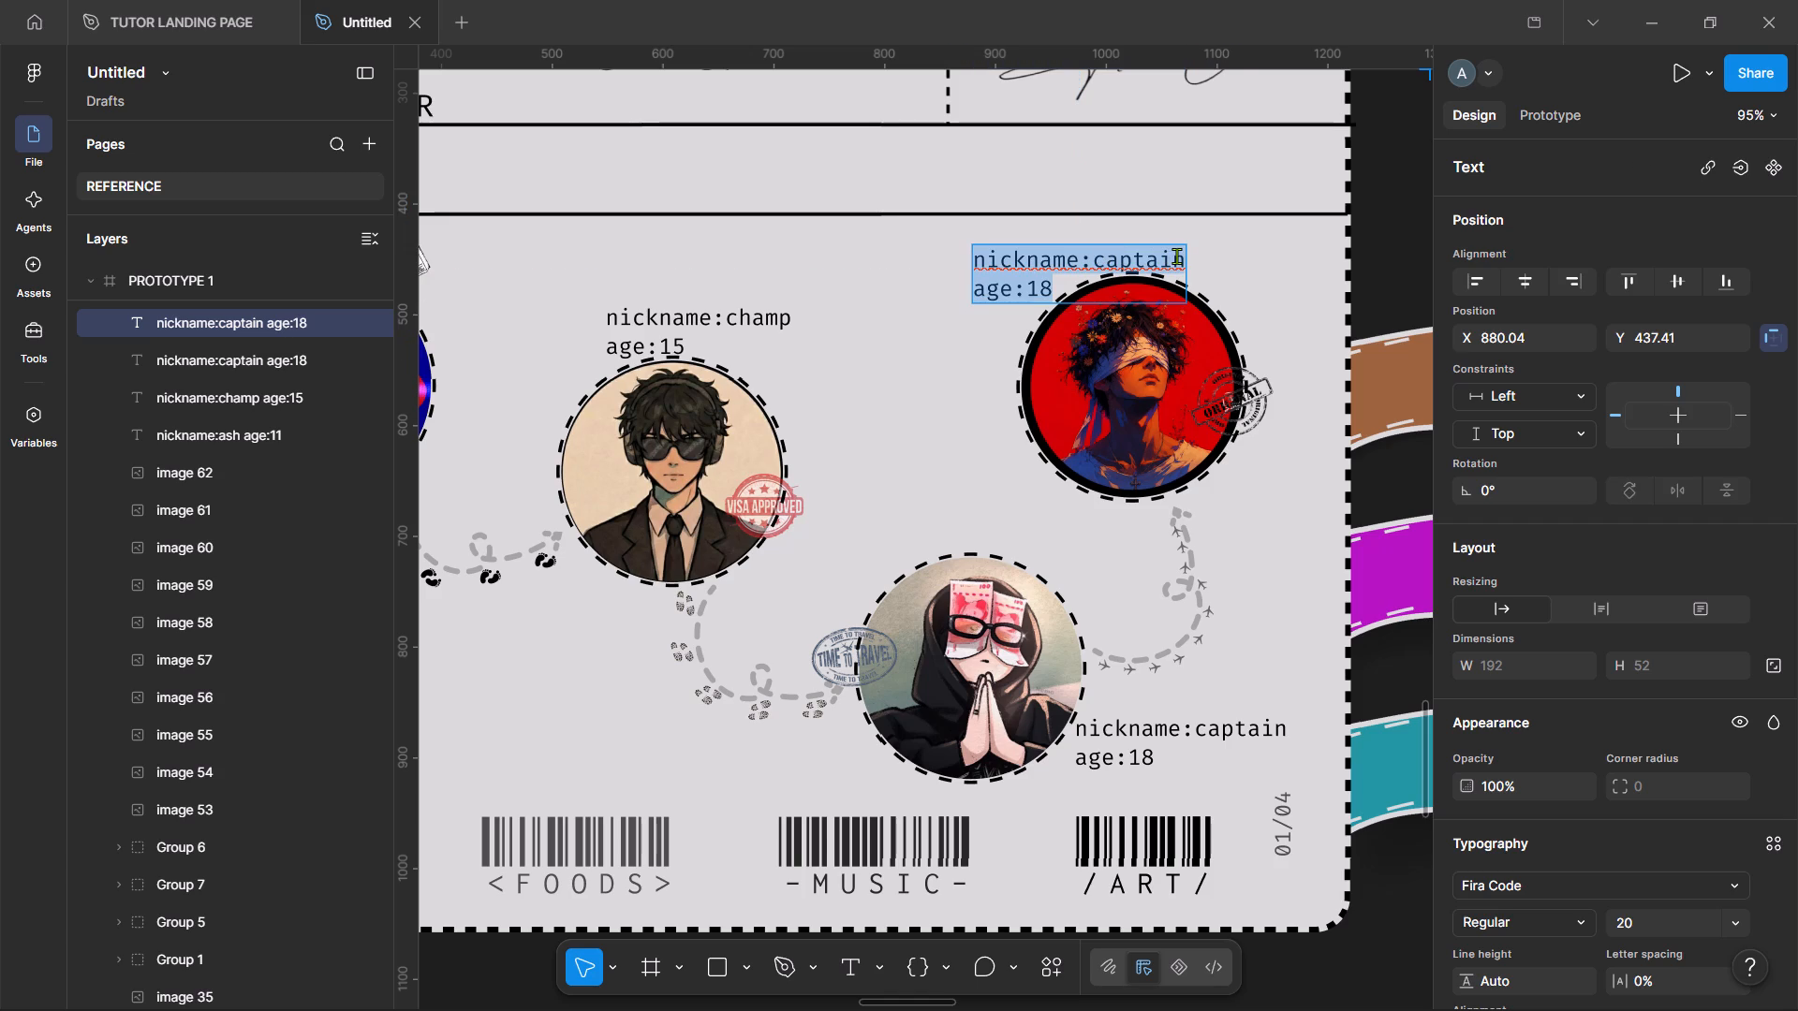
pyautogui.click(1176, 256)
pyautogui.press('Right')
pyautogui.press('BackSpace')
pyautogui.press('BackSpace')
pyautogui.press('BackSpace')
pyautogui.press('BackSpace')
pyautogui.press('BackSpace')
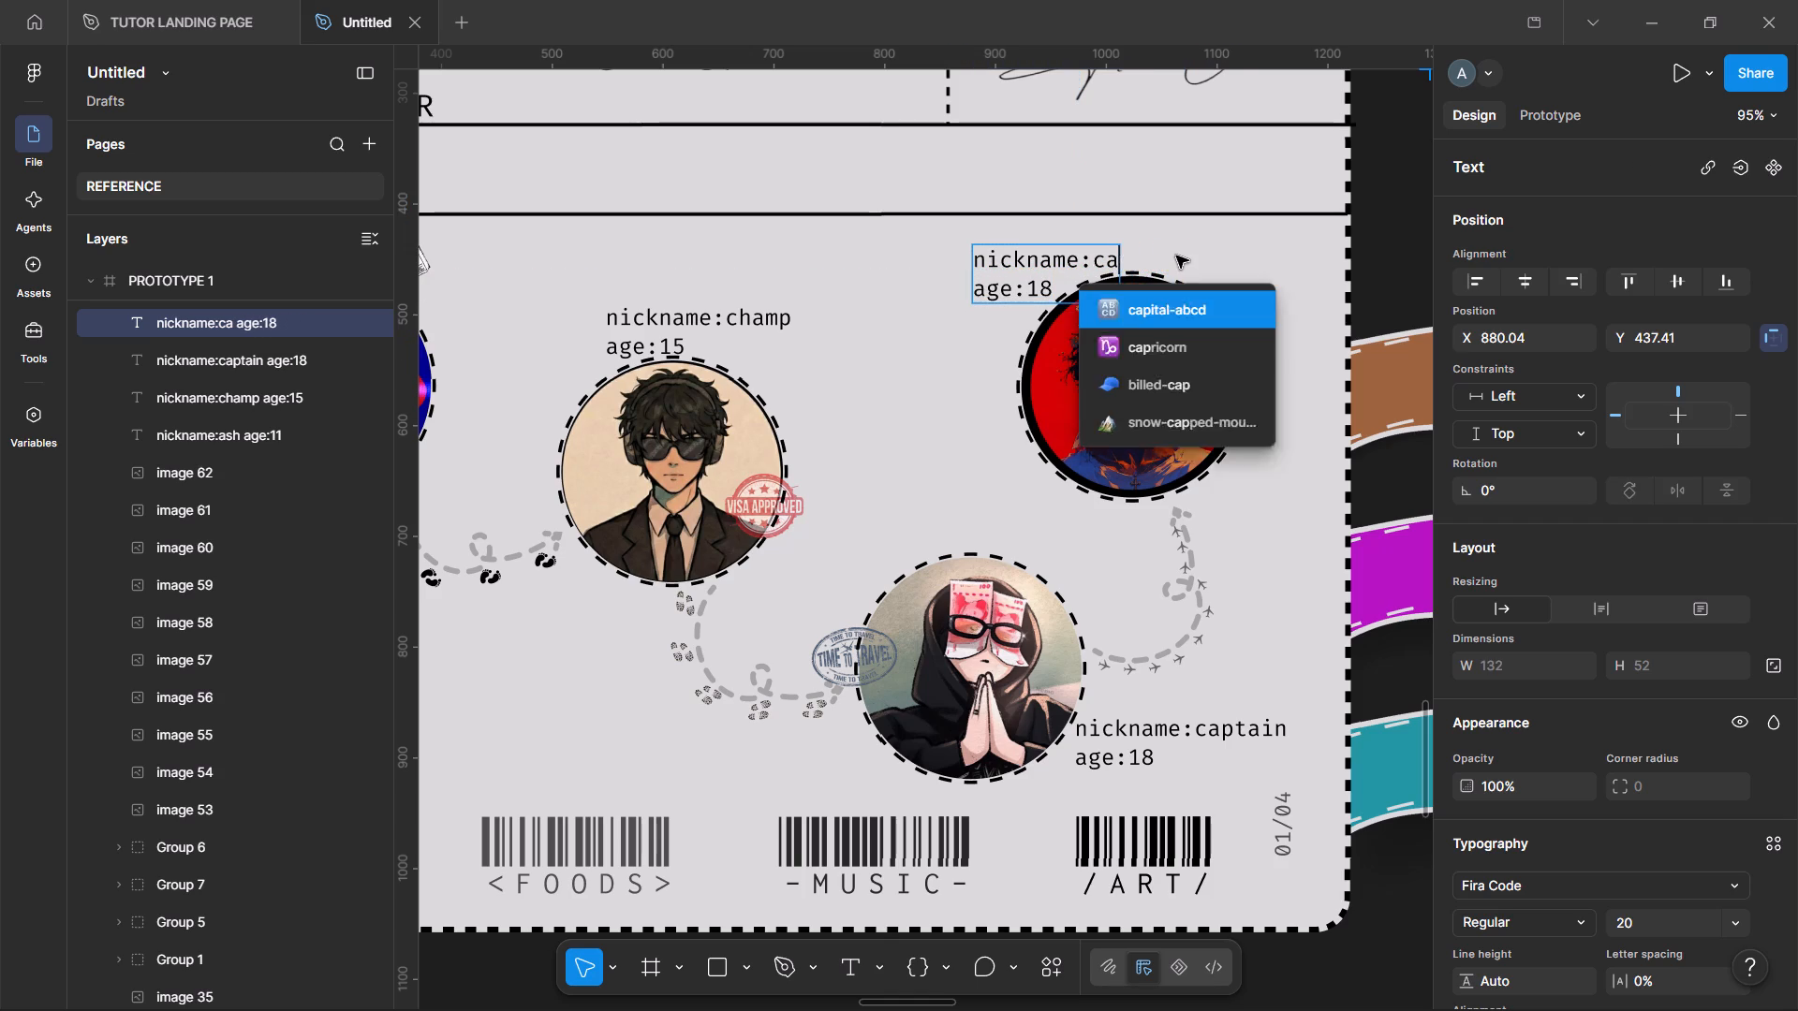
pyautogui.press('BackSpace')
pyautogui.press('BackSpace')
pyautogui.write('ashish')
pyautogui.click(1389, 214)
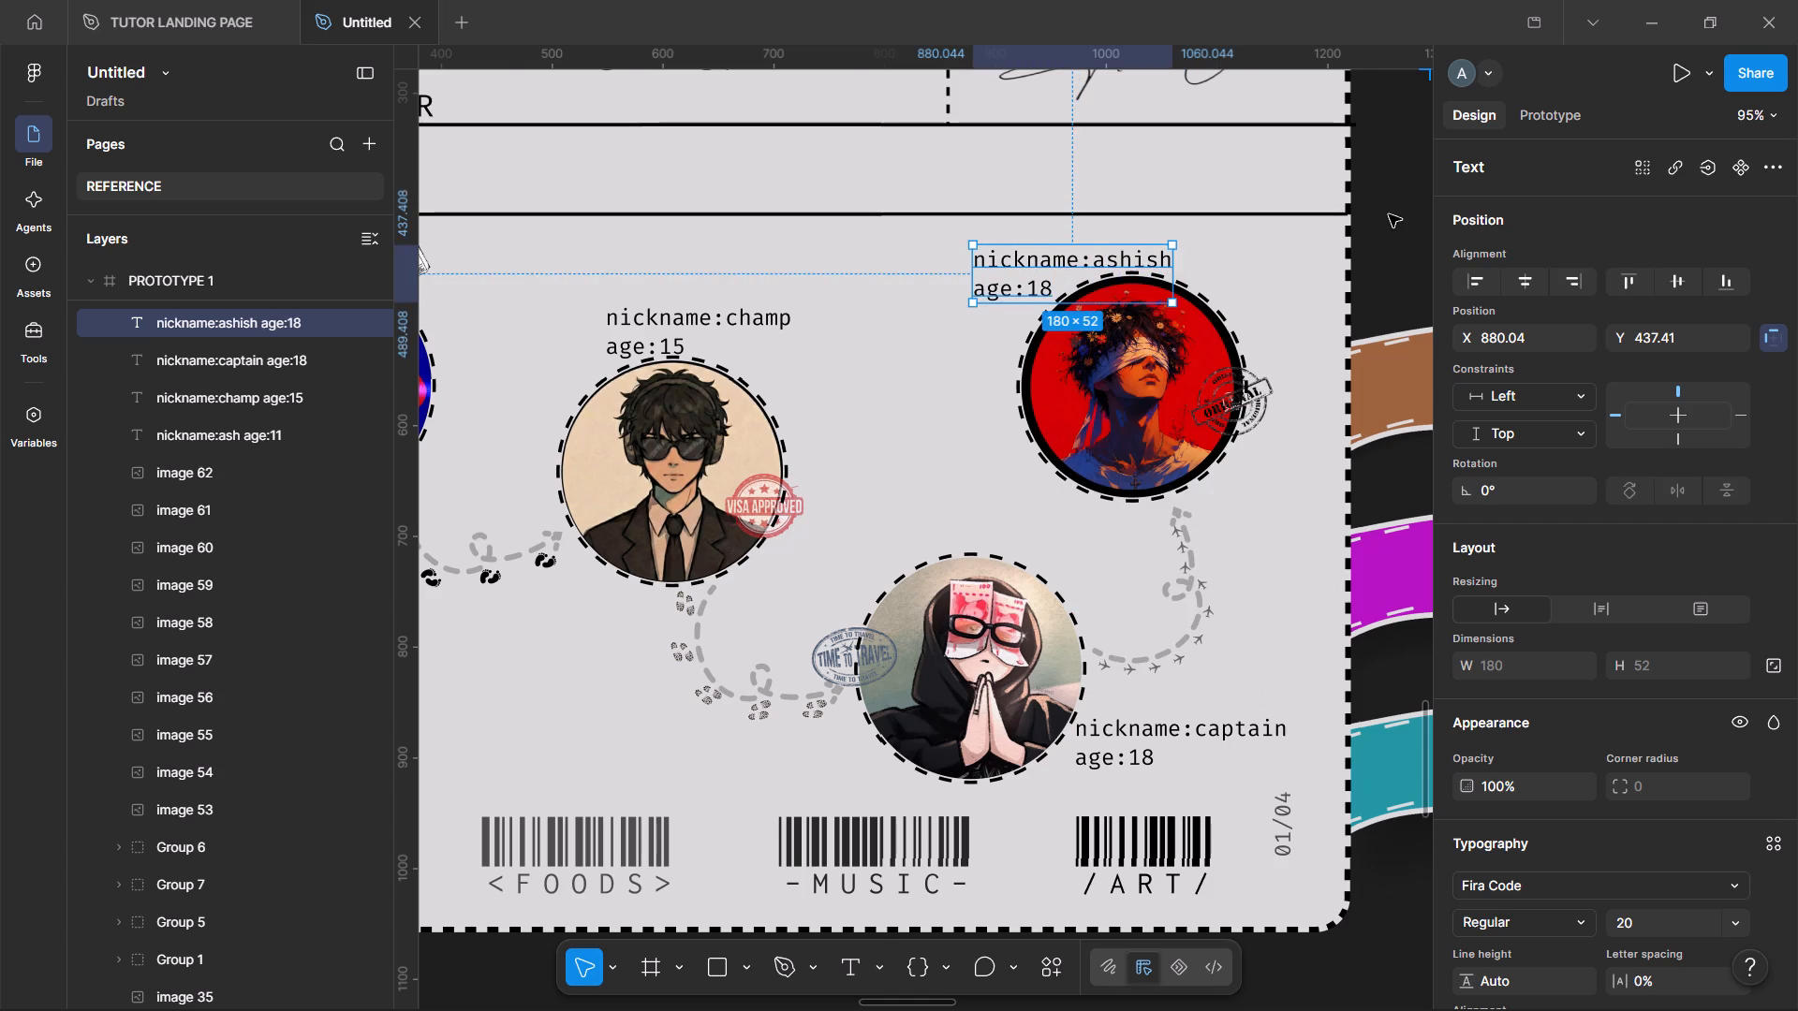
pyautogui.click(1346, 659)
# Move the nickname:champ caption to the second portrait's upper-left edge, at about X 474, Y 512.
pyautogui.scroll(1, 1346, 659)
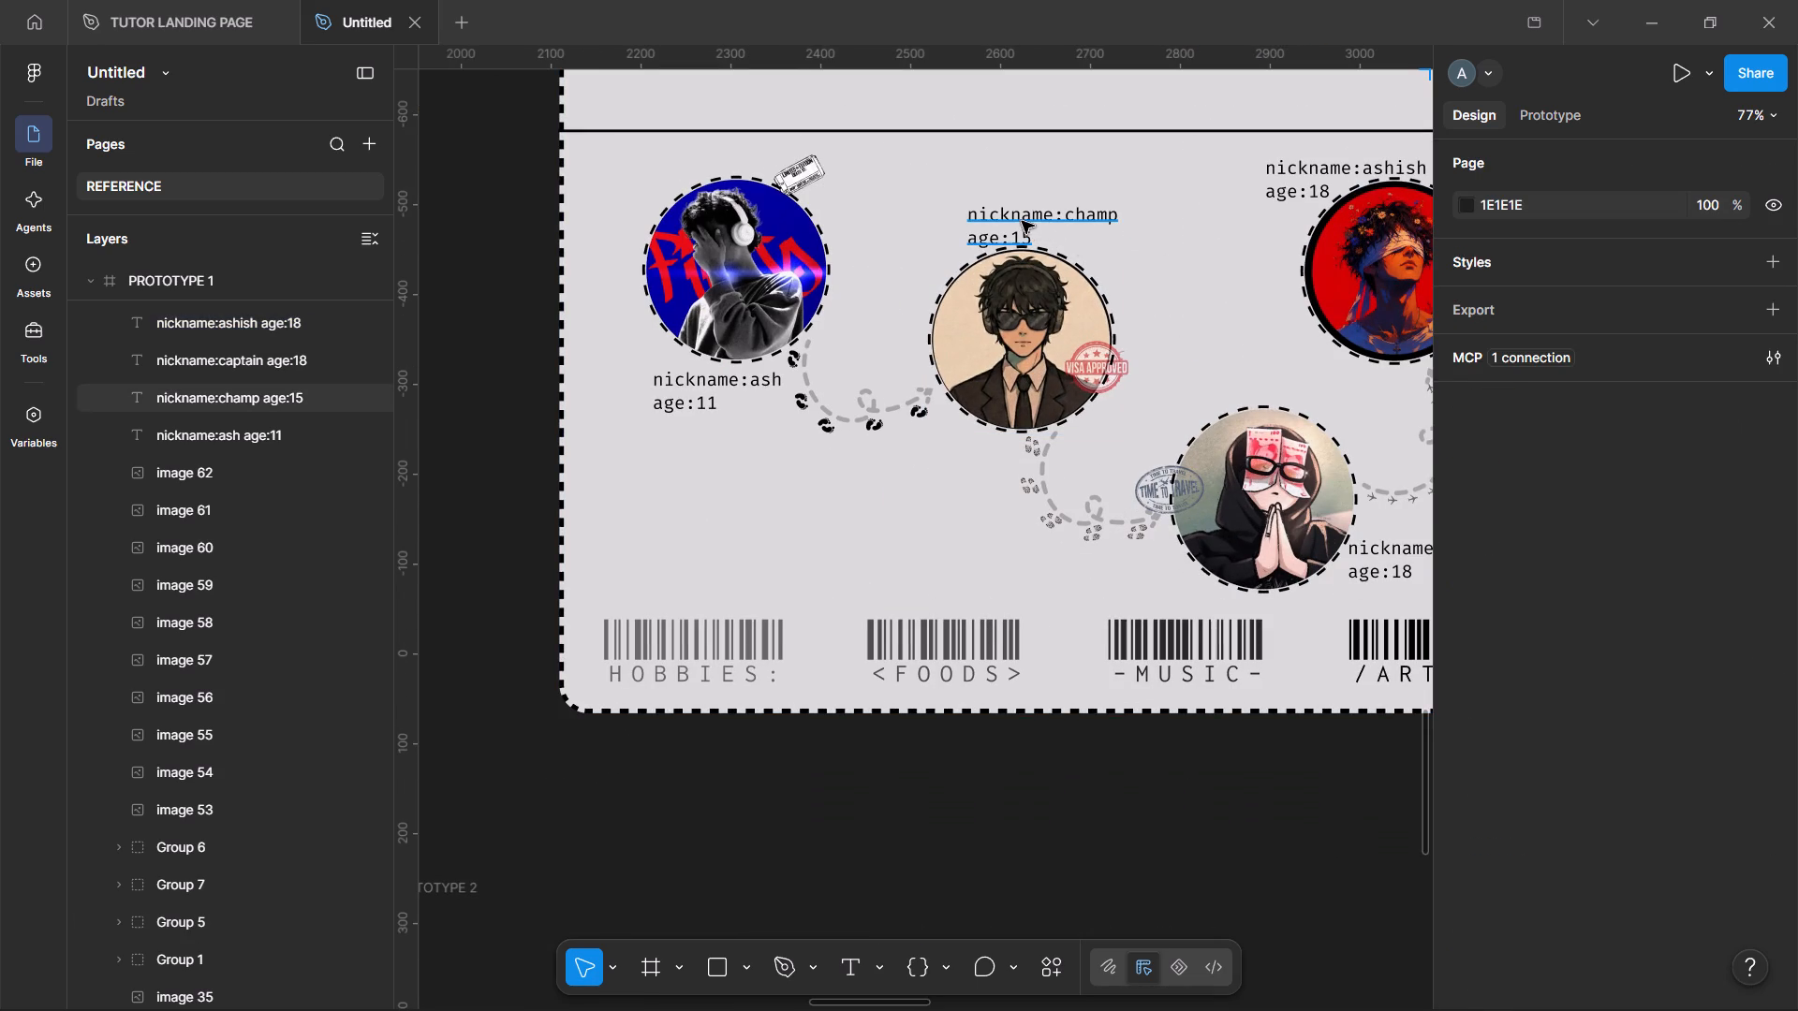
pyautogui.moveTo(1020, 221); pyautogui.dragTo(964, 245)
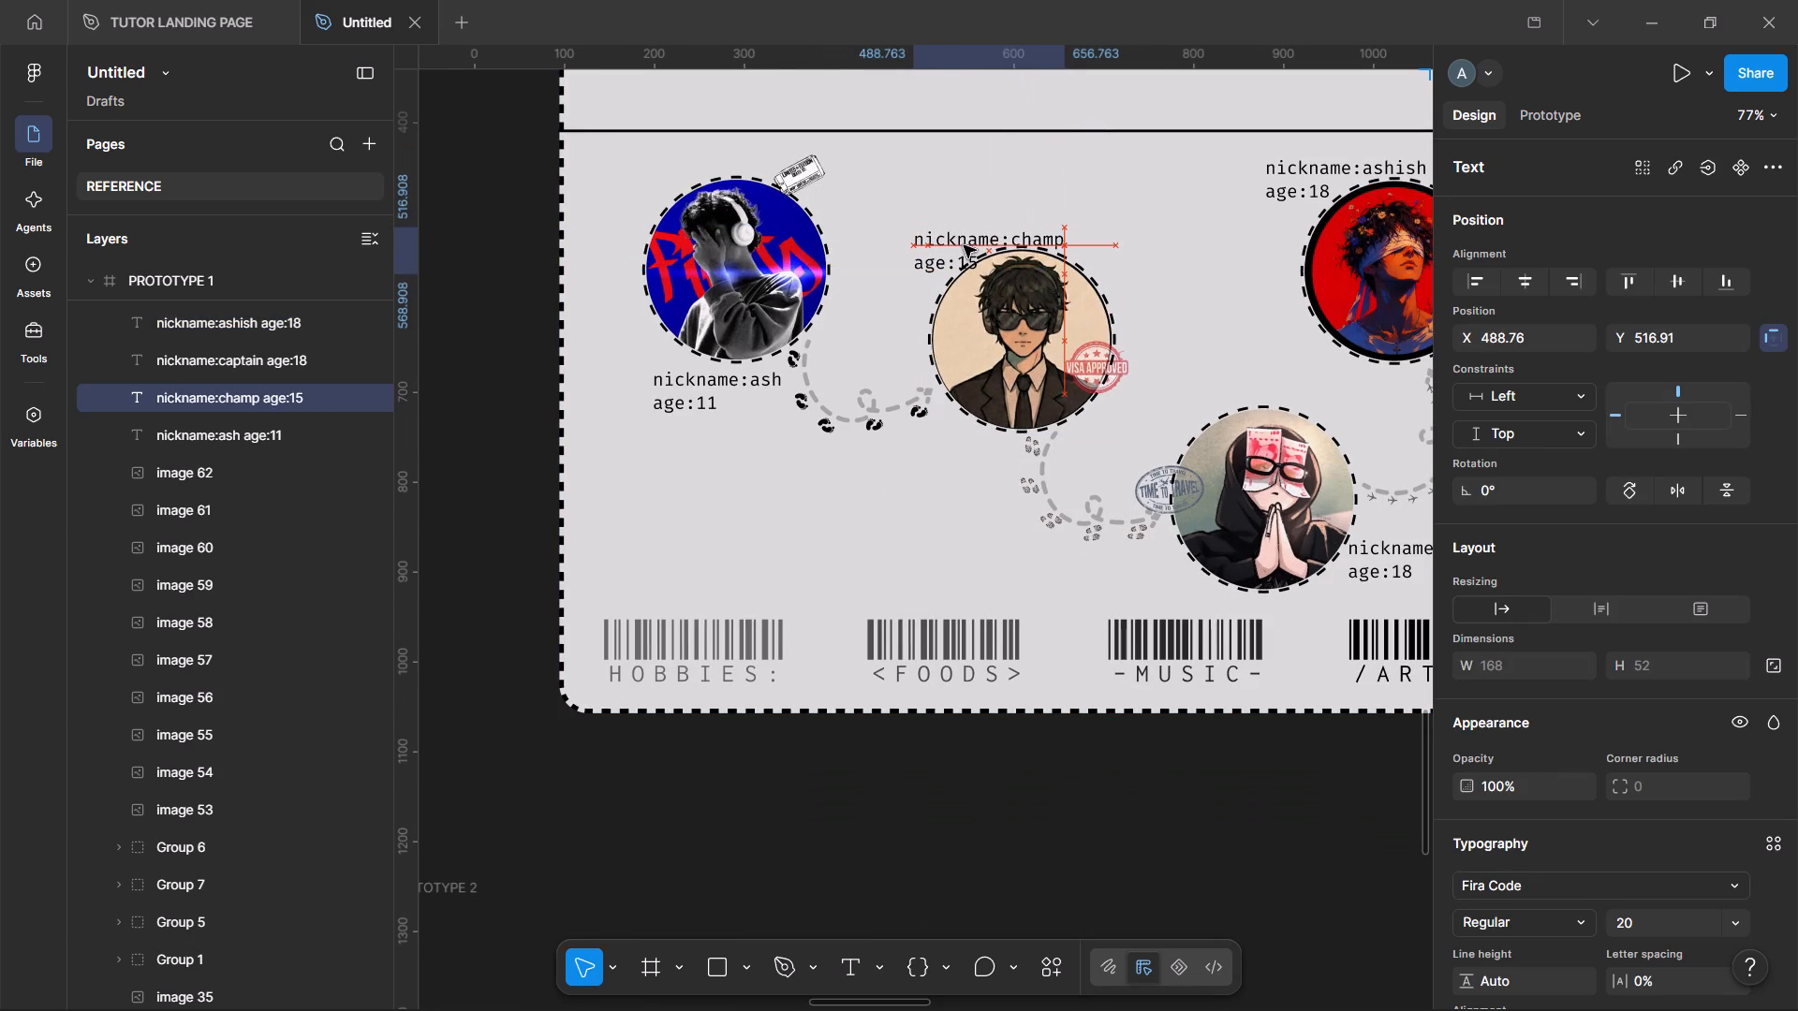
pyautogui.moveTo(964, 245); pyautogui.dragTo(952, 242)
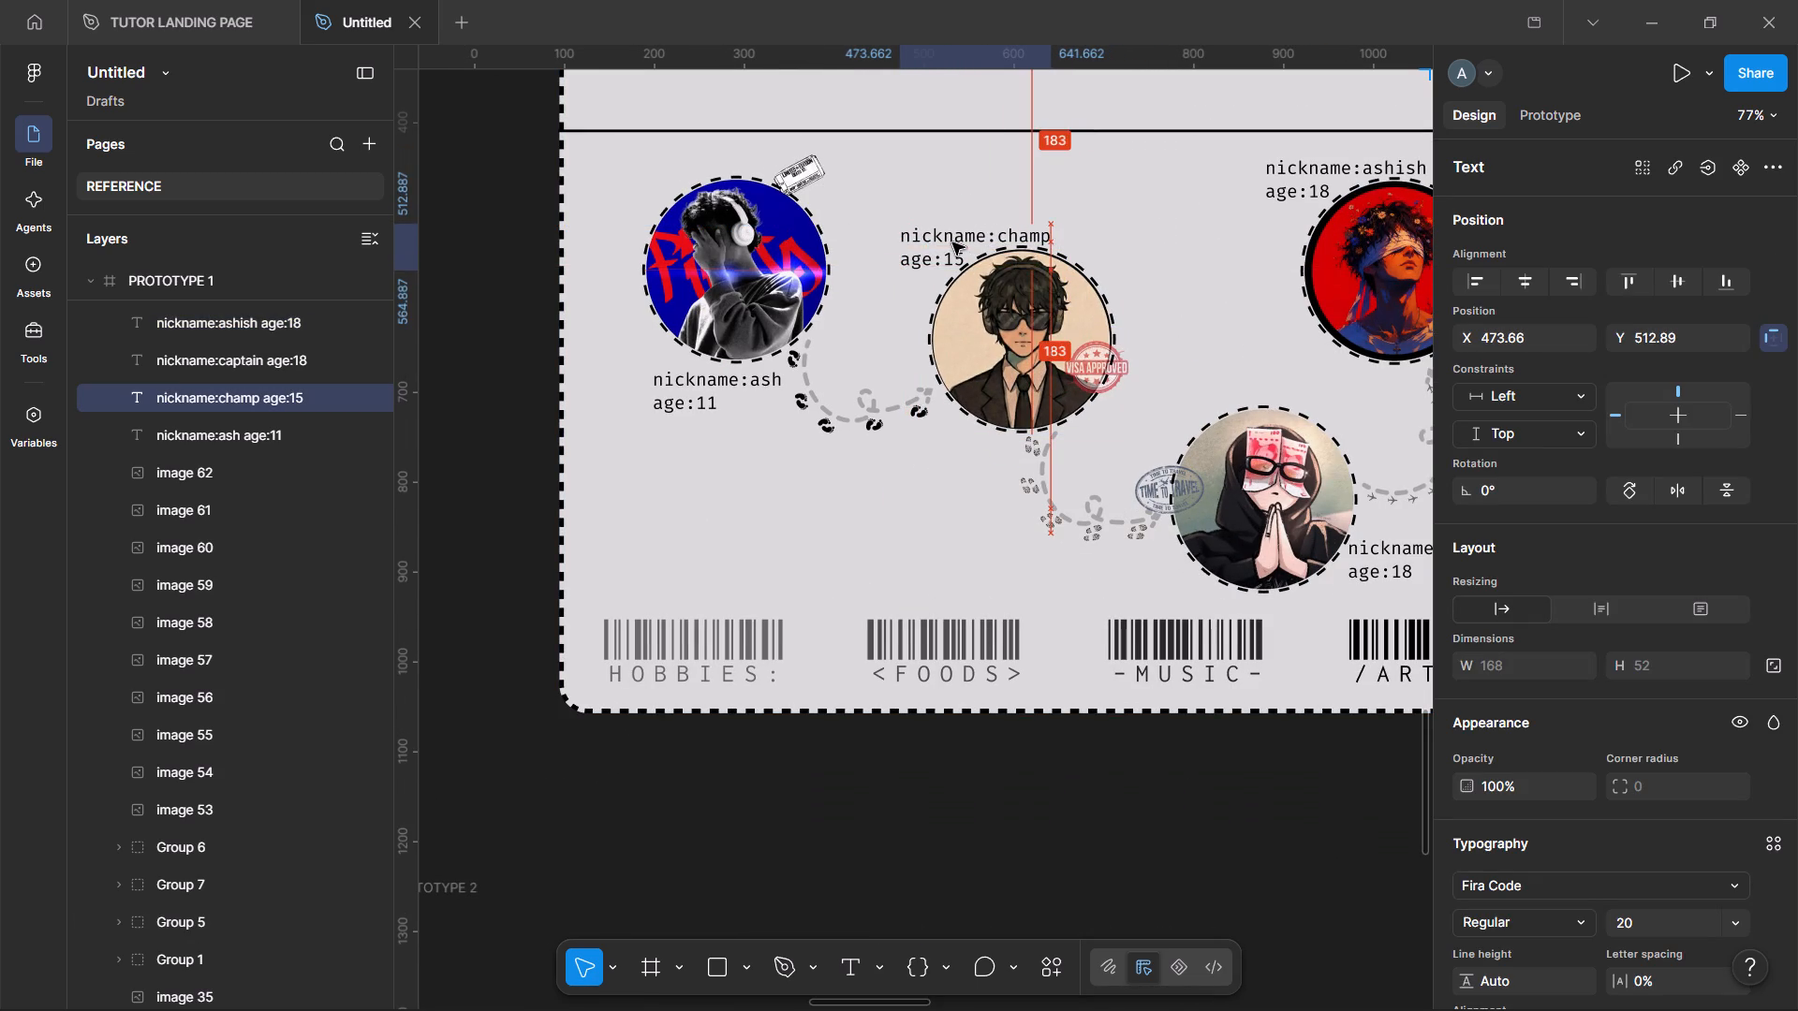
pyautogui.moveTo(952, 242); pyautogui.dragTo(951, 242)
# Reorder the nickname:captain caption so that age:18 forms the first line above the nickname.
pyautogui.hscroll(-1, 1274, 432)
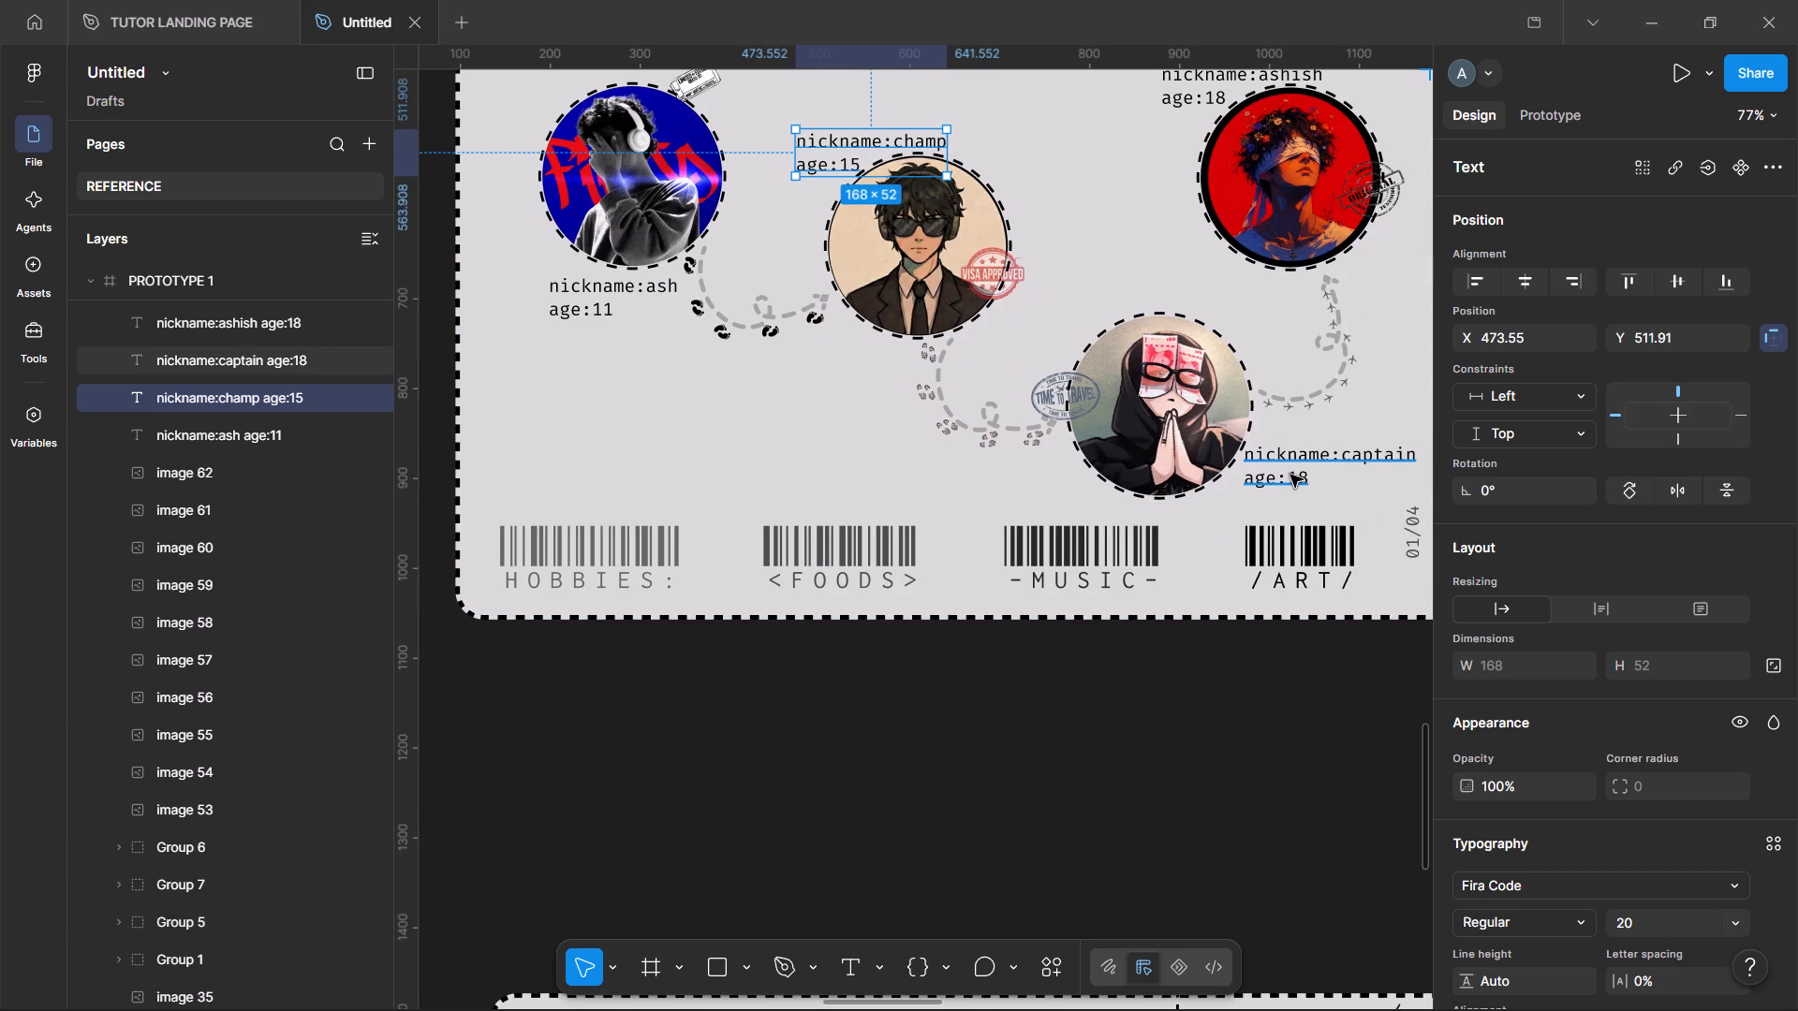
pyautogui.click(1290, 475)
pyautogui.doubleClick(1290, 475)
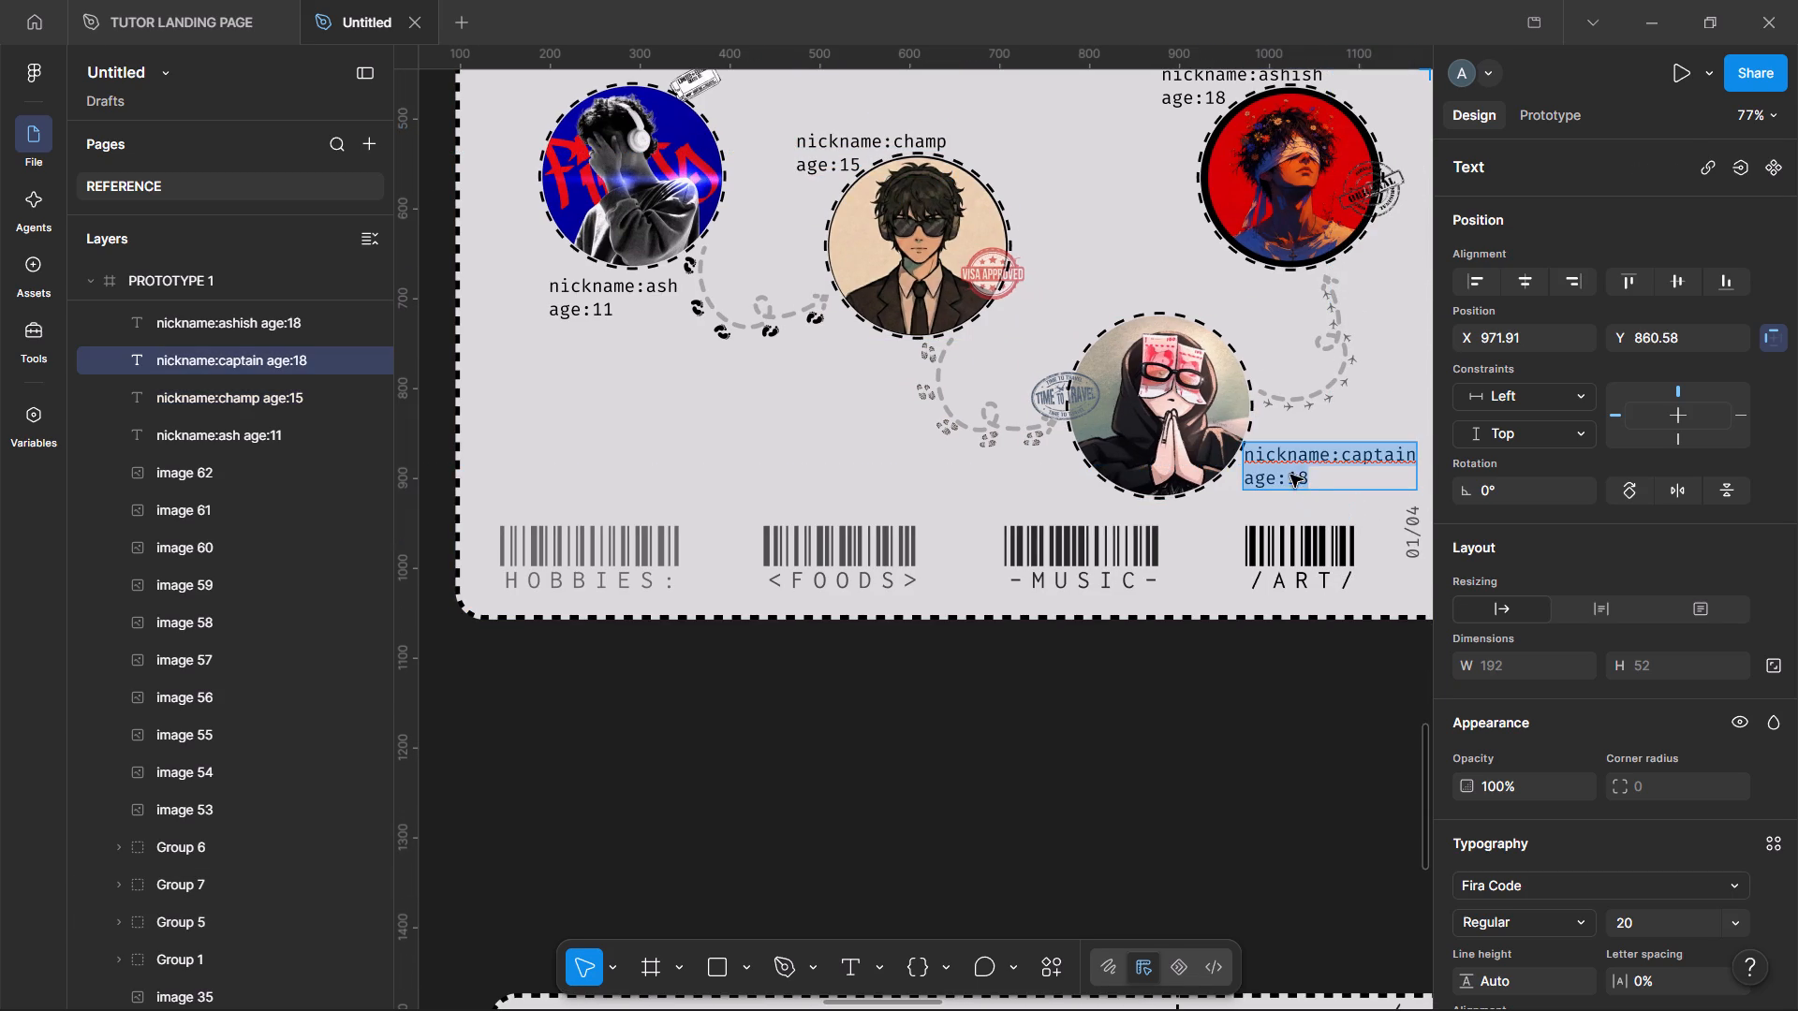
pyautogui.moveTo(1318, 476); pyautogui.dragTo(1245, 478)
pyautogui.hotkey('ctrl', 'x')
pyautogui.press('BackSpace')
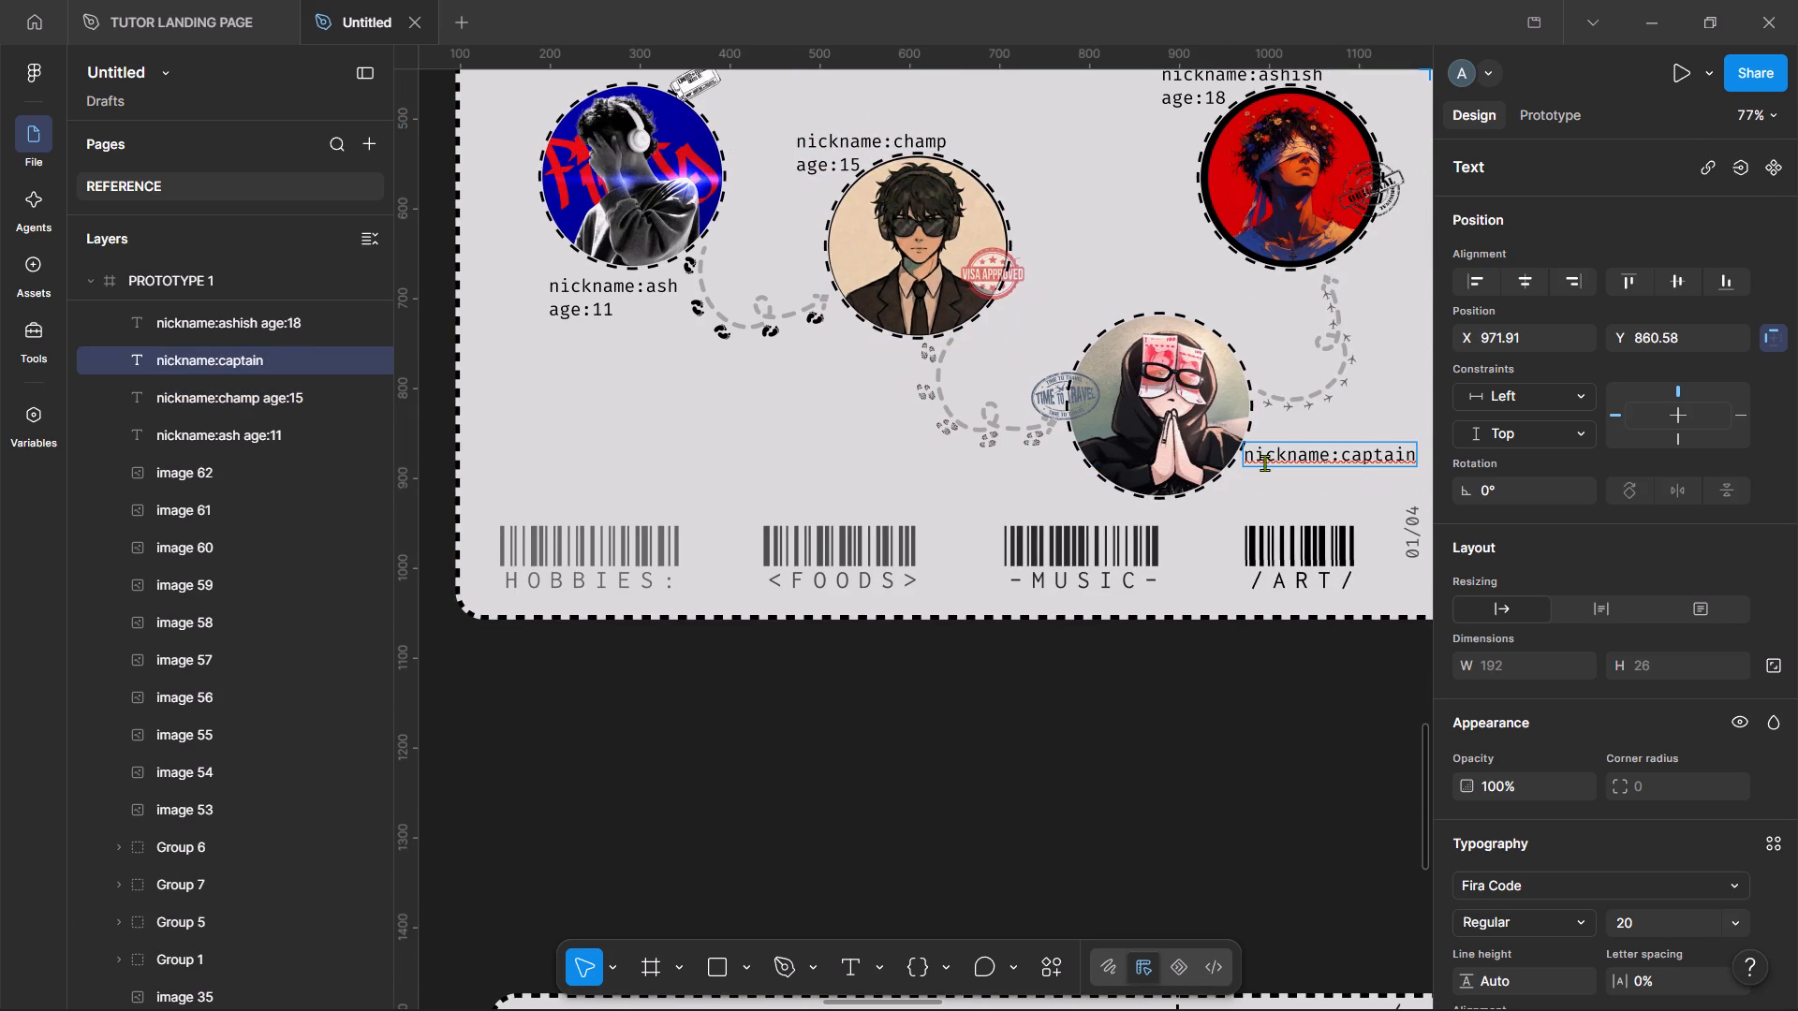
pyautogui.press('Up')
pyautogui.press('Return')
pyautogui.press('Down')
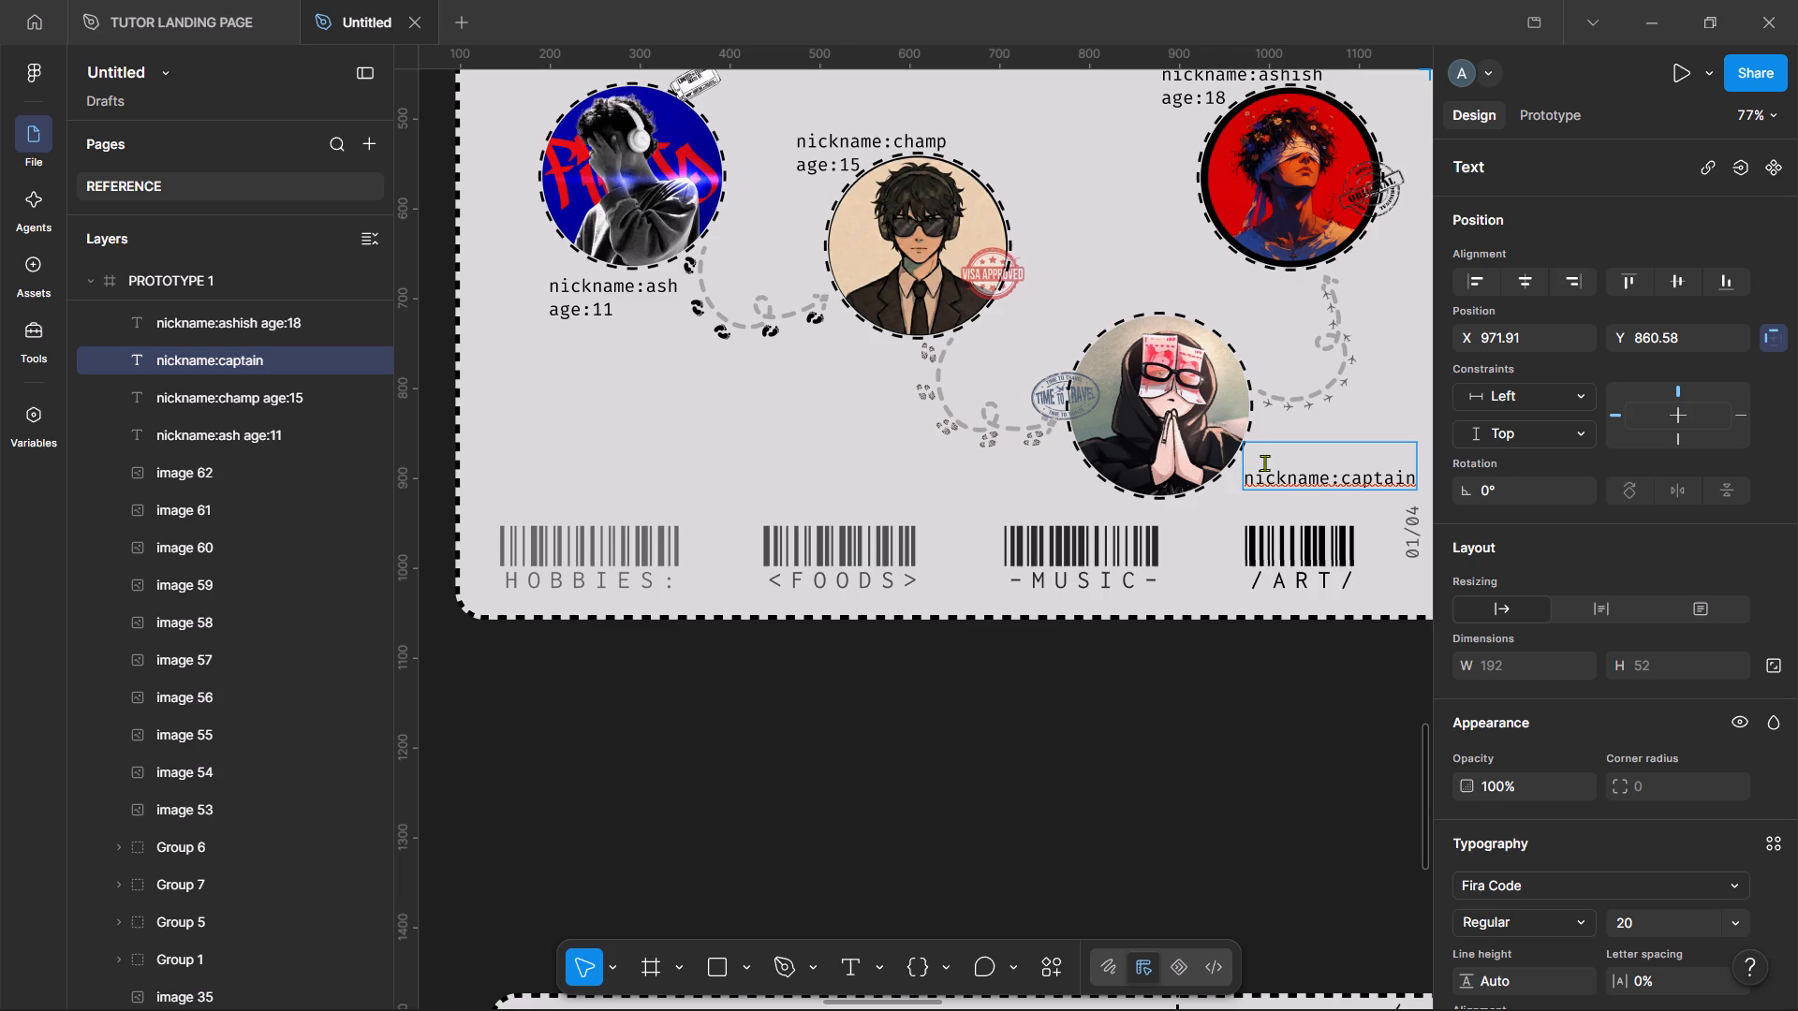
pyautogui.press('Down')
pyautogui.press('Down')
pyautogui.press('Down')
pyautogui.press('Up')
pyautogui.hotkey('ctrl', 'v')
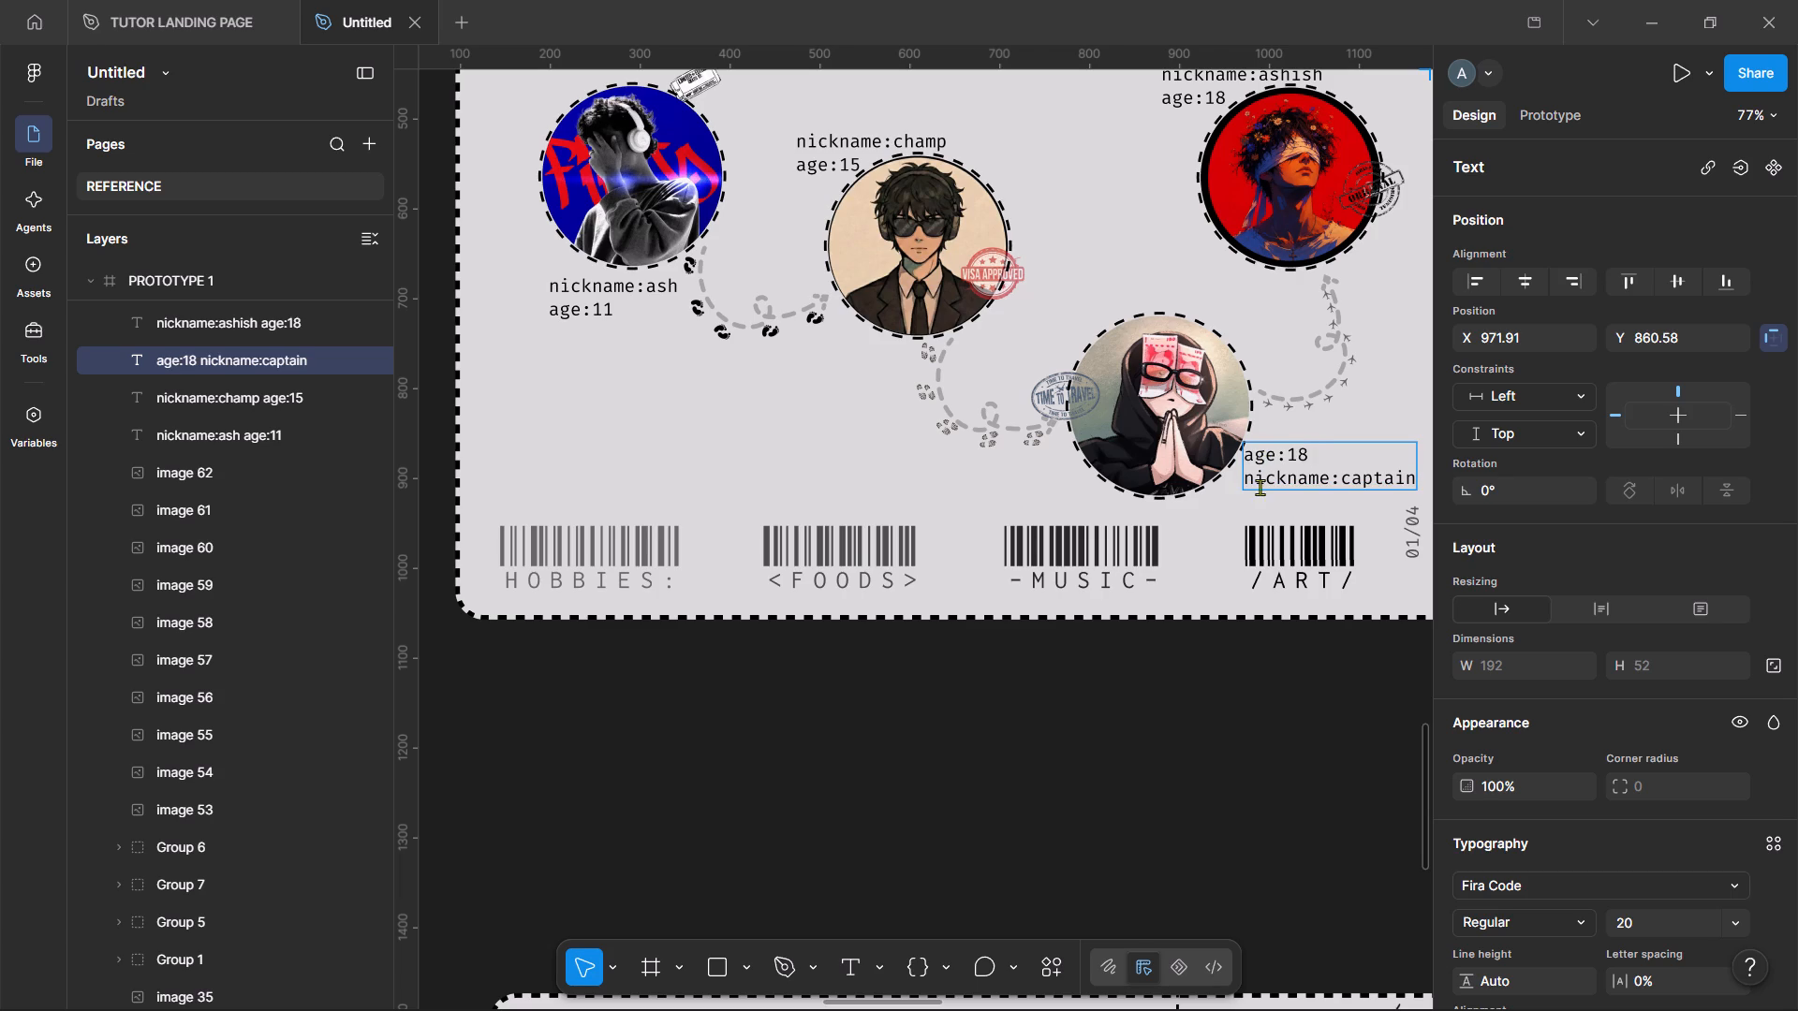
pyautogui.click(1245, 789)
# Move the nickname:captain caption to the lower-left edge of its portrait, at about X 732, Y 894.
pyautogui.moveTo(1328, 470); pyautogui.dragTo(1126, 499)
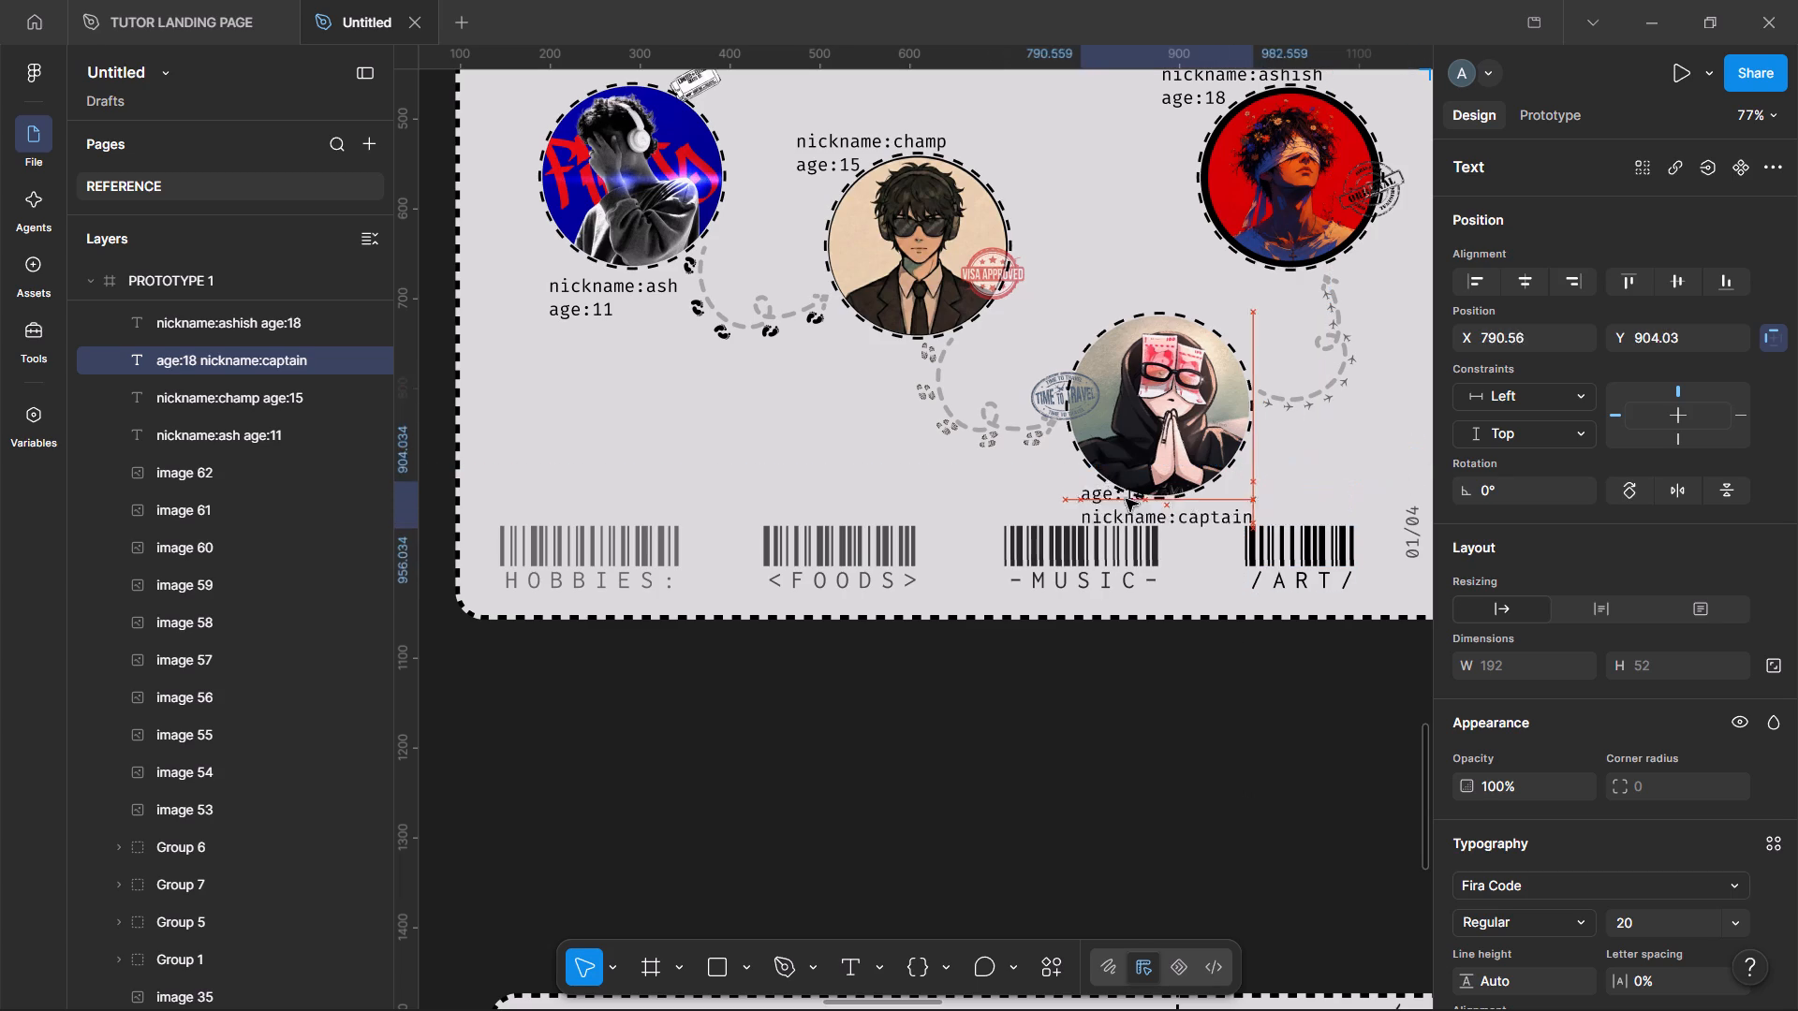
pyautogui.moveTo(1126, 499); pyautogui.dragTo(1103, 498)
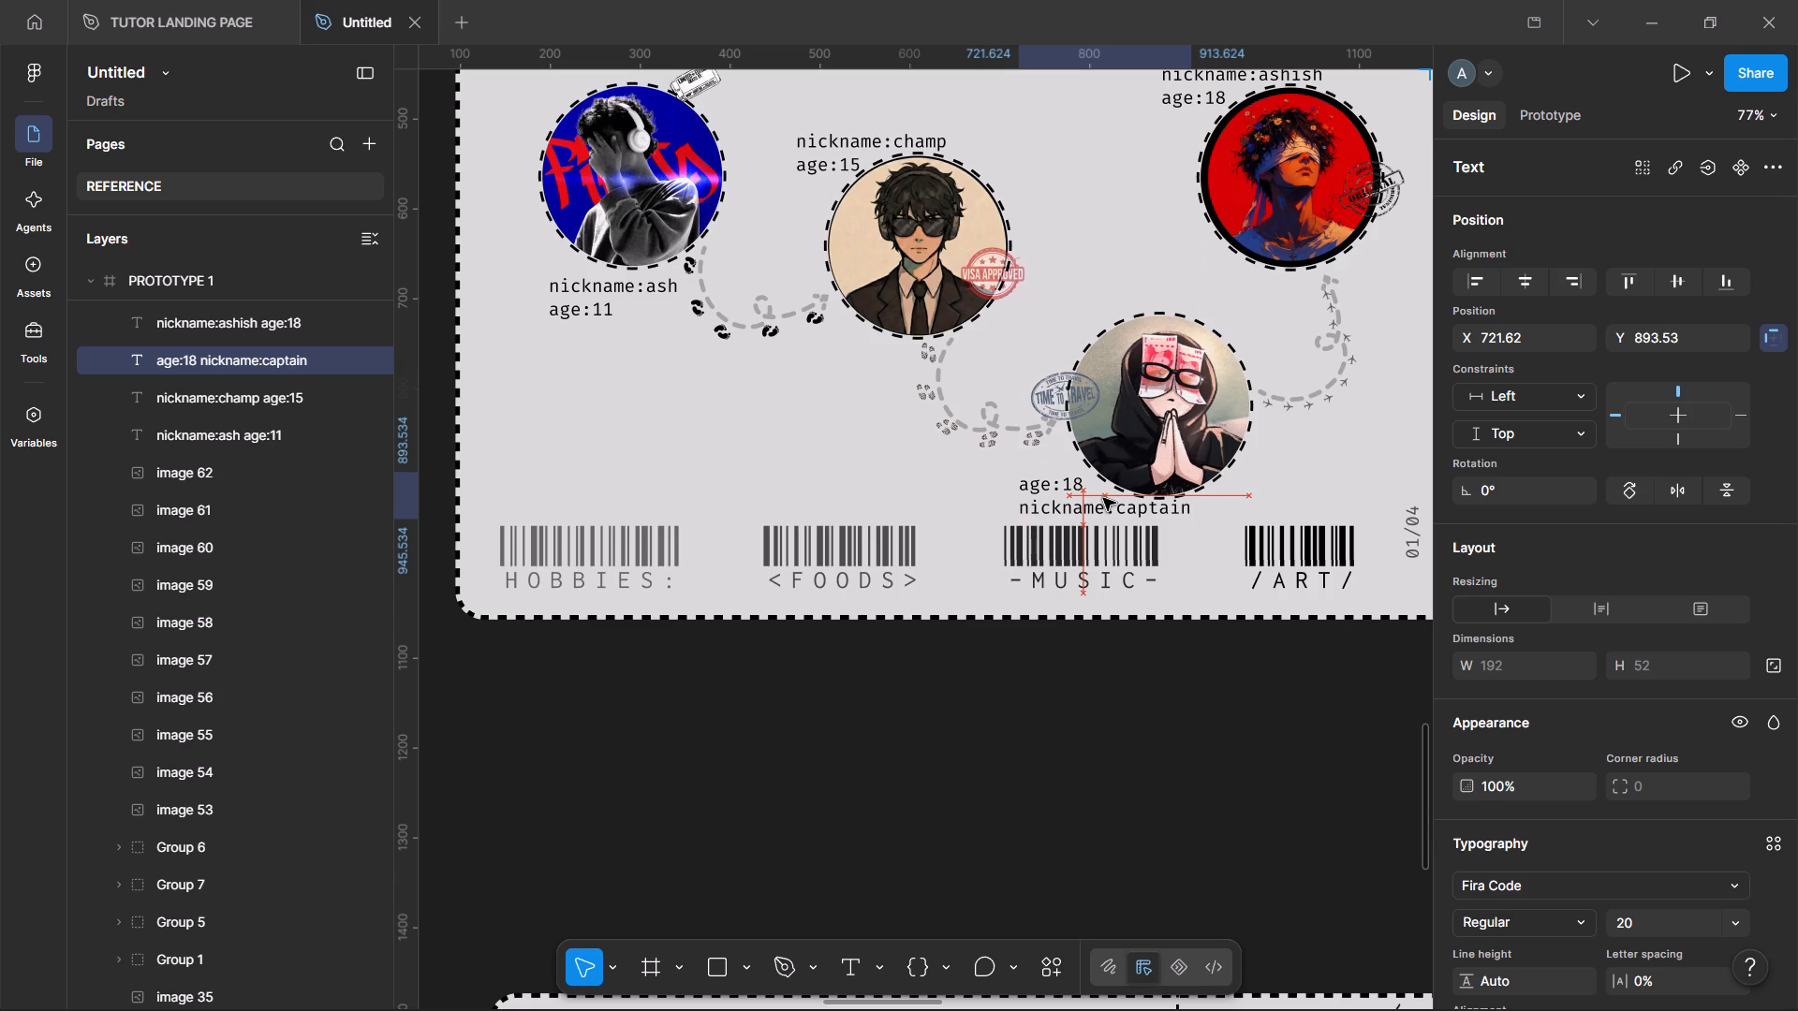
pyautogui.moveTo(1103, 498); pyautogui.dragTo(1112, 497)
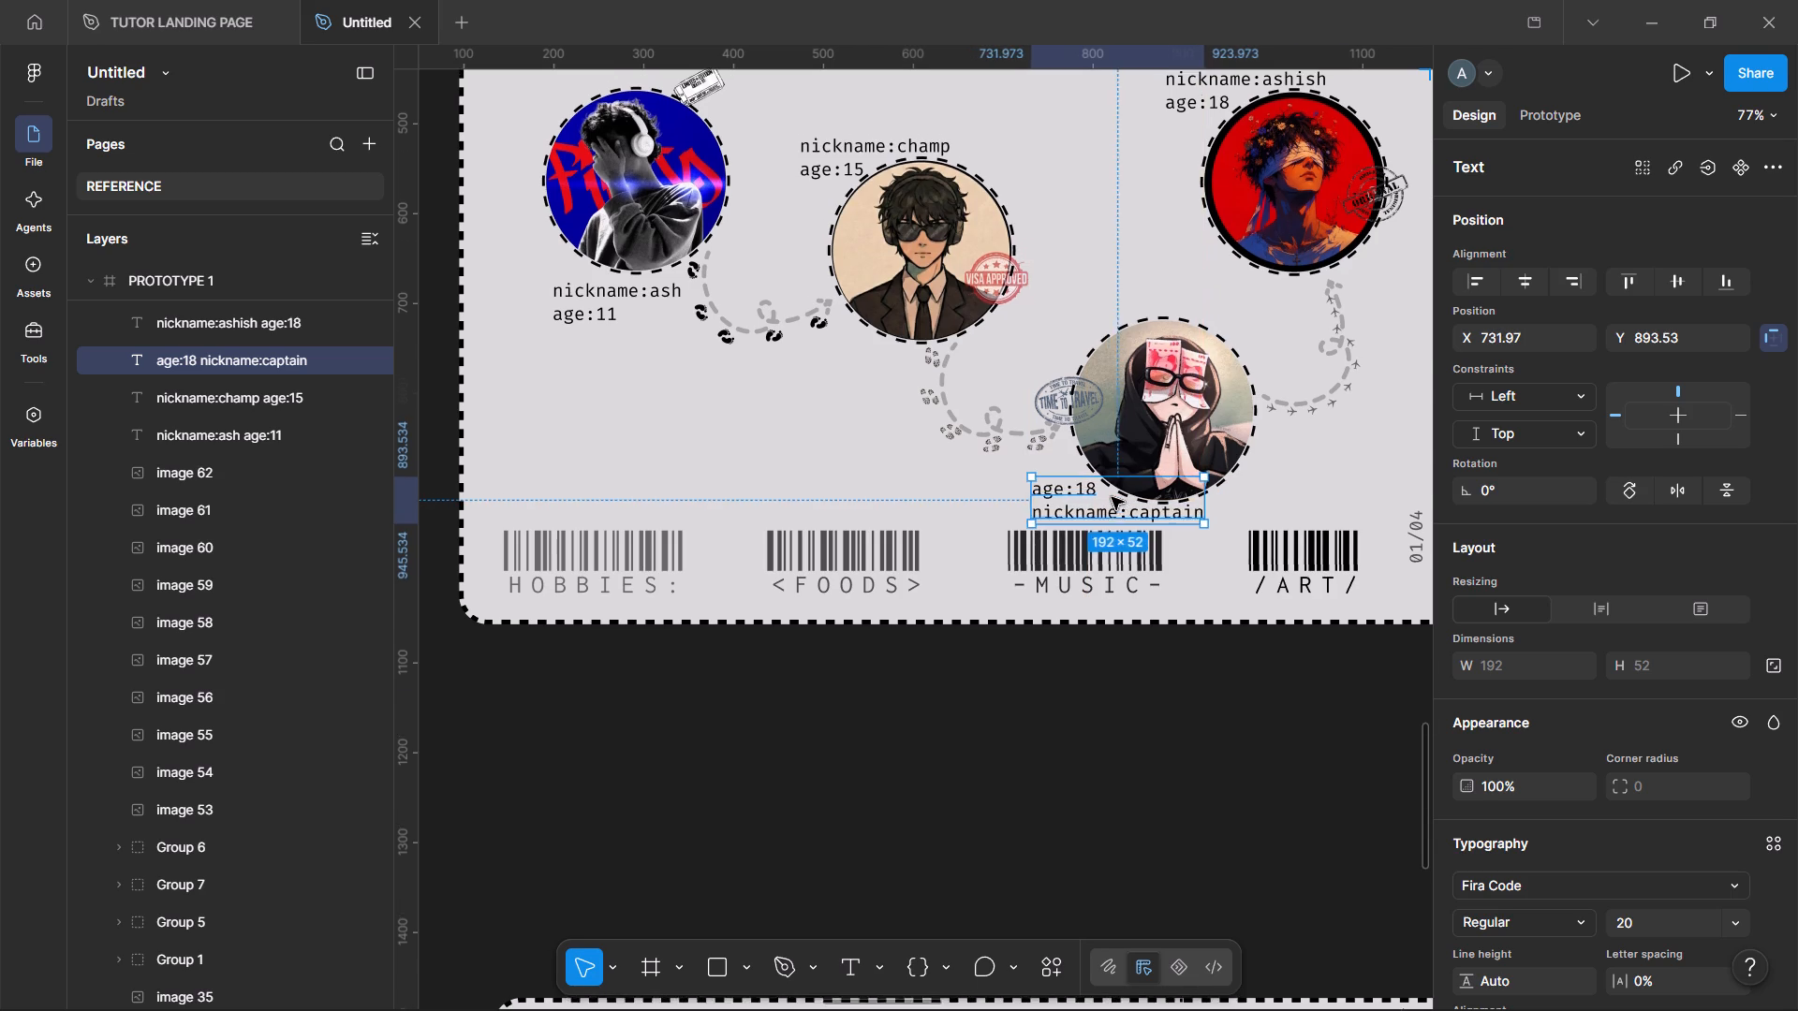
# Reorder the nickname:ash caption so that age:11 forms the first line above the nickname.
pyautogui.doubleClick(774, 472)
pyautogui.click(802, 487)
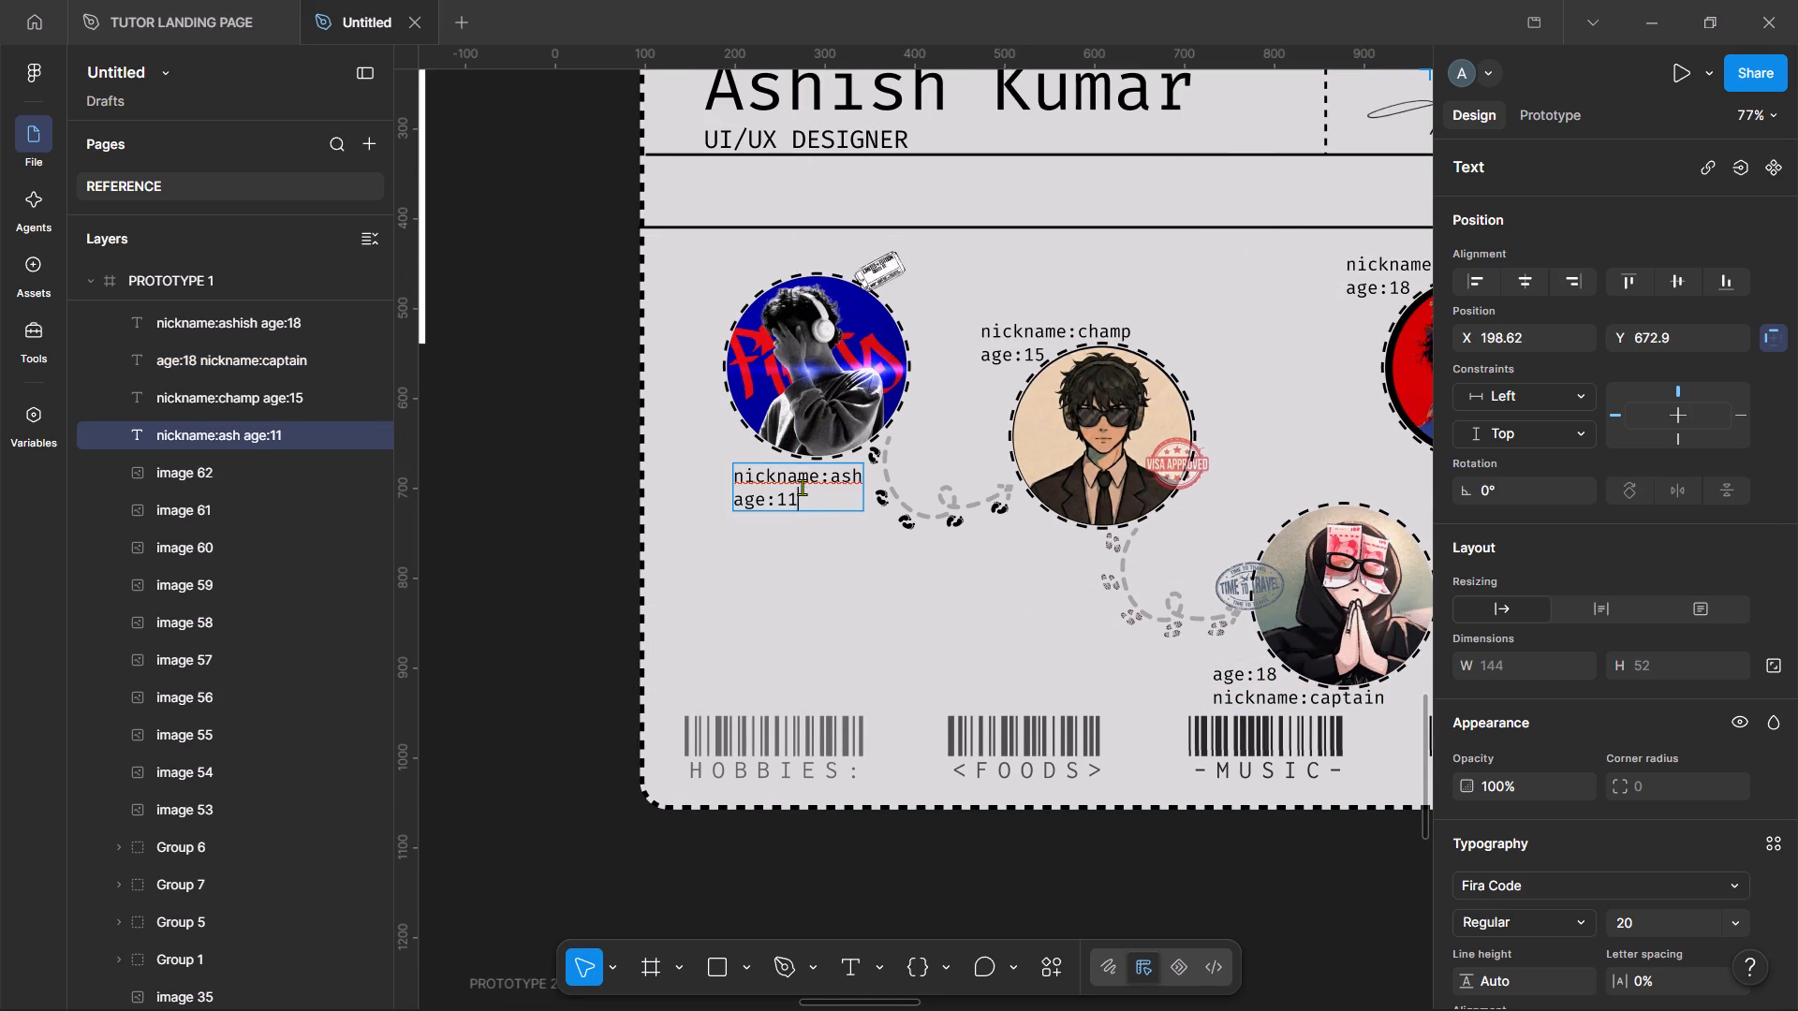
pyautogui.moveTo(806, 497); pyautogui.dragTo(730, 501)
pyautogui.moveTo(730, 501); pyautogui.dragTo(730, 501)
pyautogui.hotkey('ctrl', 'x')
pyautogui.press('BackSpace')
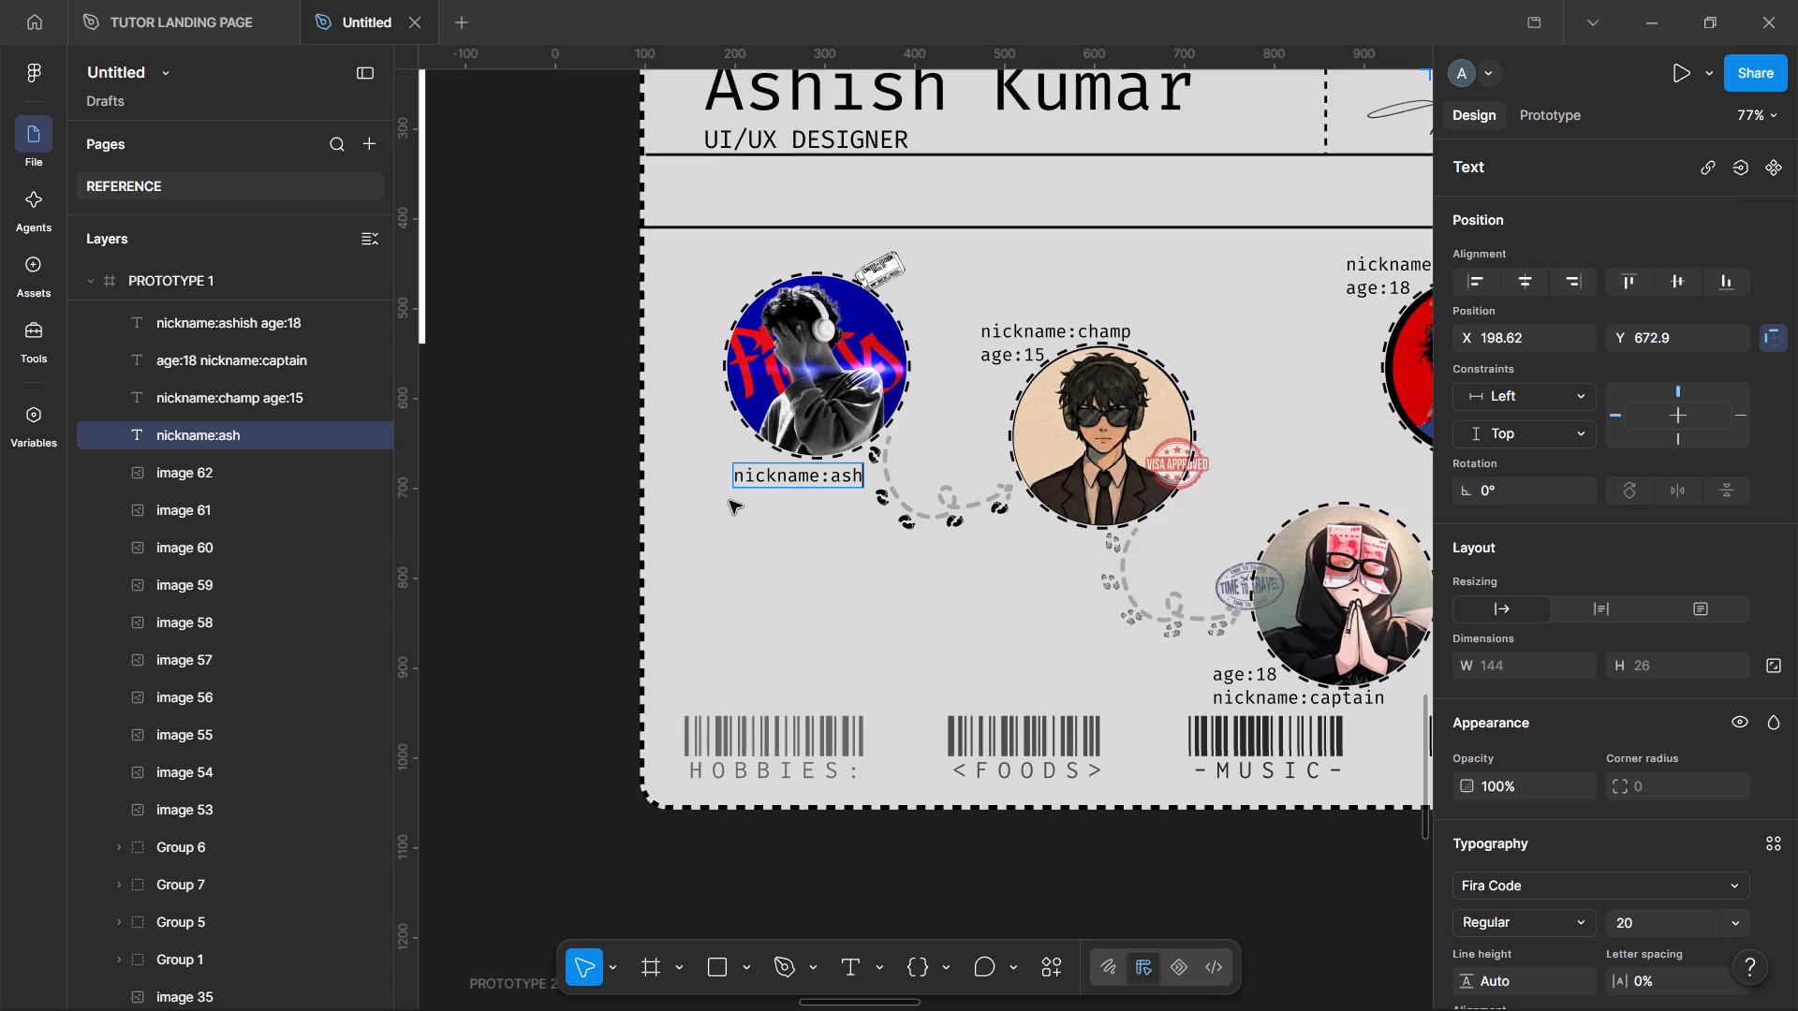
pyautogui.press('Up')
pyautogui.press('Return')
pyautogui.press('Up')
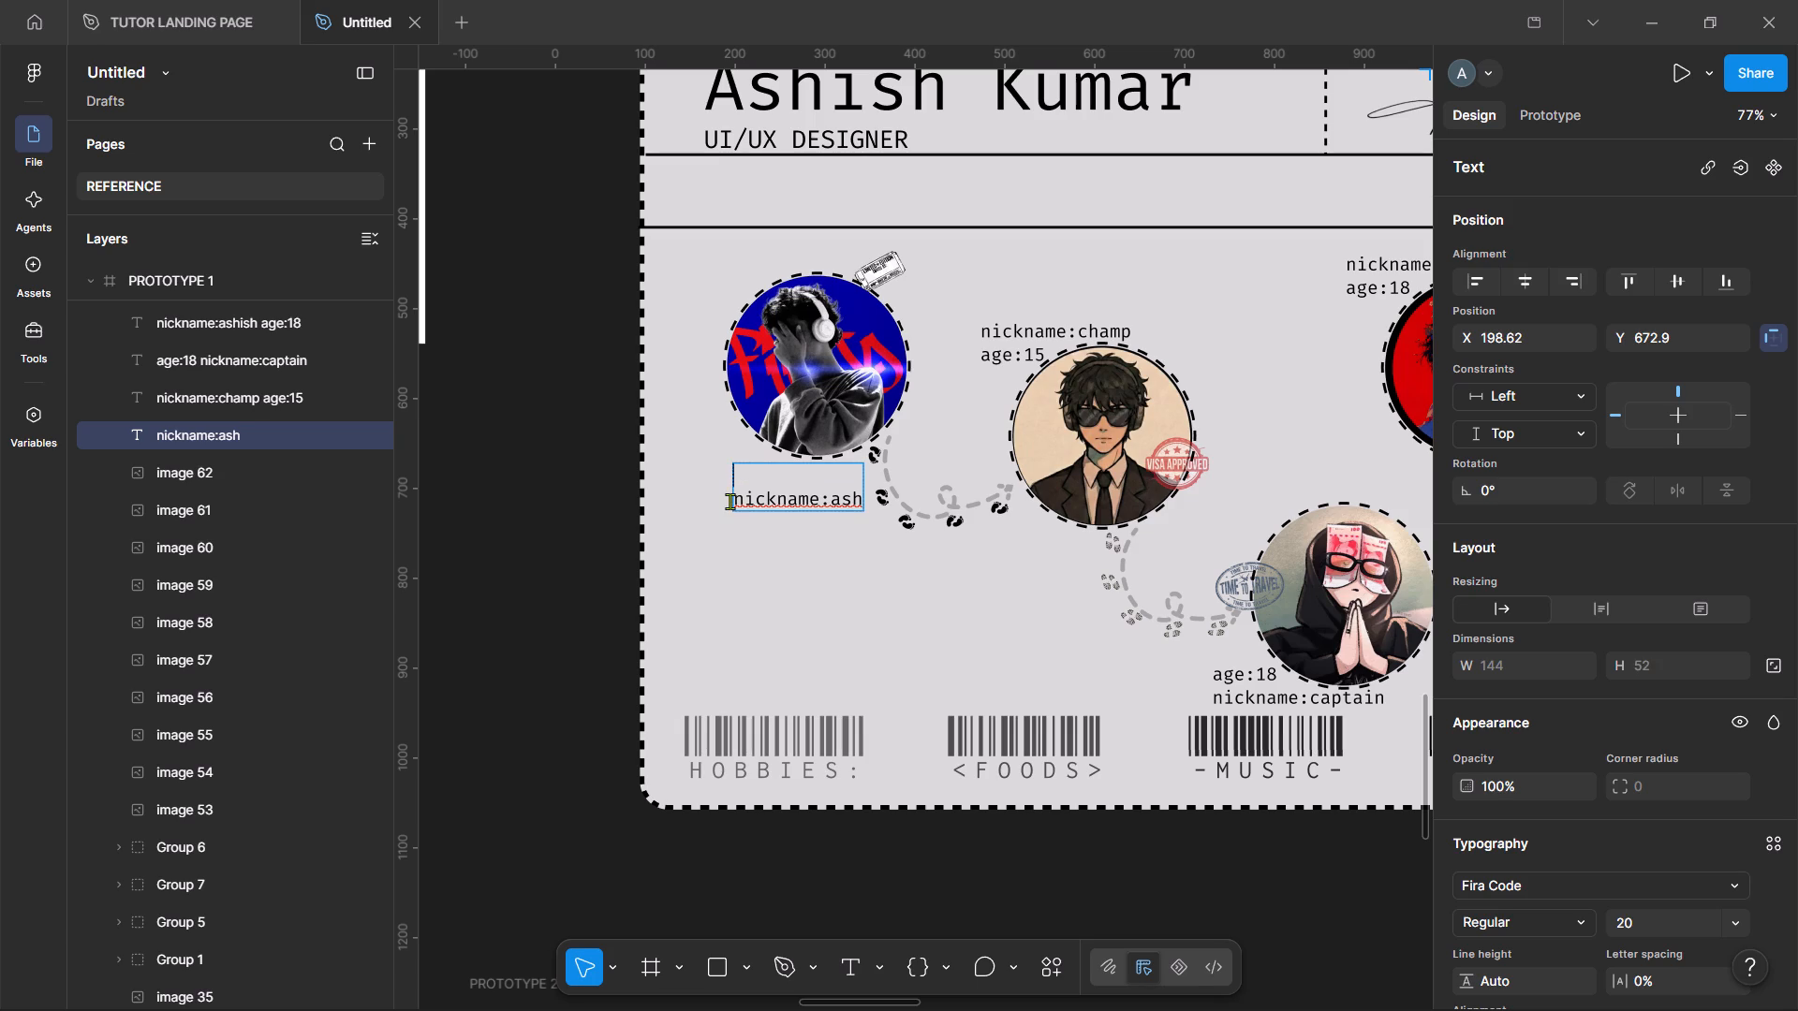
pyautogui.hotkey('ctrl', 'v')
pyautogui.click(589, 570)
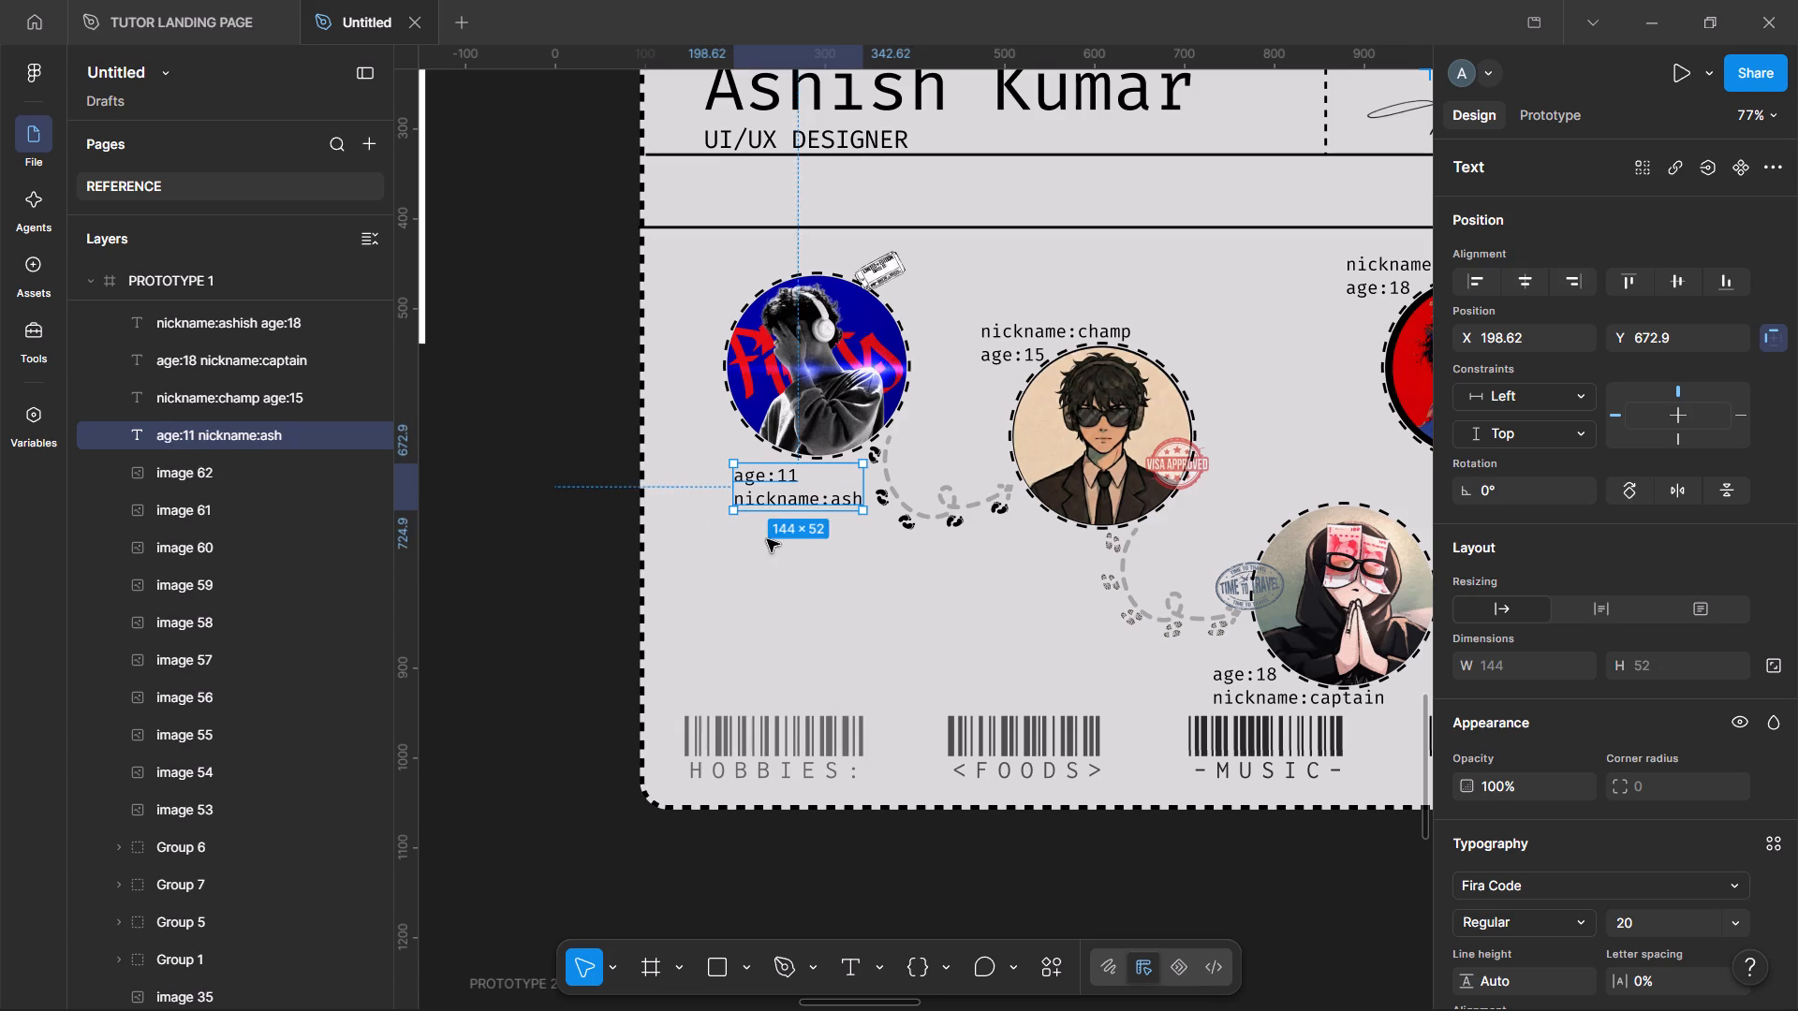
# Move the nickname:ash caption to the lower-left edge of the blue portrait.
pyautogui.moveTo(811, 466); pyautogui.dragTo(712, 399)
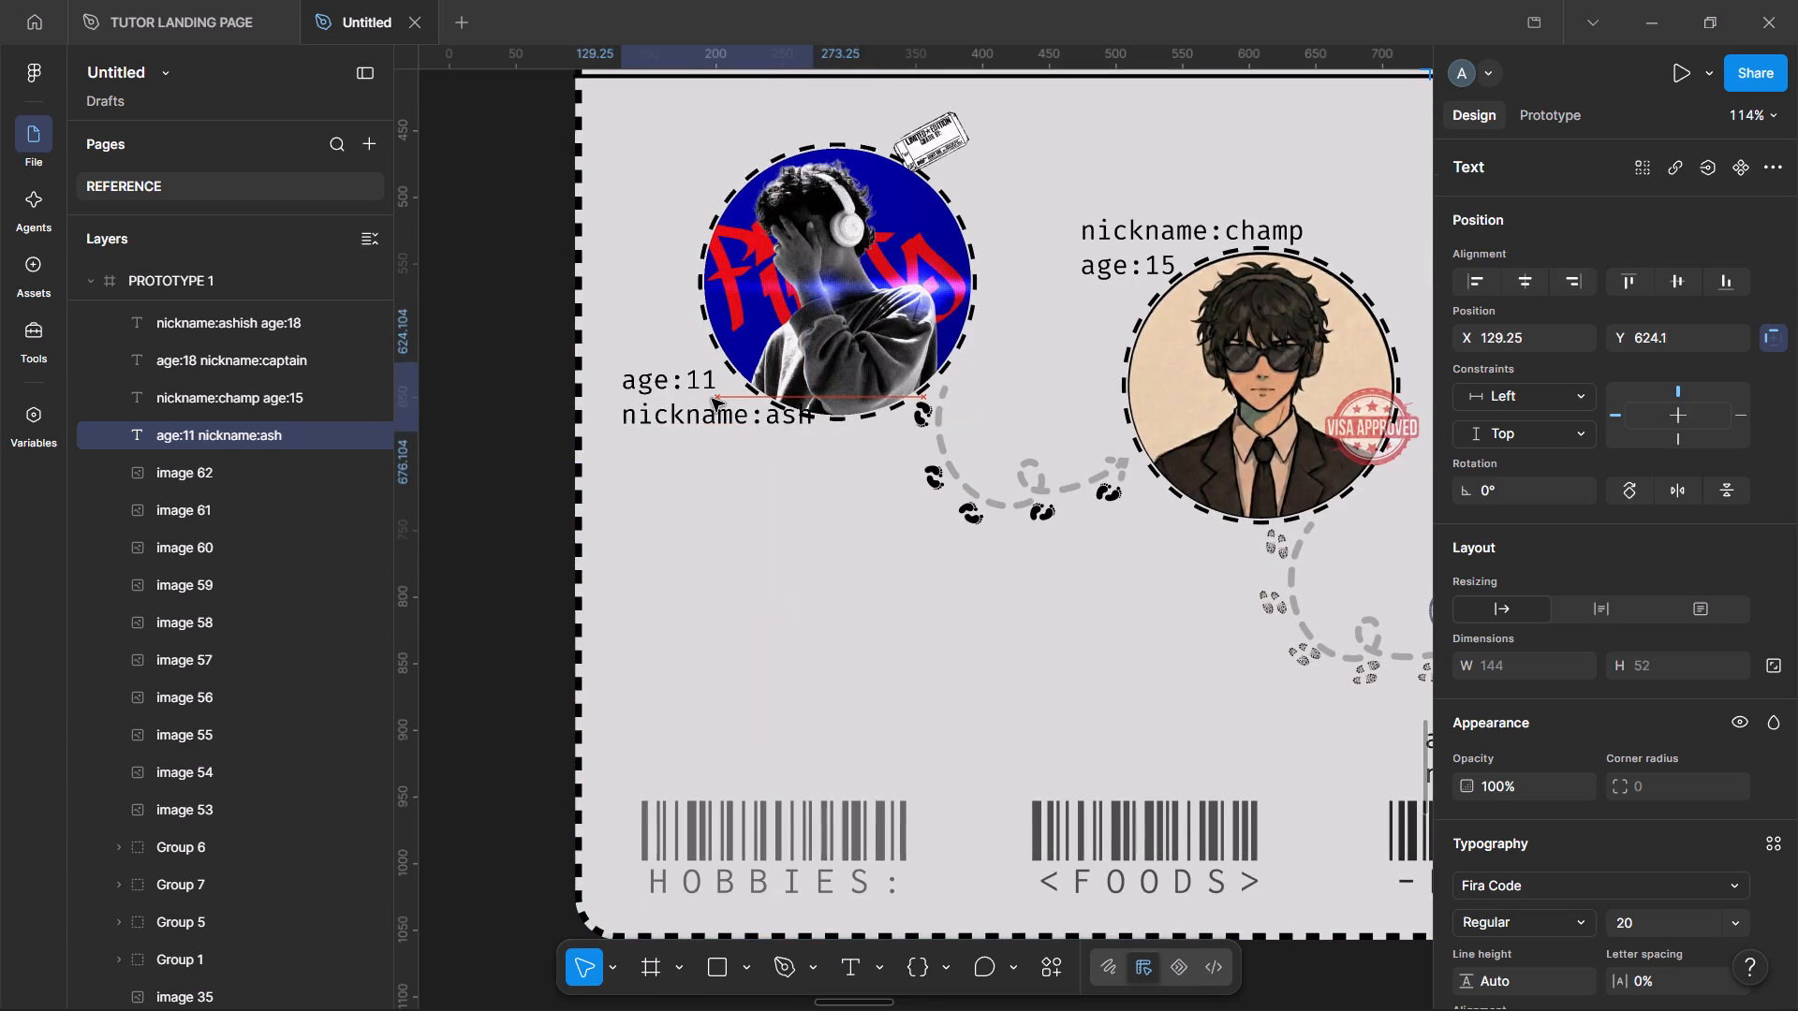
pyautogui.moveTo(712, 399); pyautogui.dragTo(744, 417)
pyautogui.click(474, 476)
# Change the age in the red portrait's nickname:ashish caption to 21.
pyautogui.hscroll(-1, 474, 476)
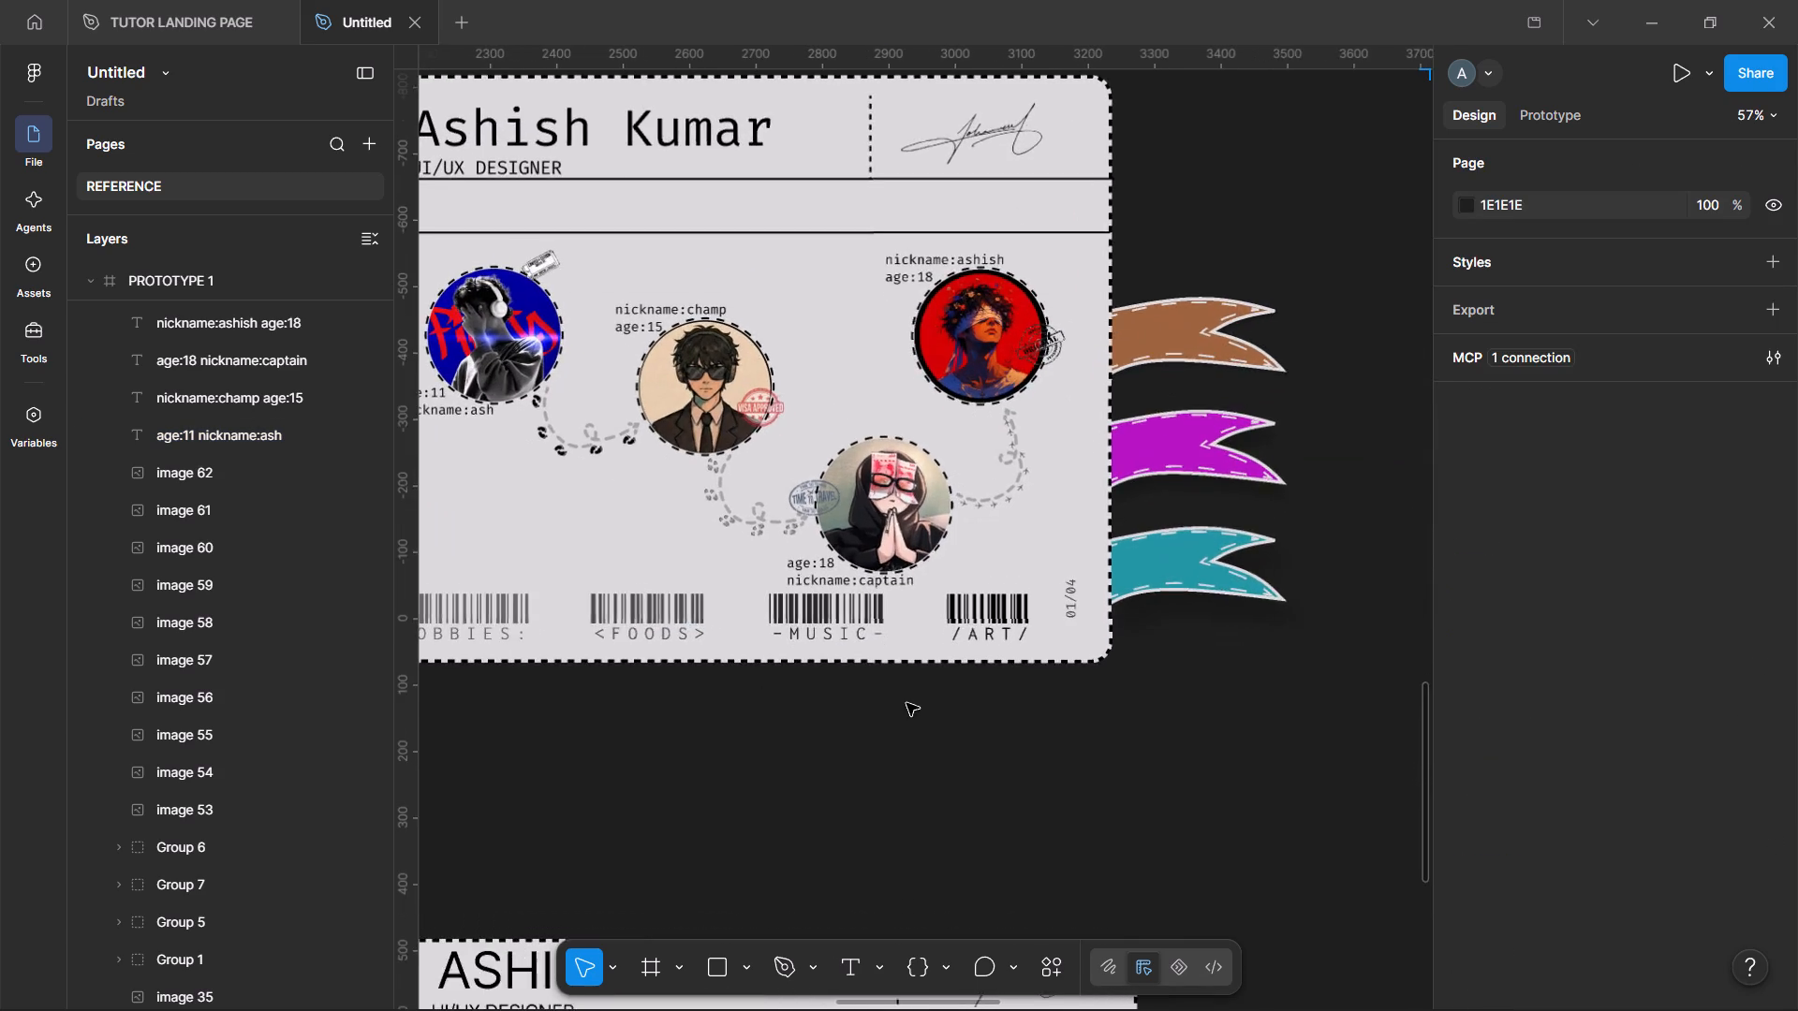
pyautogui.click(1041, 768)
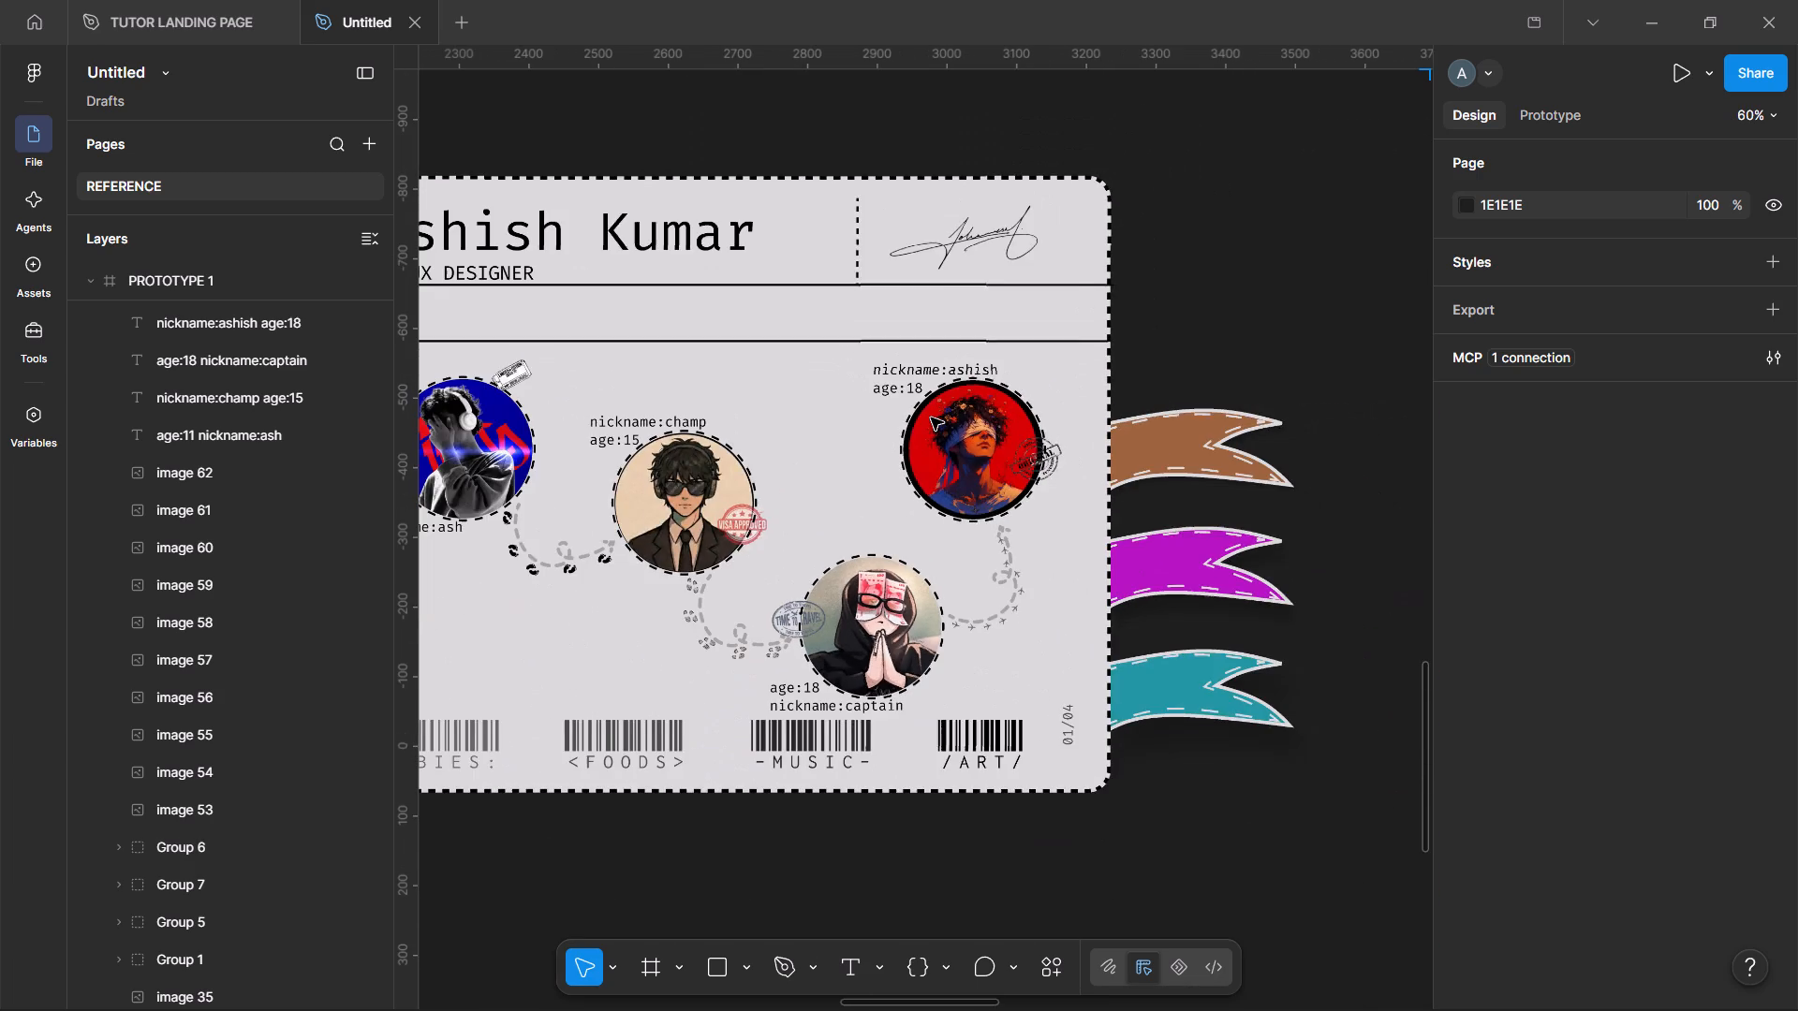
pyautogui.doubleClick(909, 345)
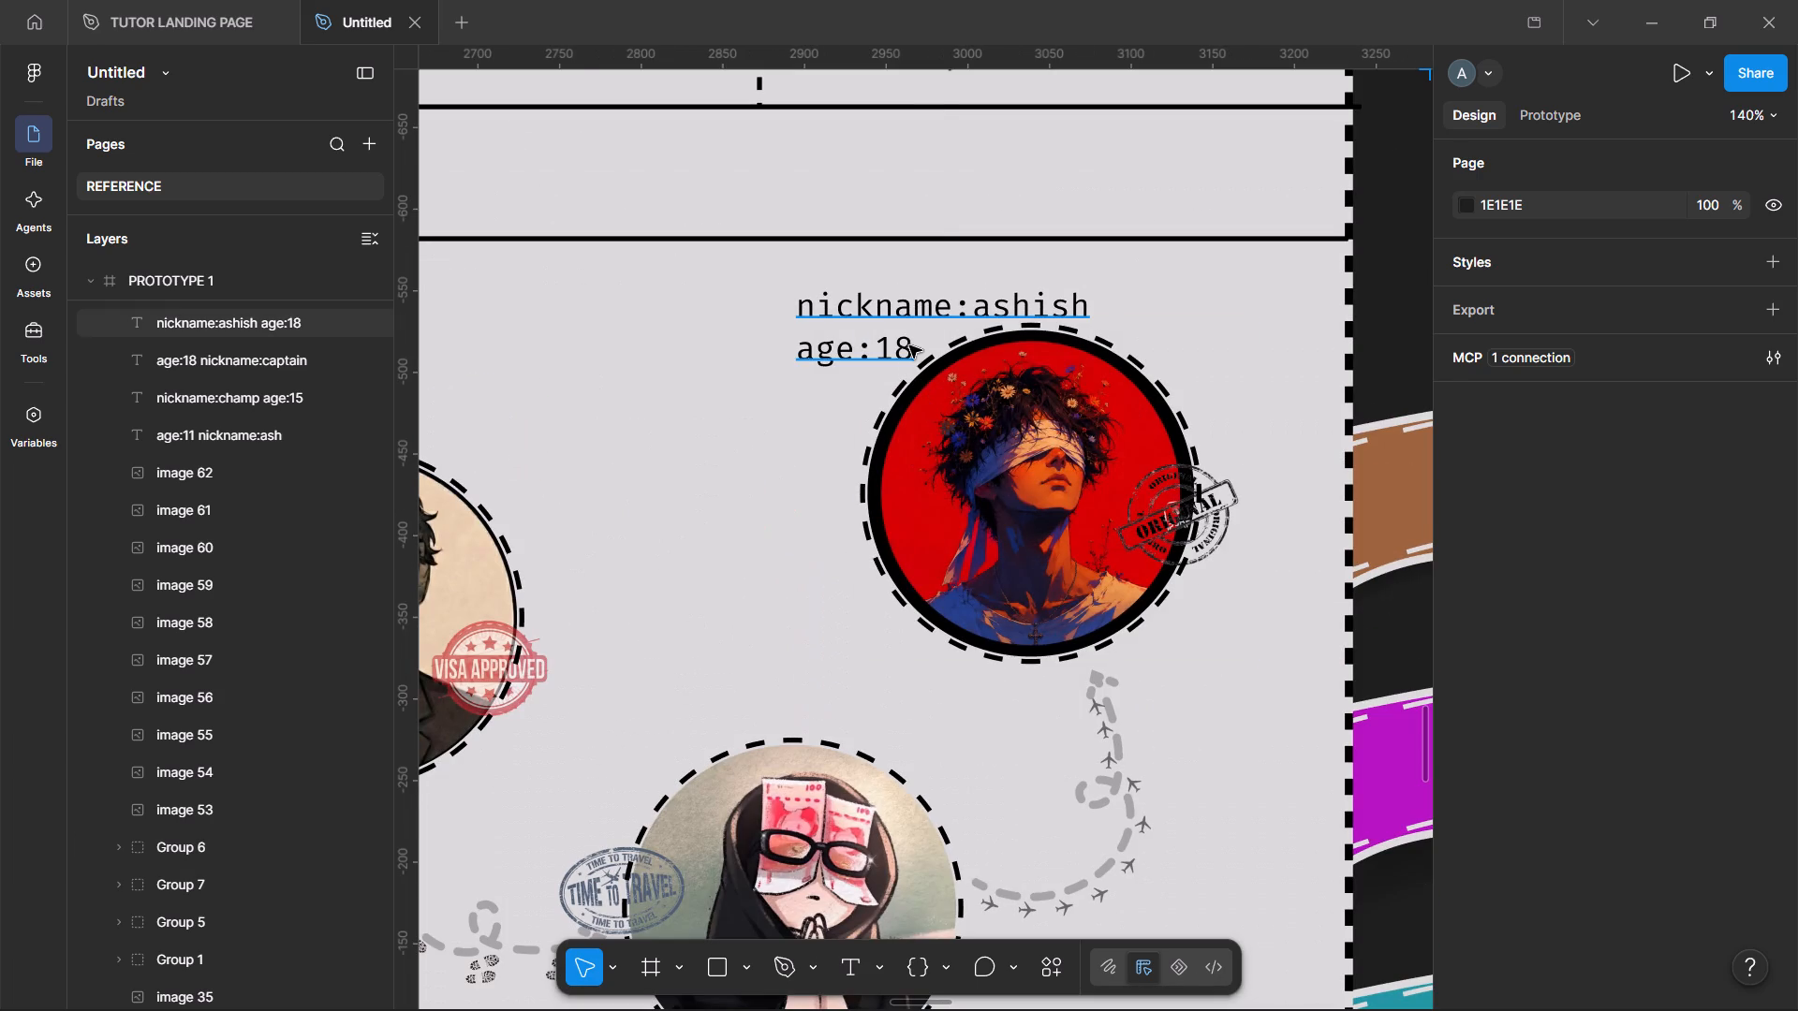
pyautogui.click(906, 345)
pyautogui.press('BackSpace')
pyautogui.press('BackSpace')
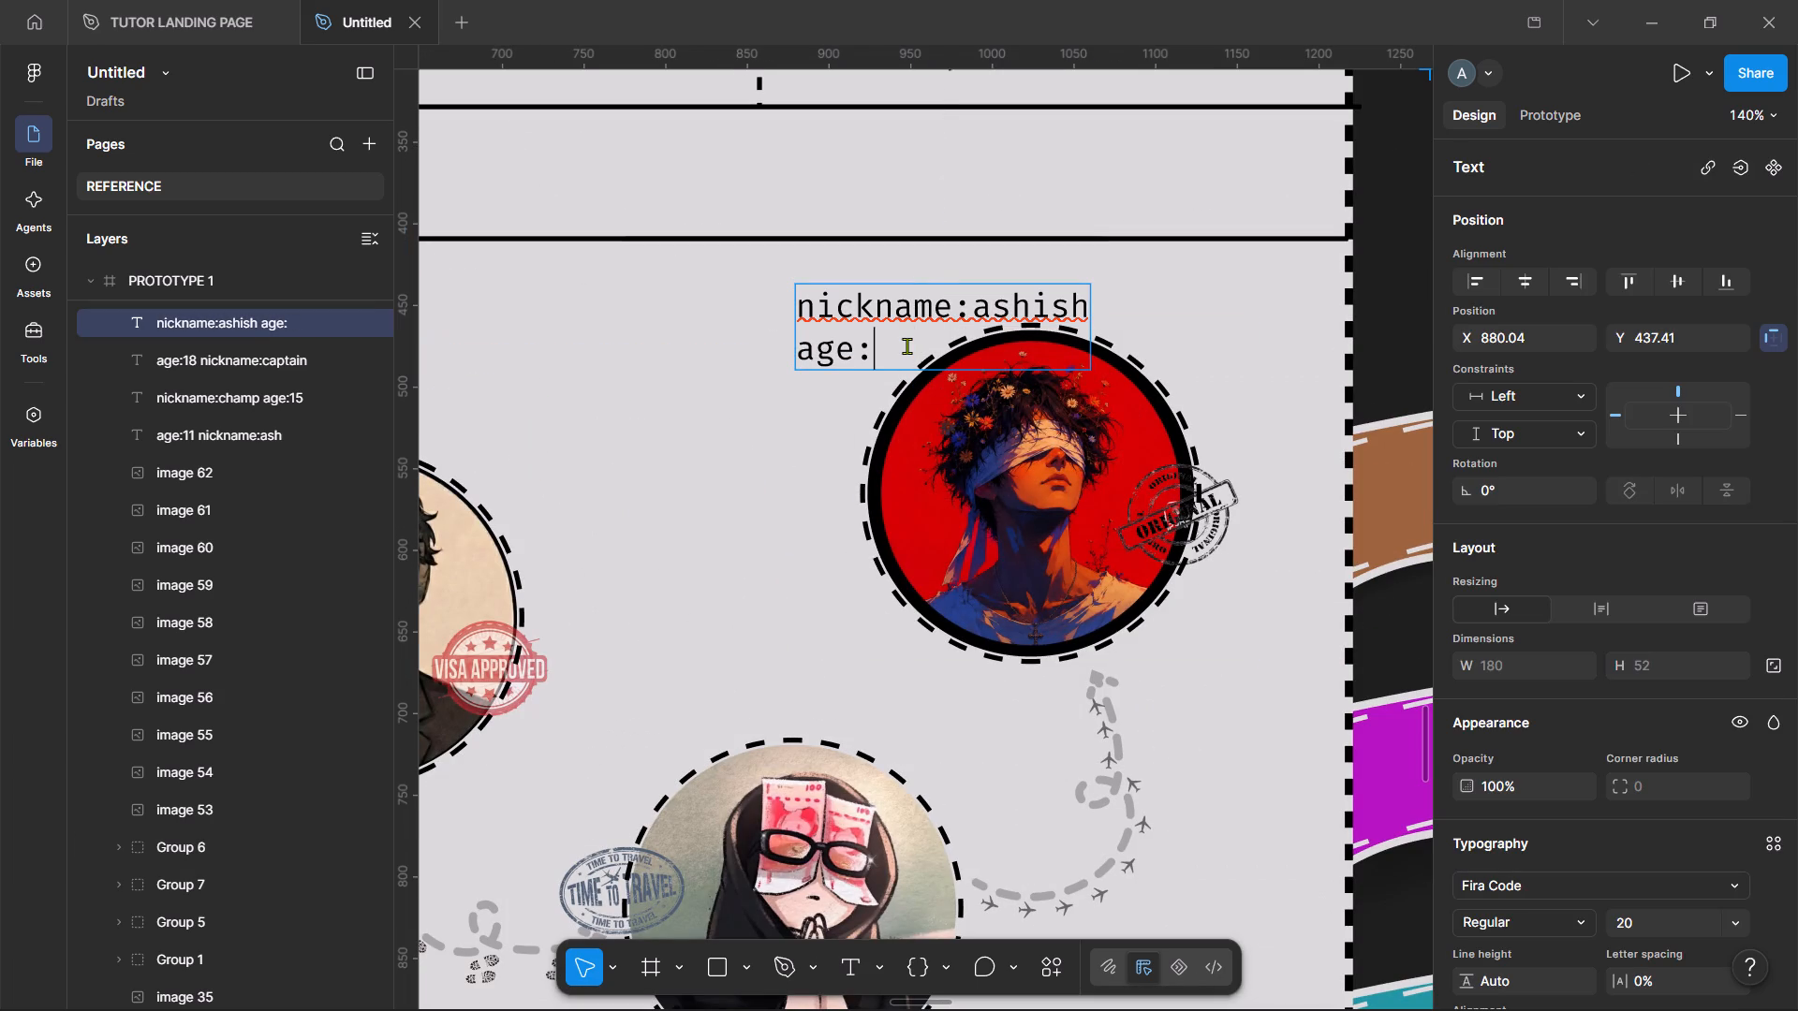
pyautogui.write('21')
pyautogui.click(1319, 237)
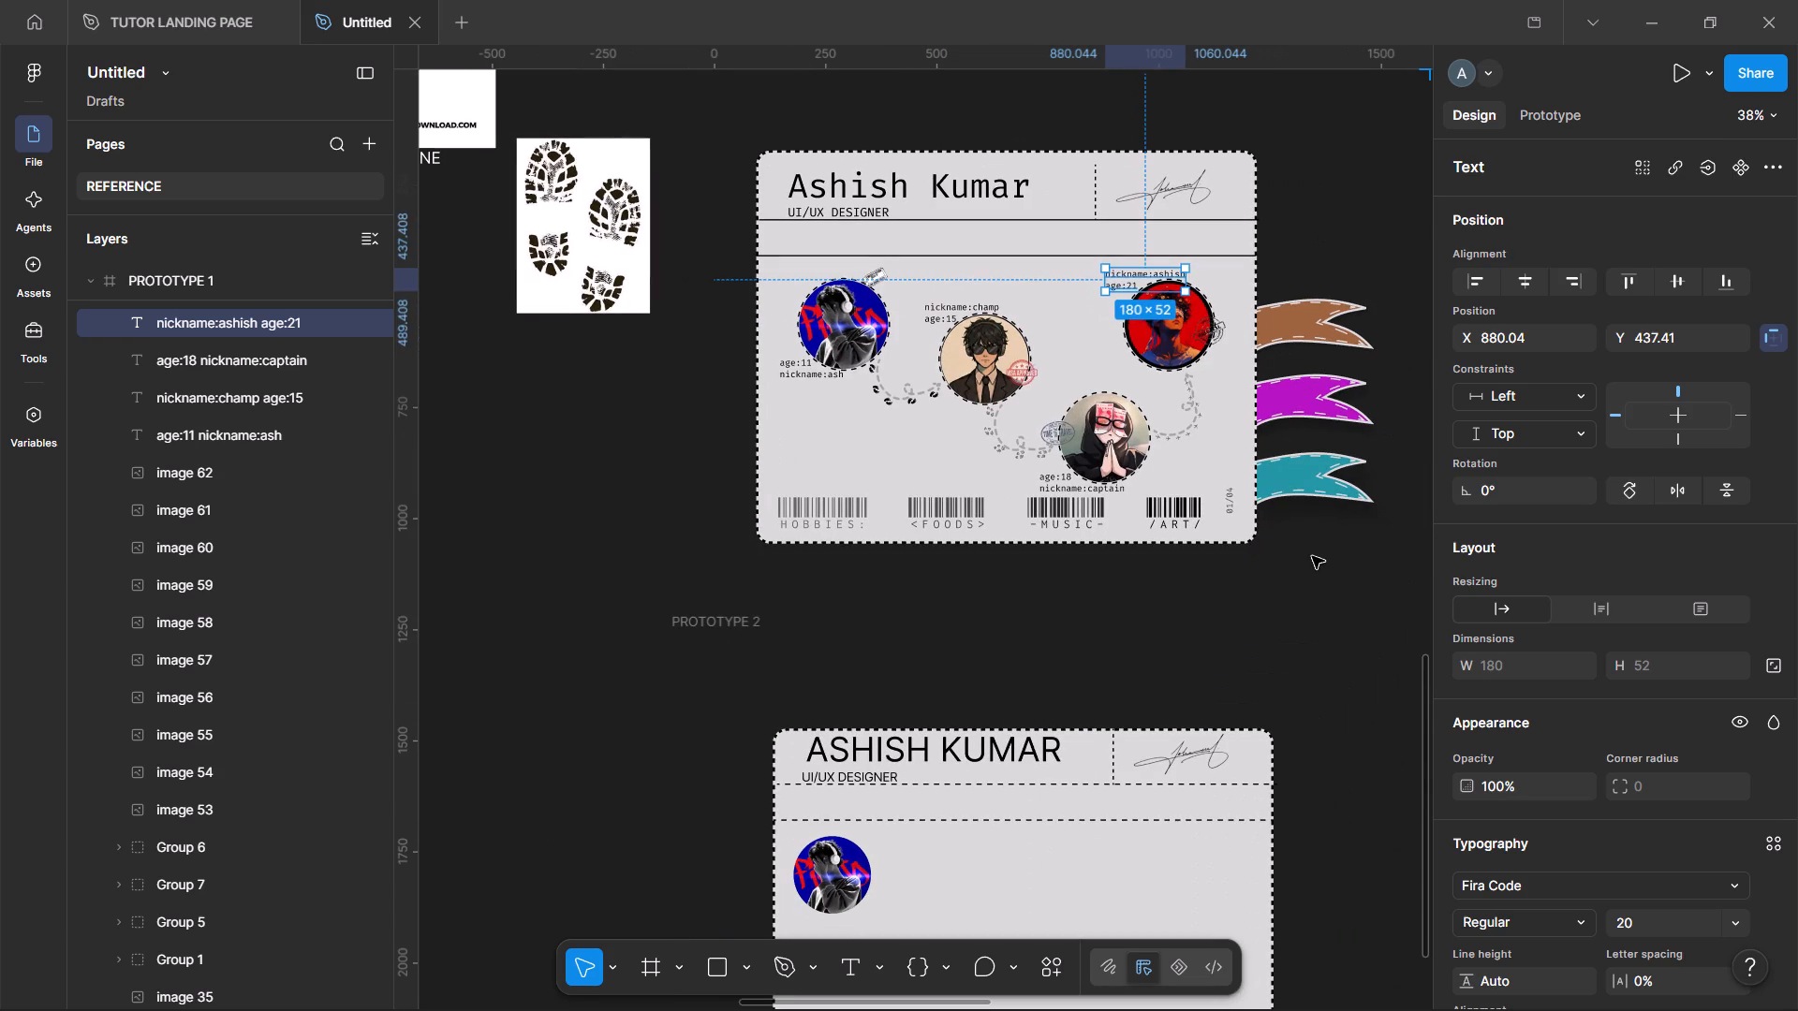
pyautogui.click(1312, 556)
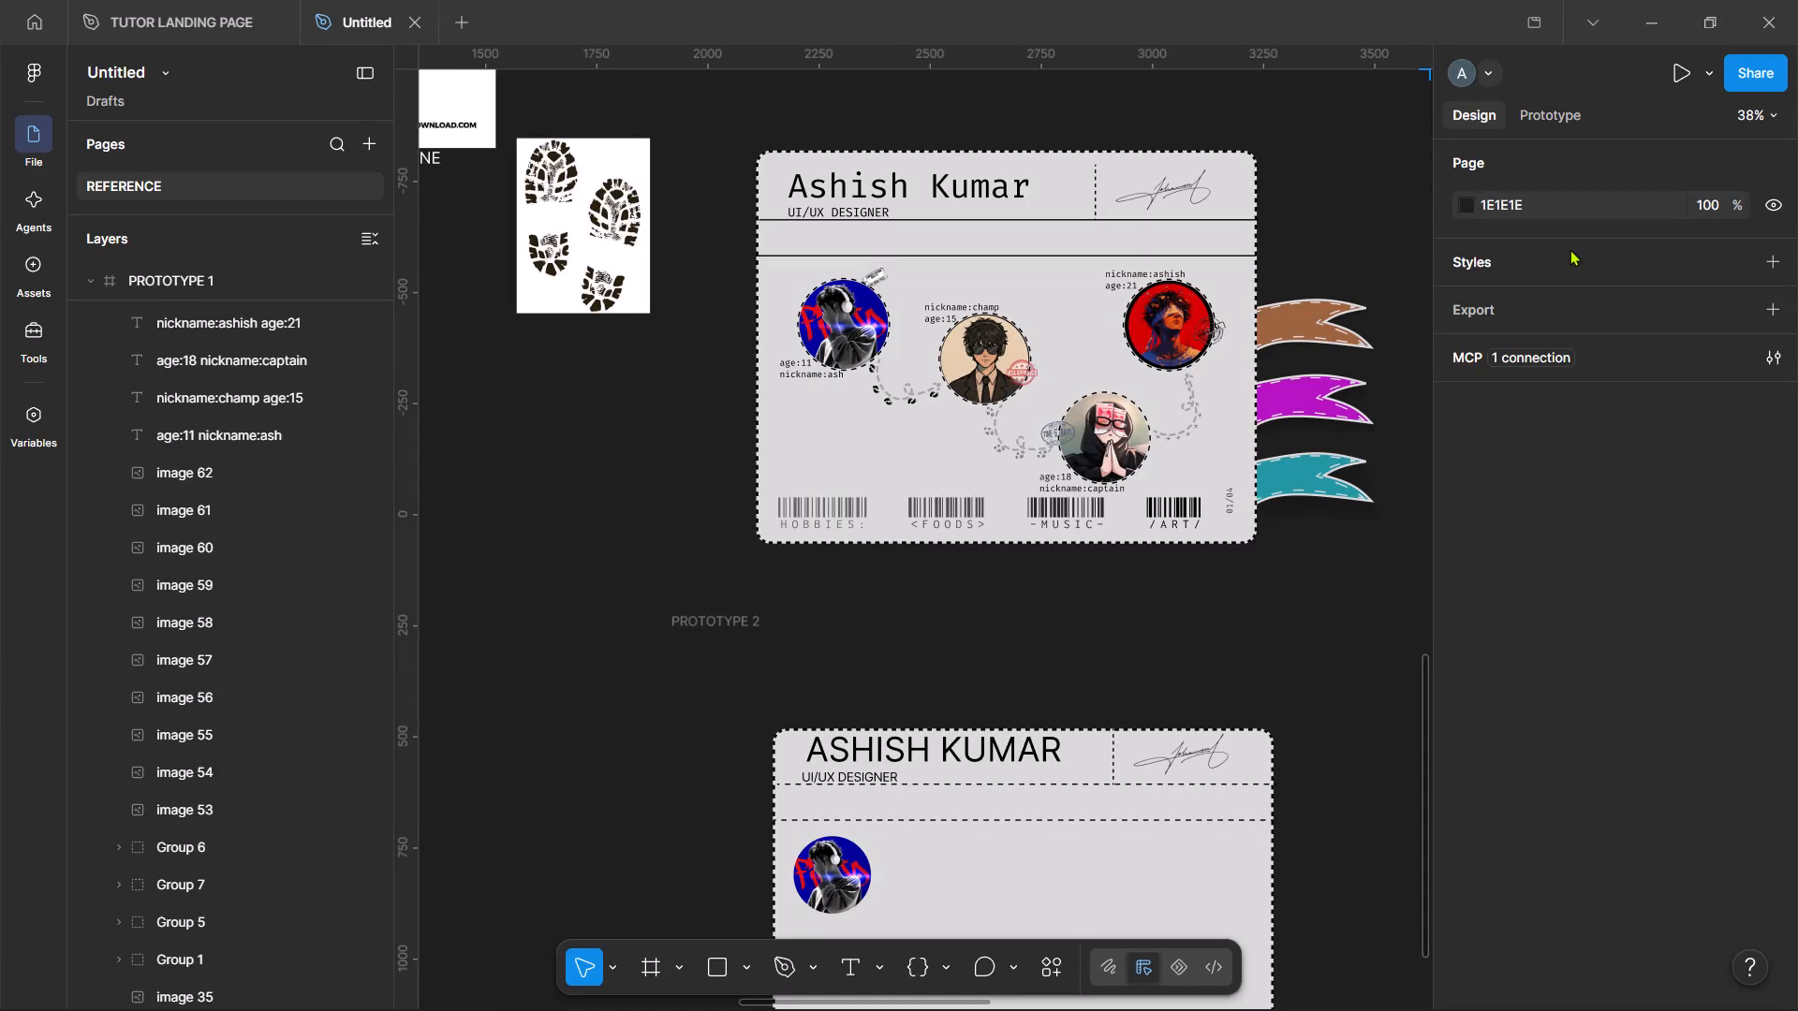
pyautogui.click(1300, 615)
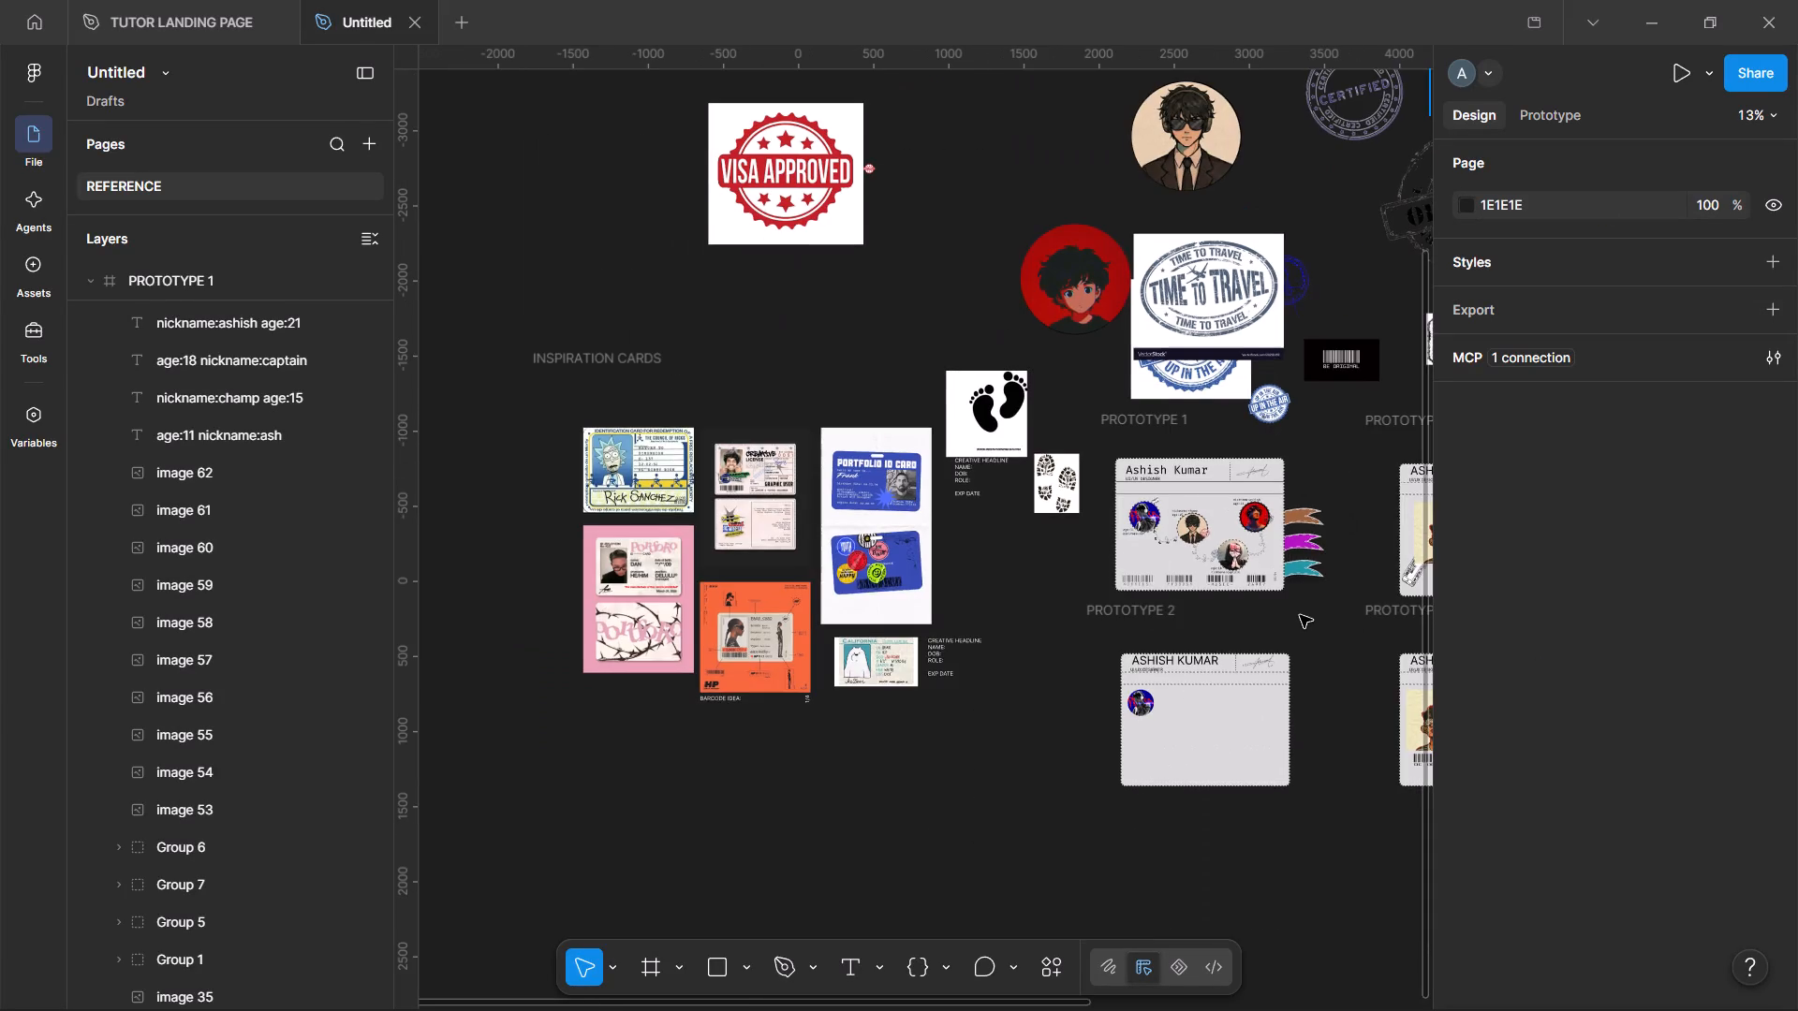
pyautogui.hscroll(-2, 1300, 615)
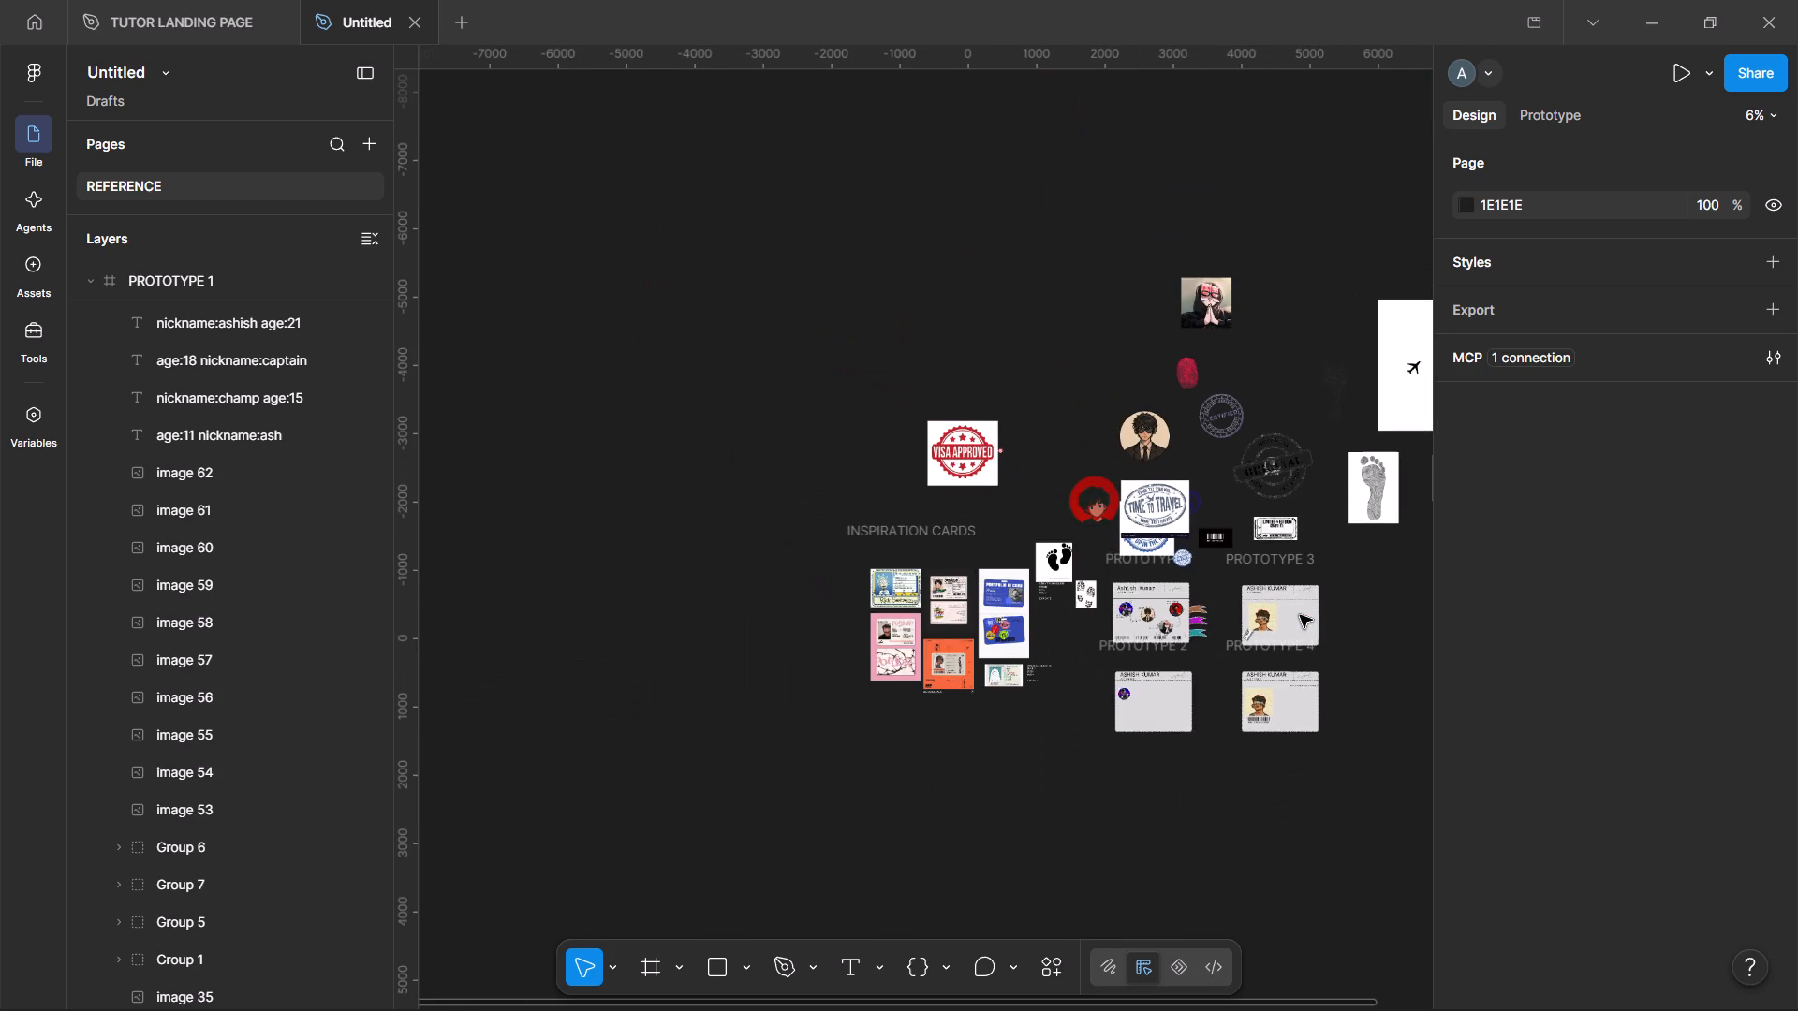
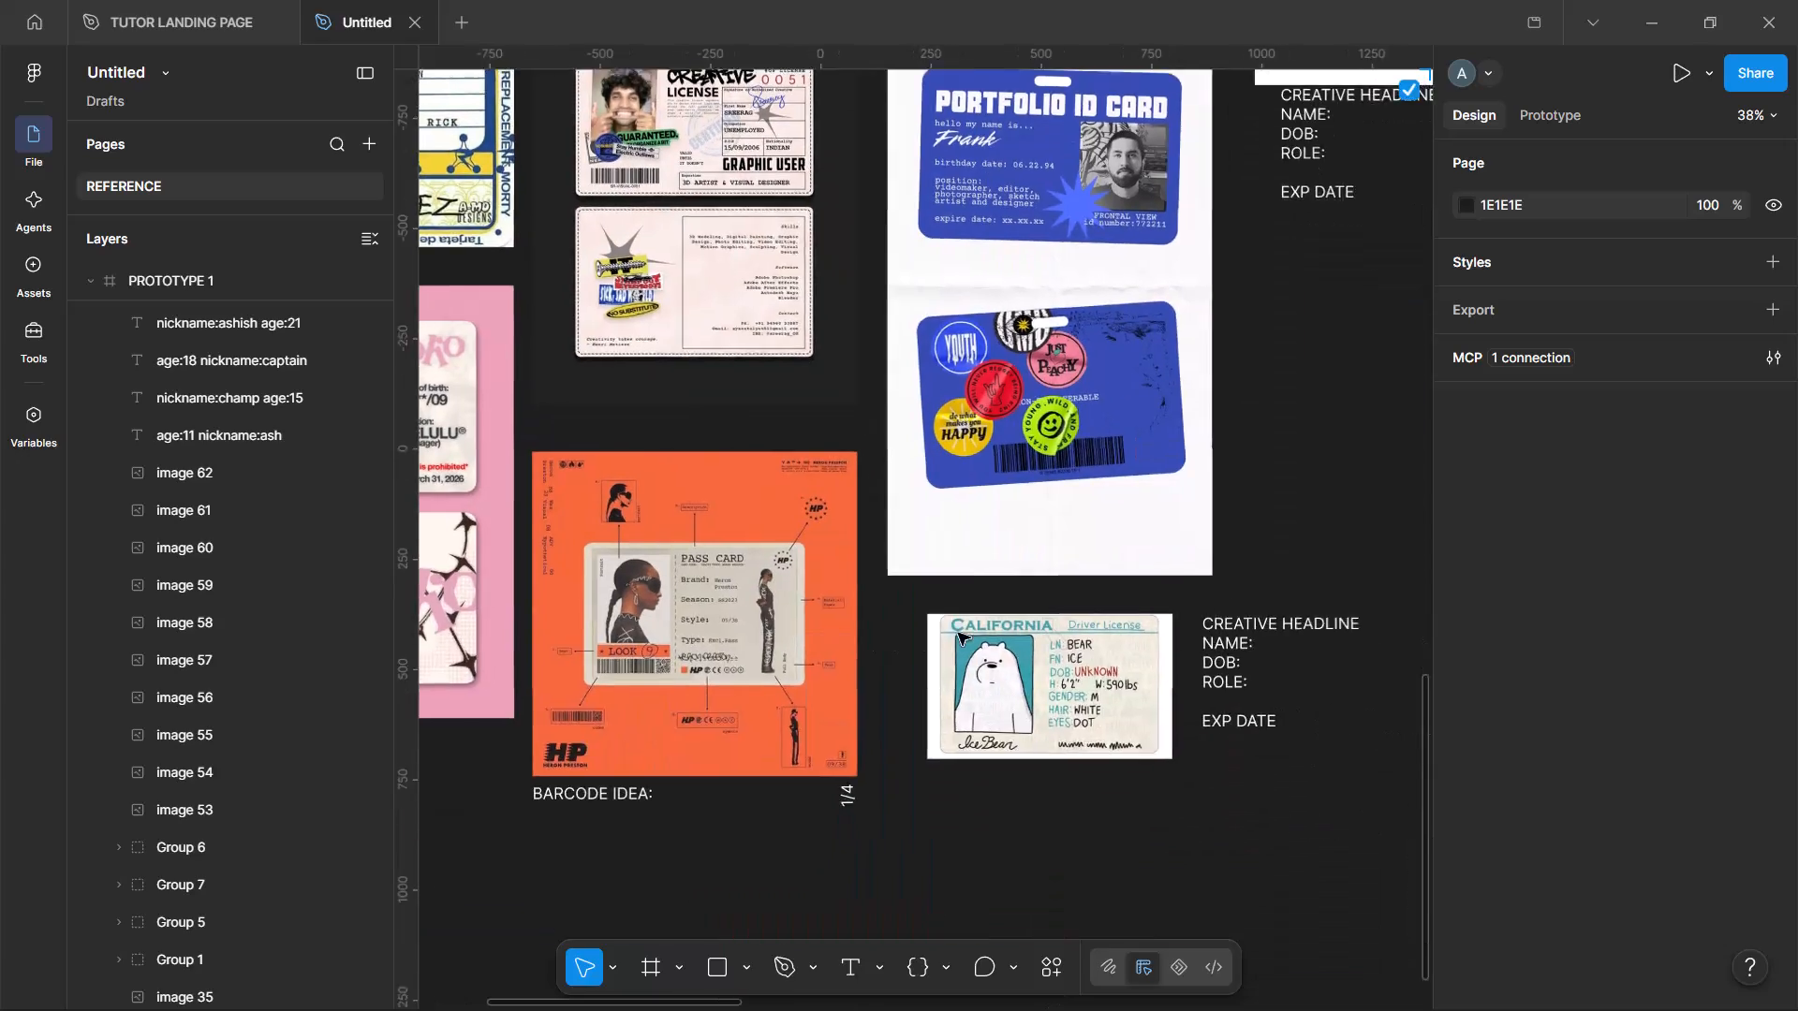
# Examine the California driver license reference and compare it with the PROTOTYPE 1 card.
pyautogui.scroll(-1, 958, 633)
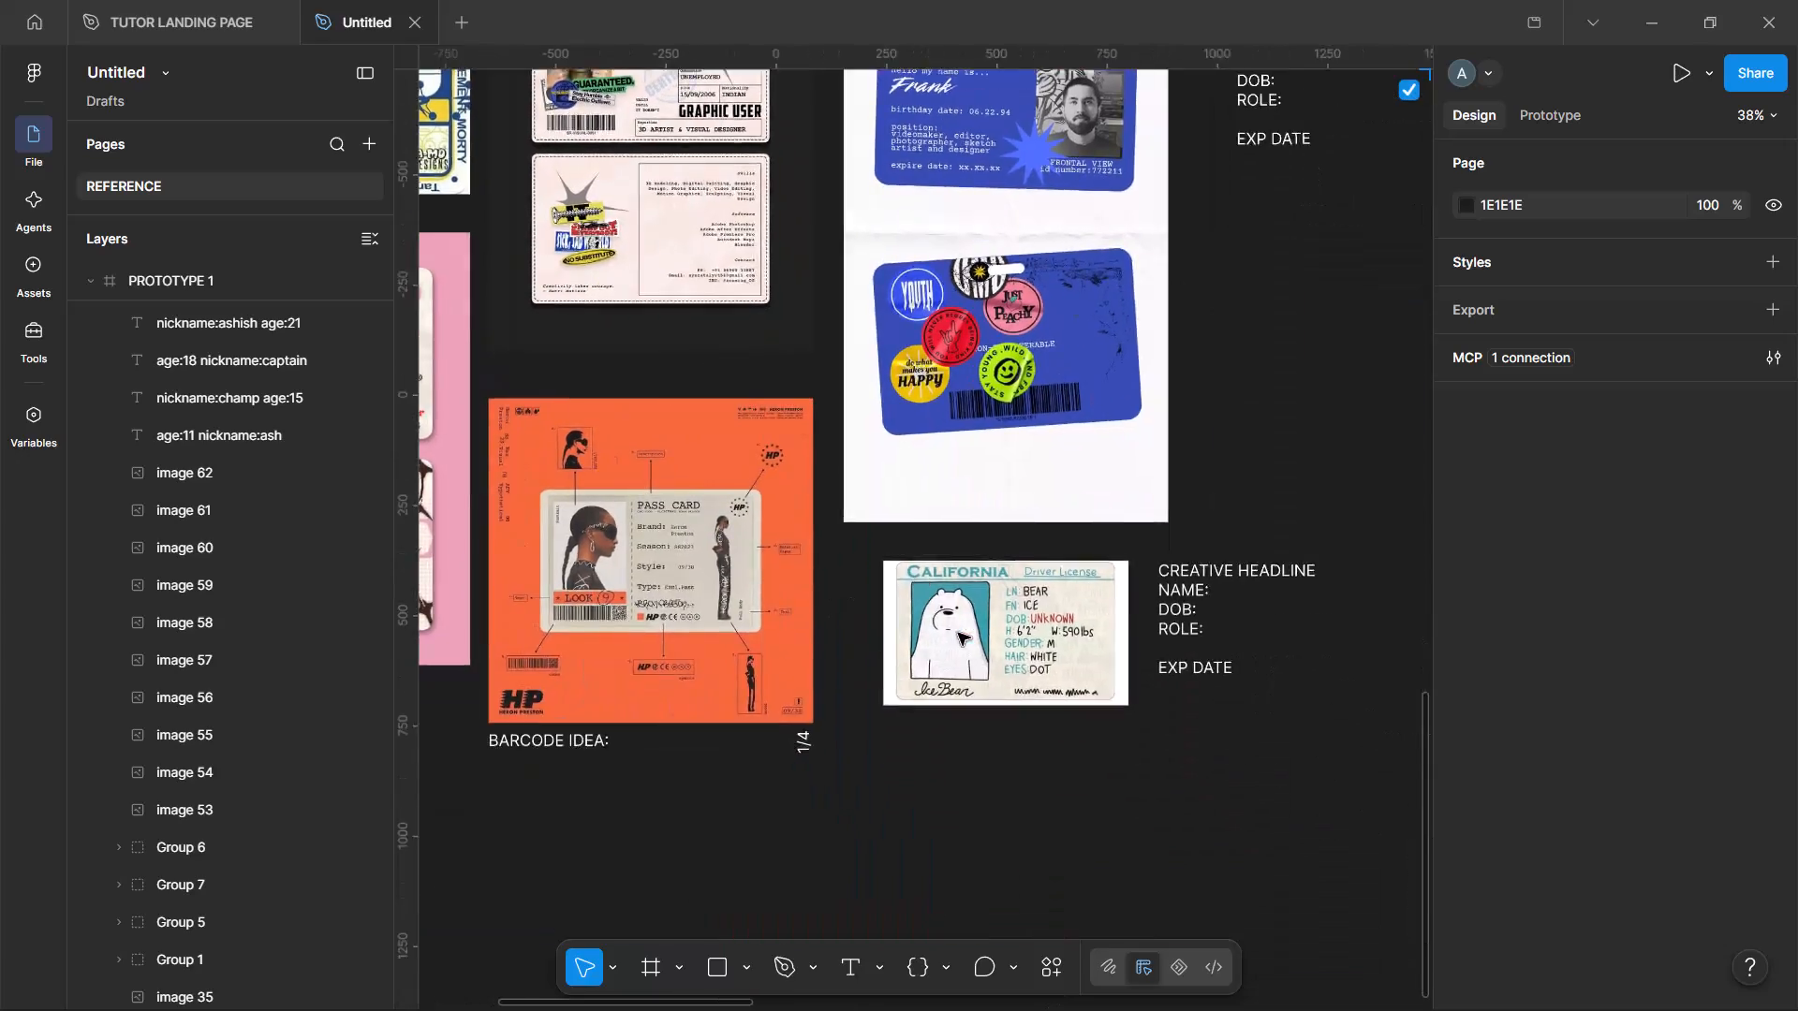
pyautogui.scroll(-1, 958, 633)
pyautogui.scroll(4, 958, 633)
pyautogui.hscroll(2, 958, 633)
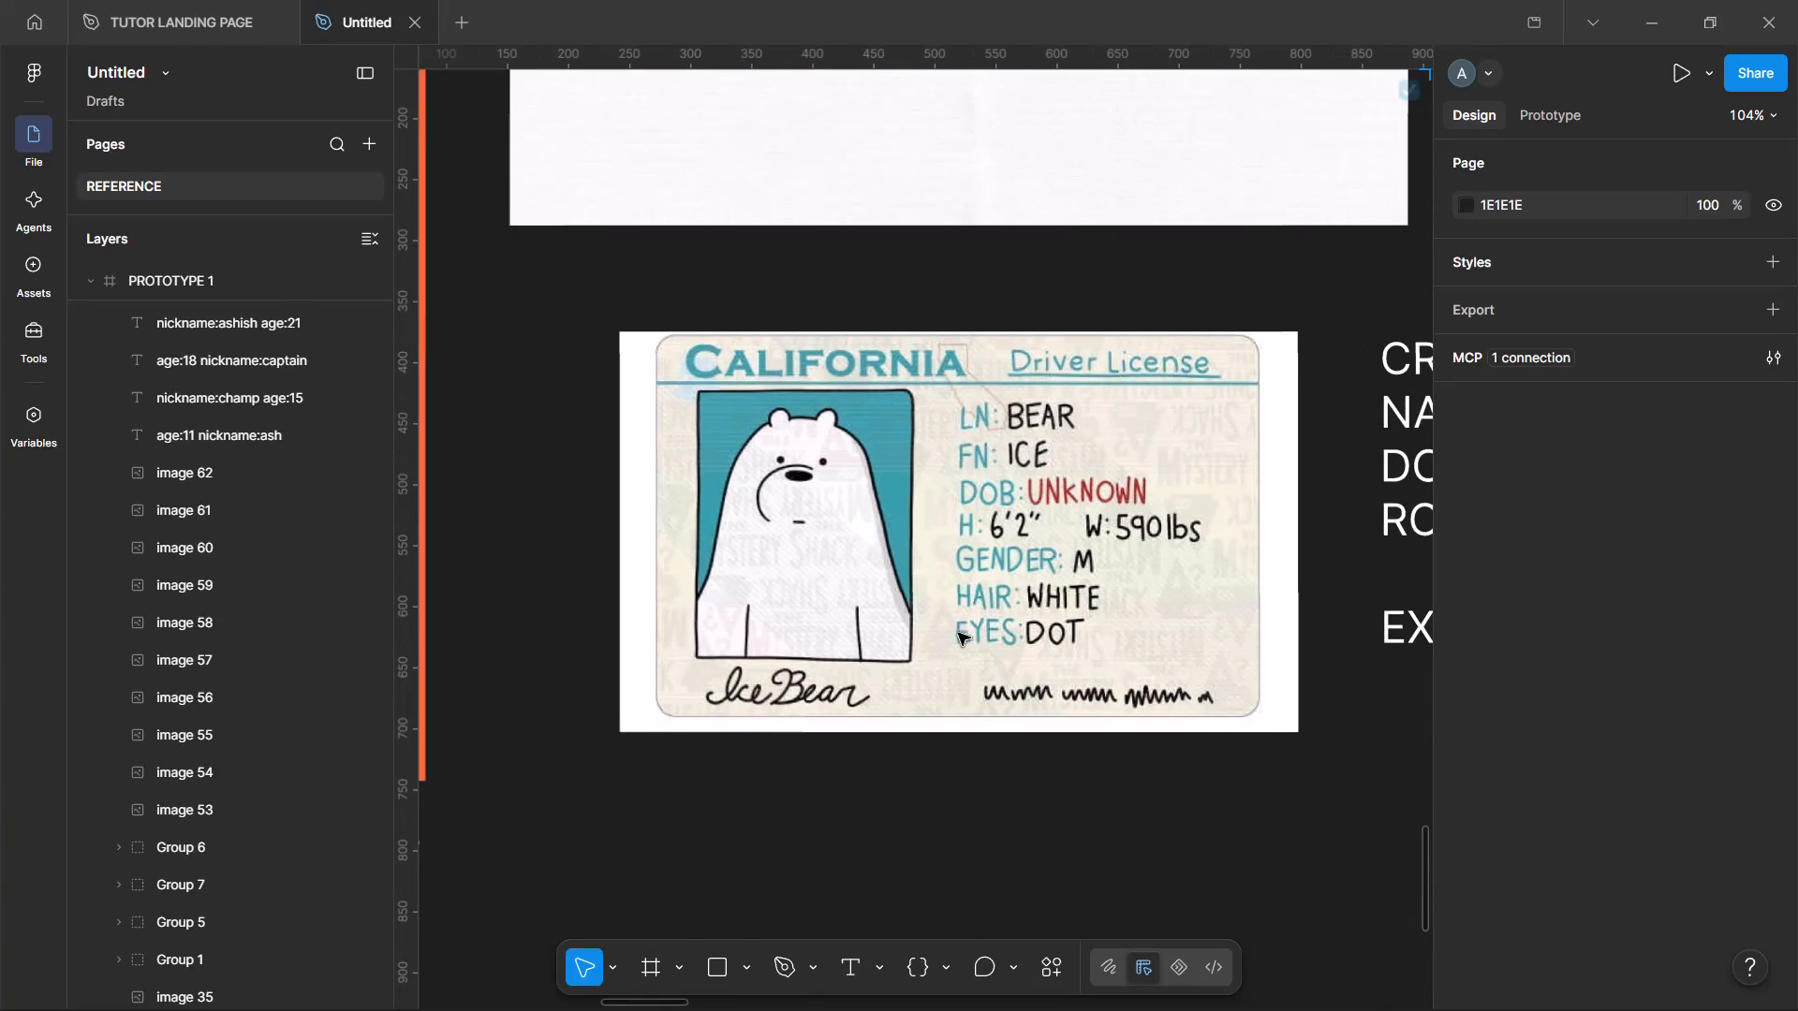
pyautogui.hscroll(-5, 892, 520)
pyautogui.scroll(1, 892, 520)
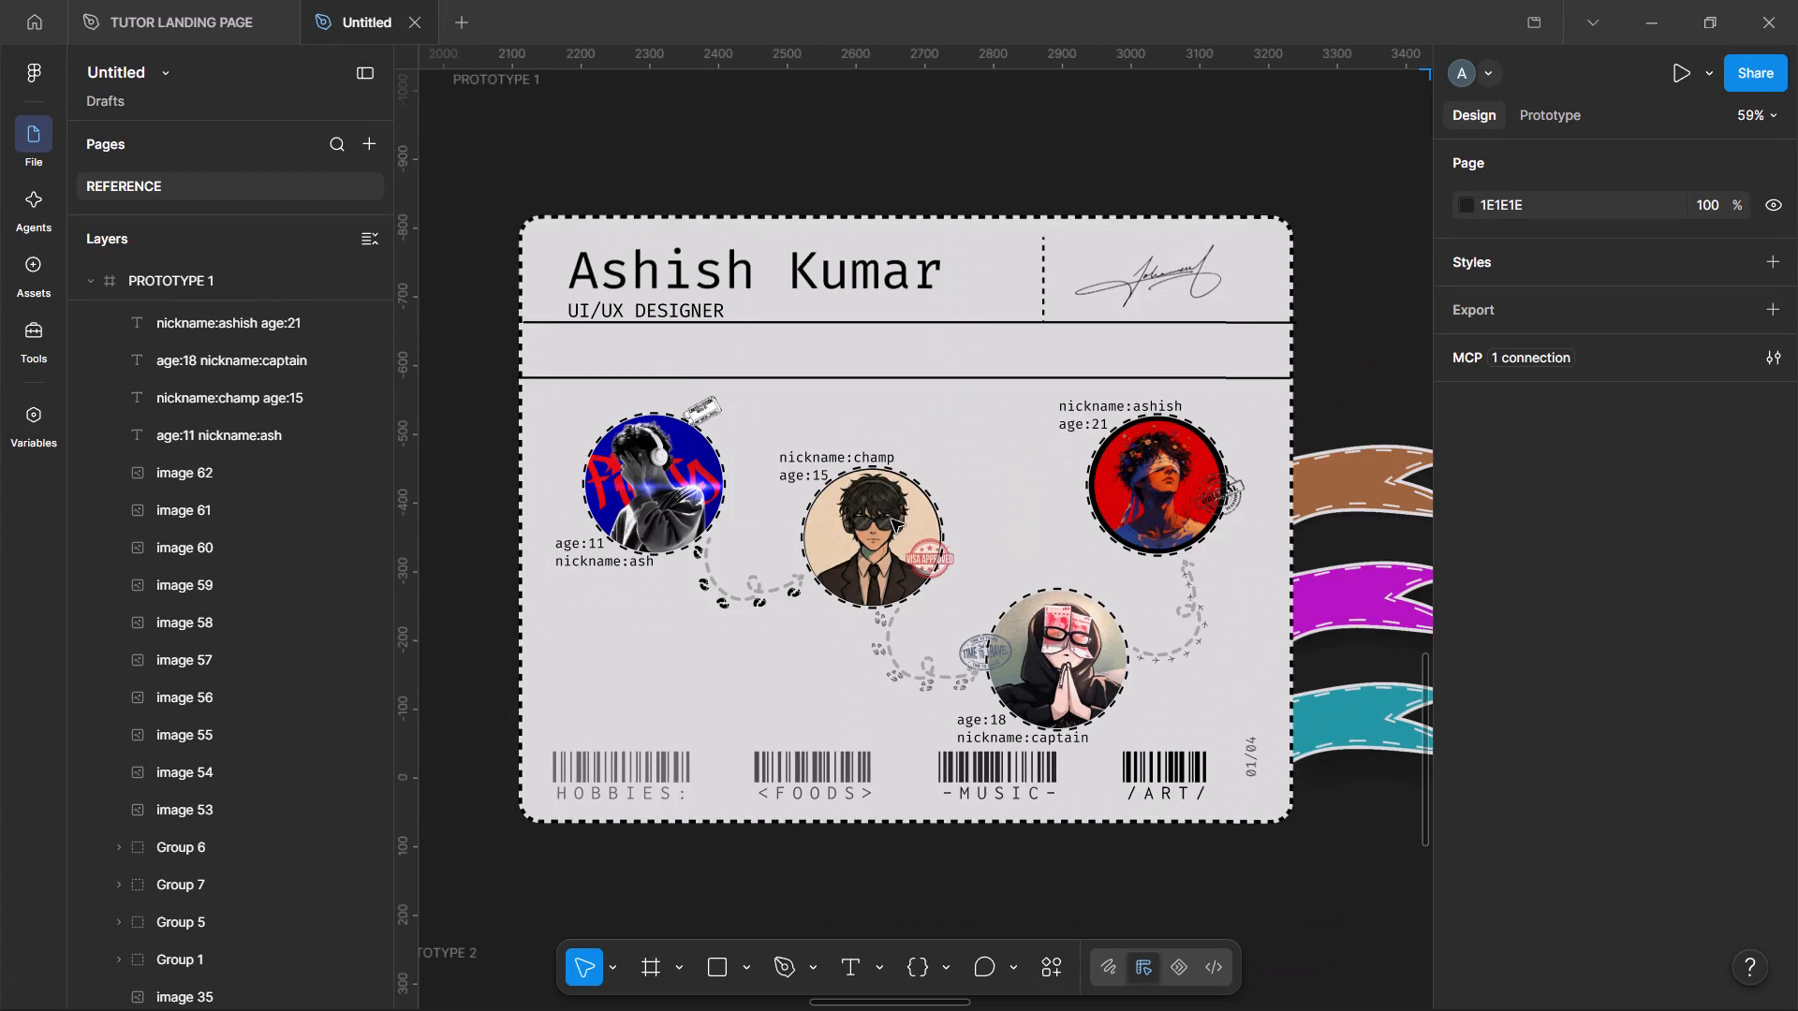
pyautogui.scroll(1, 892, 520)
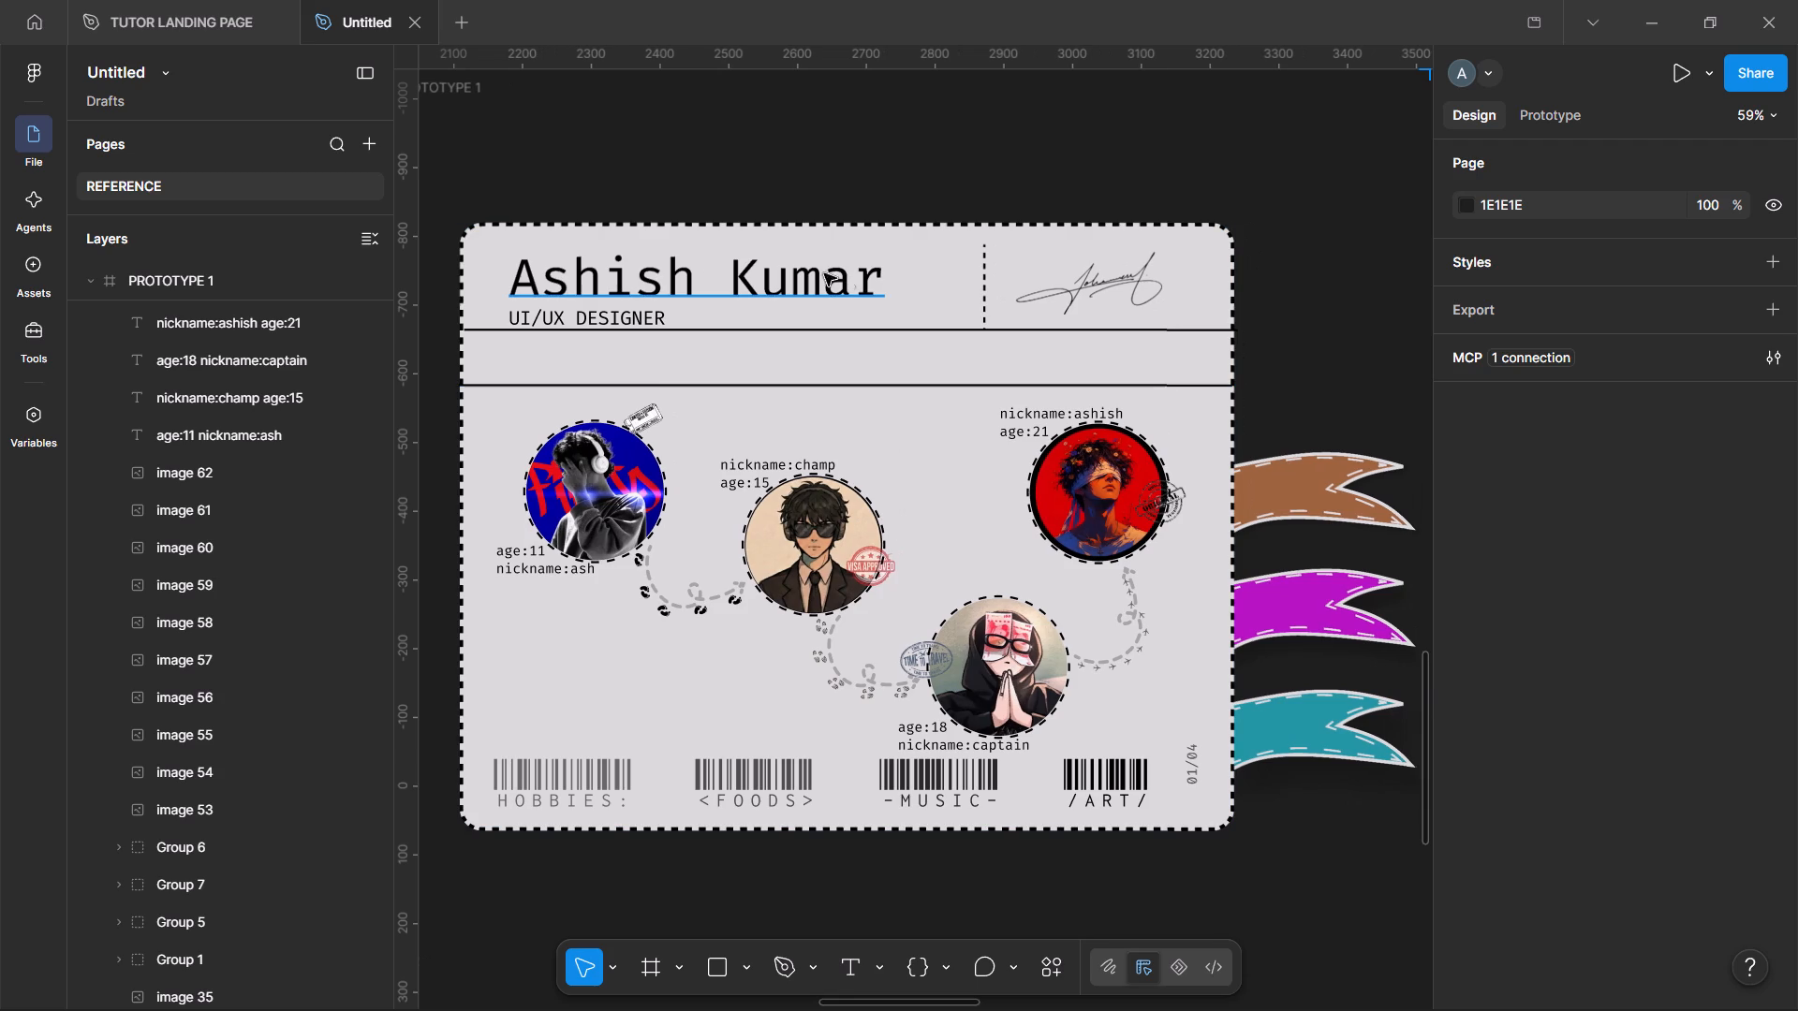
# Duplicate the large name heading on the PROTOTYPE 1 card and offset the copy slightly to X 168.25, Y 206.88.
pyautogui.click(799, 271)
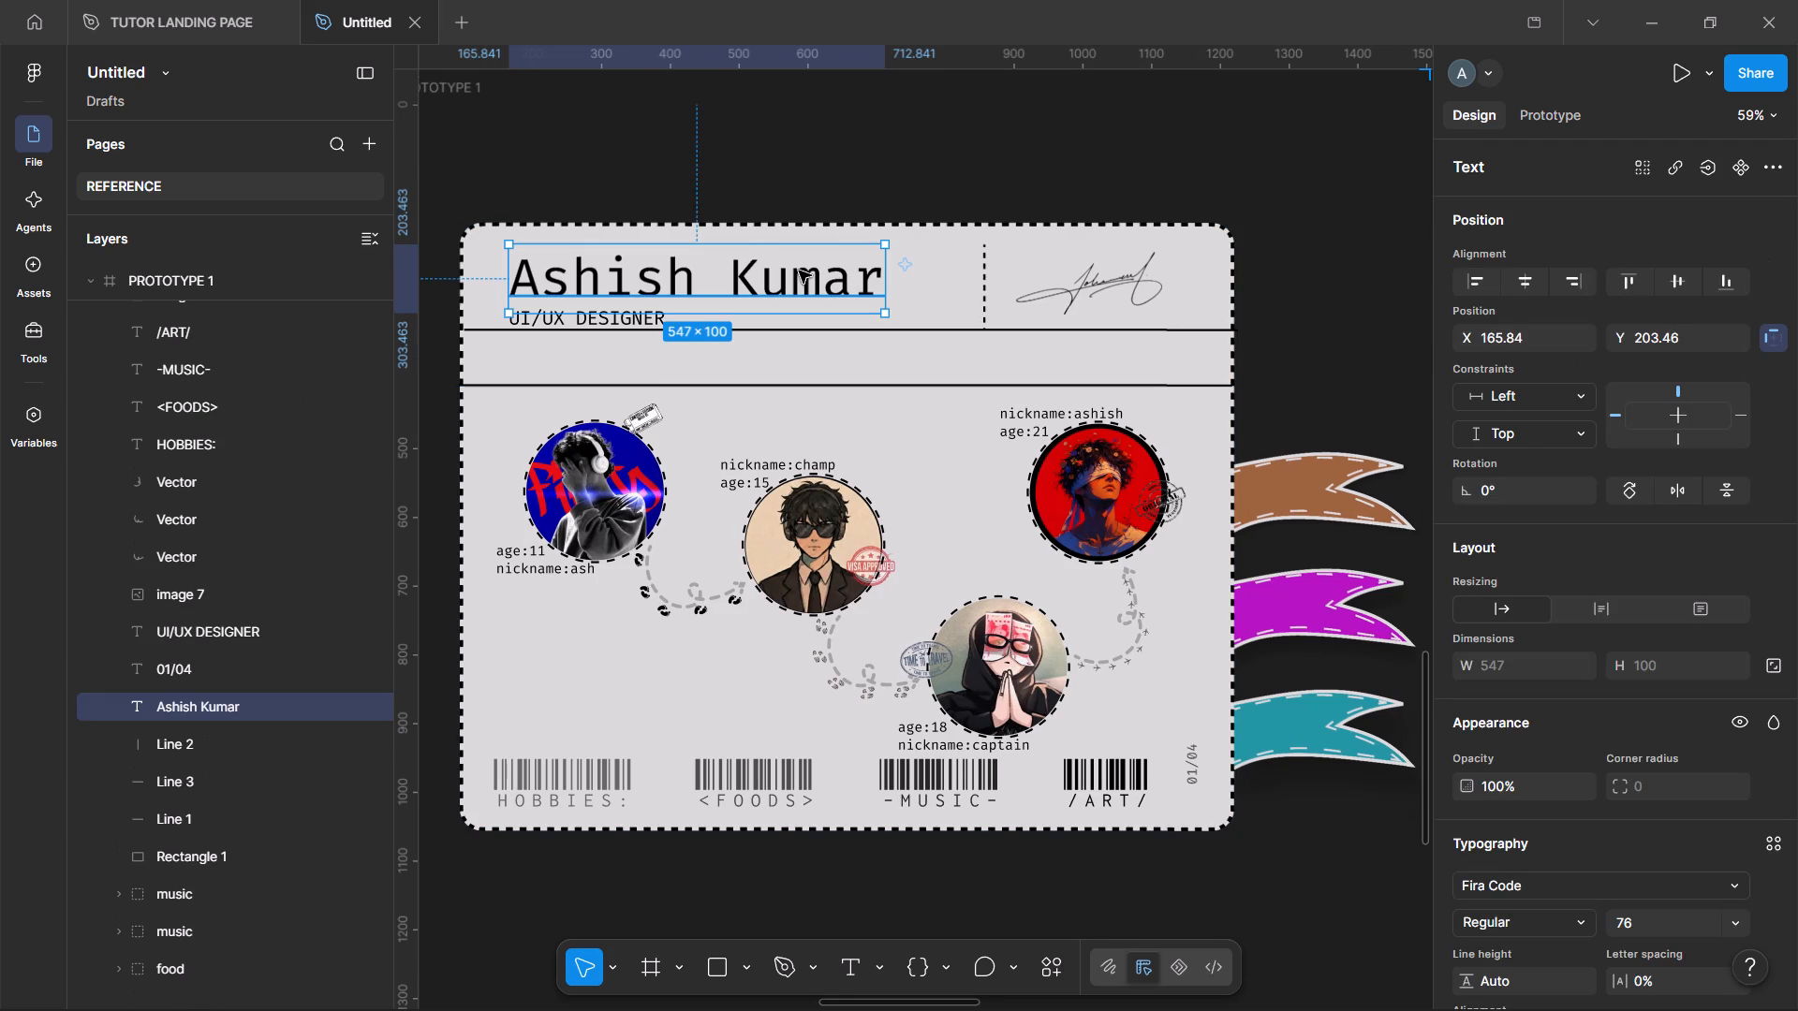
pyautogui.hscroll(1, 799, 271)
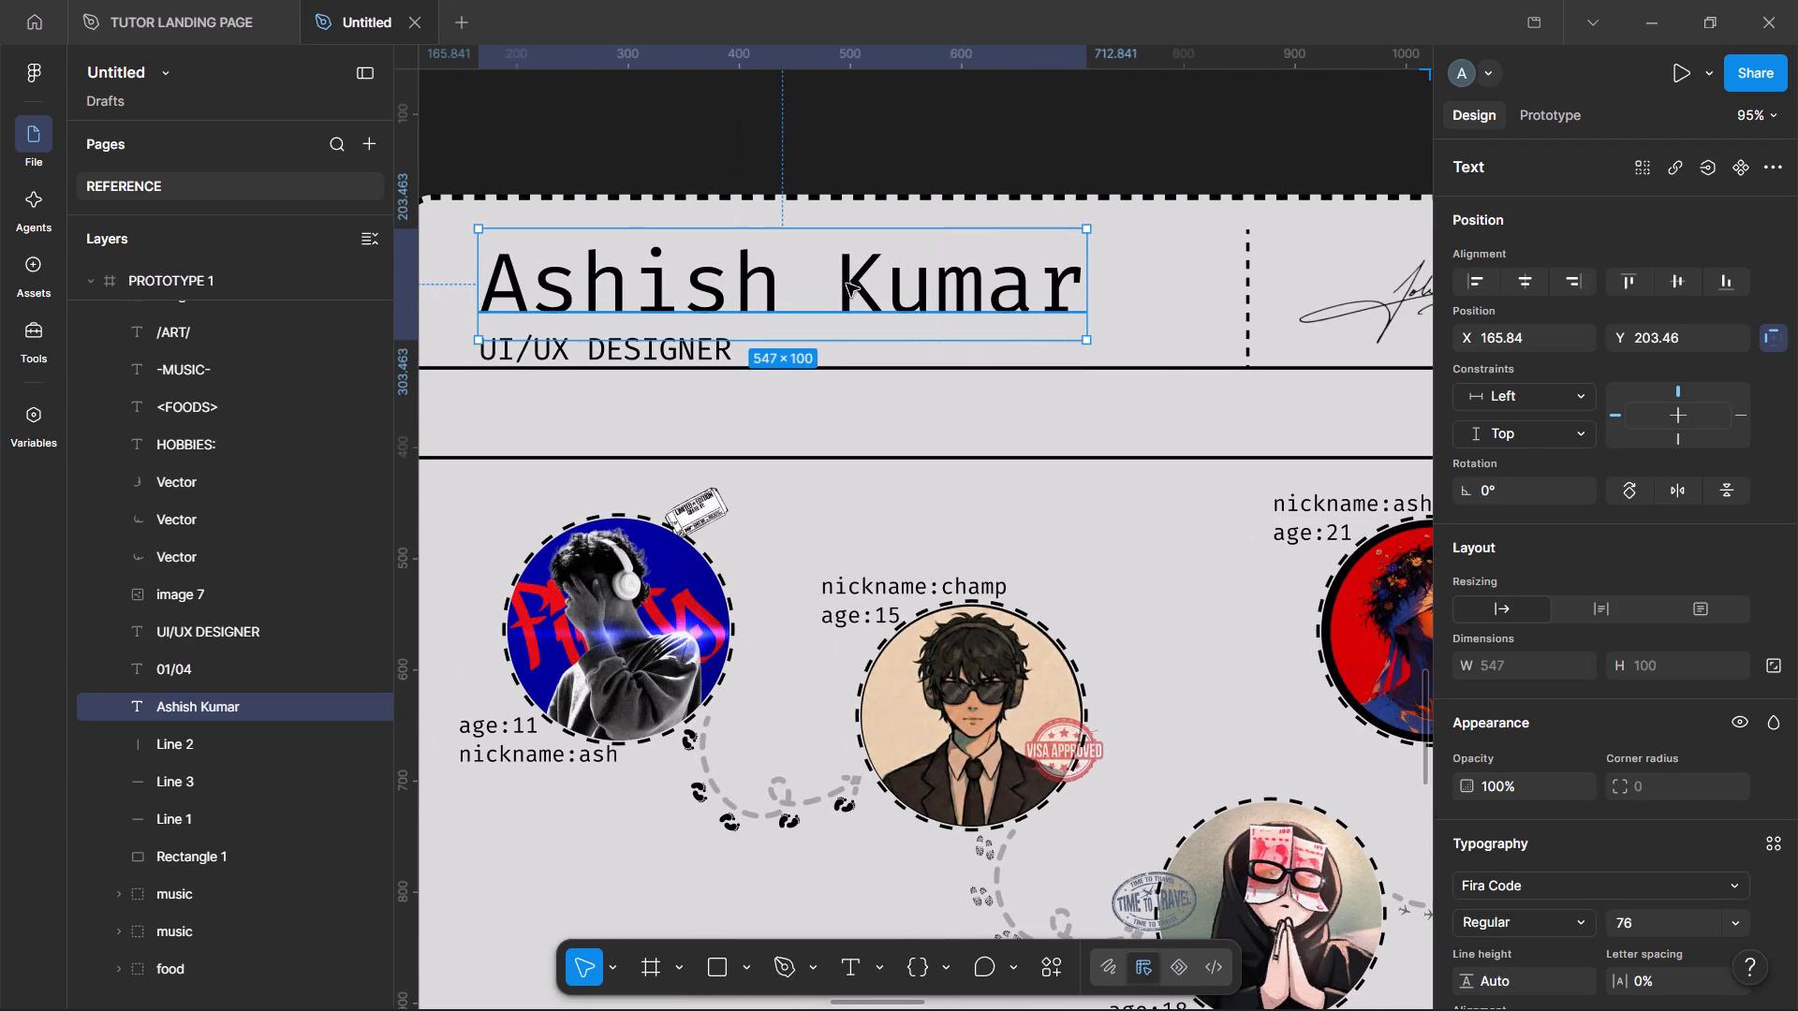
pyautogui.hotkey('ctrl', 'd')
pyautogui.click(847, 284)
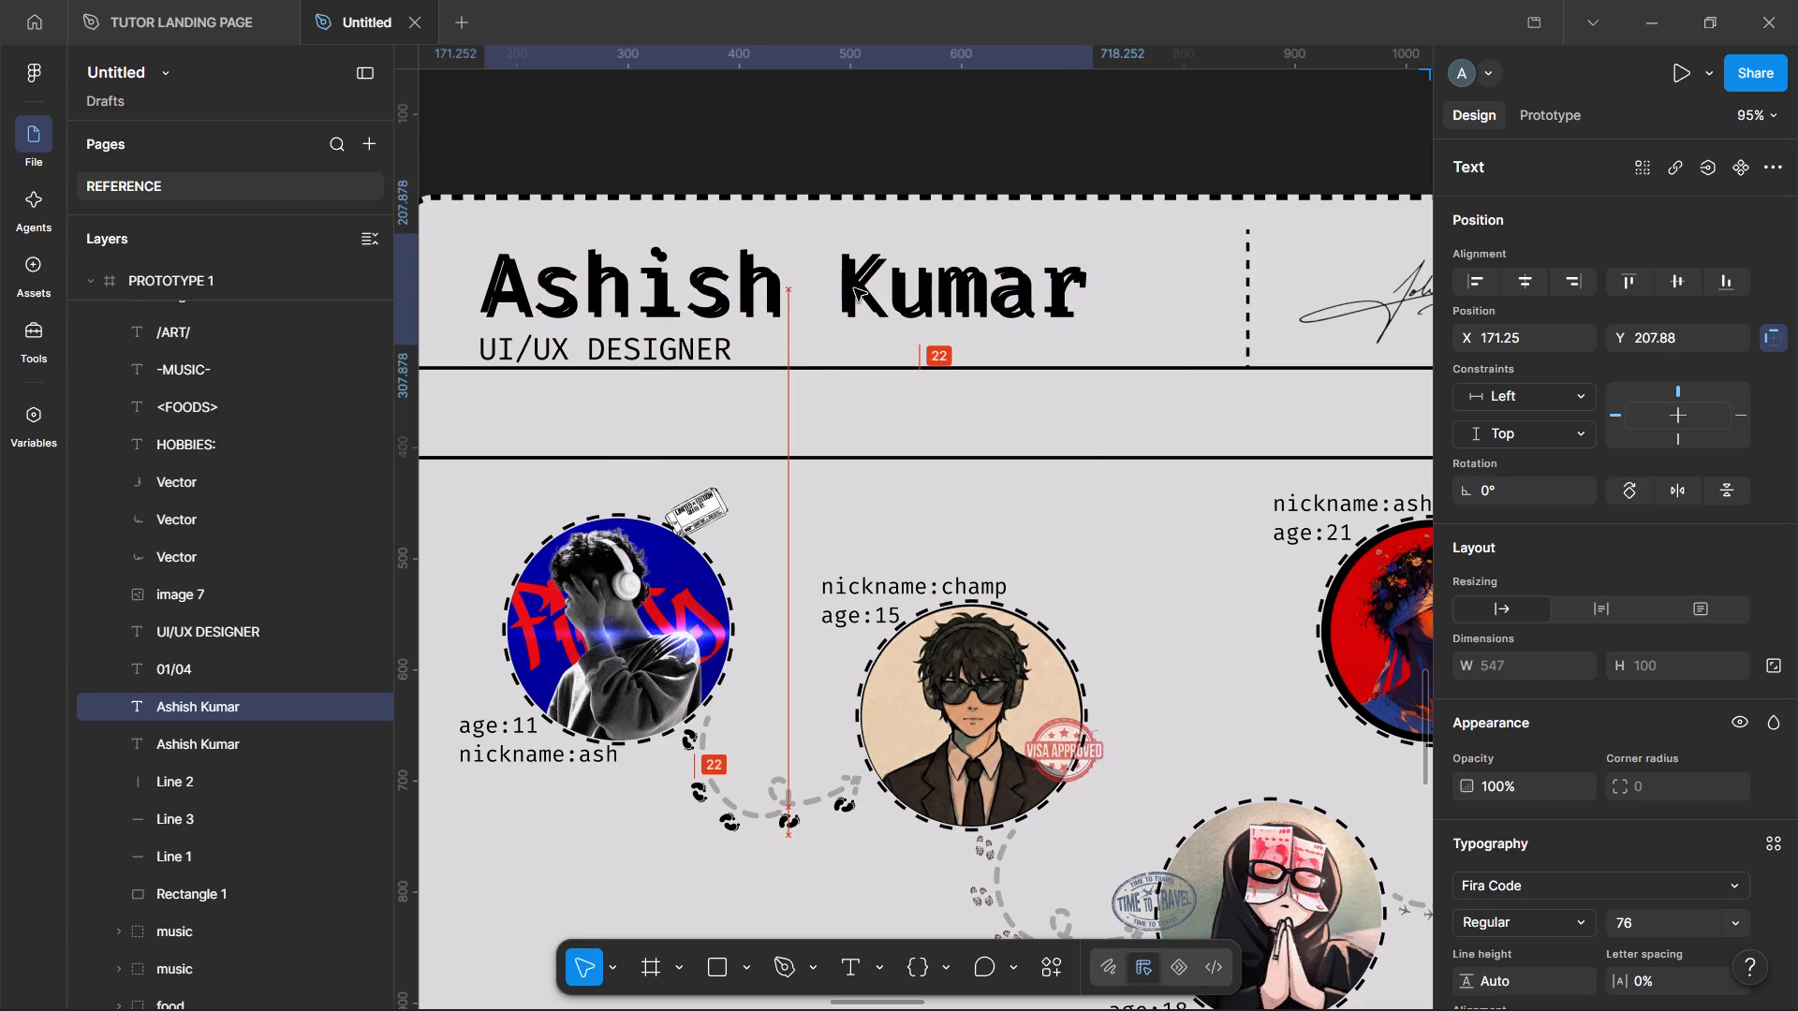
pyautogui.hscroll(2, 854, 288)
pyautogui.press('Left')
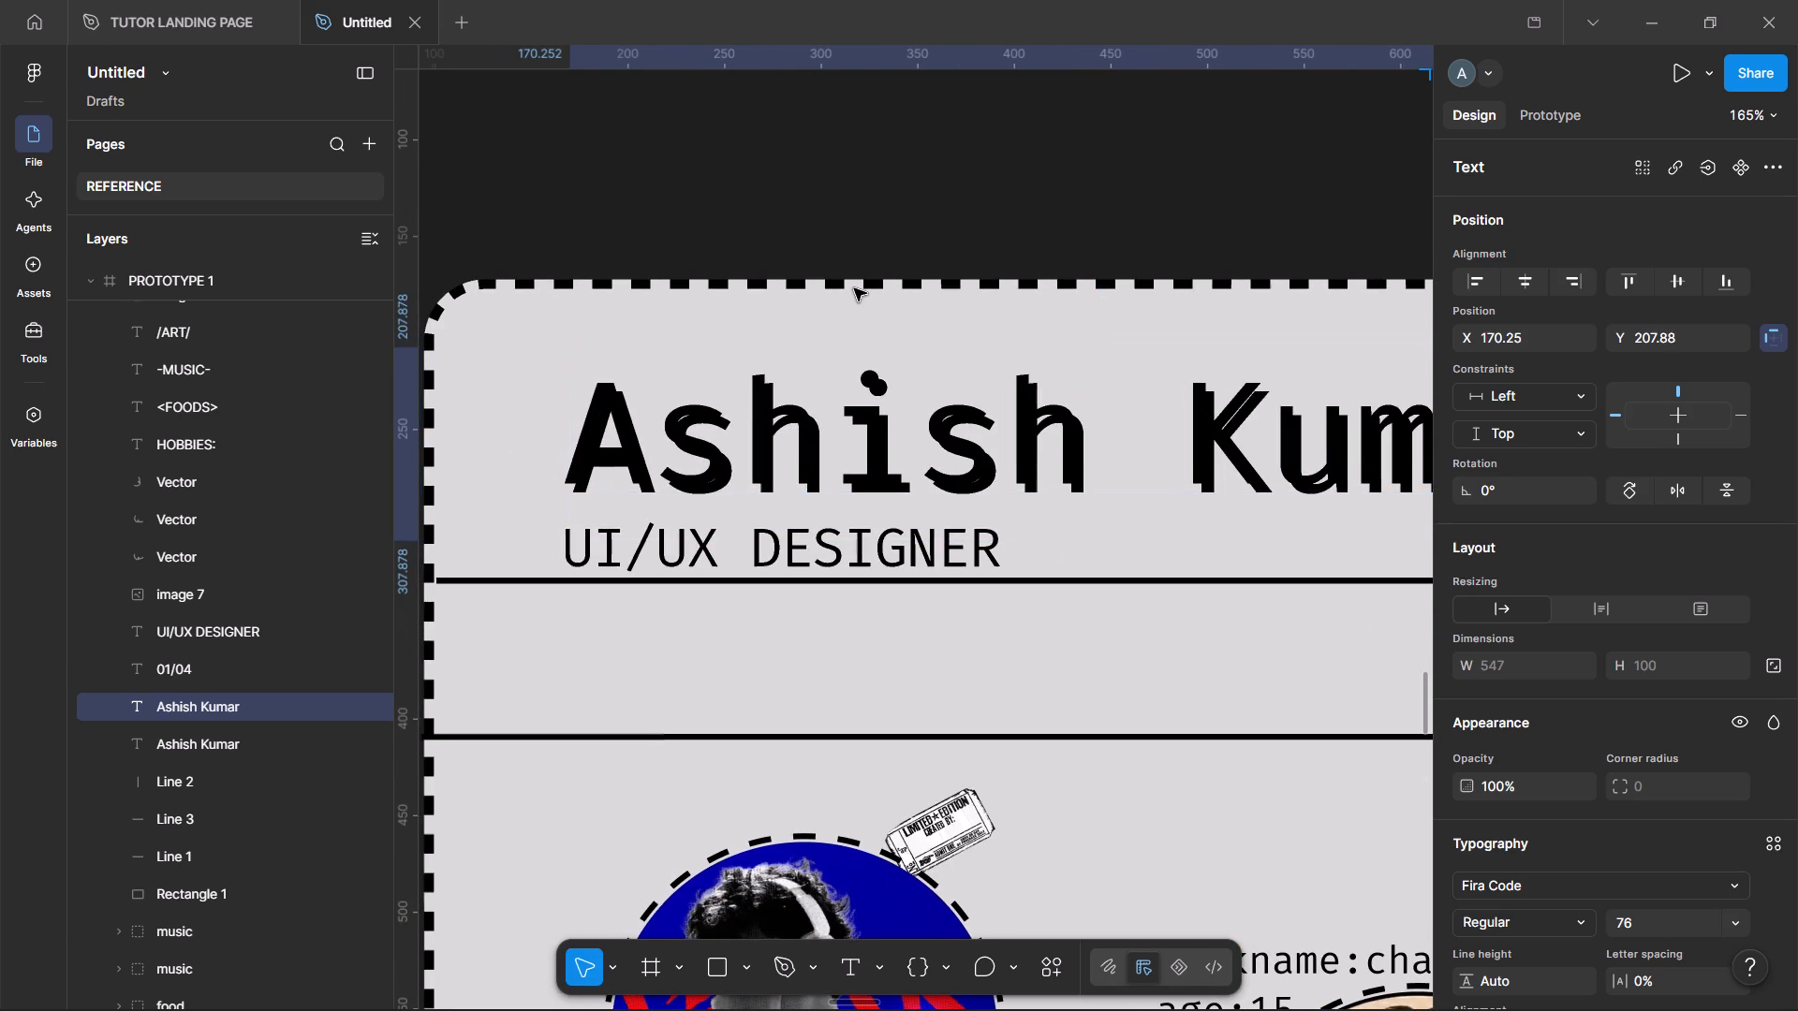
pyautogui.press('Left')
pyautogui.press('Down')
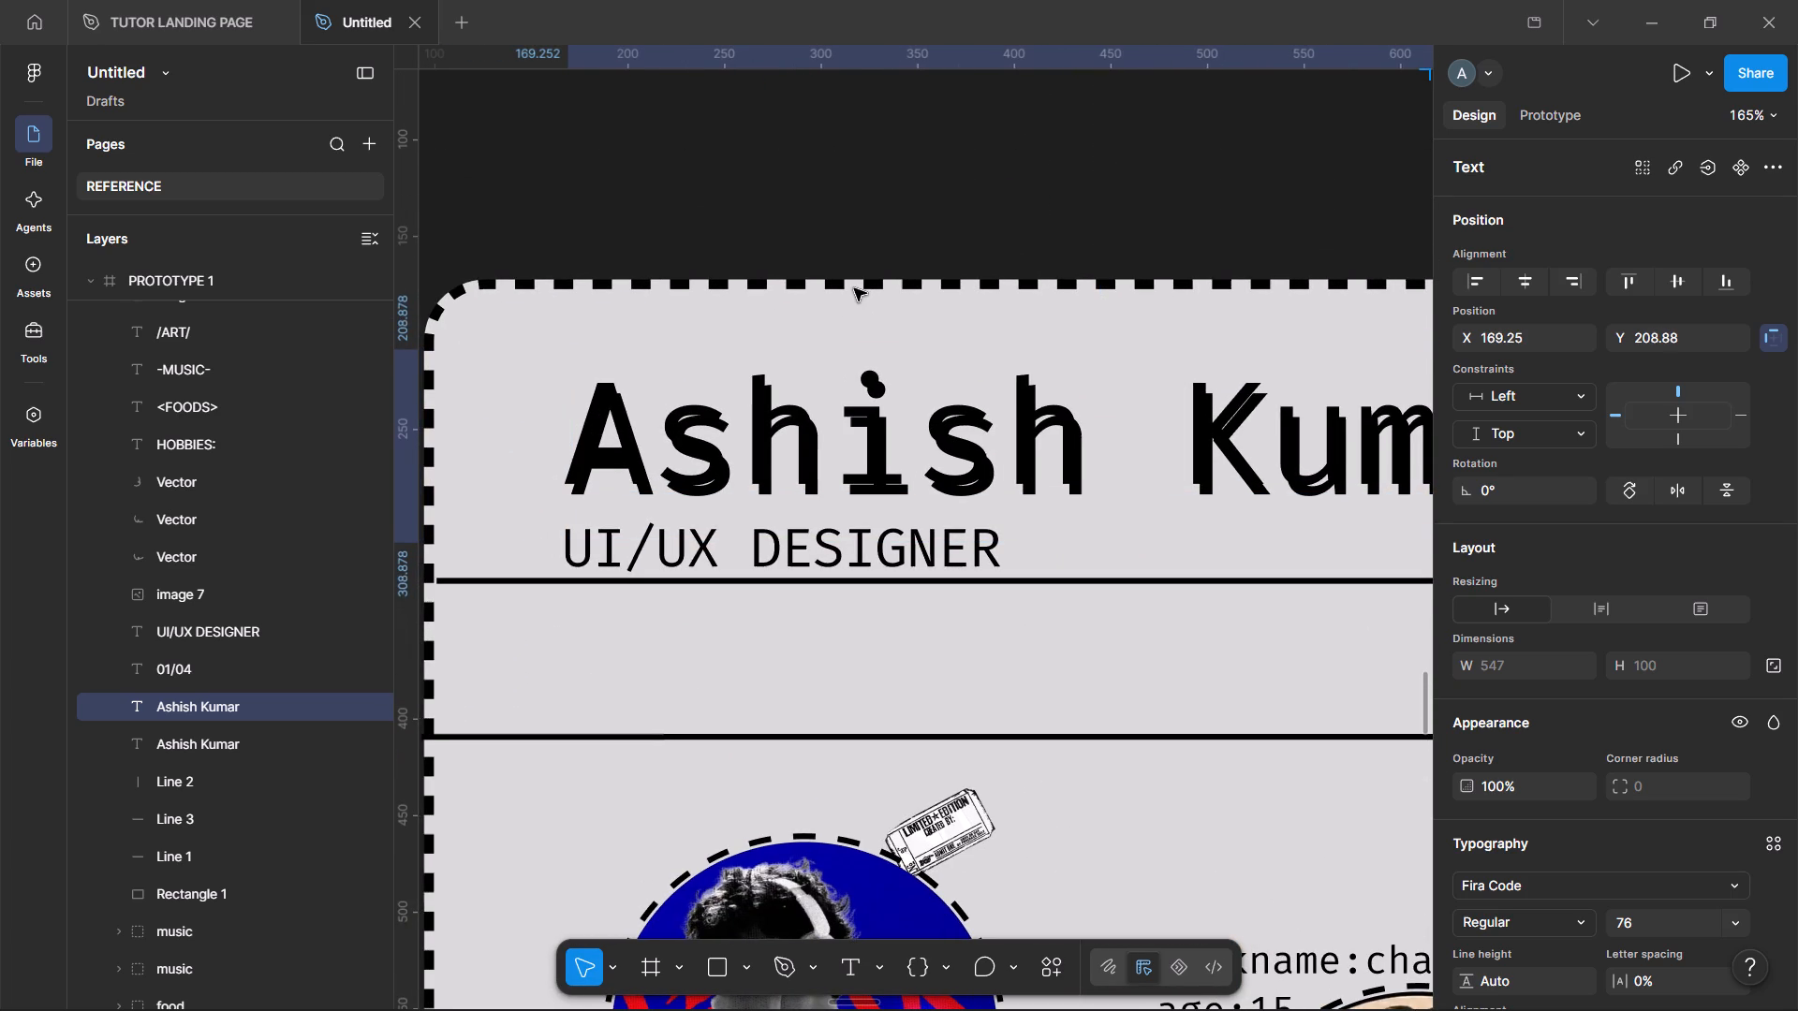
pyautogui.press('Up')
pyautogui.press('Up')
pyautogui.press('Up')
pyautogui.press('Left')
pyautogui.press('Down')
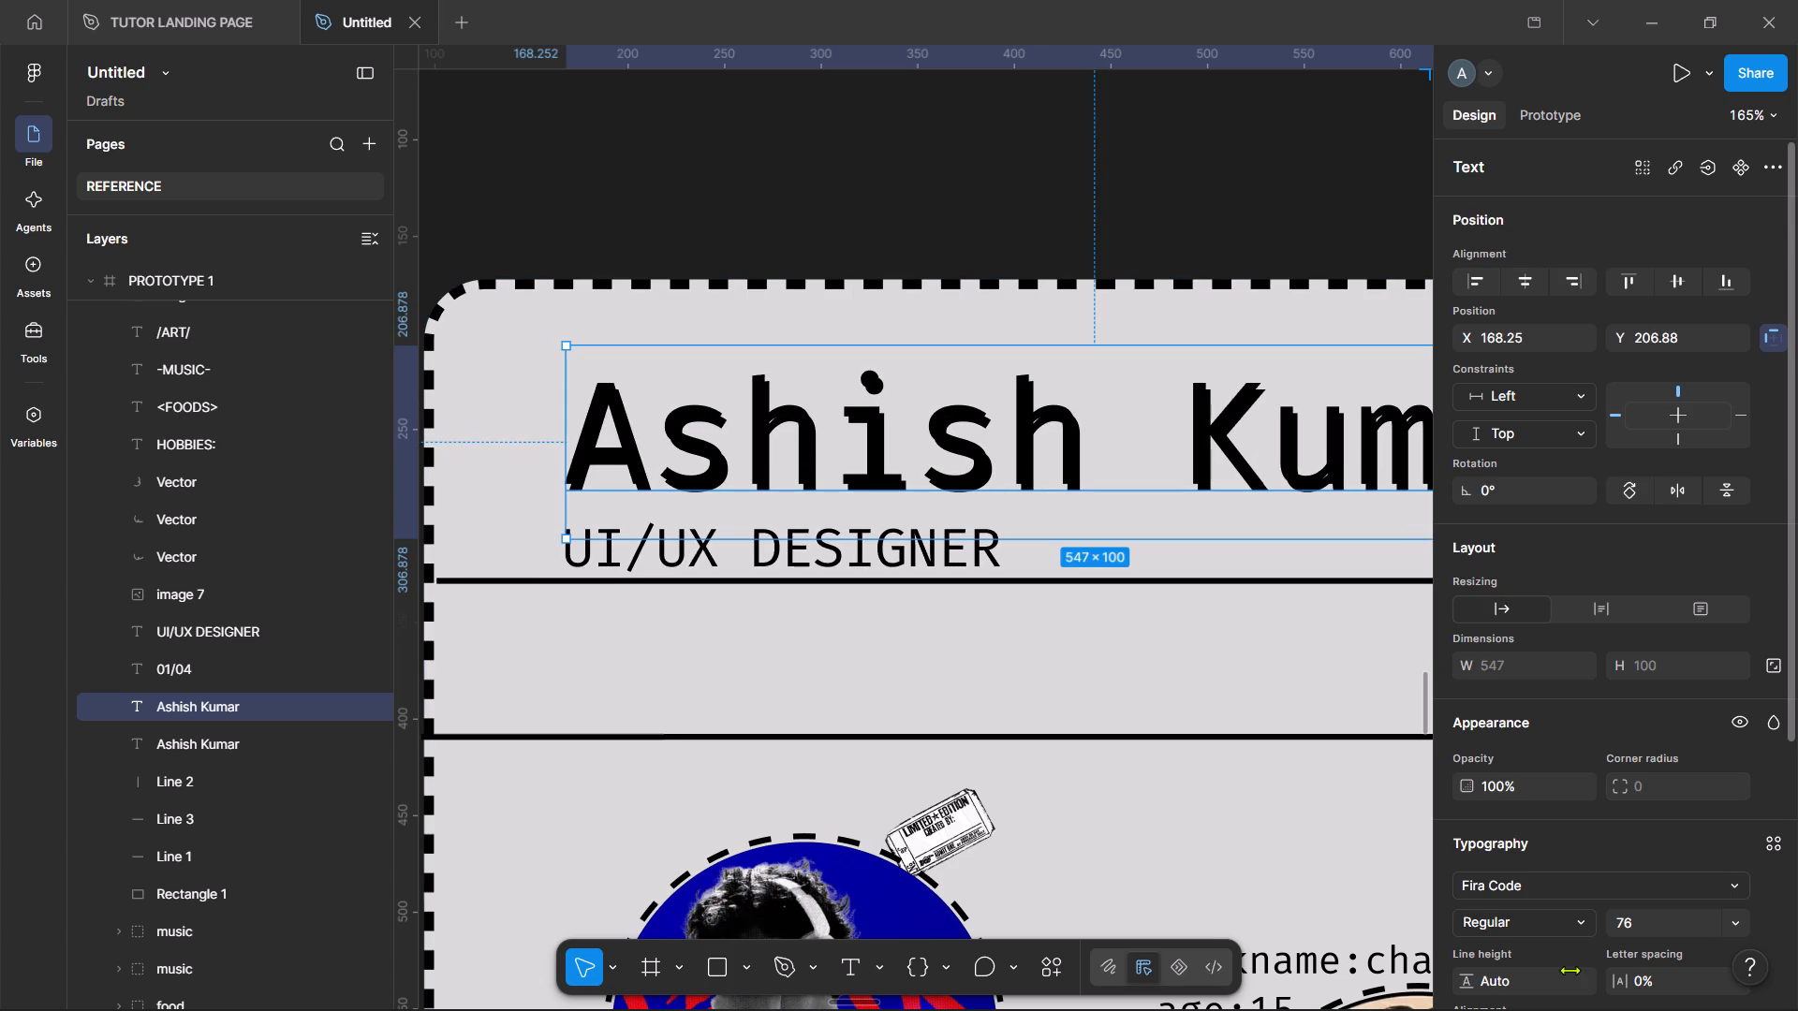
# Set the offset name heading copy's fill to white FFFFFF.
pyautogui.scroll(-1, 1570, 970)
pyautogui.click(1541, 925)
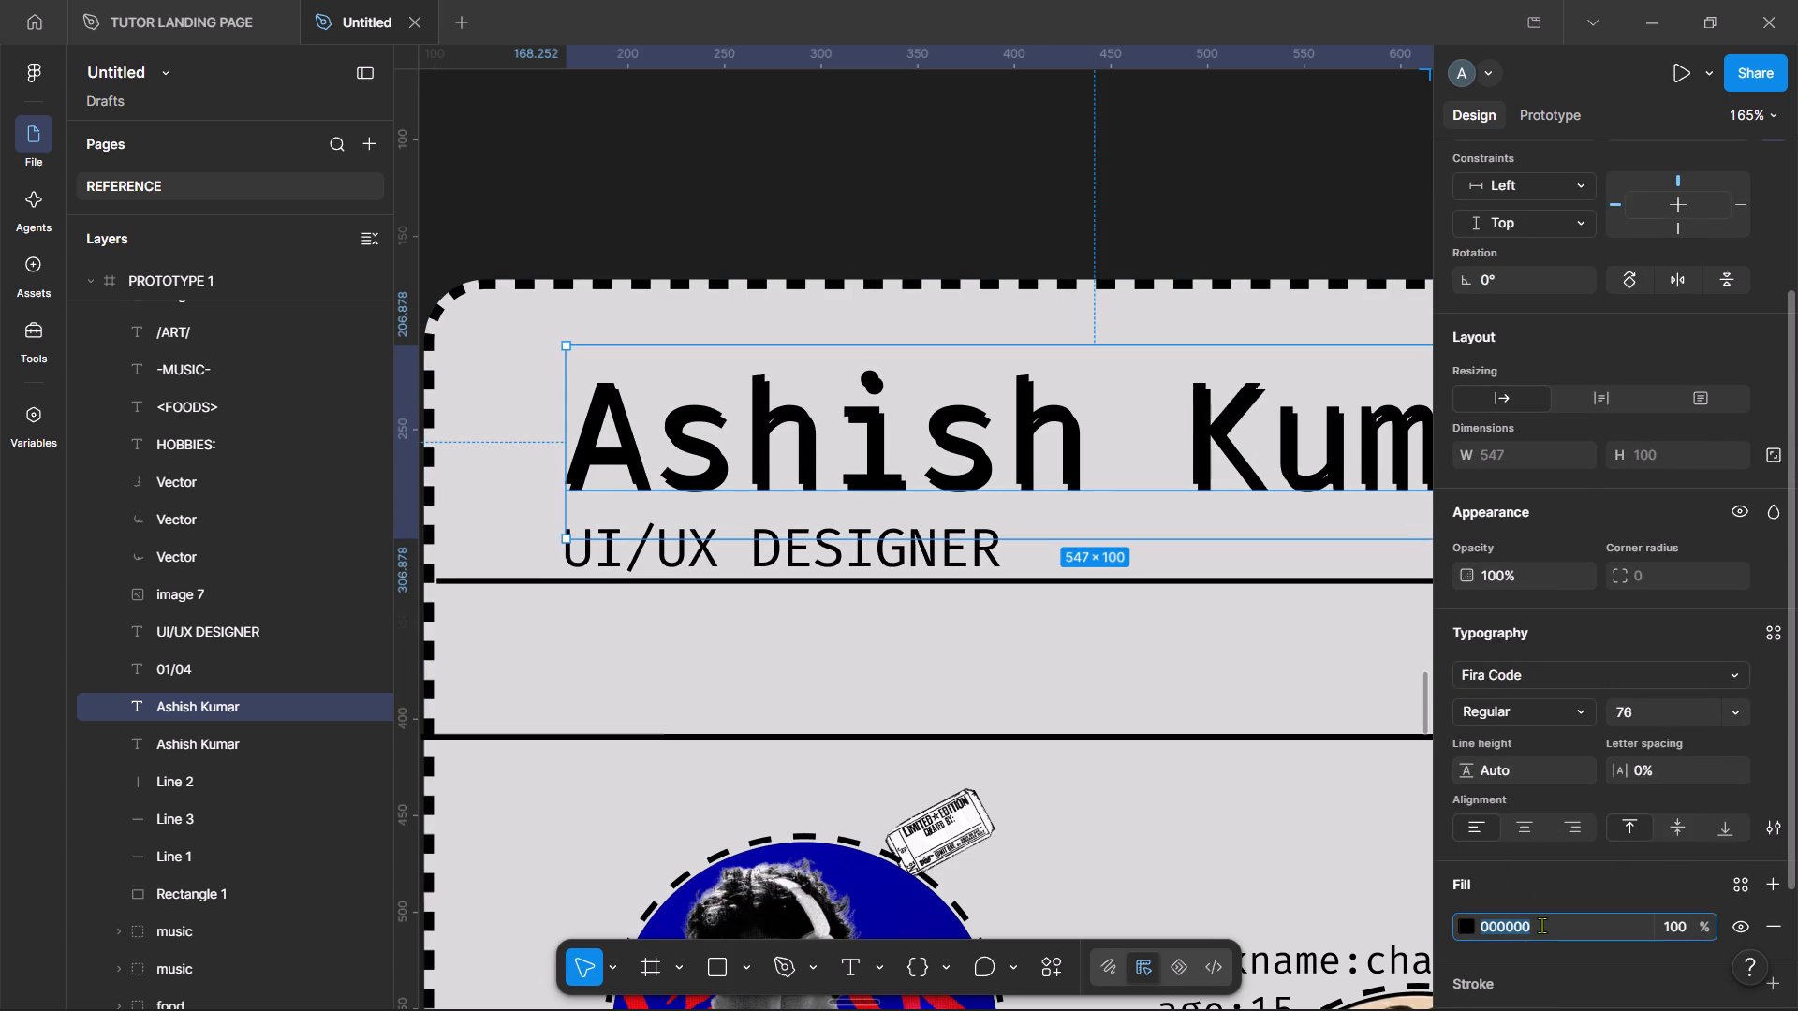
pyautogui.press('f')
pyautogui.press('Return')
pyautogui.hscroll(-1, 1004, 588)
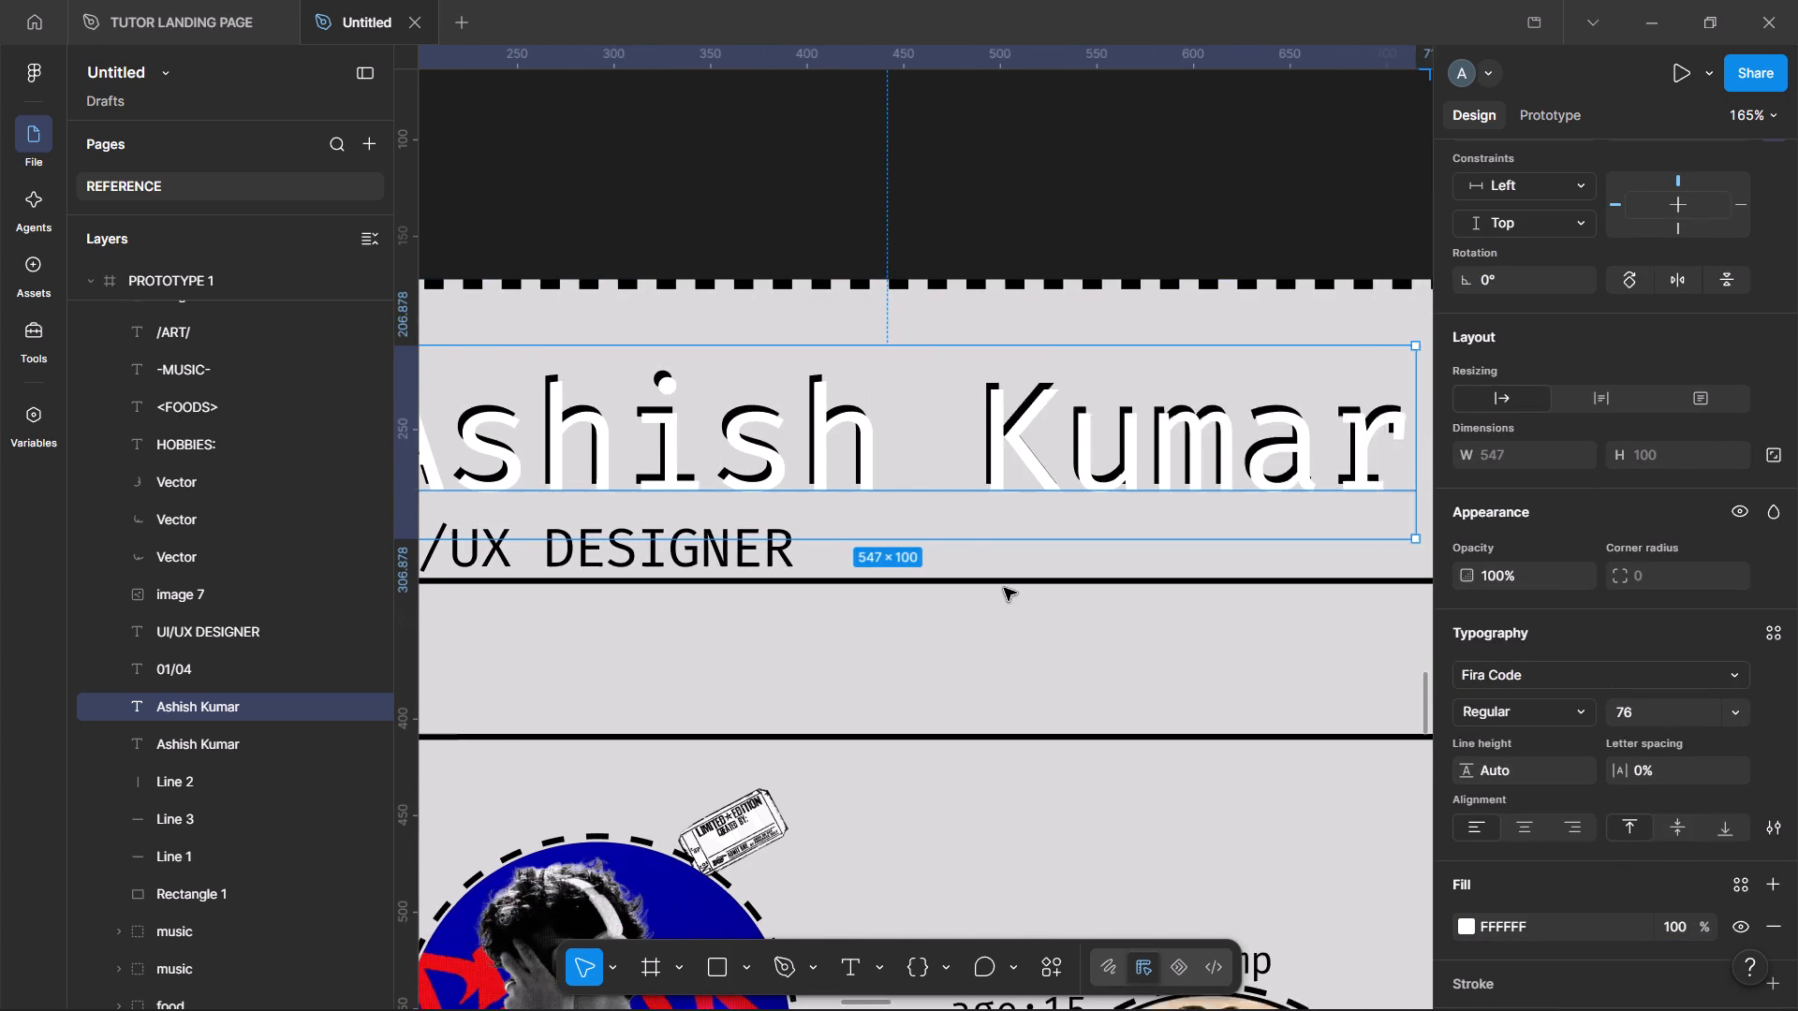
pyautogui.click(1241, 240)
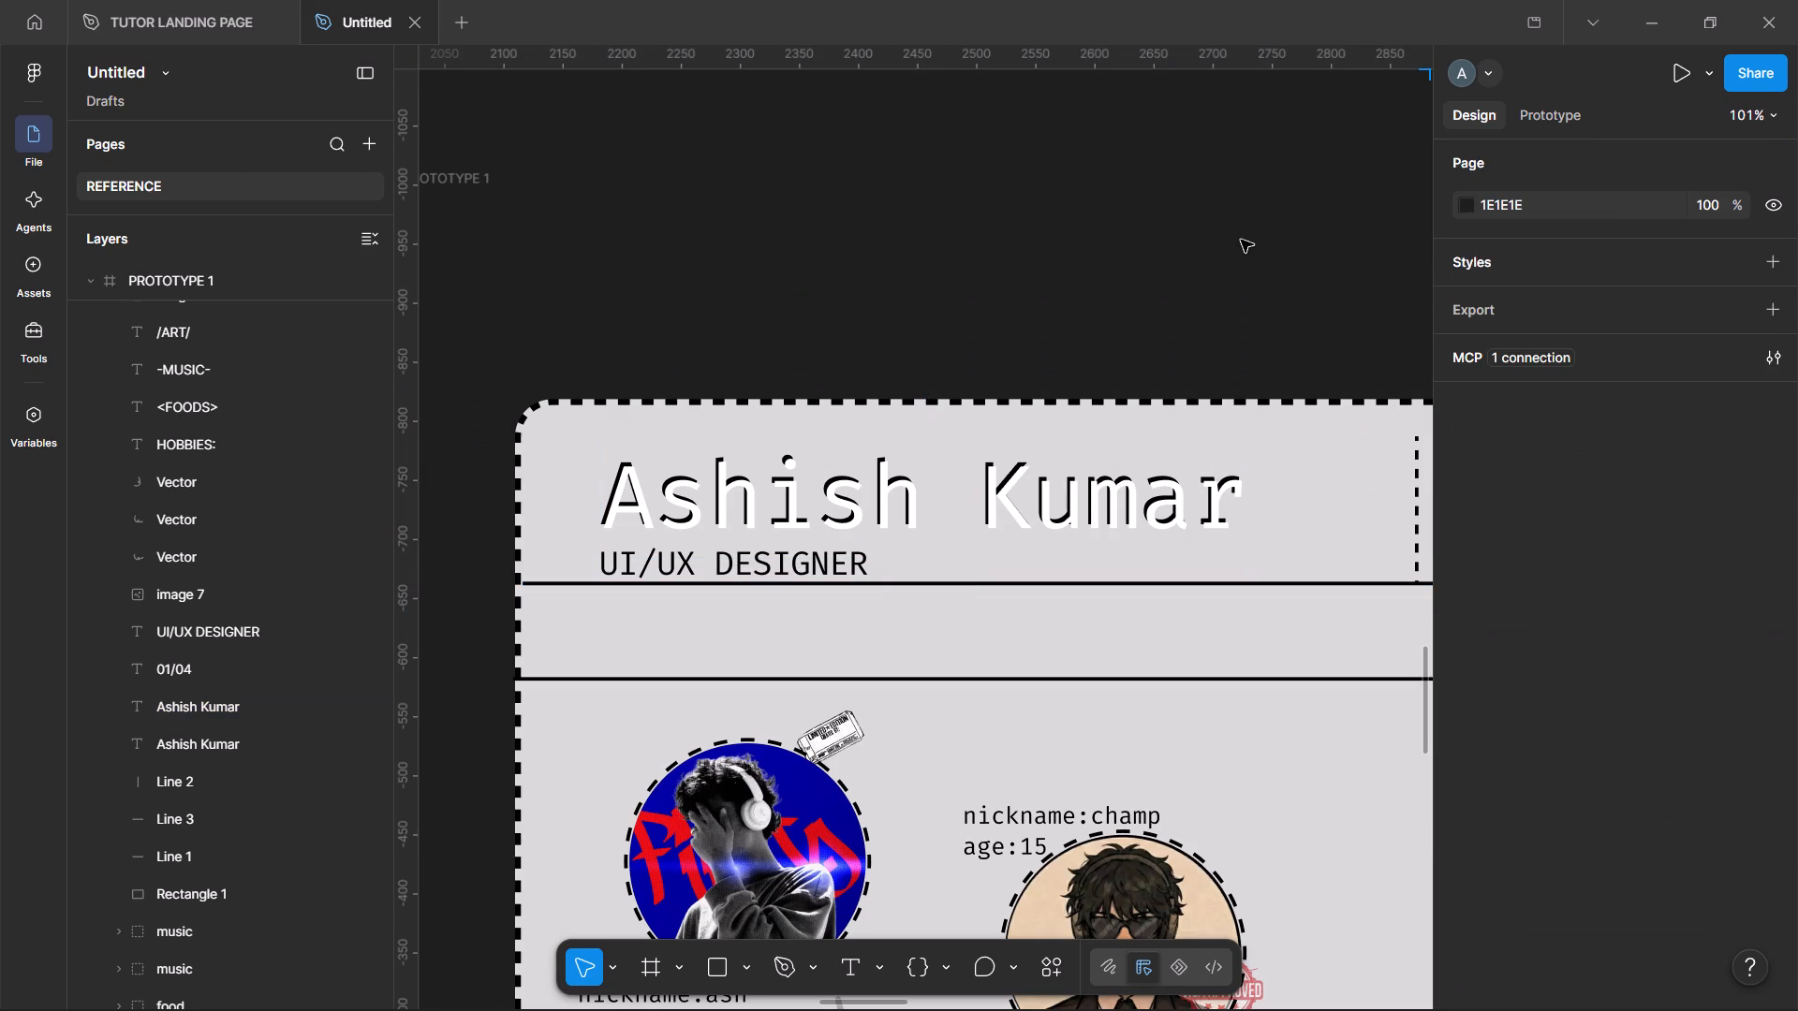
# Duplicate the UI/UX DESIGNER text under the name and offset the copy to X 166.84, Y 294.16.
pyautogui.click(793, 560)
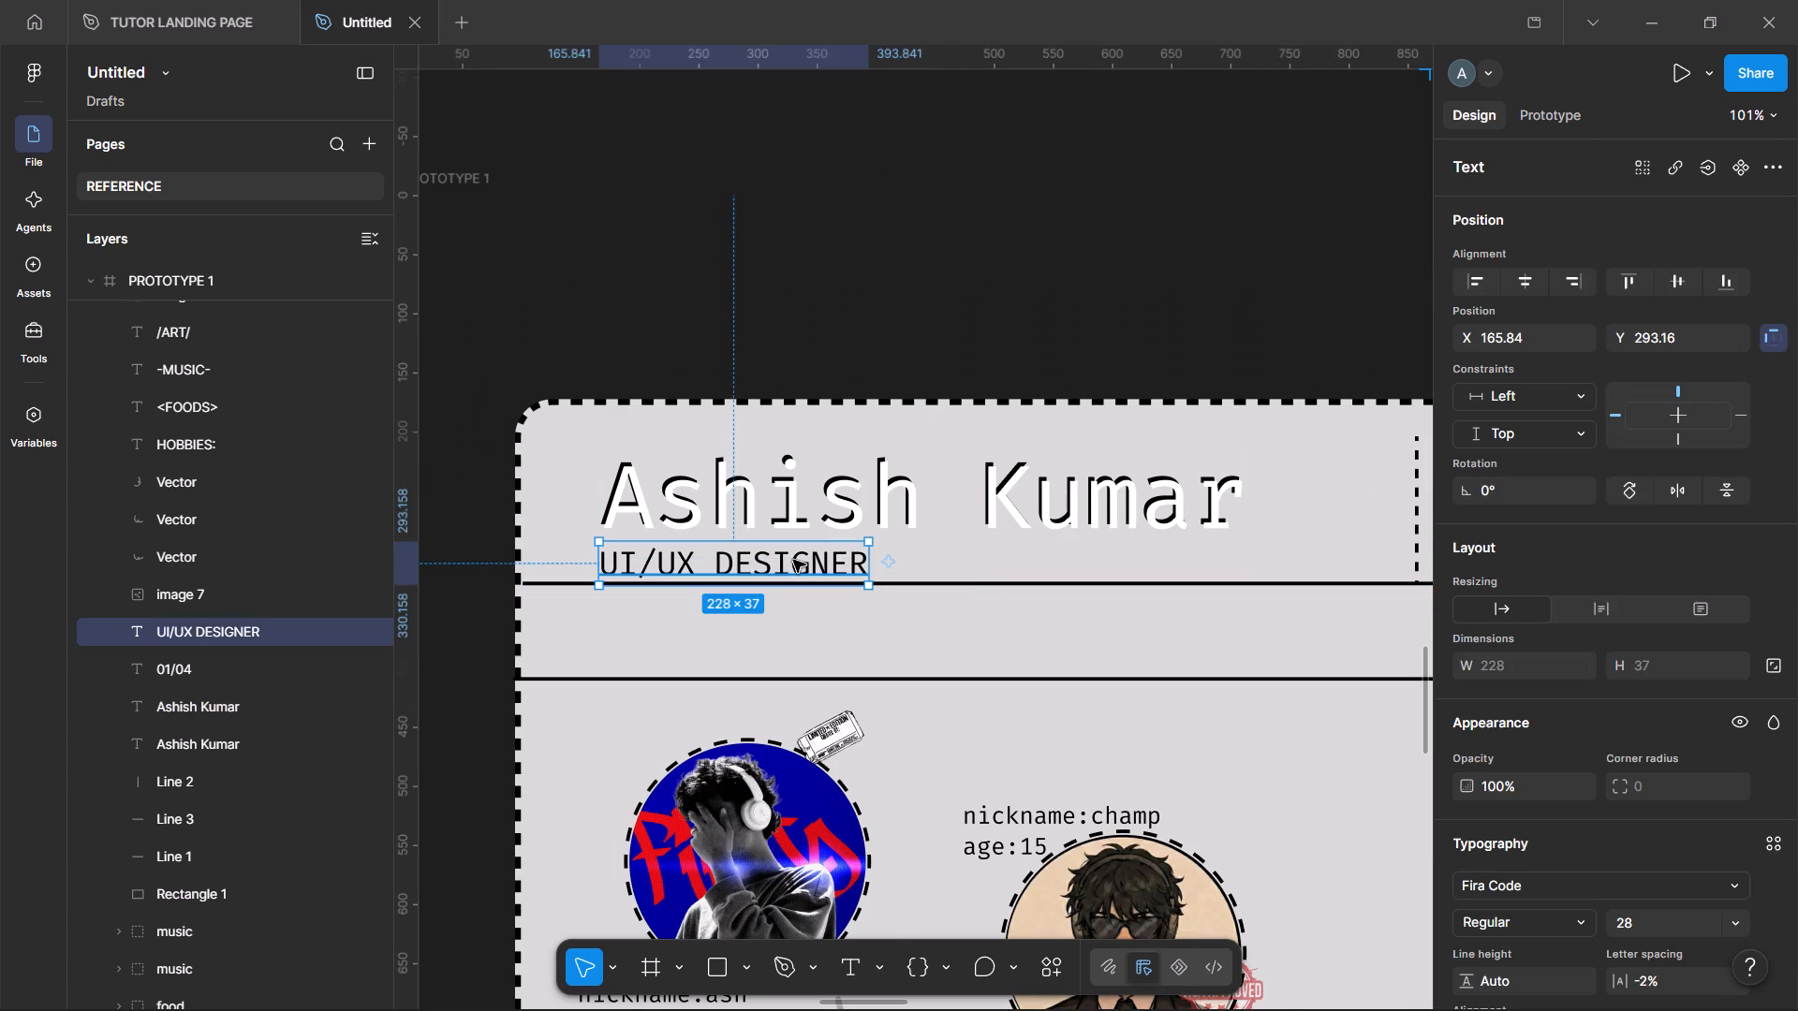
pyautogui.hotkey('ctrl', 'd')
pyautogui.hscroll(1, 793, 560)
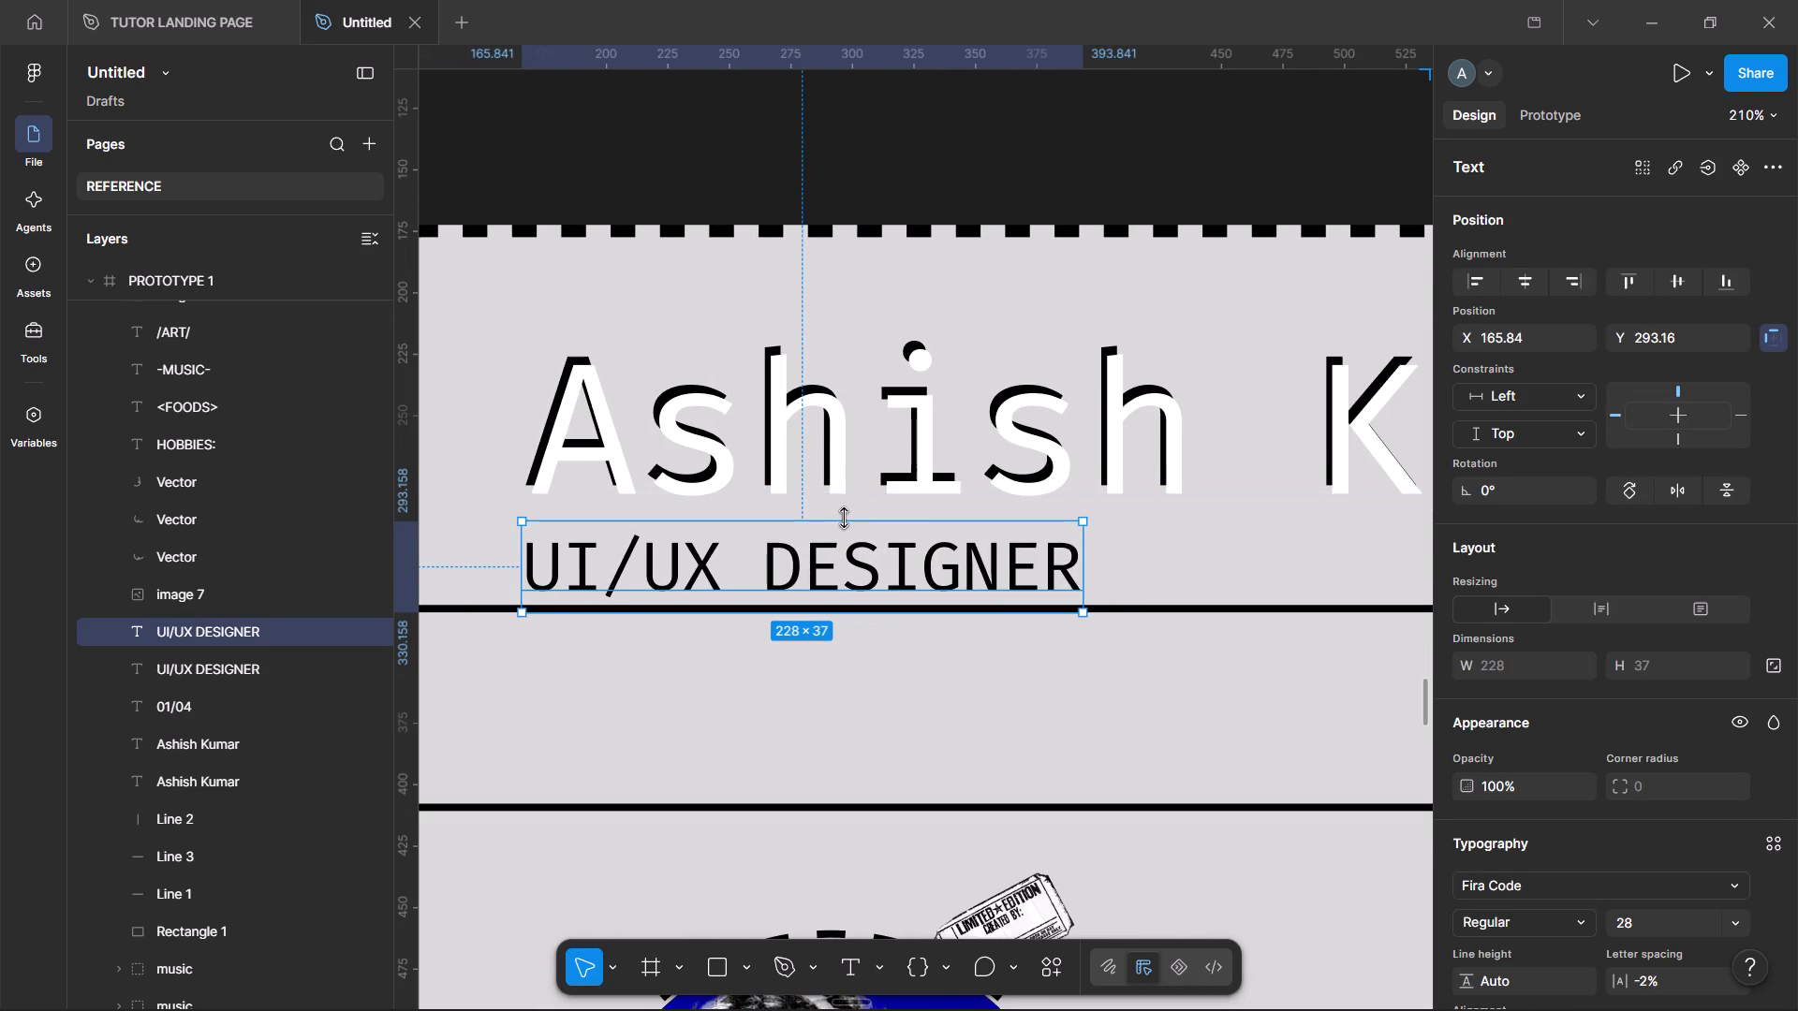
pyautogui.hotkey('shift', 'Down')
pyautogui.hotkey('shift', 'Up')
pyautogui.press('Down')
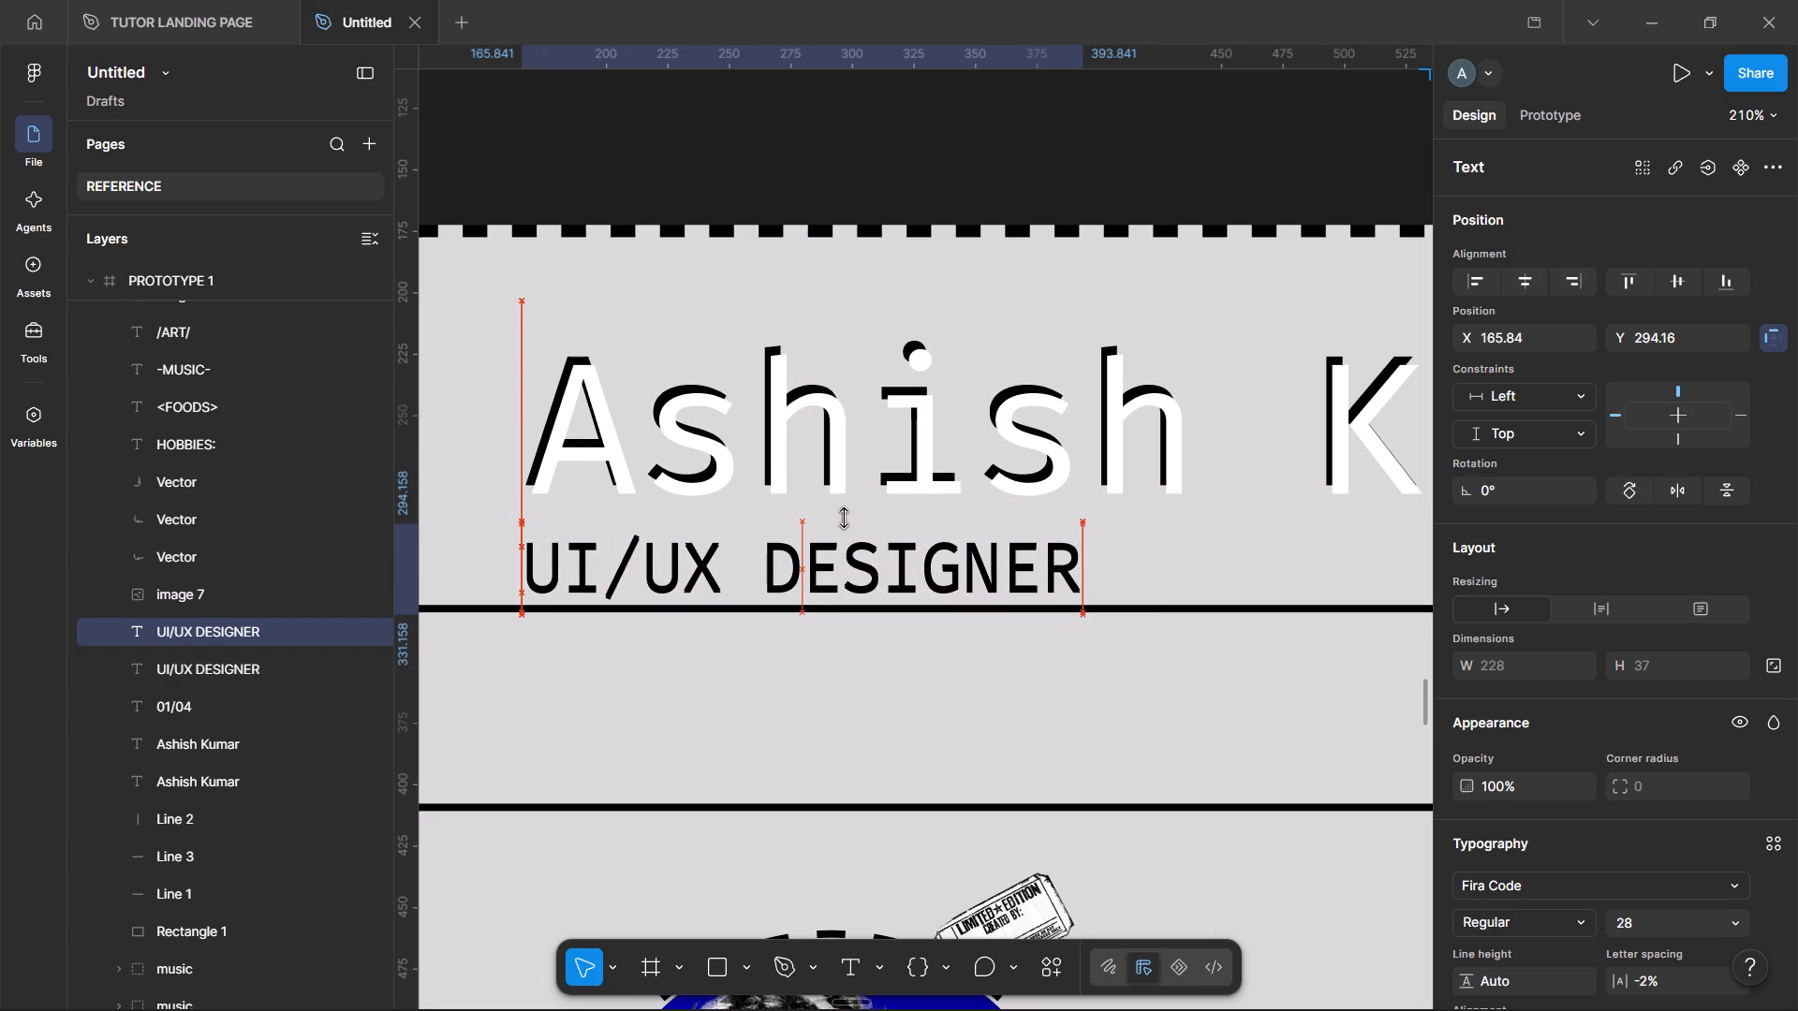
pyautogui.press('Right')
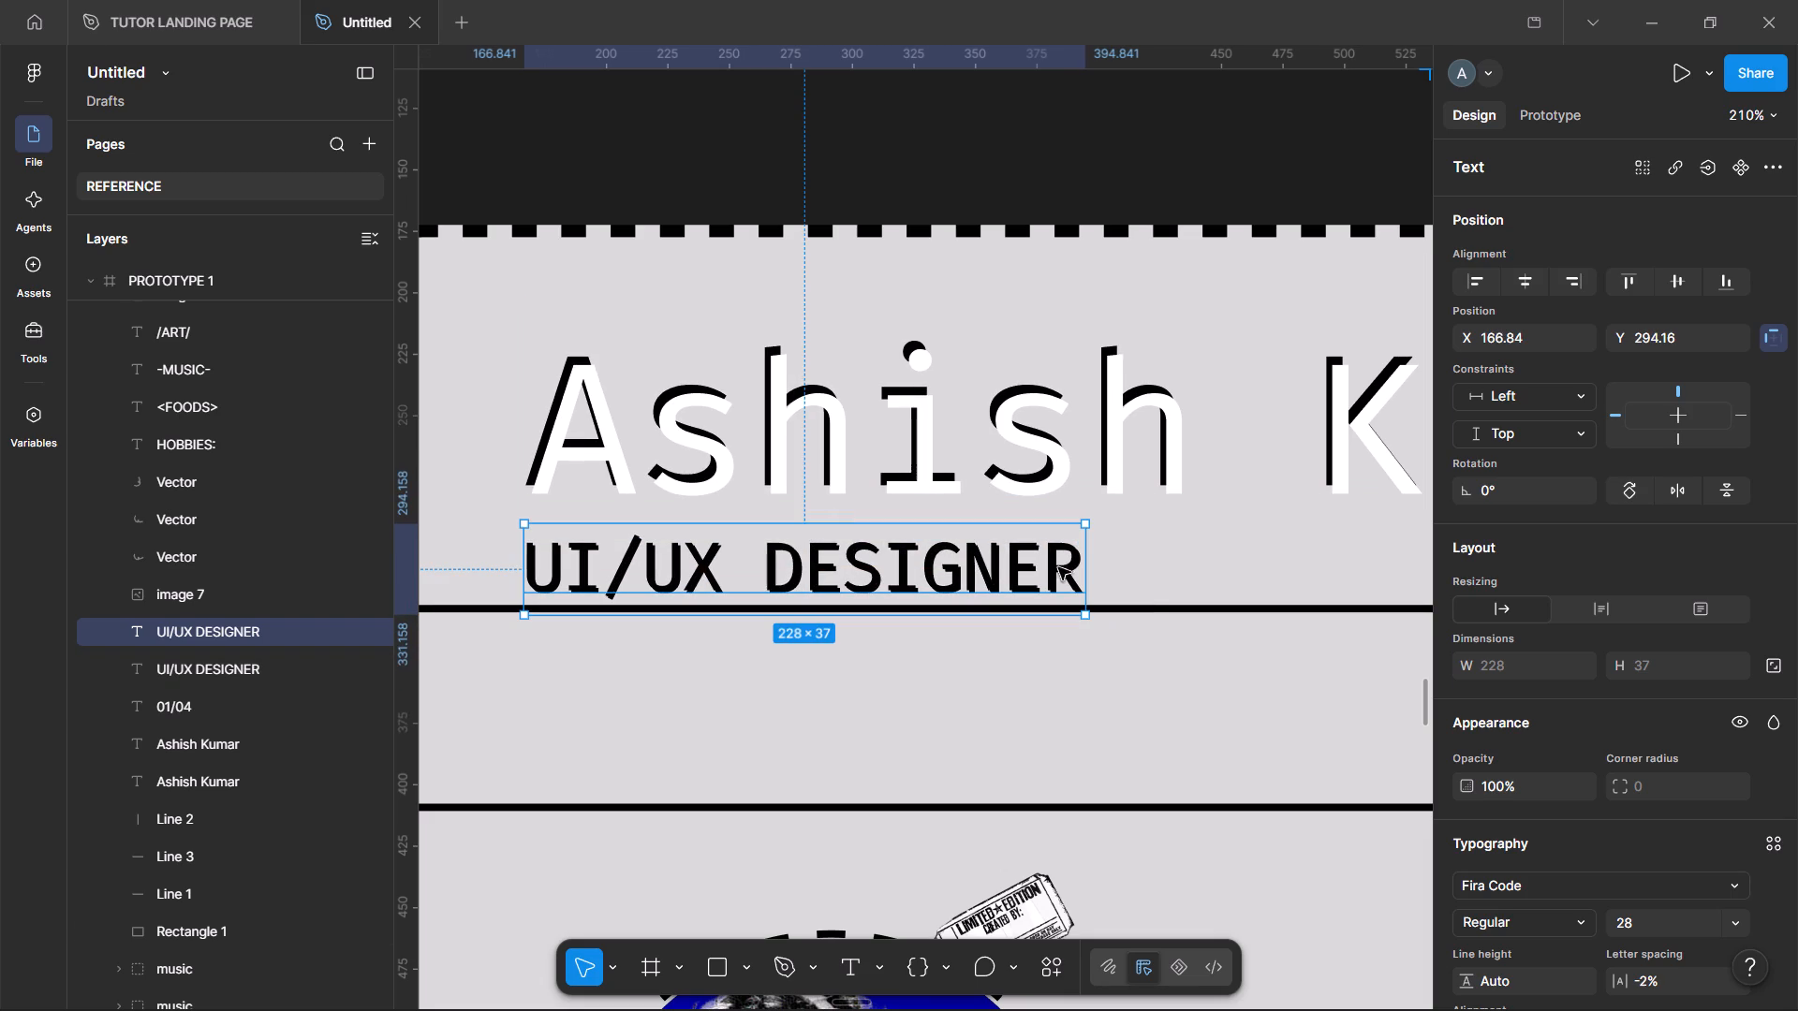
# Set the UI/UX DESIGNER copy's fill to white FFFFFF.
pyautogui.scroll(-2, 1657, 945)
pyautogui.click(1506, 861)
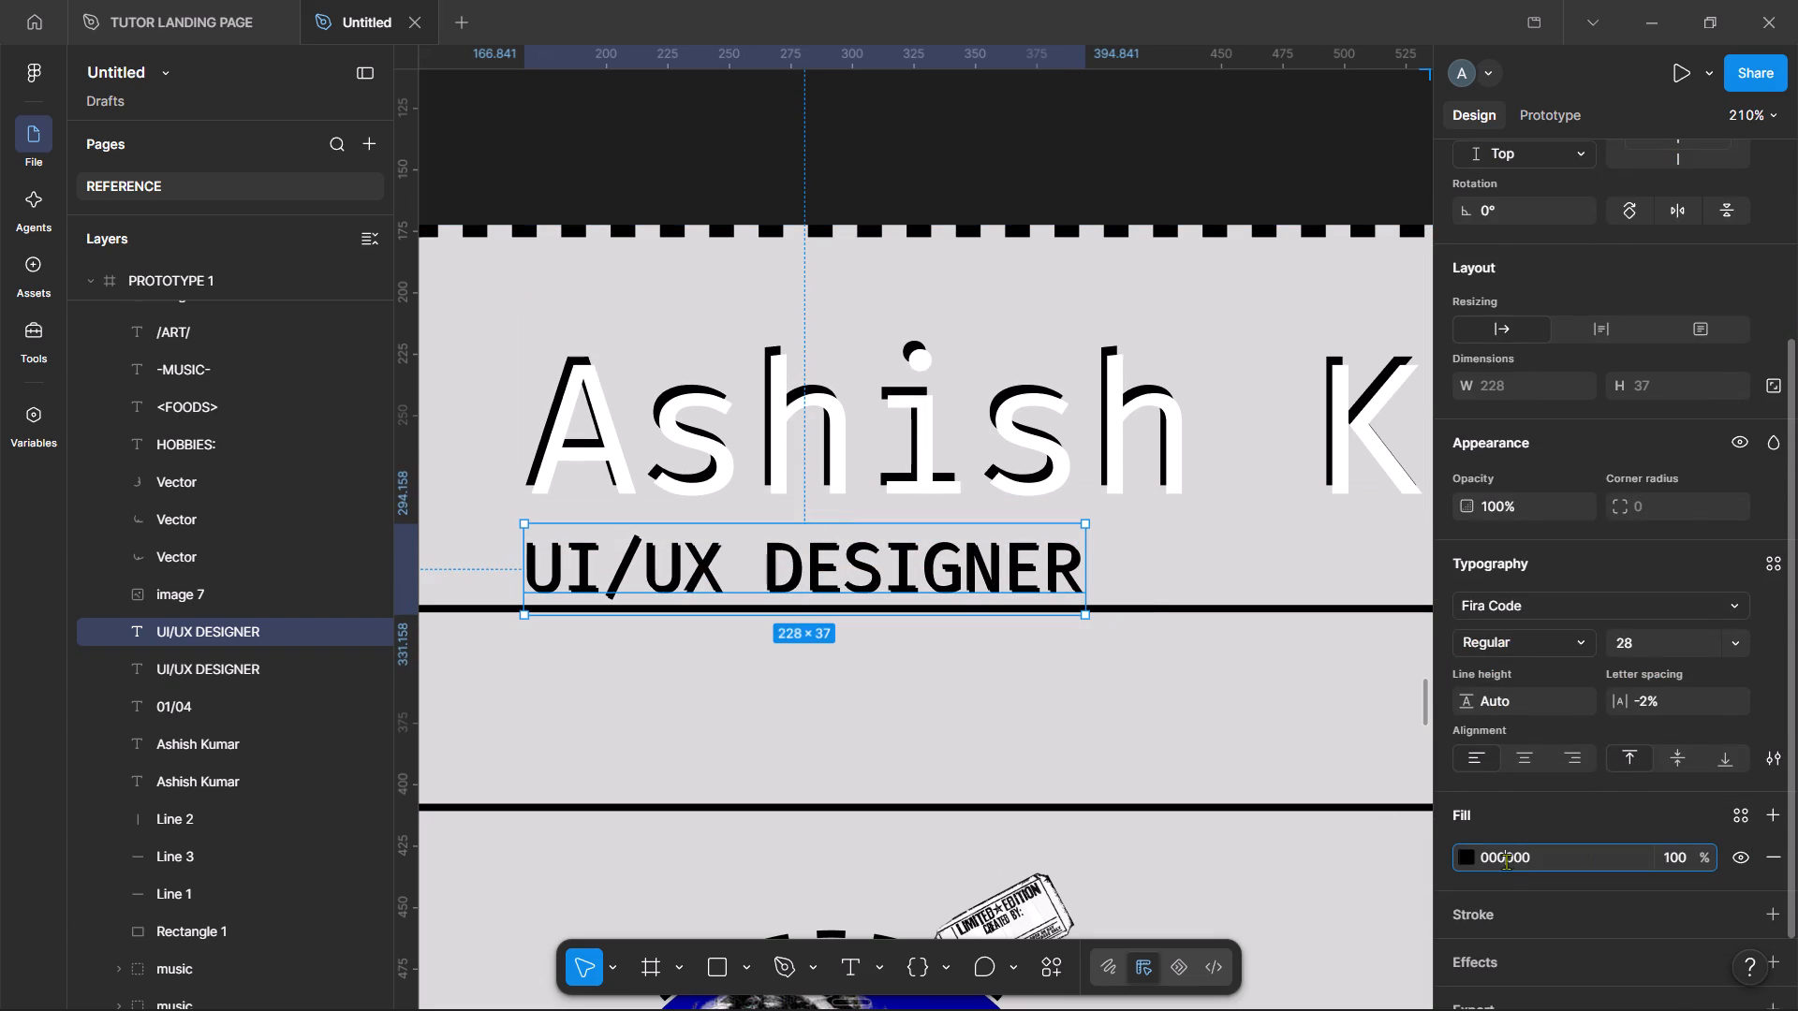
pyautogui.press('f')
pyautogui.press('Return')
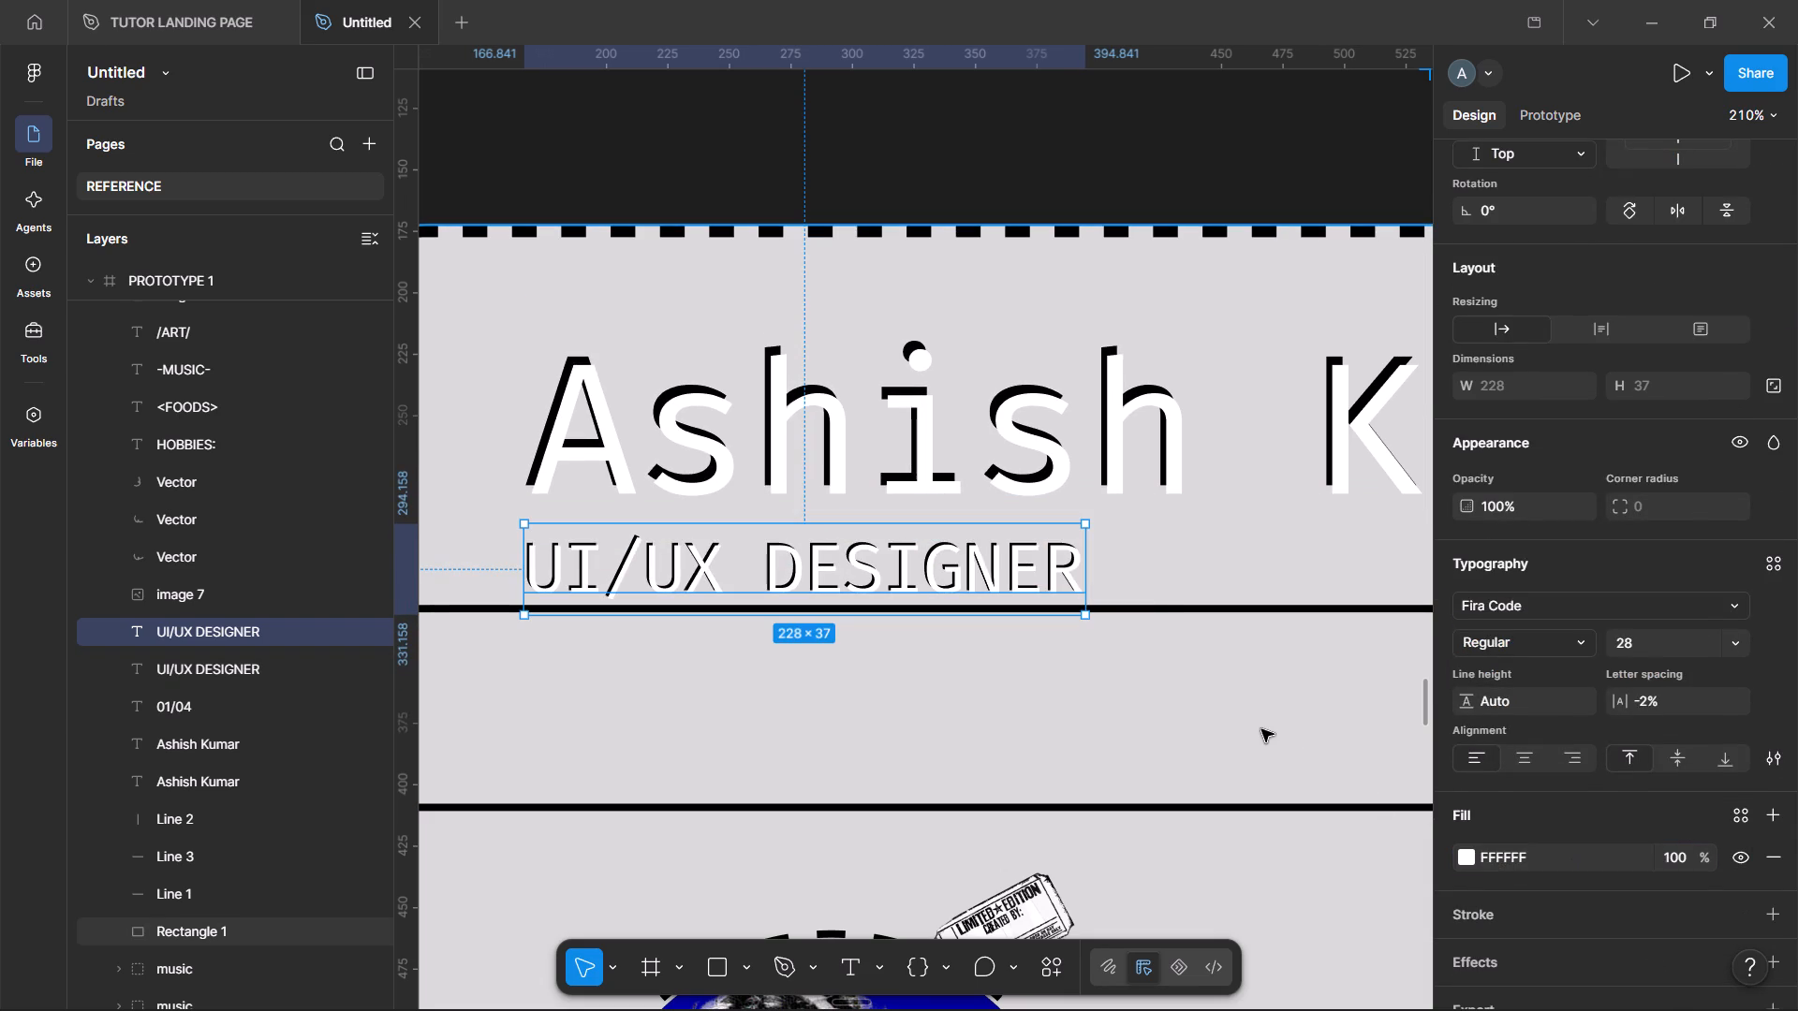
# Nudge the white UI/UX DESIGNER copy to X 167.84, Y 294.16 for a slightly wider offset.
pyautogui.press('Down')
pyautogui.press('Left')
pyautogui.press('Right')
pyautogui.press('Right')
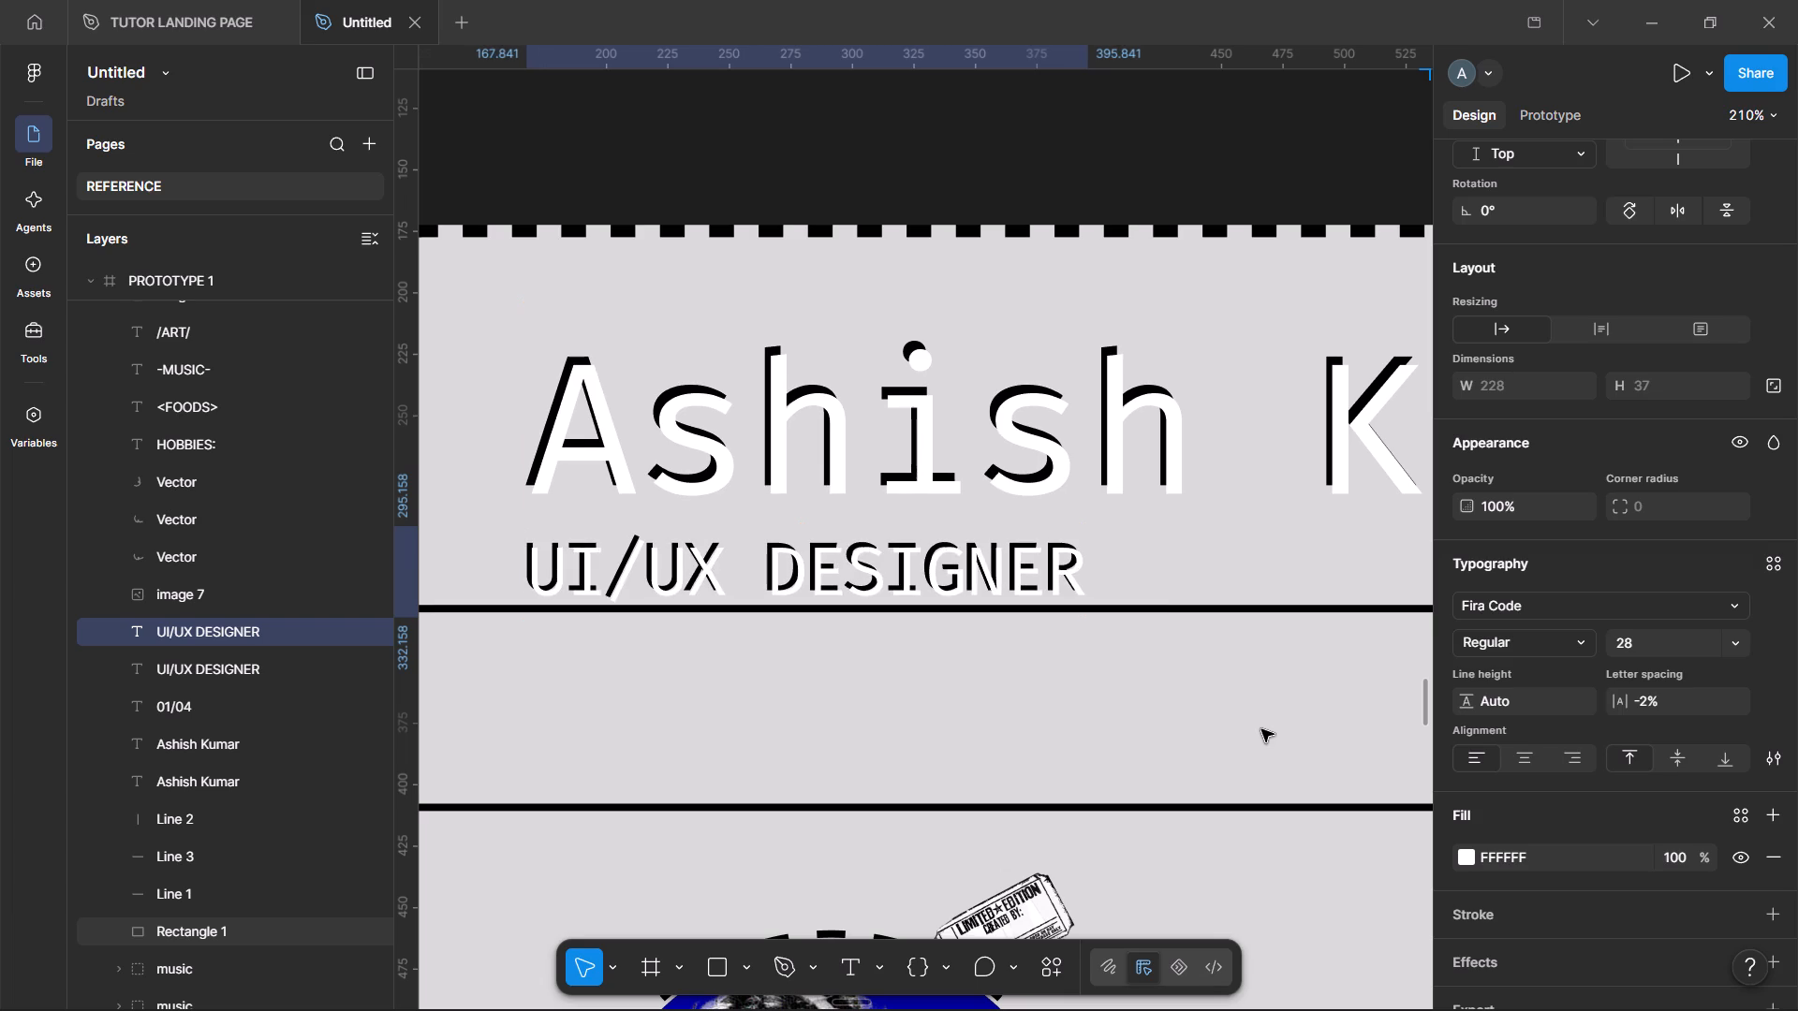
pyautogui.press('Up')
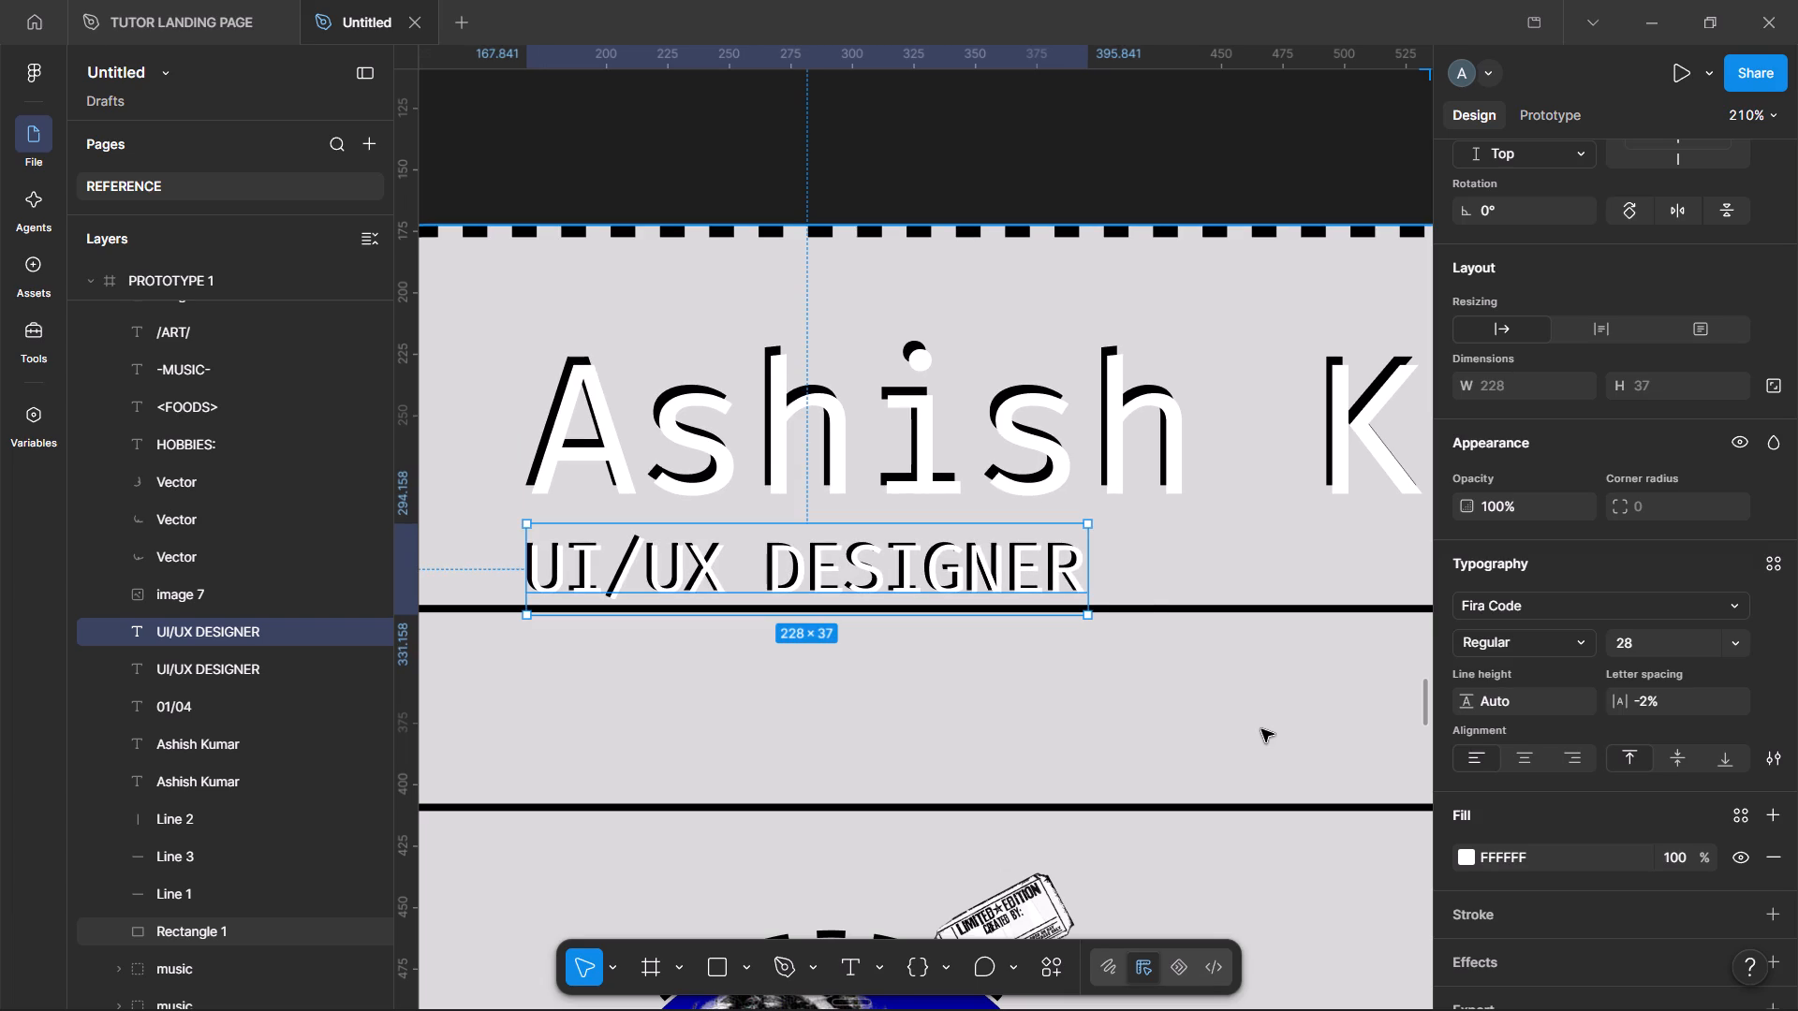
pyautogui.click(952, 795)
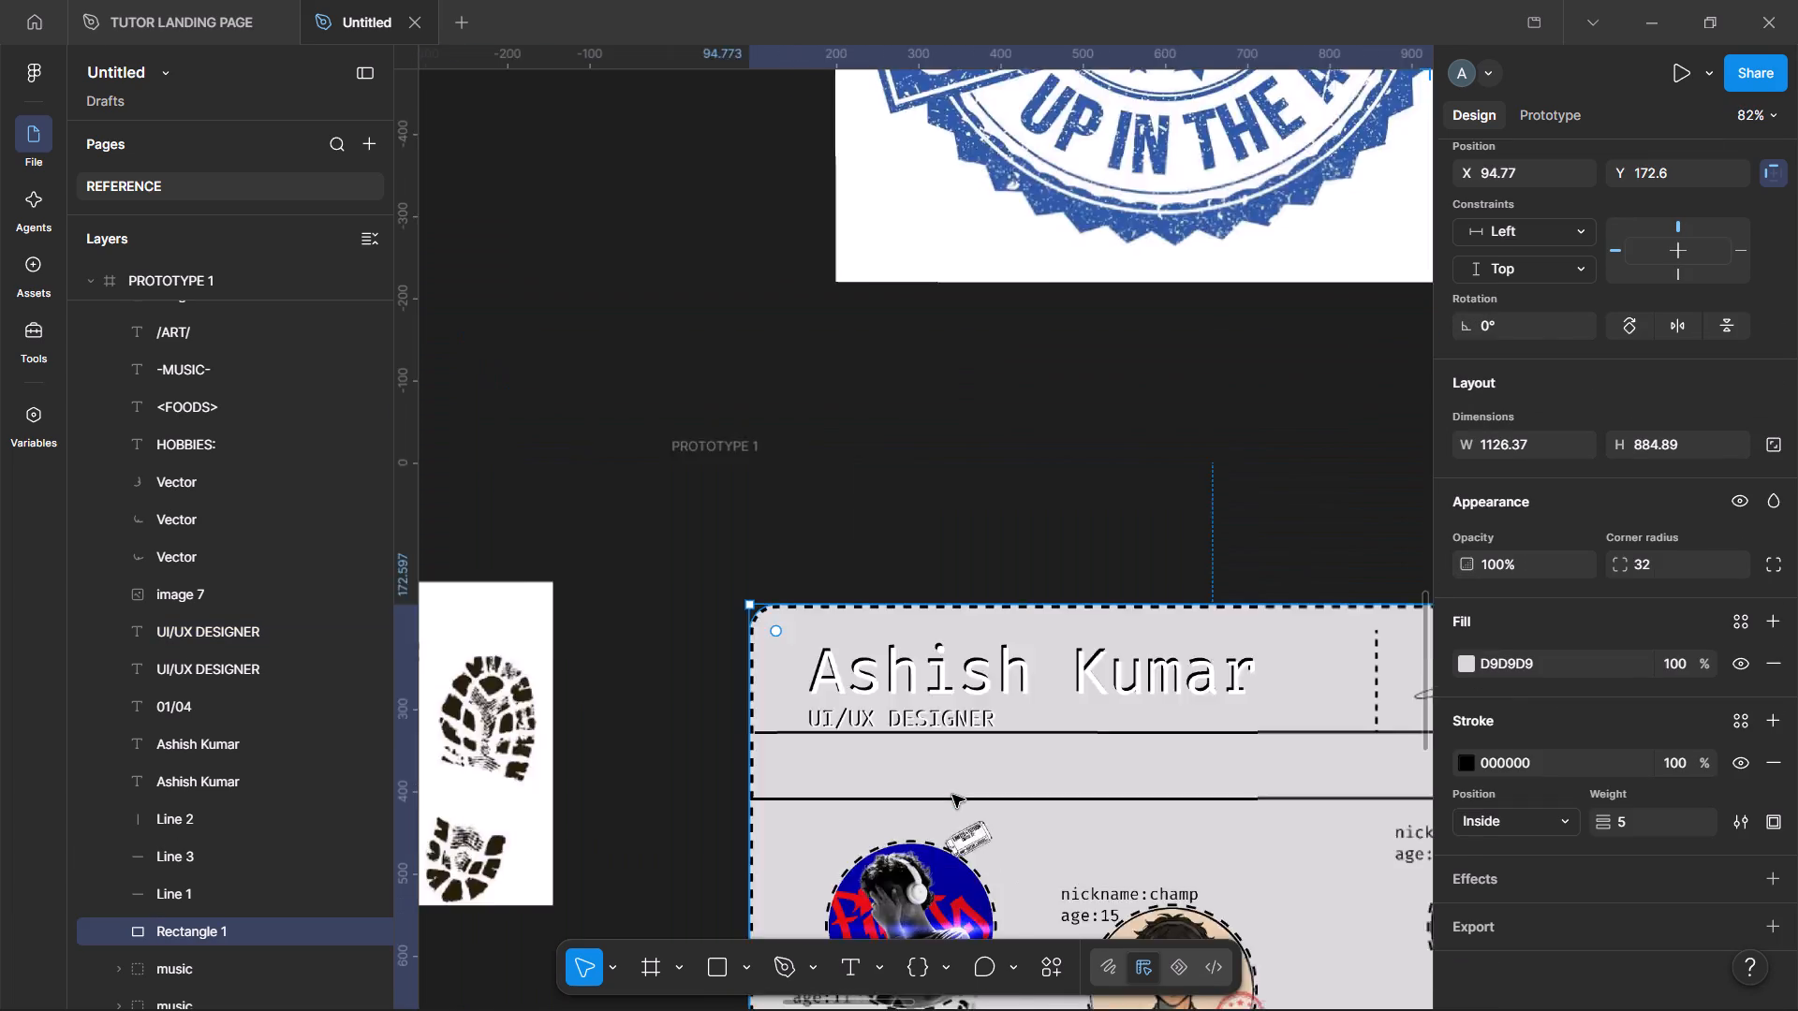
pyautogui.click(1376, 672)
pyautogui.hscroll(4, 1376, 672)
pyautogui.hscroll(-2, 1158, 565)
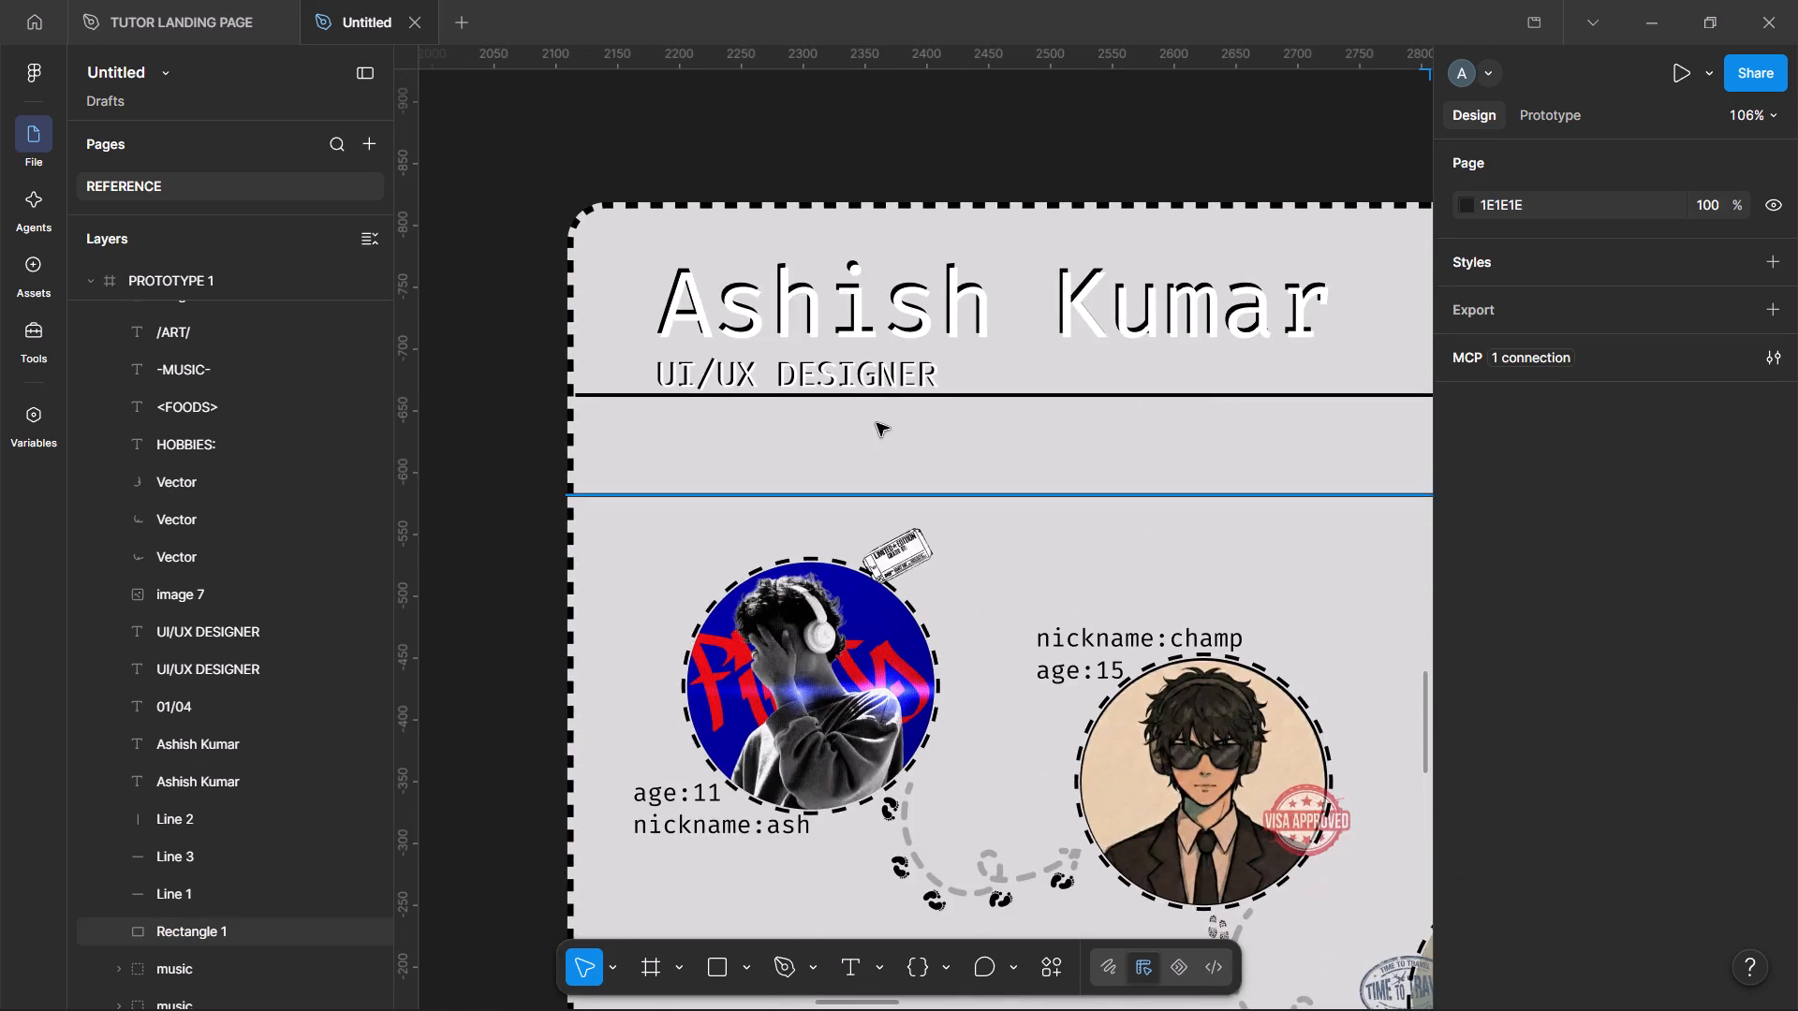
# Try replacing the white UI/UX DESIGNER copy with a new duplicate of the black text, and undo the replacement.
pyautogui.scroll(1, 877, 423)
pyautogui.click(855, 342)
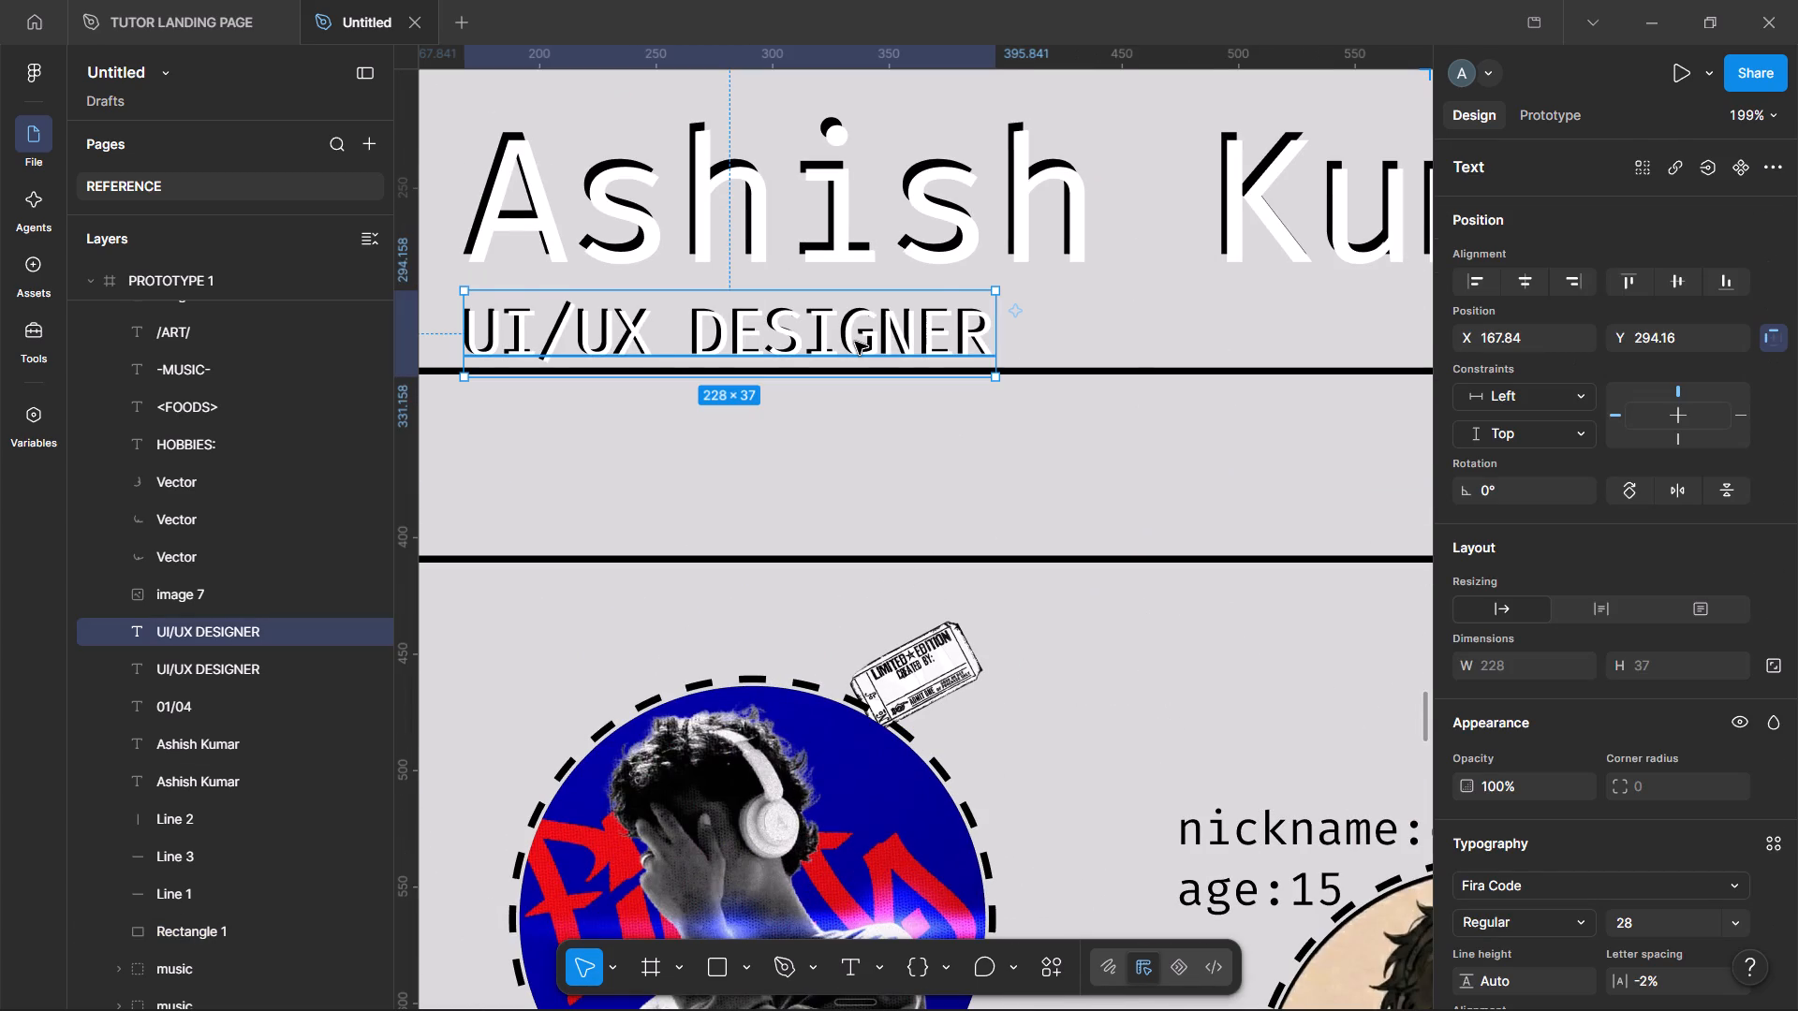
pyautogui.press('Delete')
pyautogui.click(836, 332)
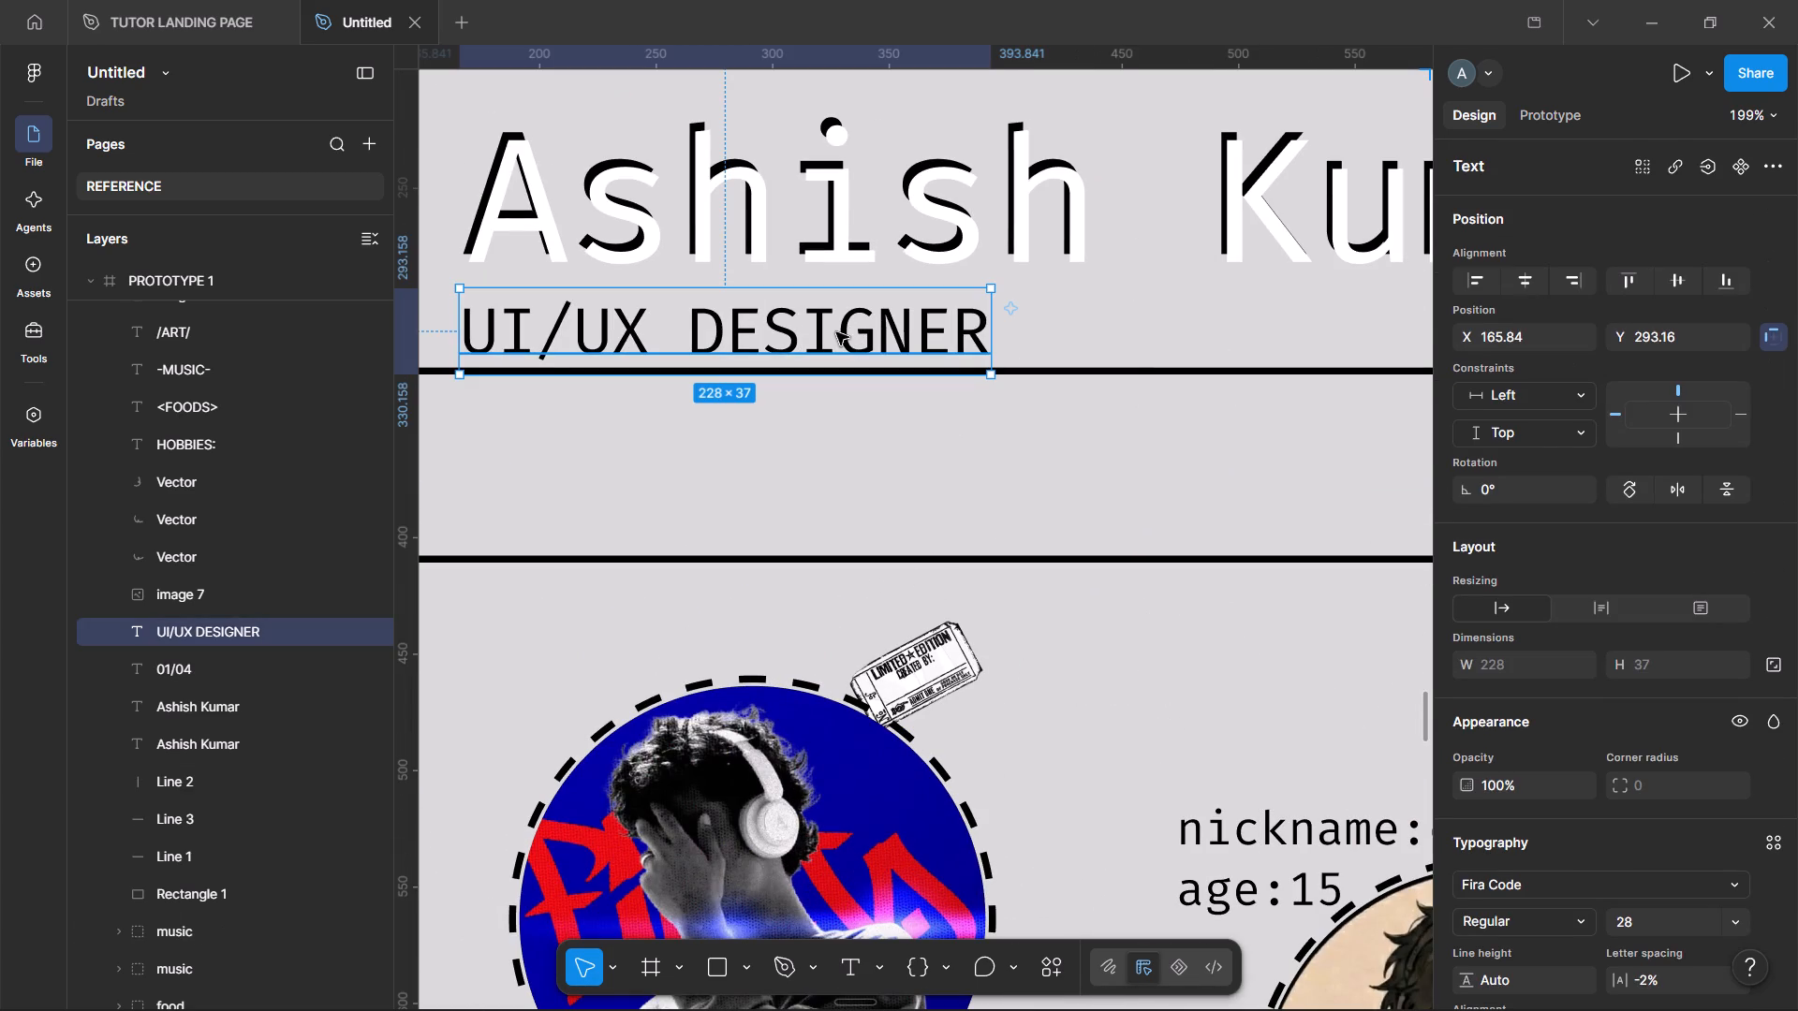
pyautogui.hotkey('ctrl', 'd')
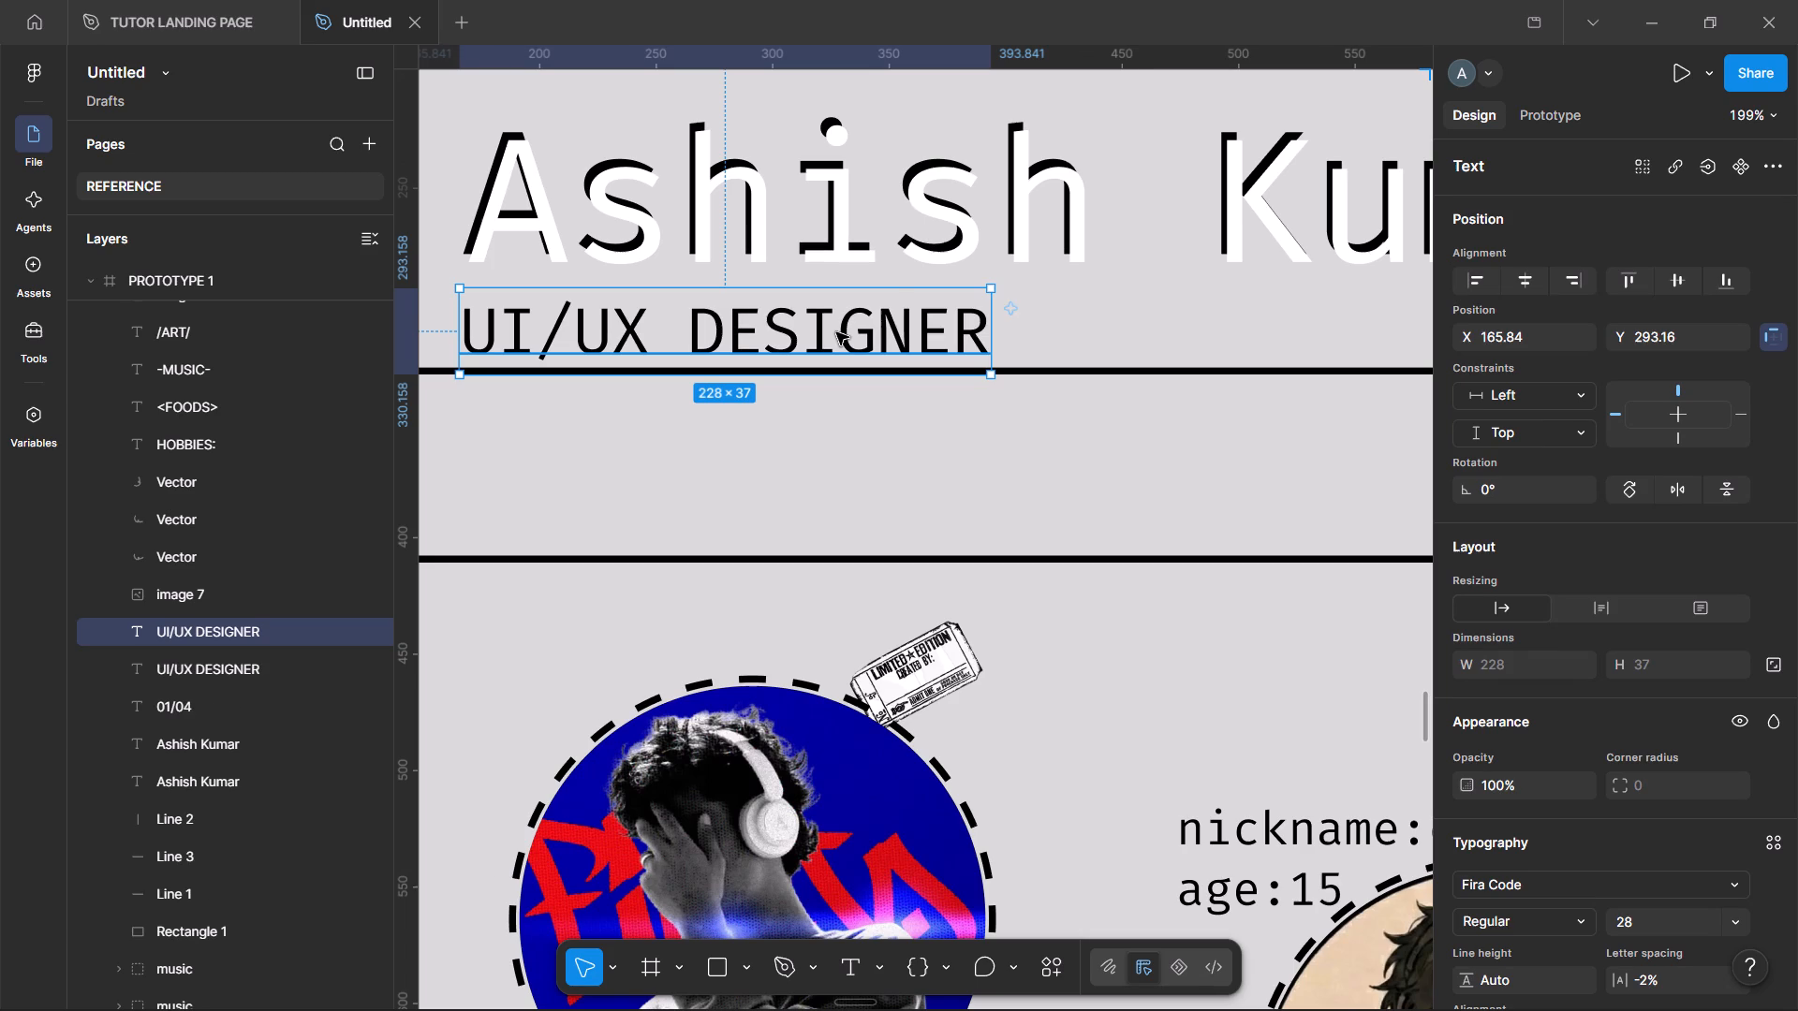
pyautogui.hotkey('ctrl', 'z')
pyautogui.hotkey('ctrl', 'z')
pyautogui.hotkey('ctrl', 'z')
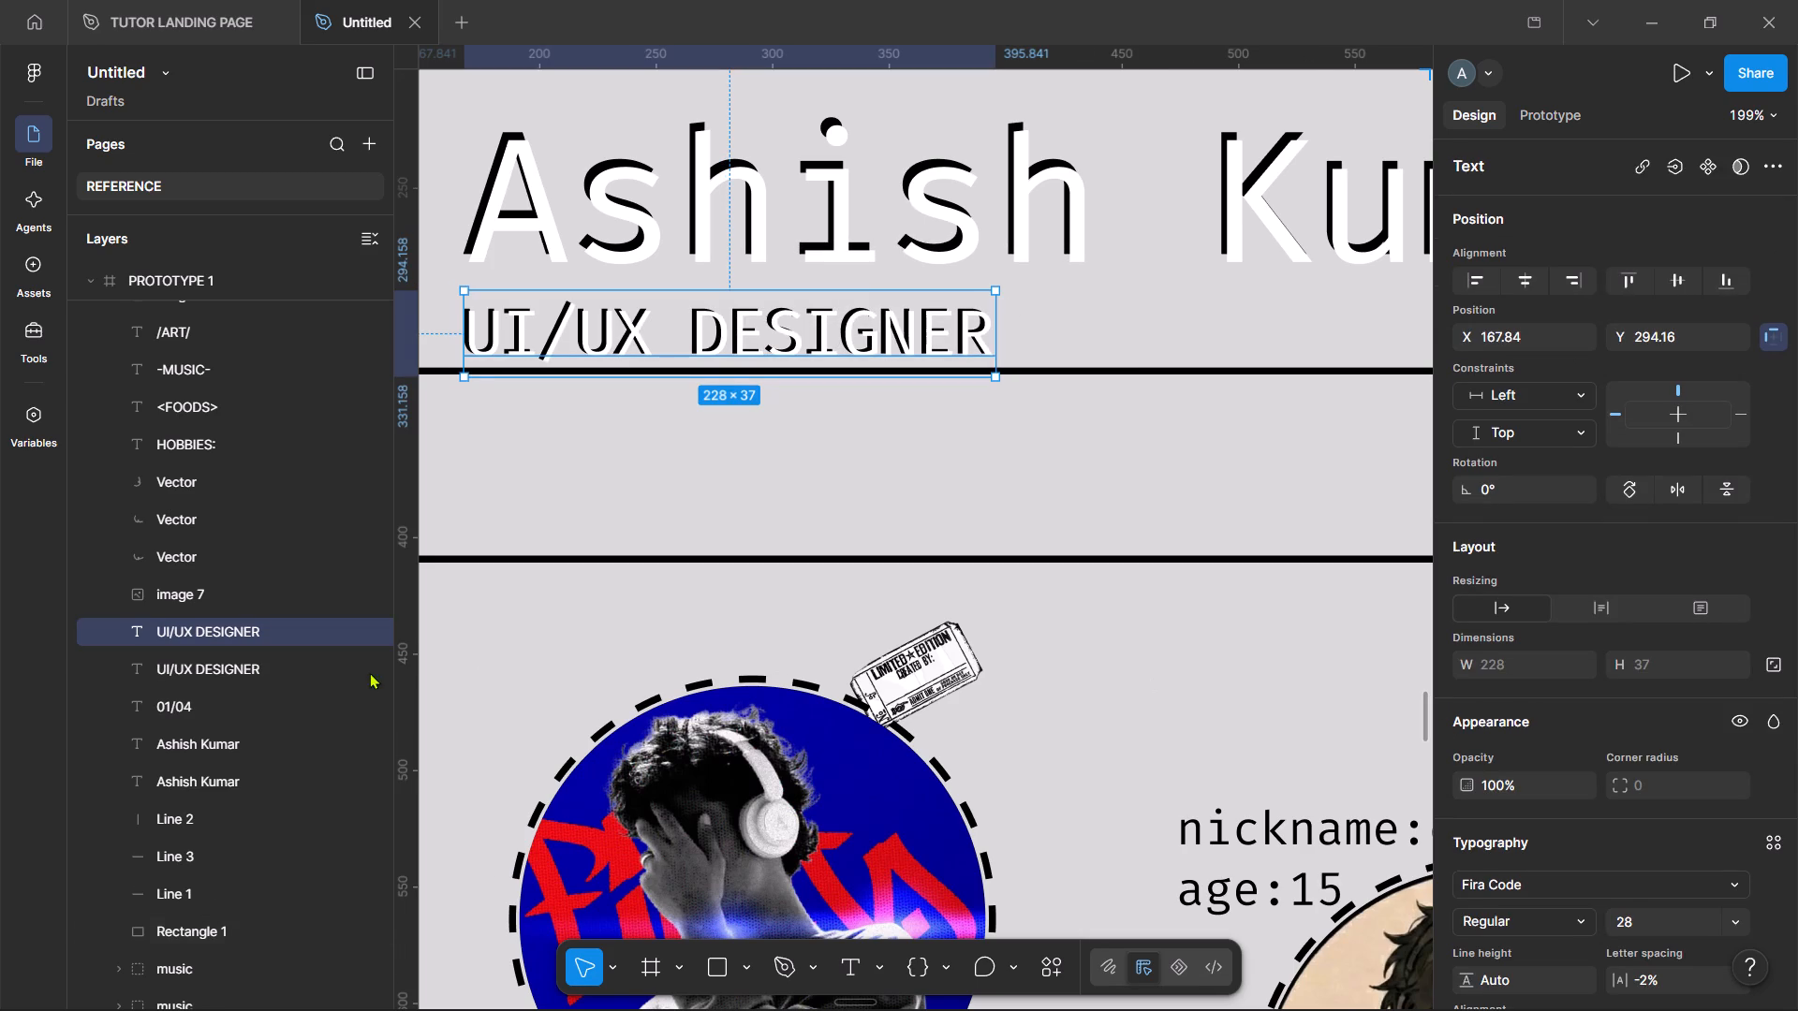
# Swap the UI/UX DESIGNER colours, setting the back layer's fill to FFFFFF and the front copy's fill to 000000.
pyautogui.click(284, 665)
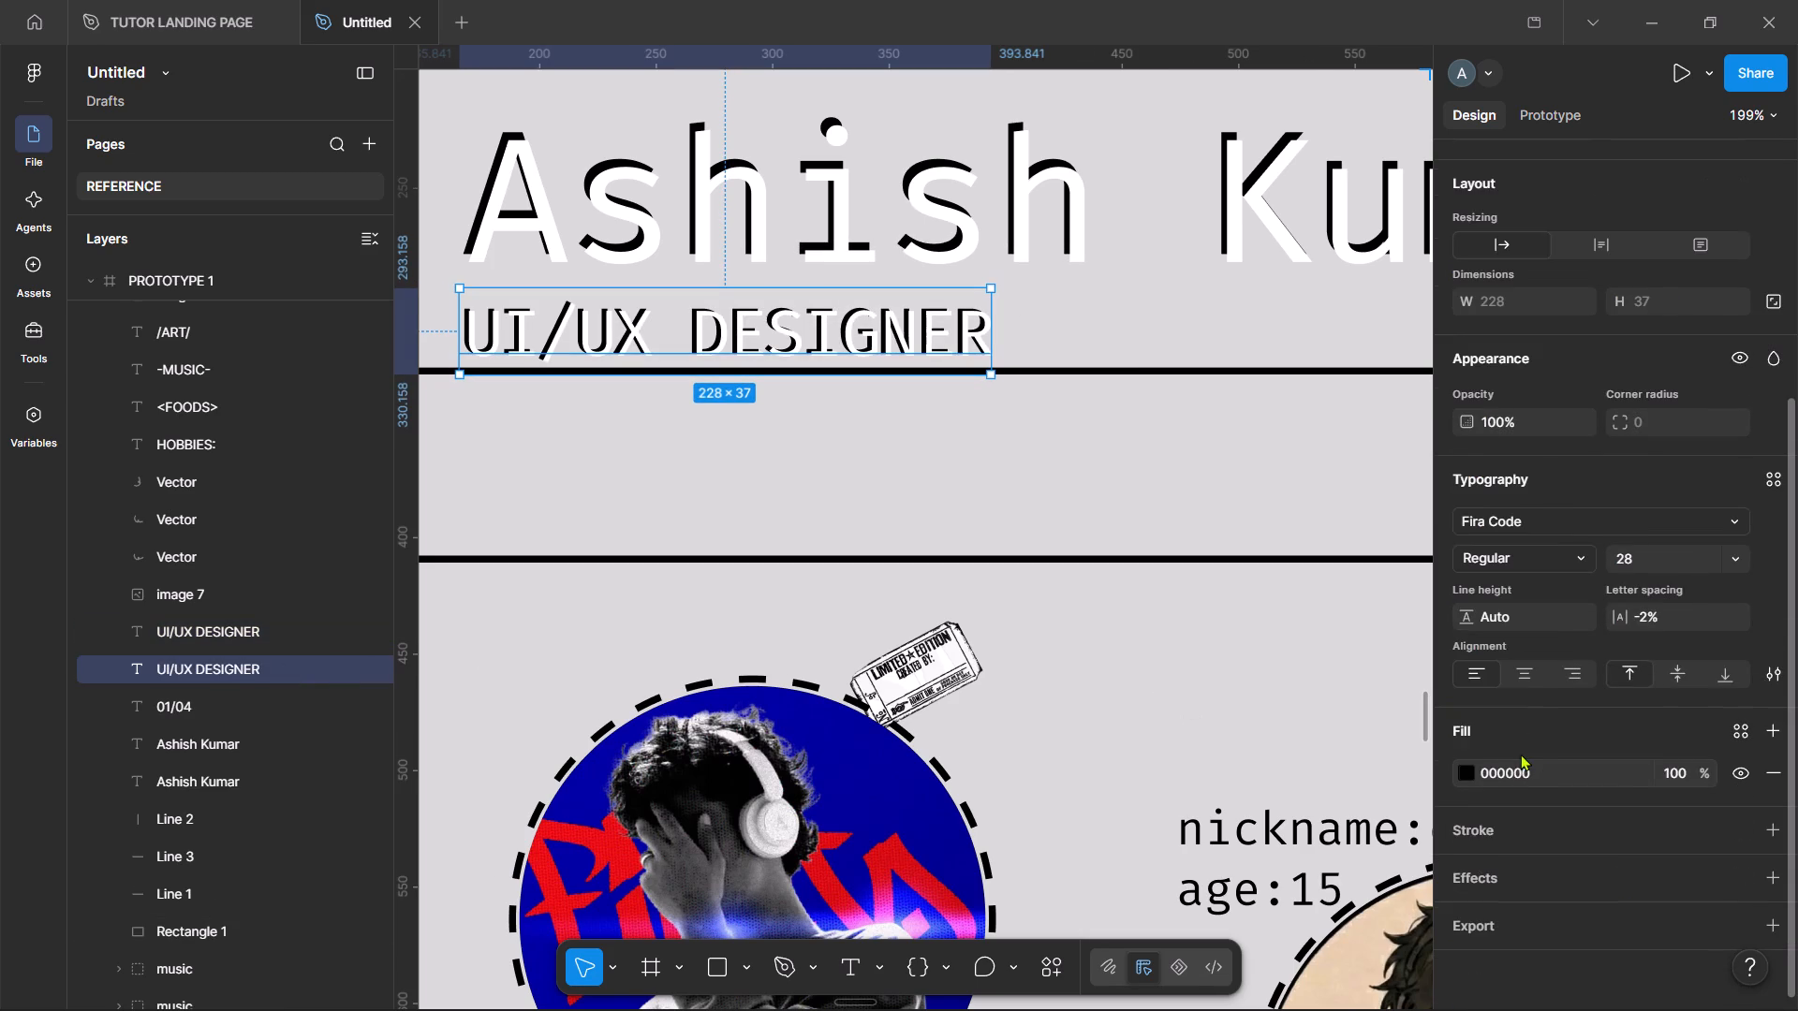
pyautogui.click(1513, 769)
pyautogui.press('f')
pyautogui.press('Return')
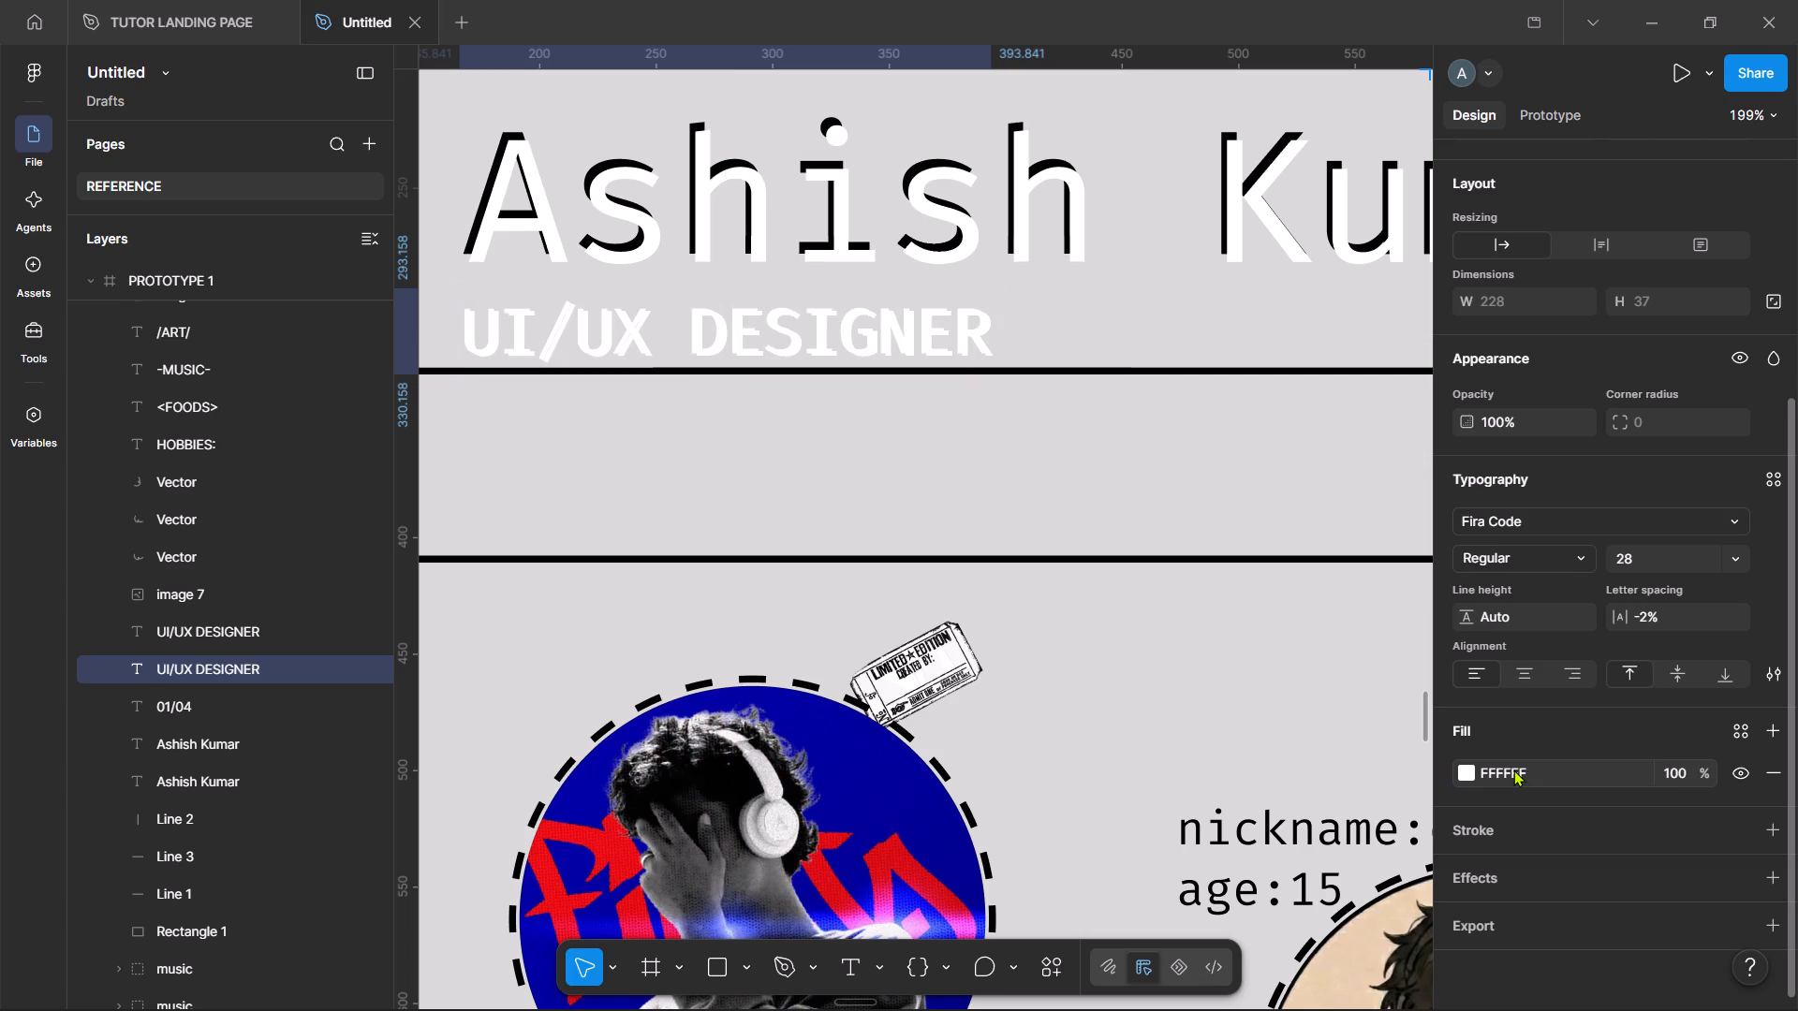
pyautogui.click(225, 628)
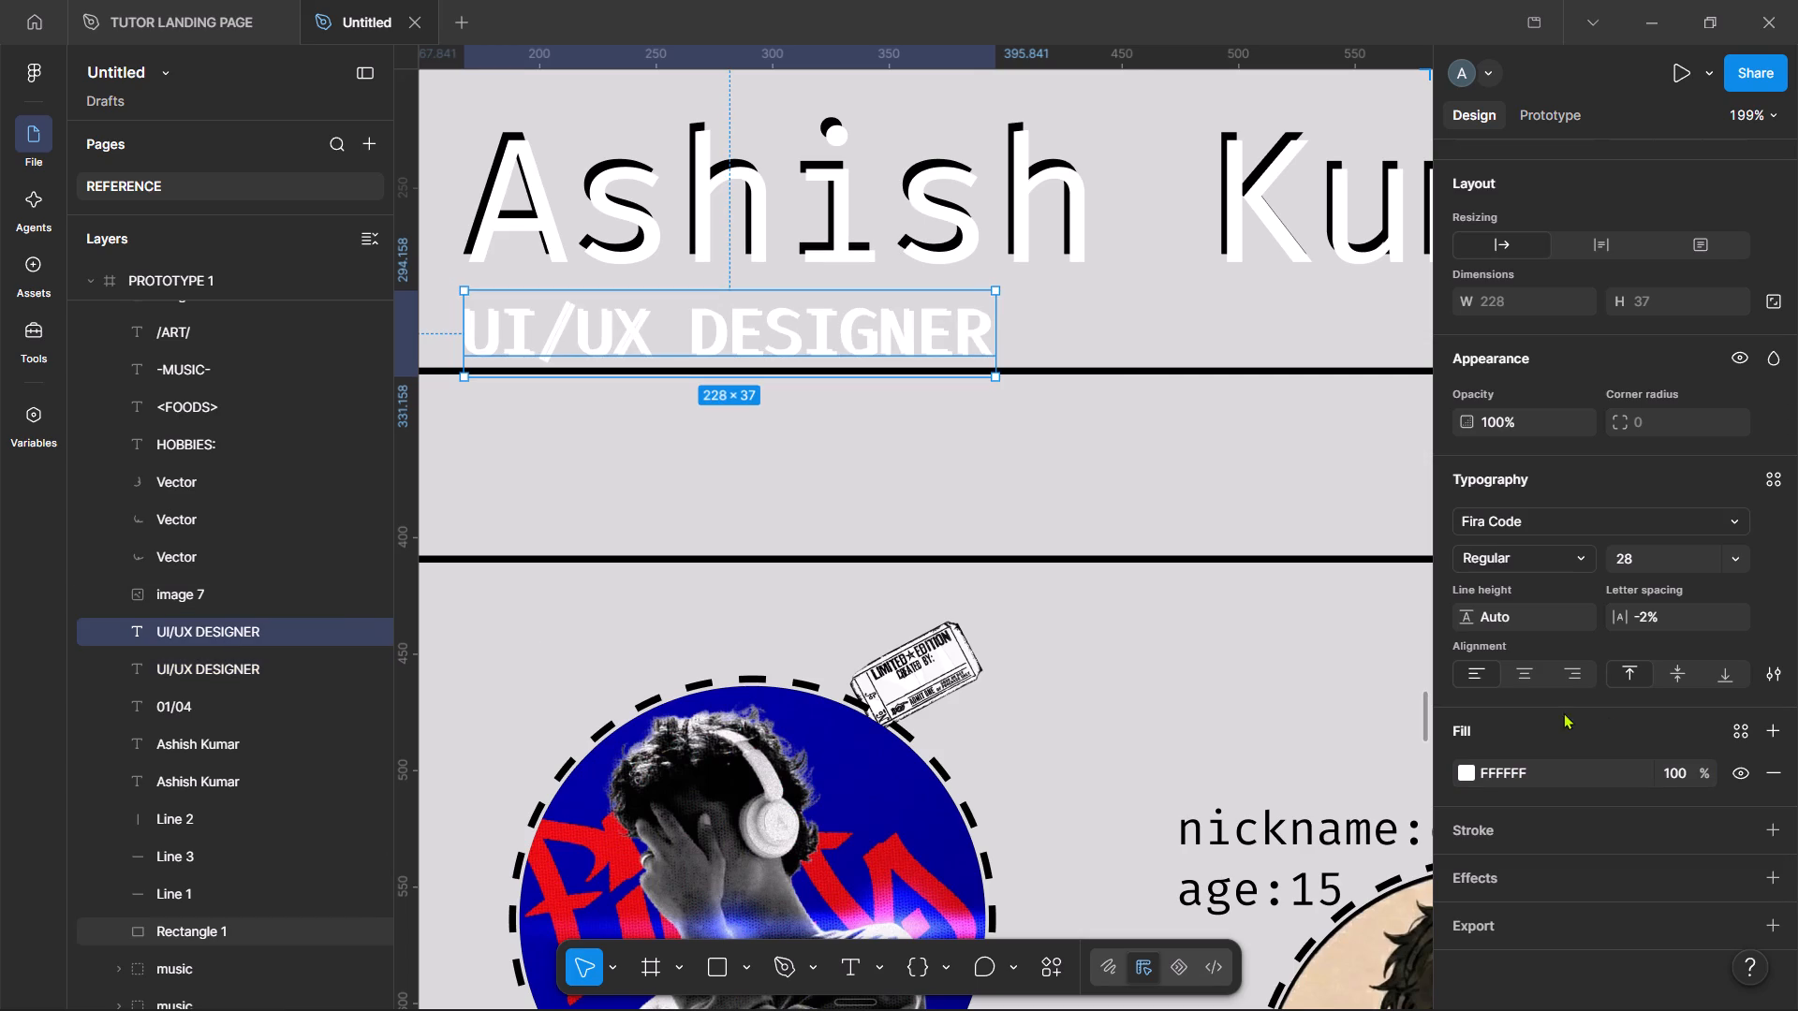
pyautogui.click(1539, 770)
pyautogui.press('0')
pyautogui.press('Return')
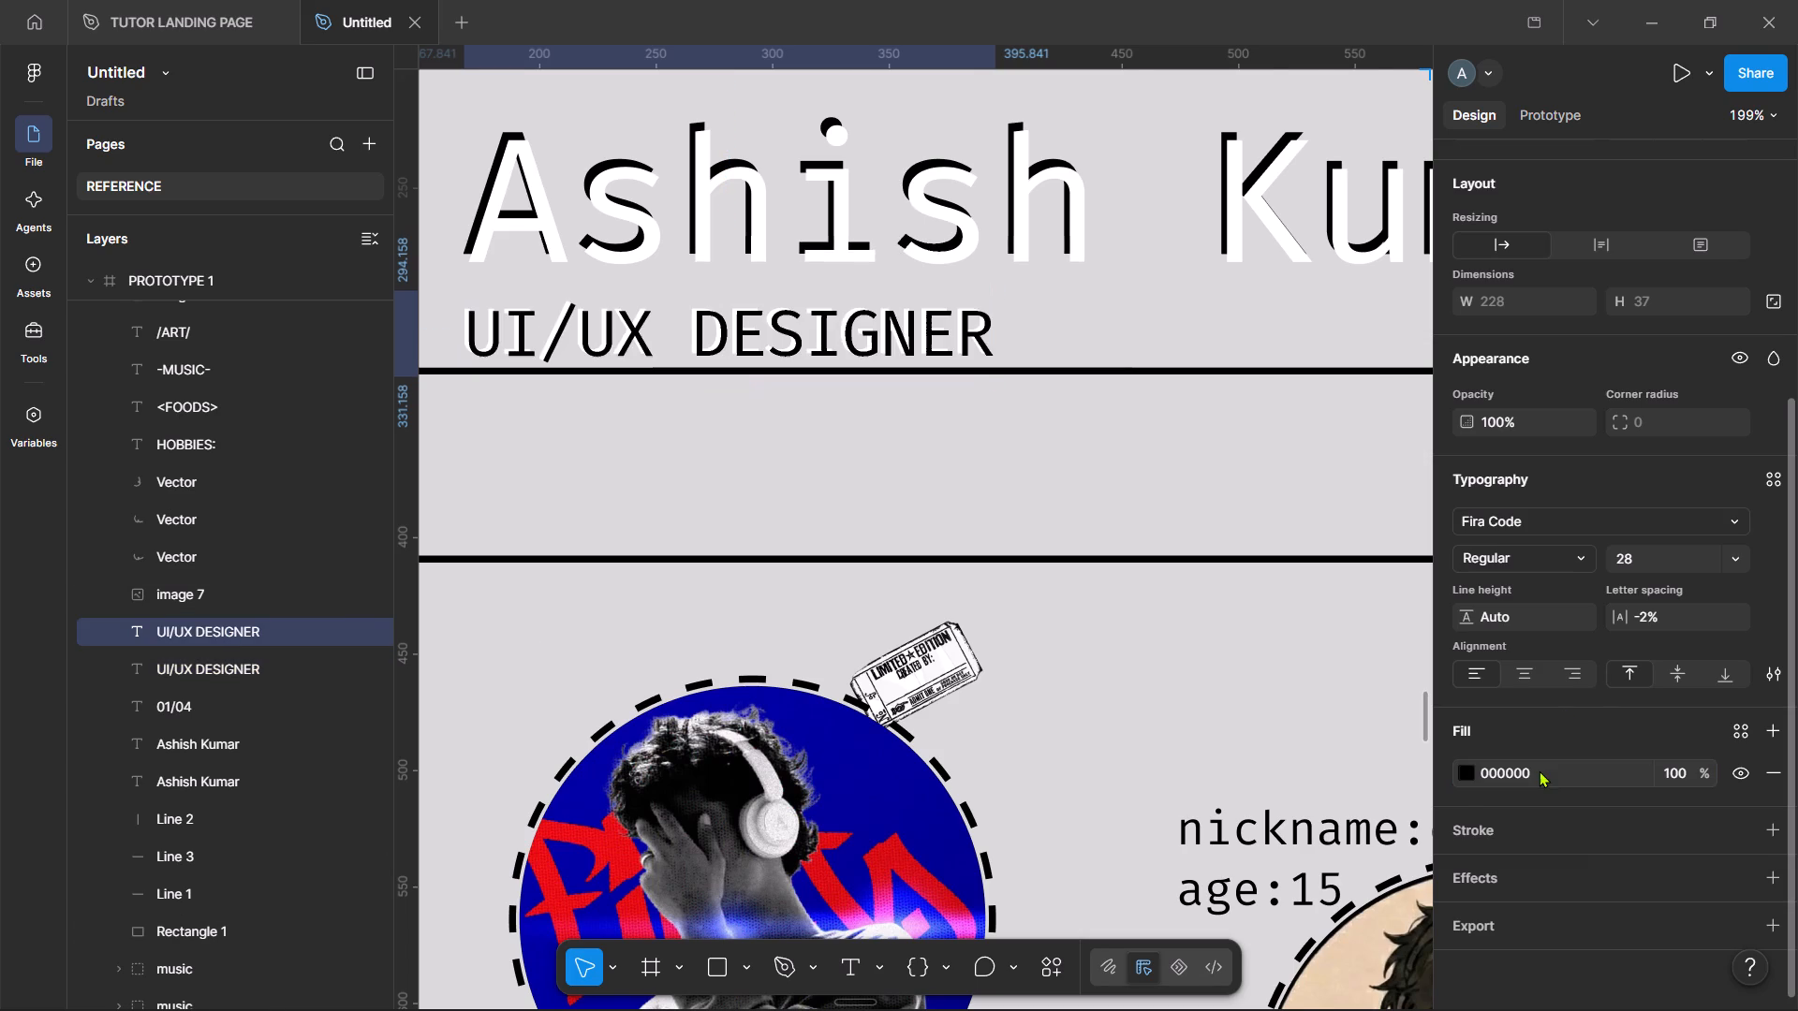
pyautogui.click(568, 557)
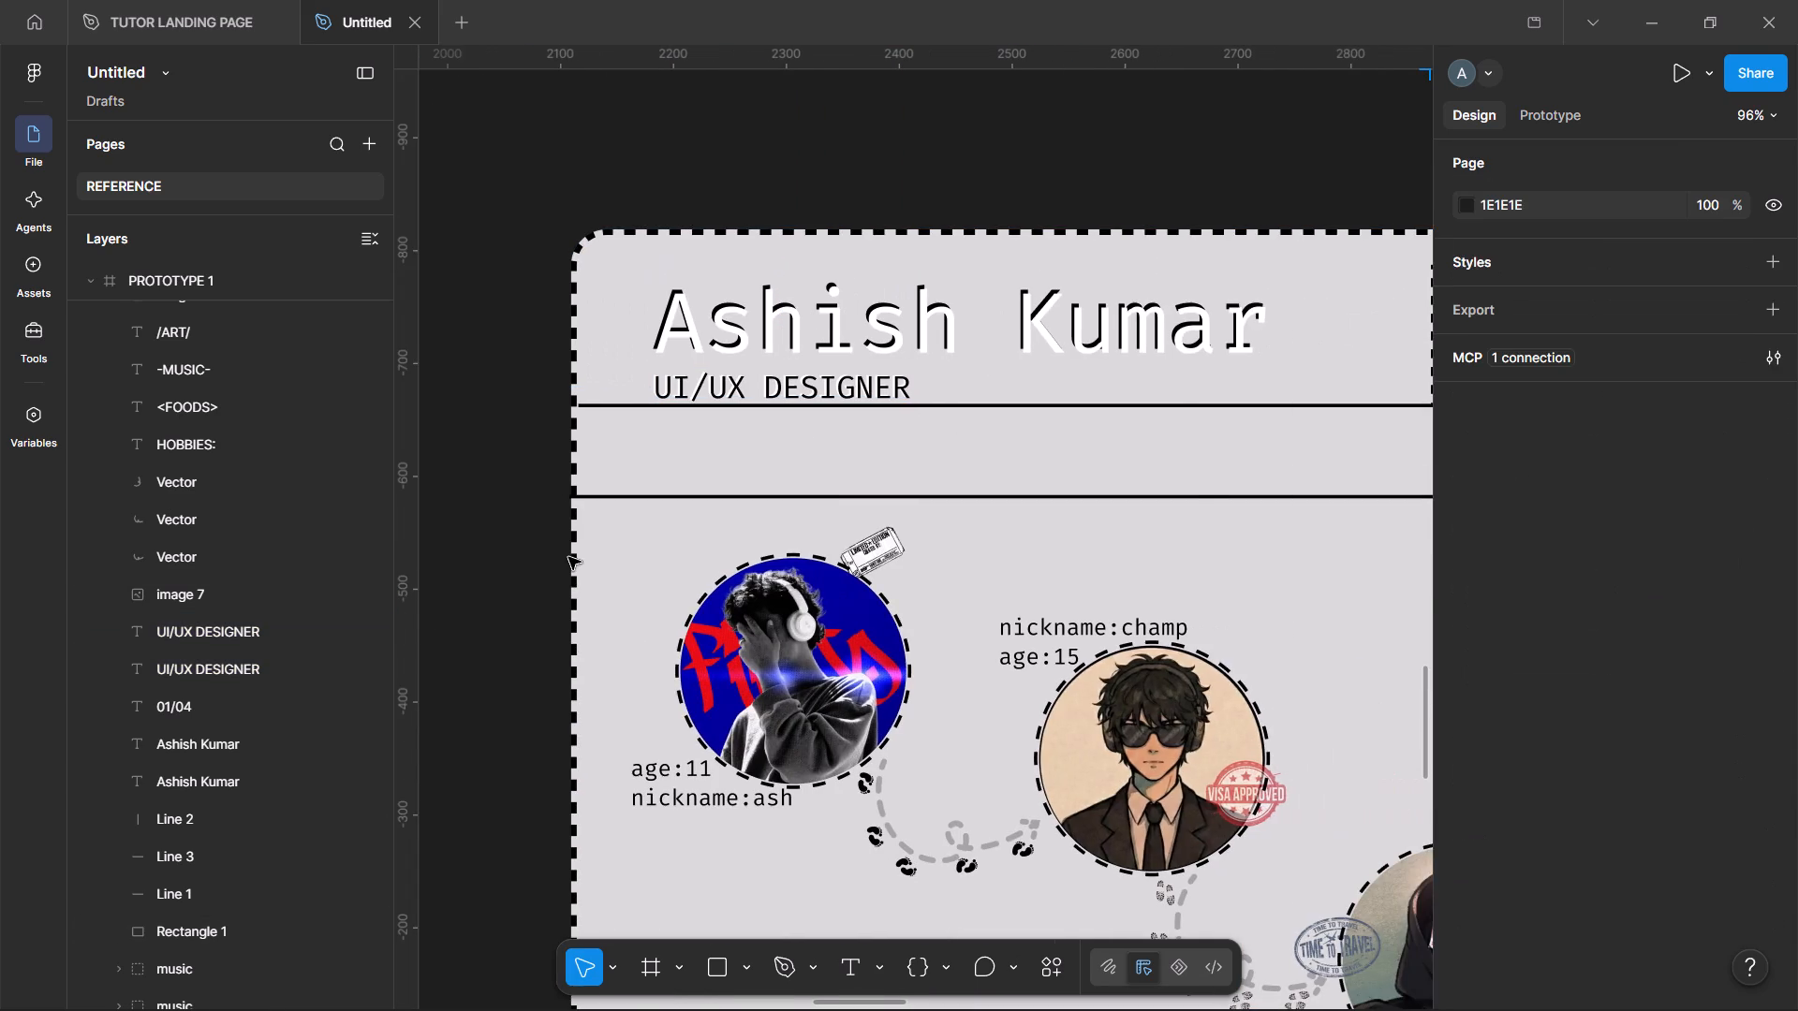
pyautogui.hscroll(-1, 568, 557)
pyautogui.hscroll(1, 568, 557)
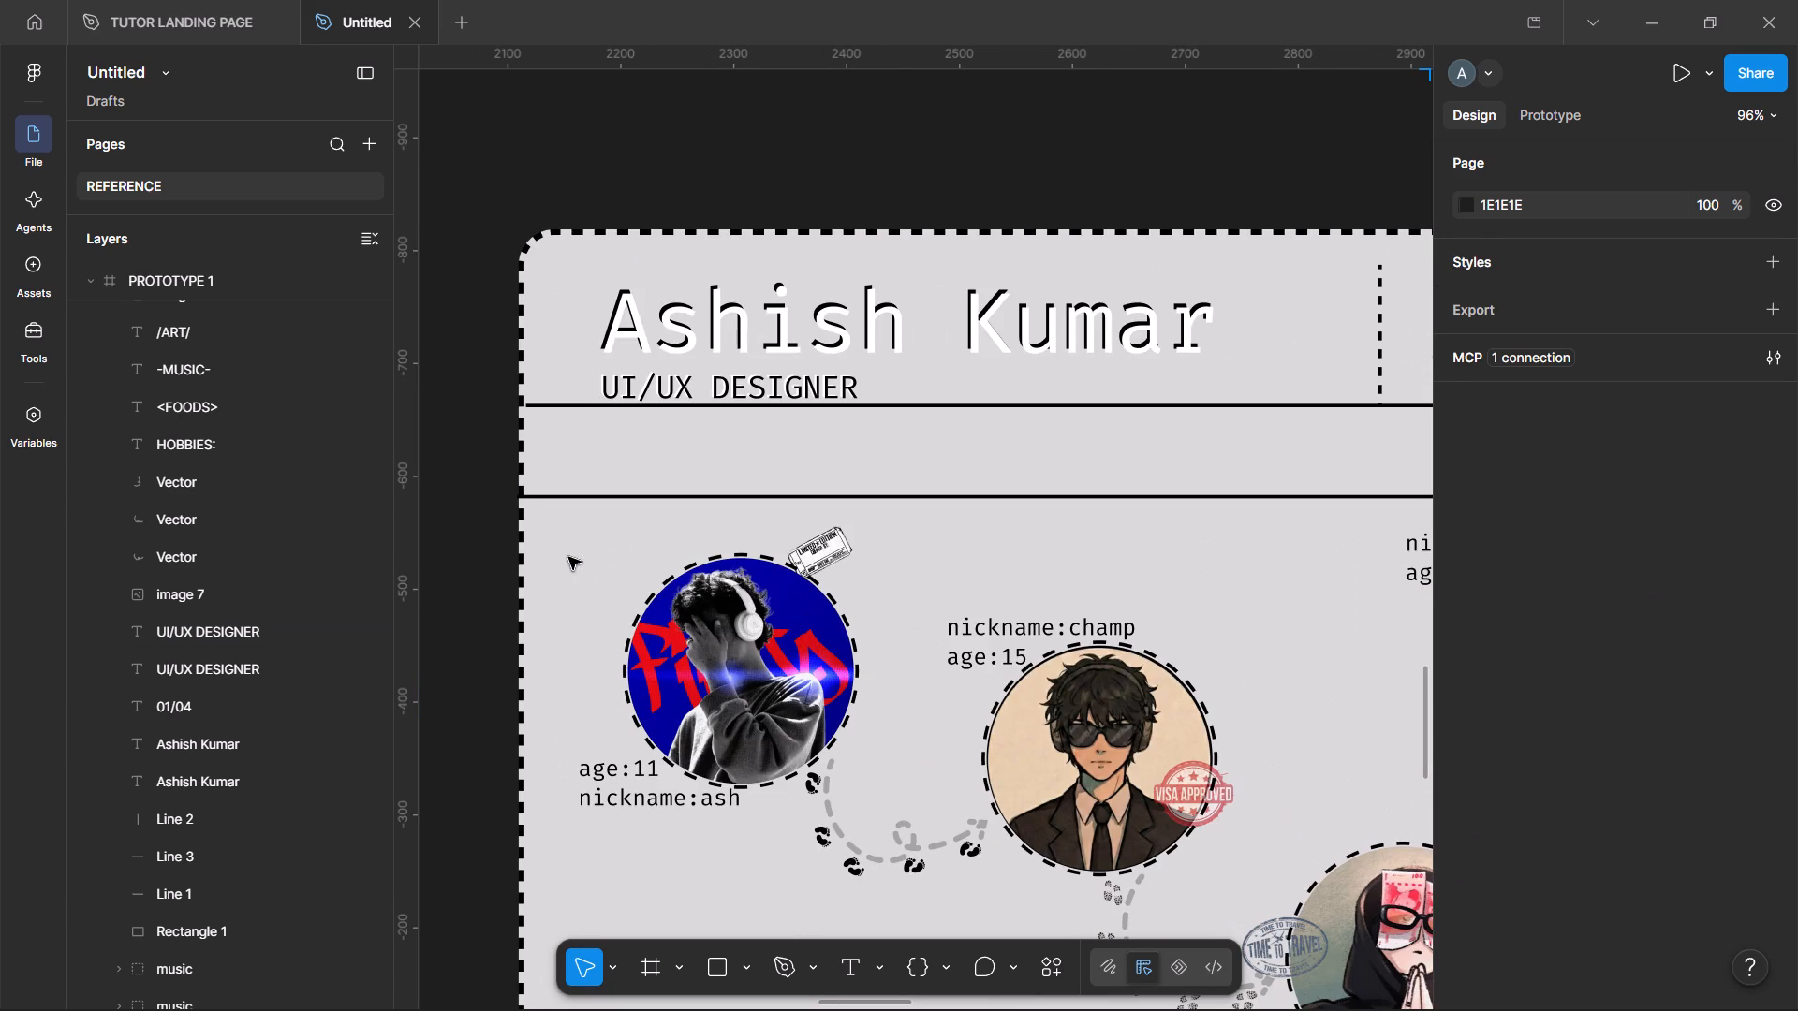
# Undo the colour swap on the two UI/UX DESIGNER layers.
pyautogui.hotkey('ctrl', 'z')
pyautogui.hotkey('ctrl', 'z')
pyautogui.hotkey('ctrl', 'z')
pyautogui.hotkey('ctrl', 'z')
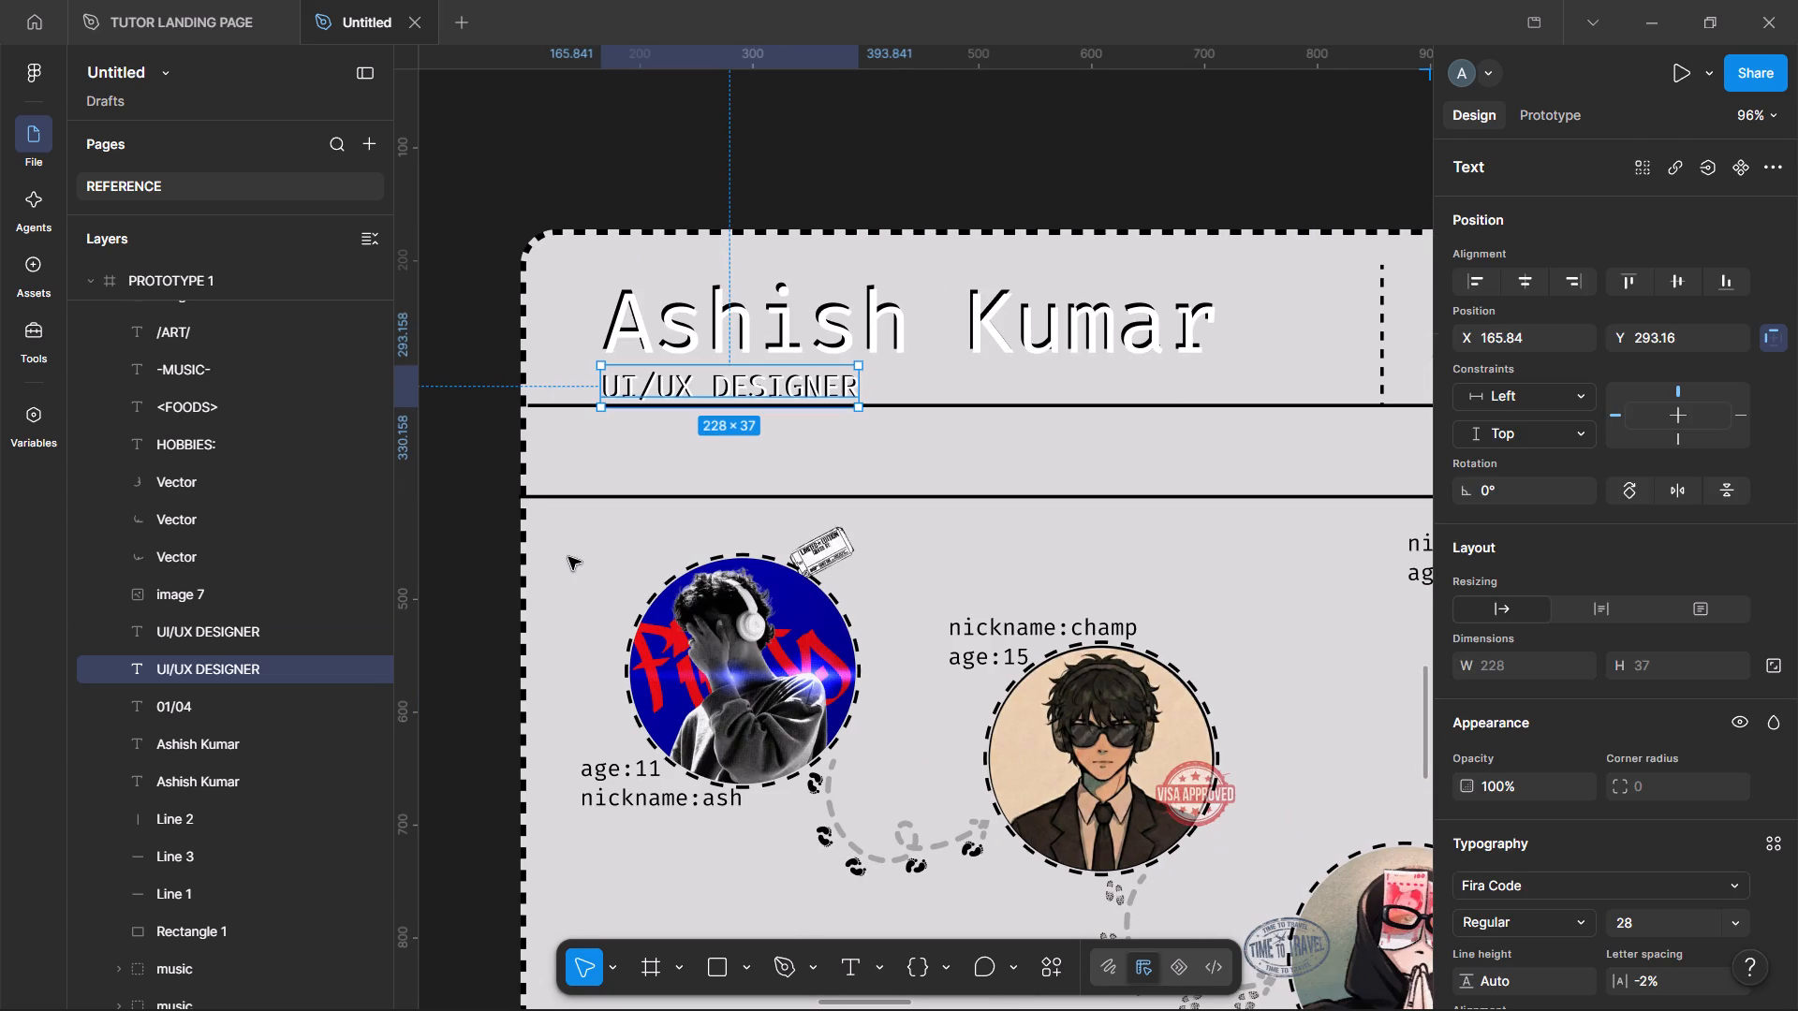
# Swap the two name layers' colours, setting the back layer's fill to FFFFFF and the front copy's fill to 000000.
pyautogui.click(225, 736)
pyautogui.click(226, 779)
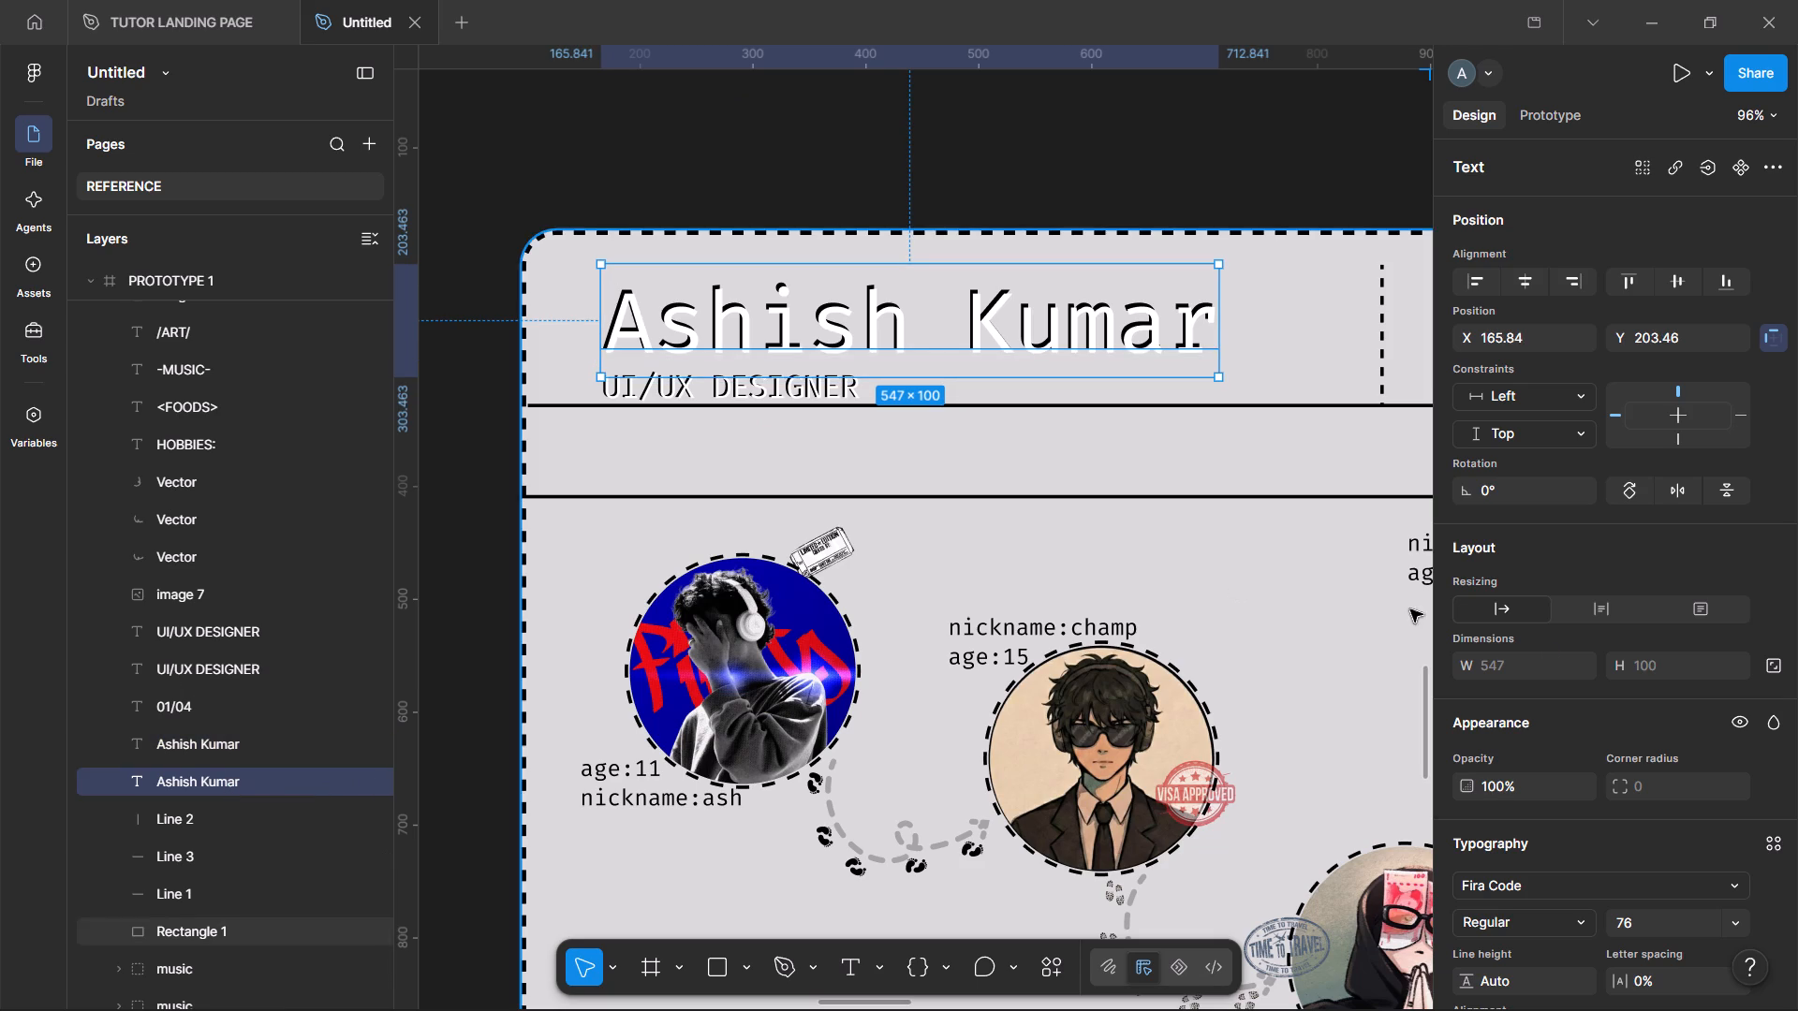
pyautogui.scroll(-4, 1615, 865)
pyautogui.click(1505, 769)
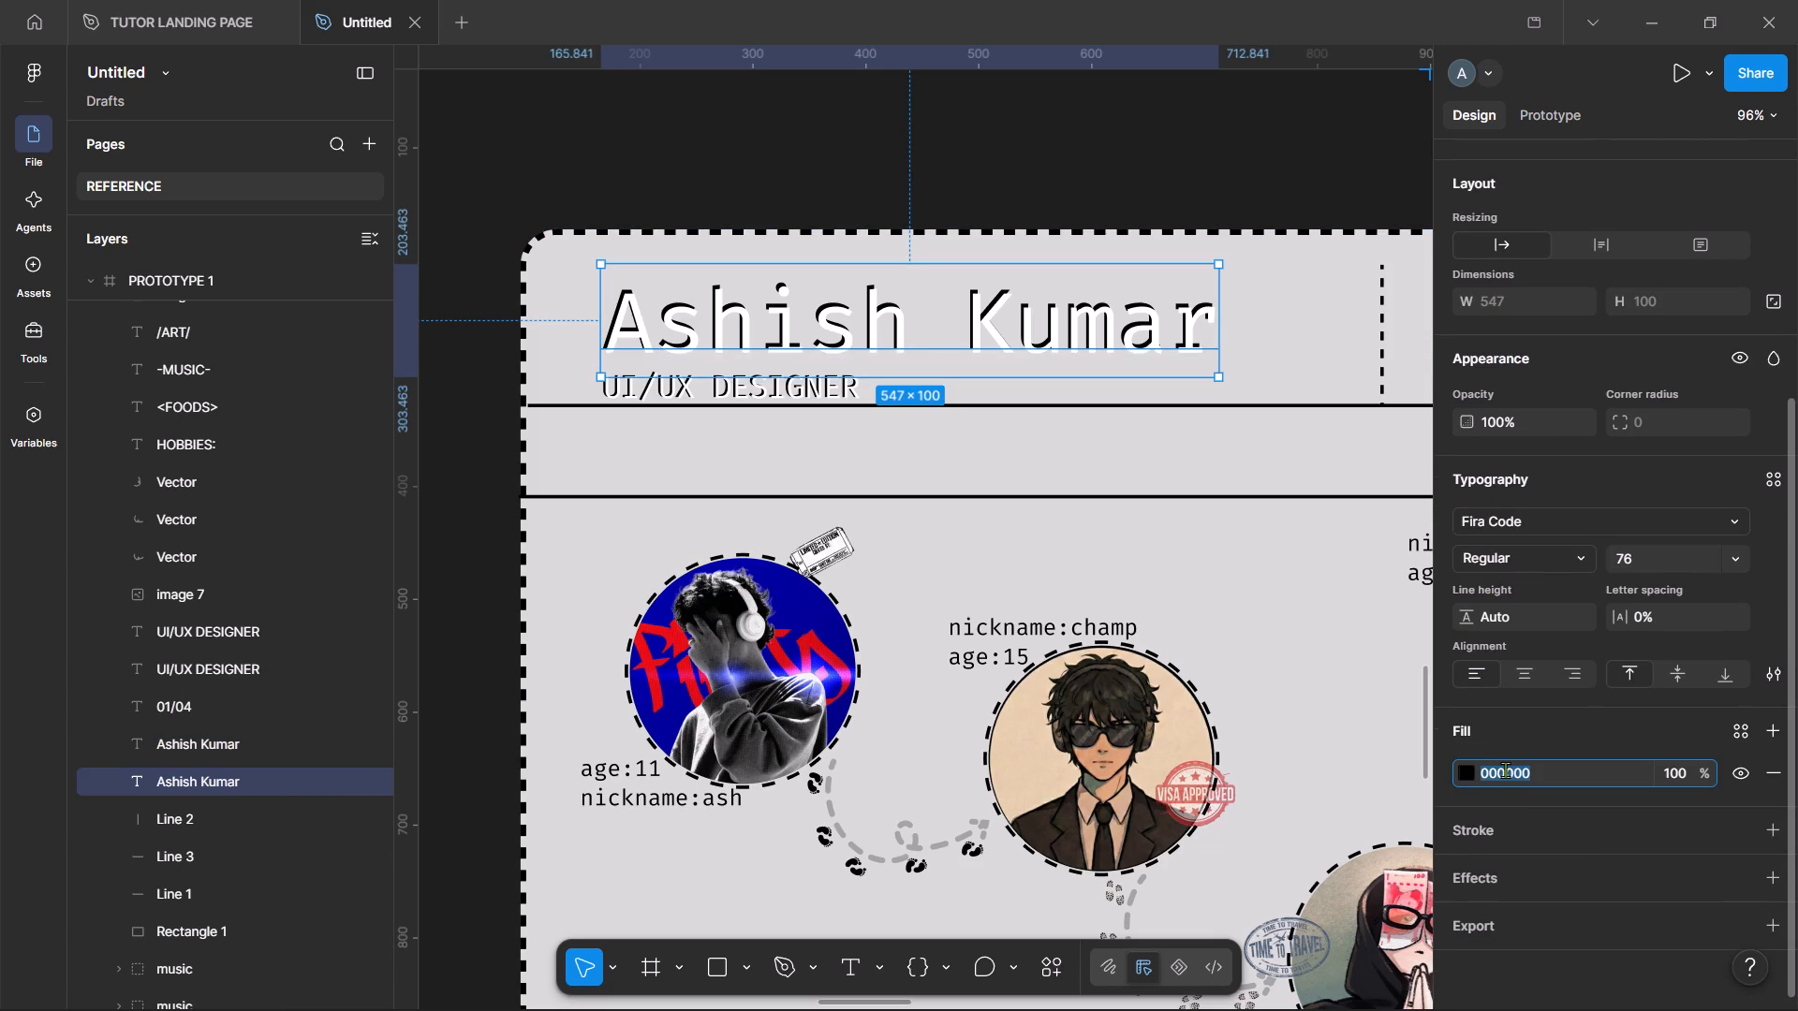
pyautogui.press('f')
pyautogui.press('Return')
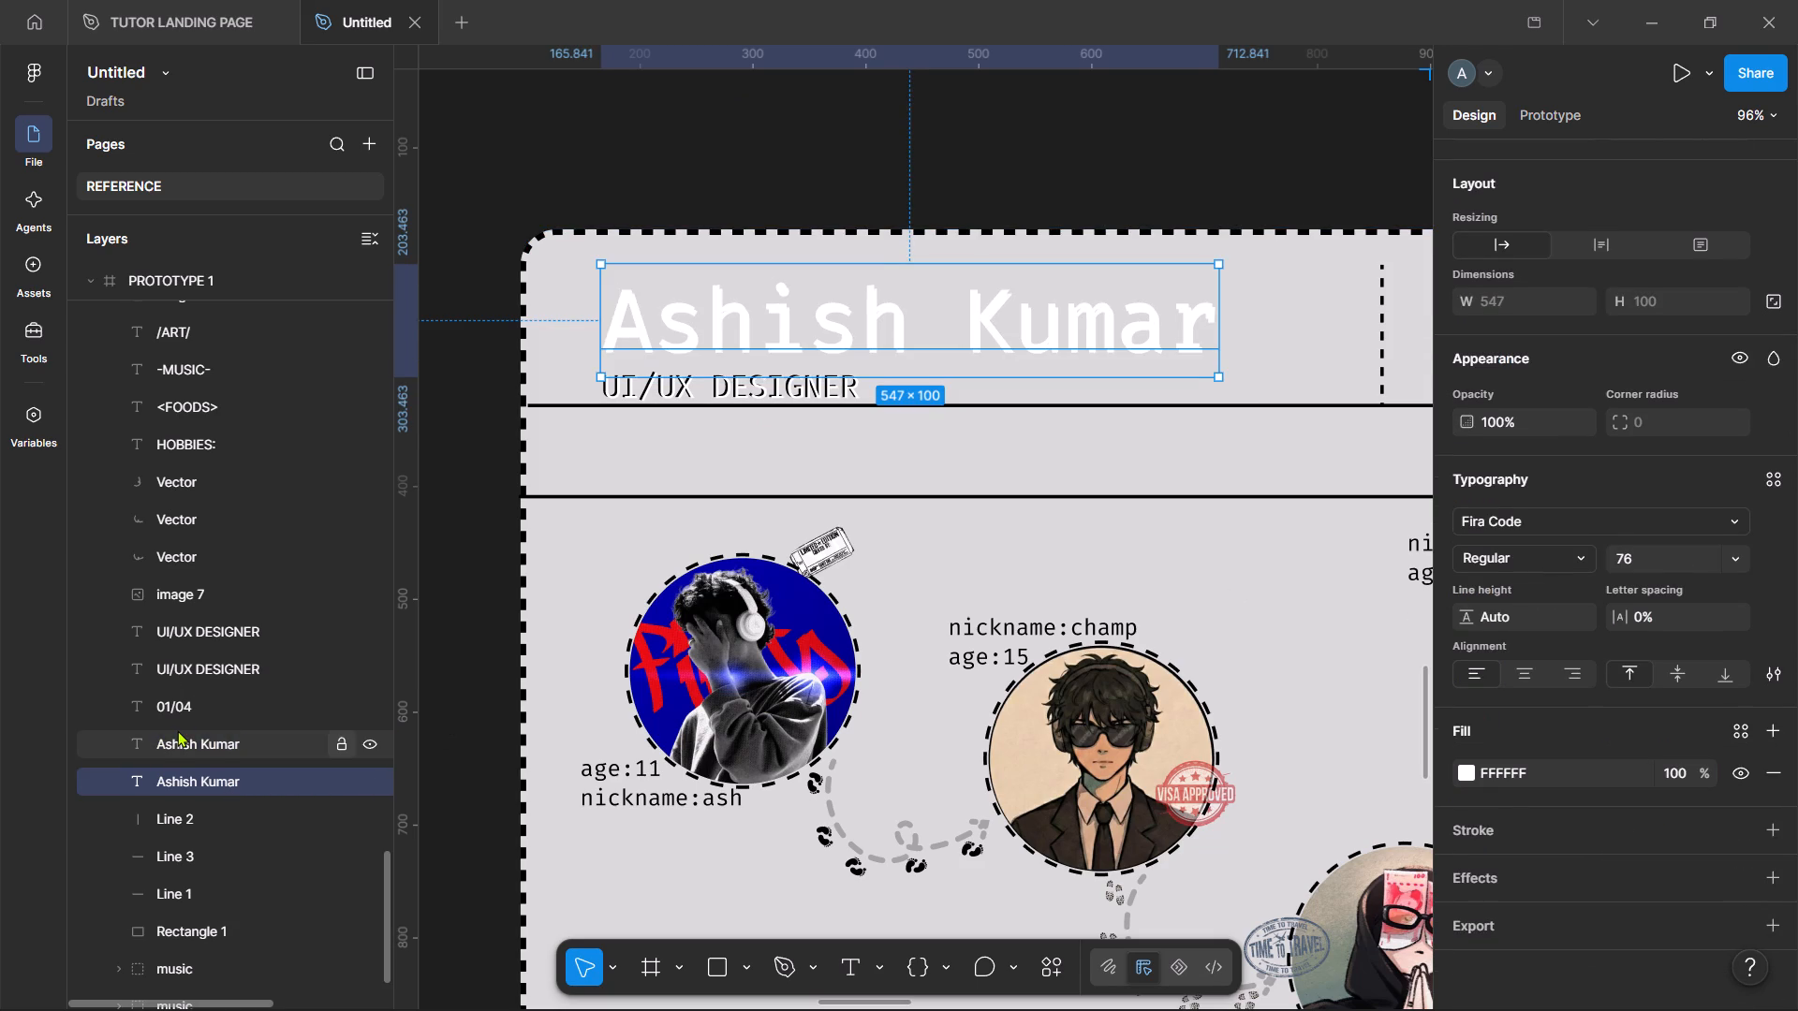
pyautogui.click(177, 730)
pyautogui.click(1574, 766)
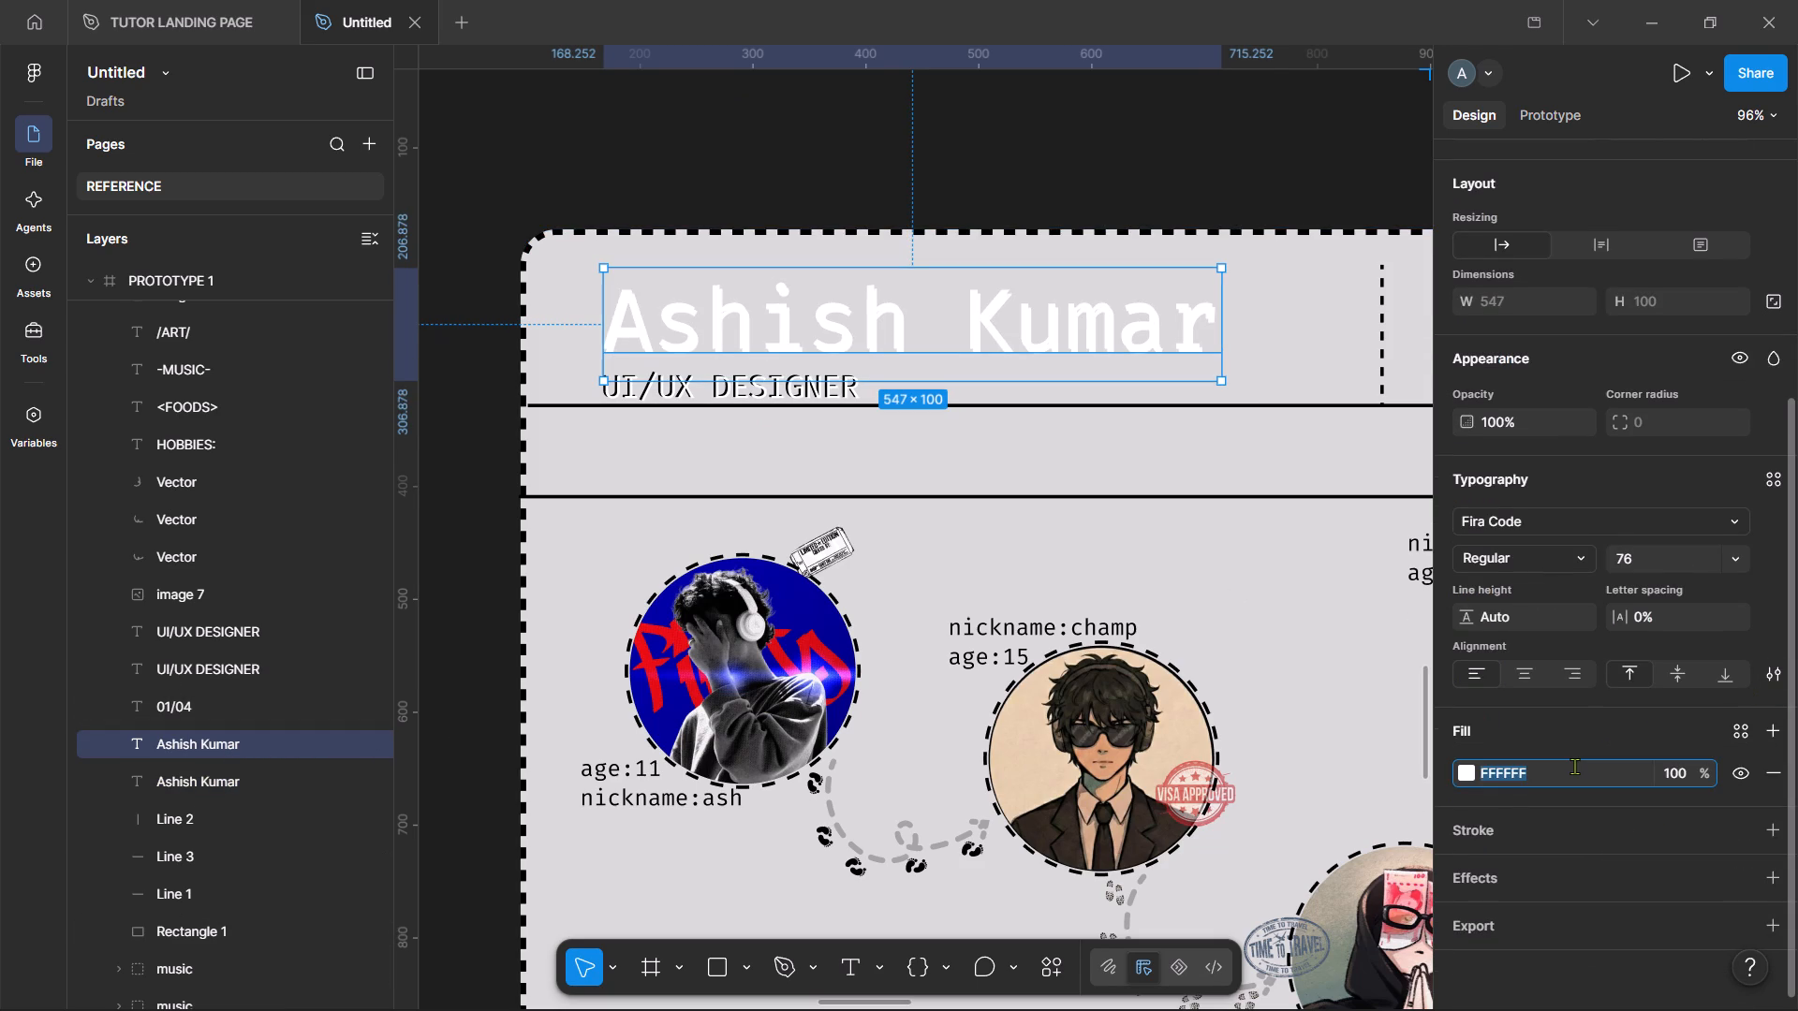
pyautogui.press('0')
pyautogui.press('Return')
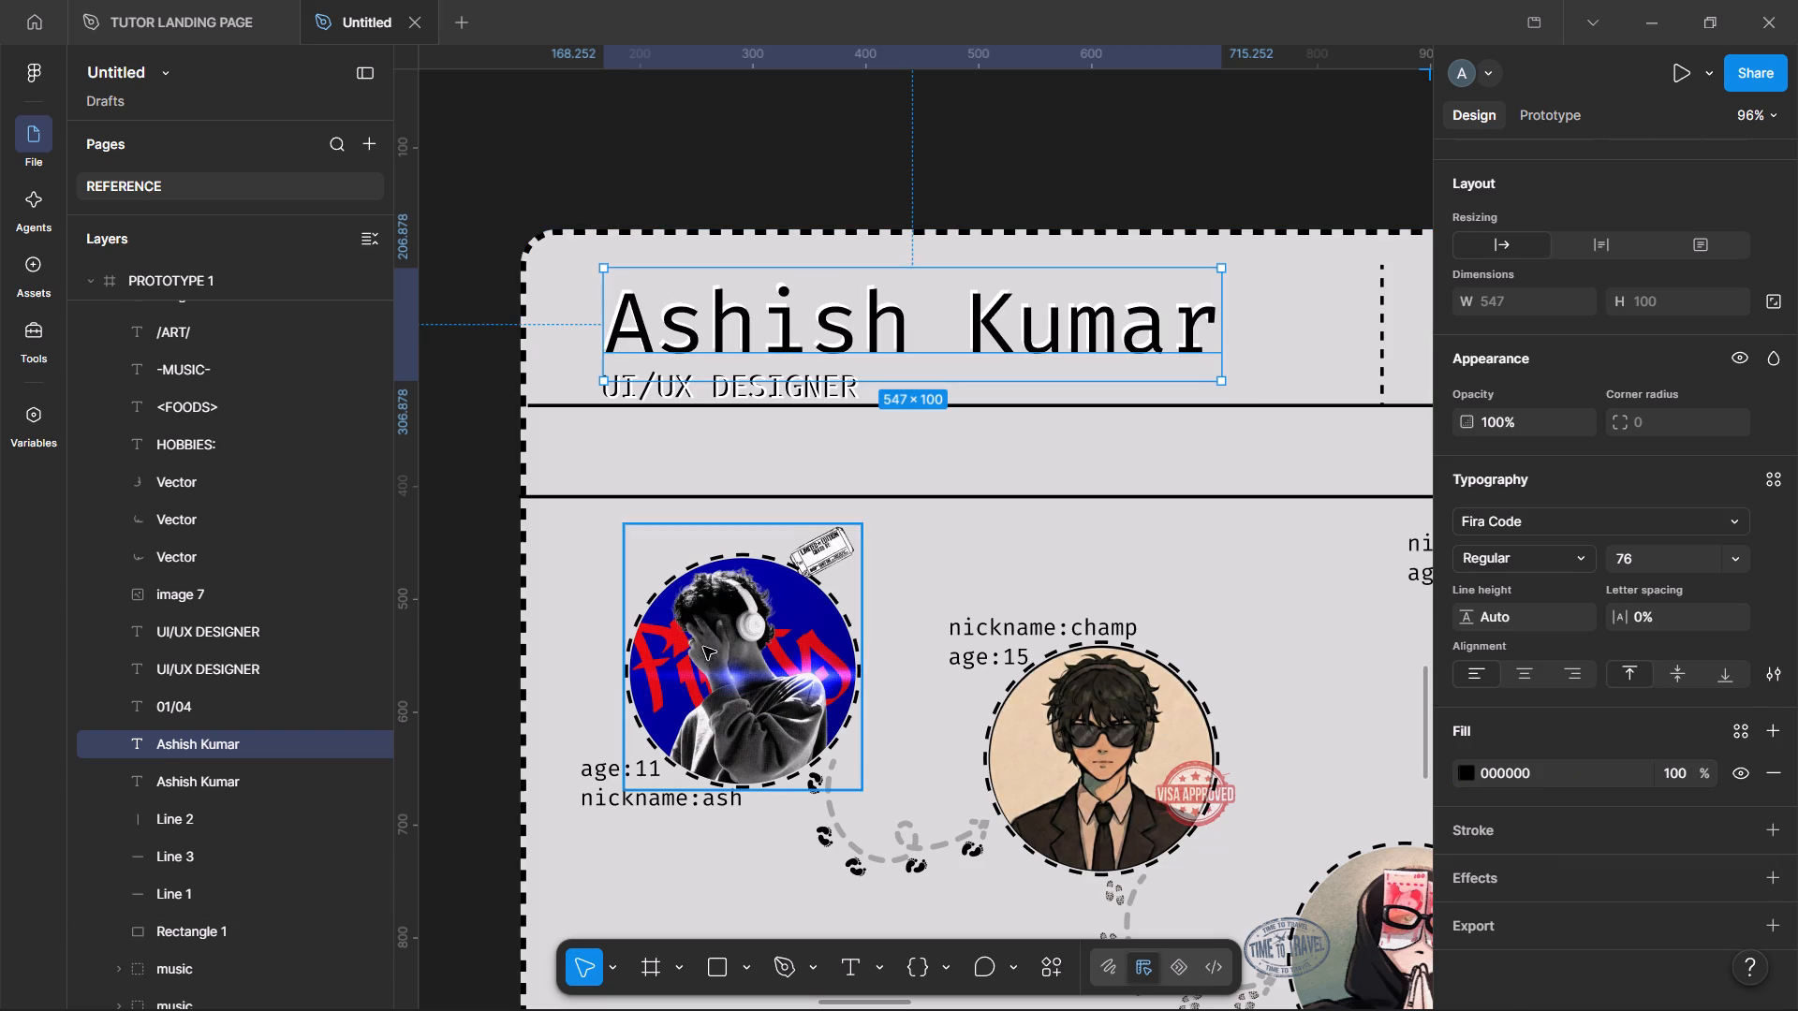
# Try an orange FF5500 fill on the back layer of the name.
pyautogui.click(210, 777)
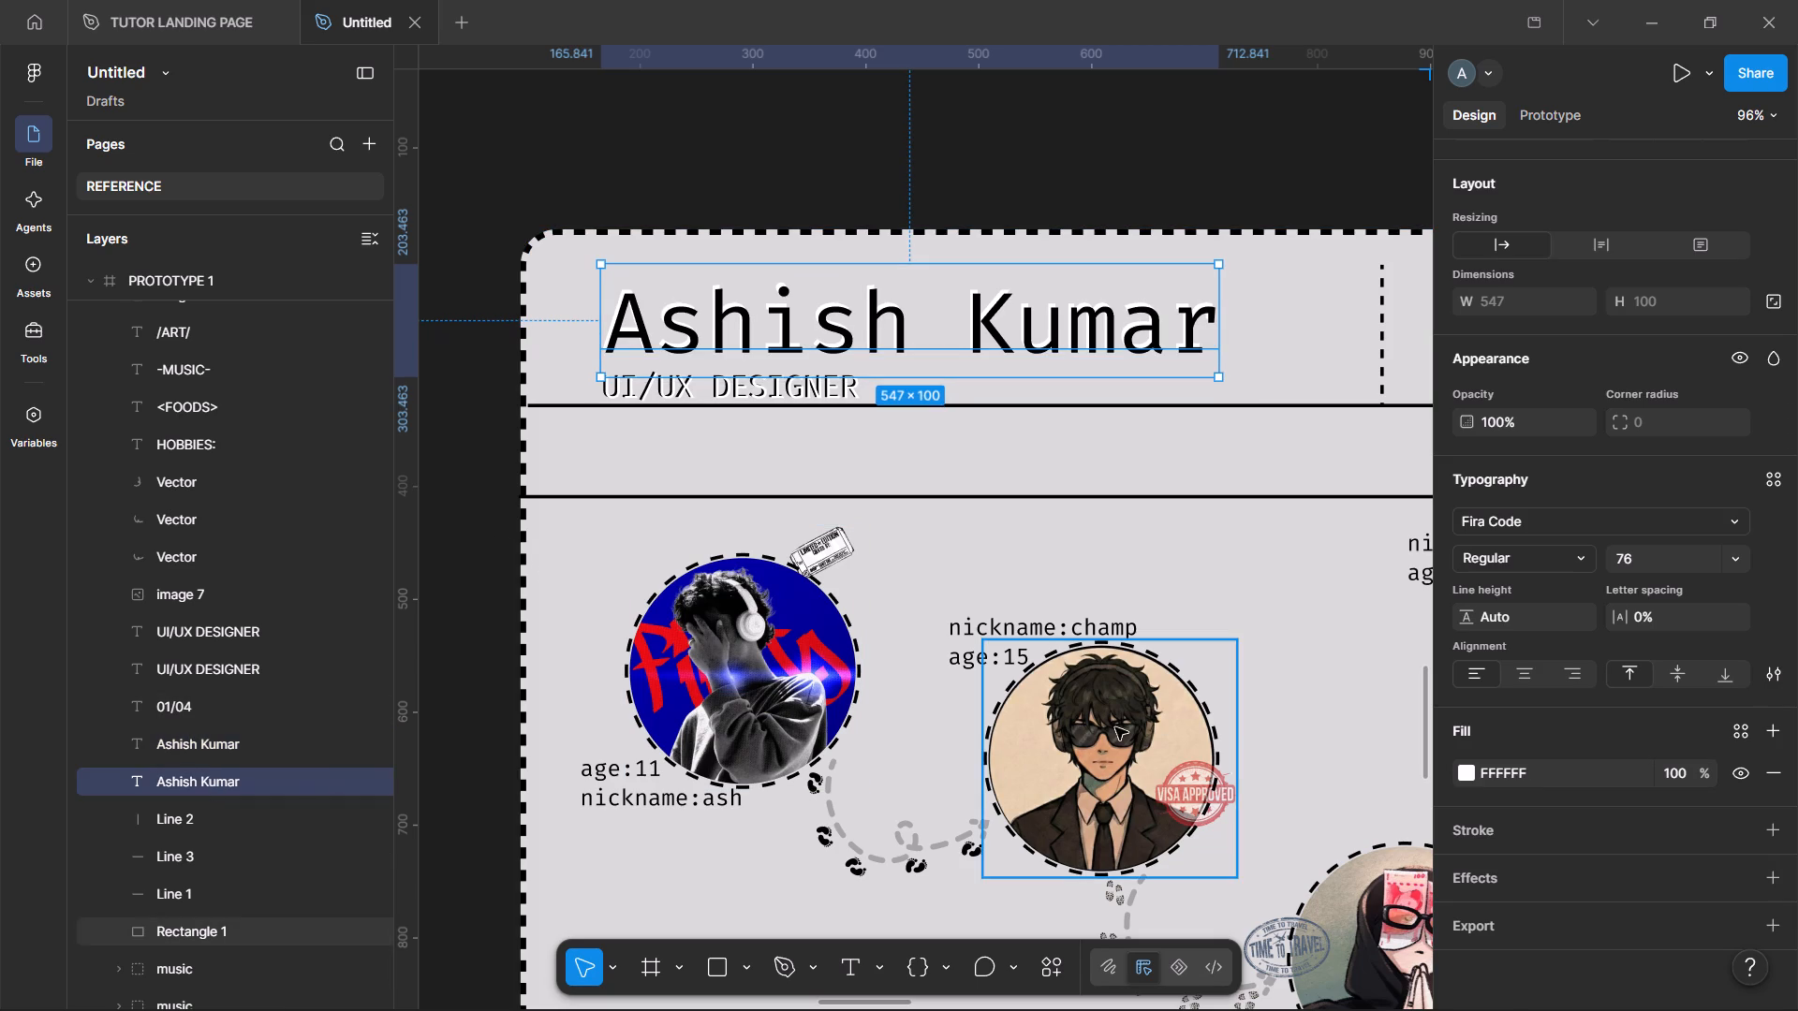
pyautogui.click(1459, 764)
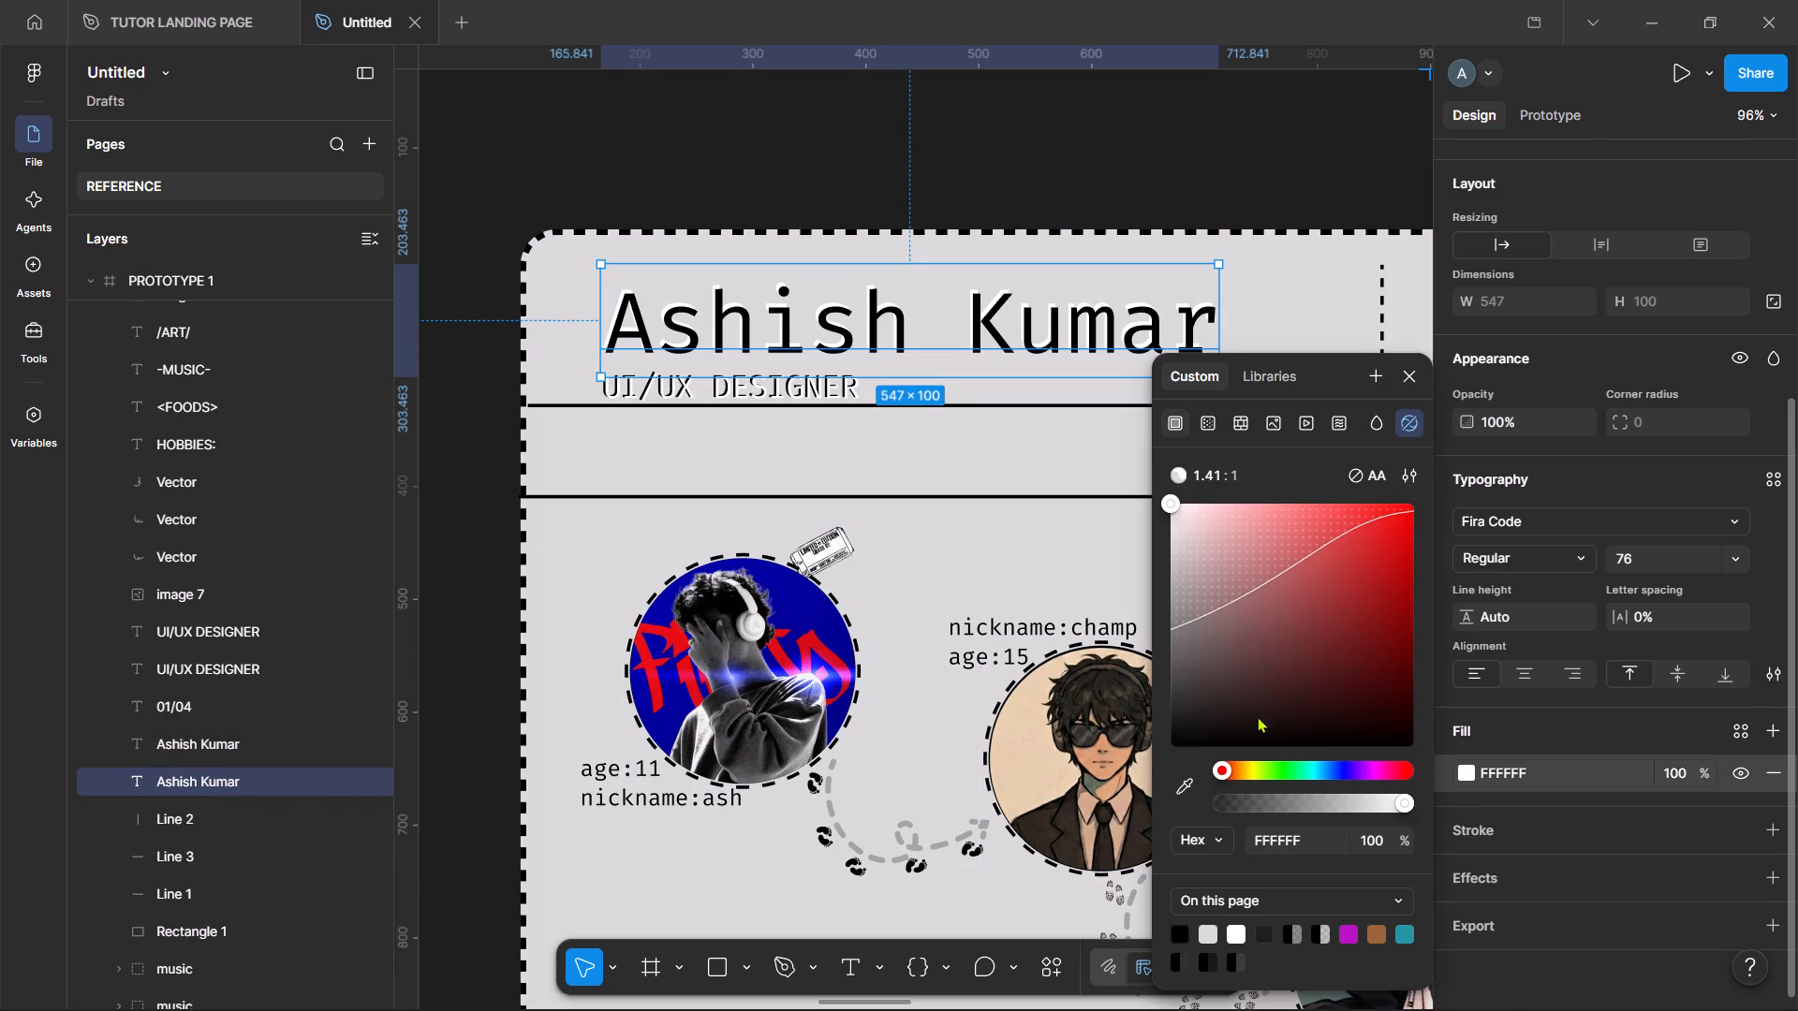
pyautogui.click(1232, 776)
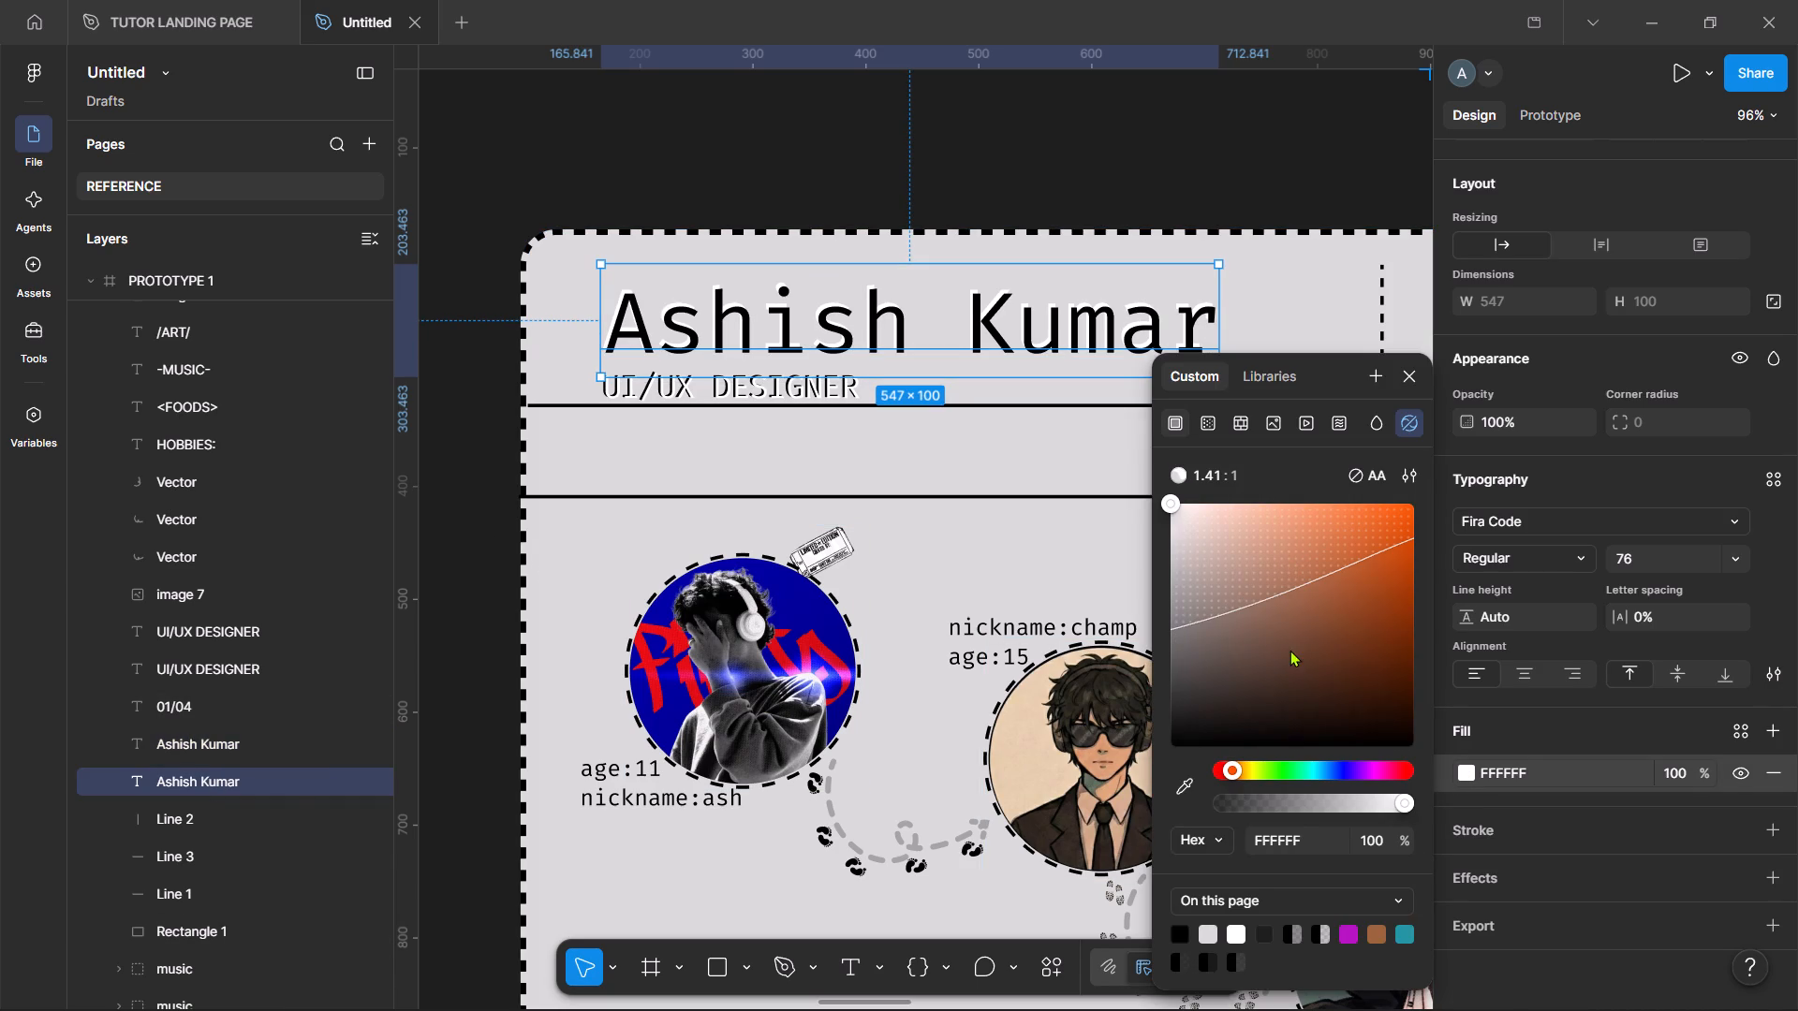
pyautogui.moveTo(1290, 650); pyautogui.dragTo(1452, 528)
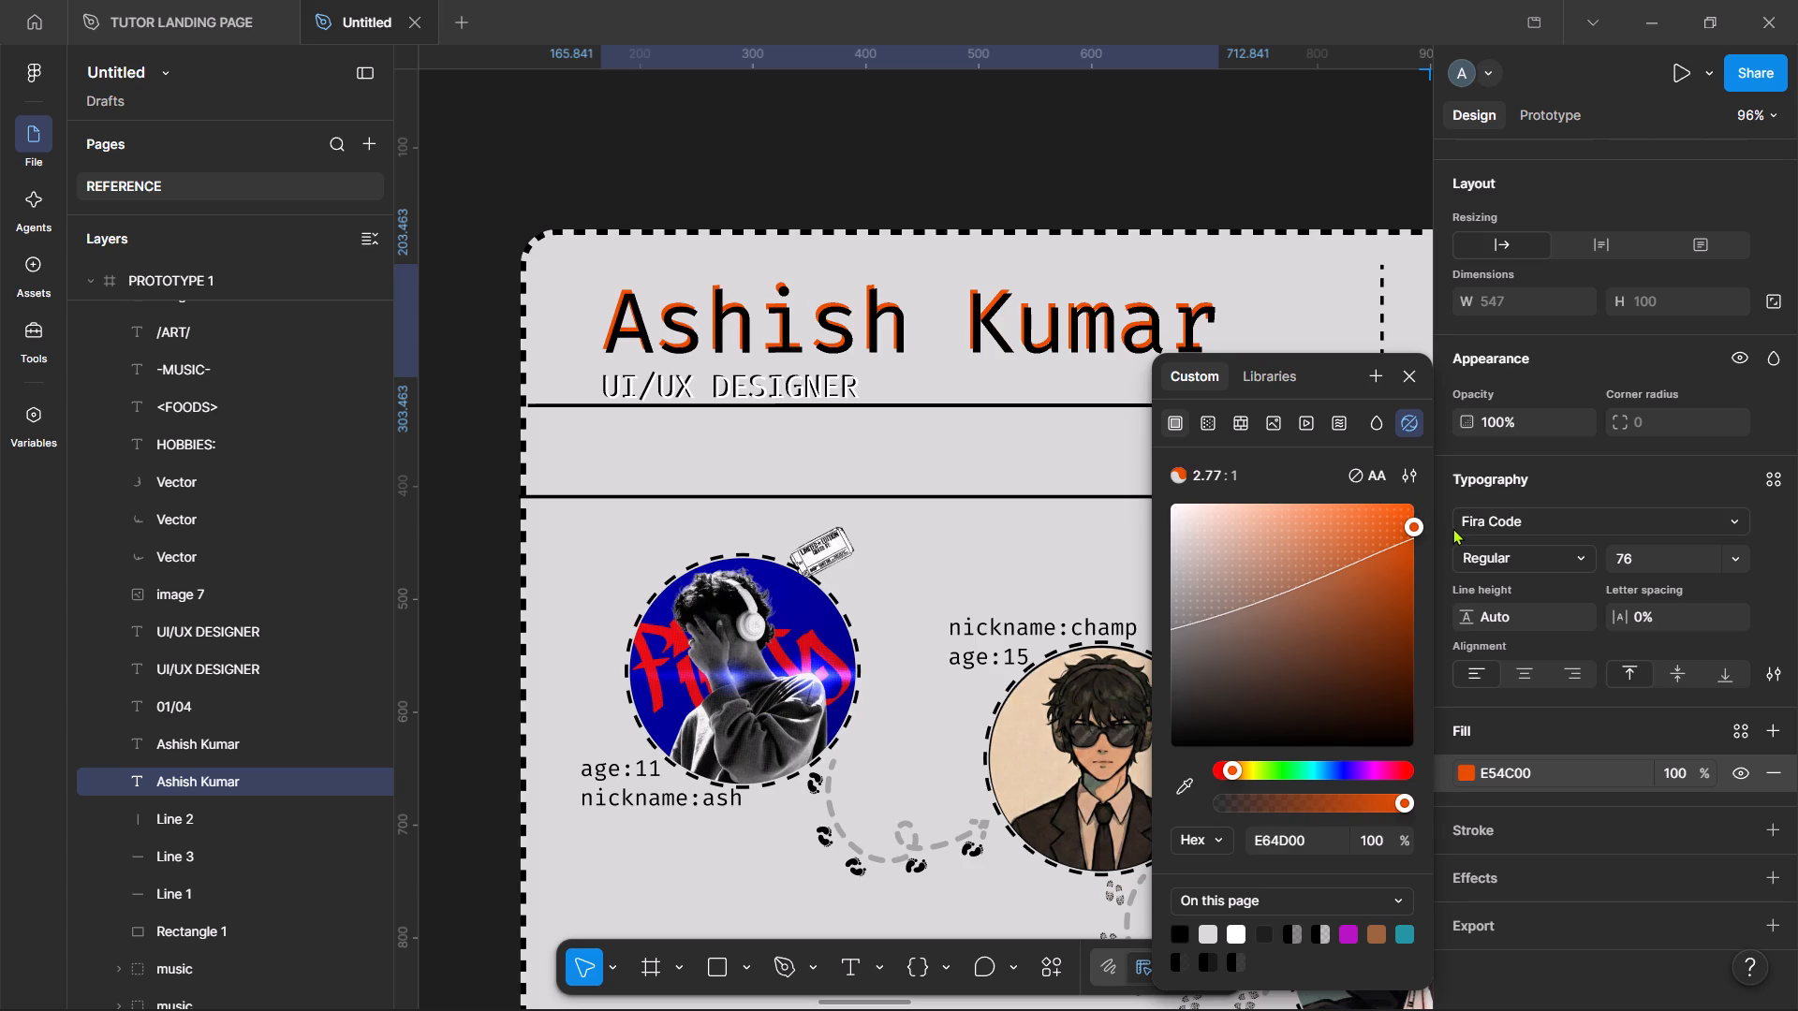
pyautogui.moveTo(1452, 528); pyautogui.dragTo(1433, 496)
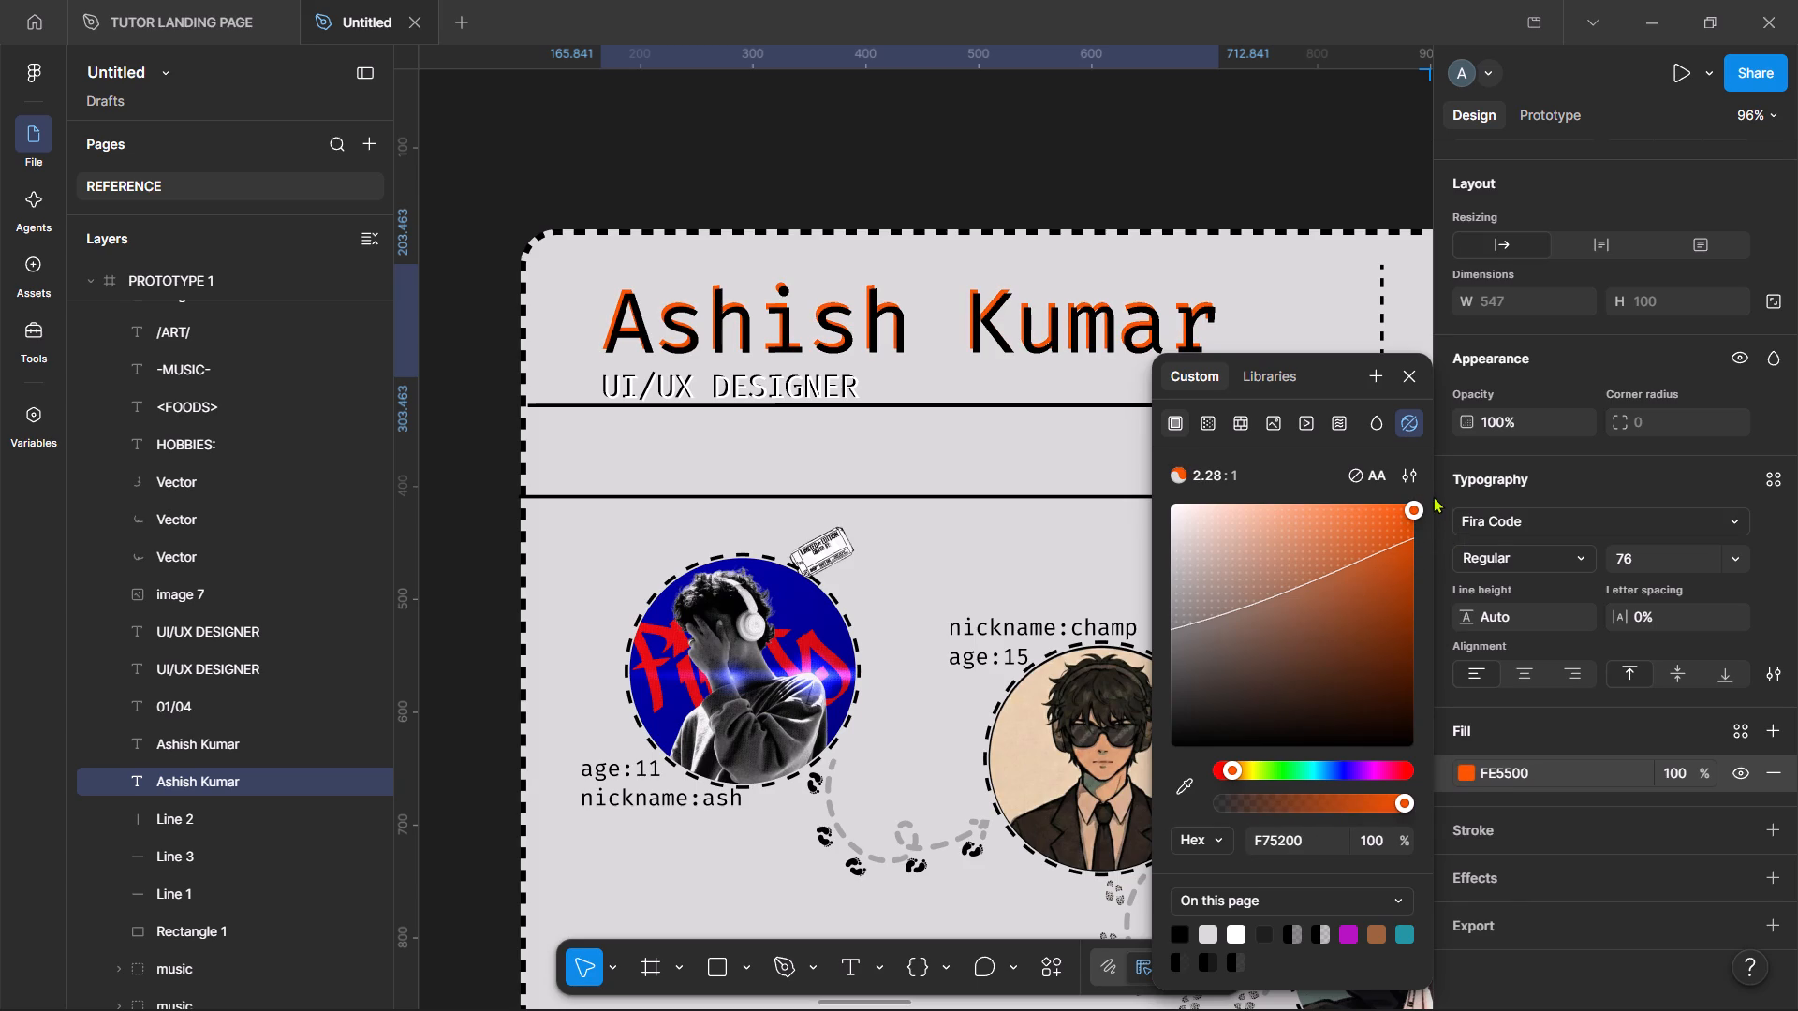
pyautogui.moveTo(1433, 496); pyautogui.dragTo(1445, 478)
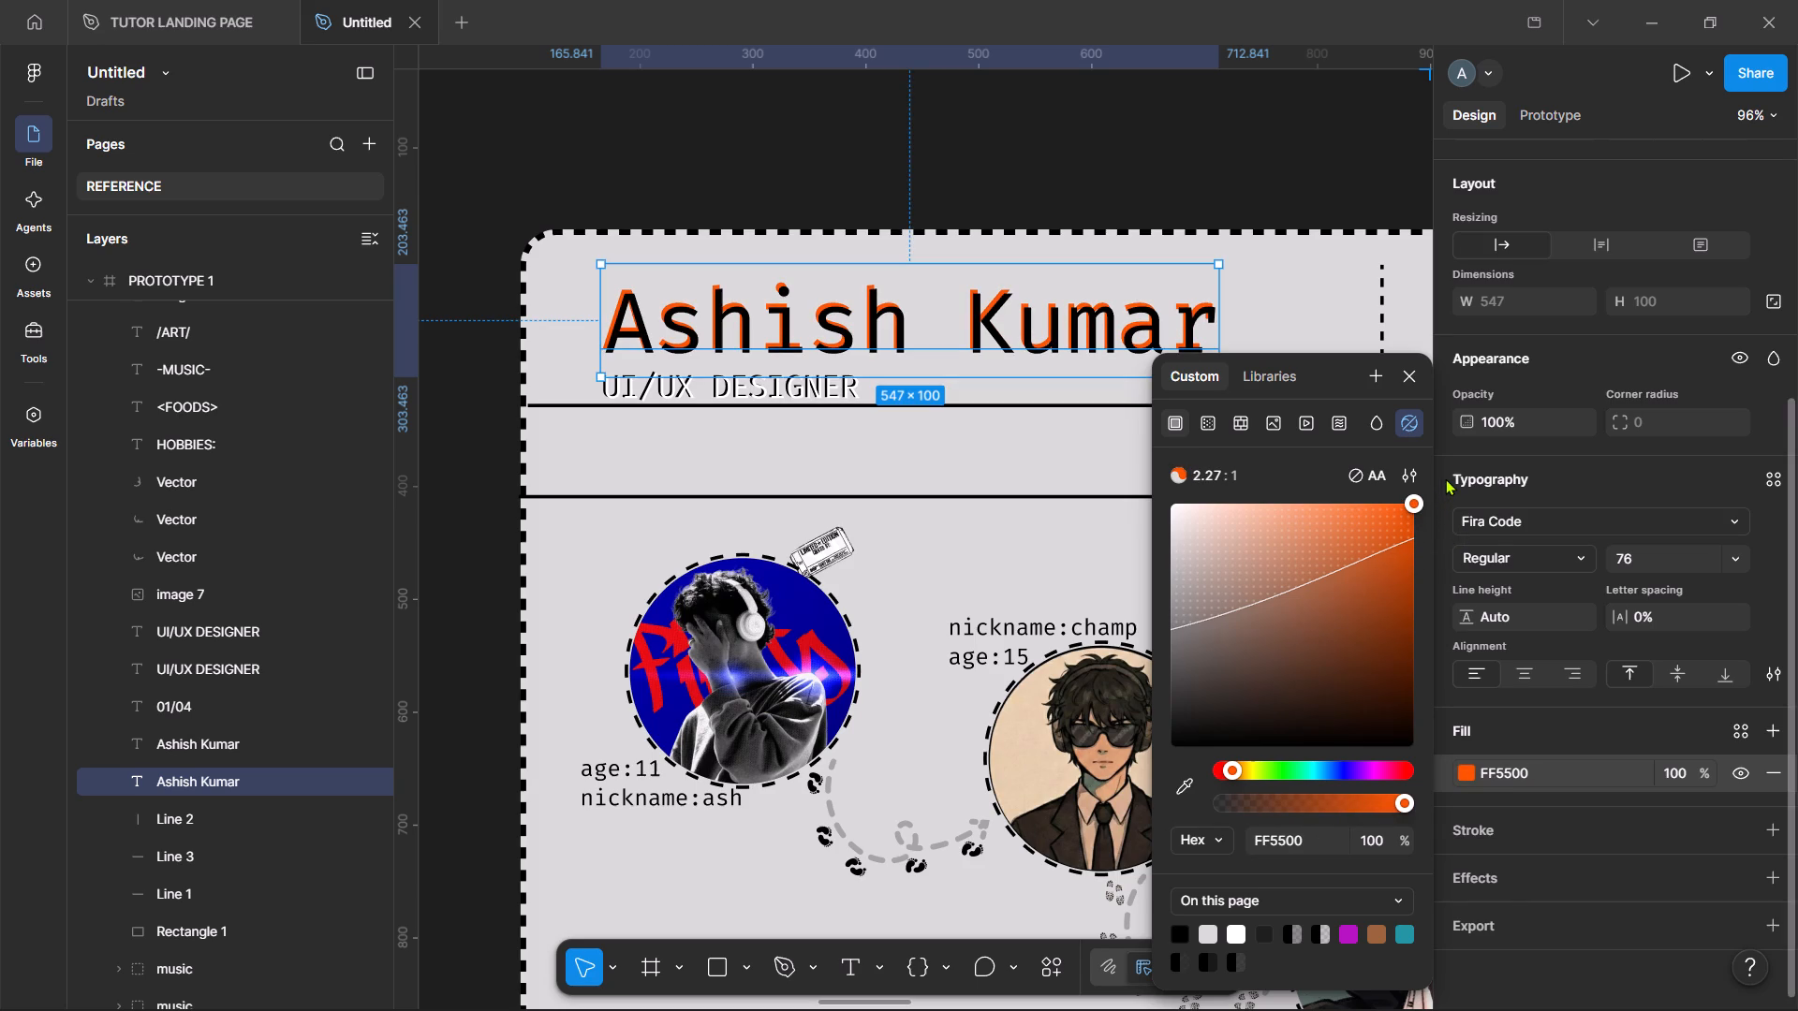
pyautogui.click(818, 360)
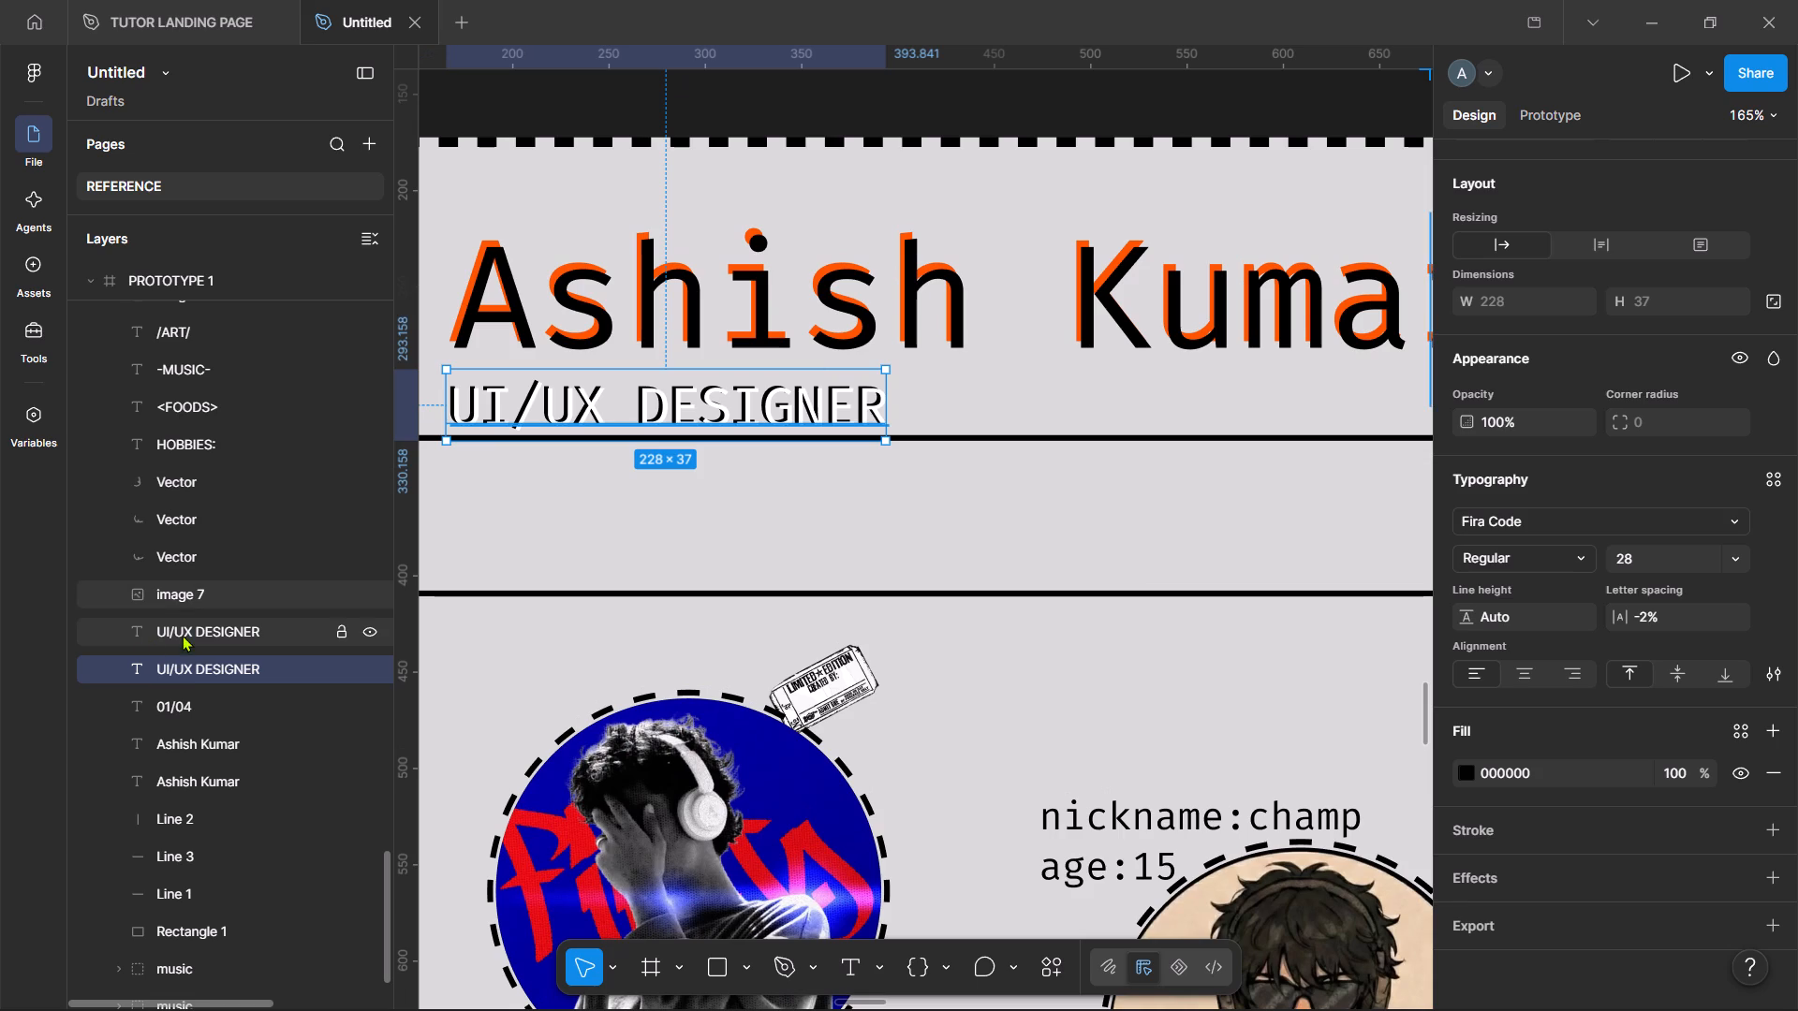
# Nudge the black front copy of the name to X 167.25, Y 205.88 to tighten its offset from the back layer.
pyautogui.click(205, 732)
pyautogui.press('Up')
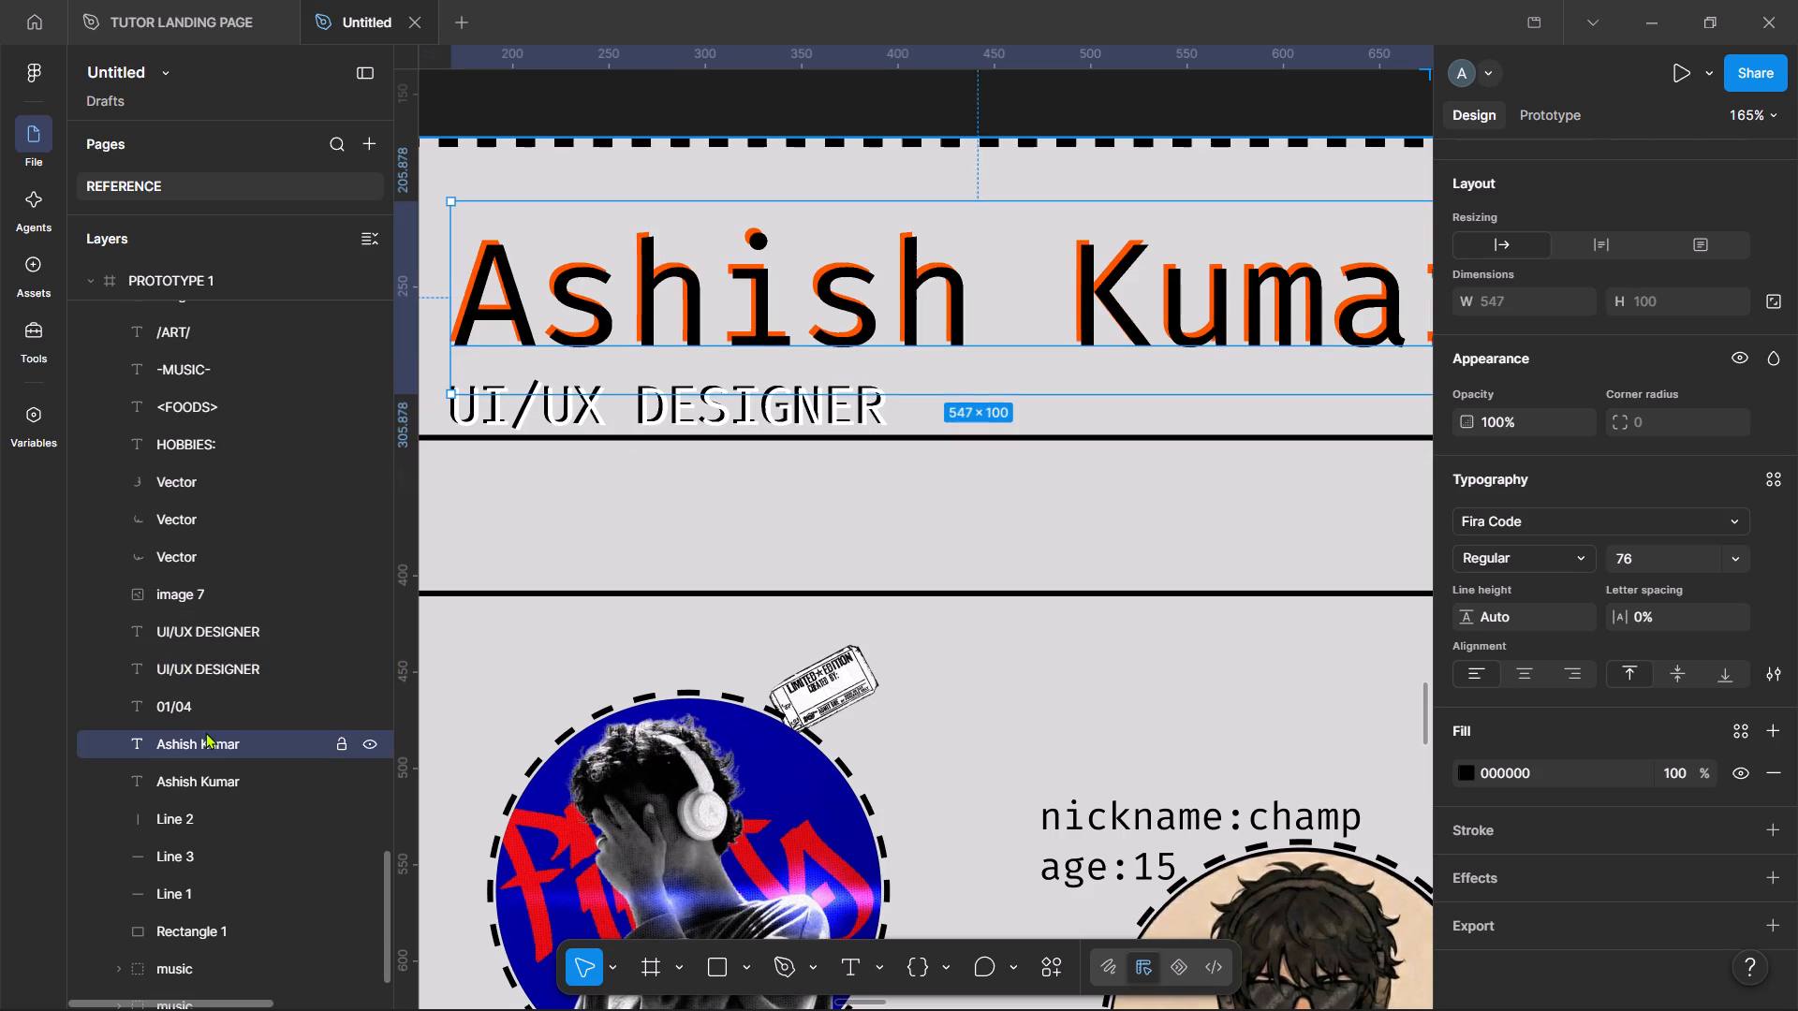
pyautogui.press('Left')
pyautogui.press('Up')
pyautogui.press('Right')
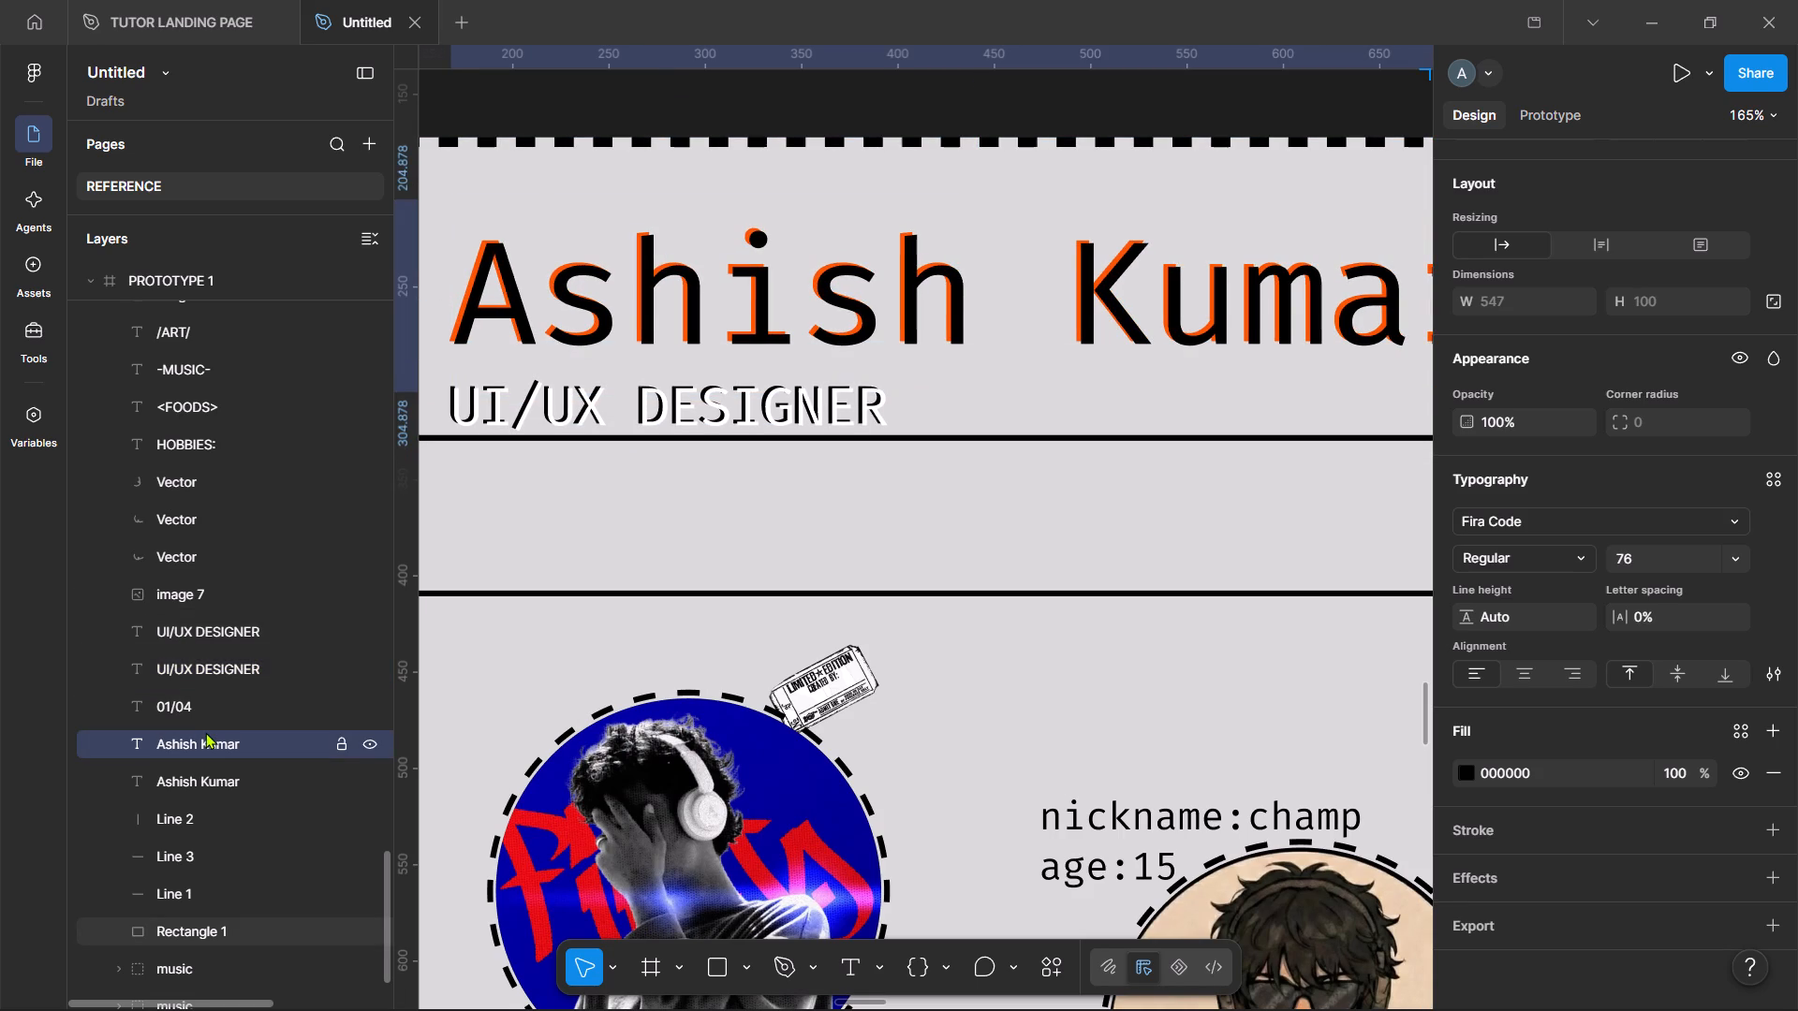
pyautogui.press('Up')
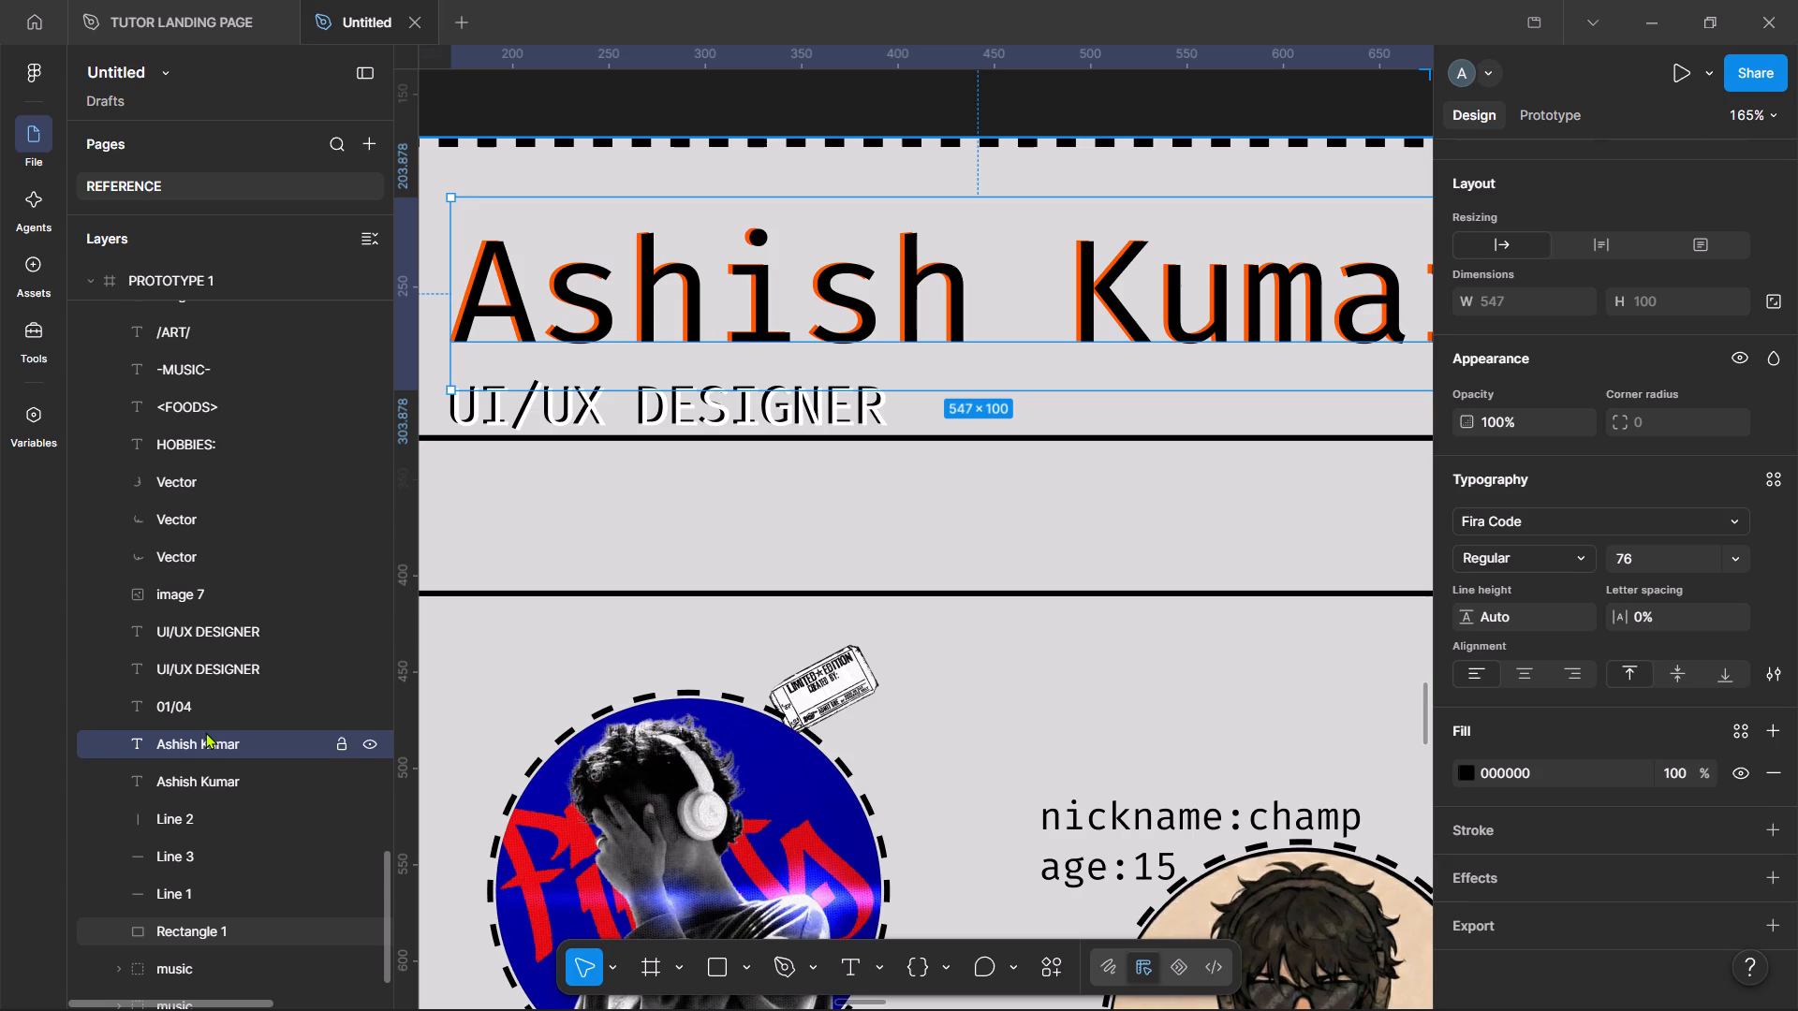
pyautogui.press('Up')
pyautogui.press('Left')
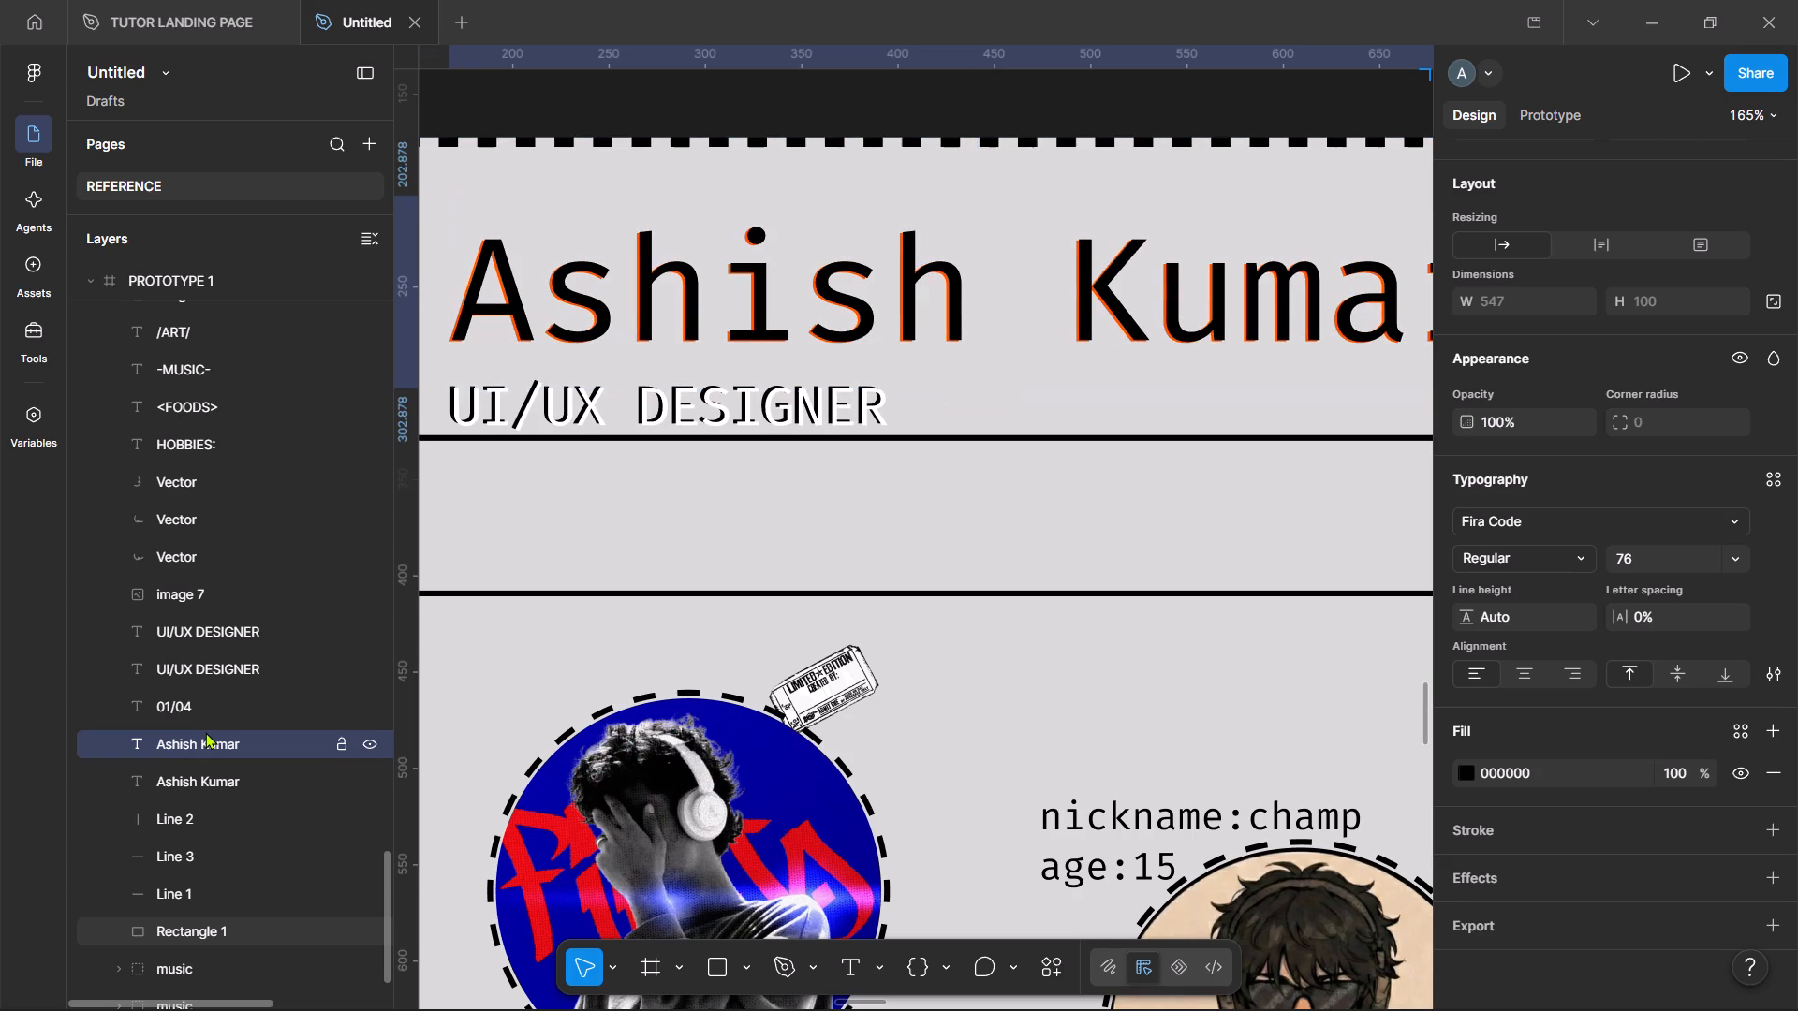
pyautogui.press('Down')
pyautogui.press('Left')
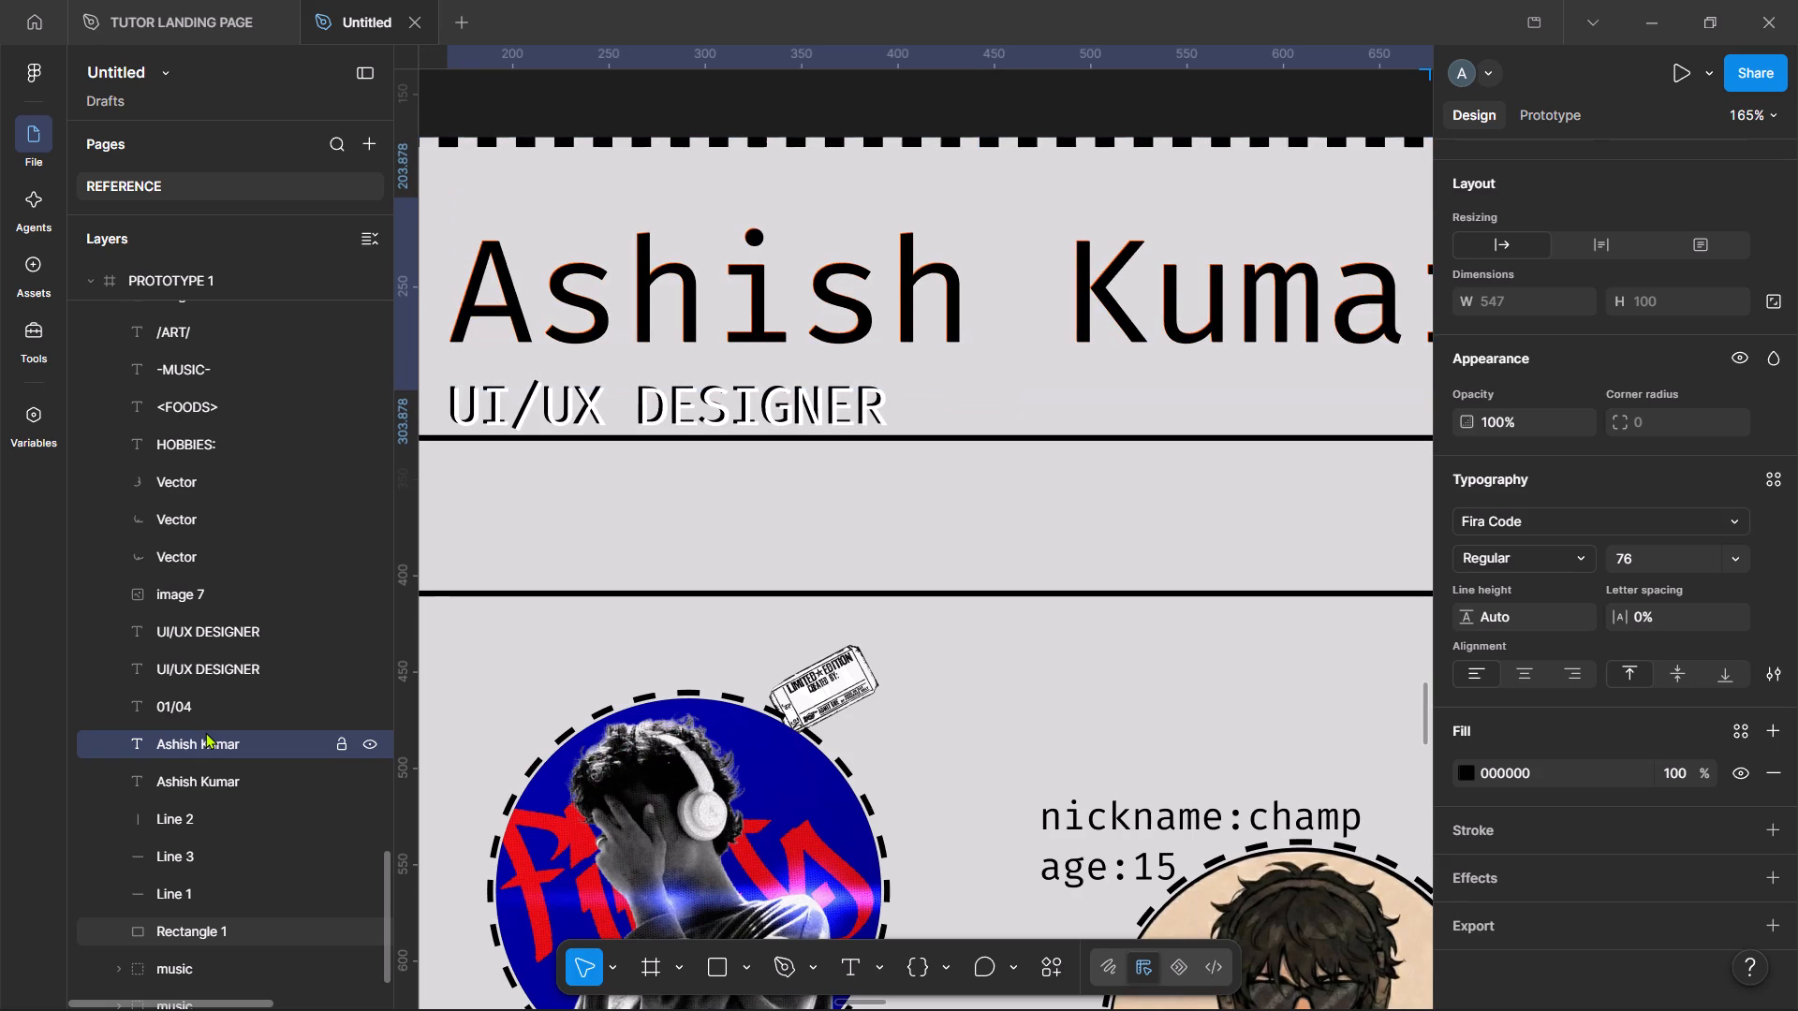
pyautogui.press('Right')
pyautogui.press('Down')
pyautogui.press('Right')
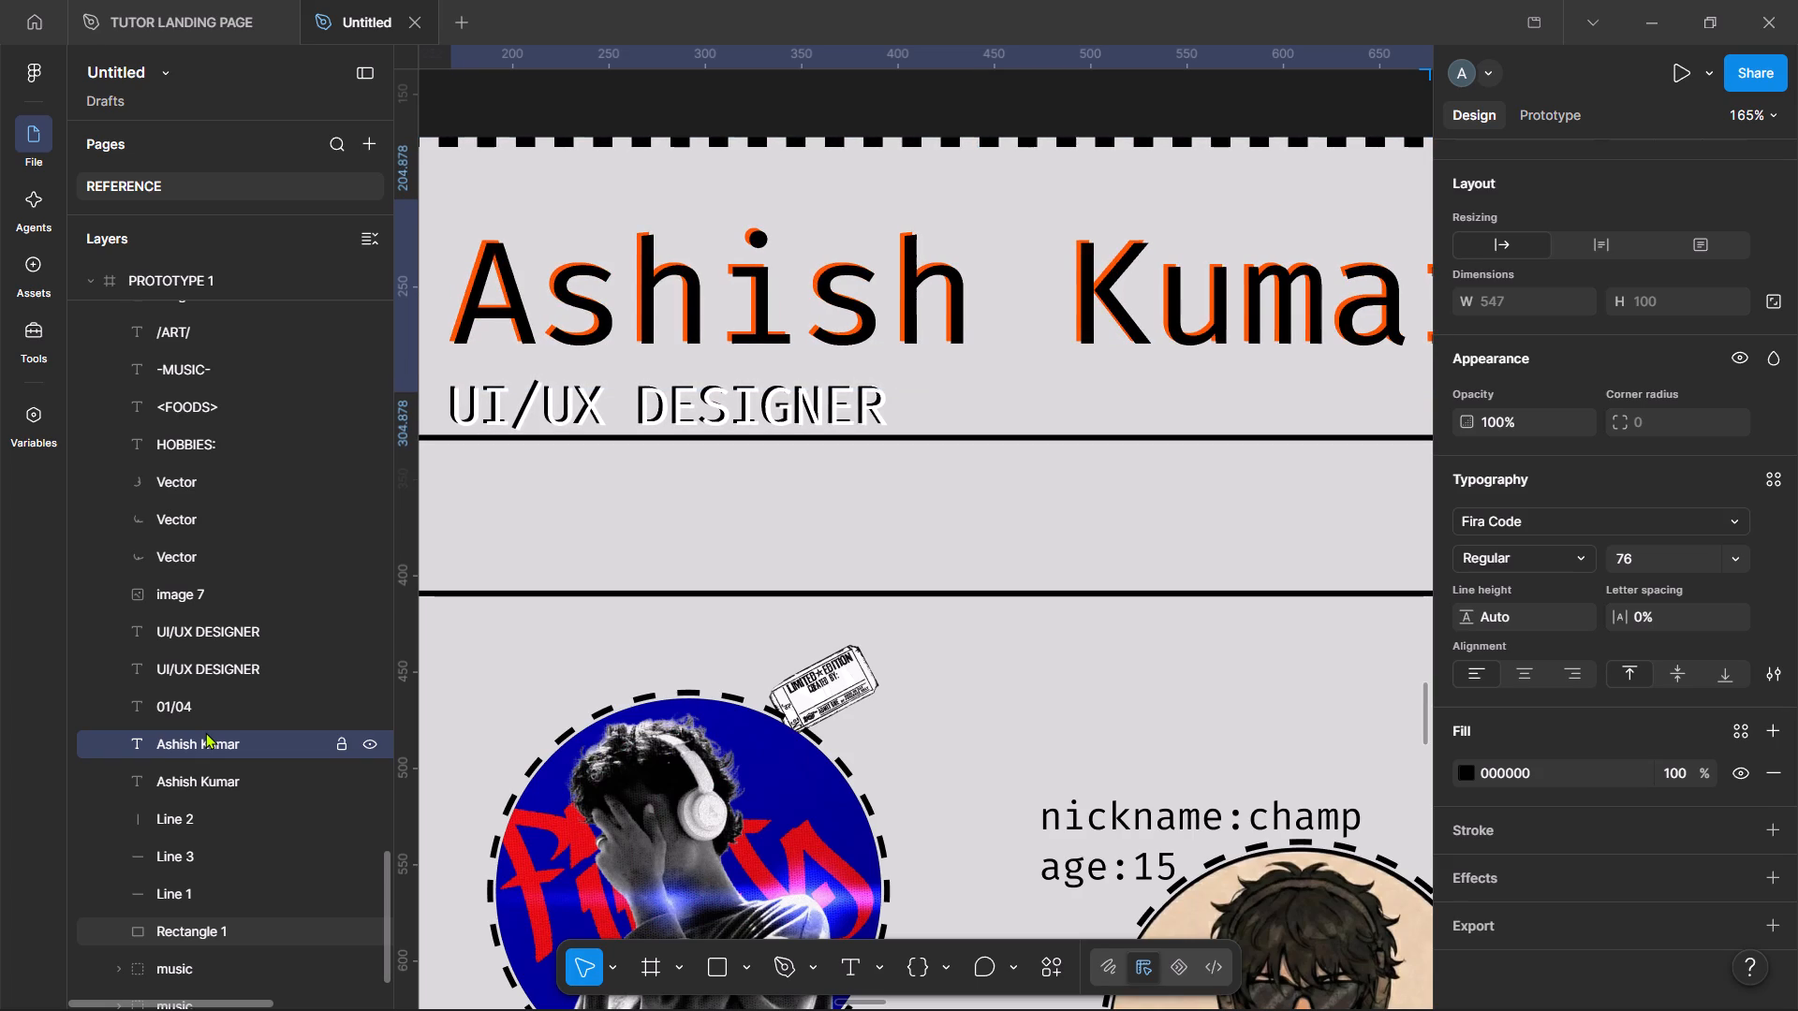
pyautogui.press('Left')
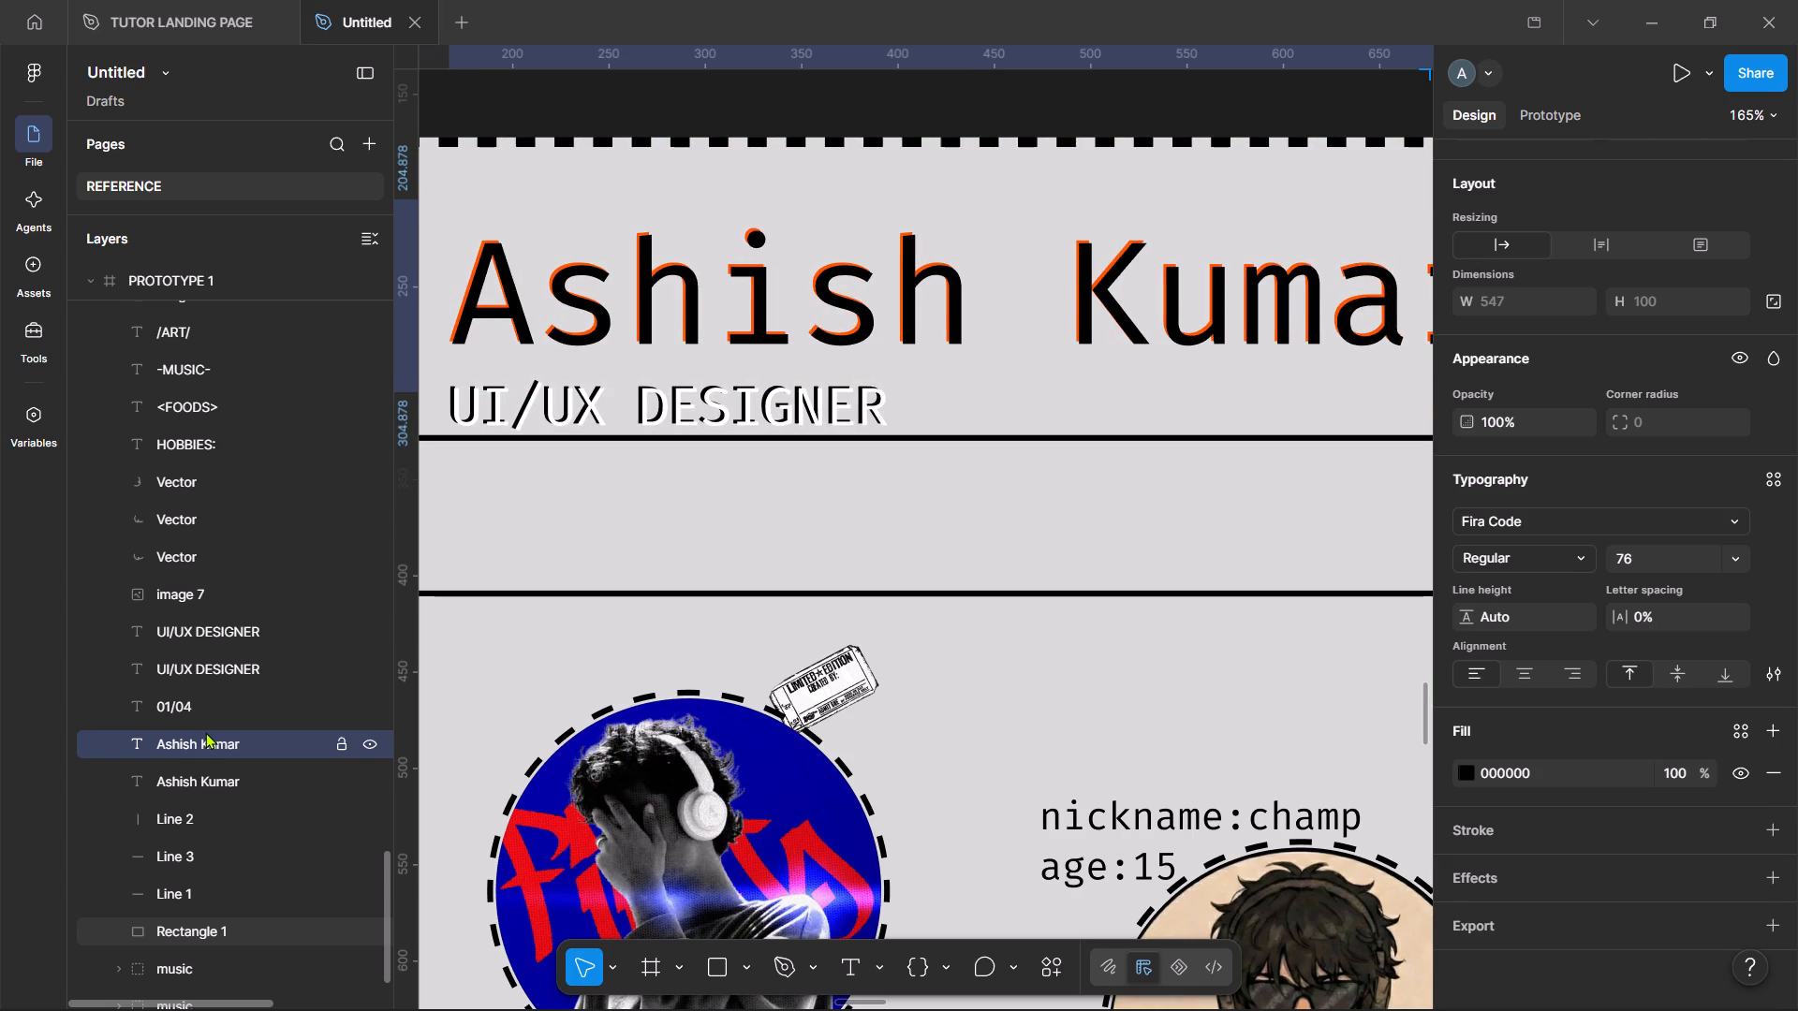
pyautogui.press('Left')
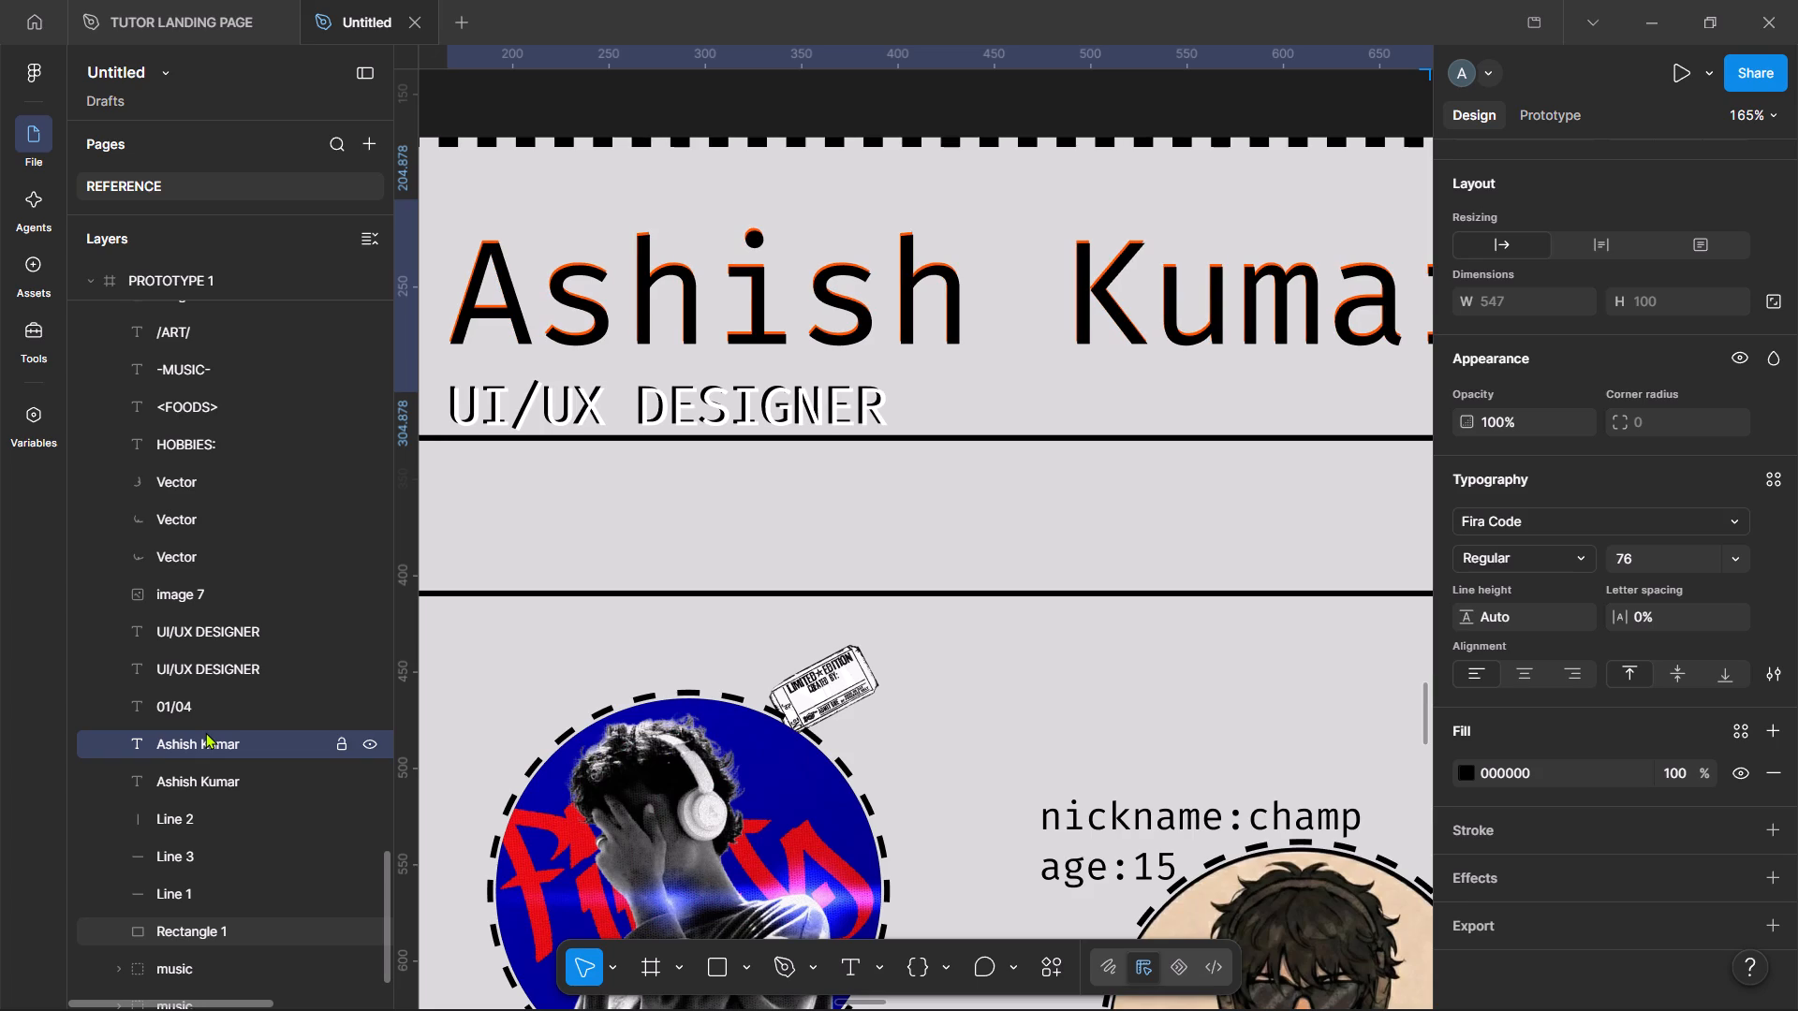
pyautogui.press('Down')
pyautogui.press('Left')
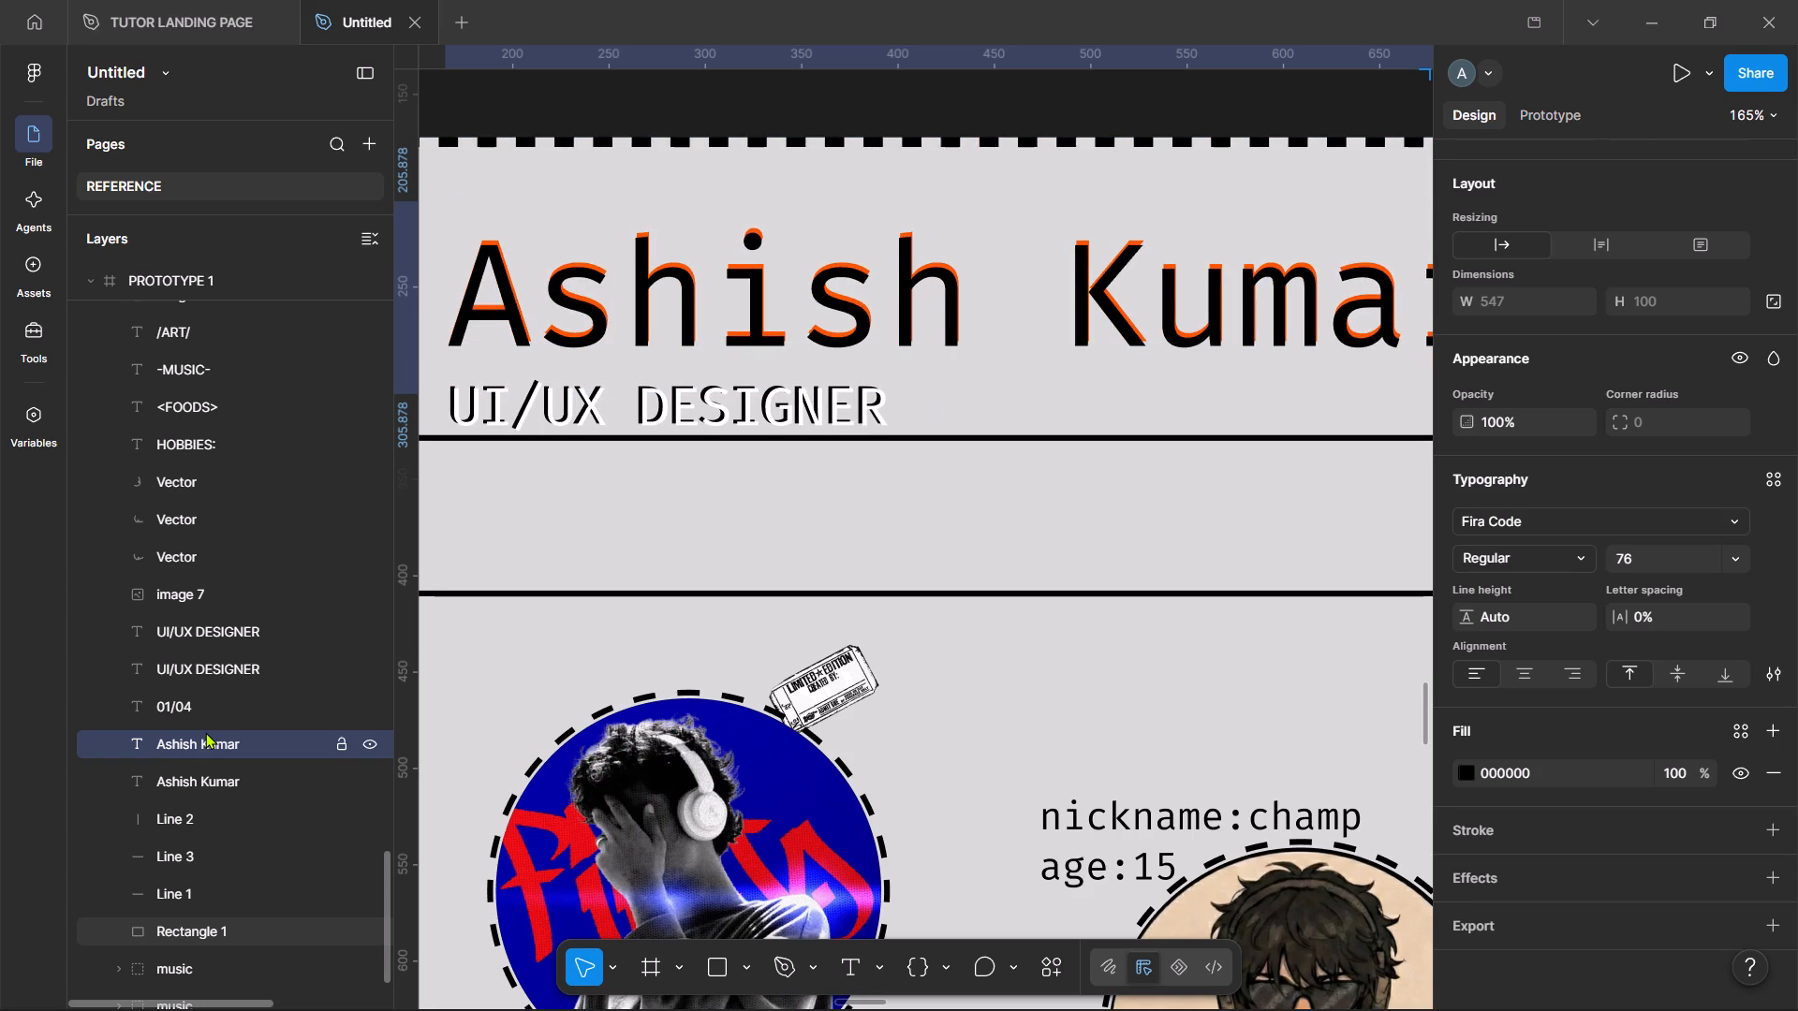
pyautogui.press('Right')
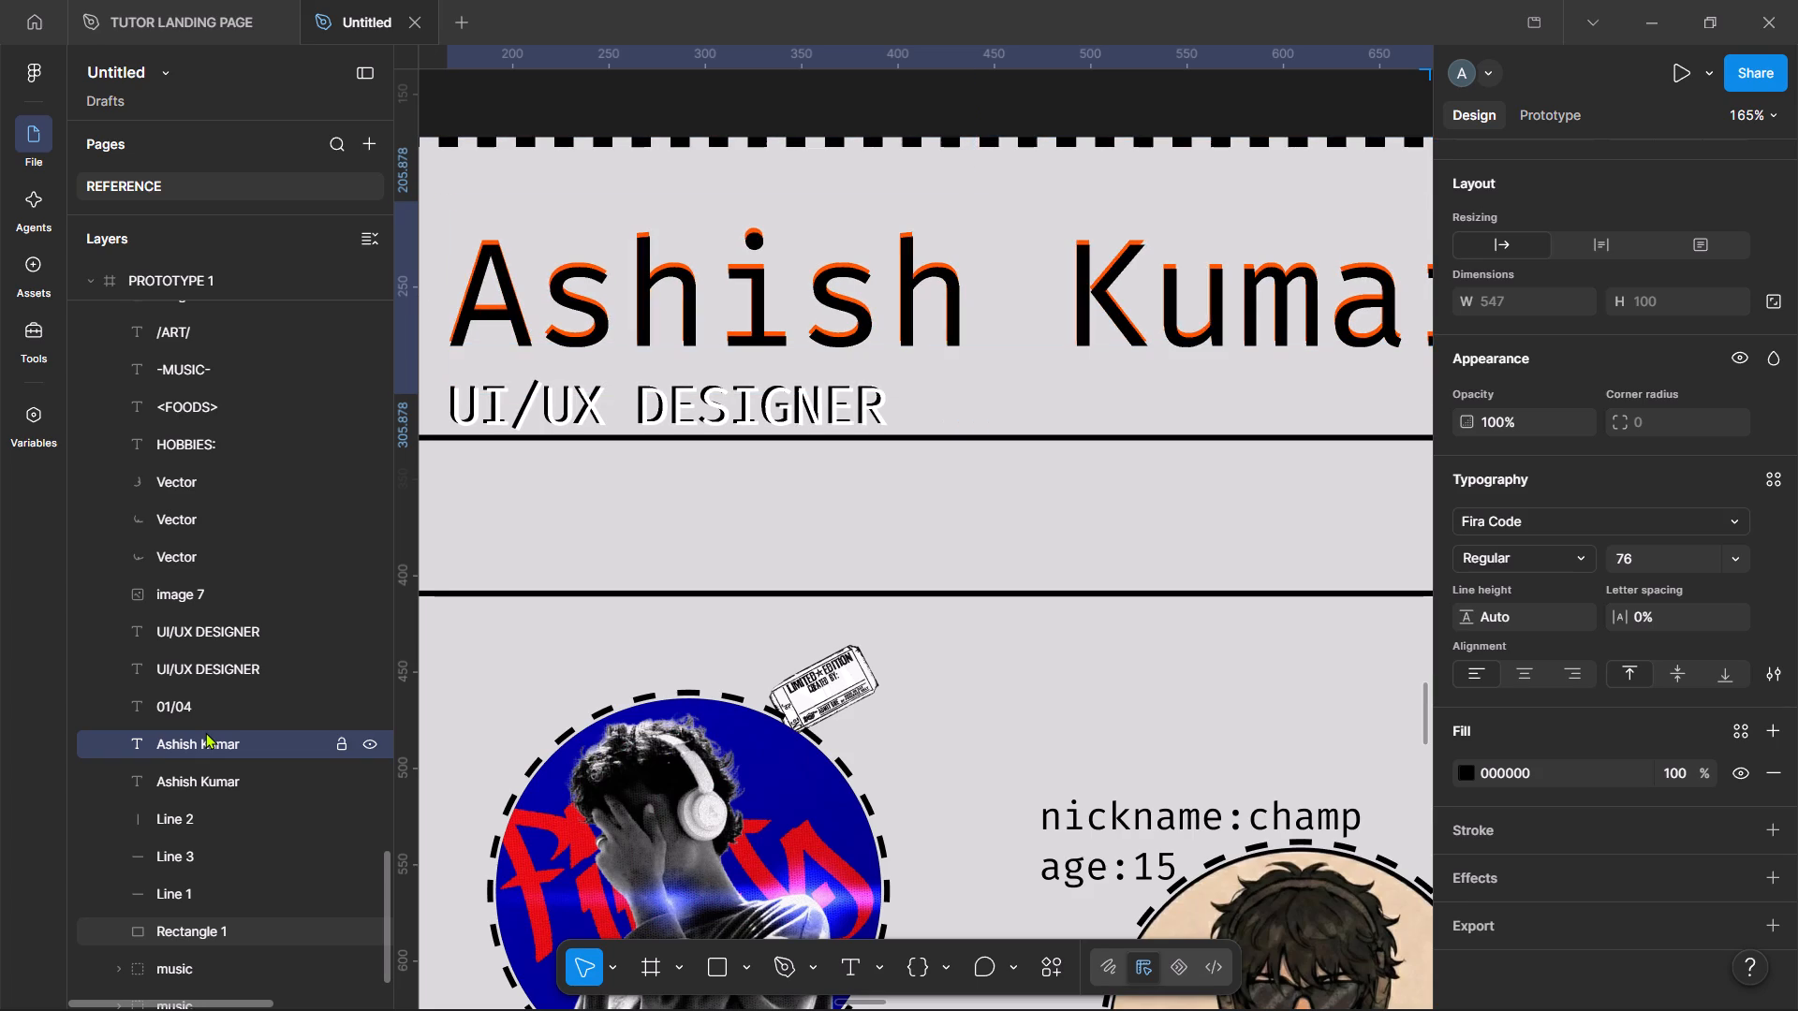
pyautogui.press('Right')
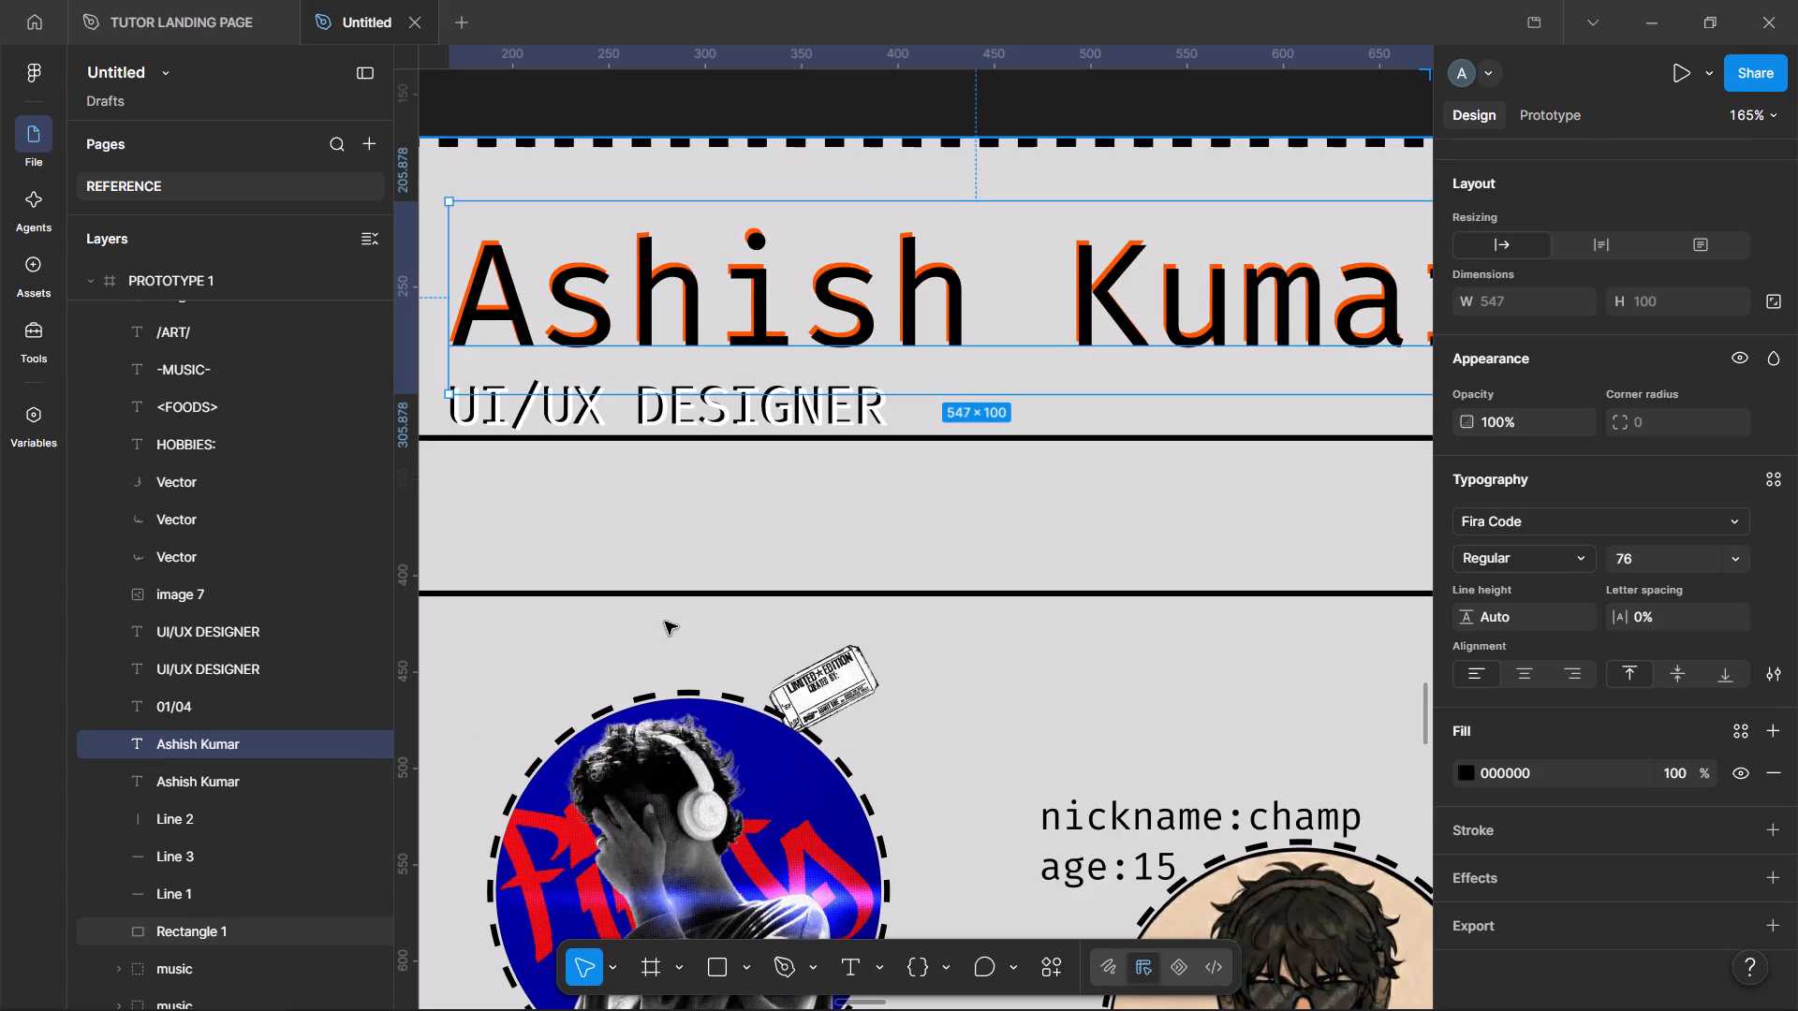
pyautogui.click(1083, 256)
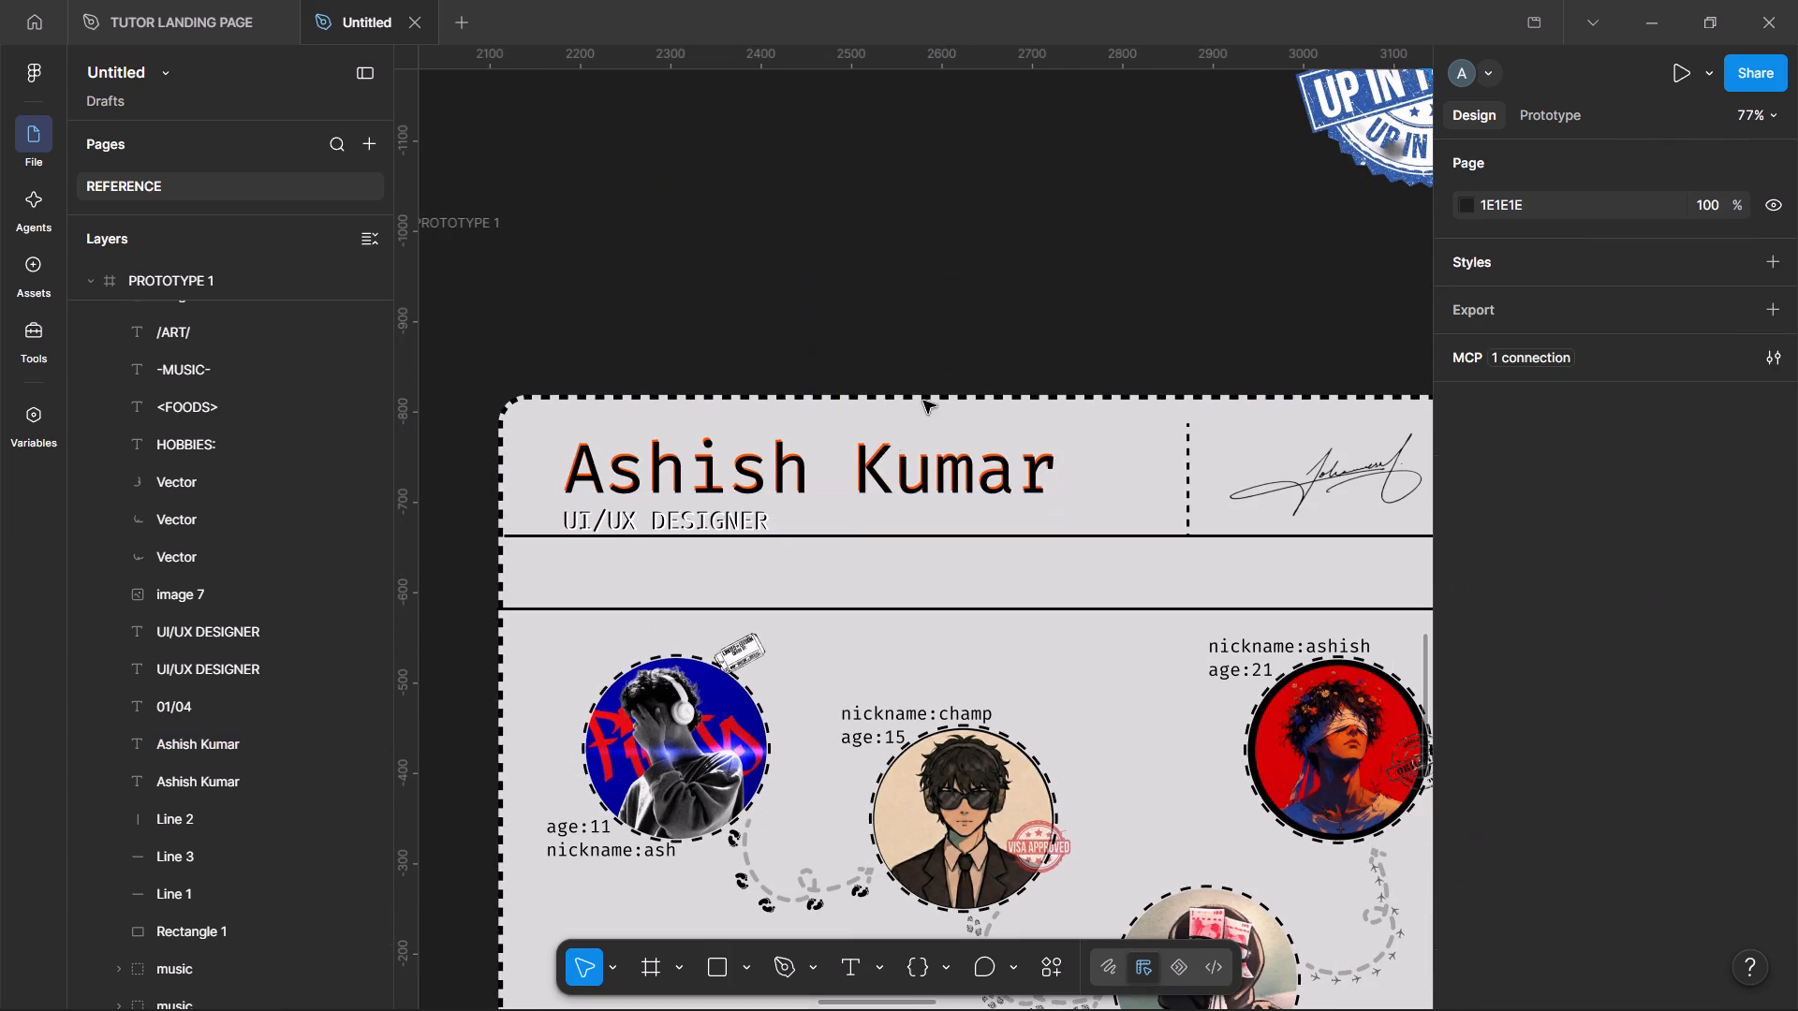
# Set the back name layer's fill to white, FFFFFF.
pyautogui.click(859, 456)
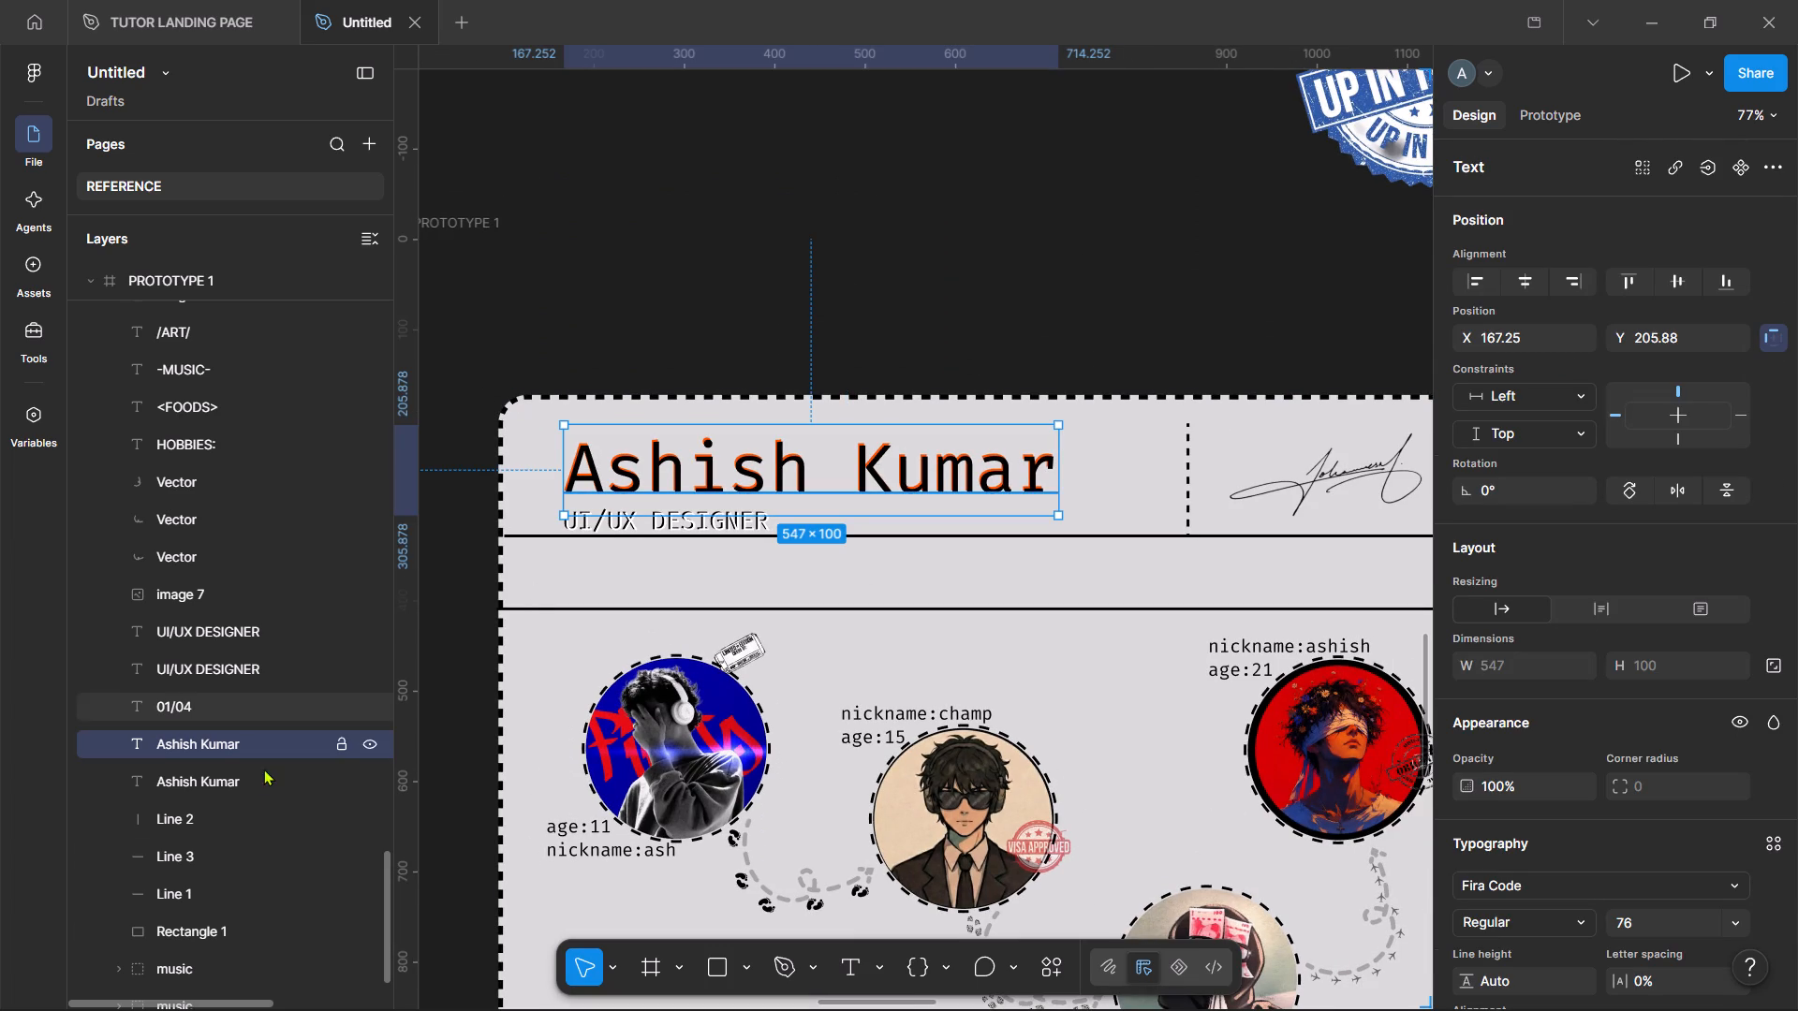
pyautogui.click(239, 775)
pyautogui.scroll(-4, 1562, 818)
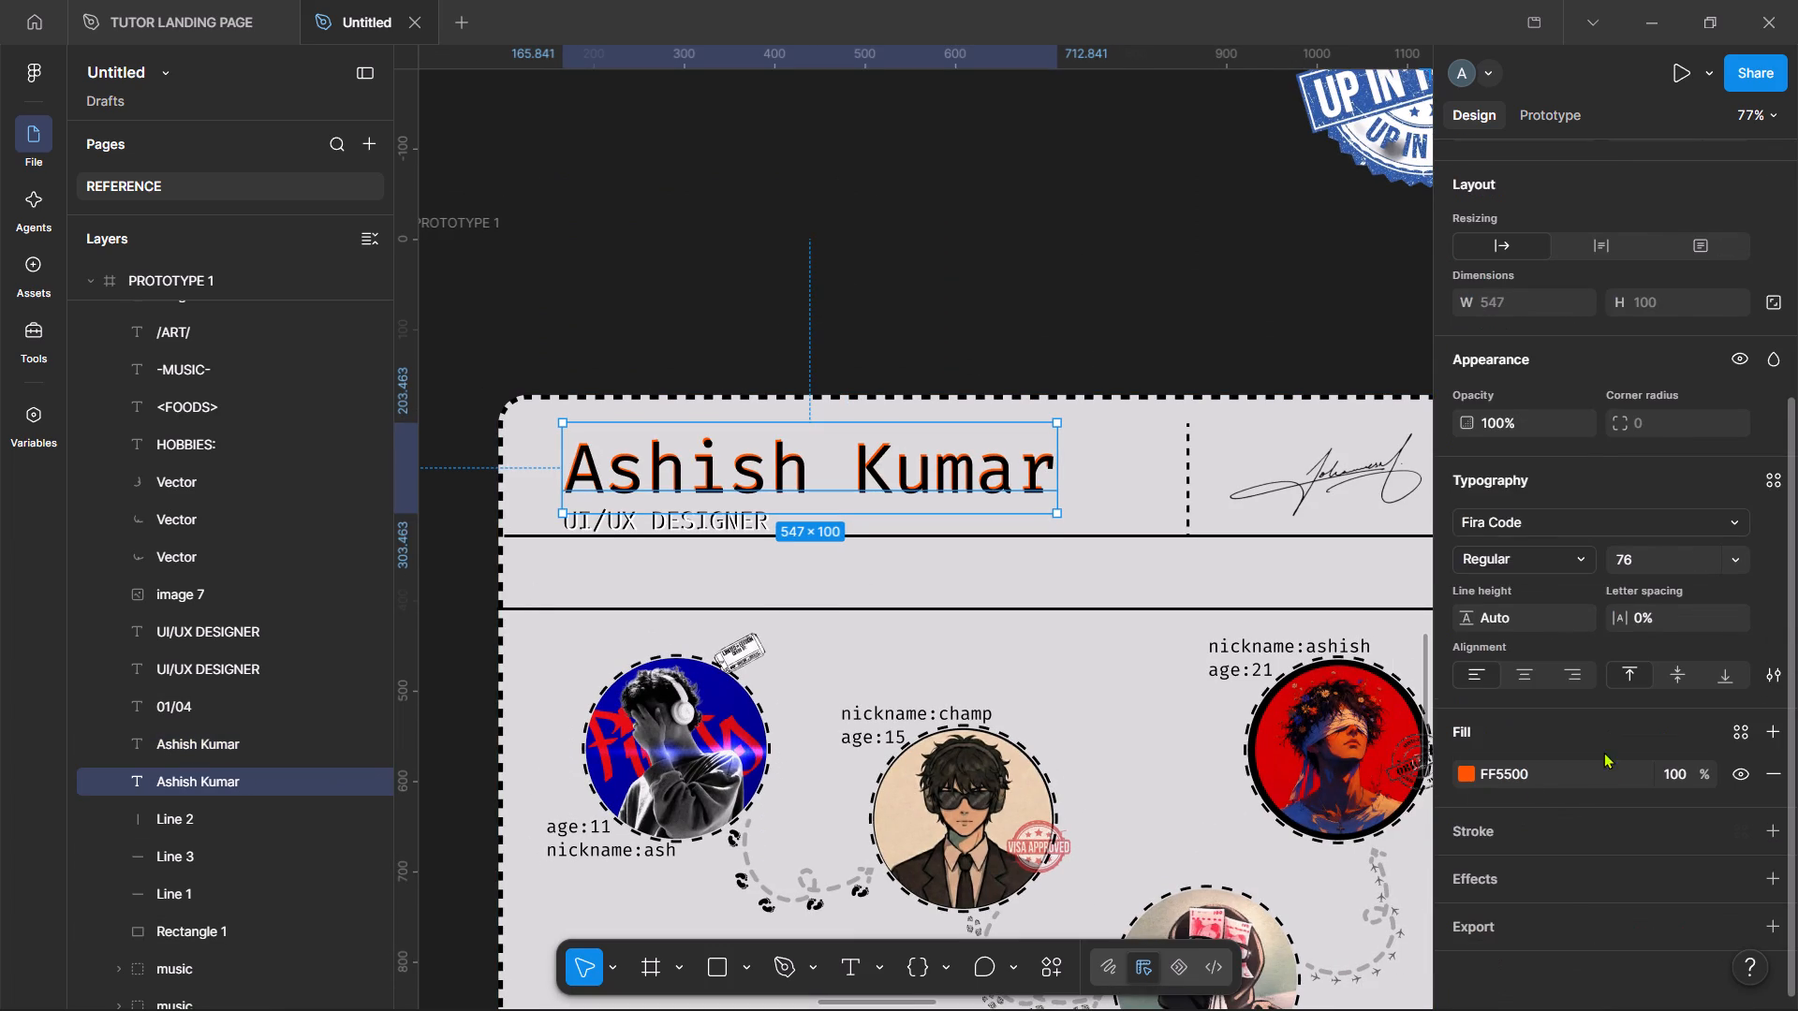
pyautogui.click(1533, 784)
pyautogui.click(1546, 773)
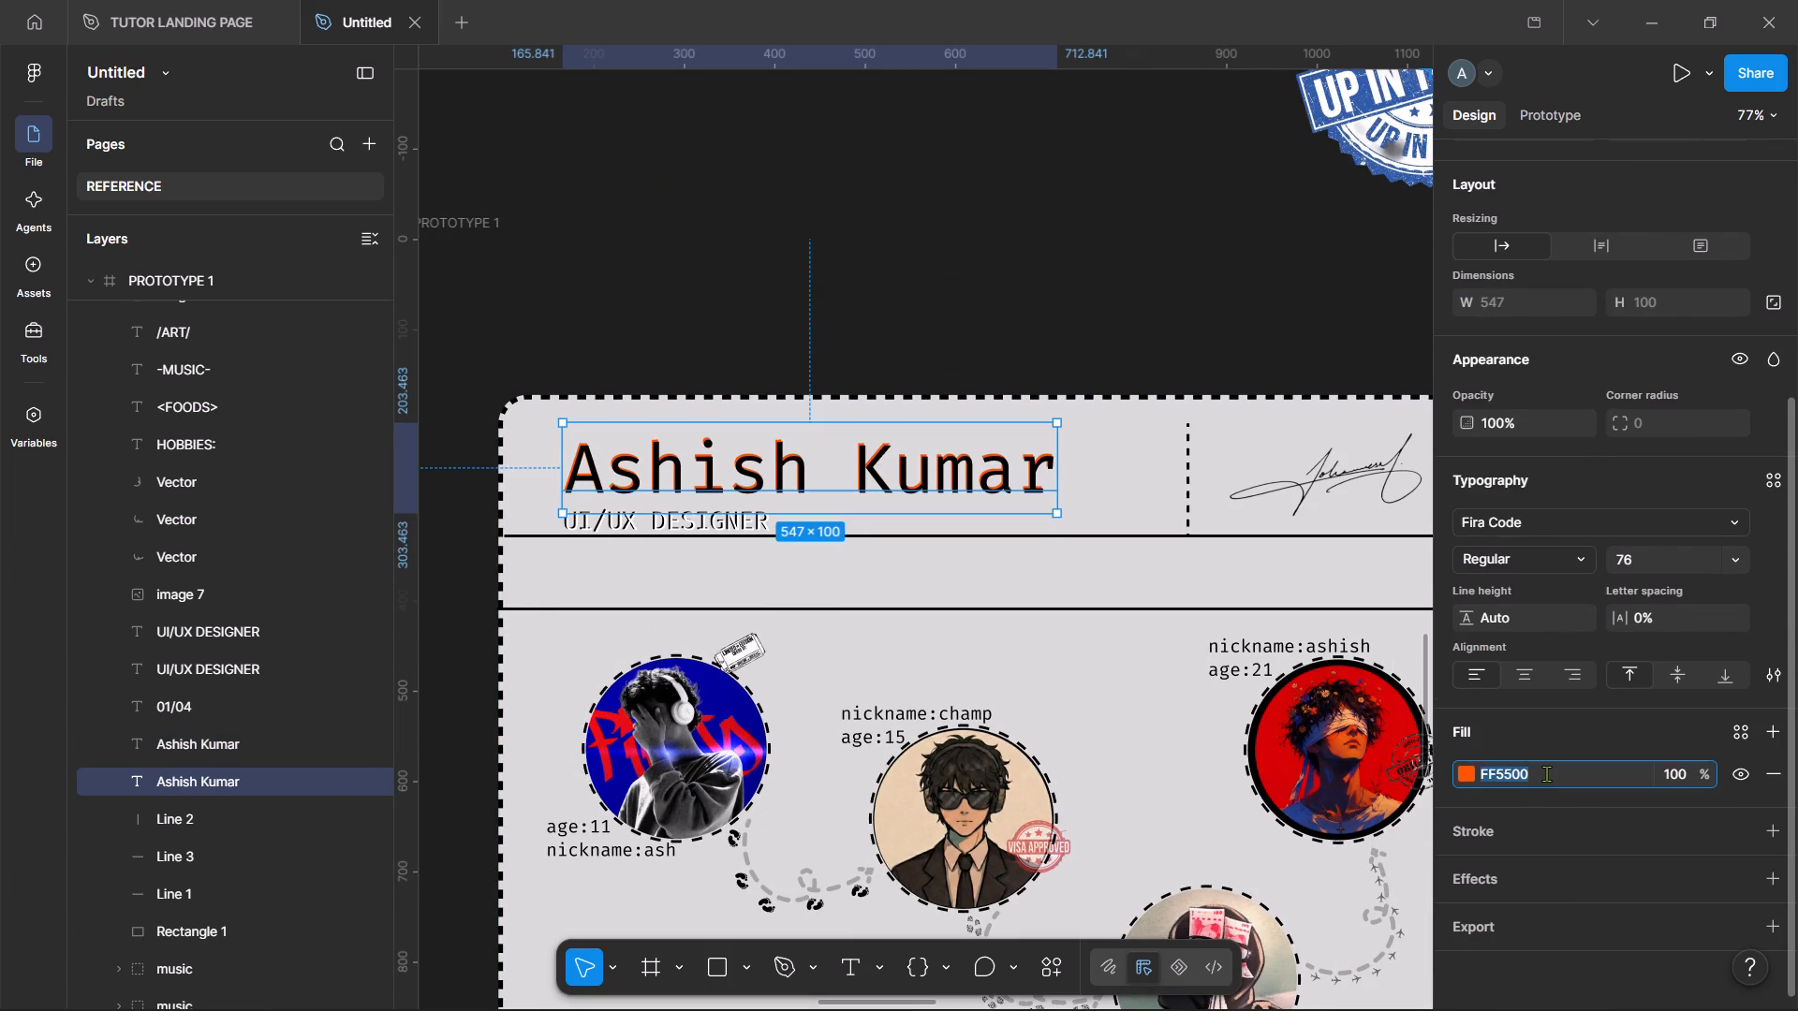
pyautogui.press('f')
pyautogui.press('Return')
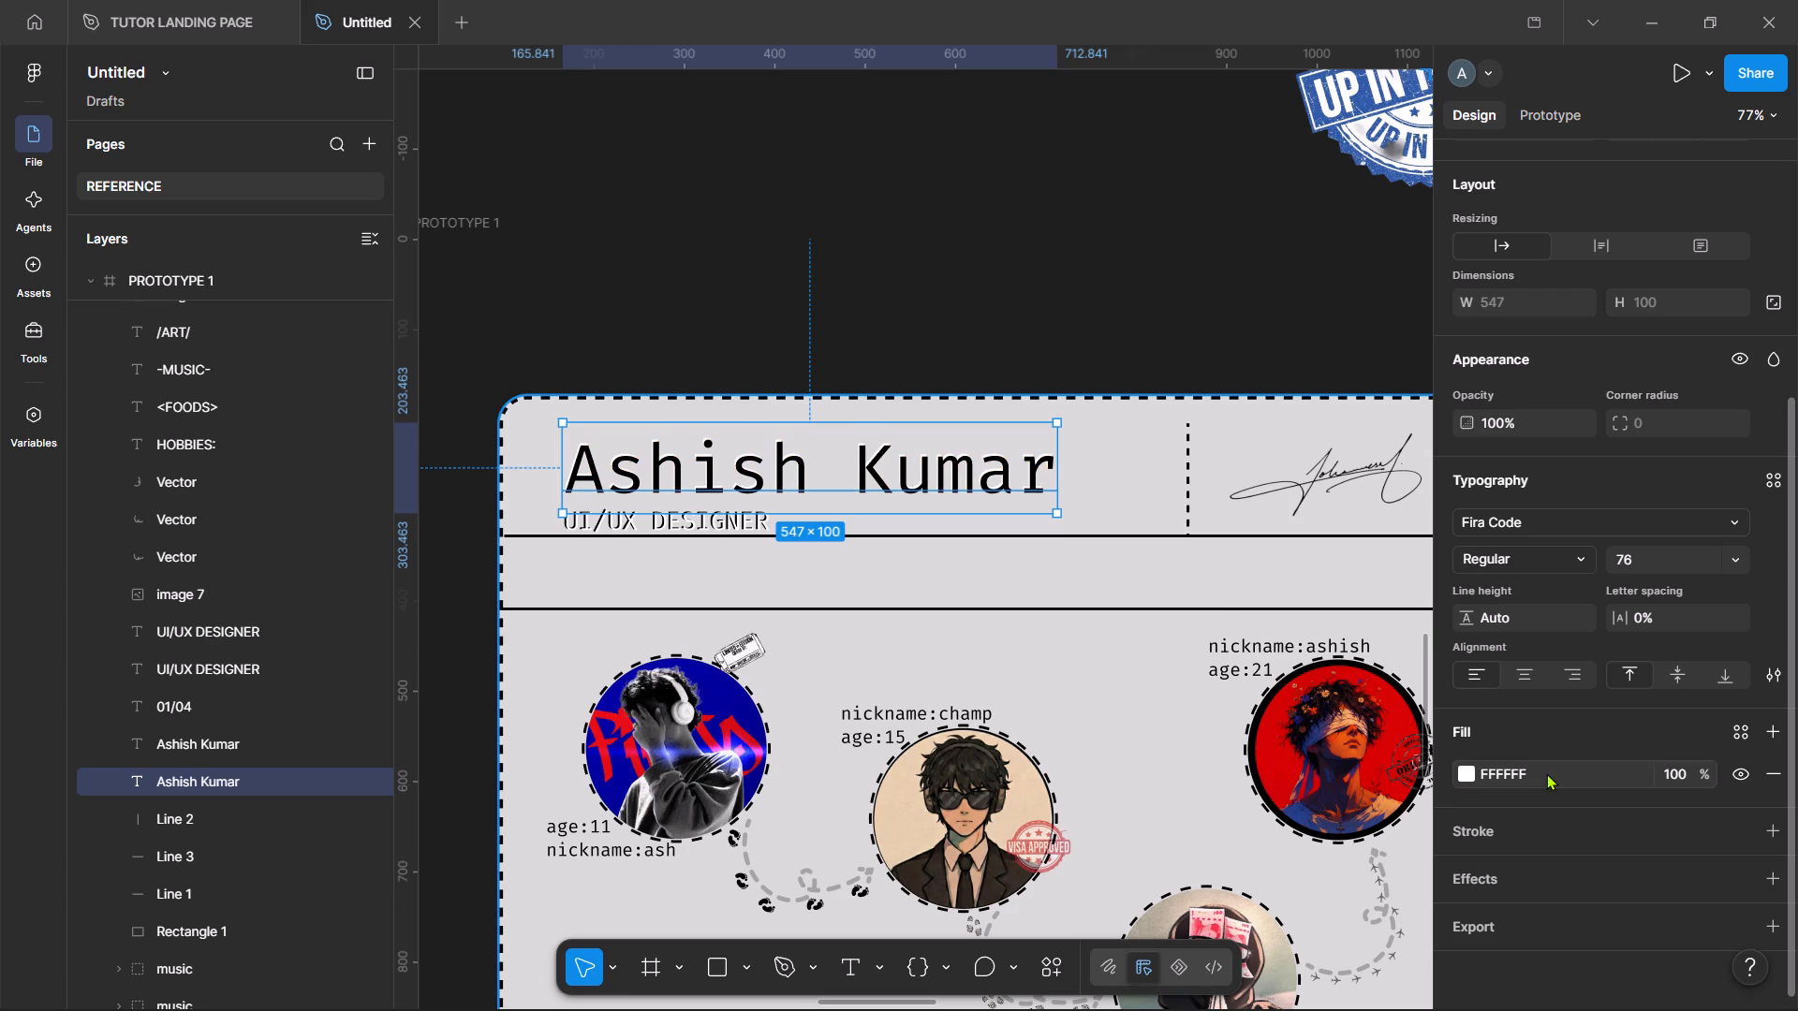
pyautogui.click(1043, 217)
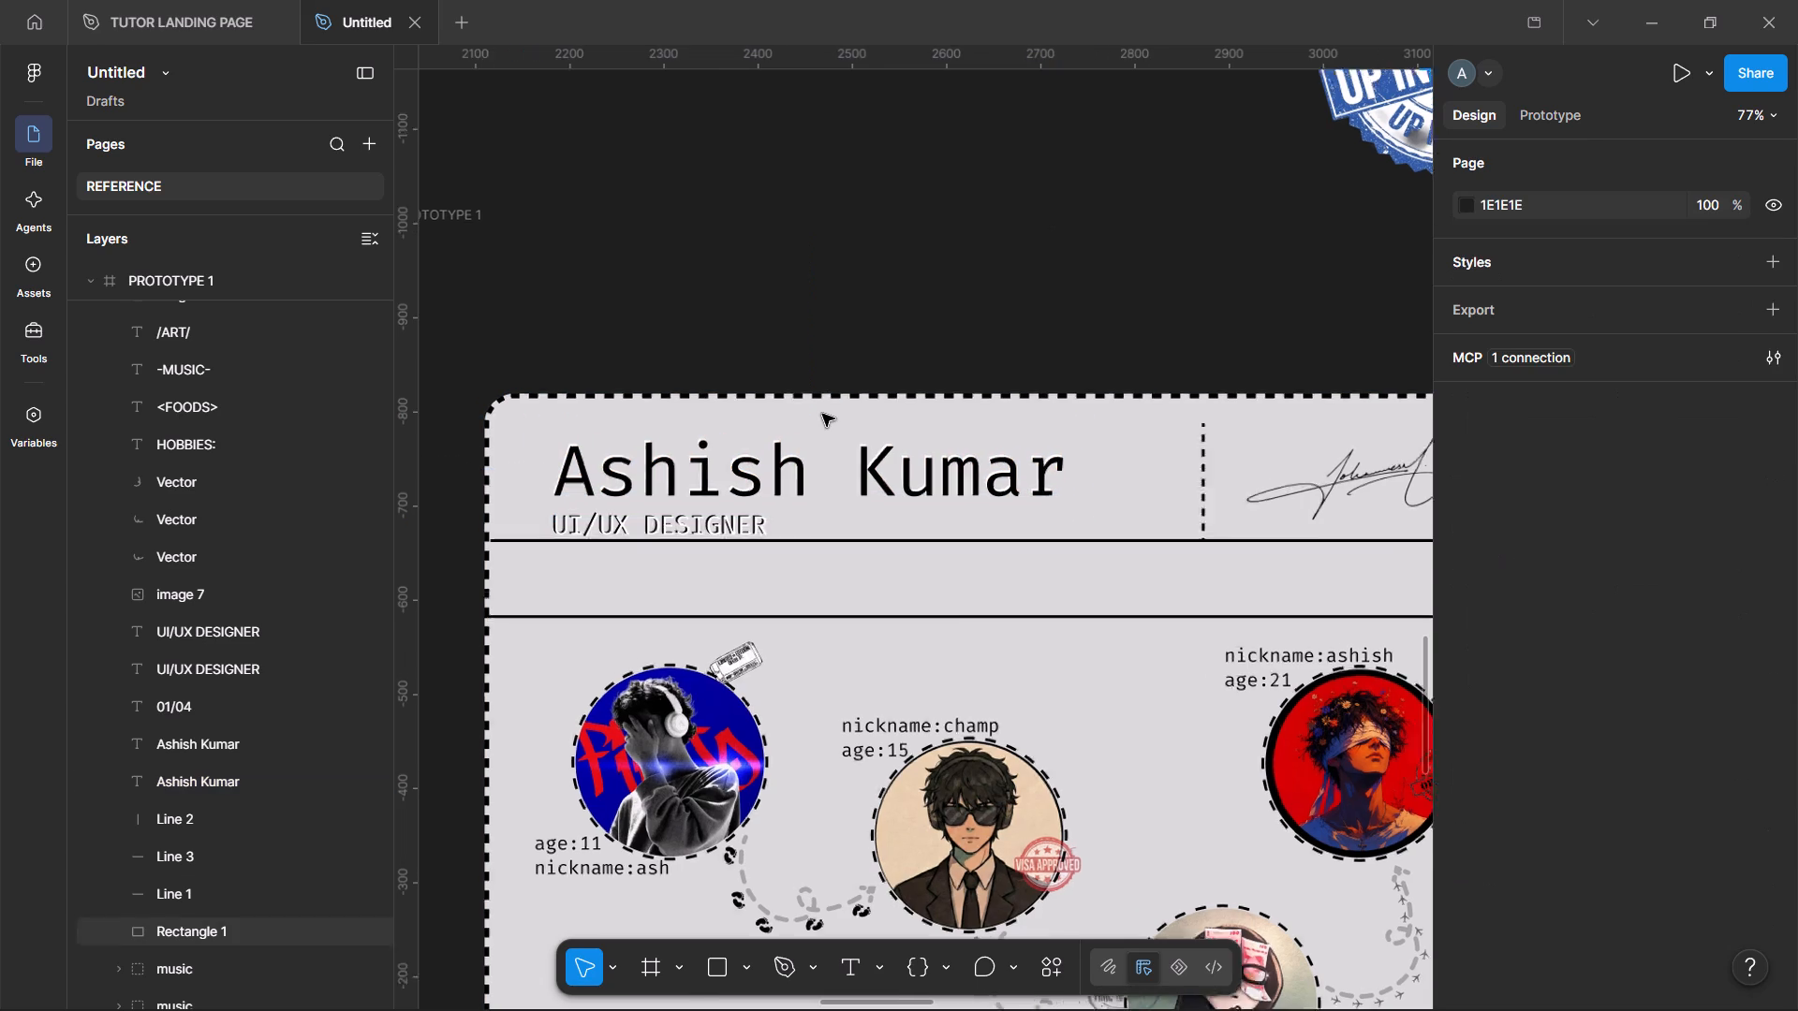
# Duplicate the black name text into the empty band below the header at X 342.53, Y 328.5, and change its text to "About me".
pyautogui.scroll(-1, 822, 414)
pyautogui.hscroll(-1, 822, 414)
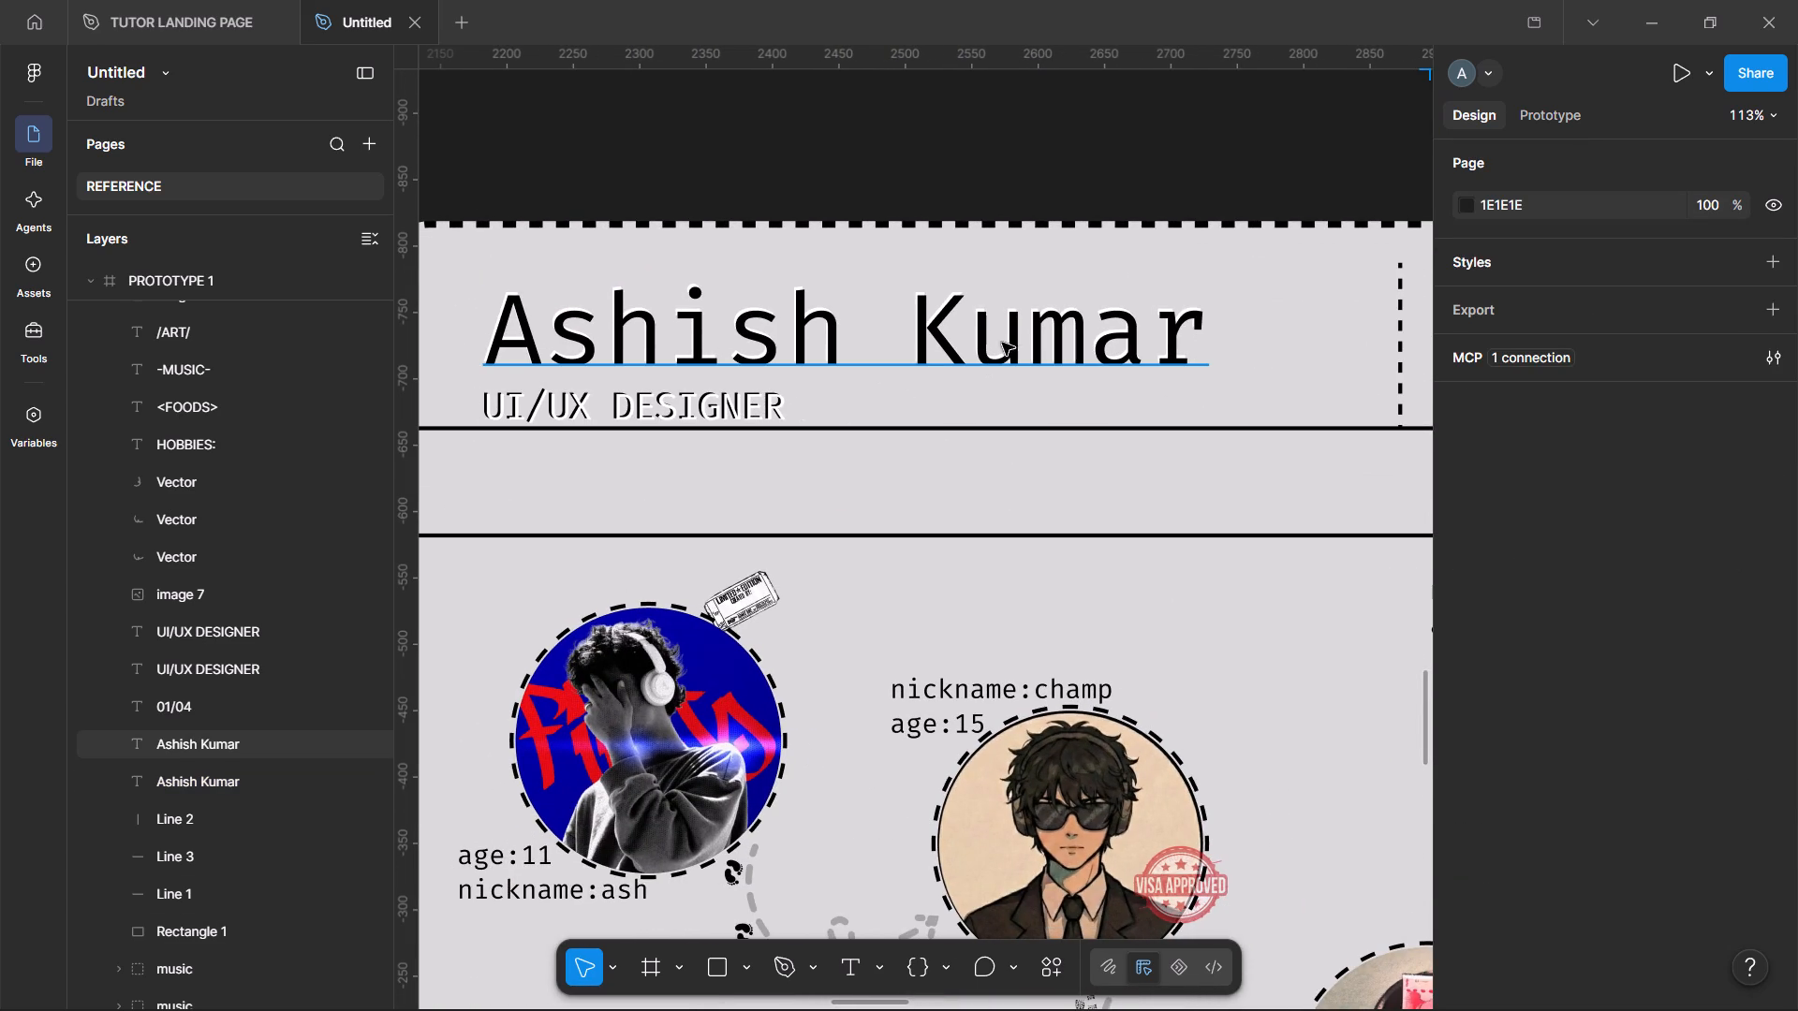
pyautogui.click(1010, 336)
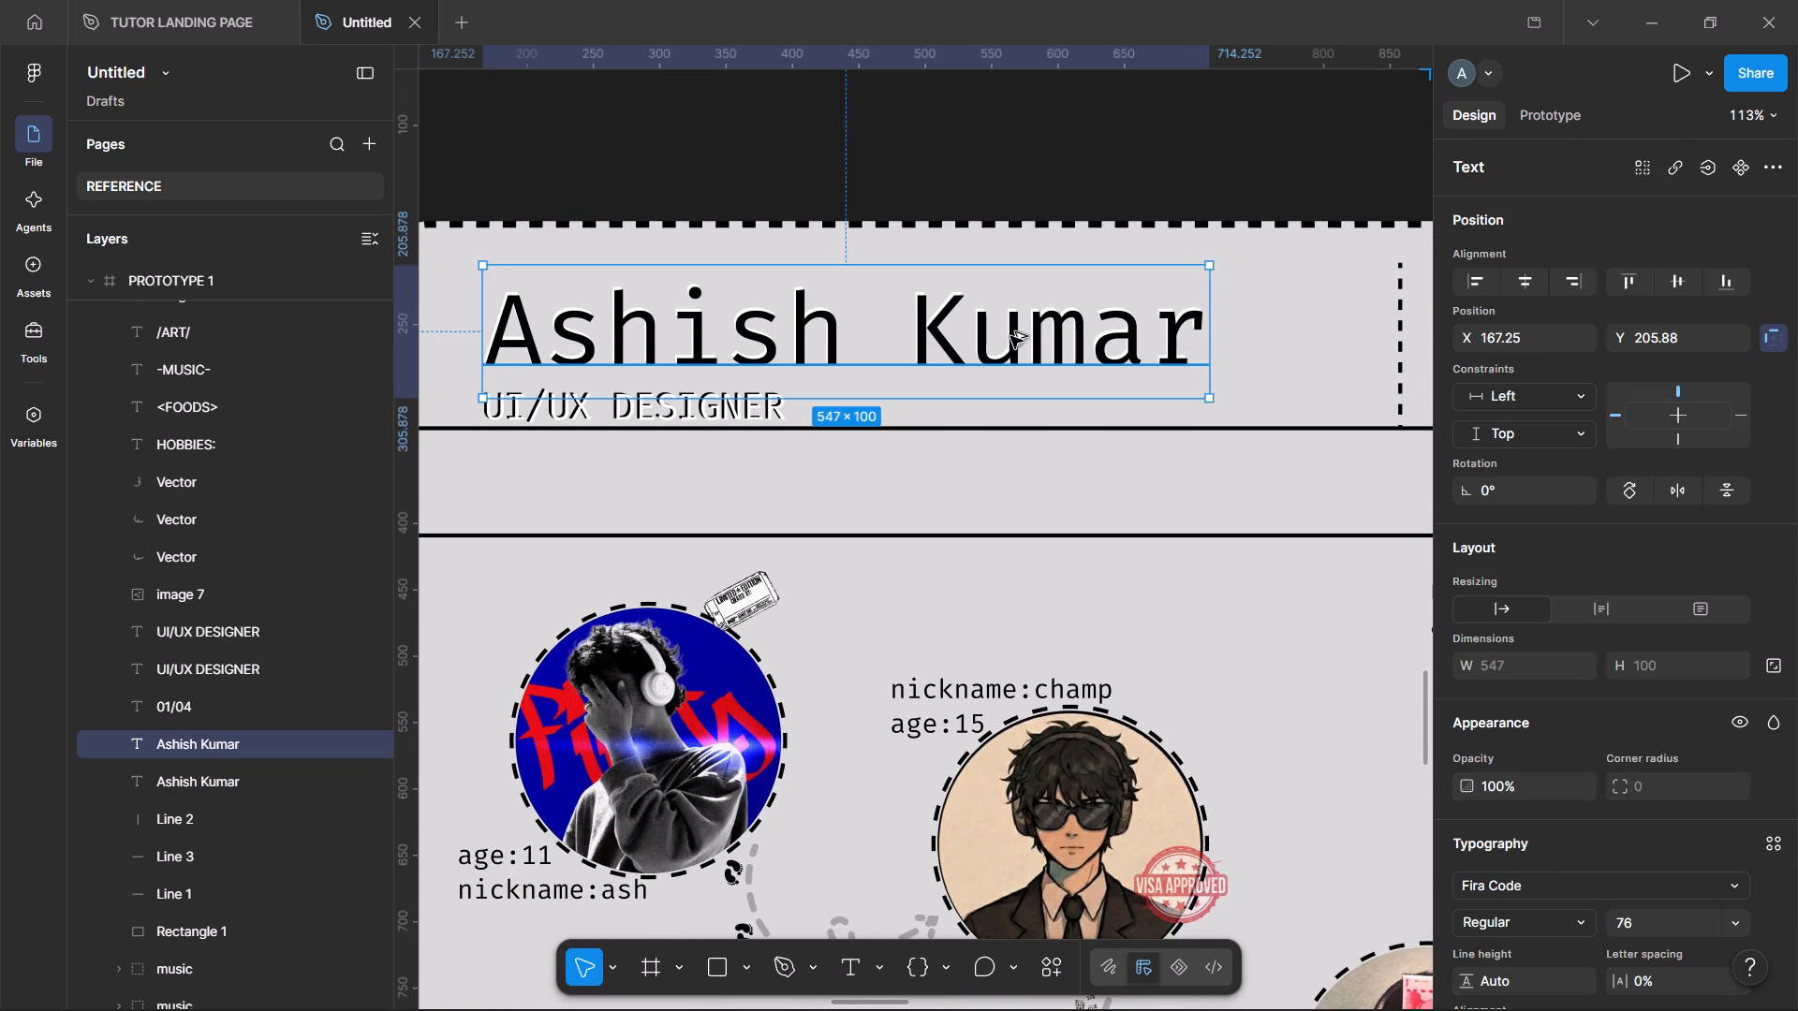
pyautogui.keyDown('alt'); pyautogui.moveTo(1010, 336); pyautogui.dragTo(1245, 498); pyautogui.keyUp('alt')
pyautogui.rightClick(1245, 498)
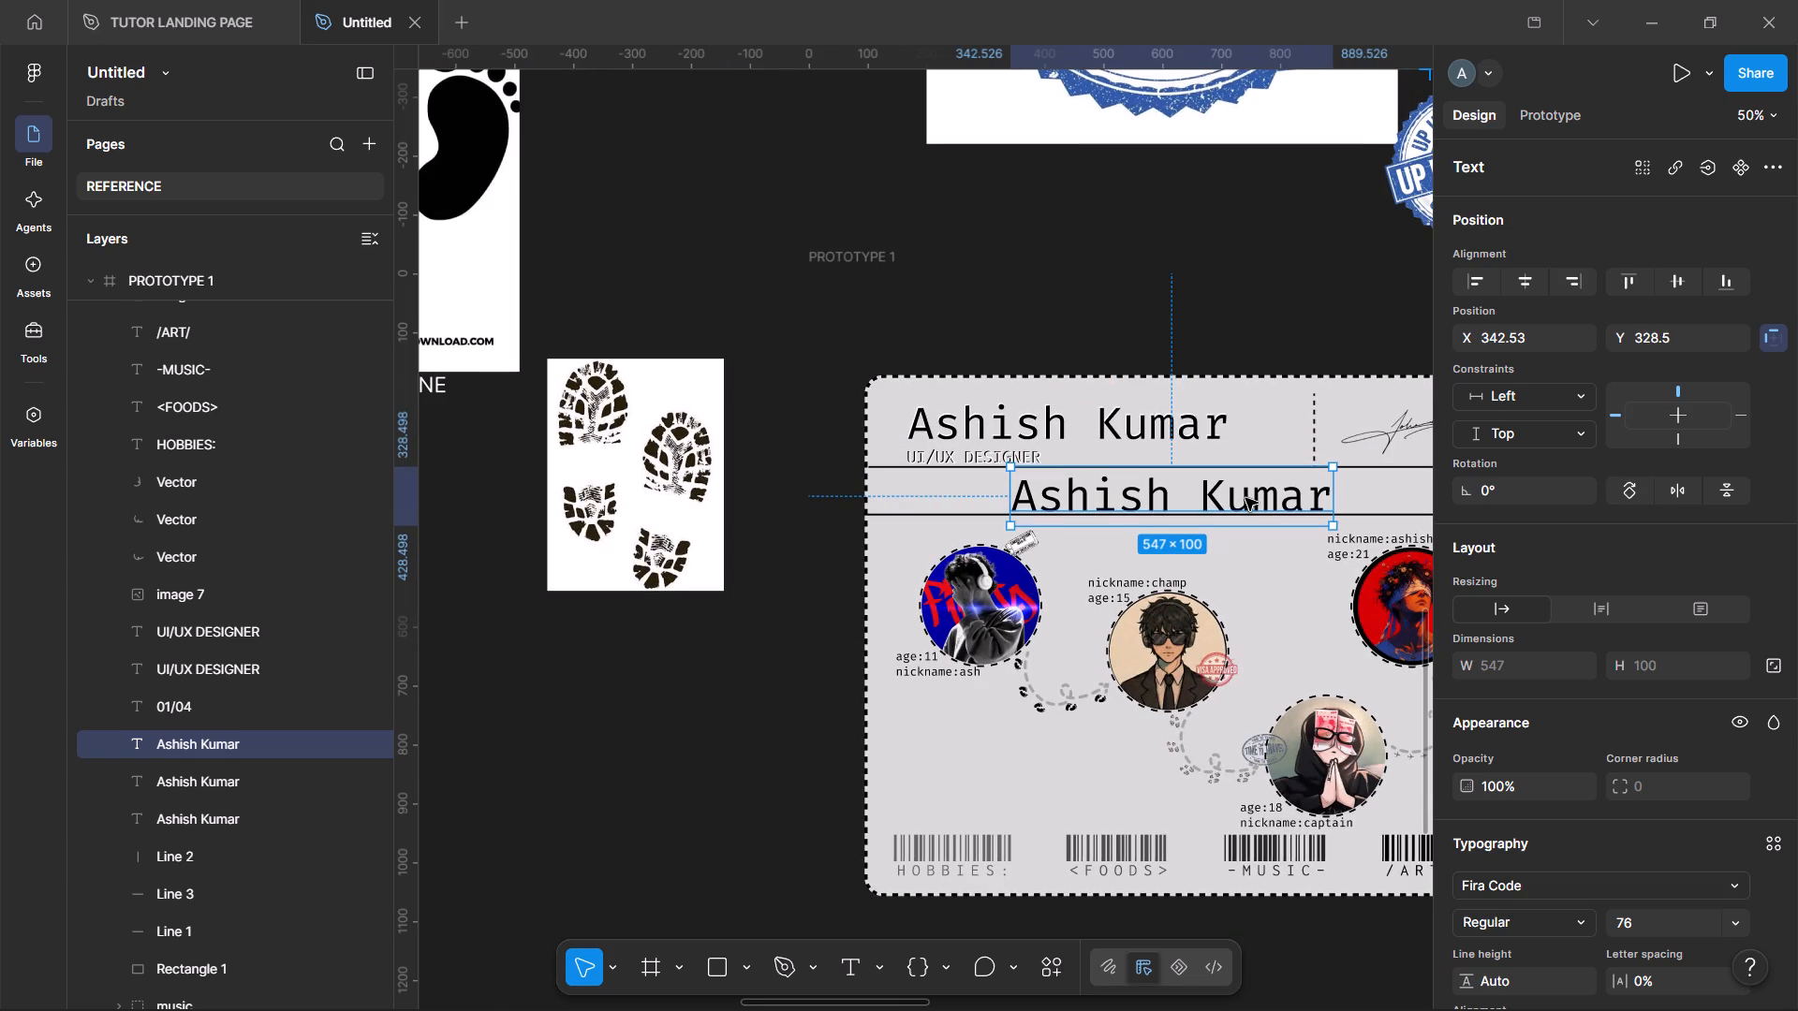
pyautogui.click(1245, 498)
pyautogui.doubleClick(1245, 498)
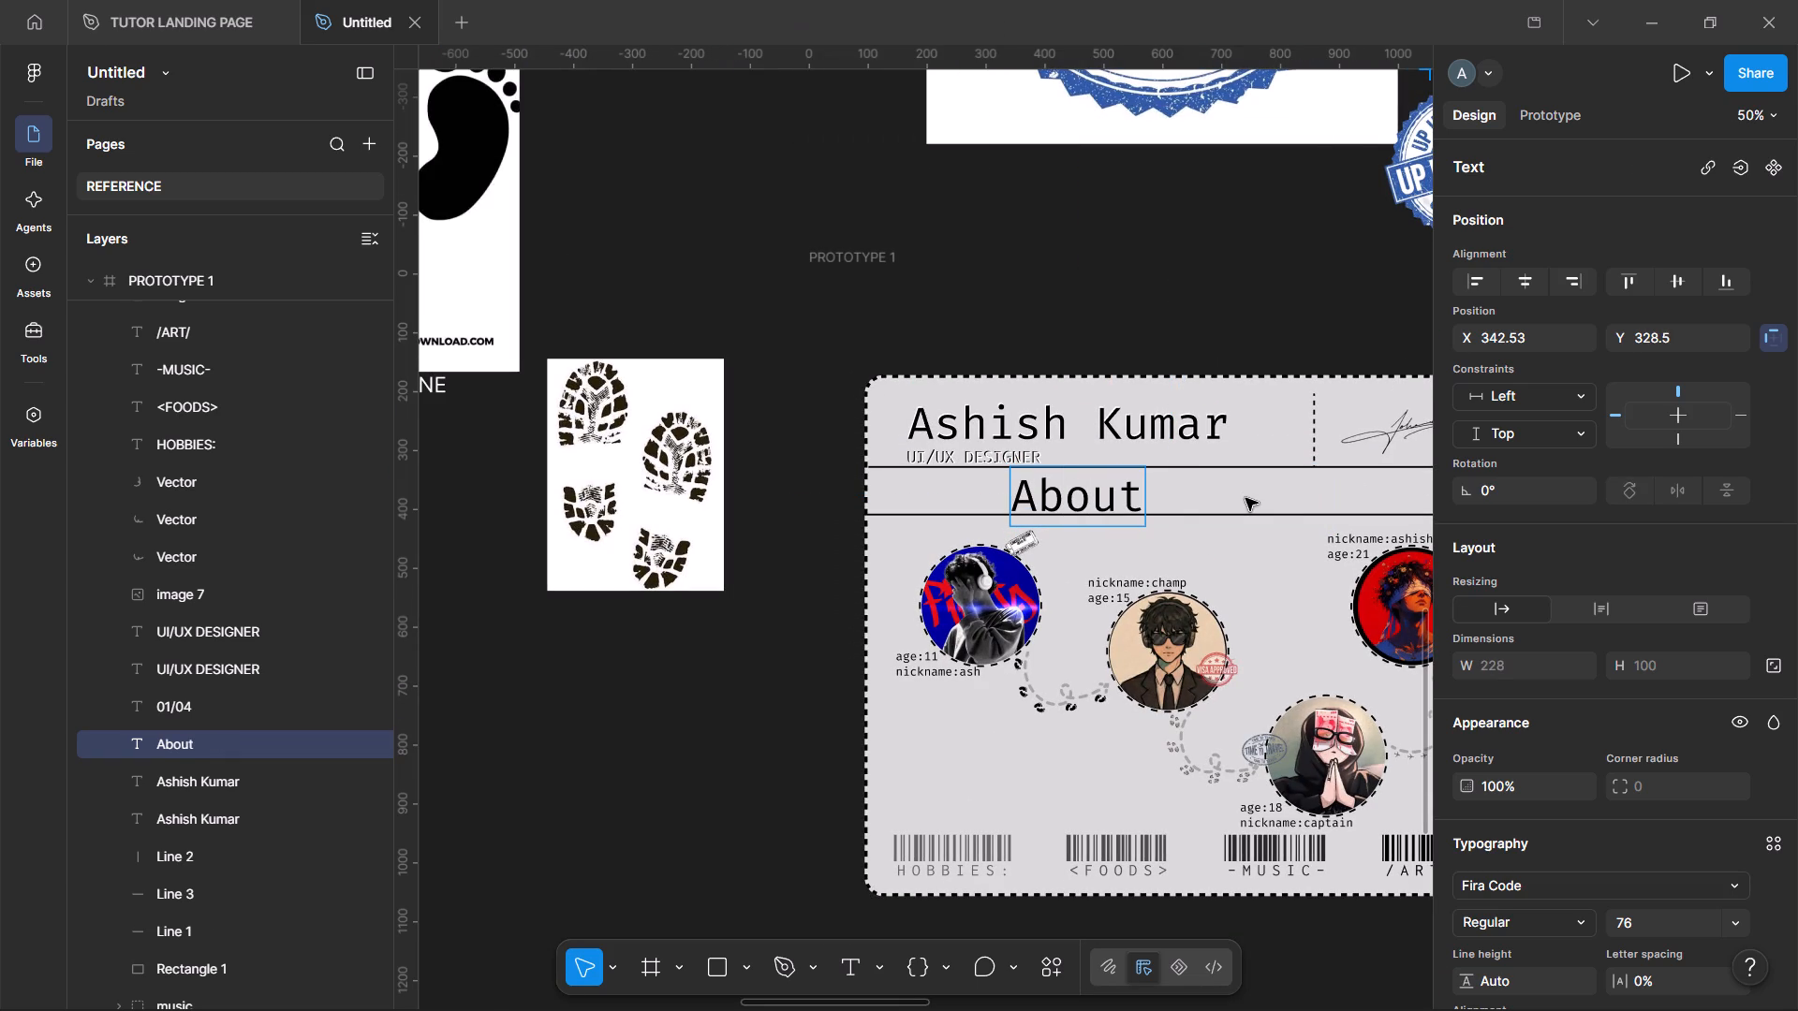
pyautogui.write('me')
pyautogui.click(799, 668)
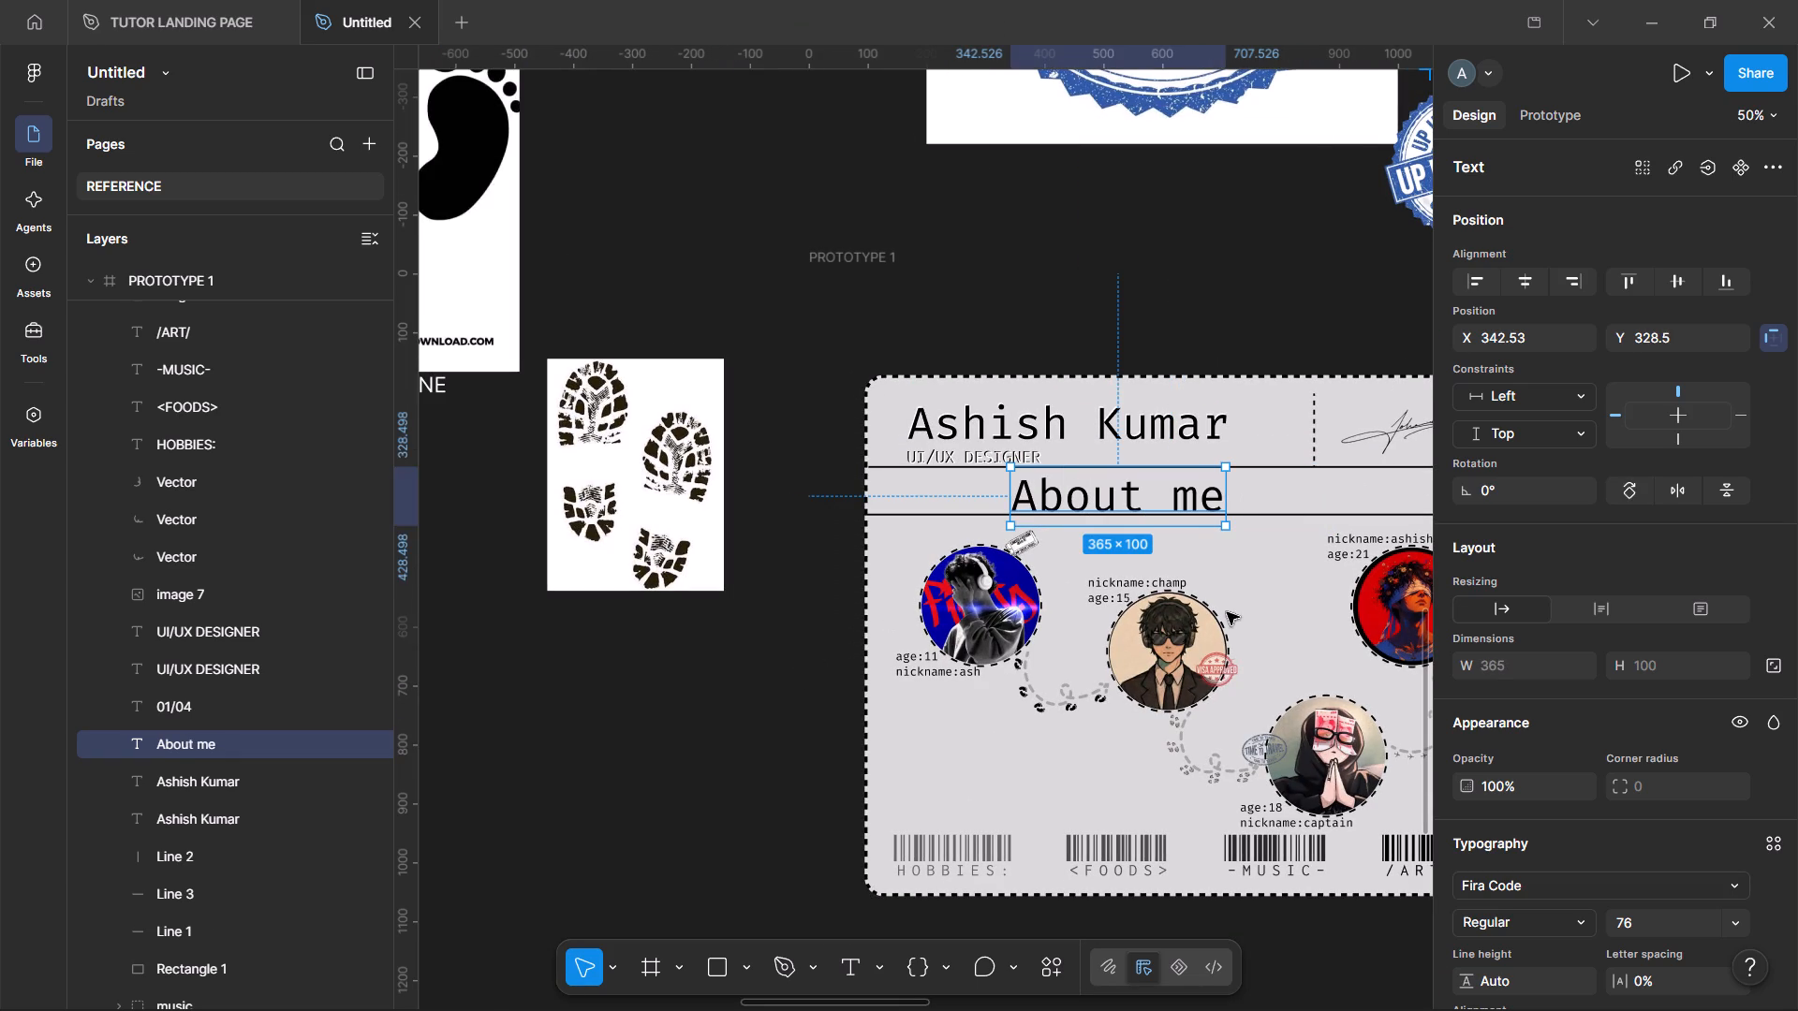
# Set the letter spacing of the "About me" text to -7%.
pyautogui.scroll(-1, 1674, 881)
pyautogui.moveTo(1629, 802); pyautogui.dragTo(883, 526)
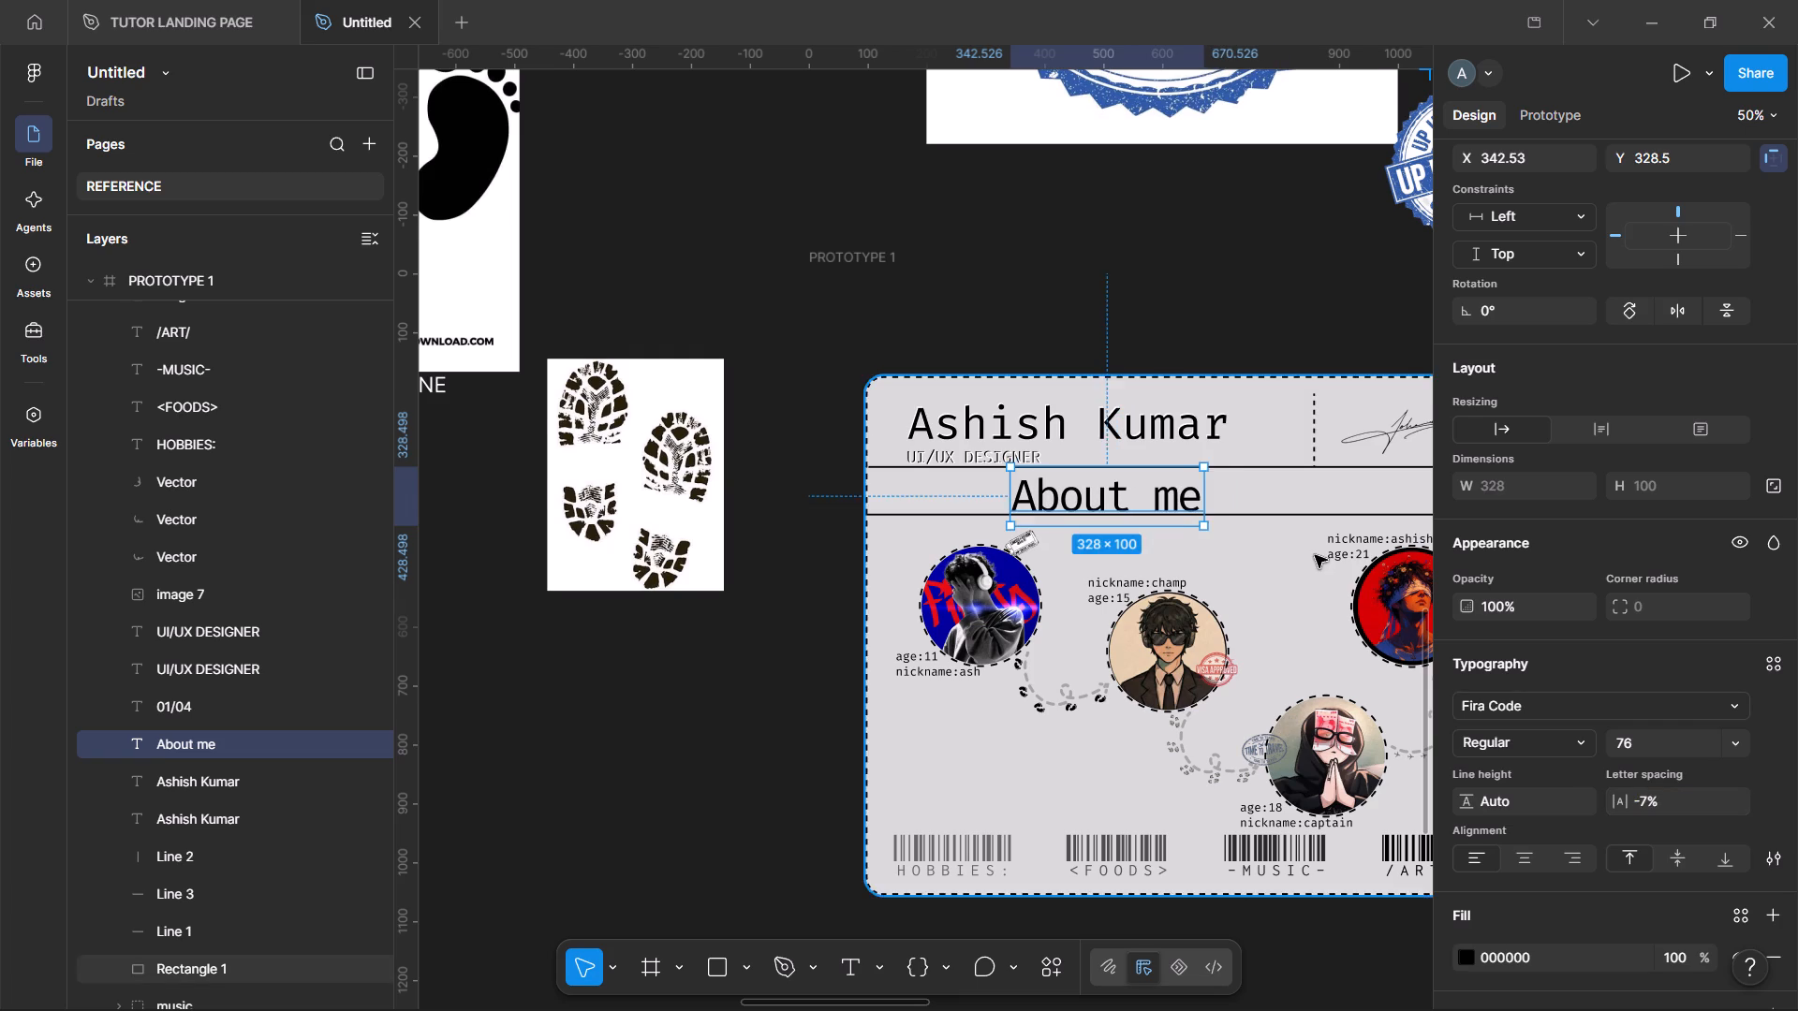
# Set the "About me" text's font size to 32 and move it along the band to about X 669.1, Y 360.19.
pyautogui.click(1737, 728)
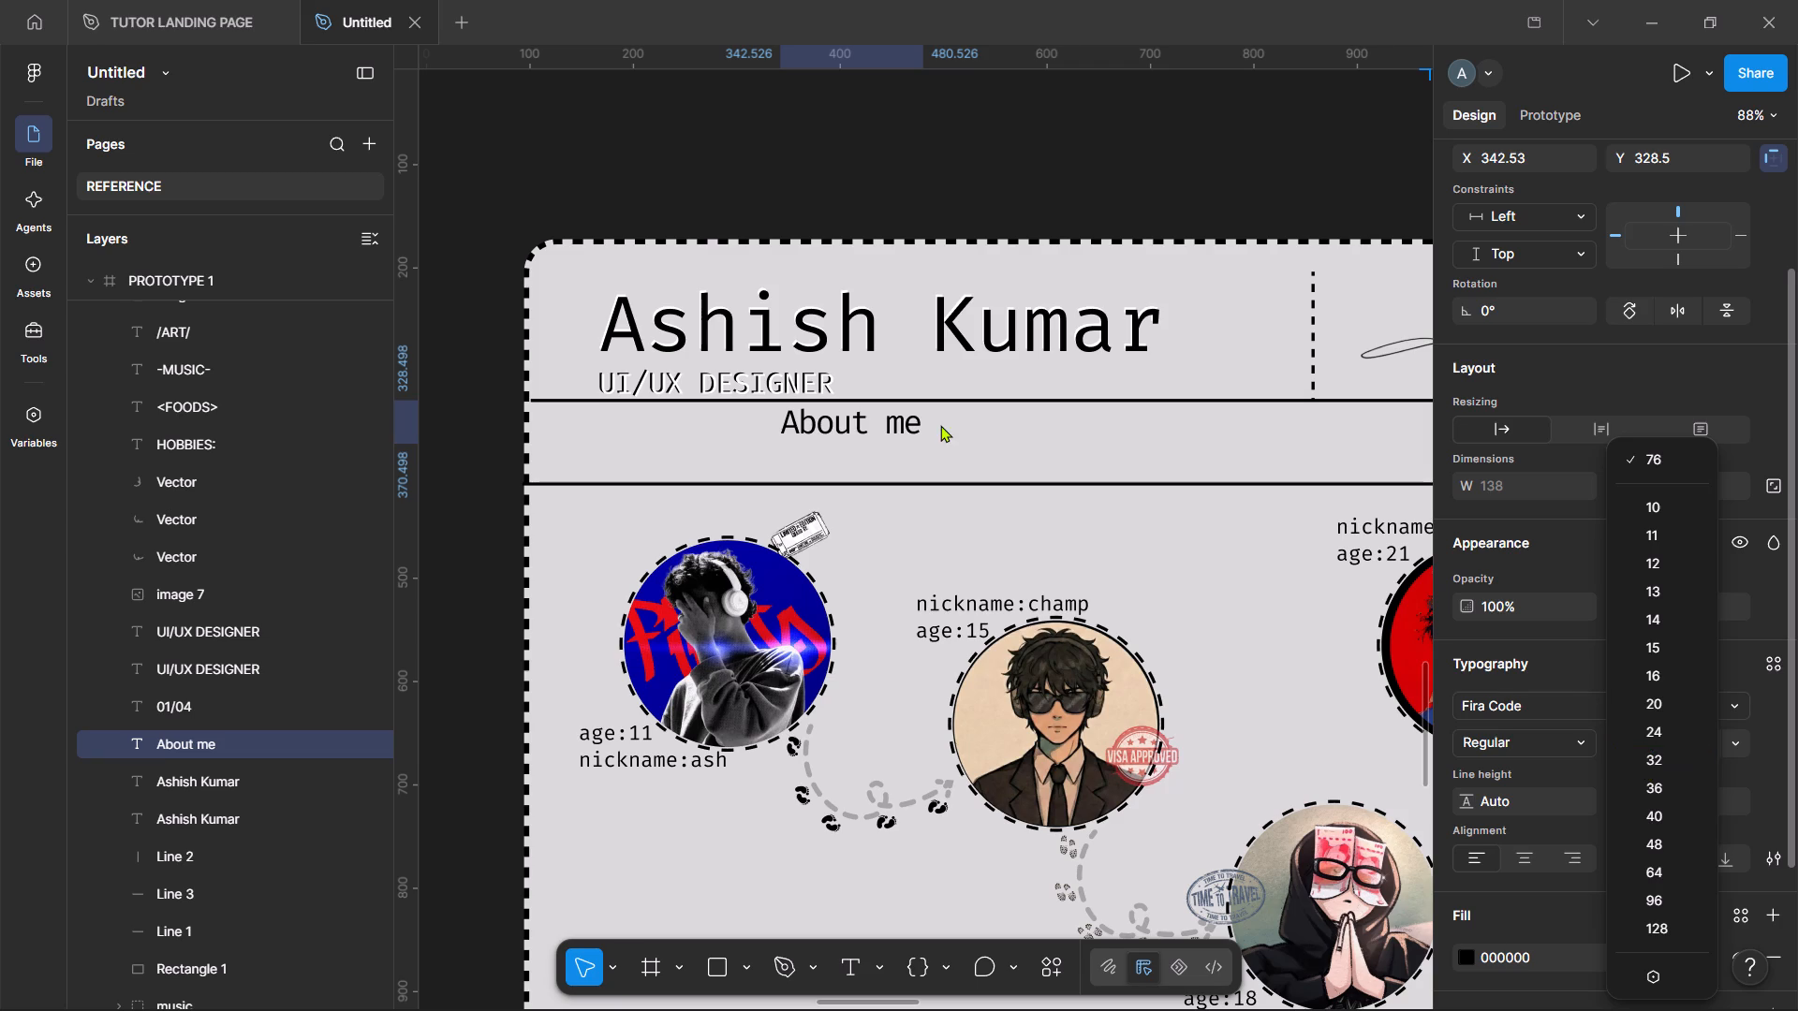
pyautogui.click(709, 371)
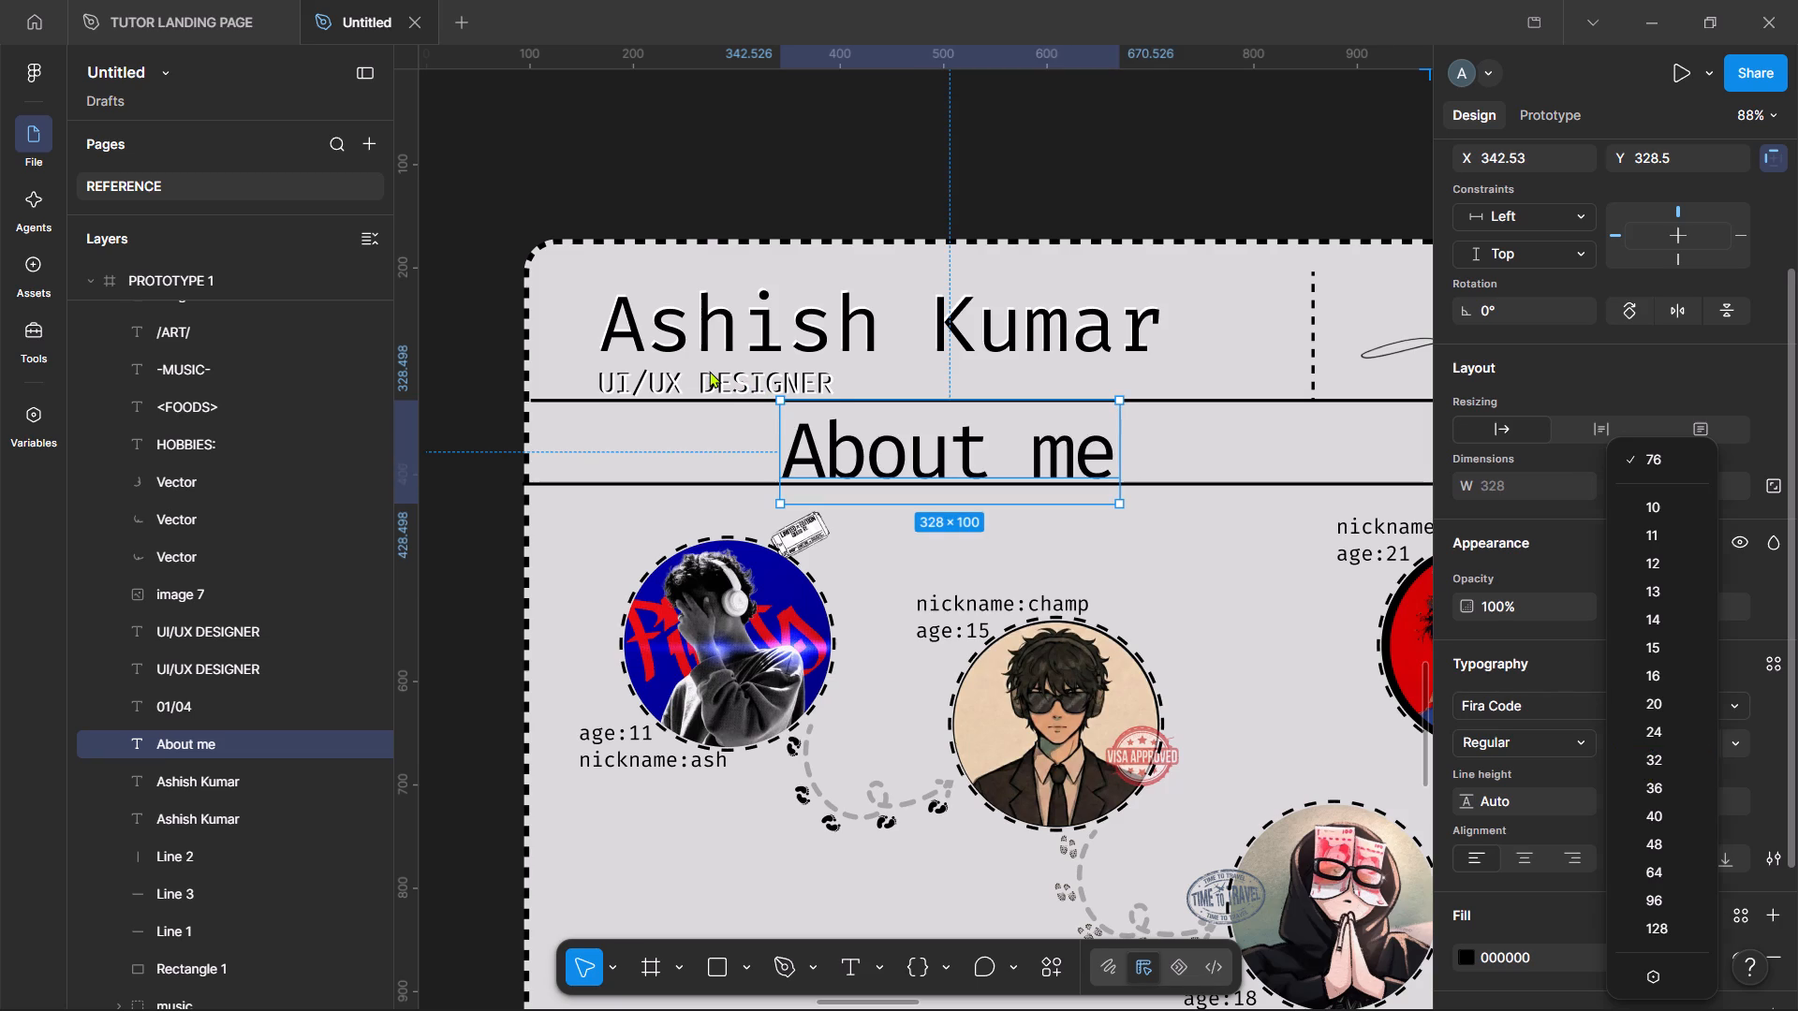
pyautogui.click(709, 371)
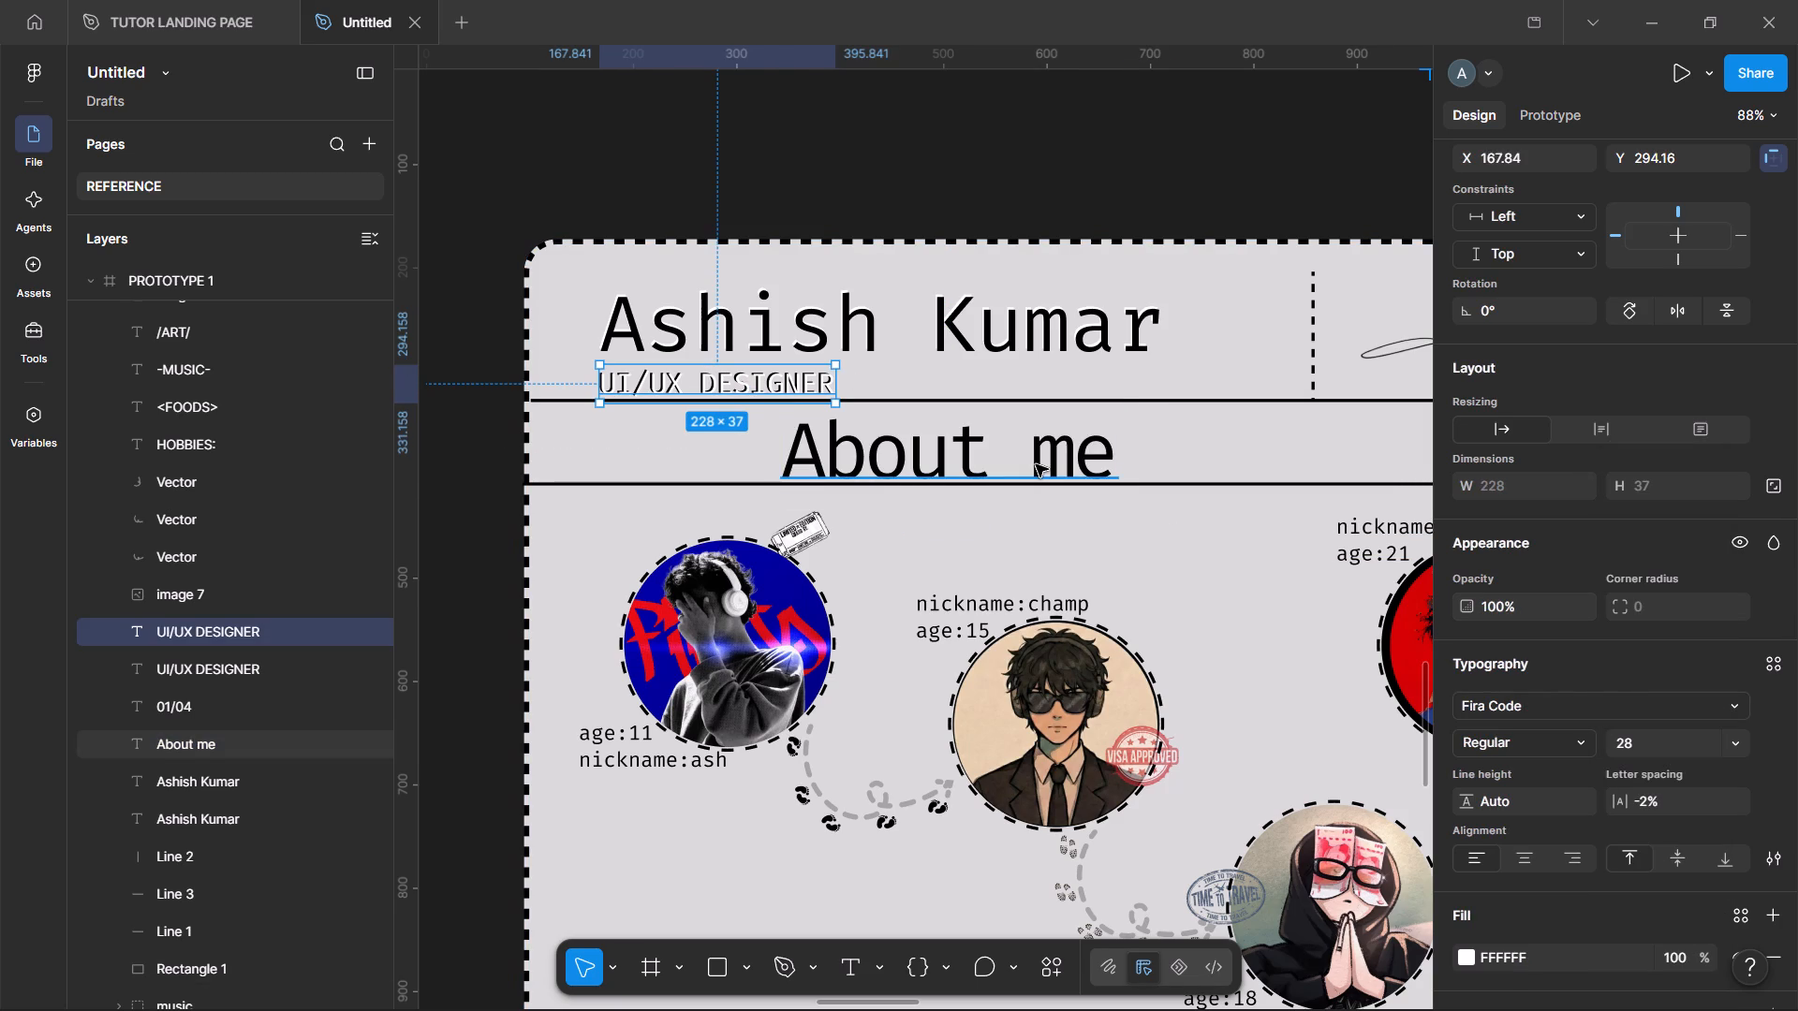
pyautogui.click(1036, 464)
pyautogui.click(1732, 744)
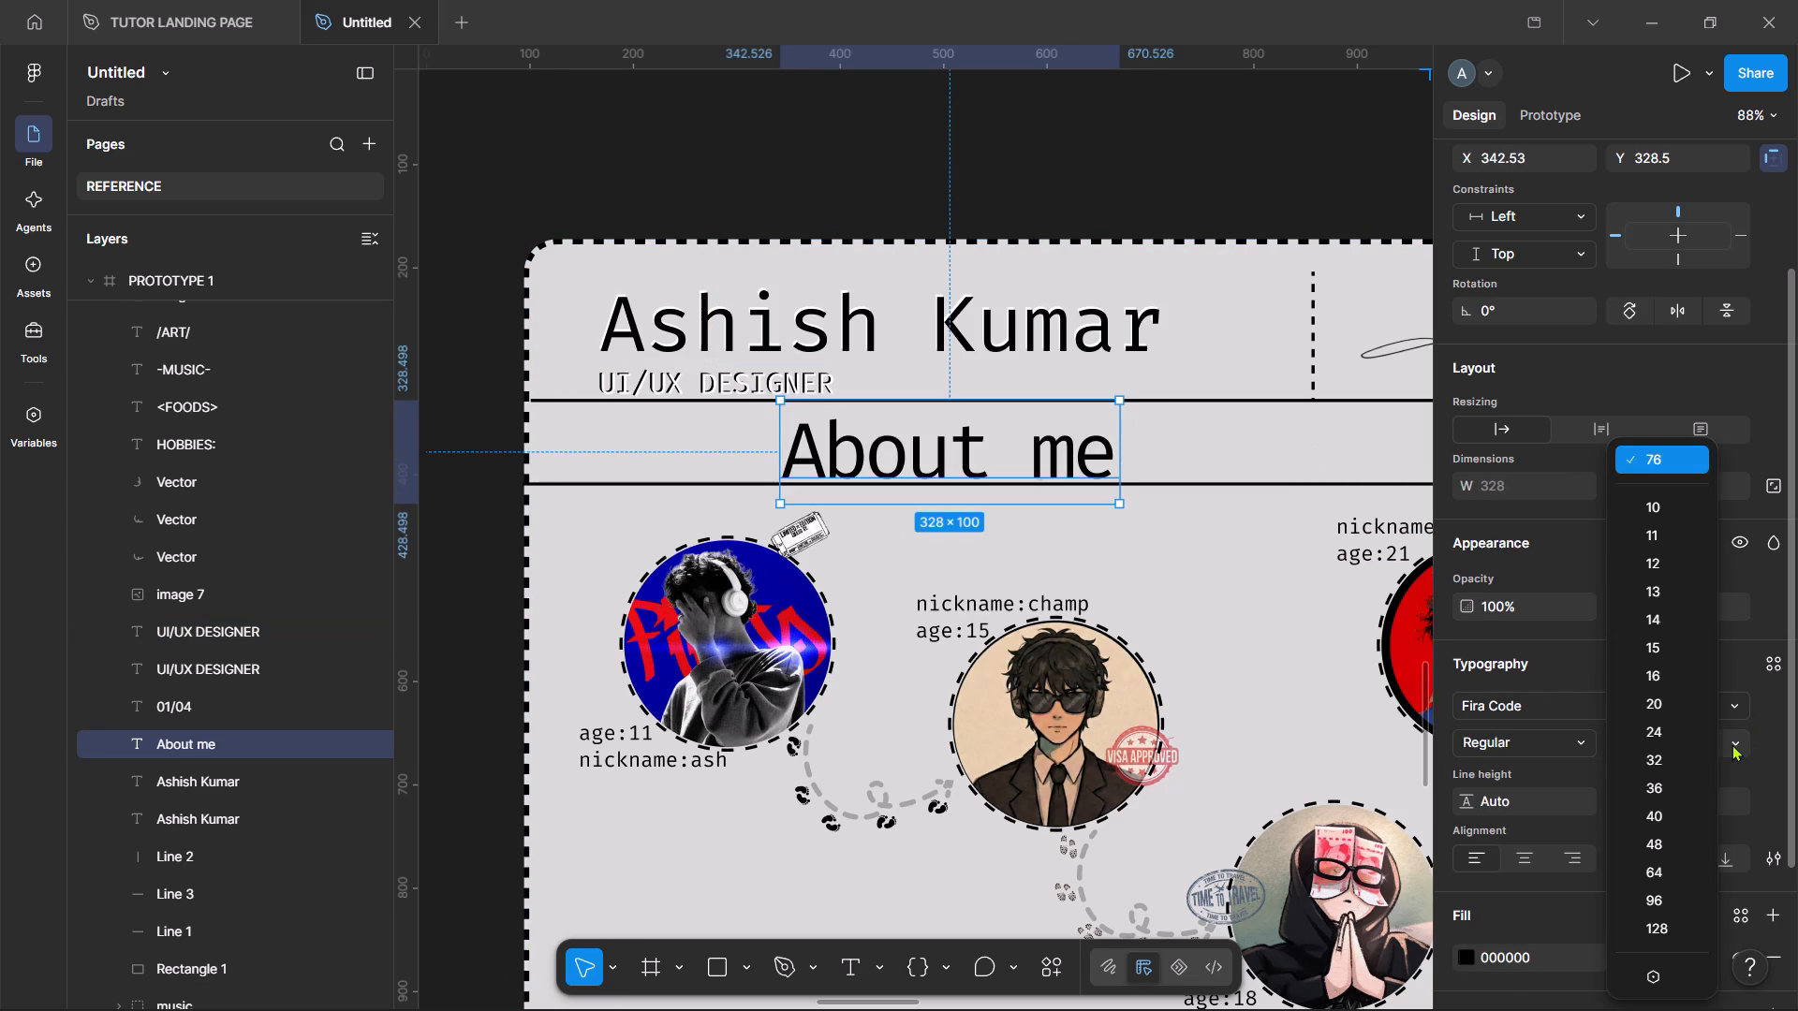
pyautogui.click(1658, 762)
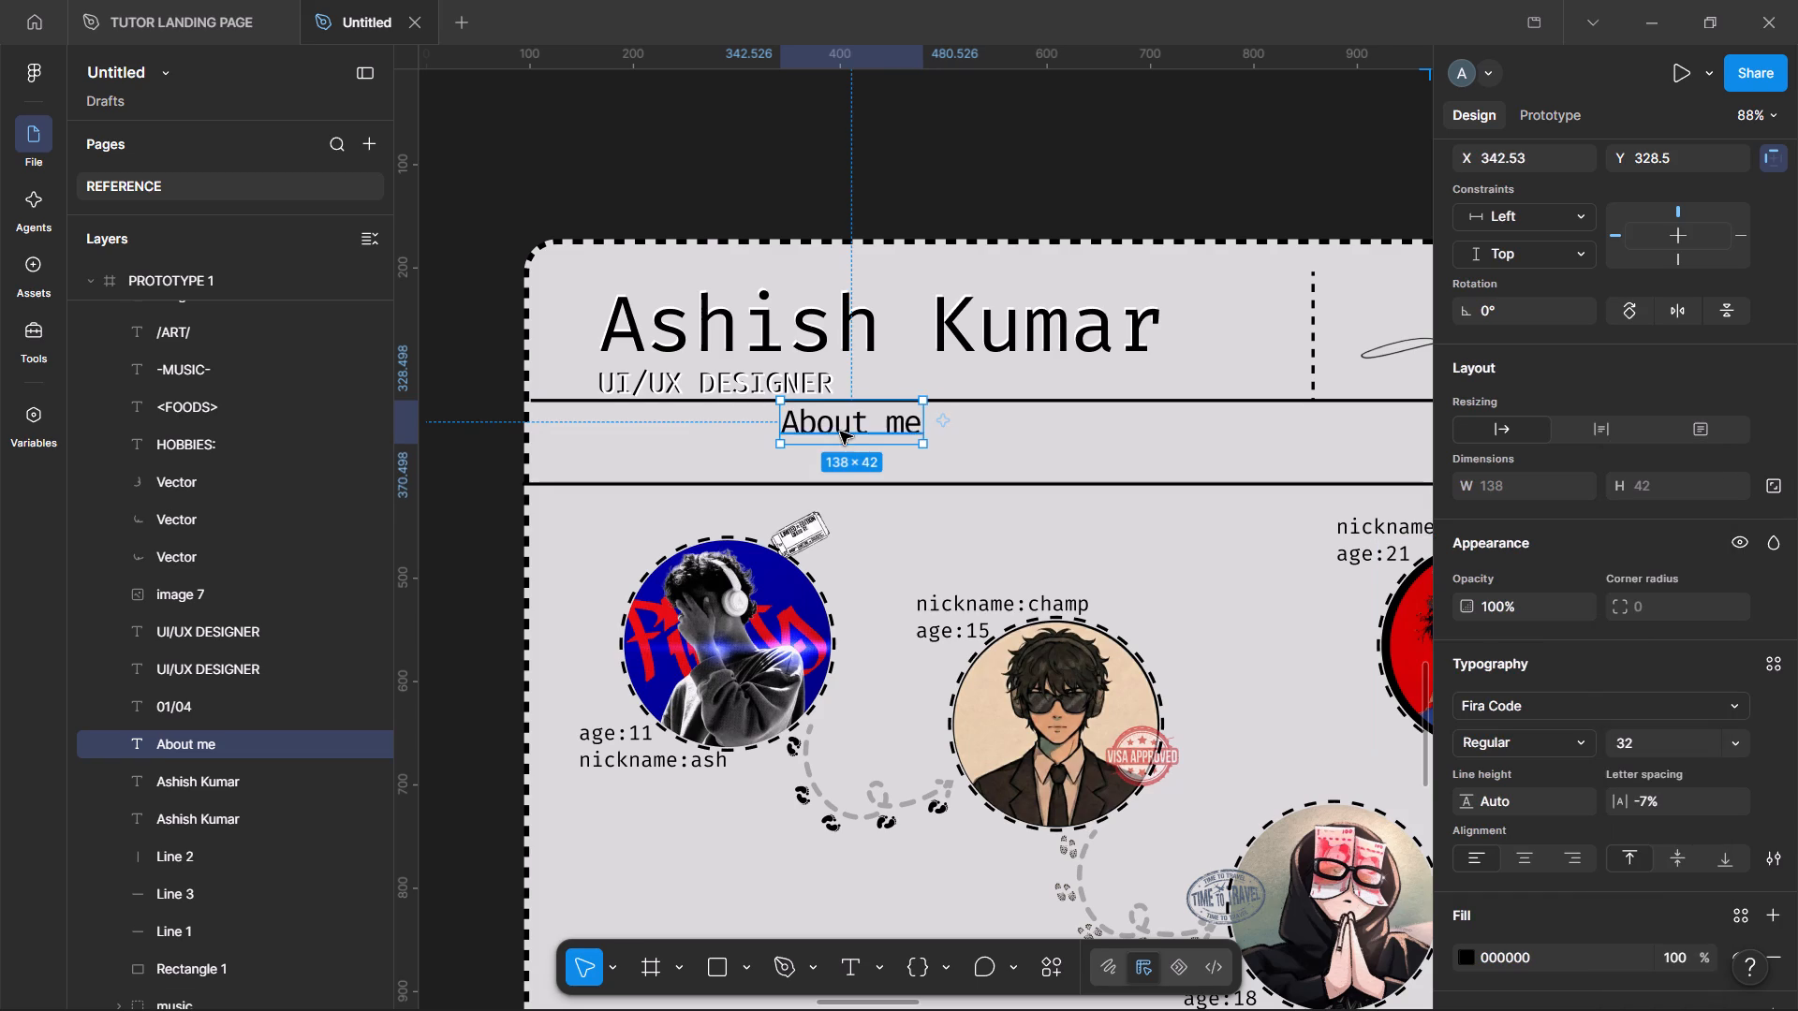
pyautogui.moveTo(840, 432); pyautogui.dragTo(1179, 464)
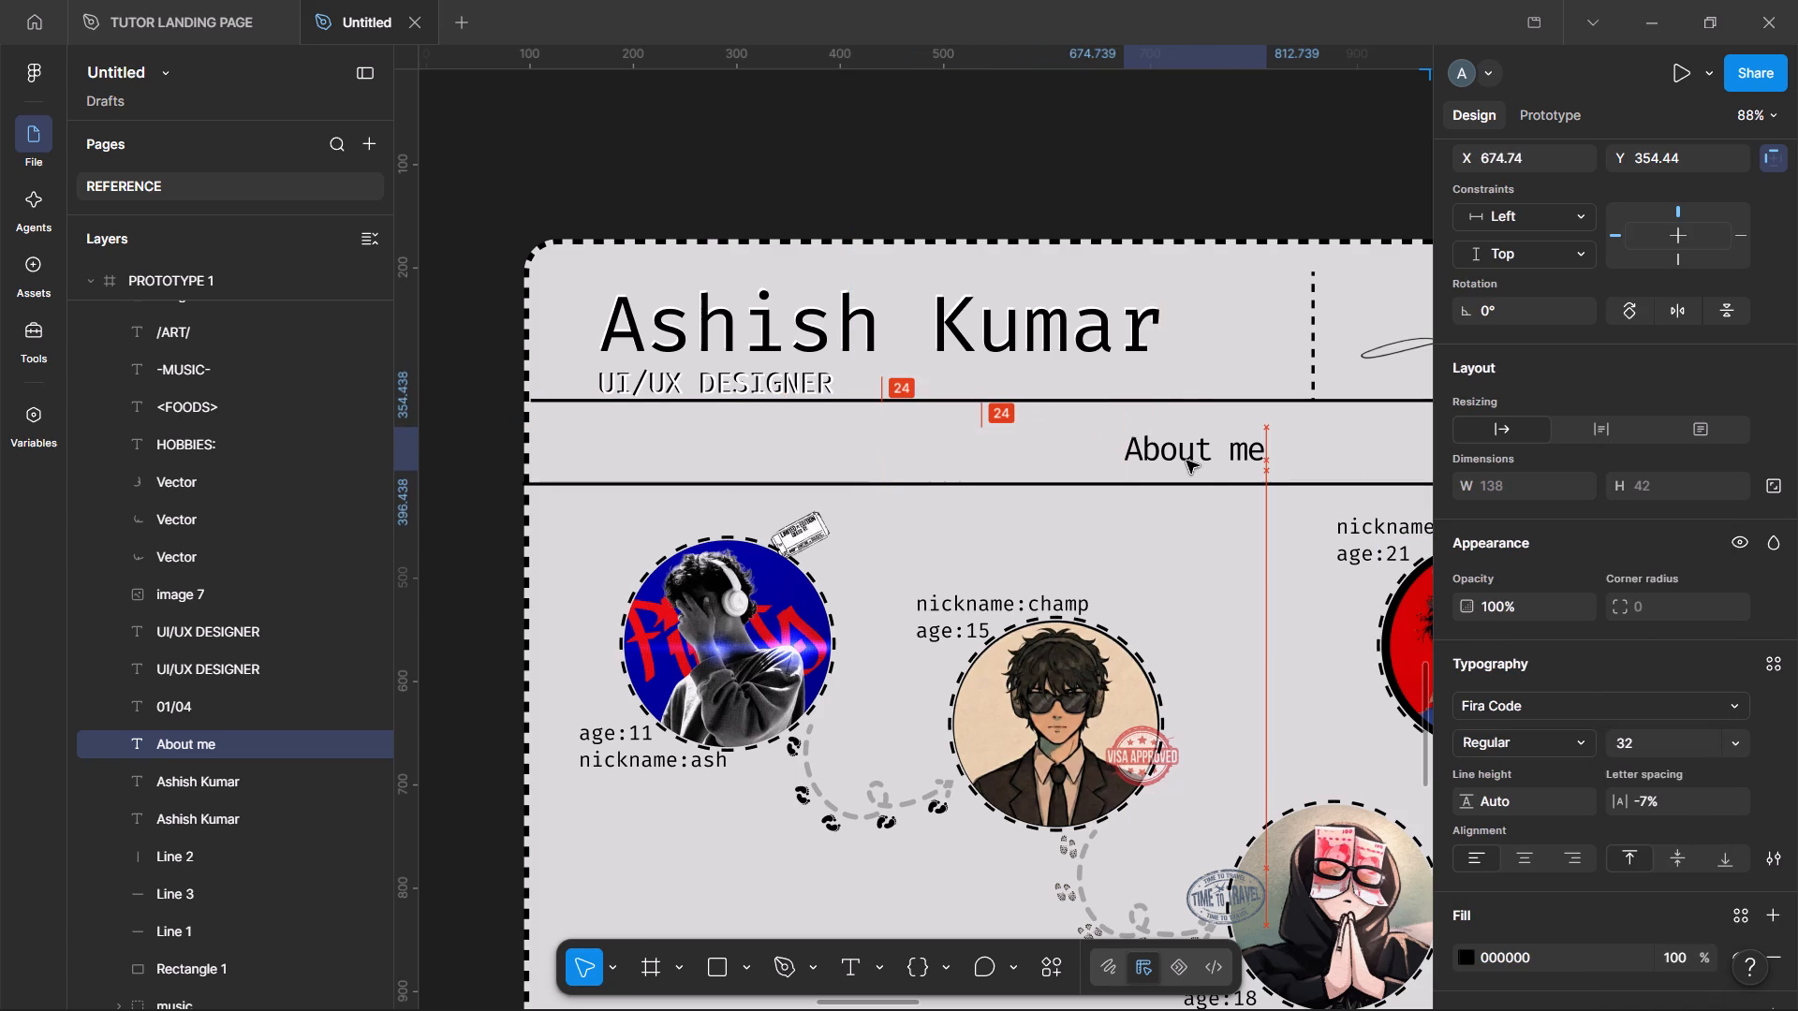
# Set the letter spacing of the "About me" text to 0%.
pyautogui.click(1651, 796)
pyautogui.press('0')
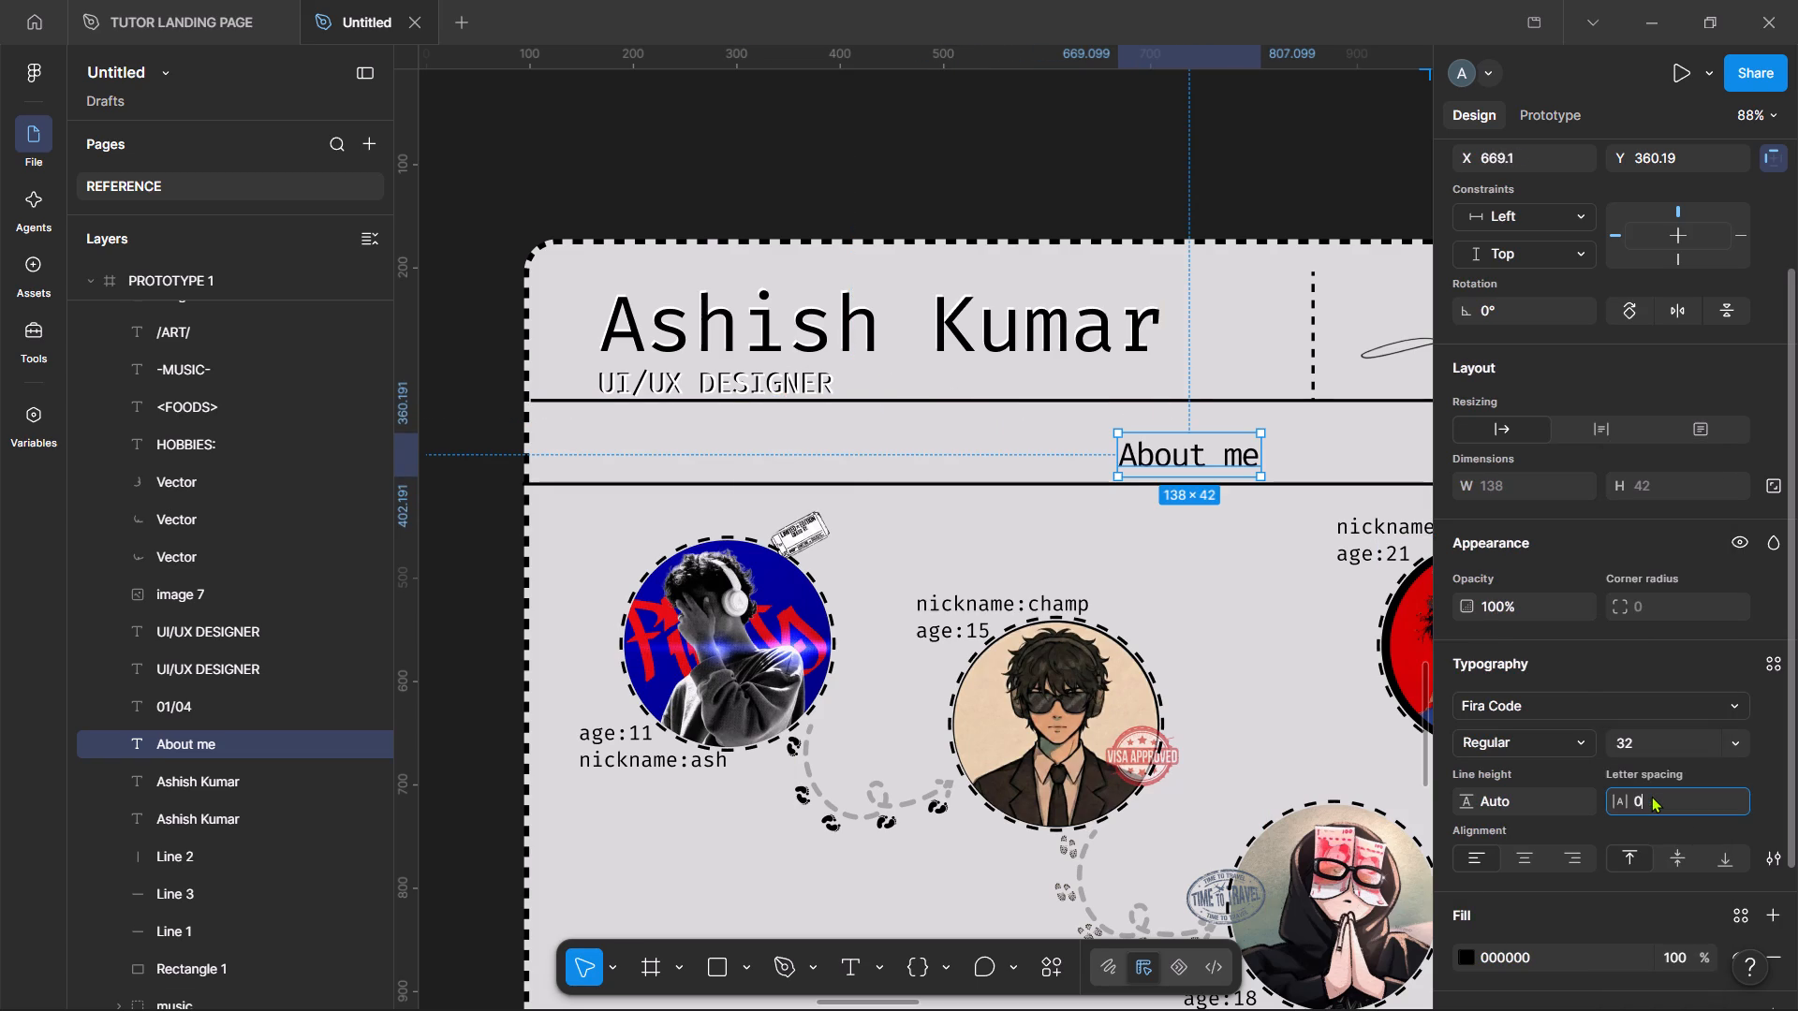
pyautogui.press('Return')
# Reposition the "About me" text between the two band lines at about X 577.97, Y 349.55.
pyautogui.moveTo(1218, 452); pyautogui.dragTo(1216, 432)
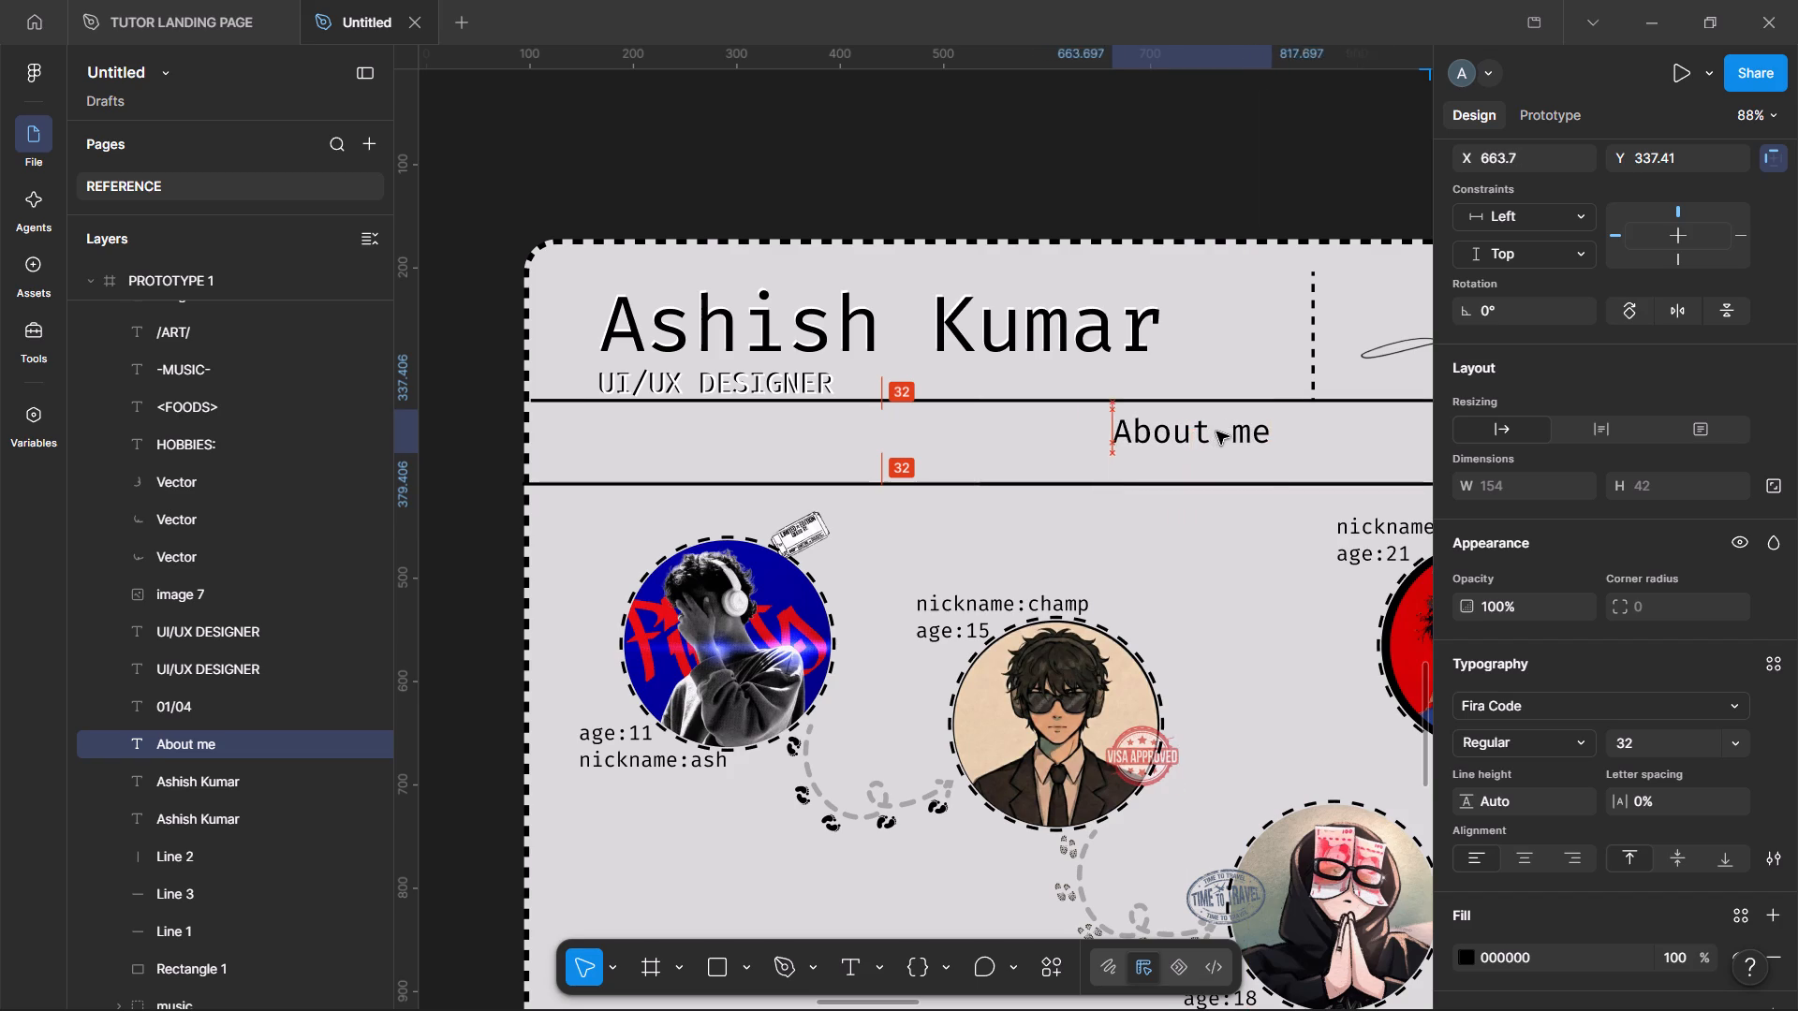
pyautogui.moveTo(1216, 432); pyautogui.dragTo(1274, 428)
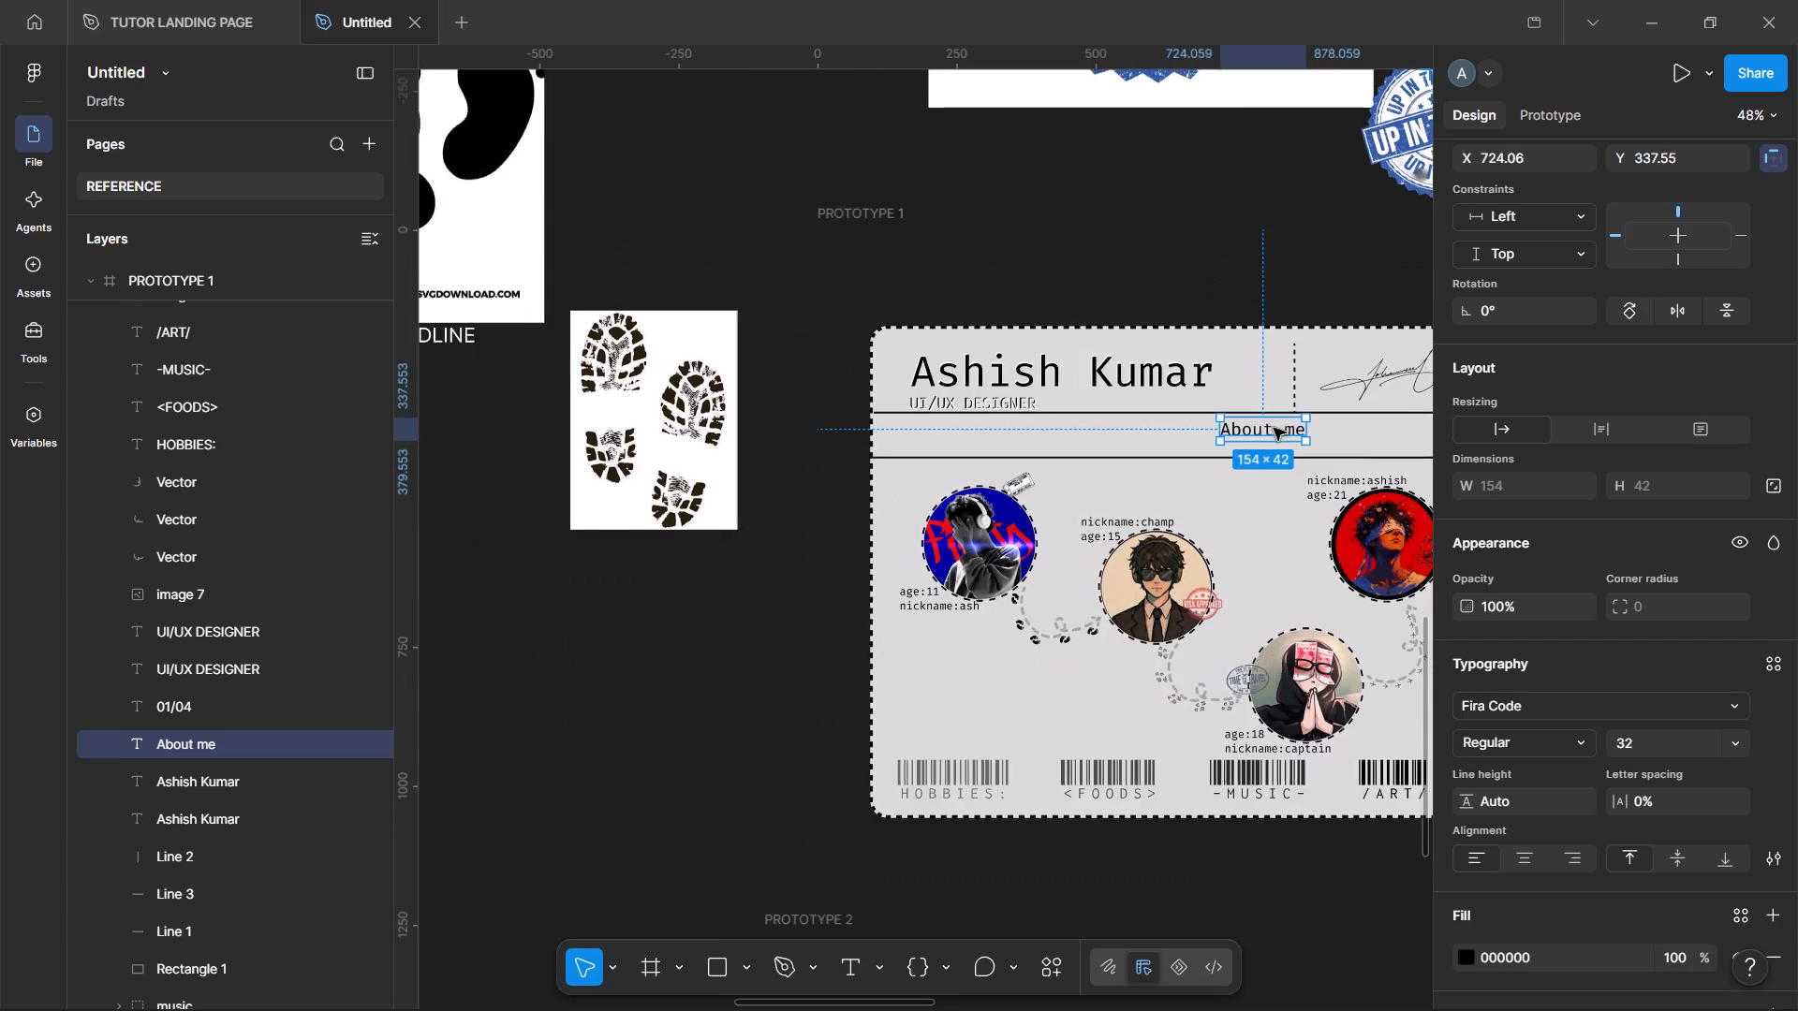
pyautogui.hscroll(-1, 1274, 428)
pyautogui.moveTo(1102, 442); pyautogui.dragTo(1046, 442)
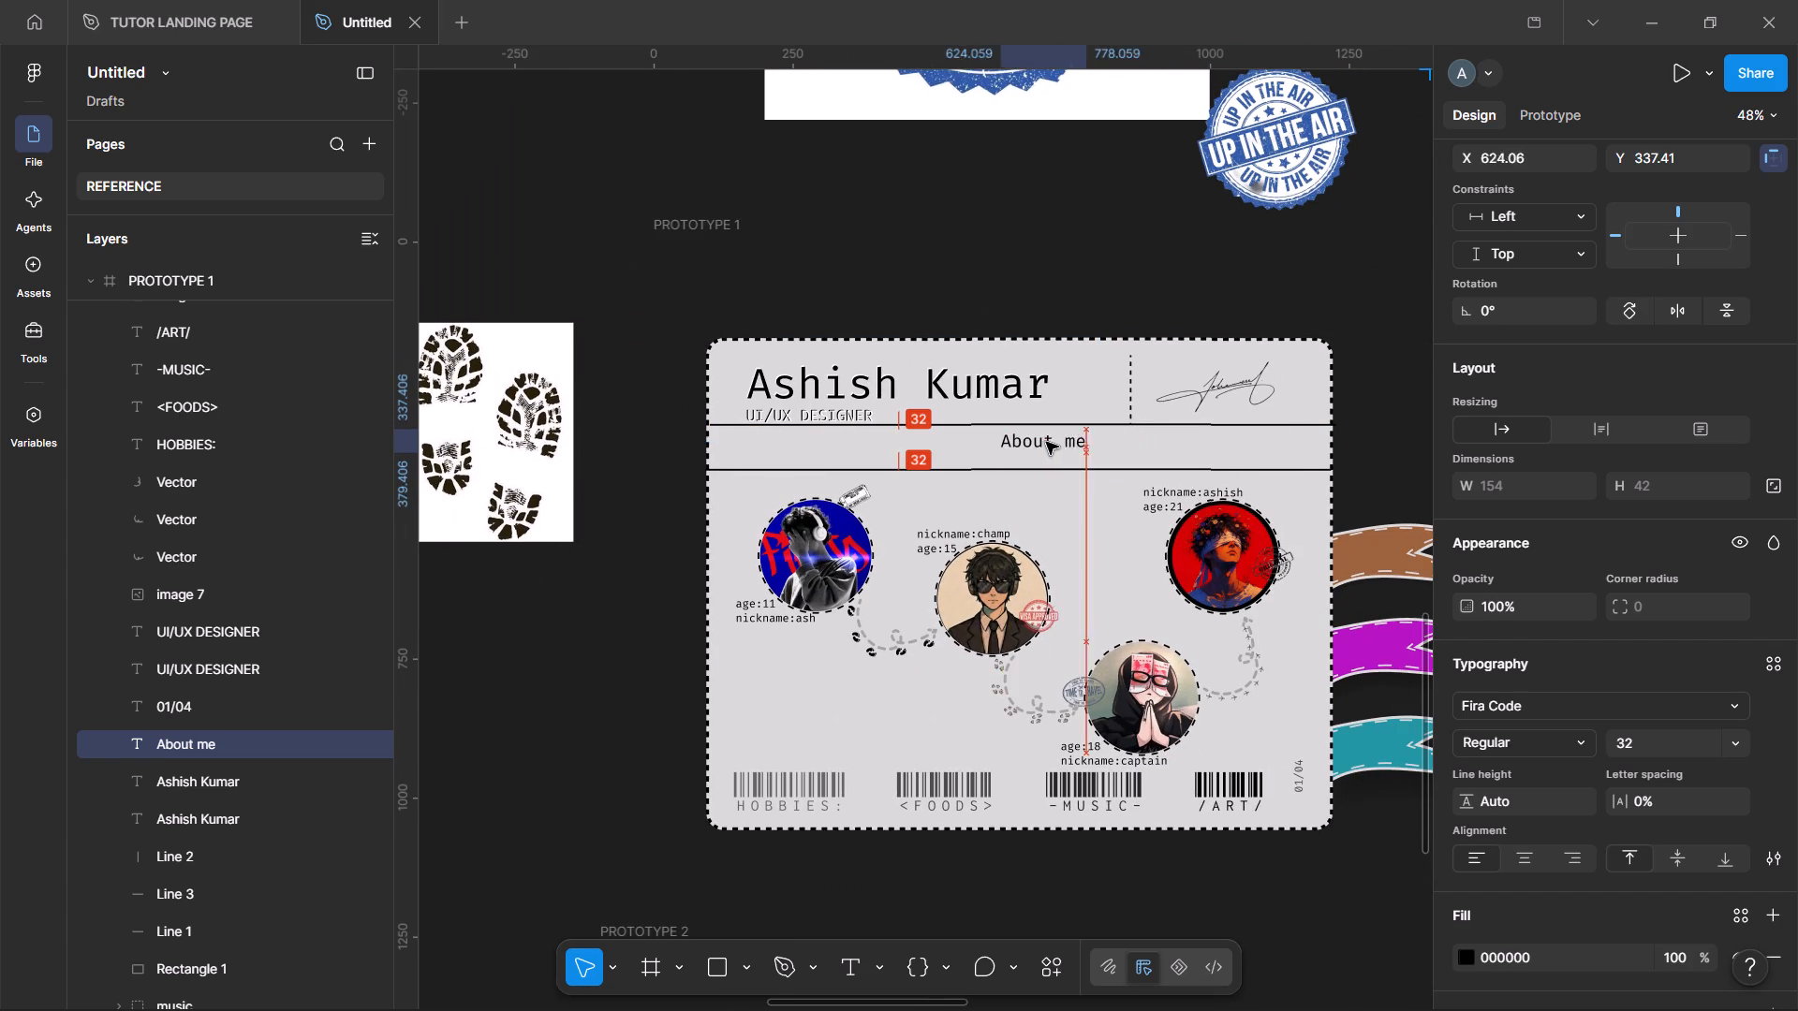
pyautogui.moveTo(1046, 442); pyautogui.dragTo(1021, 446)
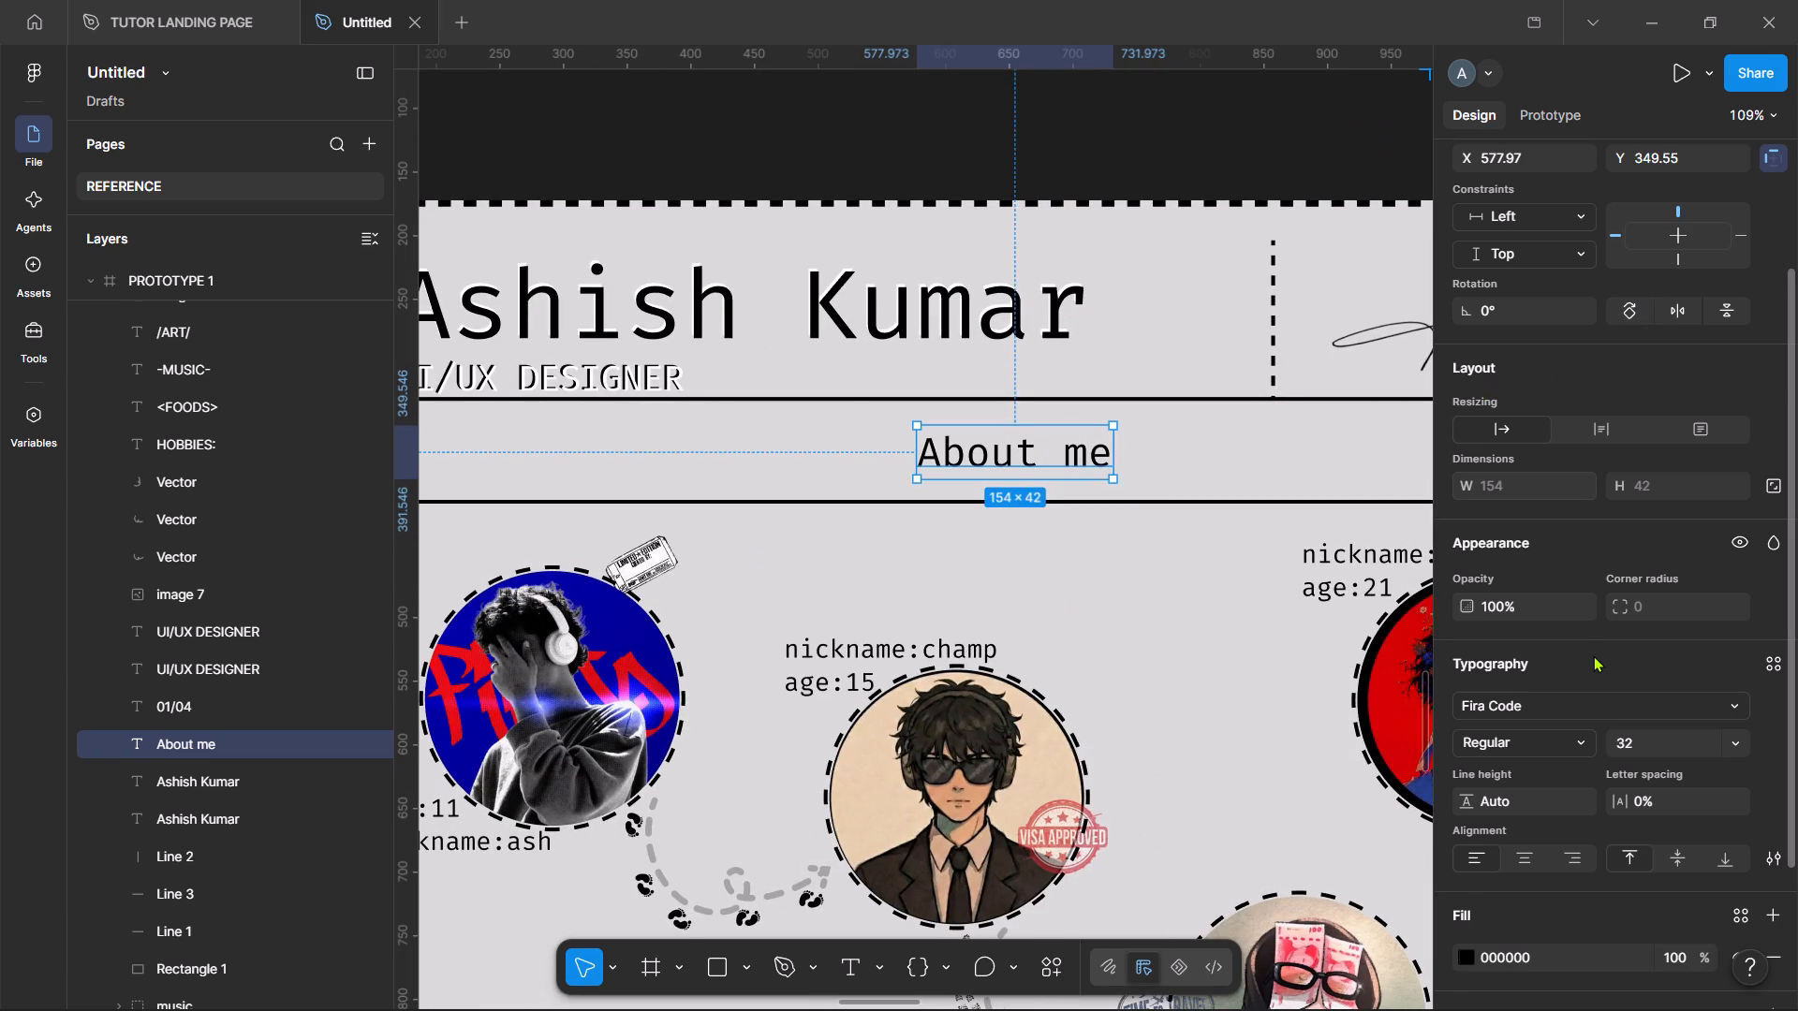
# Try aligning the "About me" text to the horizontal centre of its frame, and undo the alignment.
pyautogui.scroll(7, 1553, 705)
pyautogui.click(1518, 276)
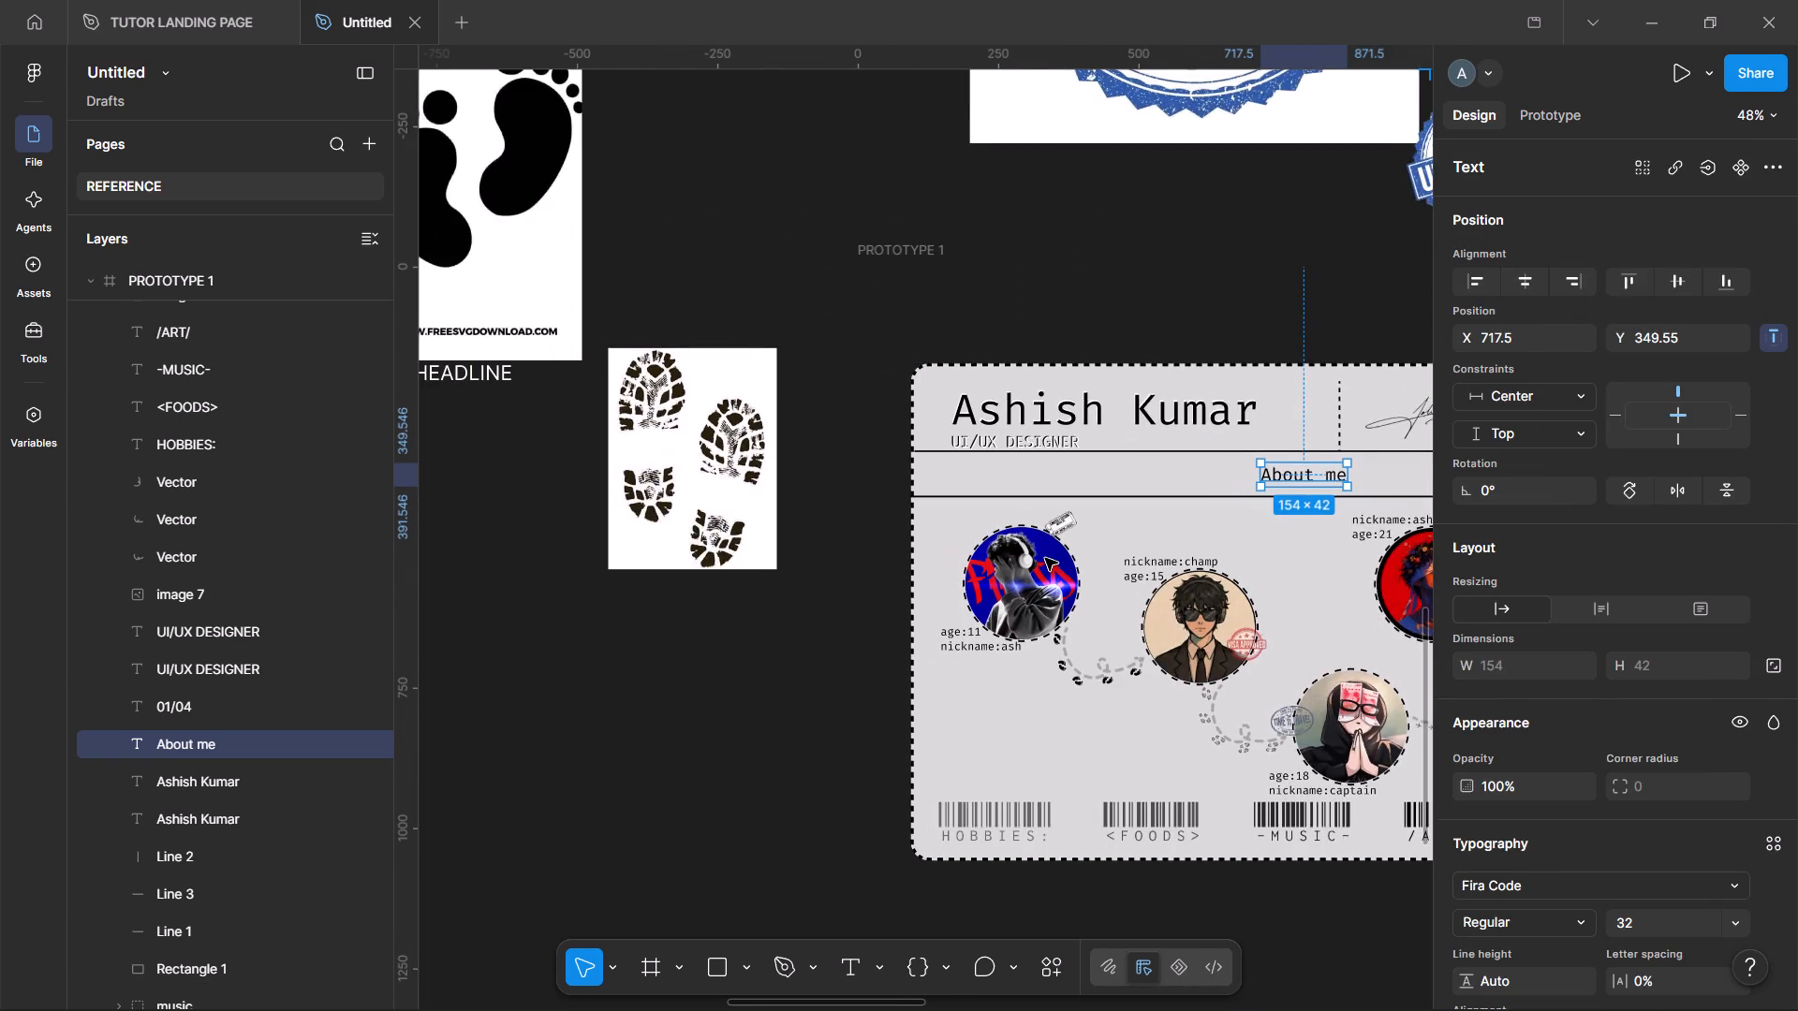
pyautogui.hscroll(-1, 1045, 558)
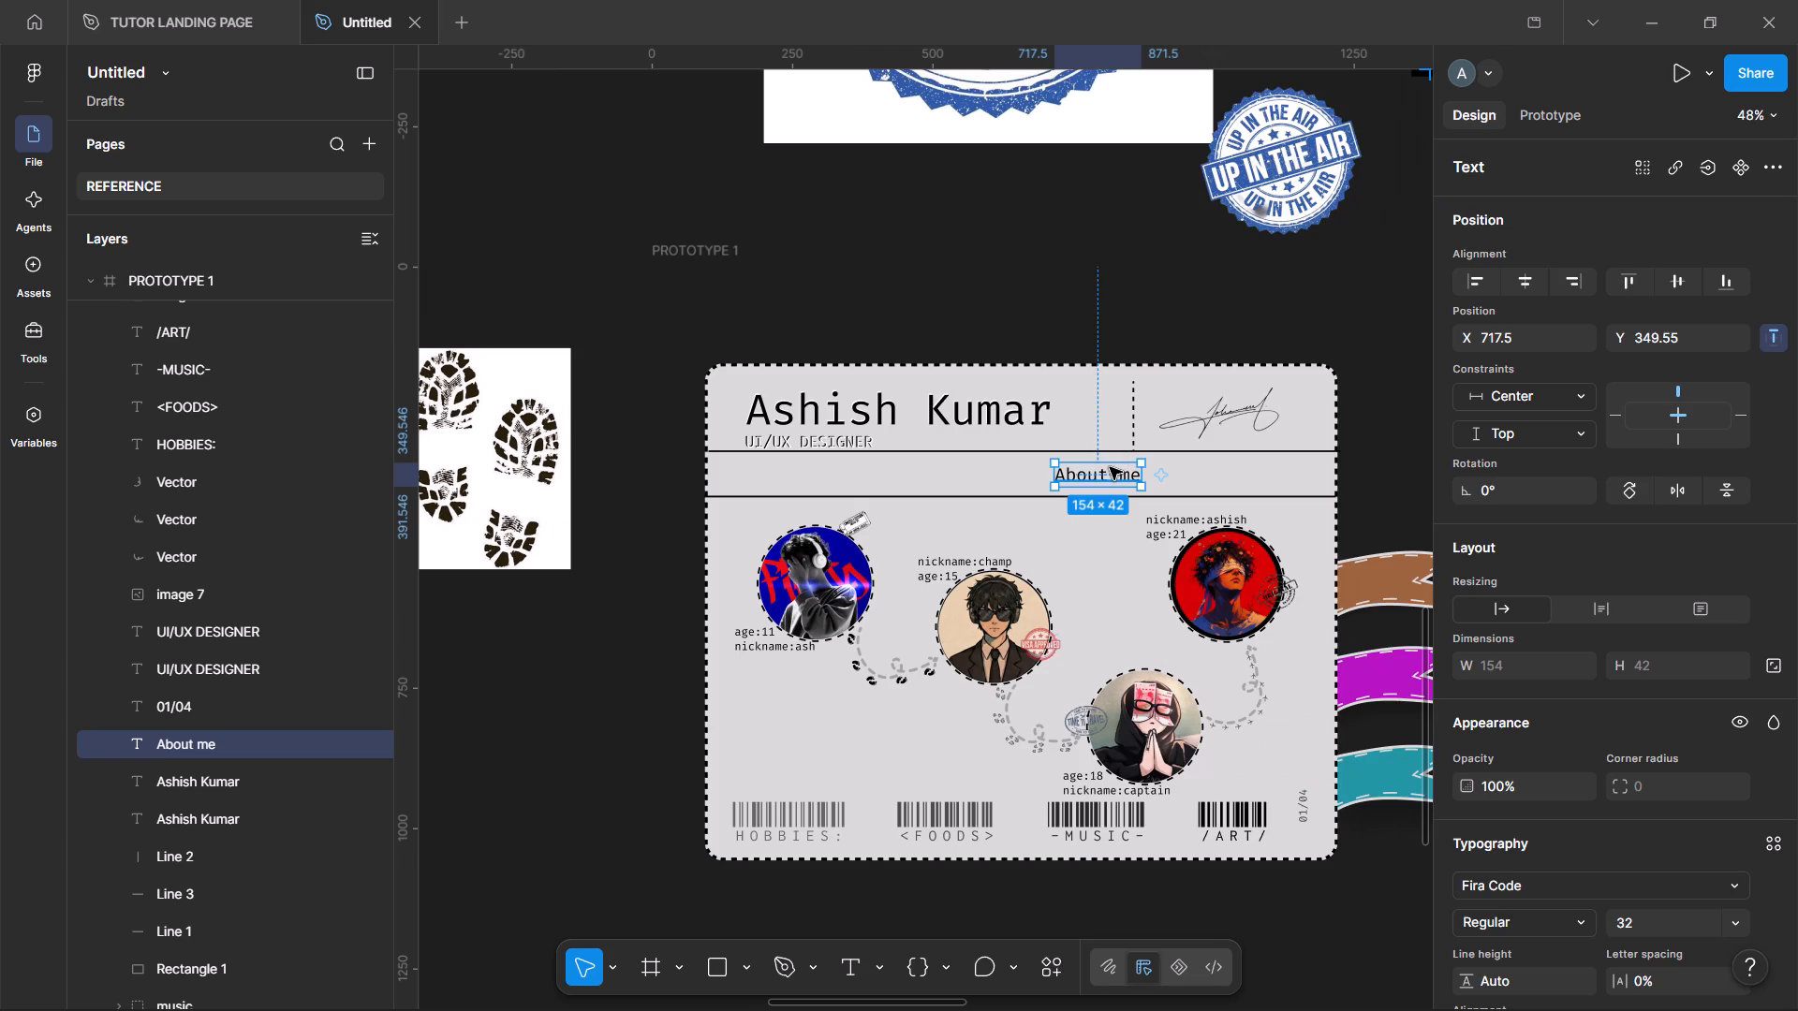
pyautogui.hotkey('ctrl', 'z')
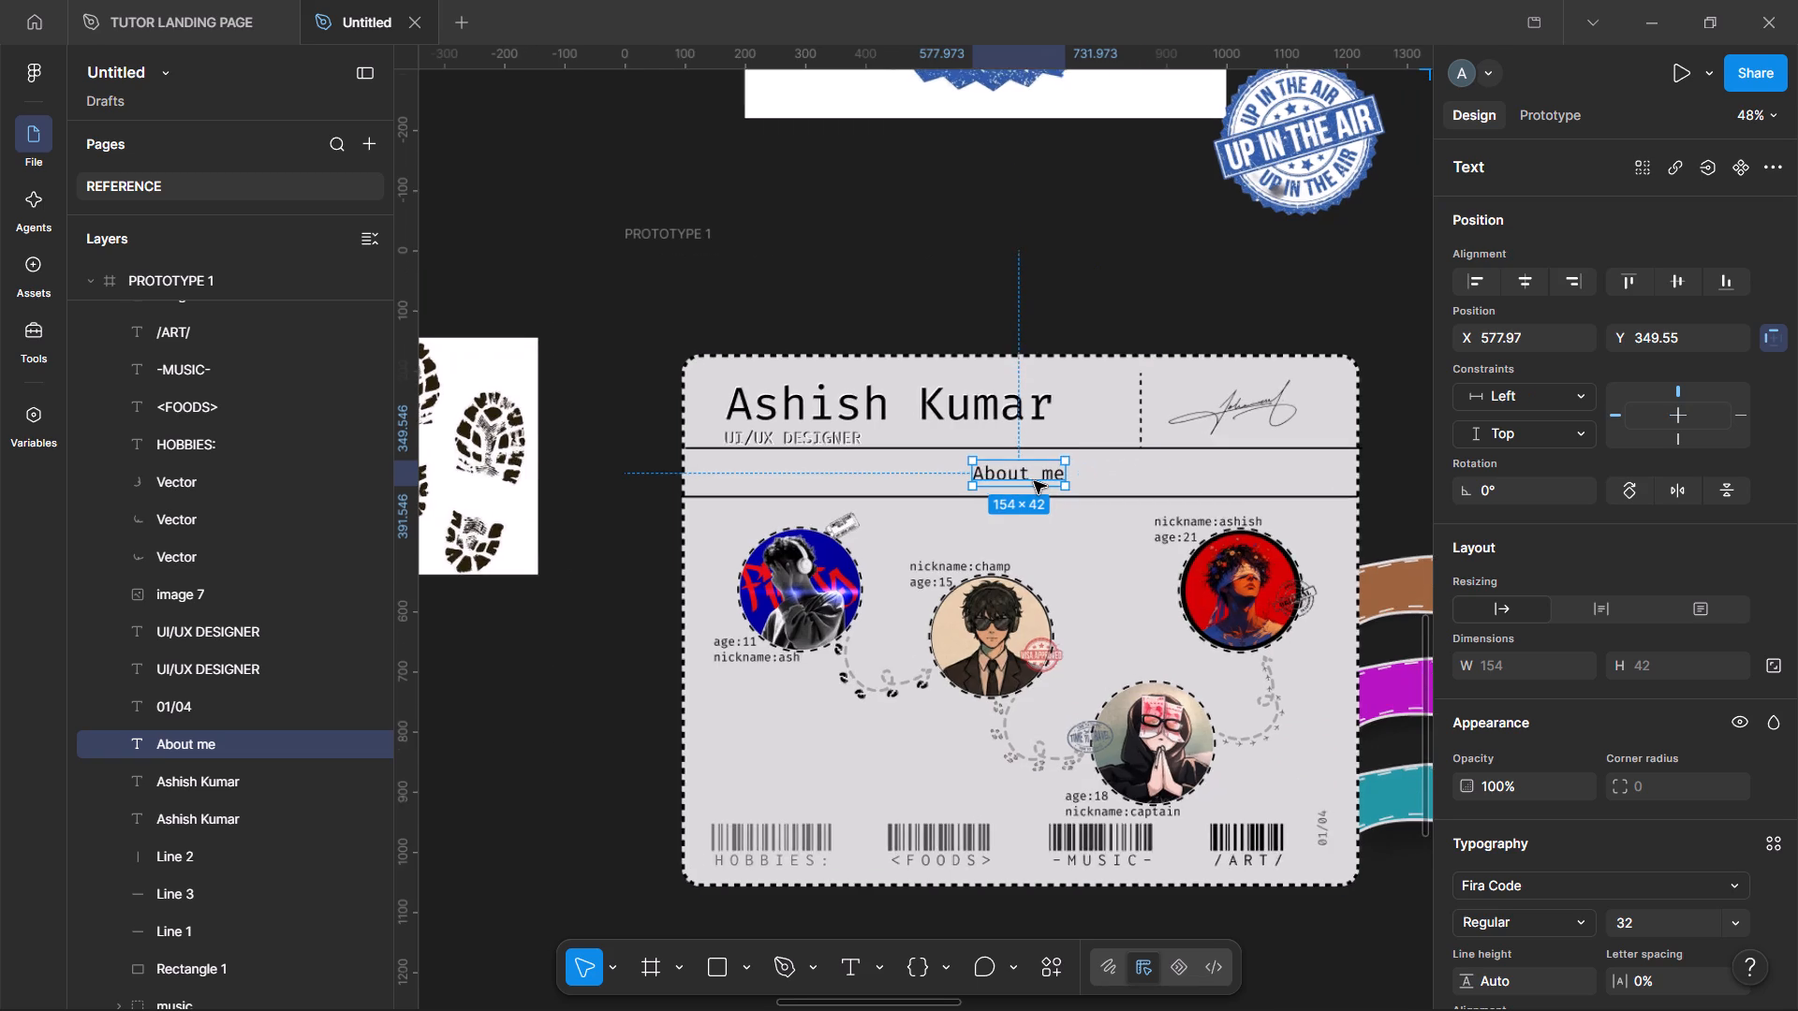
# Fine-tune the "About me" text's horizontal position in the band to X 580.55, keeping Y at 349.55.
pyautogui.moveTo(1011, 472); pyautogui.dragTo(1020, 472)
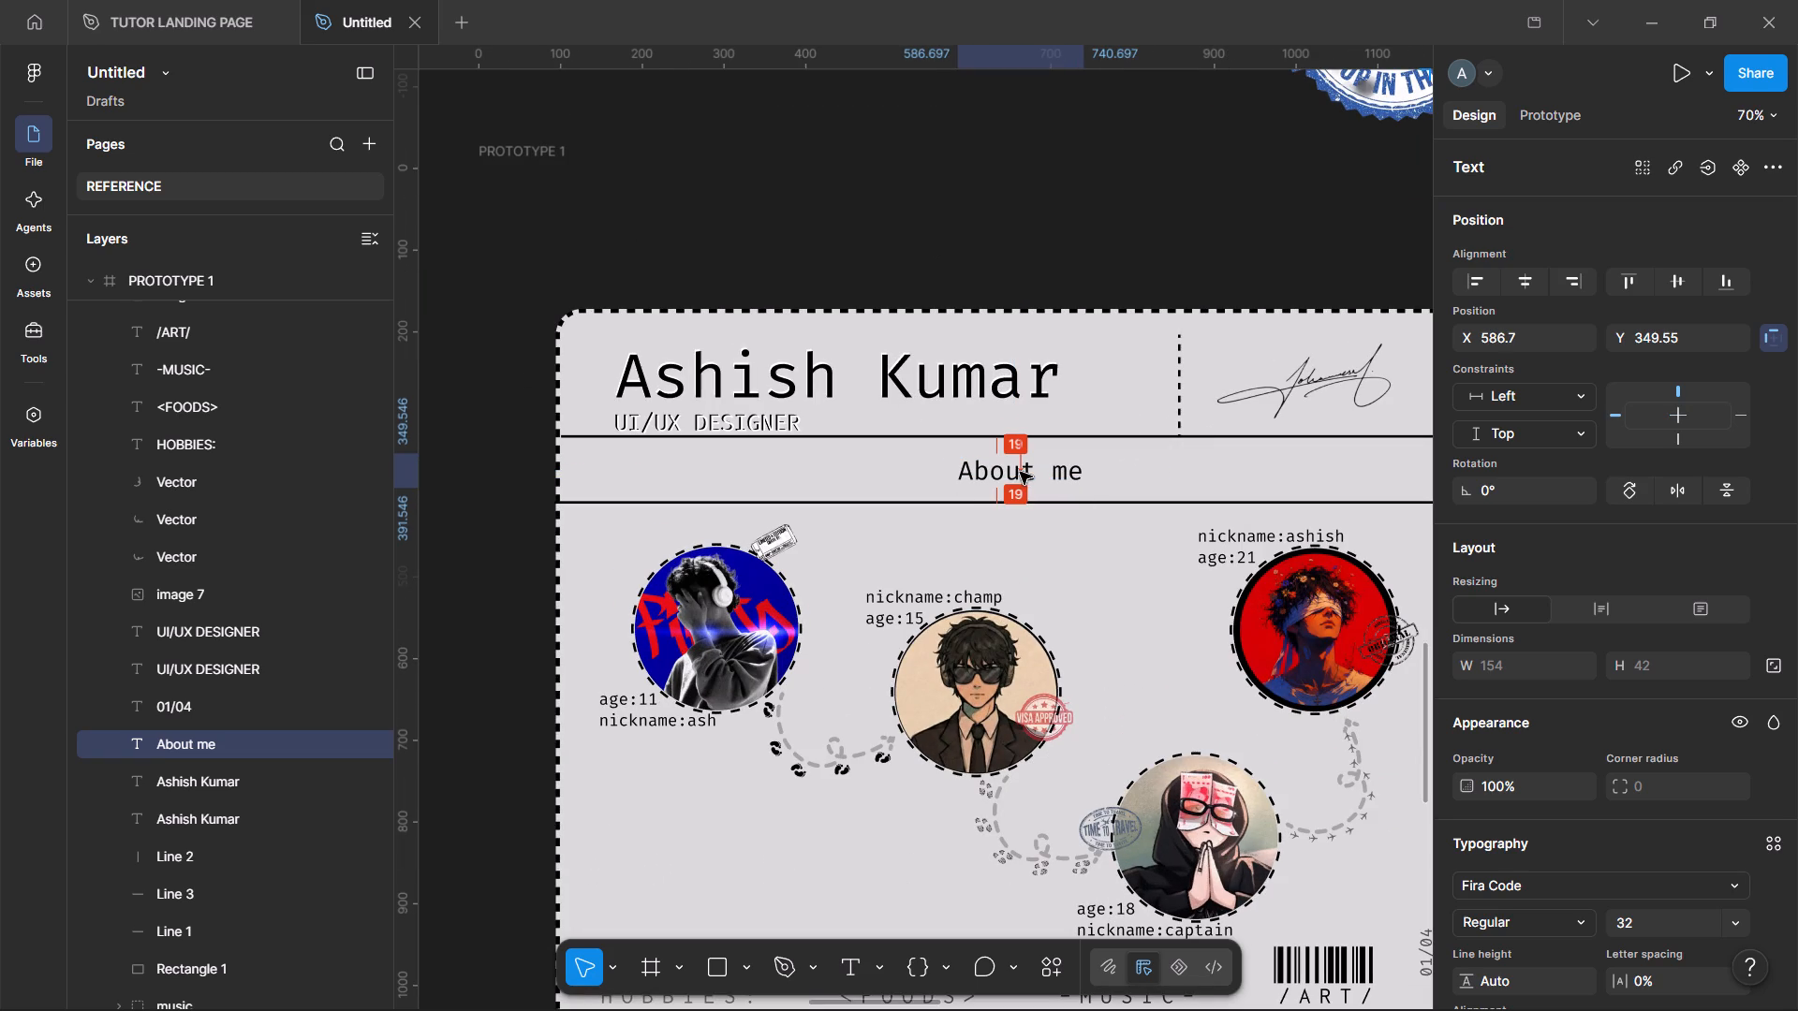
pyautogui.moveTo(1020, 472); pyautogui.dragTo(1000, 472)
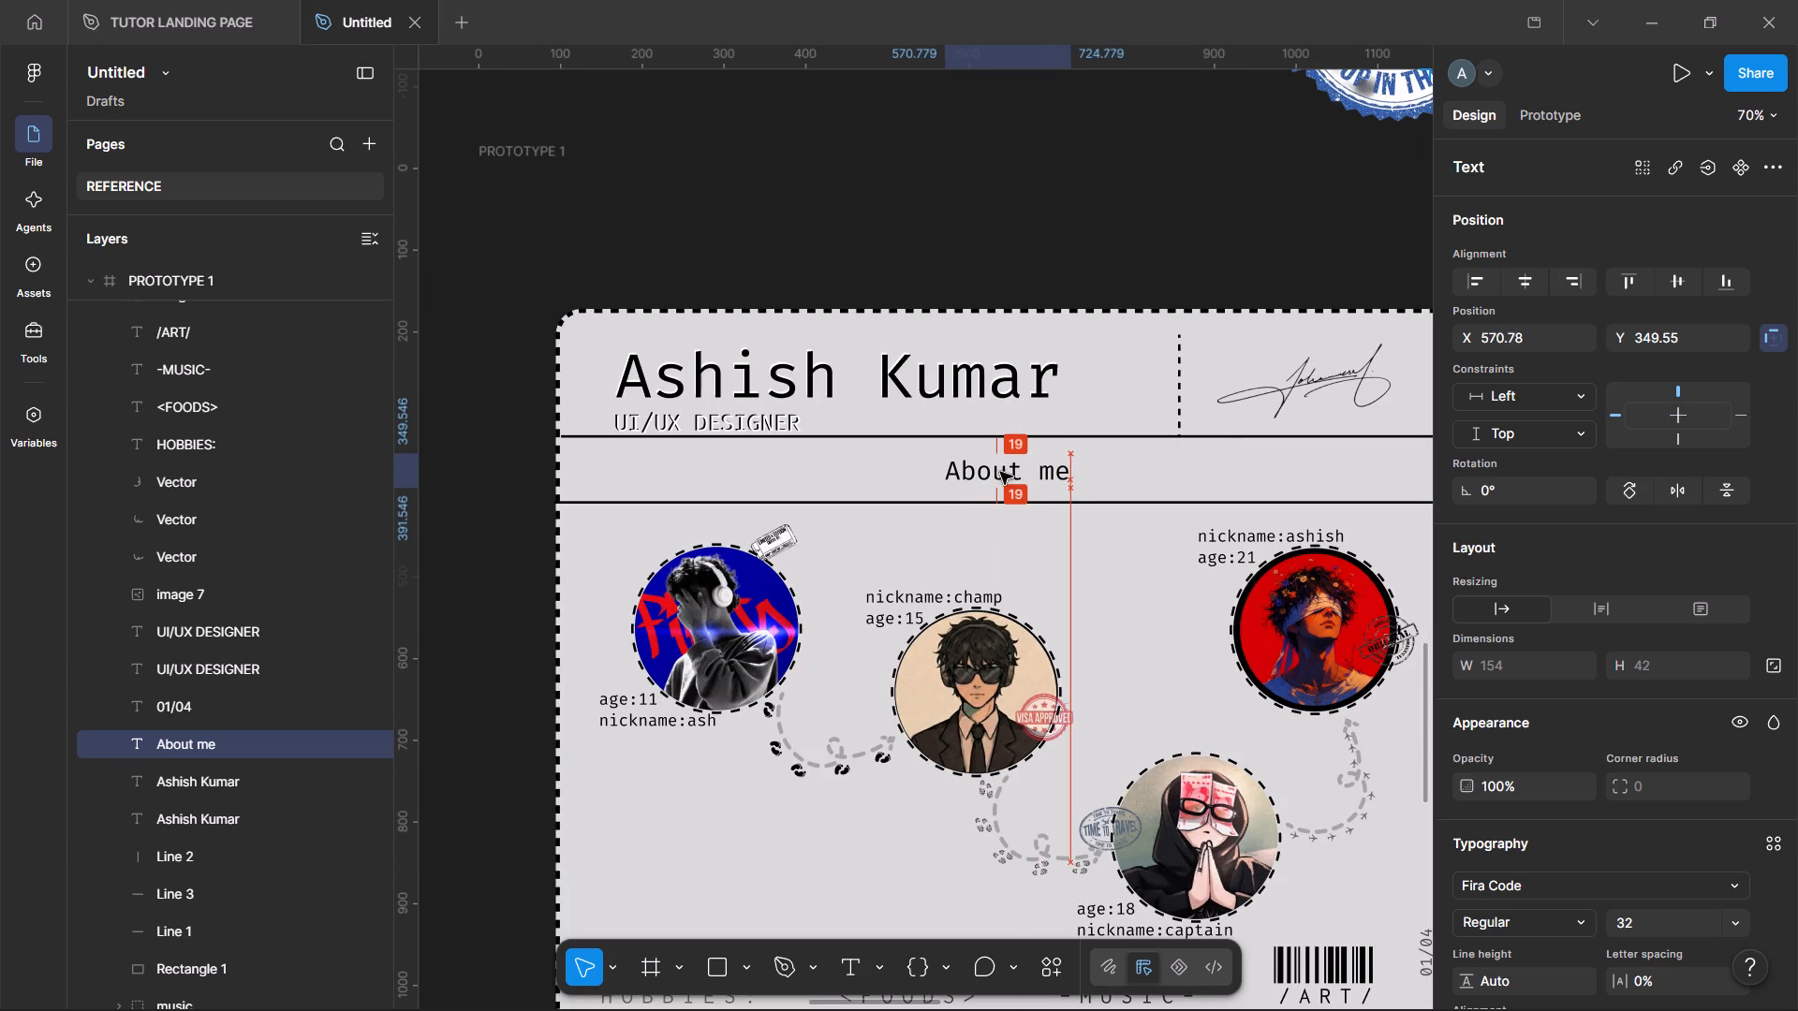
pyautogui.moveTo(1000, 472); pyautogui.dragTo(990, 472)
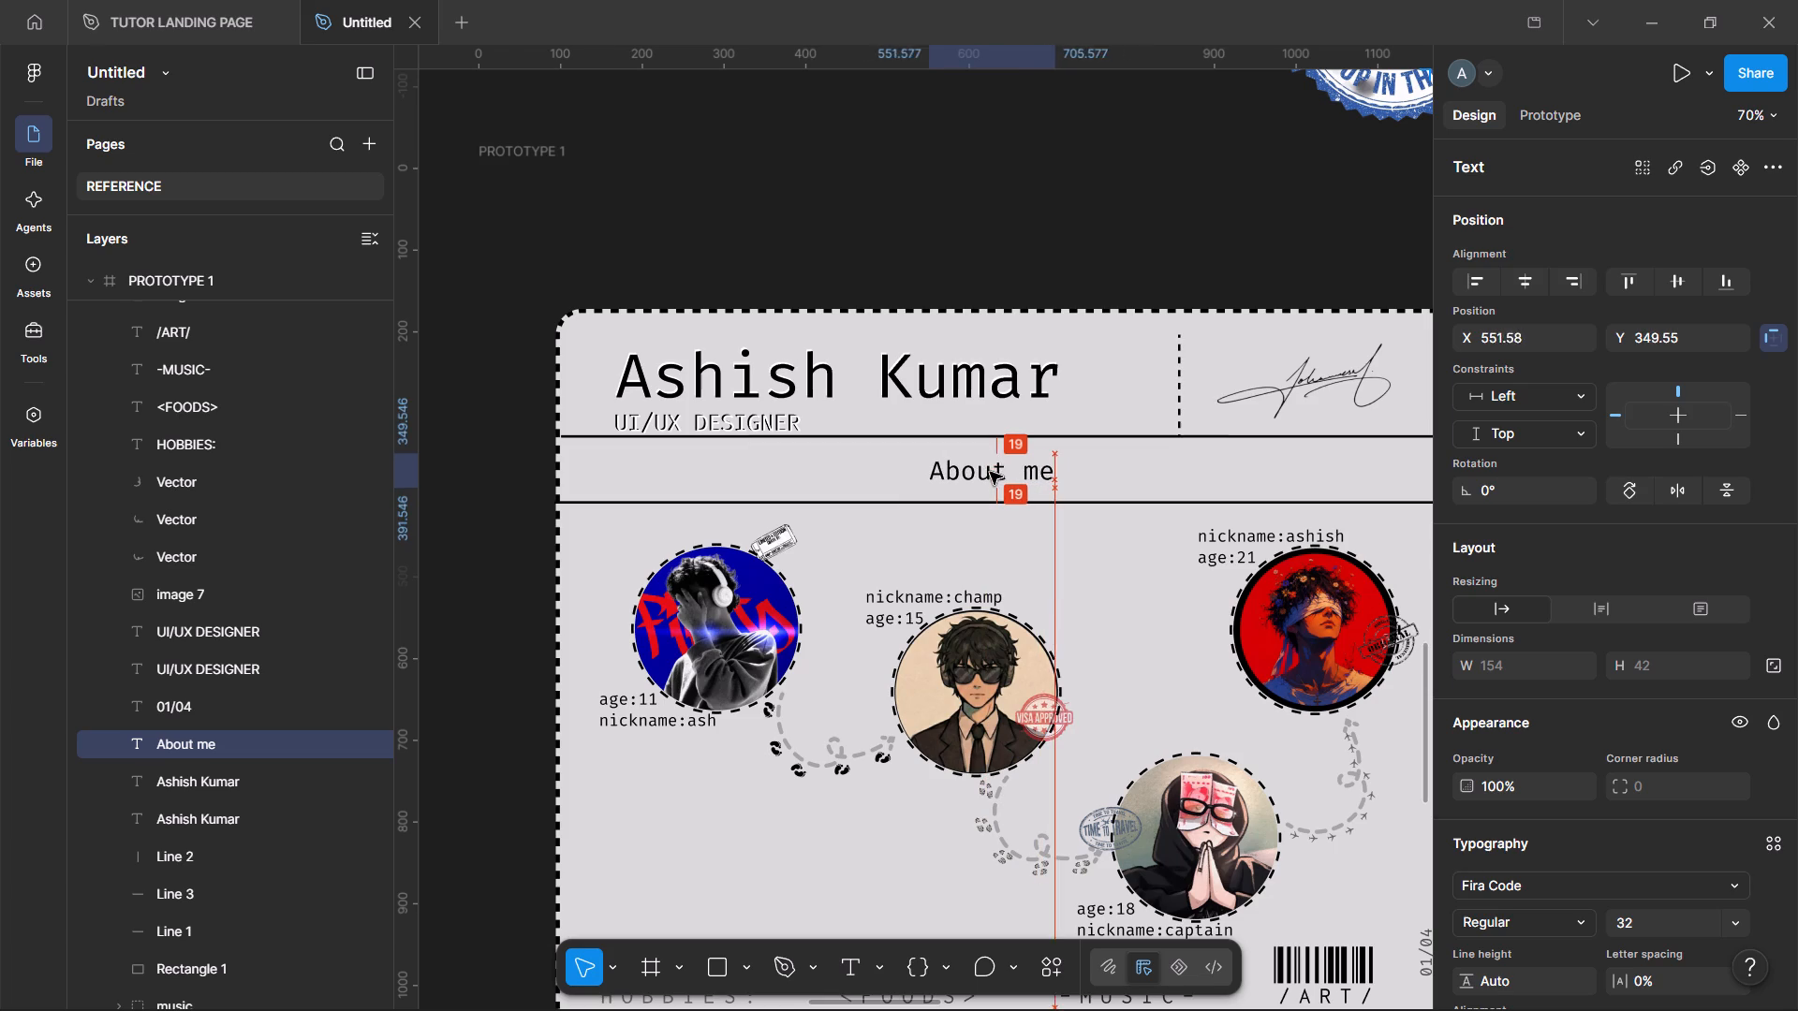
pyautogui.moveTo(990, 472); pyautogui.dragTo(1003, 470)
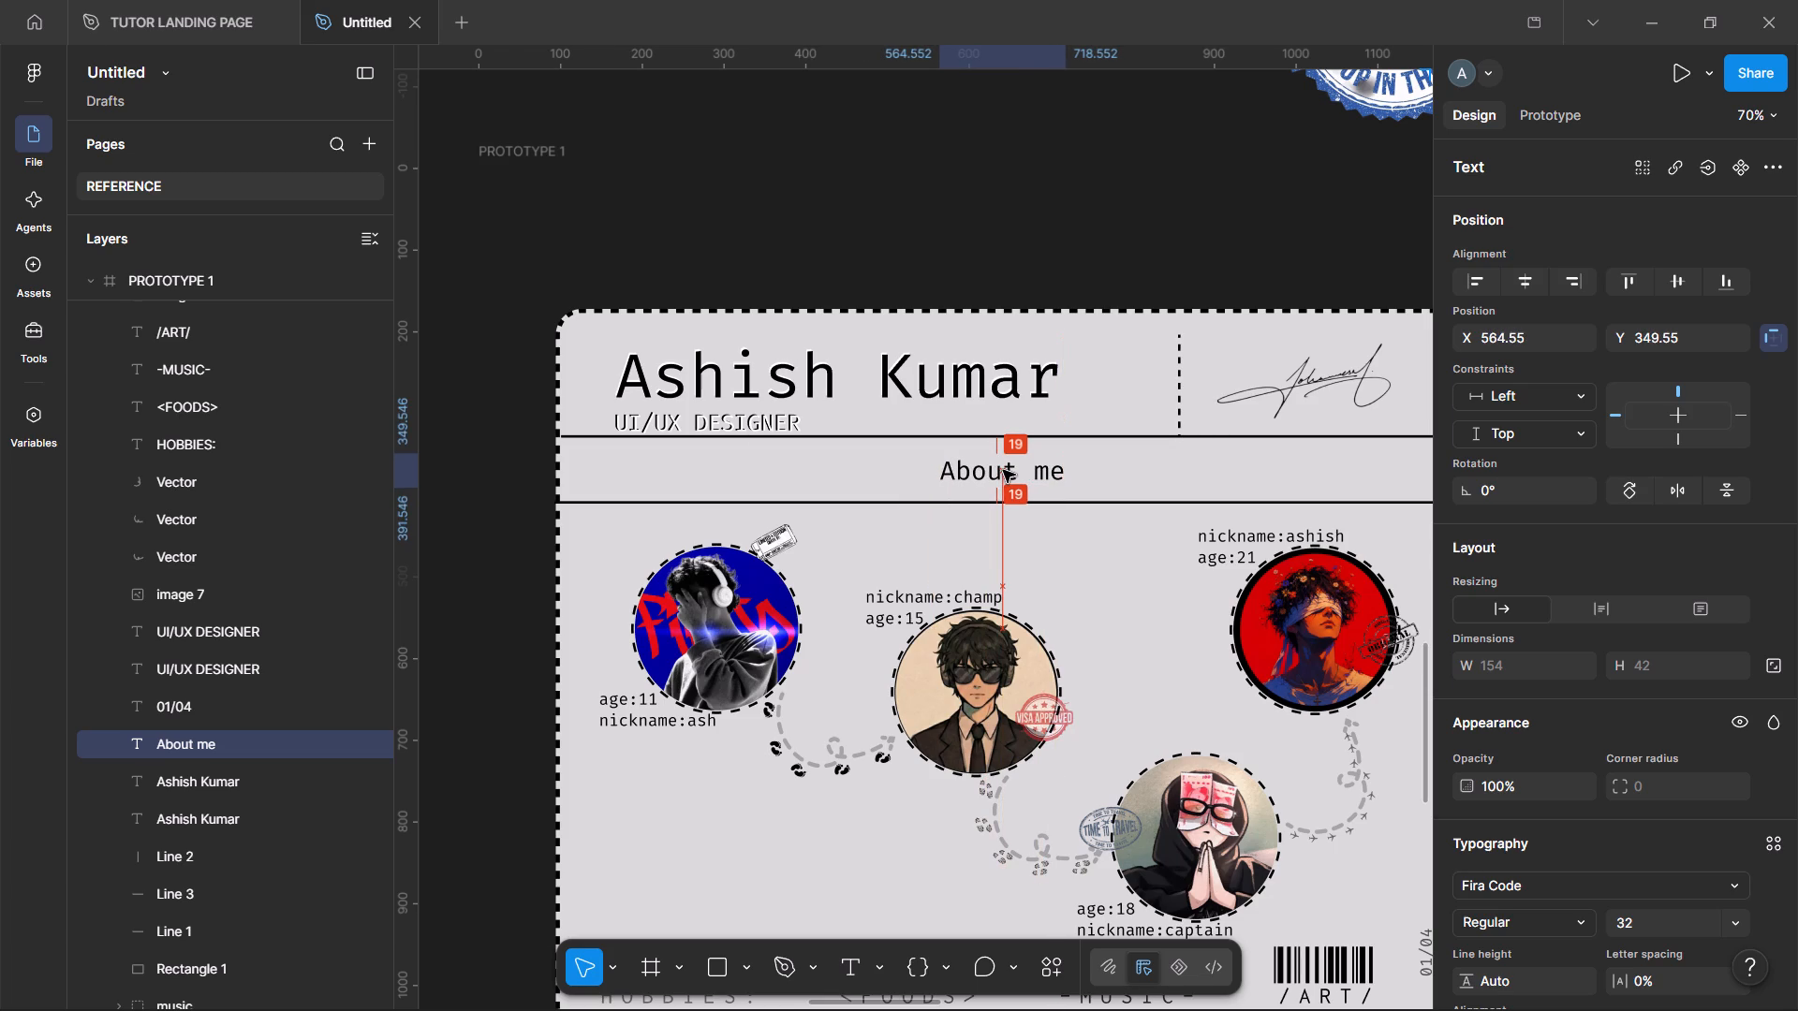
pyautogui.moveTo(1003, 470); pyautogui.dragTo(999, 471)
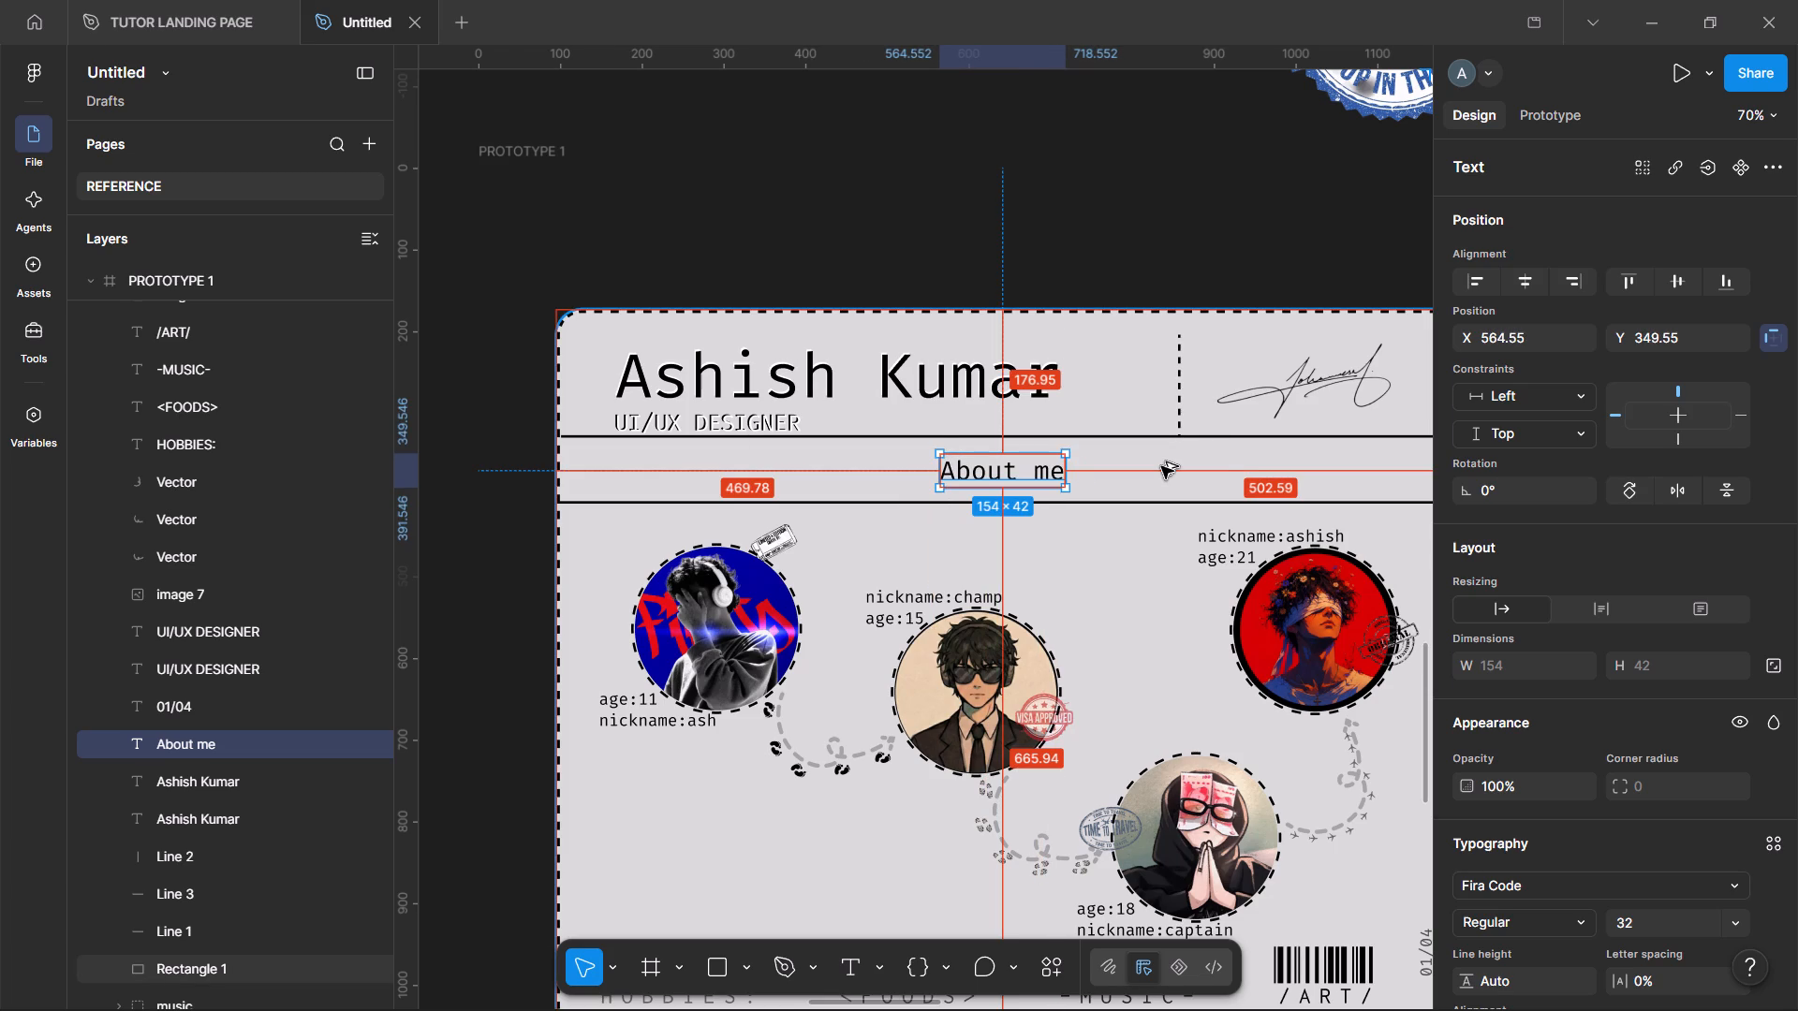
pyautogui.hotkey('alt', 'shift', 'Right')
pyautogui.hotkey('alt', 'shift', 'Right')
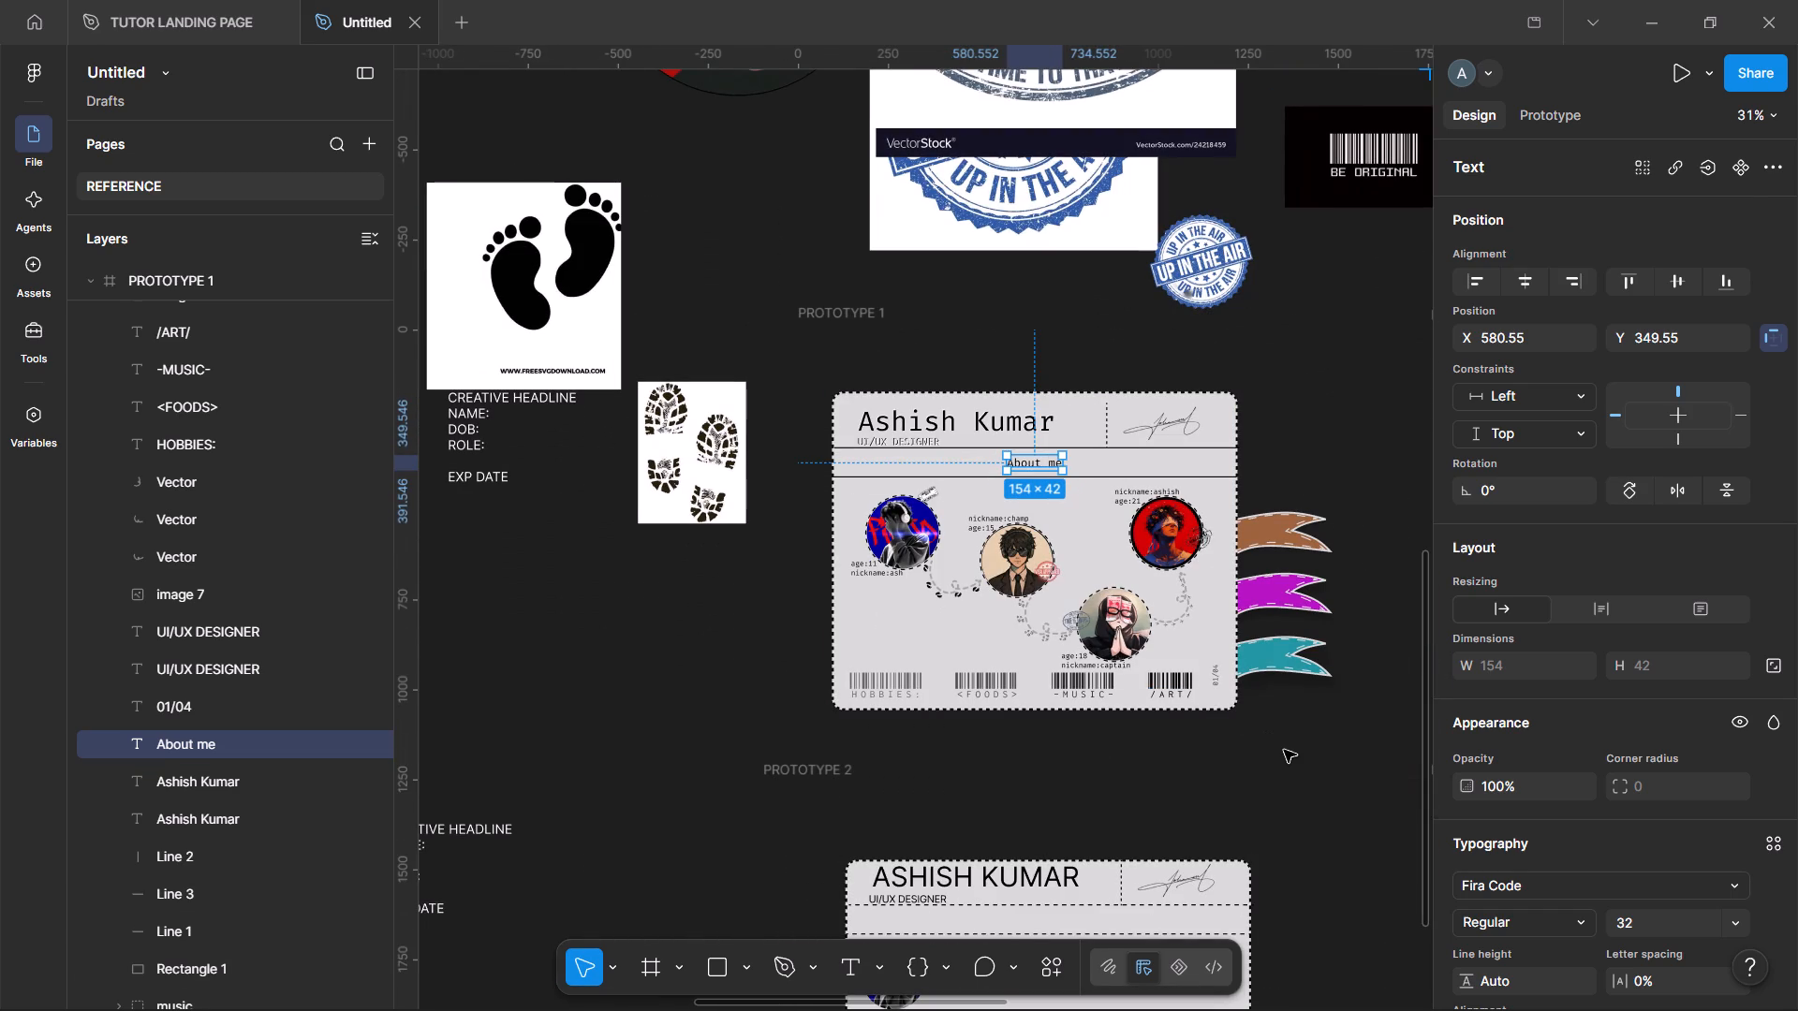
pyautogui.click(1284, 750)
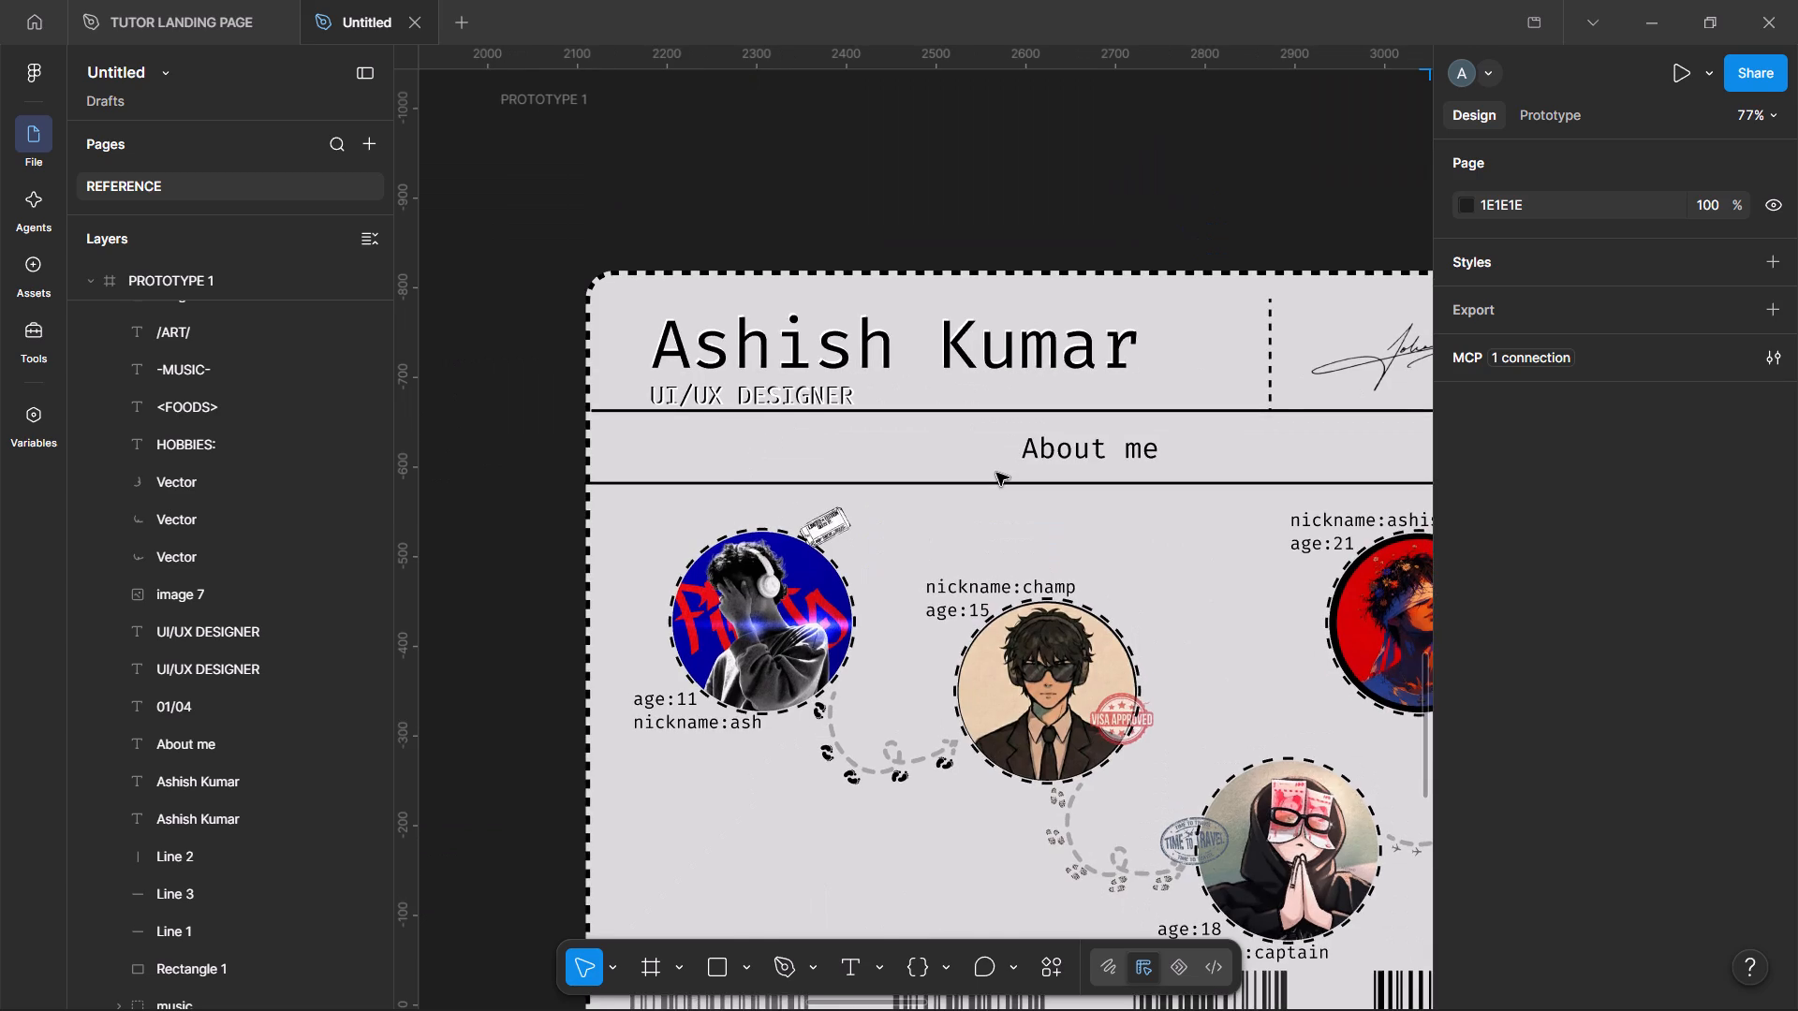
# Set the layer opacity of the "About me" text to 70%.
pyautogui.click(1125, 444)
pyautogui.scroll(-4, 1540, 757)
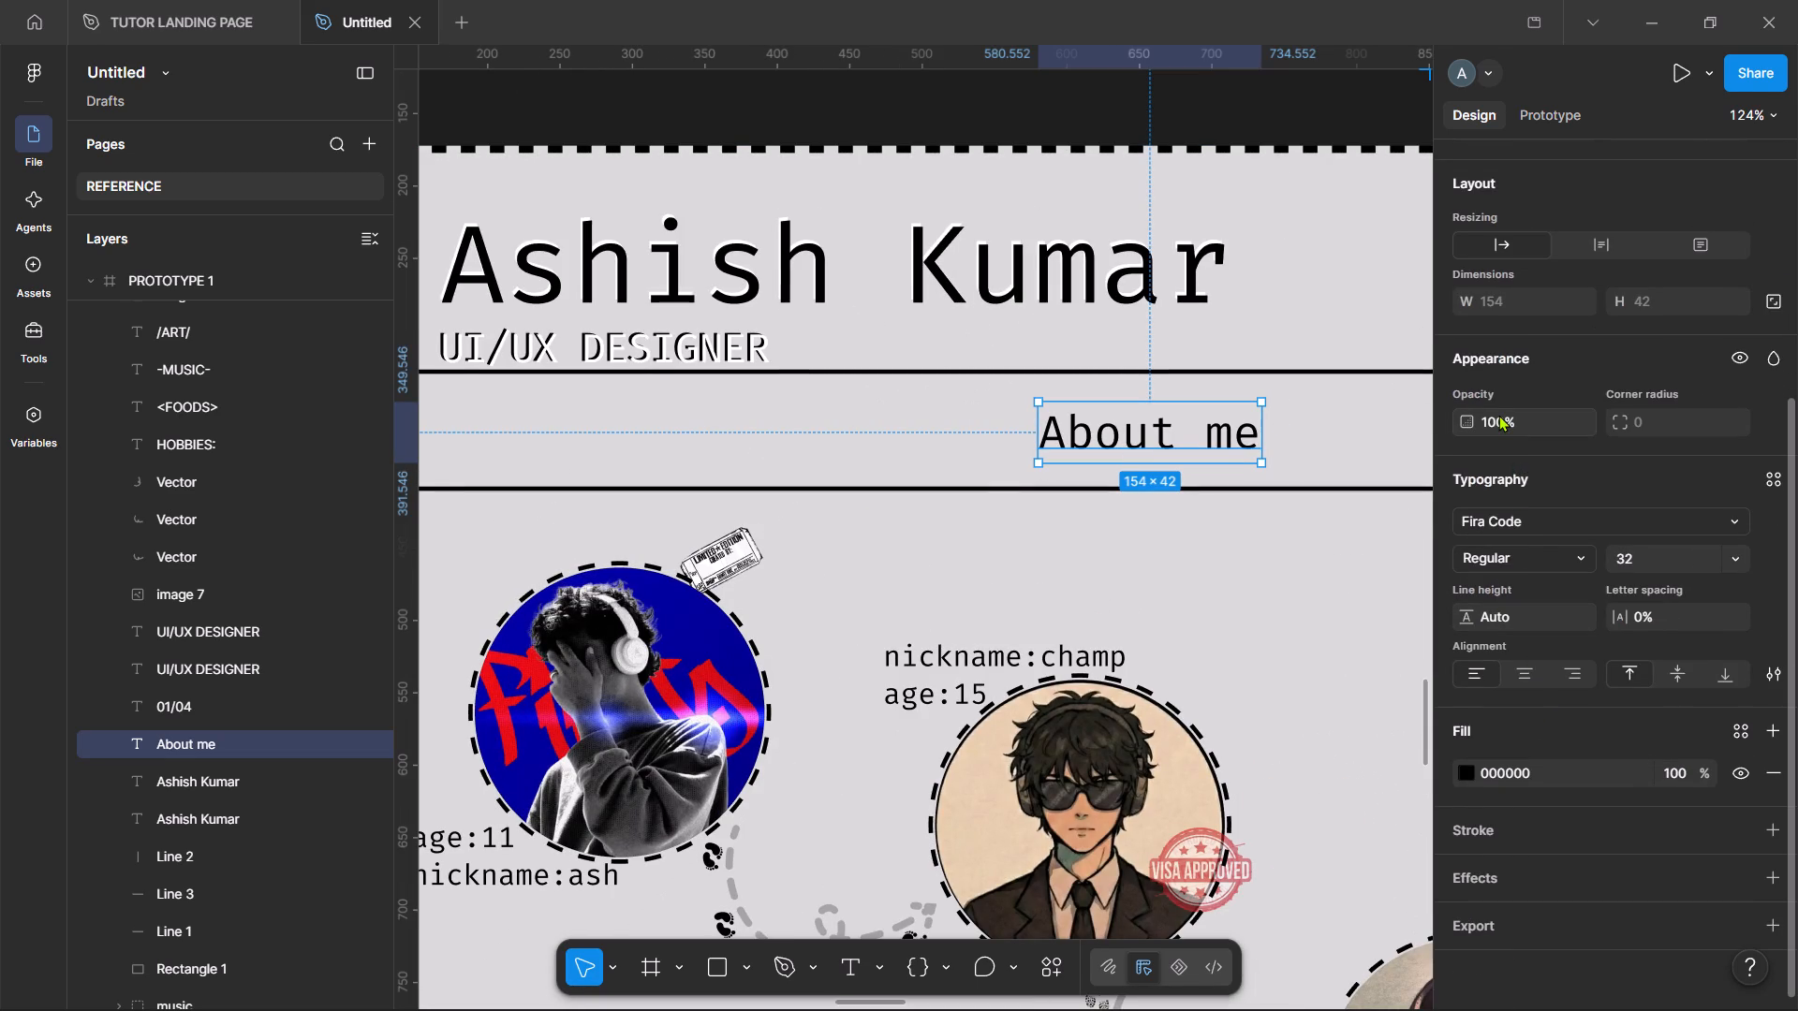
pyautogui.click(1498, 415)
pyautogui.write('70')
pyautogui.press('Return')
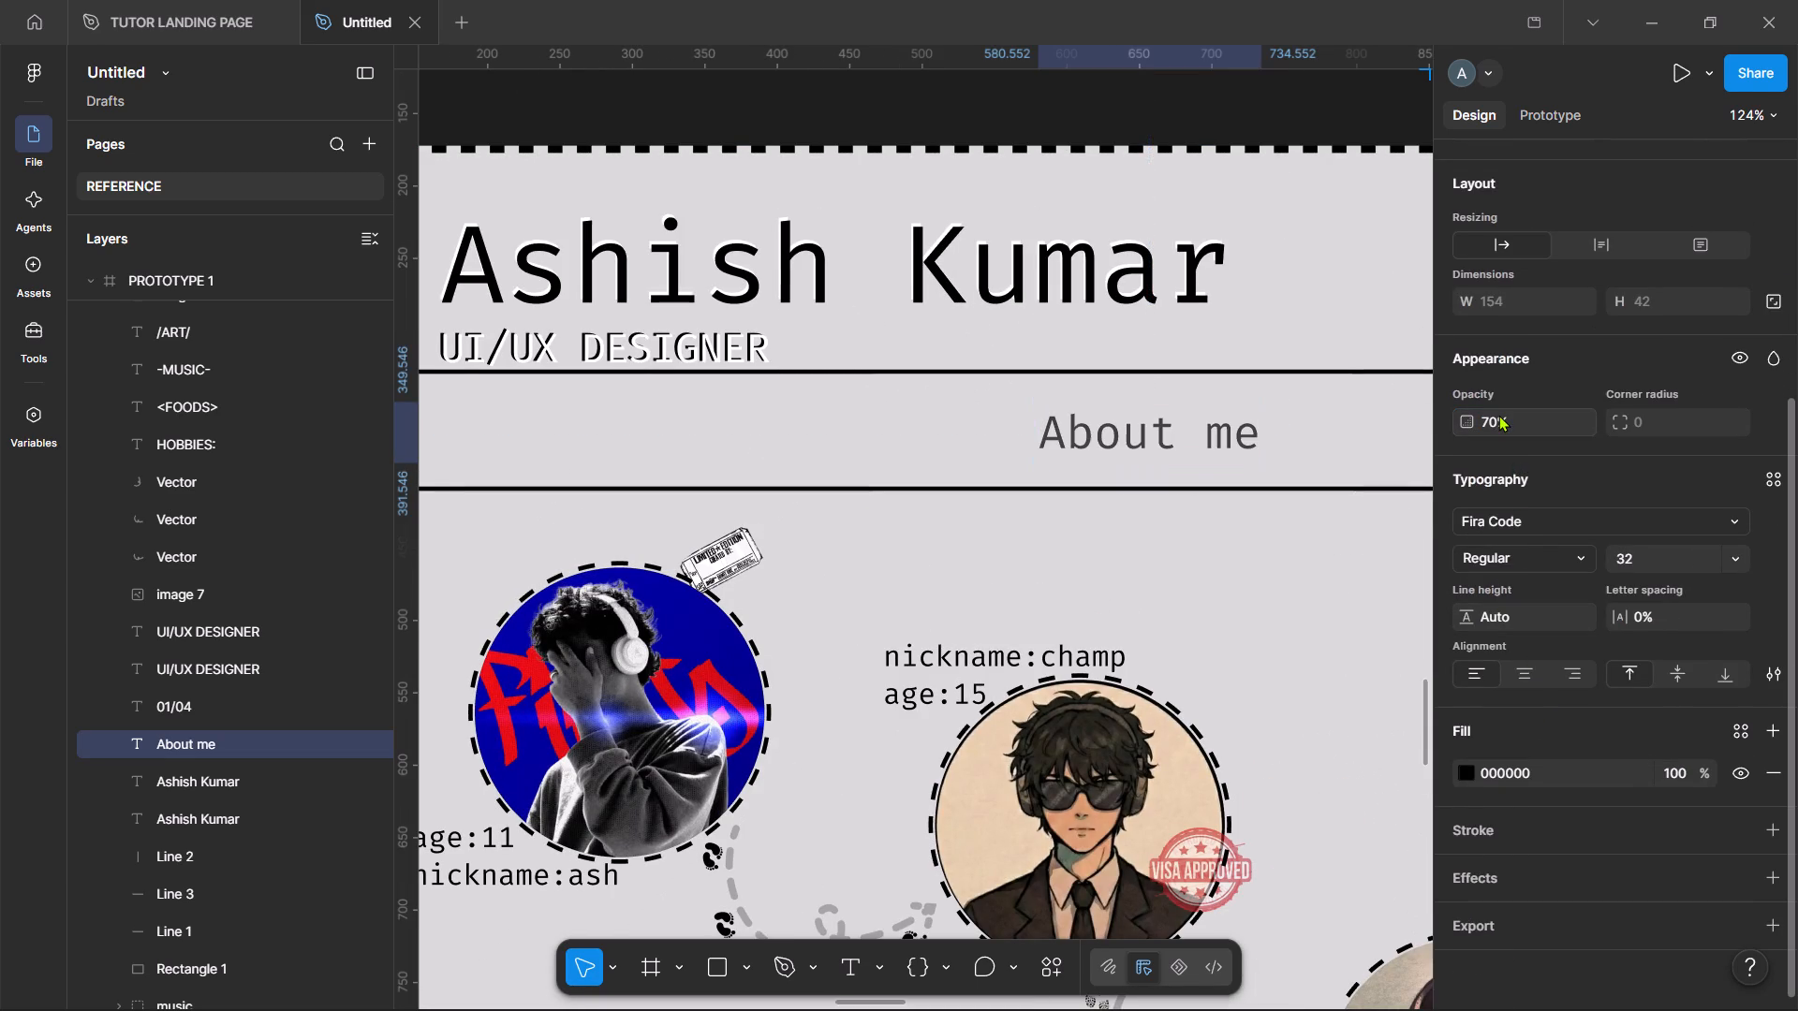
# Set the opacity of the "About me" text's black fill to 75%.
pyautogui.click(1675, 771)
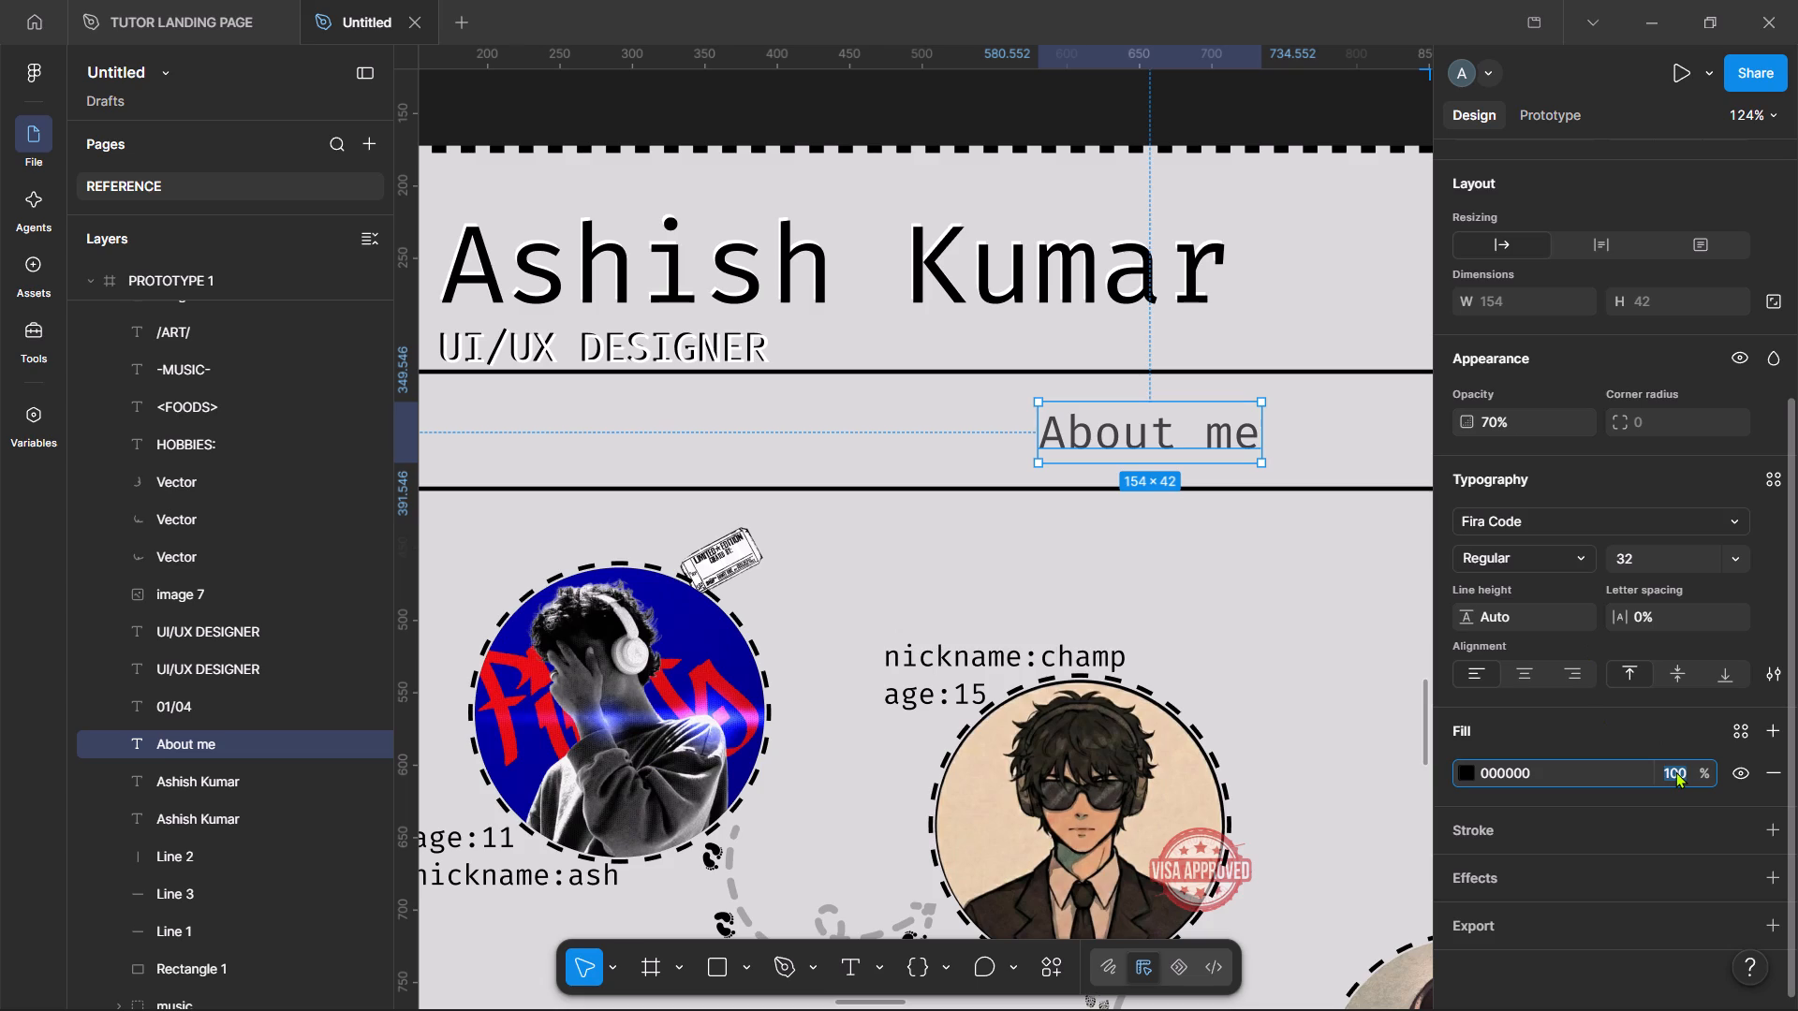
pyautogui.write('75')
pyautogui.press('Return')
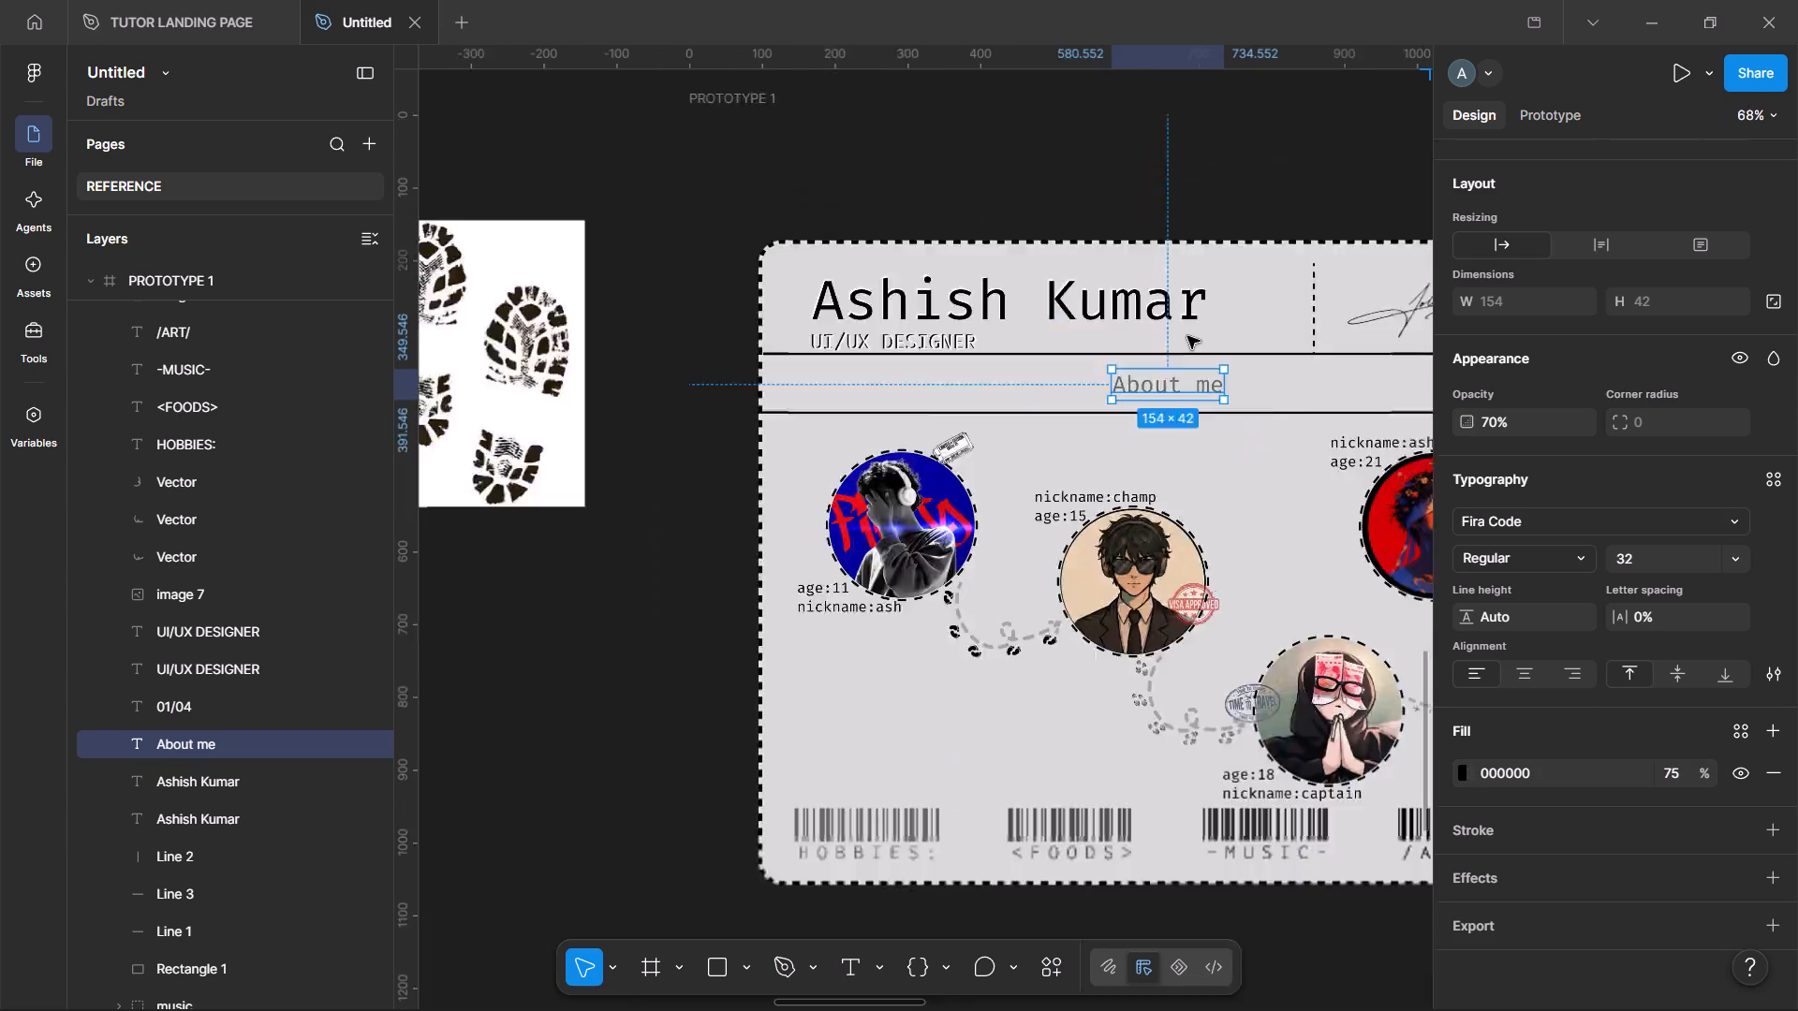
pyautogui.click(759, 593)
pyautogui.hscroll(-2, 759, 593)
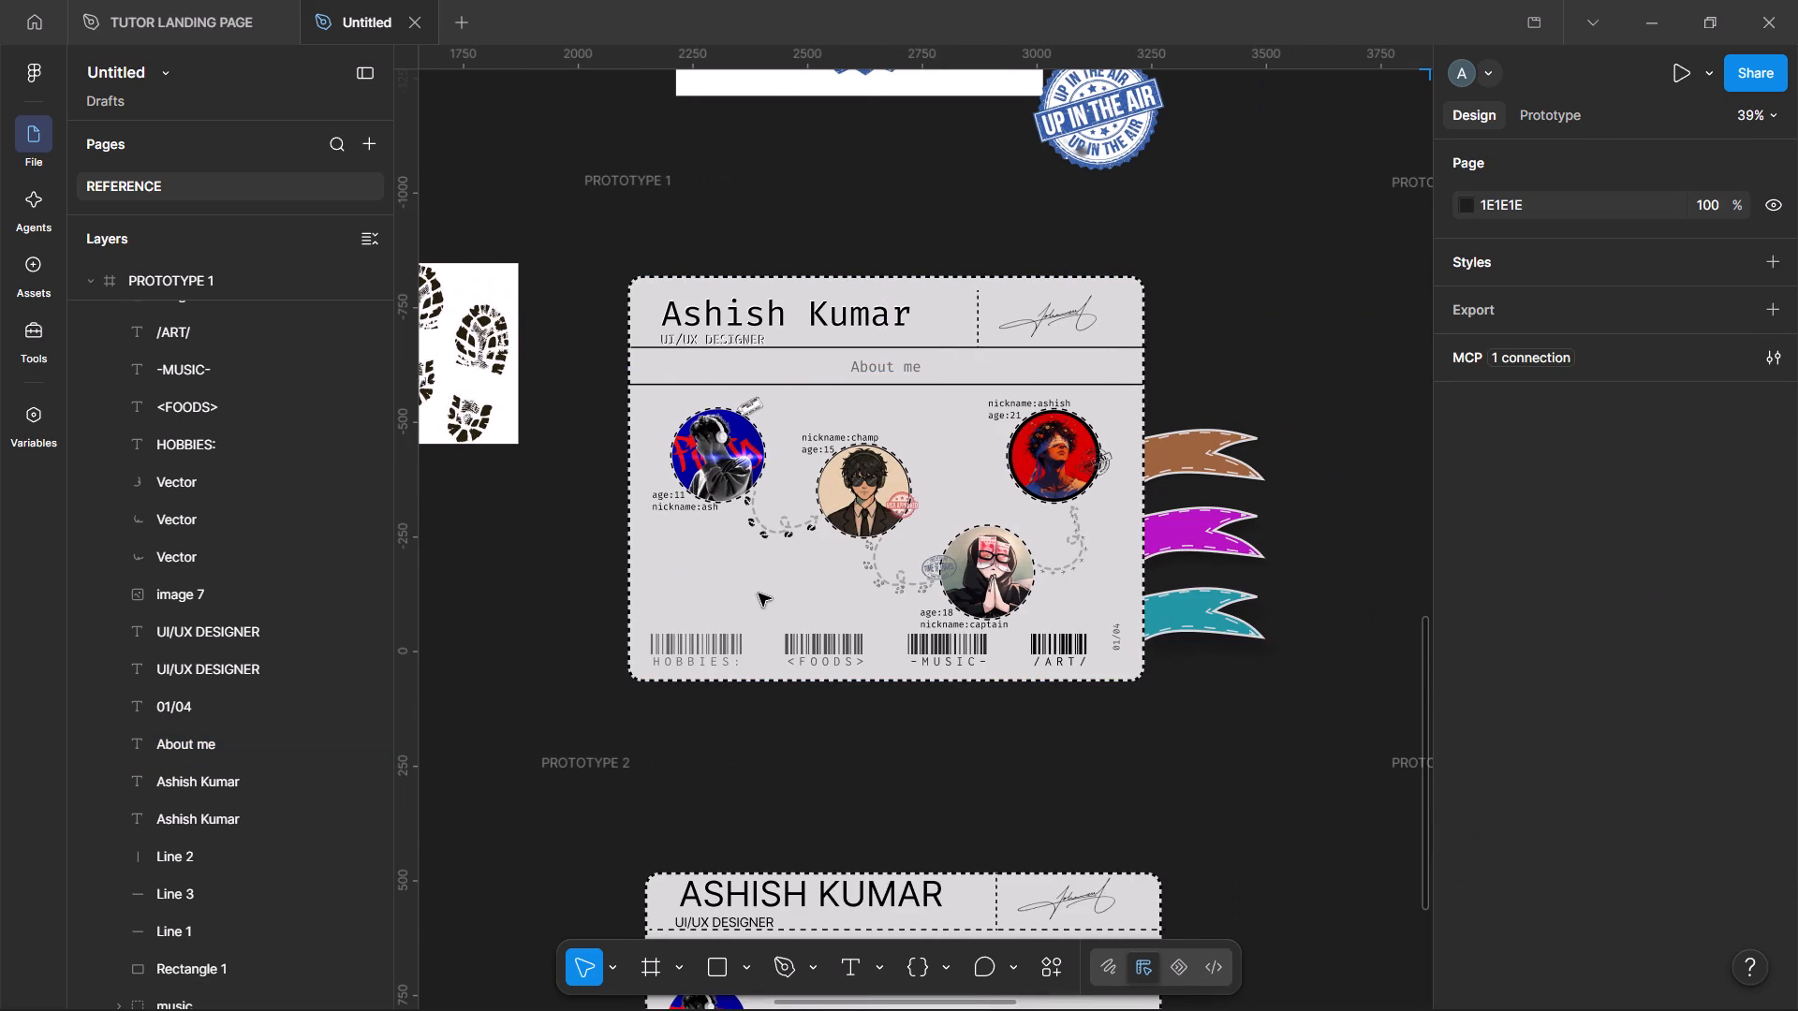
# Increase the font size of the "About me" text to 36.
pyautogui.click(903, 316)
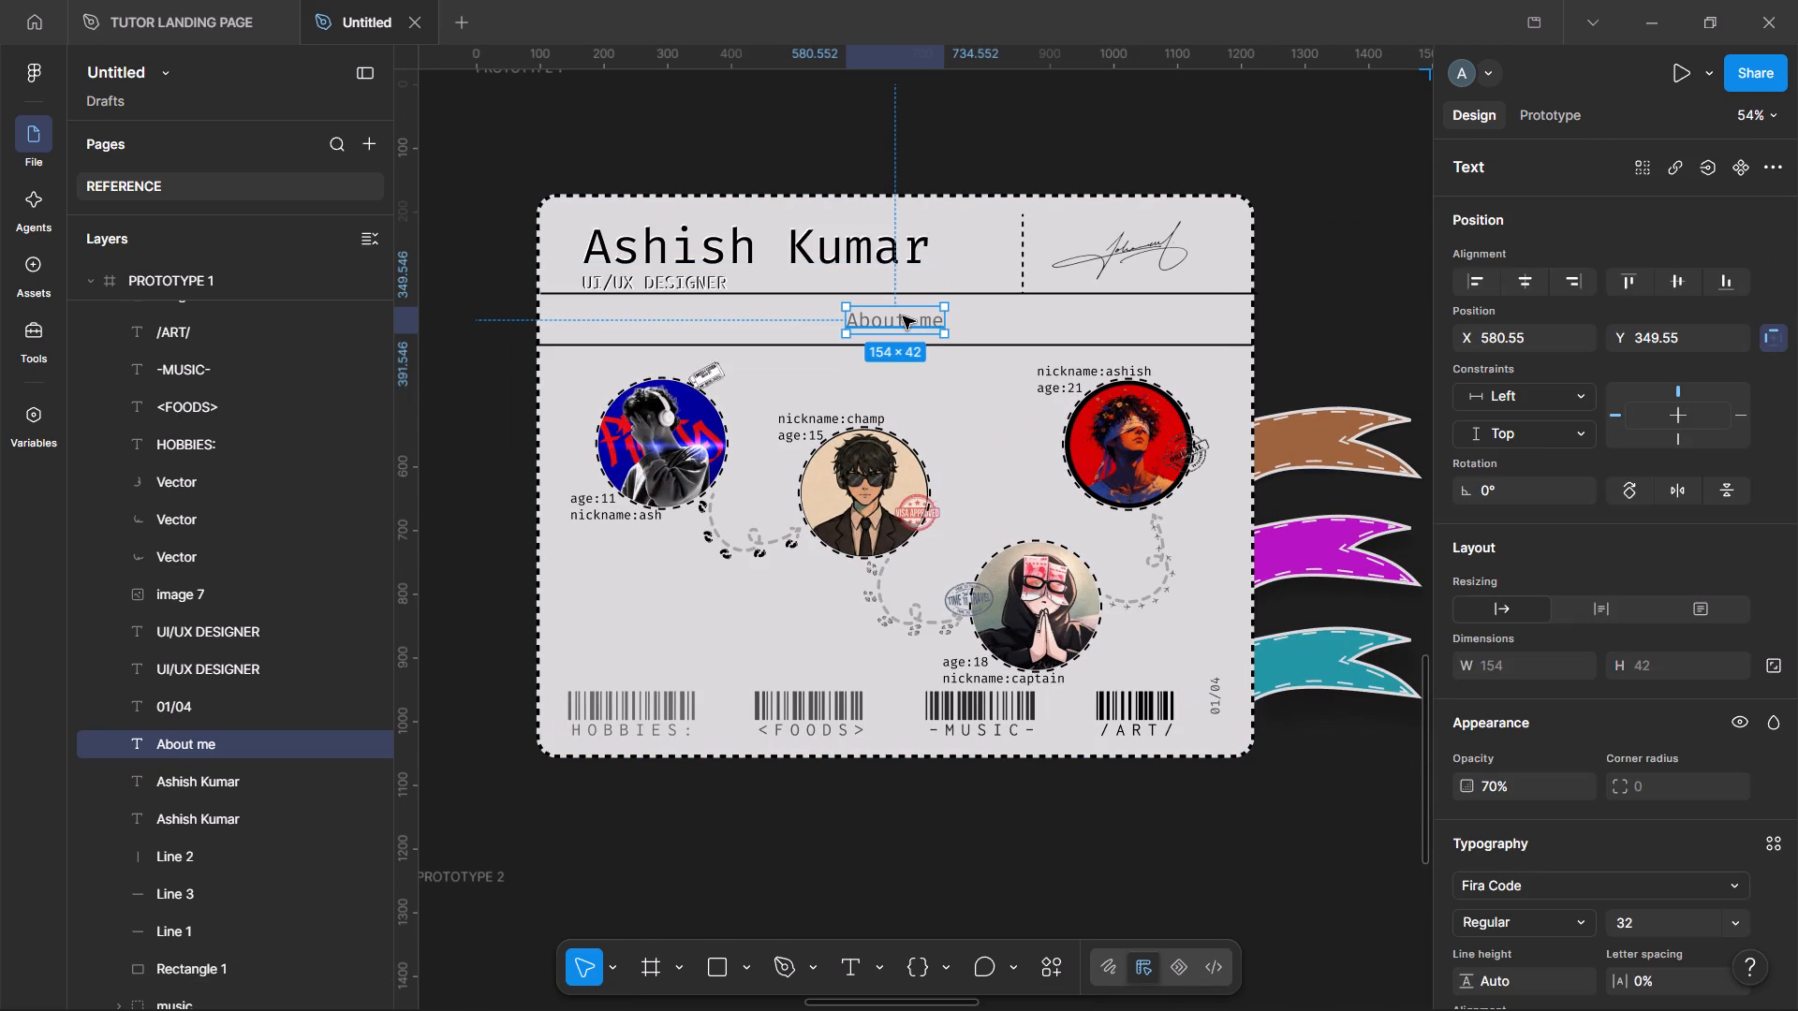
pyautogui.scroll(-3, 1604, 796)
pyautogui.click(1734, 551)
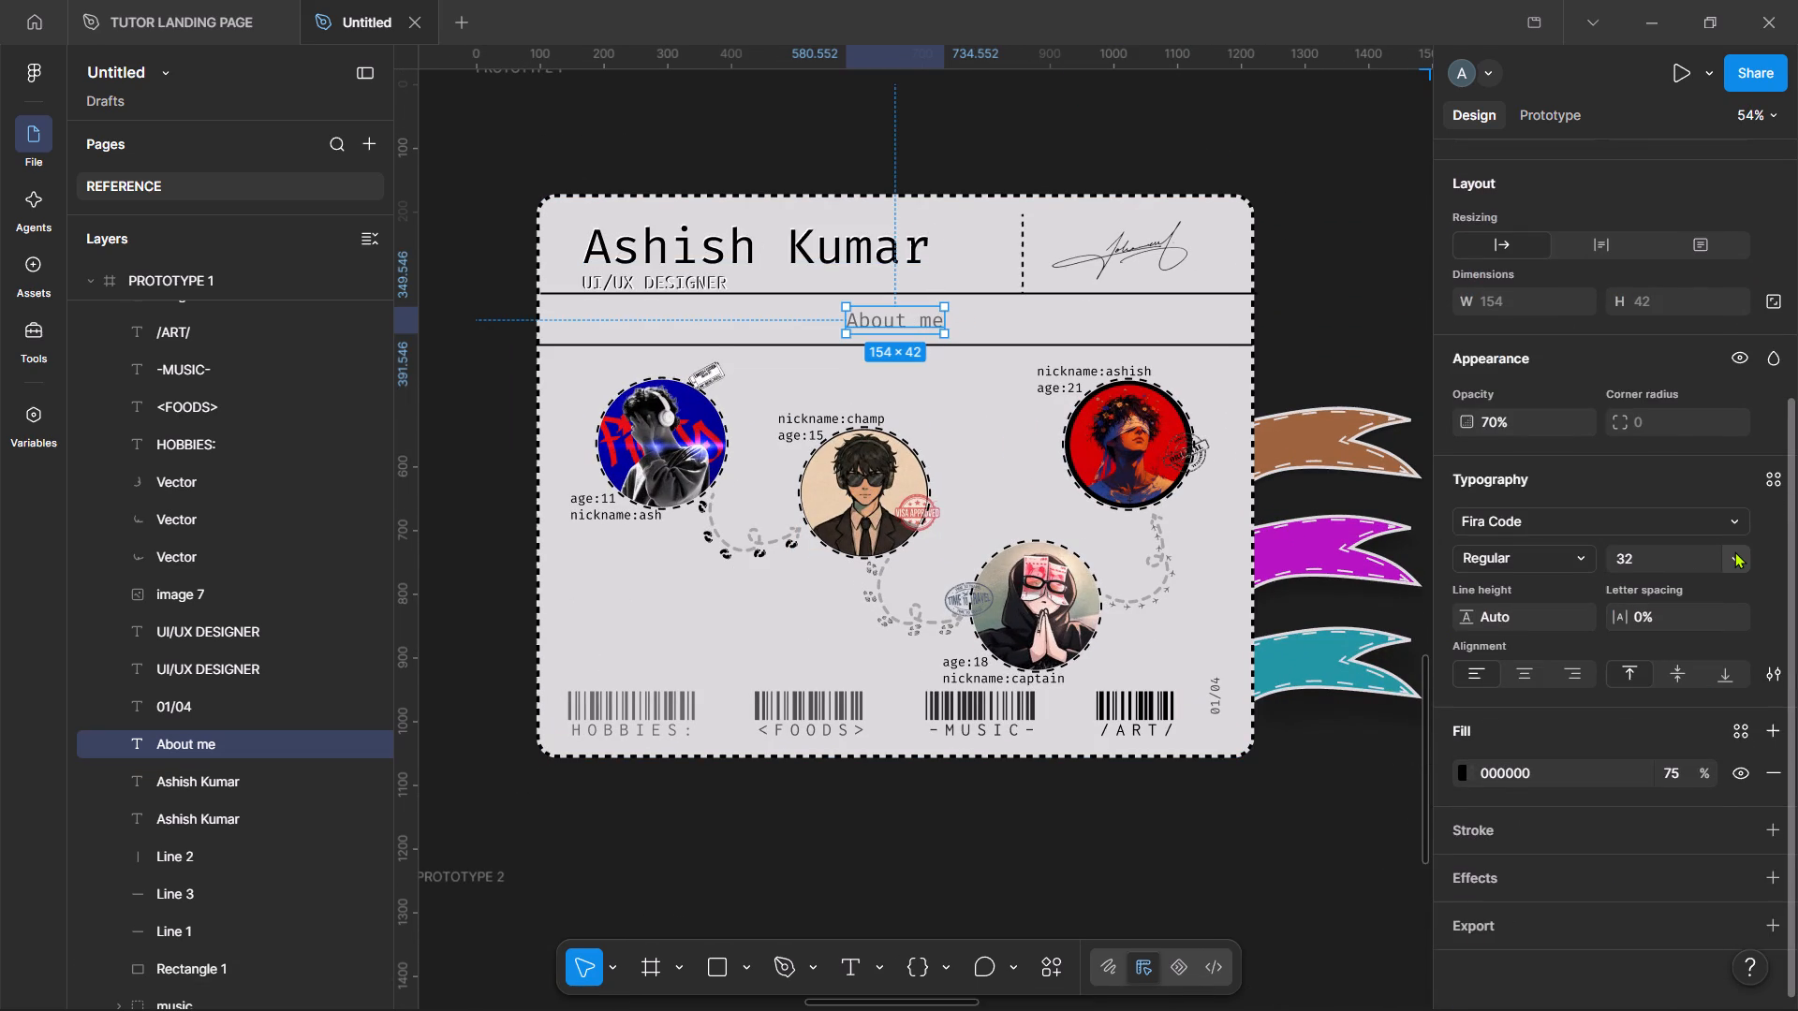
pyautogui.click(1660, 595)
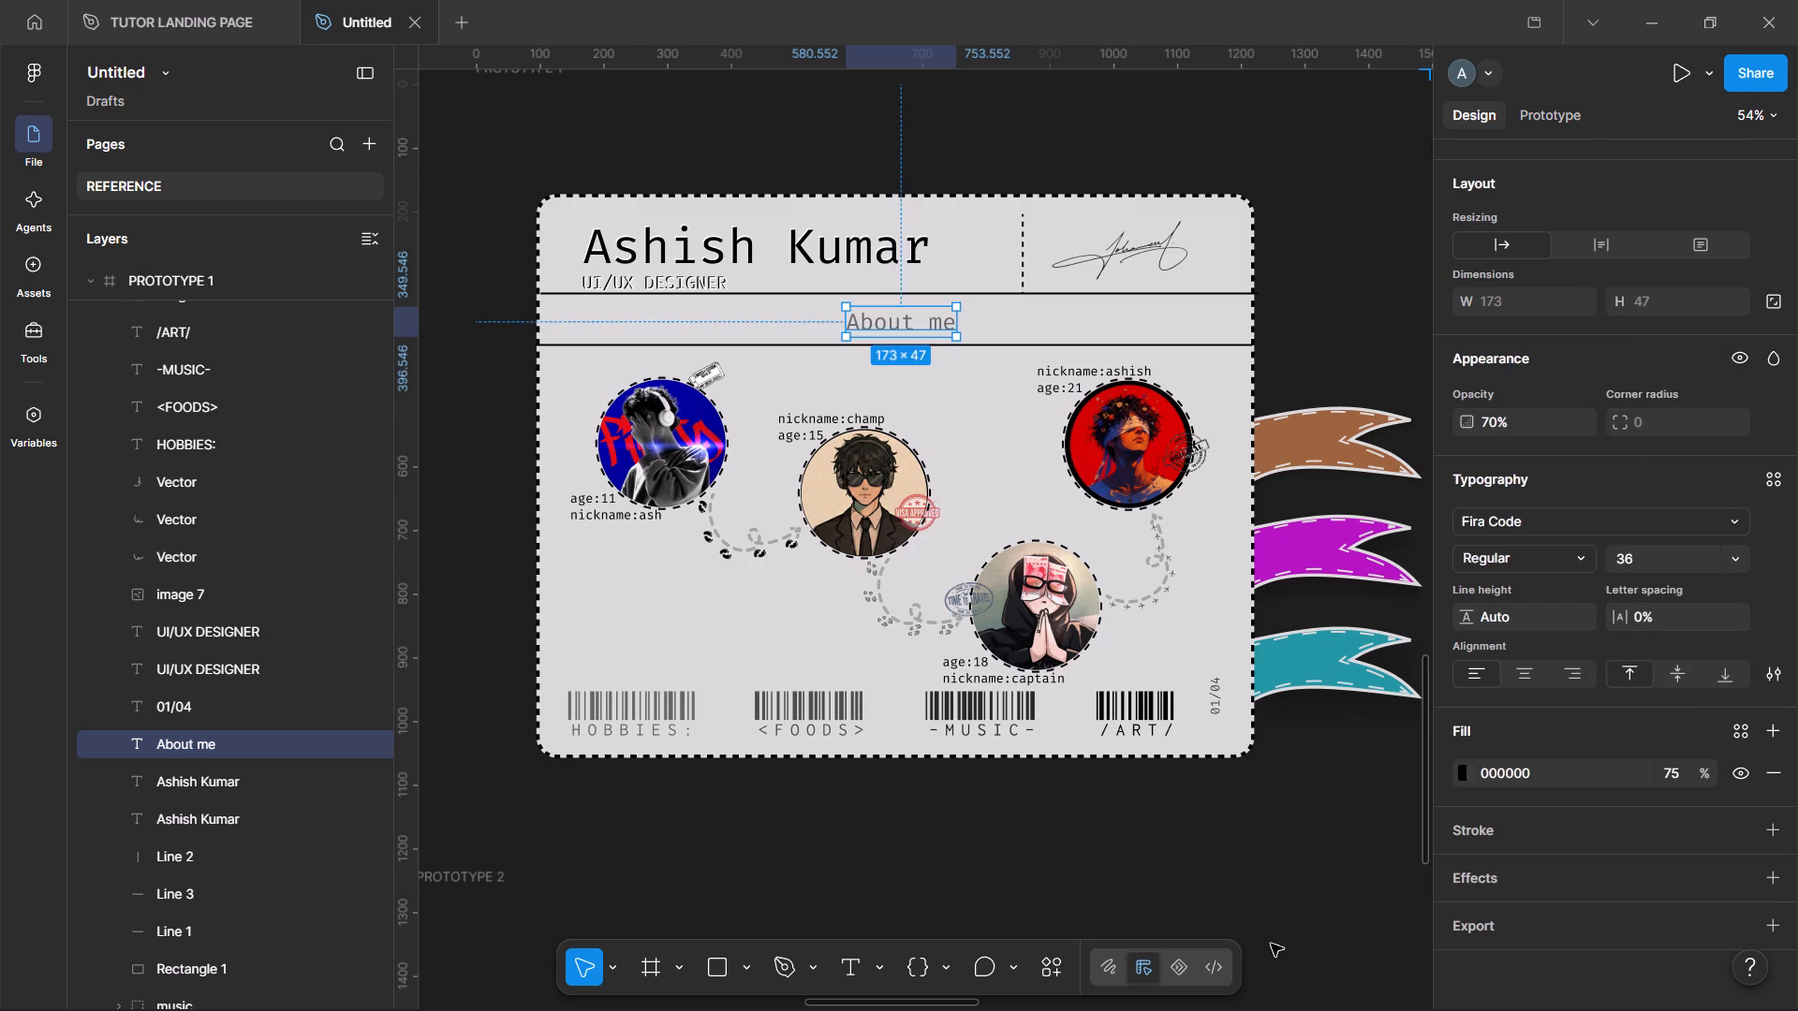
pyautogui.click(1271, 944)
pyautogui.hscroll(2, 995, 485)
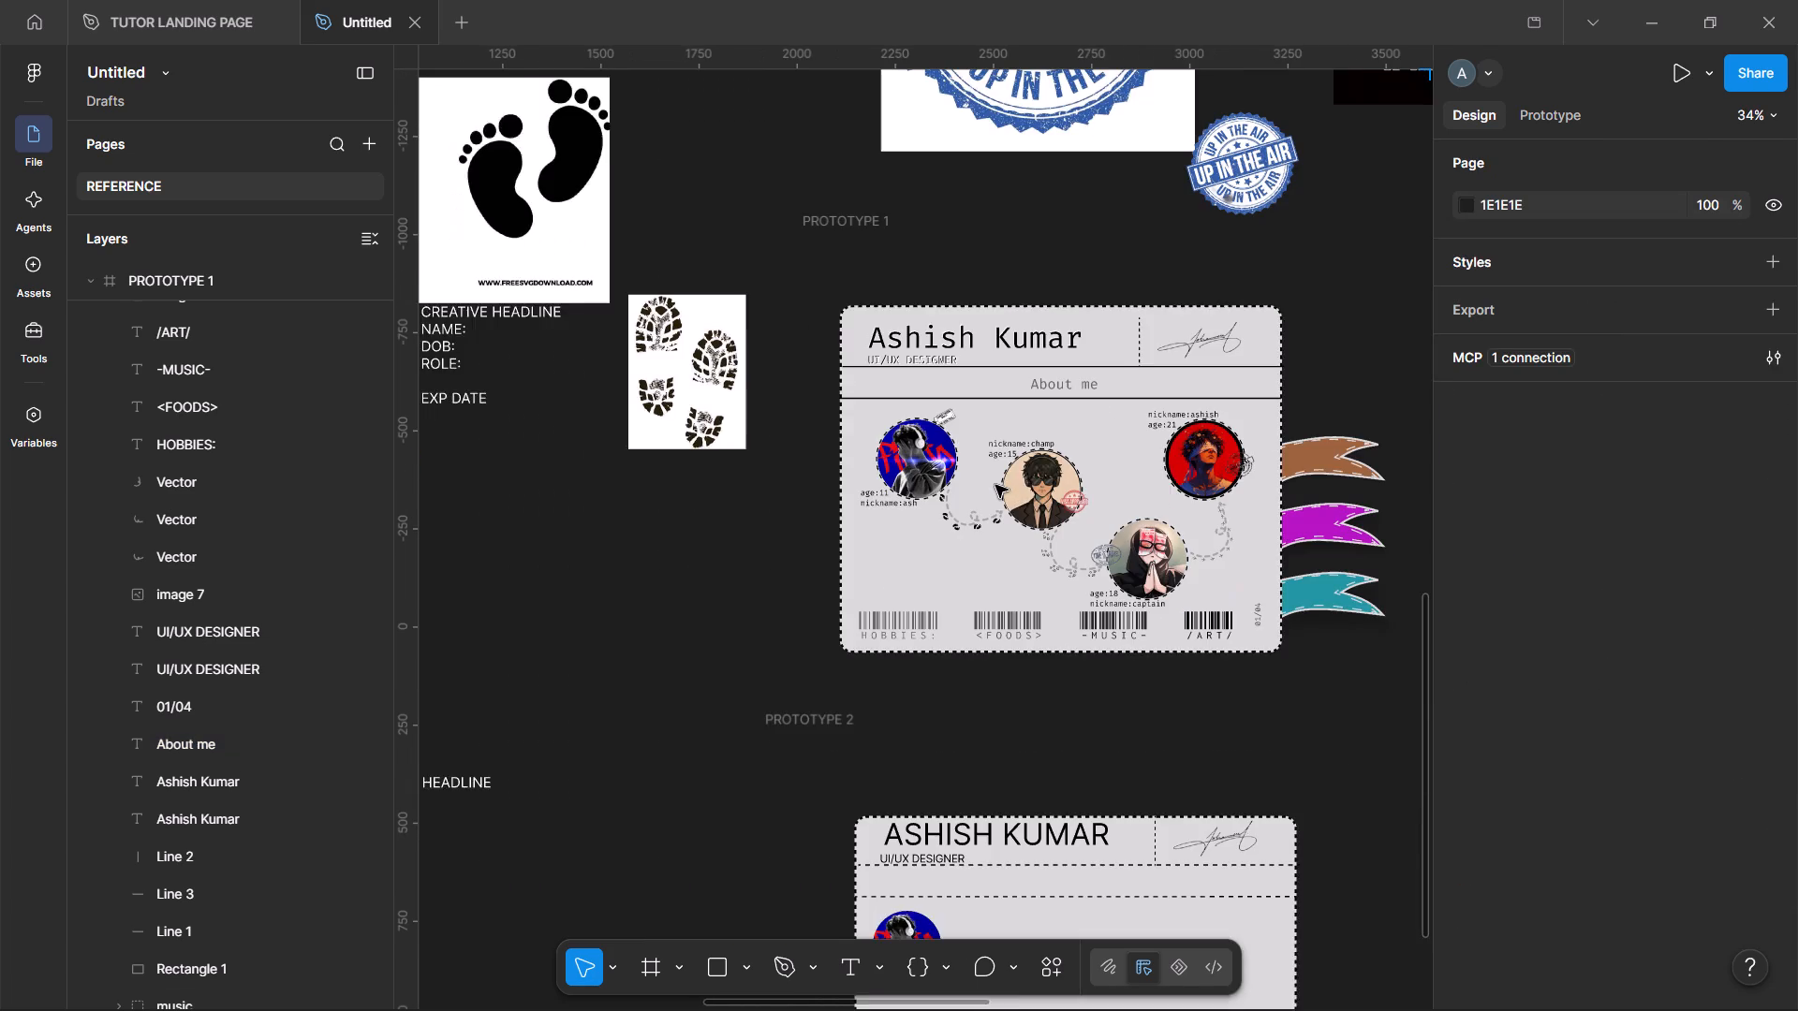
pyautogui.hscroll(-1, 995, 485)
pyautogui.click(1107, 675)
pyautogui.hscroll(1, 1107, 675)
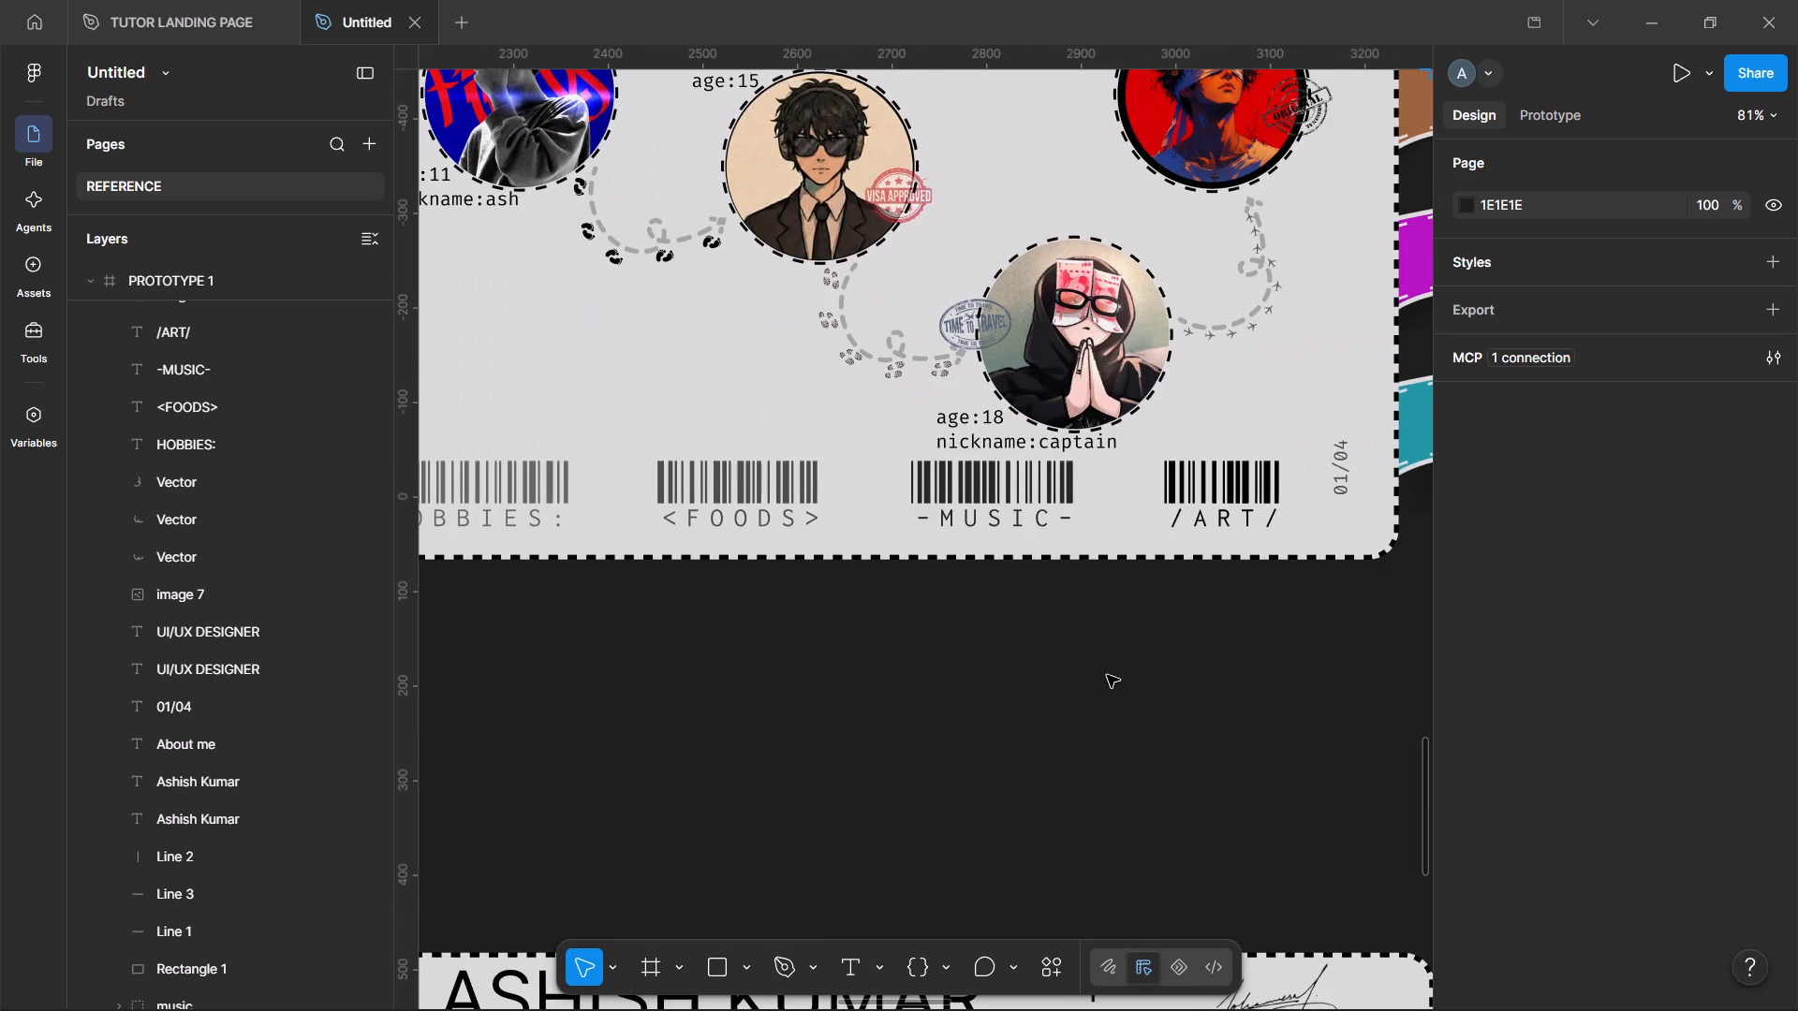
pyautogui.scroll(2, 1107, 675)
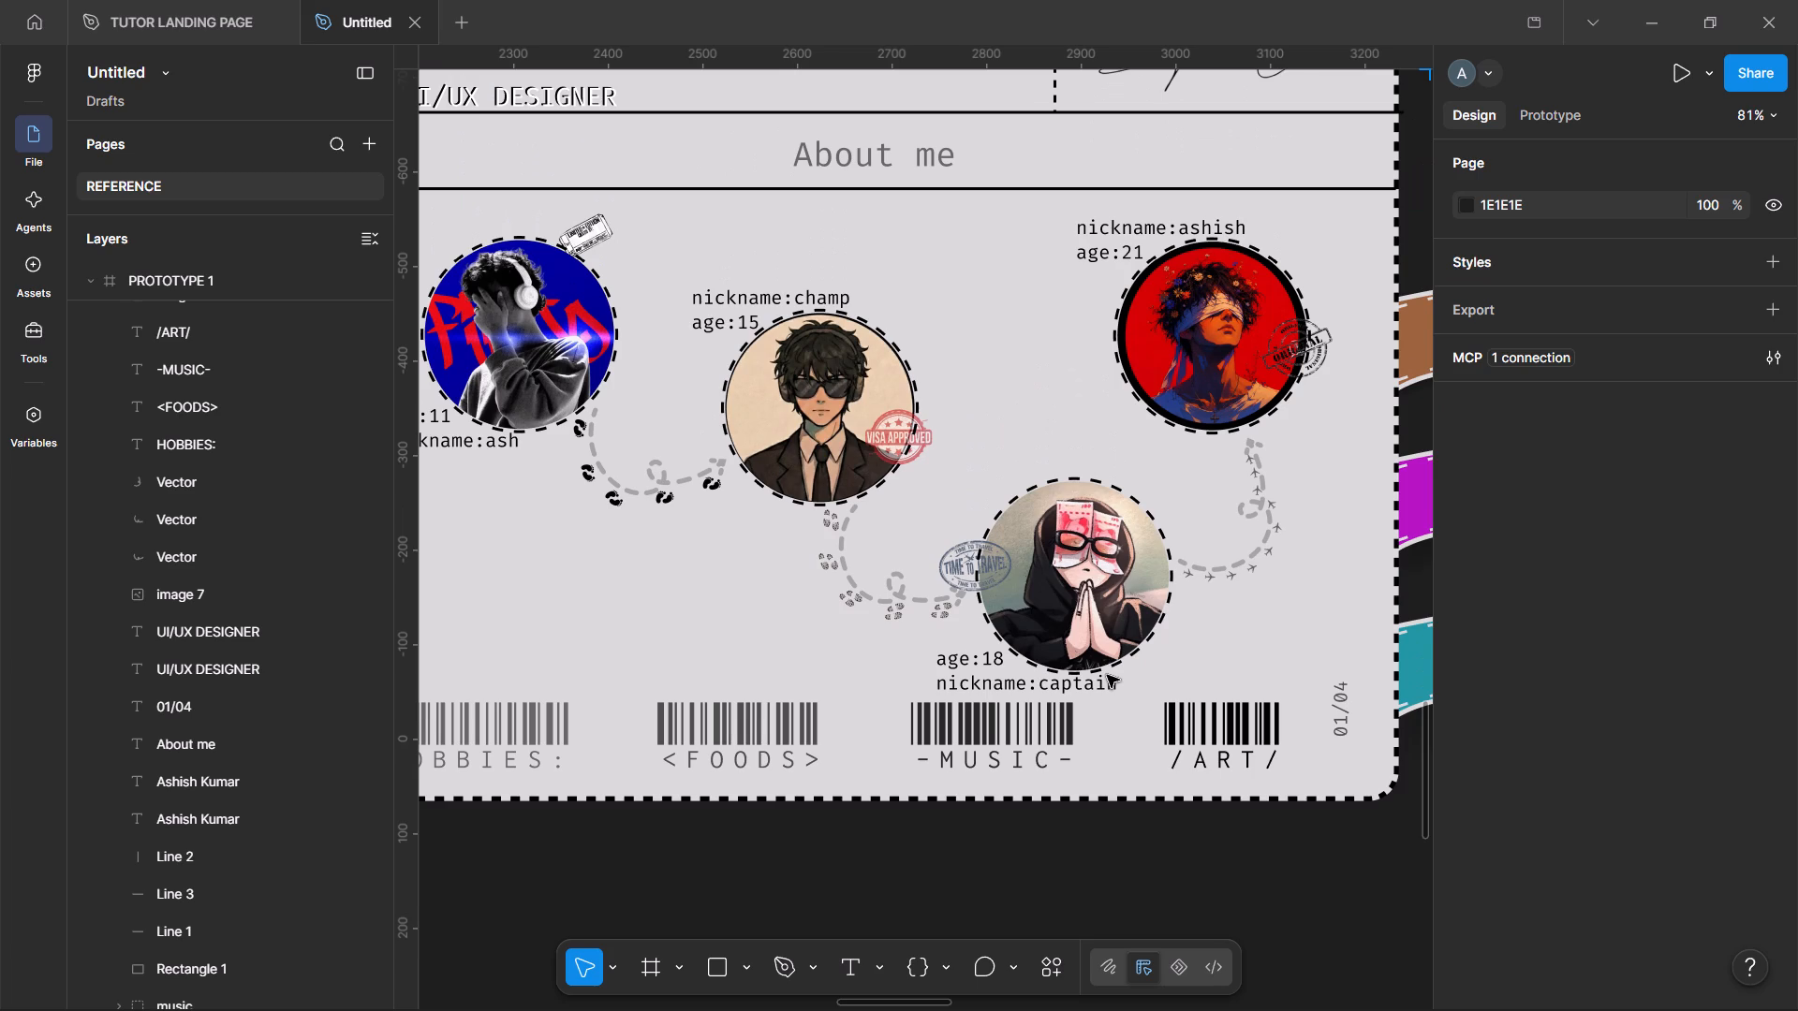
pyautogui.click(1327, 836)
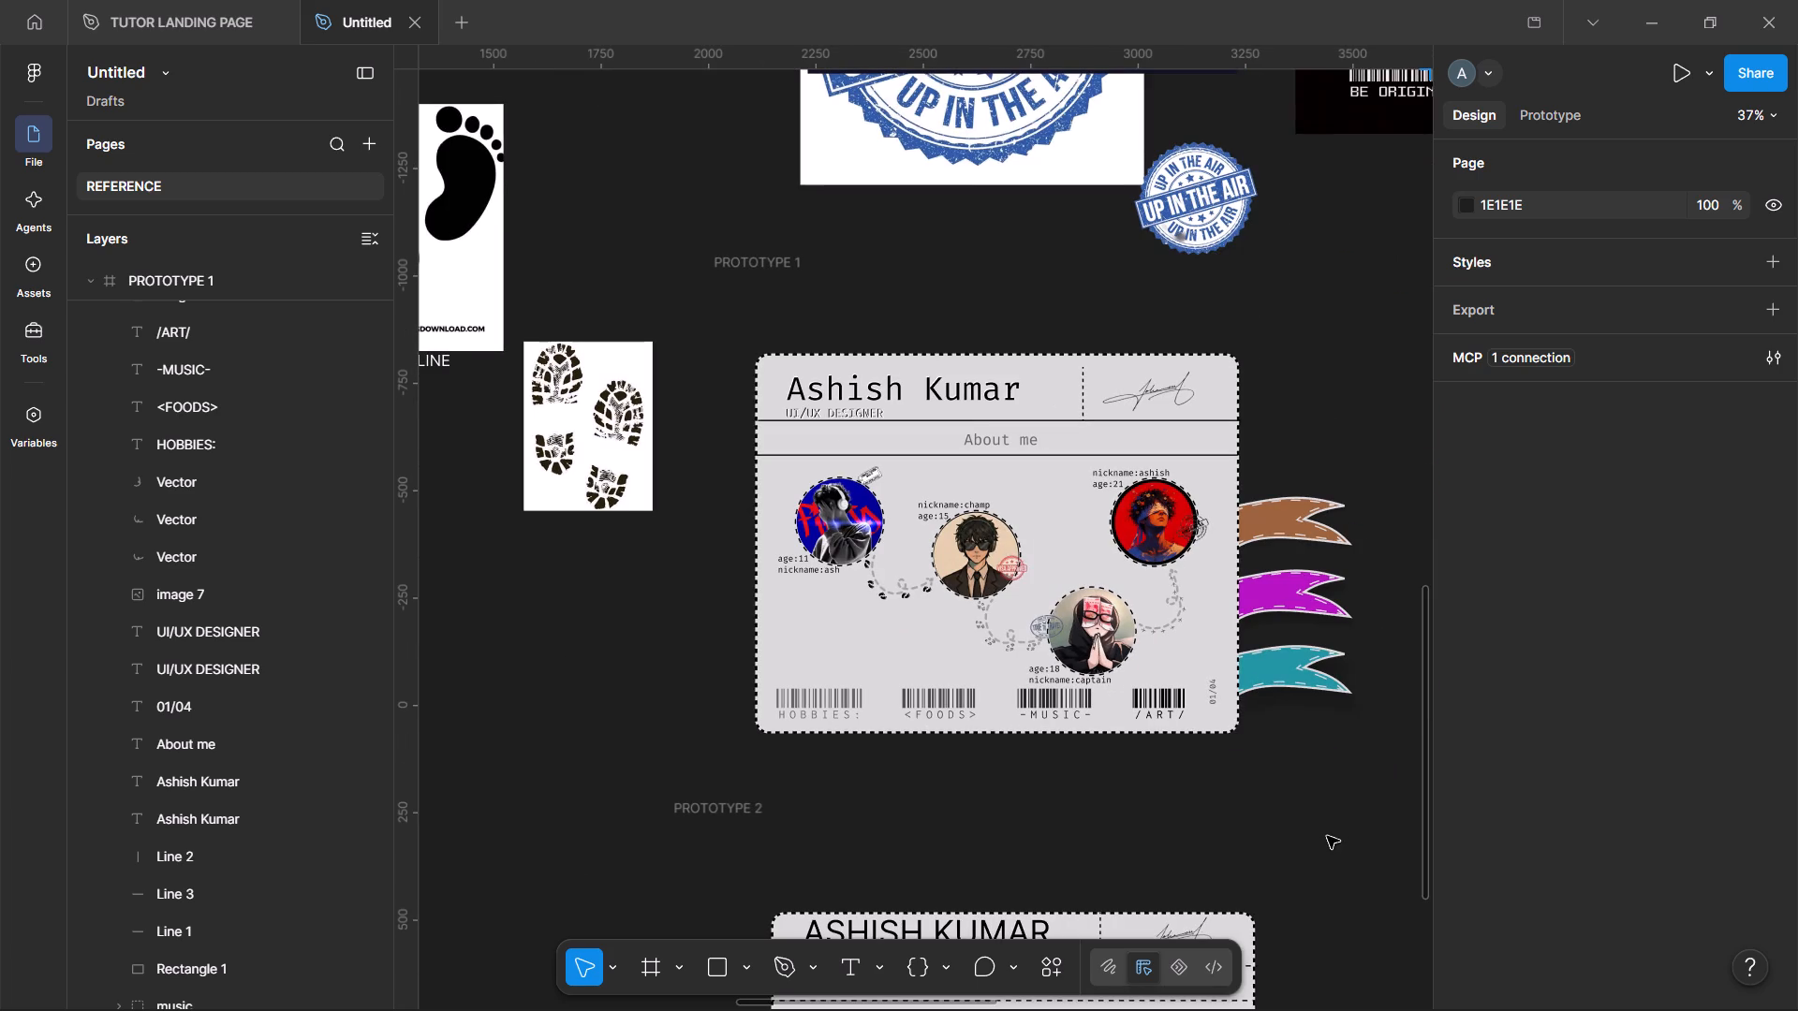